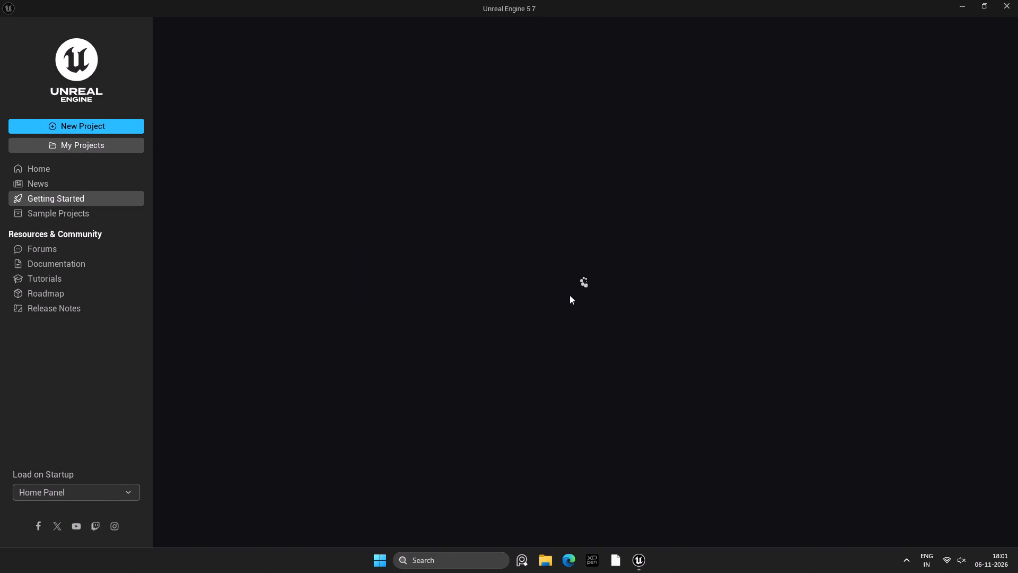
# Browse to the Buddha_cave_T folder and open the Buddha_cave project file.
pyautogui.click(126, 150)
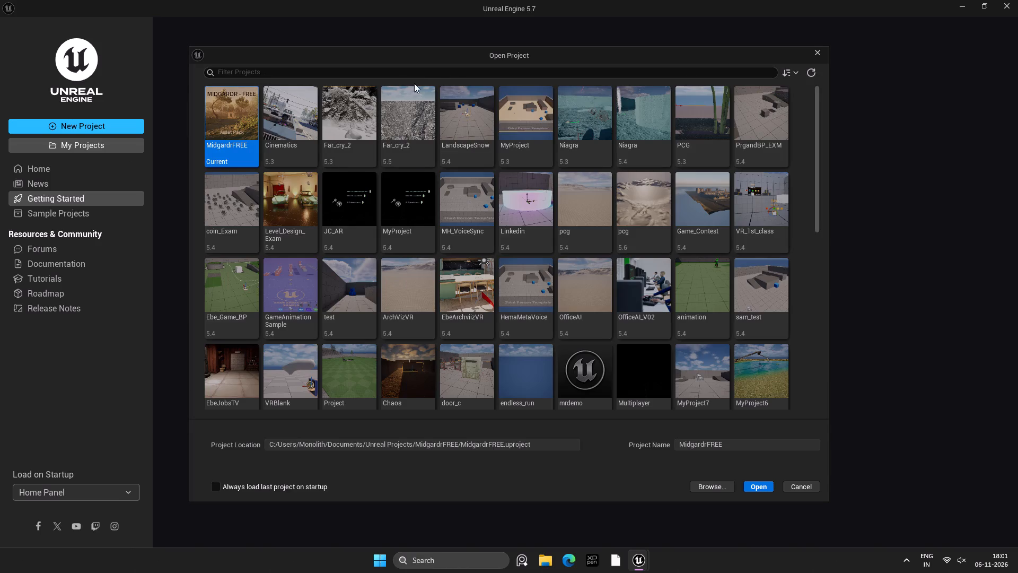
pyautogui.click(719, 494)
pyautogui.click(711, 491)
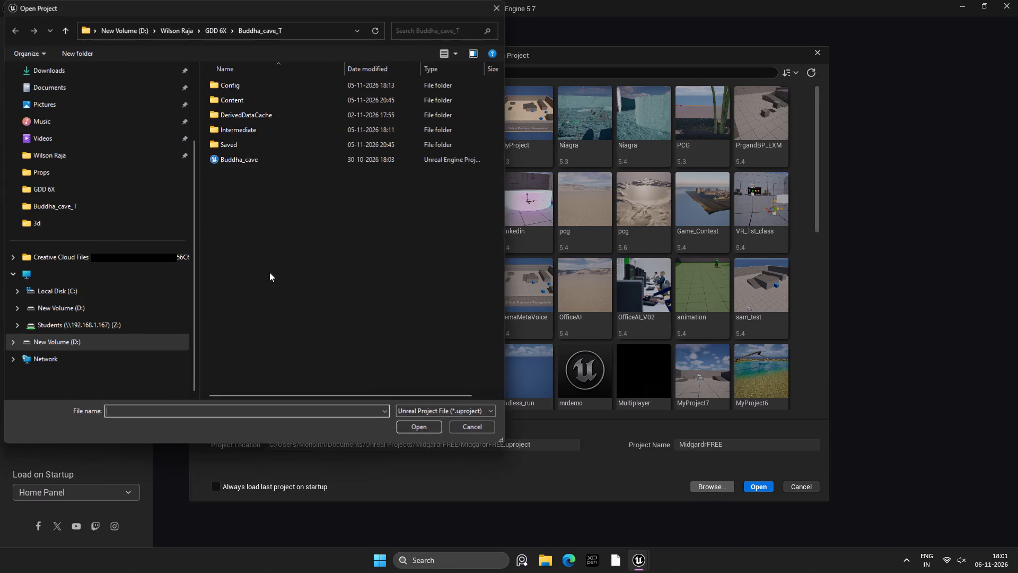
pyautogui.click(250, 154)
pyautogui.click(408, 426)
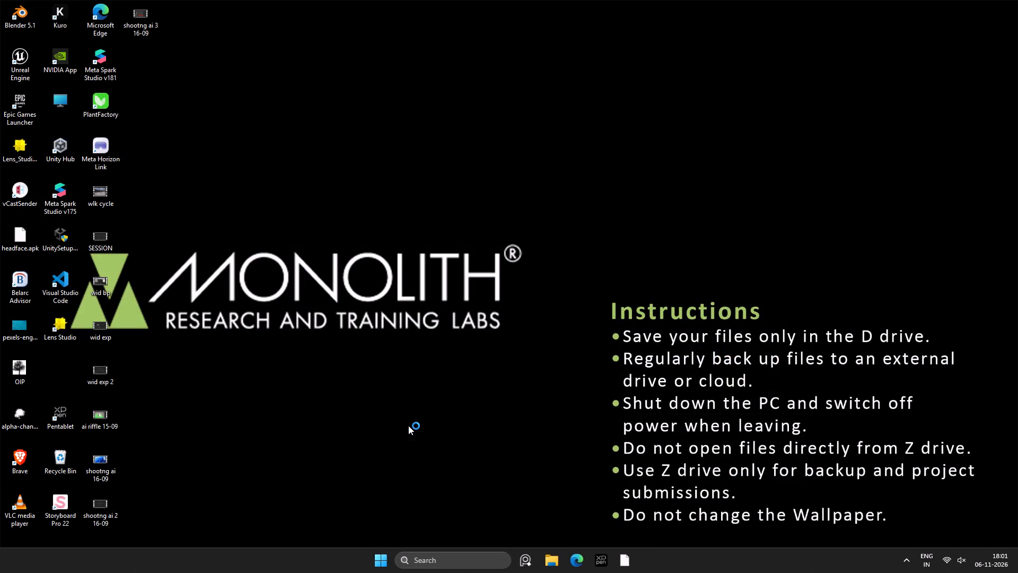
# Switch to Microsoft Edge and run an image search for "god of war ragnarok cave".
pyautogui.click(575, 569)
pyautogui.write('god of')
pyautogui.press('space')
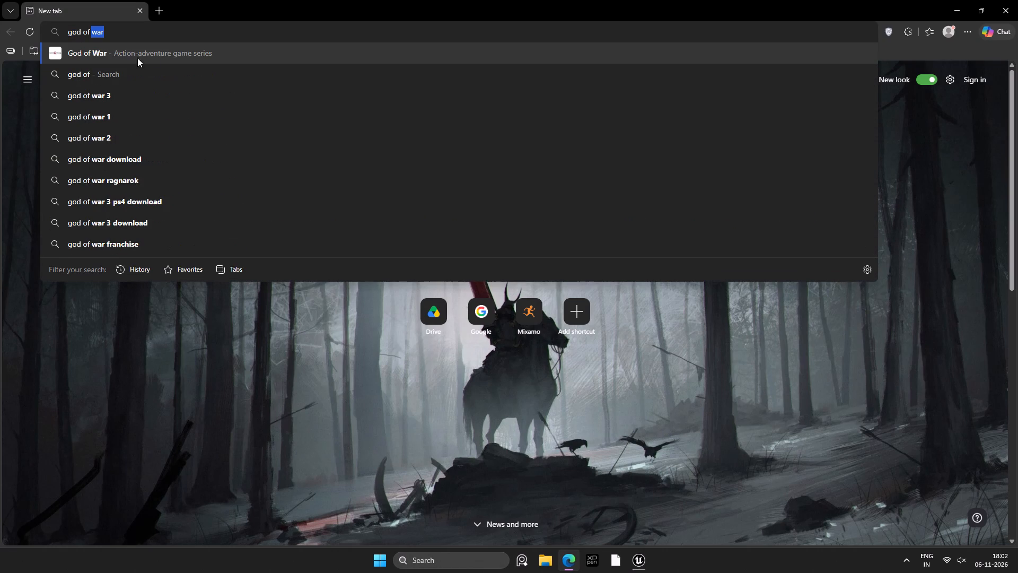
pyautogui.press('Down')
pyautogui.press('Down')
pyautogui.press('Down')
pyautogui.press('Down')
pyautogui.press('Down')
pyautogui.press('Down')
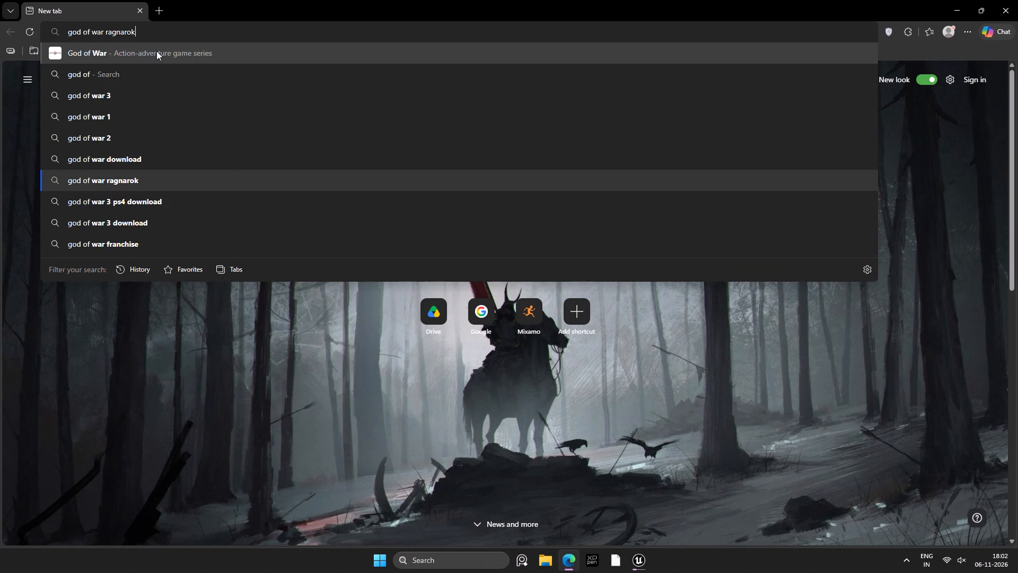
pyautogui.press('space')
pyautogui.write('cave')
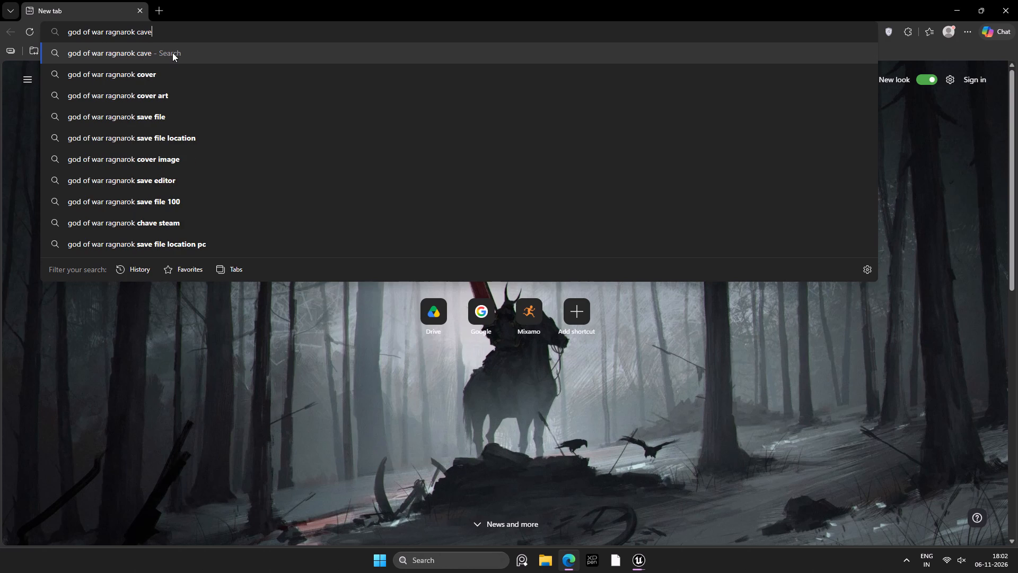
pyautogui.press('Return')
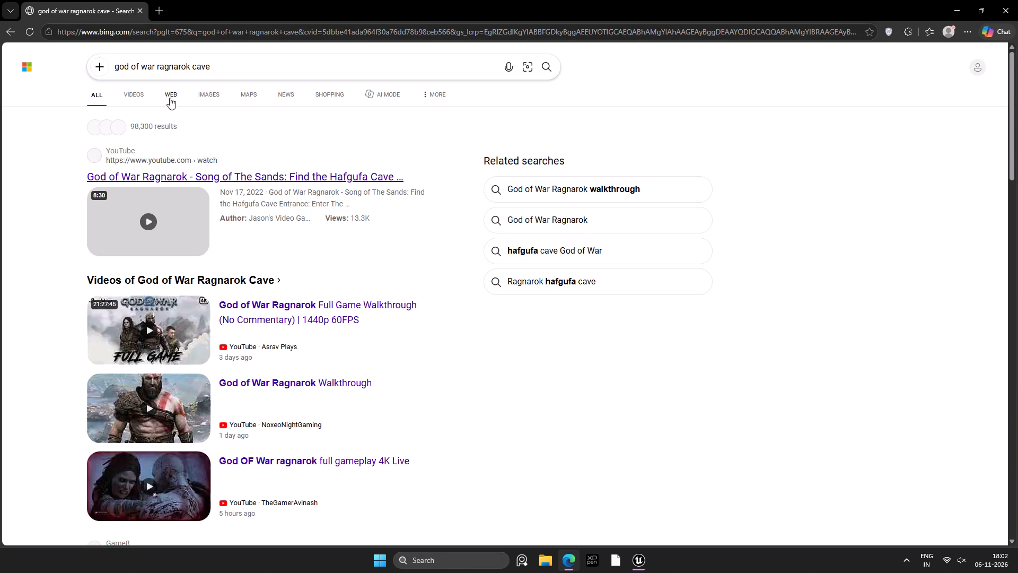
pyautogui.click(203, 95)
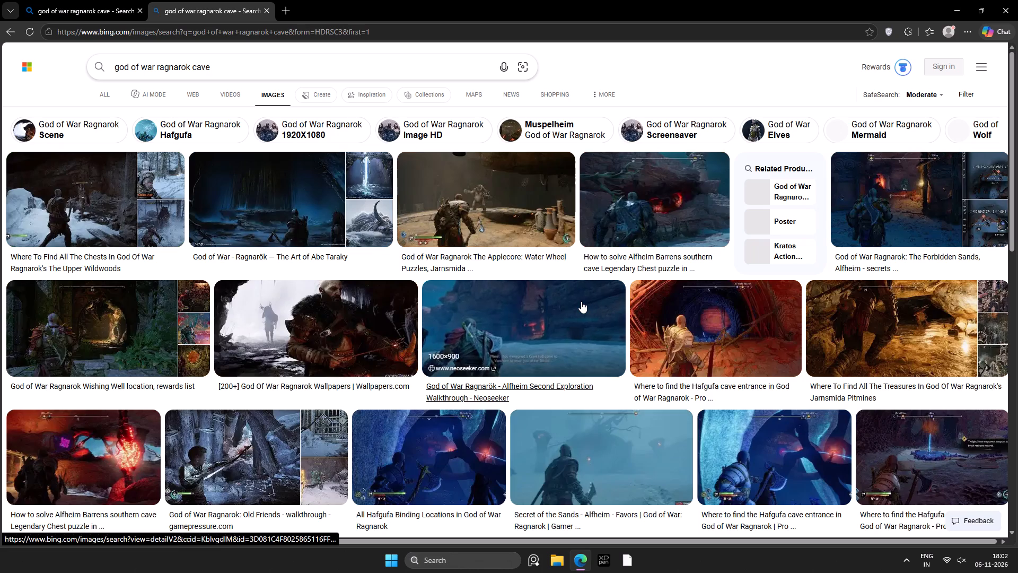
# Look through the God of War Ragnarok cave images for reference, and close both search tabs.
pyautogui.scroll(-2, 199, 307)
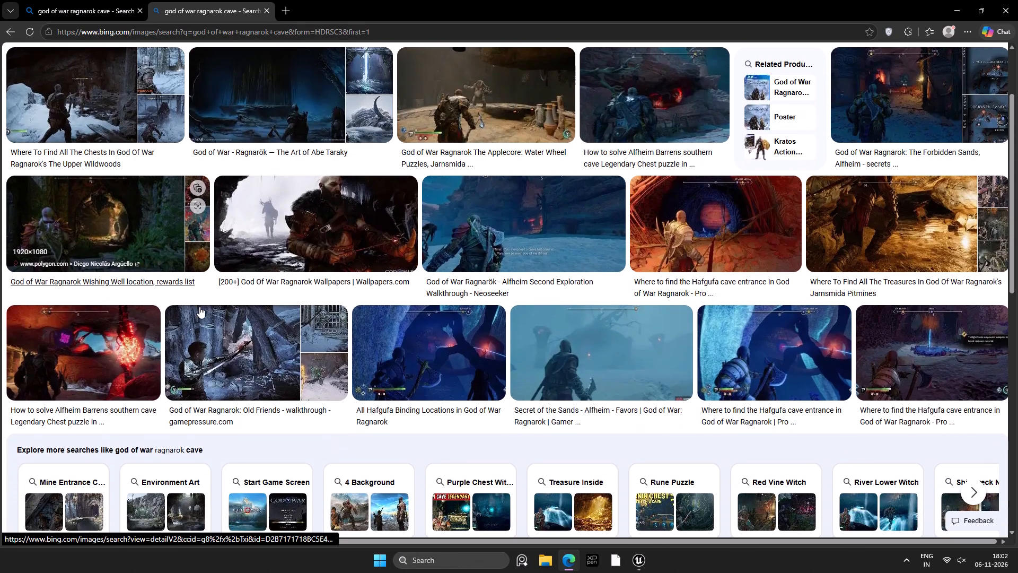
pyautogui.scroll(-1, 199, 307)
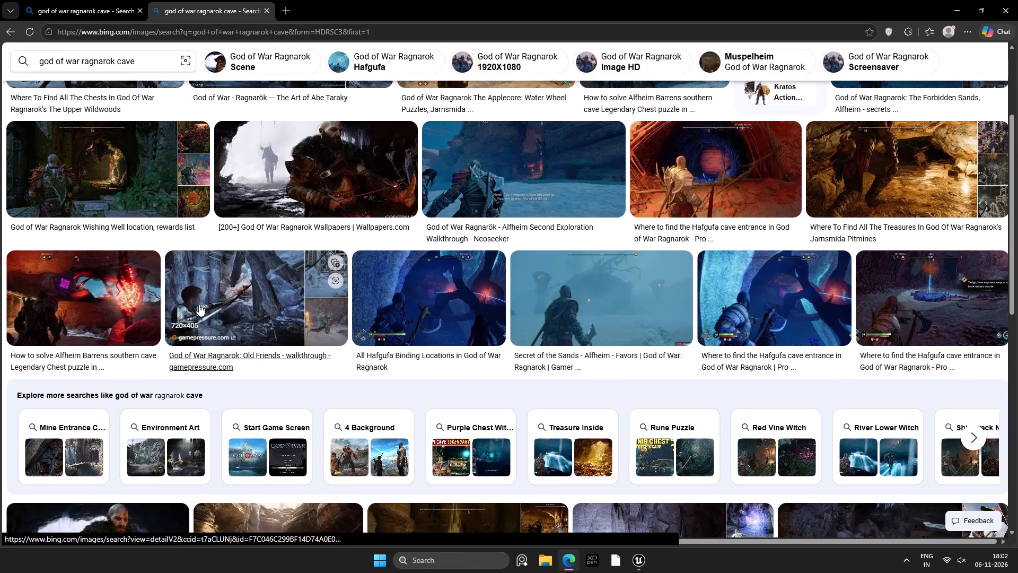
pyautogui.scroll(-3, 199, 305)
pyautogui.scroll(5, 195, 291)
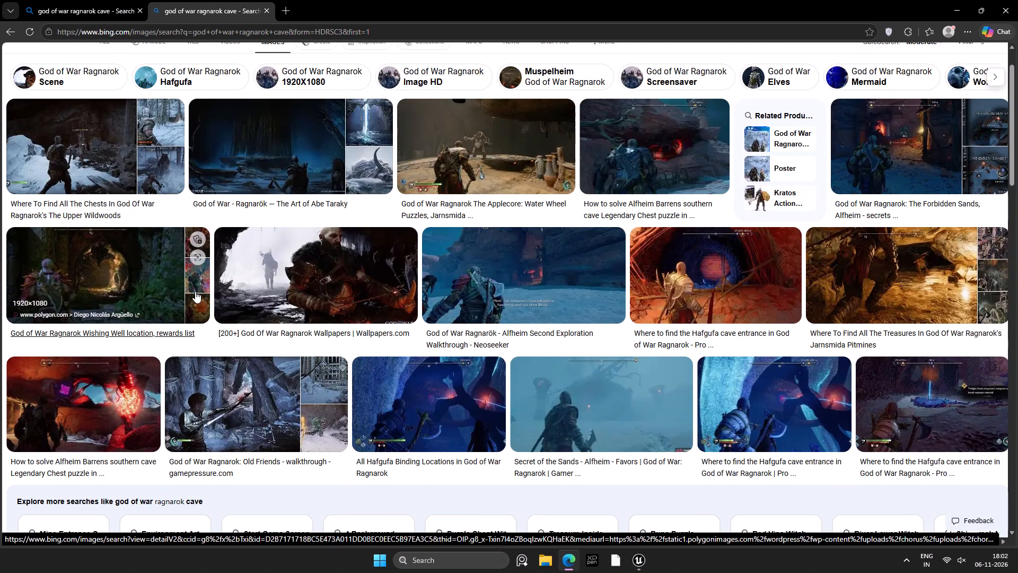
pyautogui.scroll(5, 225, 108)
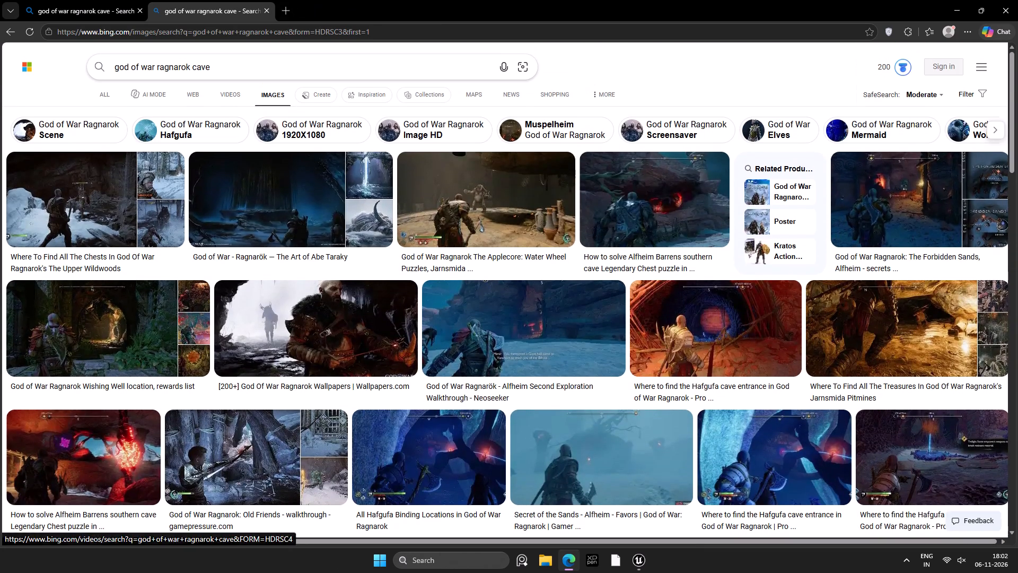
pyautogui.click(265, 12)
pyautogui.click(112, 12)
pyautogui.click(141, 8)
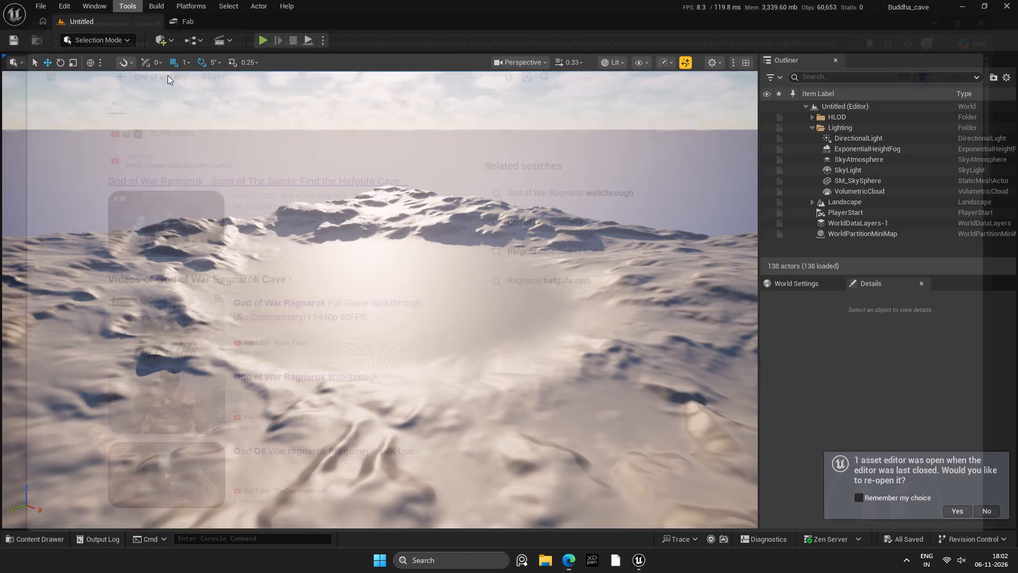
# Back in Unreal Editor, decline reopening the previous asset editor and open the Cave level from the project's Content folder.
pyautogui.click(50, 545)
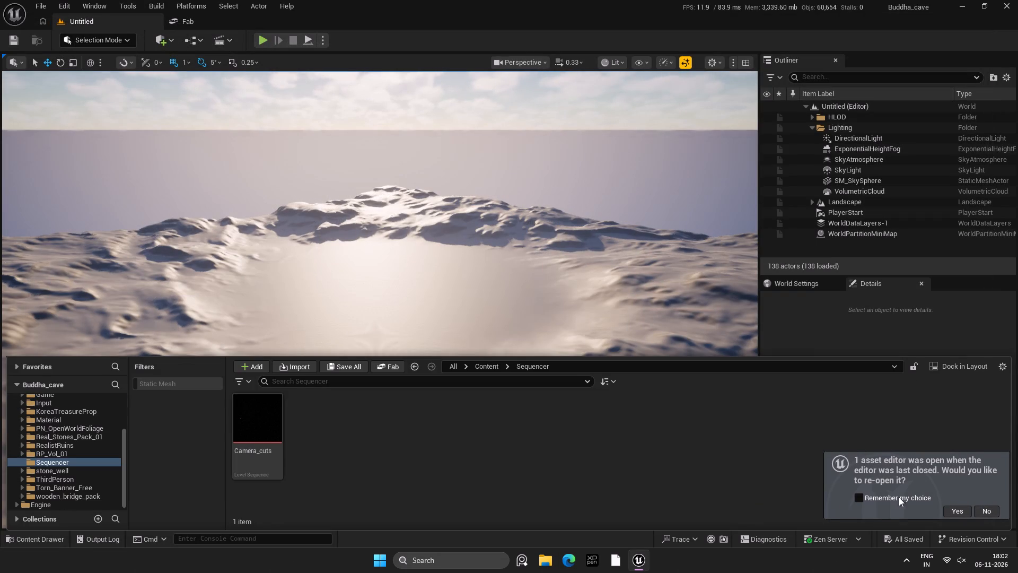
pyautogui.click(979, 514)
pyautogui.click(45, 534)
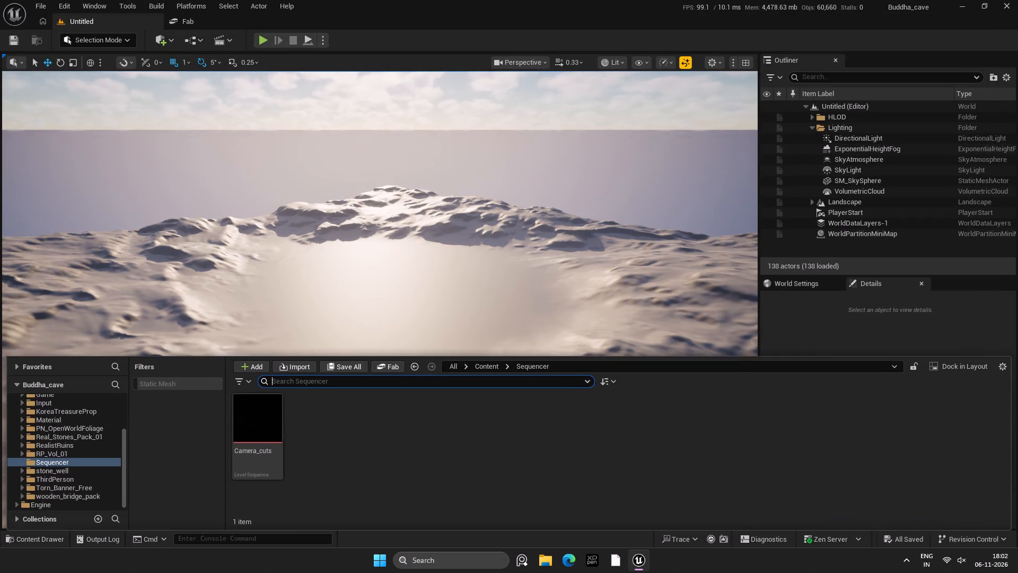
pyautogui.click(492, 366)
pyautogui.doubleClick(557, 502)
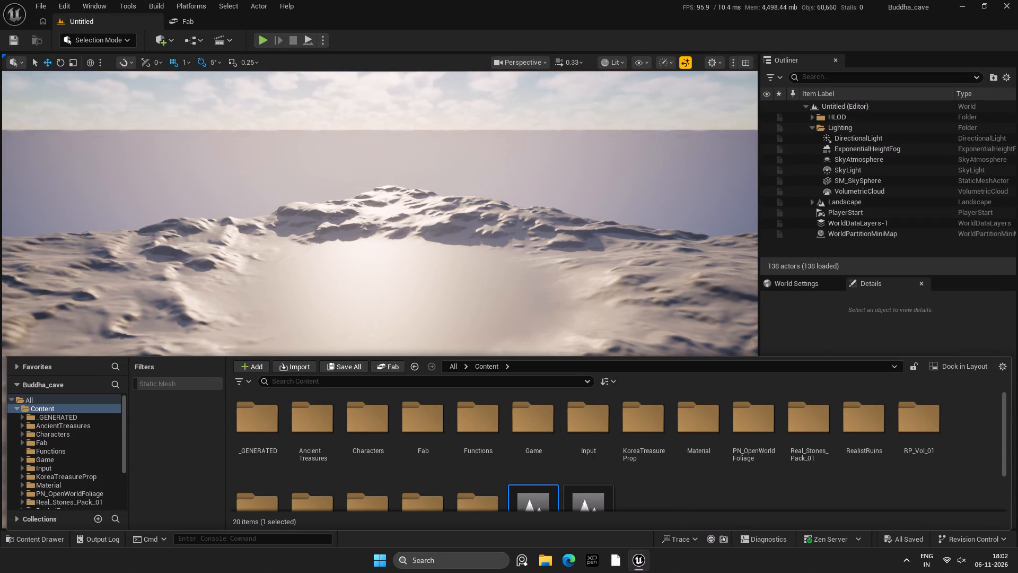
pyautogui.scroll(-5, 565, 482)
pyautogui.doubleClick(639, 558)
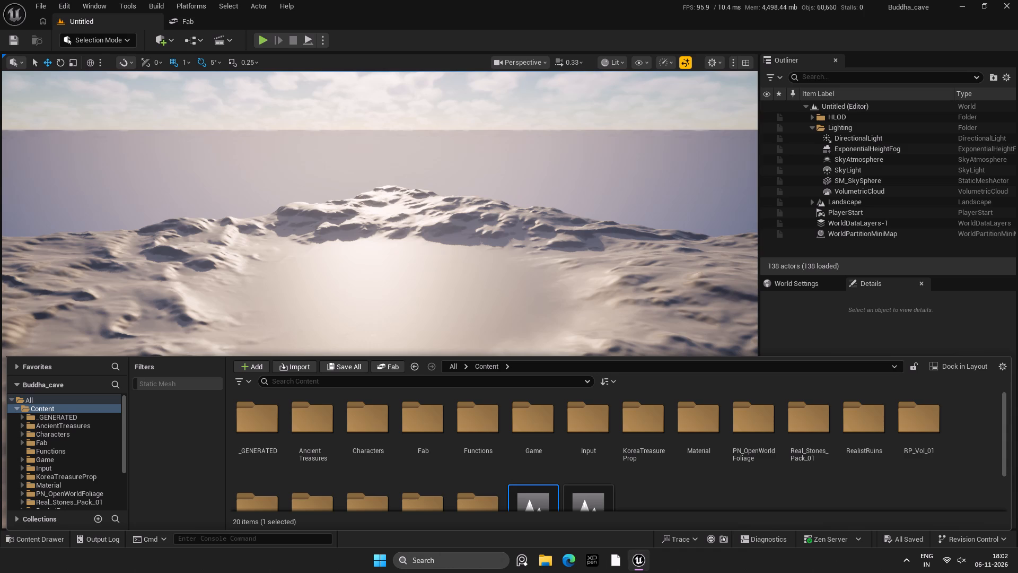
# In the Project Settings, set the Editor Startup Map under Maps & Modes to Cave.
pyautogui.click(58, 4)
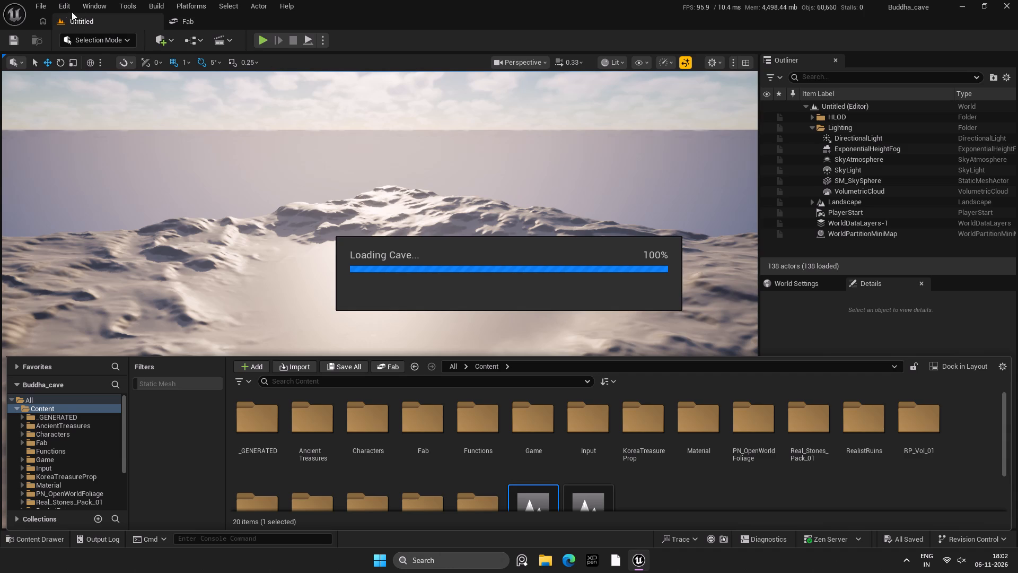
pyautogui.click(55, 2)
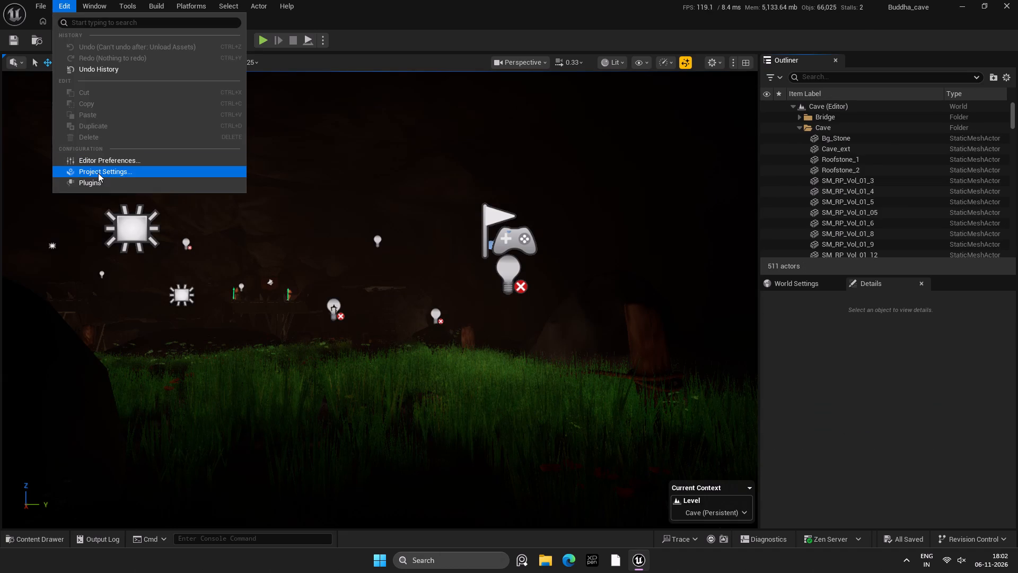
pyautogui.click(98, 173)
pyautogui.scroll(-3, 525, 288)
pyautogui.scroll(-20, 526, 289)
pyautogui.scroll(-6, 526, 289)
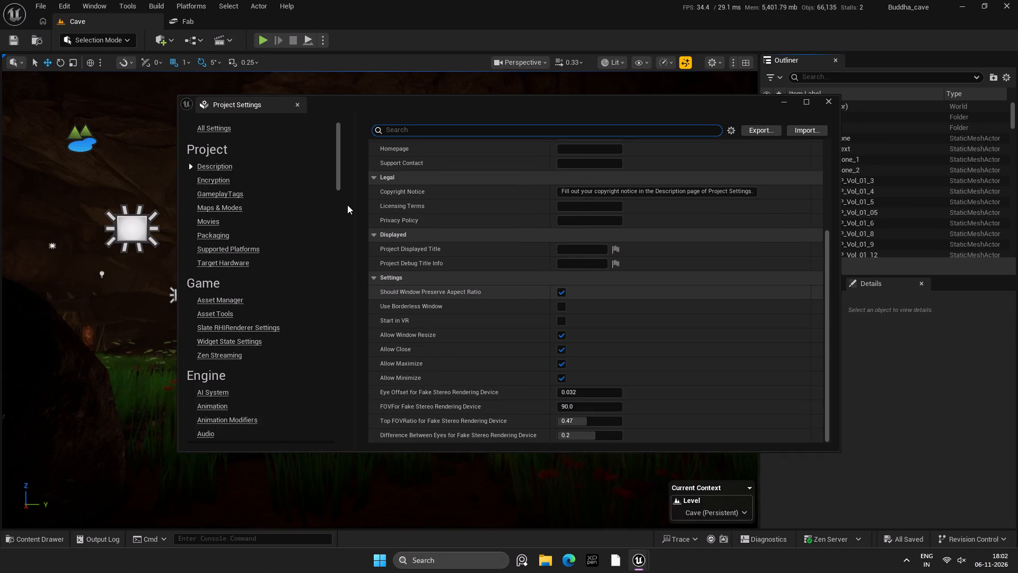
pyautogui.click(221, 128)
pyautogui.scroll(-17, 662, 298)
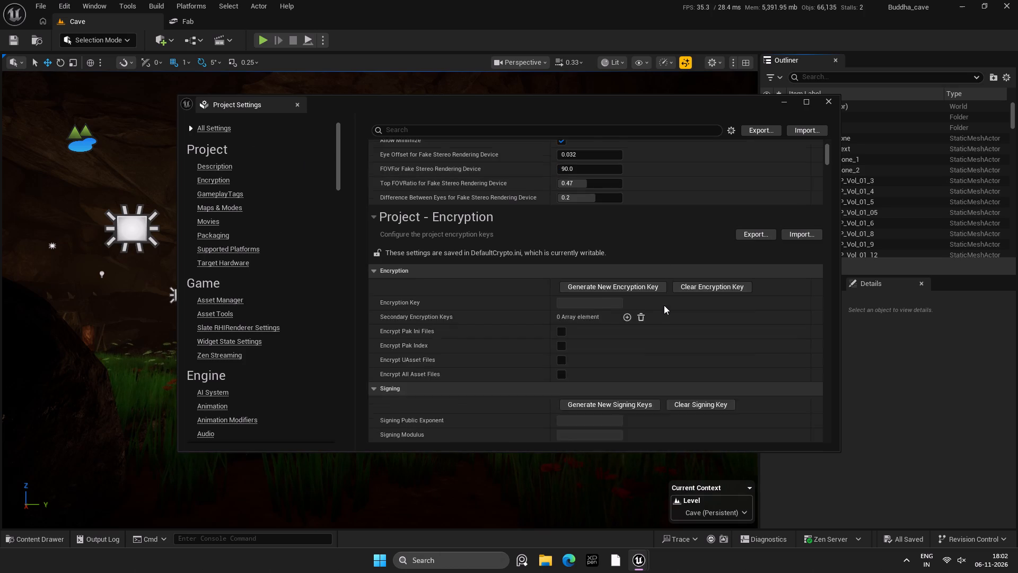
pyautogui.scroll(-20, 664, 305)
pyautogui.scroll(-16, 664, 305)
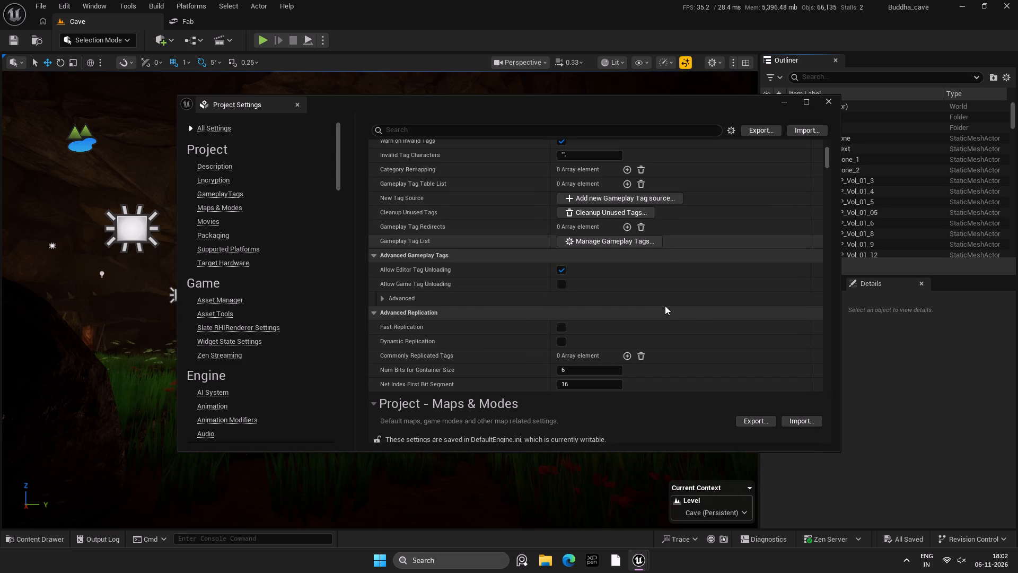
pyautogui.scroll(-6, 447, 338)
pyautogui.scroll(4, 502, 317)
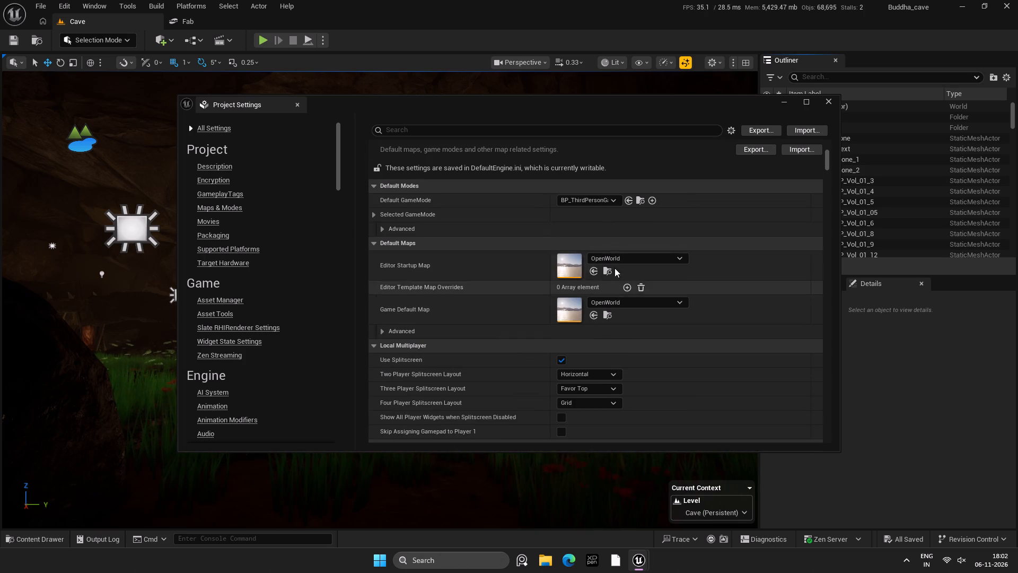
pyautogui.click(632, 256)
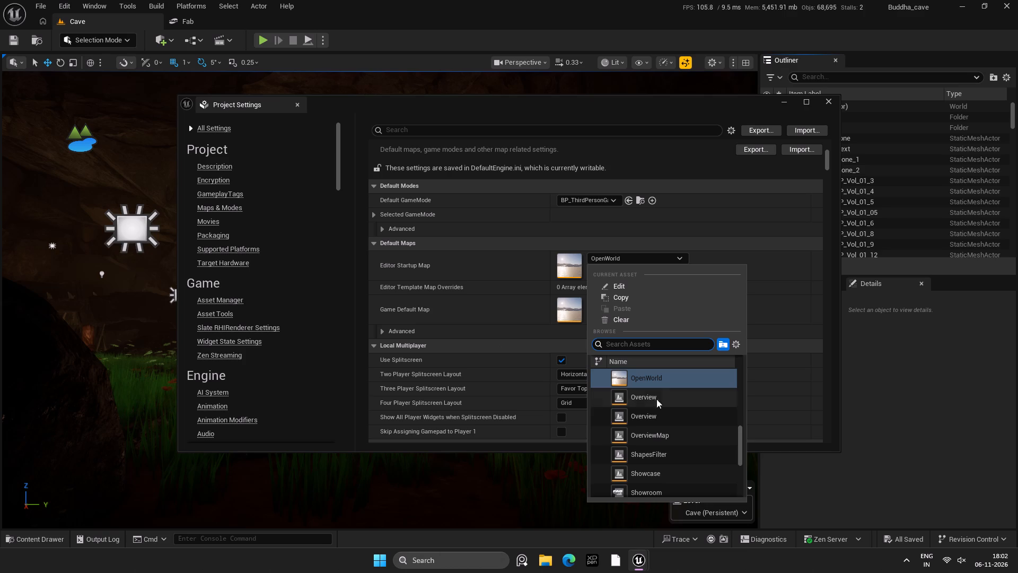
pyautogui.scroll(-17, 657, 405)
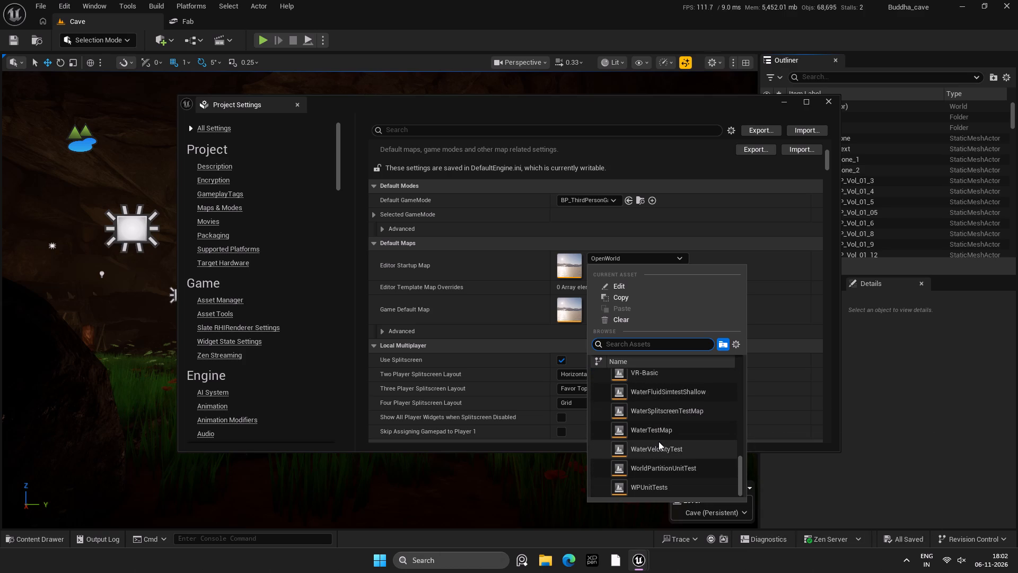
pyautogui.scroll(-2, 659, 441)
pyautogui.scroll(5, 665, 474)
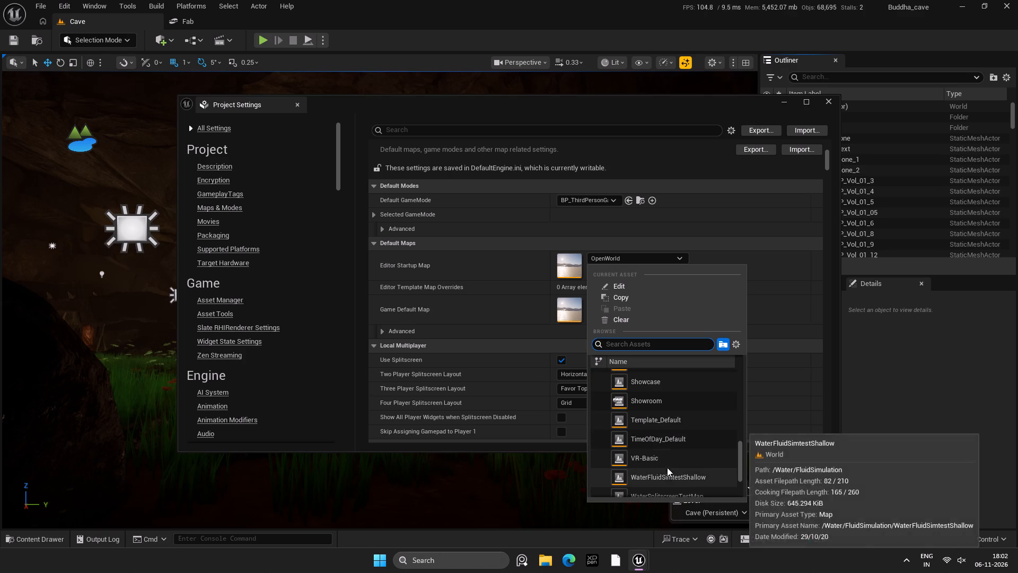
pyautogui.scroll(8, 667, 463)
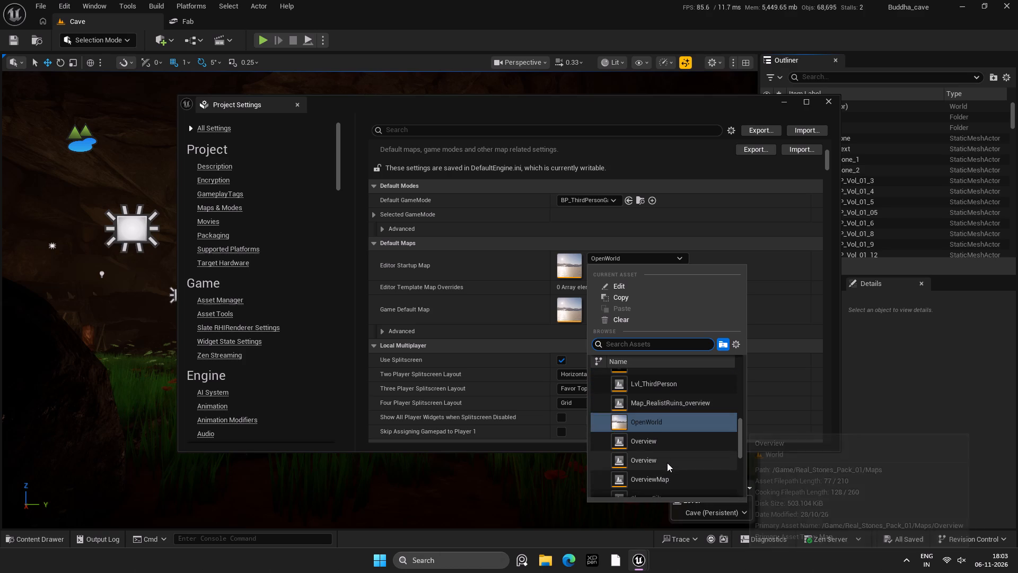
pyautogui.scroll(19, 667, 461)
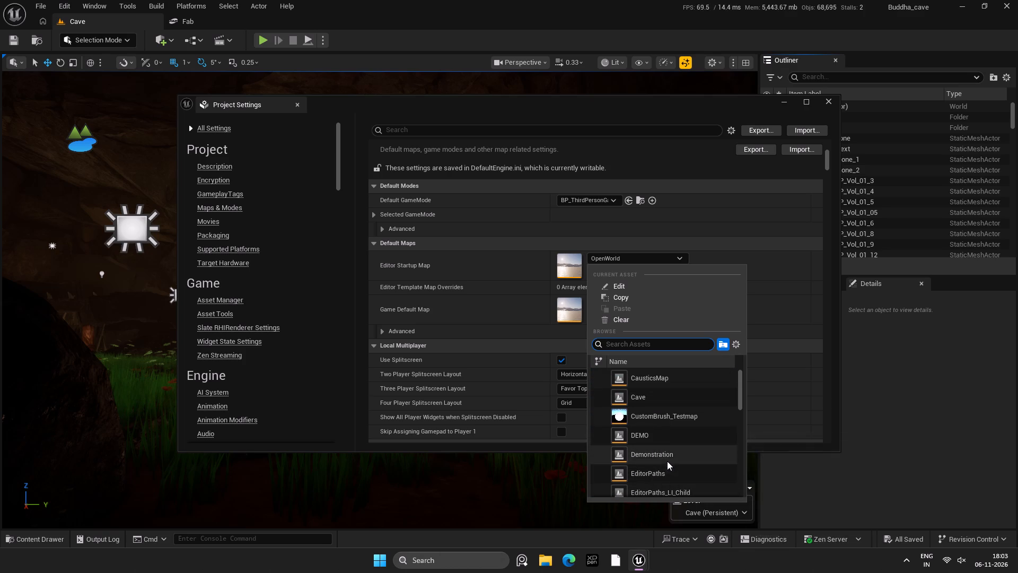
pyautogui.click(652, 398)
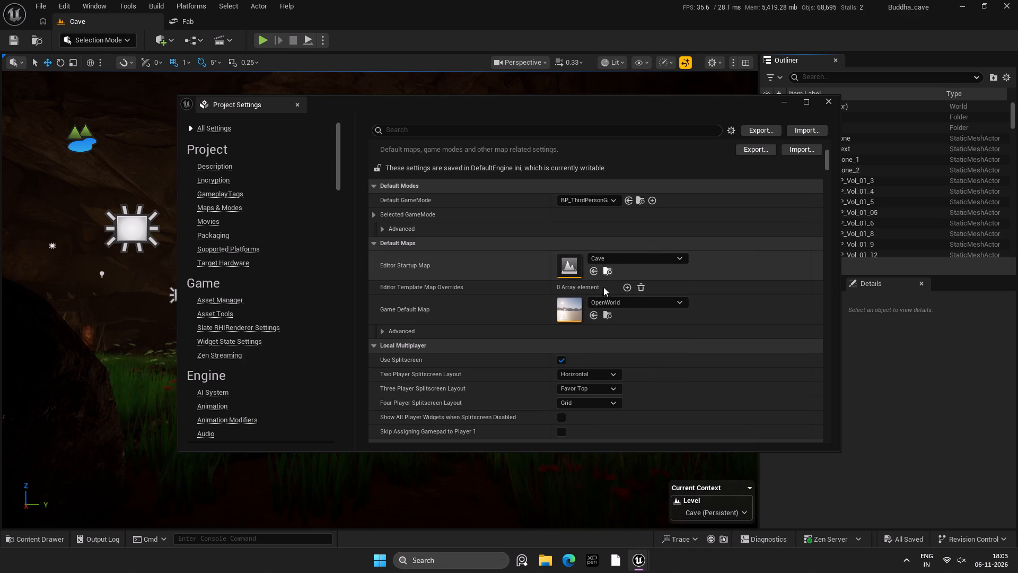
# Set the Game Default Map to Cave as well and close the Project Settings.
pyautogui.click(645, 300)
pyautogui.scroll(-4, 656, 488)
pyautogui.scroll(7, 657, 489)
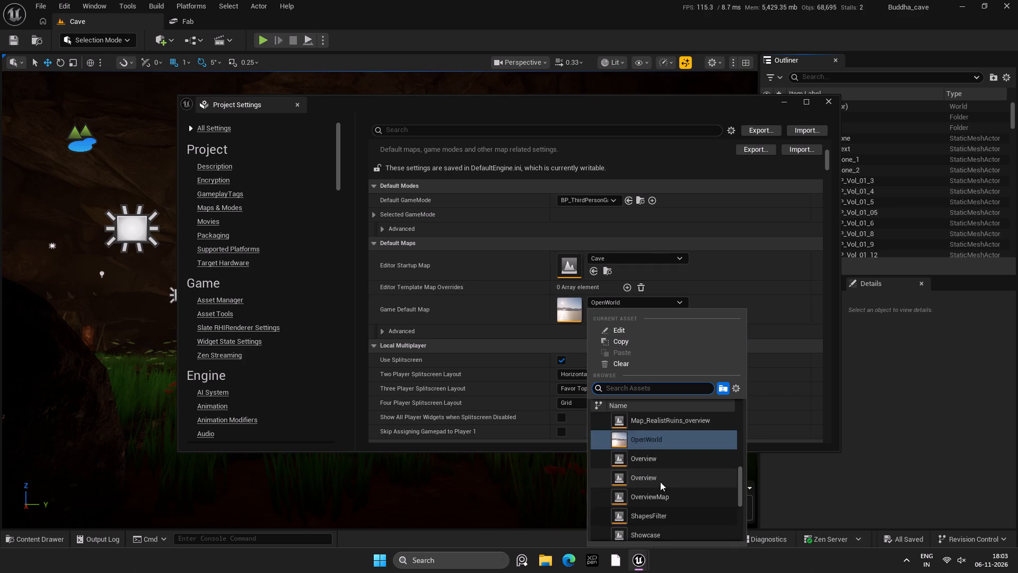
pyautogui.scroll(17, 660, 482)
pyautogui.click(655, 433)
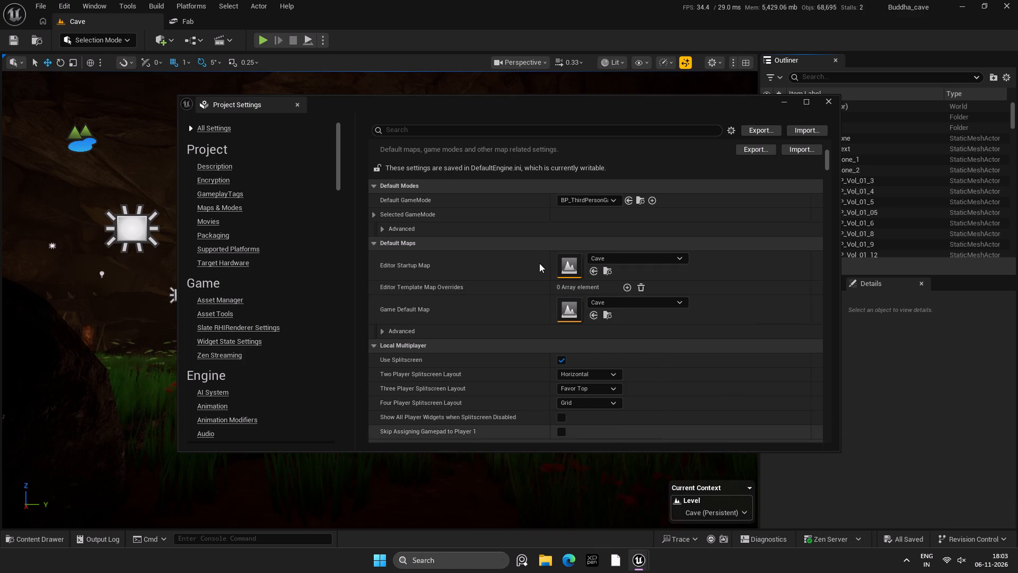
pyautogui.click(832, 102)
# Fly through the Cave level to examine the cave interior, its lights and the golden Buddha statue between the red banners.
pyautogui.moveTo(454, 290); pyautogui.dragTo(469, 312, button='right')
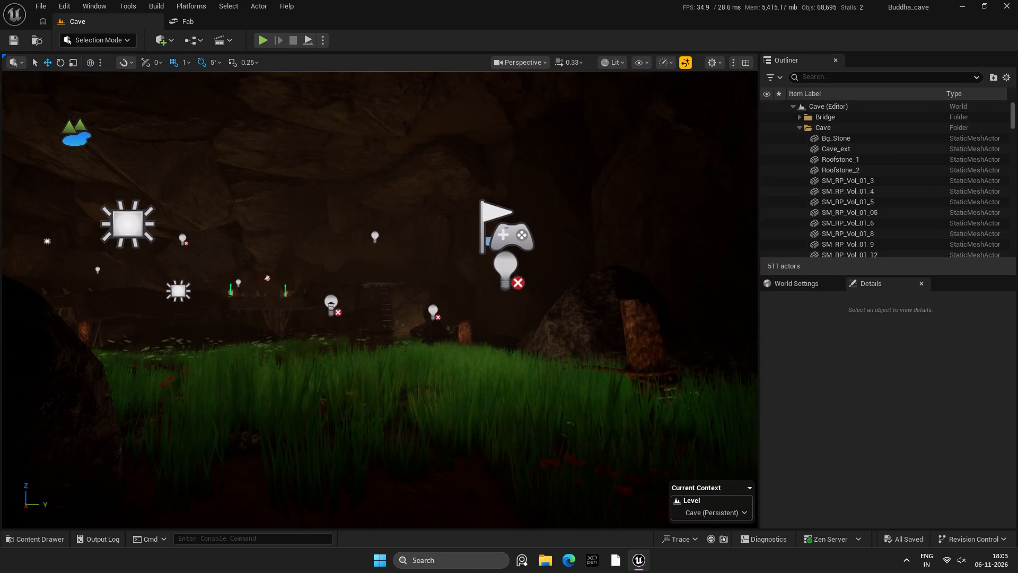
pyautogui.moveTo(469, 312); pyautogui.dragTo(447, 330, button='right')
pyautogui.press('e')
pyautogui.press('e')
pyautogui.press('e')
pyautogui.press('e')
pyautogui.press('e')
pyautogui.press('r')
pyautogui.press('e')
pyautogui.press('e')
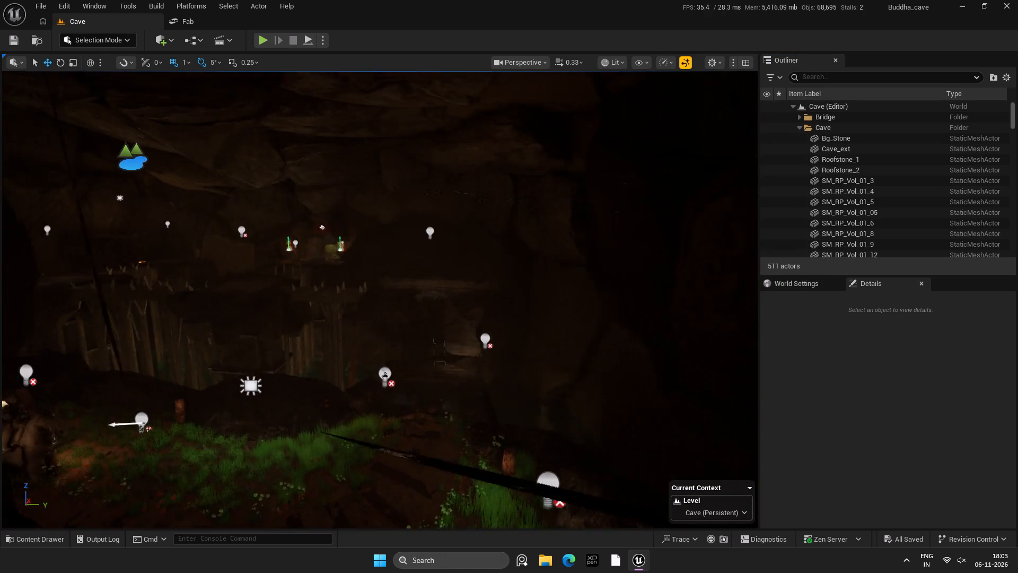
pyautogui.moveTo(447, 330); pyautogui.dragTo(429, 315, button='right')
pyautogui.press('g')
pyautogui.press('f')
pyautogui.press('f')
pyautogui.press('f')
pyautogui.press('f')
pyautogui.press('f')
pyautogui.press('f')
pyautogui.press('f')
pyautogui.press('f')
pyautogui.press('f')
pyautogui.press('f')
pyautogui.press('f')
pyautogui.press('f')
pyautogui.press('f')
pyautogui.press('f')
pyautogui.press('f')
pyautogui.press('f')
pyautogui.press('f')
pyautogui.press('f')
pyautogui.press('f')
pyautogui.press('f')
pyautogui.write('refwf')
pyautogui.moveTo(429, 315); pyautogui.dragTo(323, 295, button='right')
pyautogui.press('d')
pyautogui.press('r')
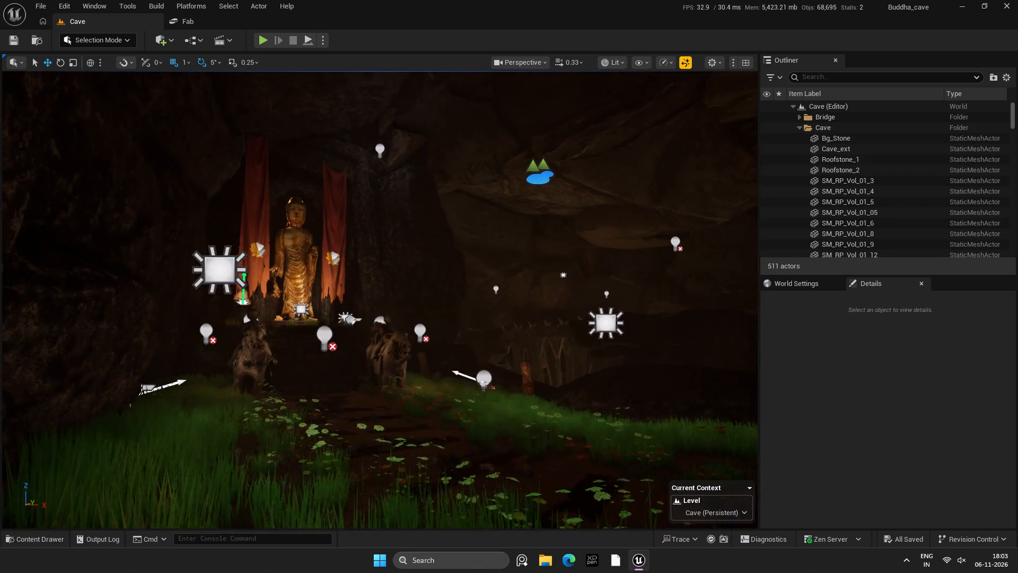
# Fly away from the Buddha statue across the grass to examine the spiked wooden walkways and torch-lit areas of the cave.
pyautogui.moveTo(323, 295); pyautogui.dragTo(361, 298, button='right')
pyautogui.write('fe')
pyautogui.press('t')
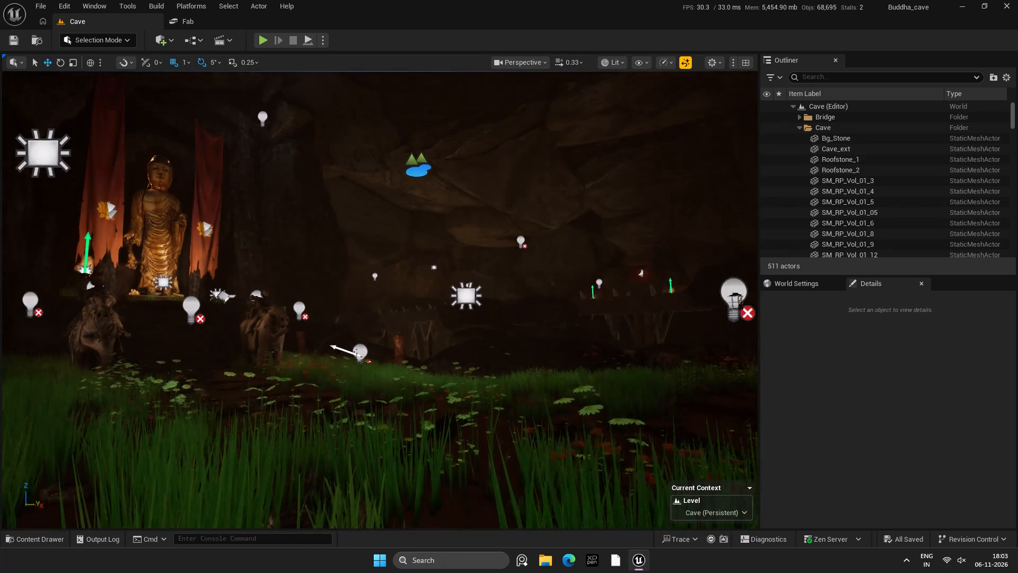
pyautogui.moveTo(361, 298); pyautogui.dragTo(431, 303, button='right')
pyautogui.write('erew')
pyautogui.moveTo(431, 303); pyautogui.dragTo(407, 305, button='right')
pyautogui.write('df')
pyautogui.press('r')
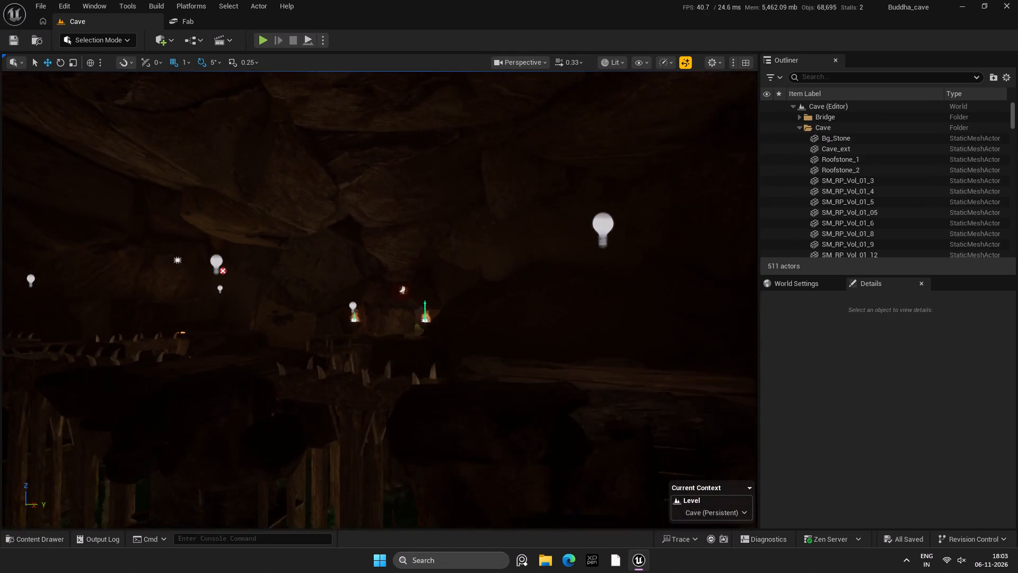
pyautogui.moveTo(407, 305); pyautogui.dragTo(348, 305, button='right')
# Save the level and open the Camera_cuts level sequence from the Sequencer folder in the project's Content folder.
pyautogui.hotkey('ctrl', 's')
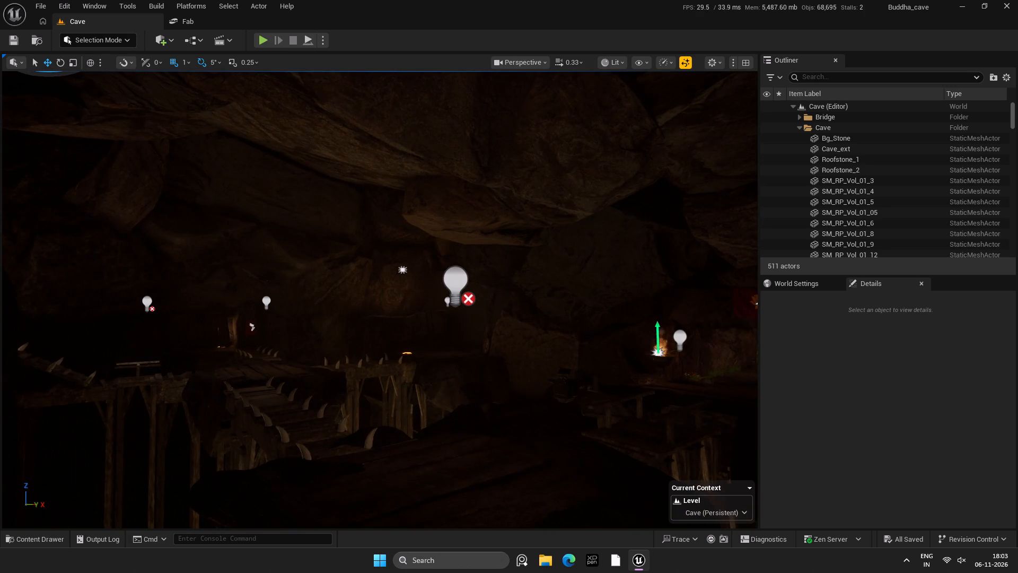
pyautogui.click(4, 526)
pyautogui.click(17, 538)
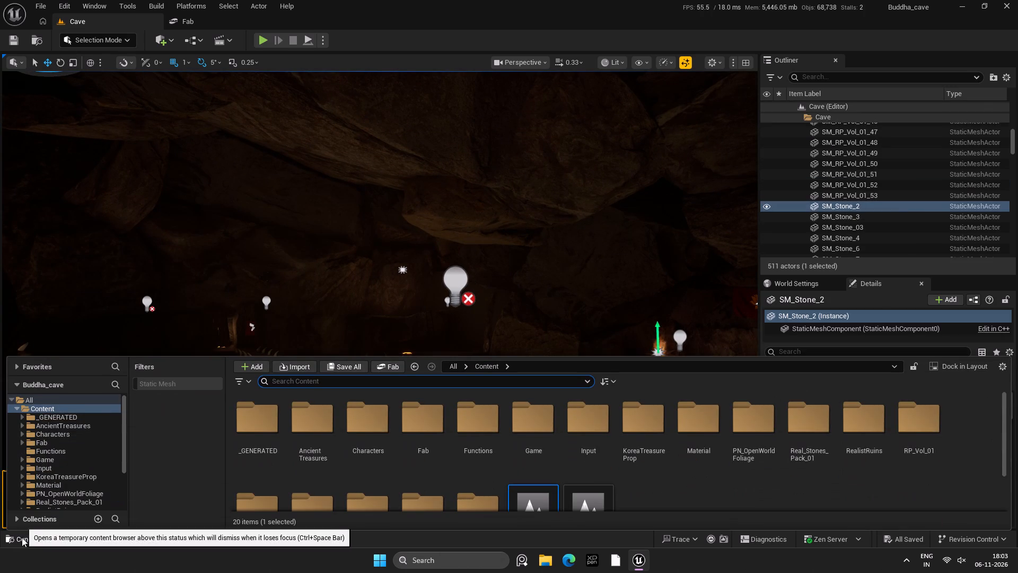
pyautogui.hotkey('ctrl', 's')
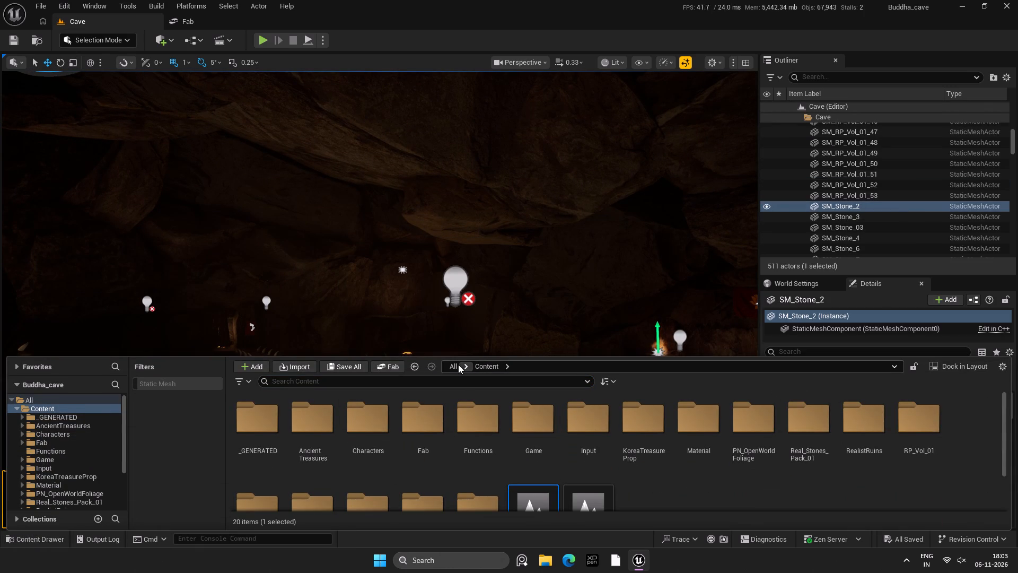
pyautogui.click(457, 364)
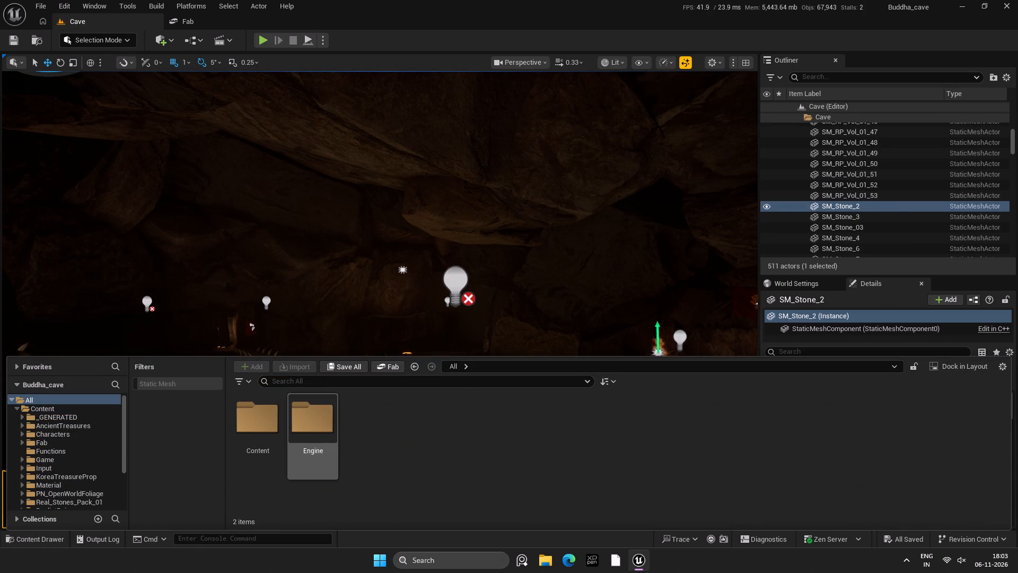
pyautogui.doubleClick(271, 429)
pyautogui.scroll(-5, 495, 444)
pyautogui.scroll(2, 420, 462)
pyautogui.doubleClick(267, 480)
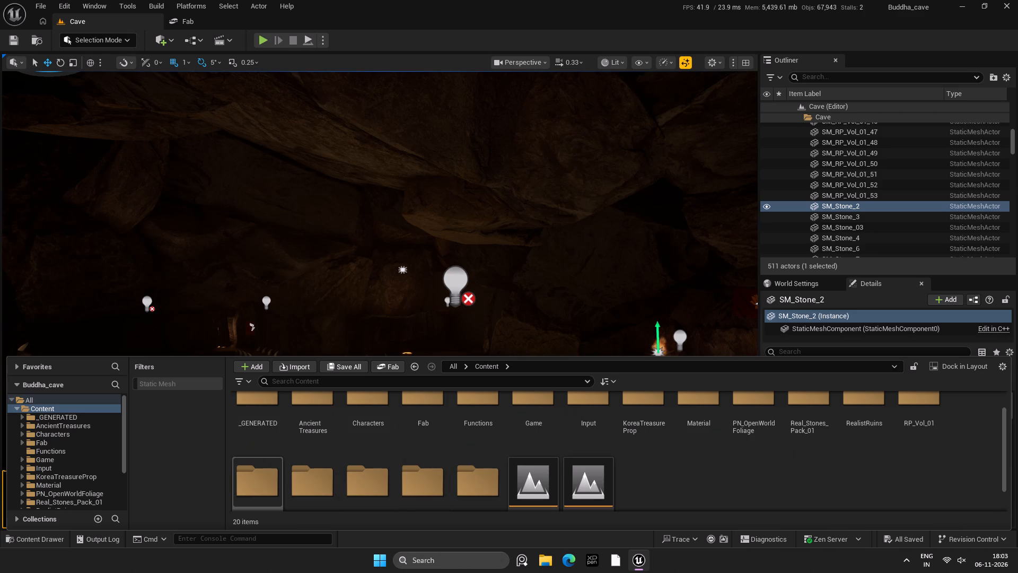
pyautogui.click(297, 453)
pyautogui.doubleClick(259, 450)
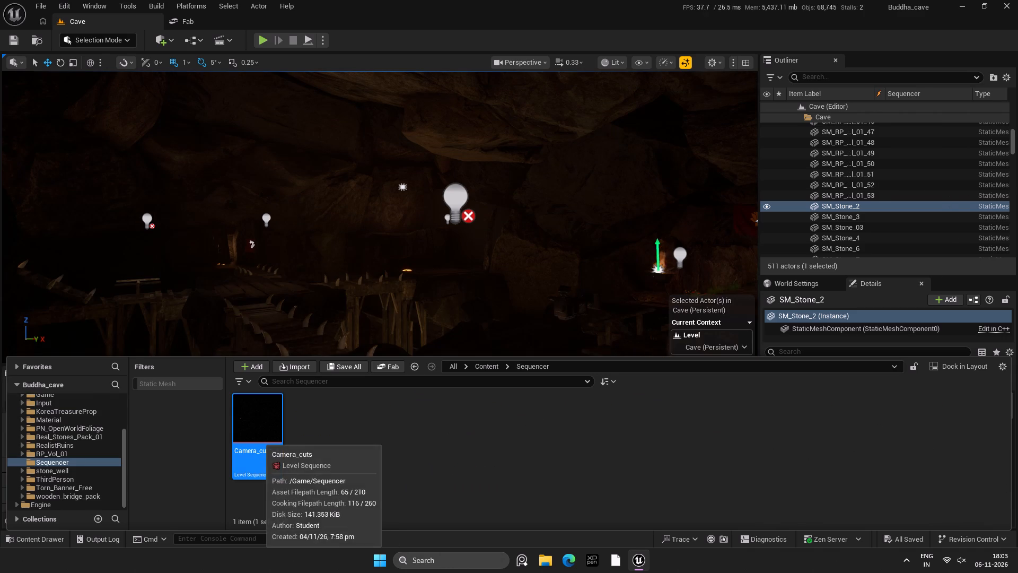
pyautogui.hotkey('ctrl', 'space')
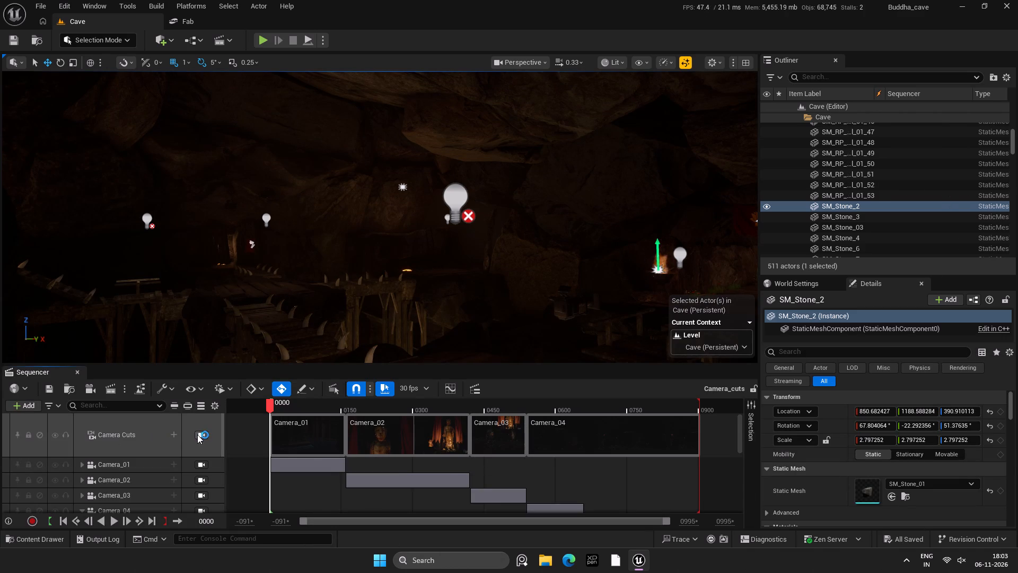
# Preview the Camera Cuts track in an enlarged viewport with editor icons hidden, playing the sequence from the start into the Camera_04 shot.
pyautogui.click(197, 435)
pyautogui.moveTo(449, 365); pyautogui.dragTo(441, 396)
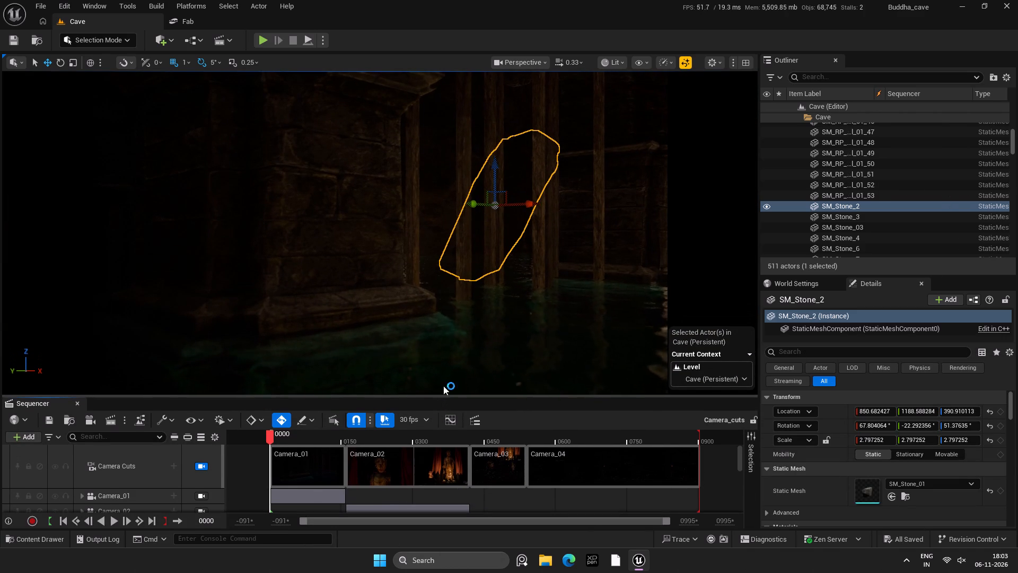
pyautogui.click(449, 374)
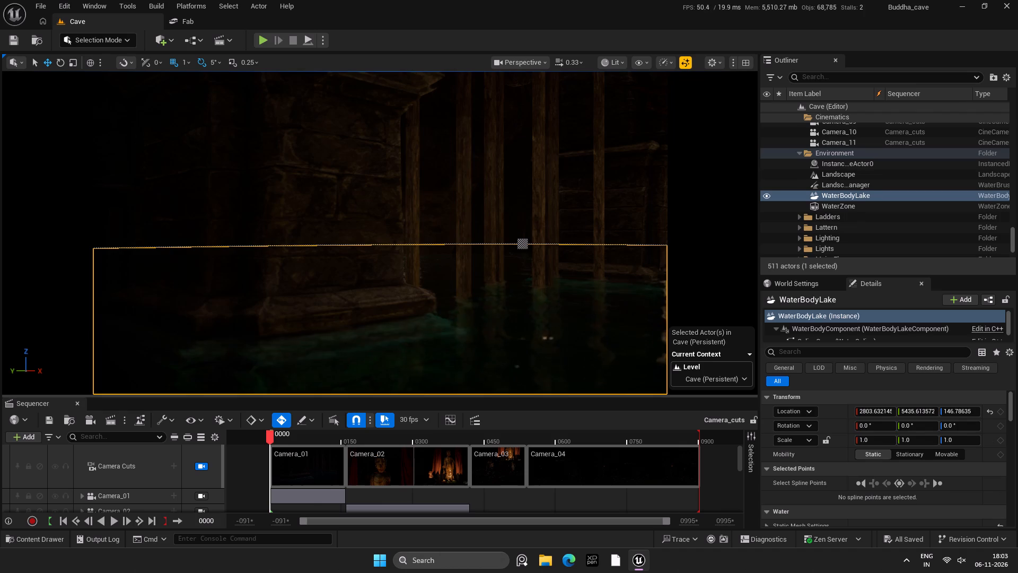
pyautogui.press('g')
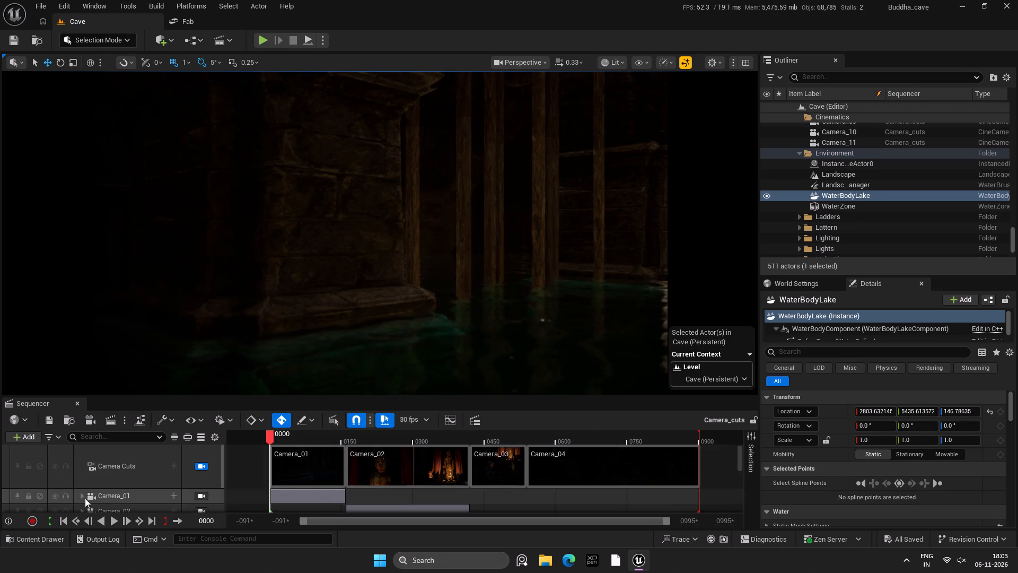
pyautogui.click(116, 520)
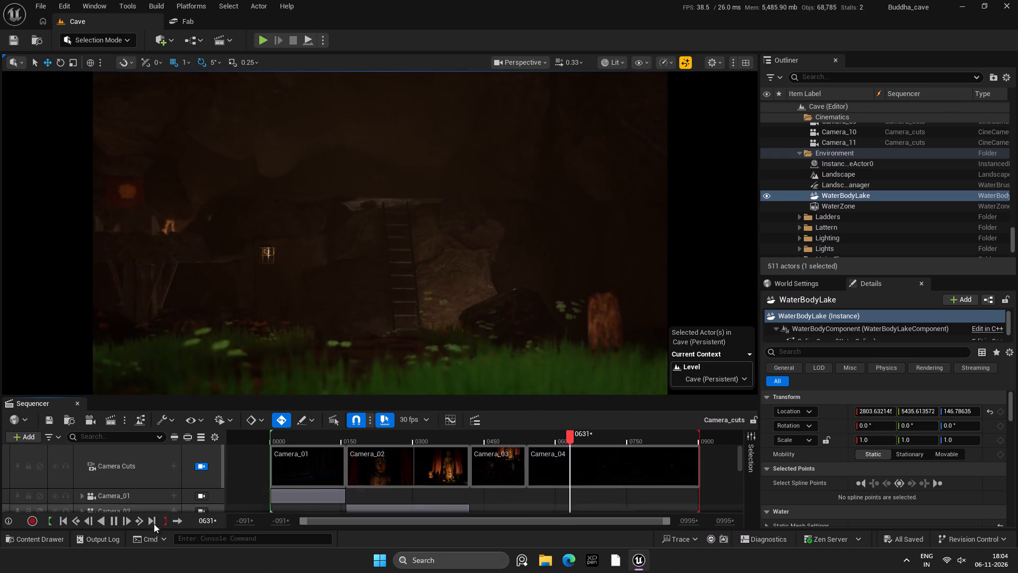
pyautogui.click(114, 522)
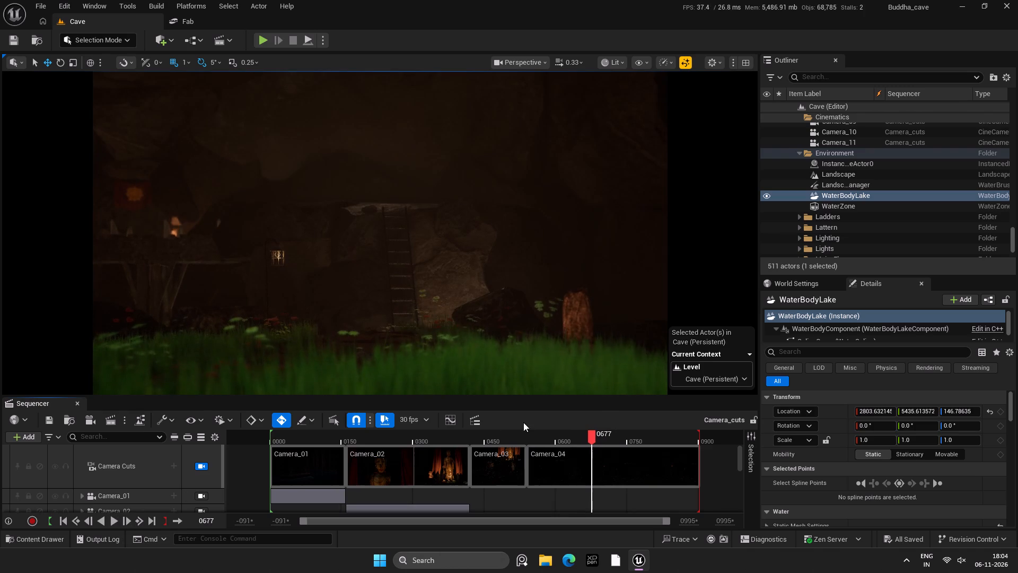
# Switch the viewport to Camera_04 near the start of its shot and examine the camera's Transform keys.
pyautogui.moveTo(591, 437); pyautogui.dragTo(538, 447)
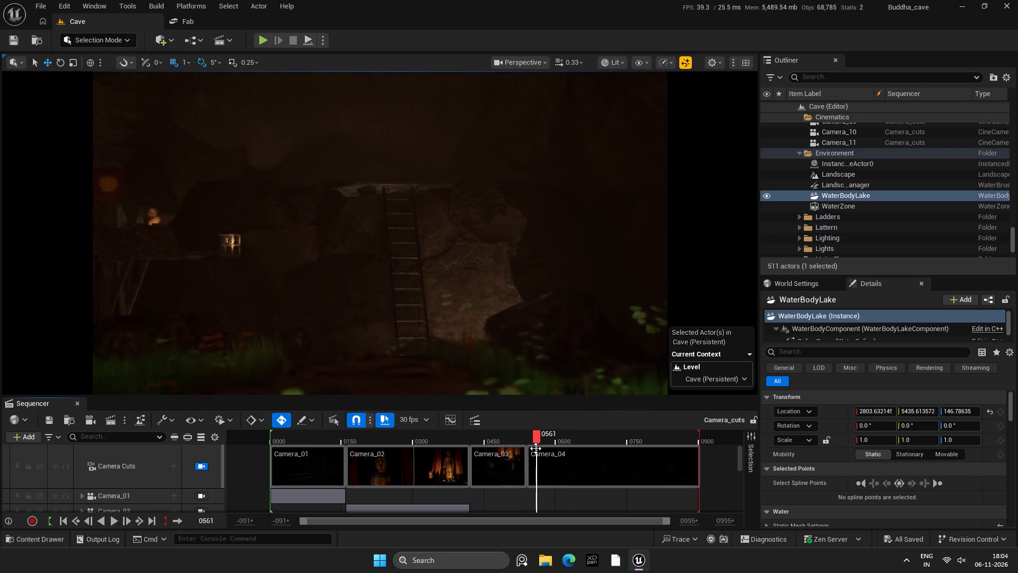
pyautogui.scroll(-5, 144, 489)
pyautogui.scroll(1, 192, 467)
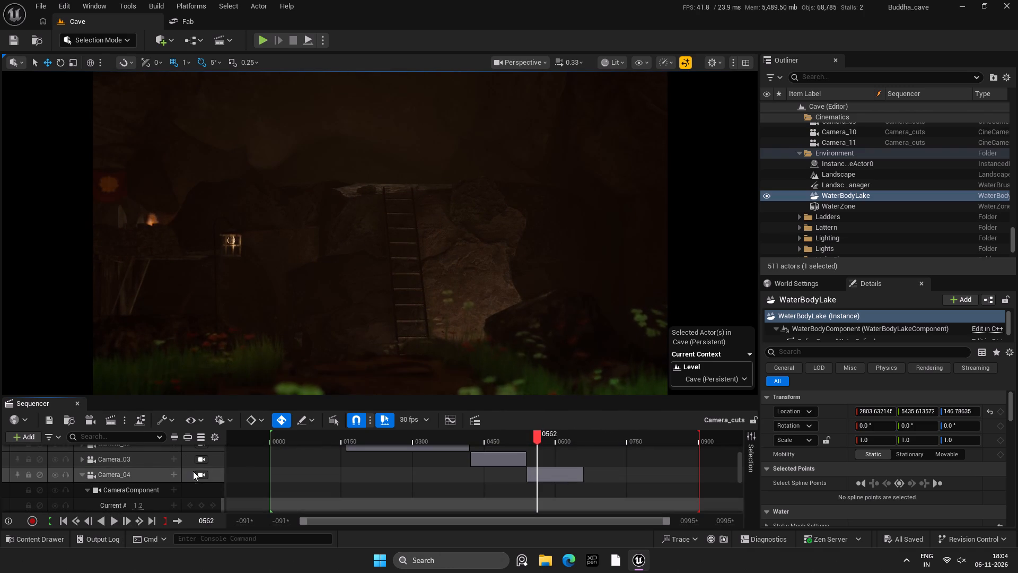
pyautogui.click(201, 474)
pyautogui.scroll(-3, 561, 463)
pyautogui.scroll(3, 561, 465)
pyautogui.scroll(-2, 561, 465)
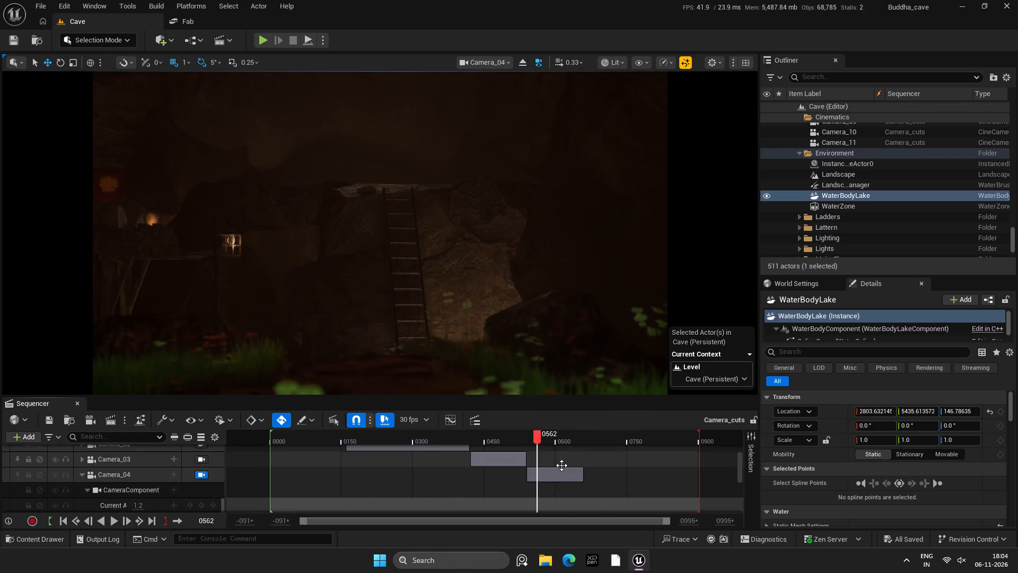
pyautogui.scroll(-2, 561, 465)
pyautogui.click(91, 485)
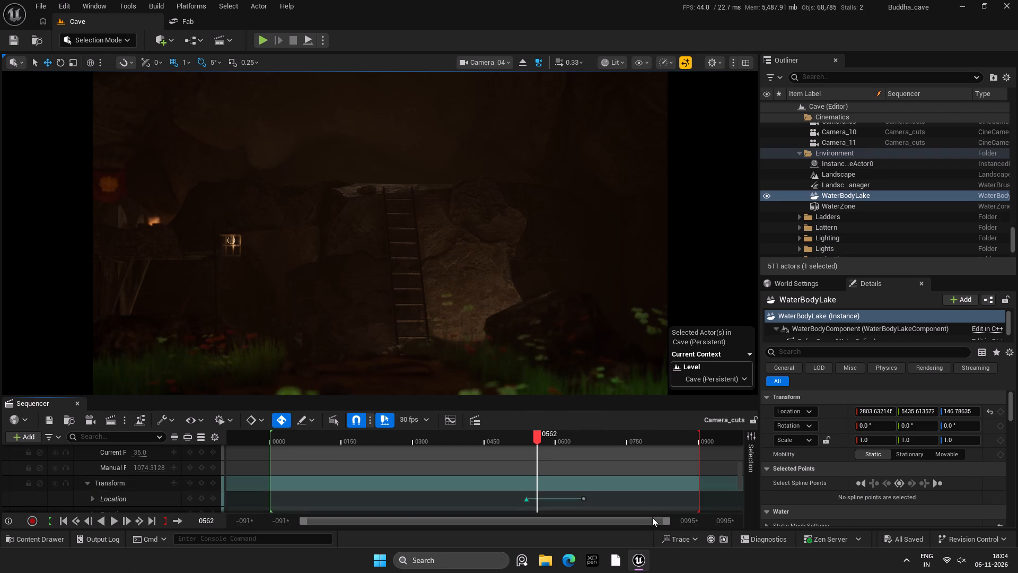
pyautogui.moveTo(611, 481); pyautogui.dragTo(556, 511)
pyautogui.scroll(2, 587, 496)
pyautogui.scroll(-3, 587, 496)
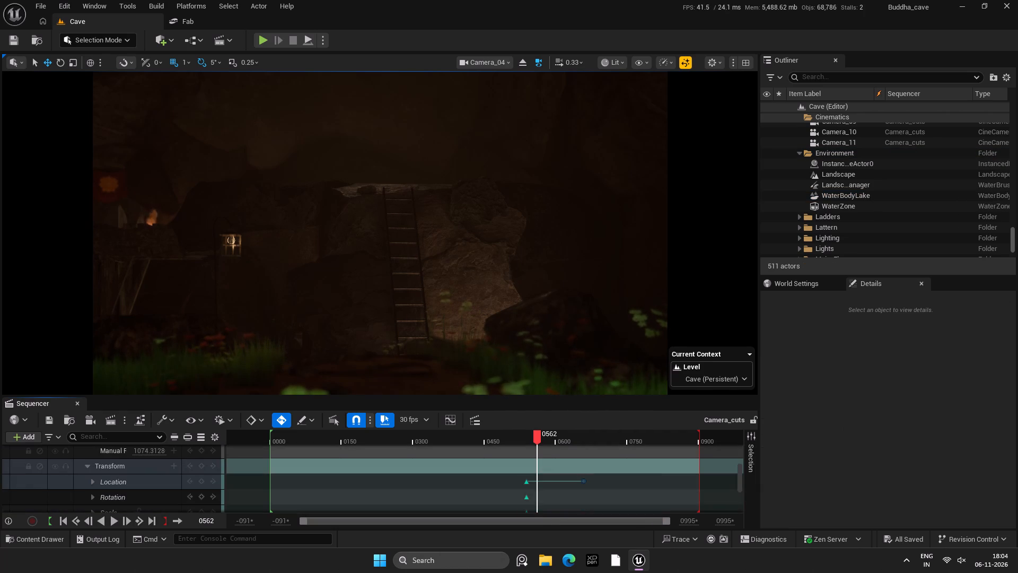
# Scrub and play through the Camera_04 shot to examine where its camera movement starts and ends.
pyautogui.moveTo(540, 439); pyautogui.dragTo(574, 450)
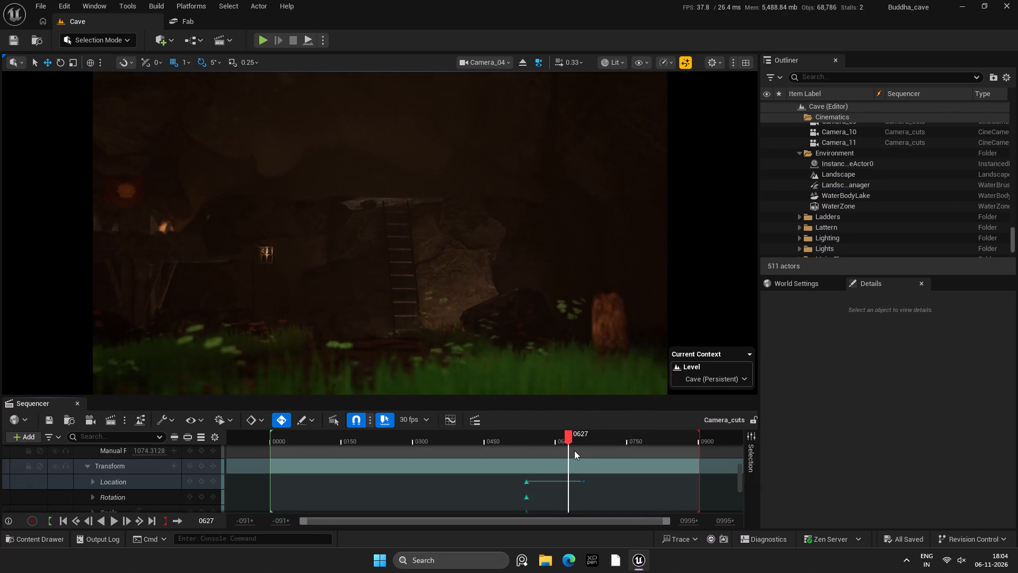
pyautogui.moveTo(574, 450); pyautogui.dragTo(565, 453)
pyautogui.scroll(18, 568, 455)
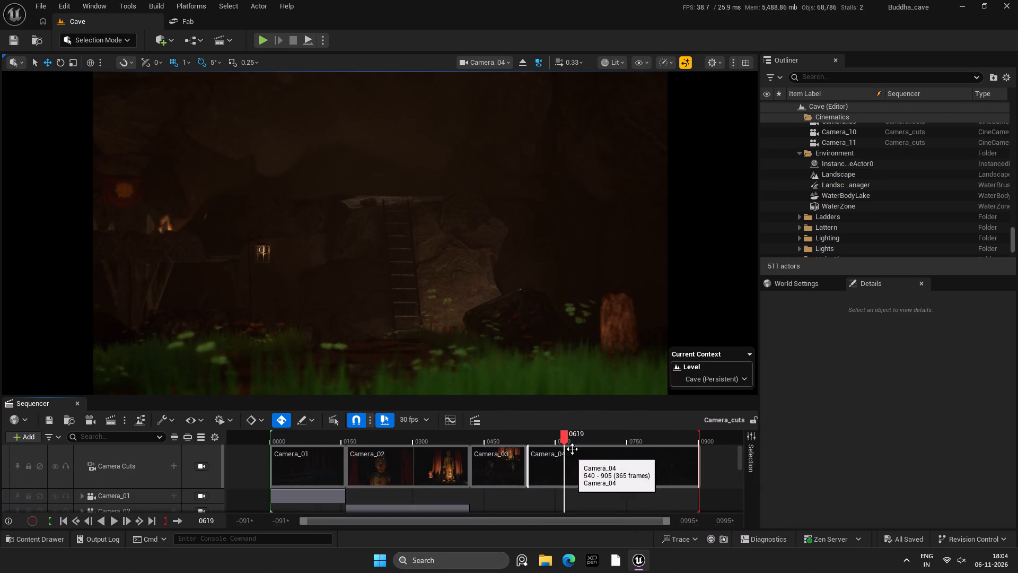
pyautogui.moveTo(563, 437); pyautogui.dragTo(522, 442)
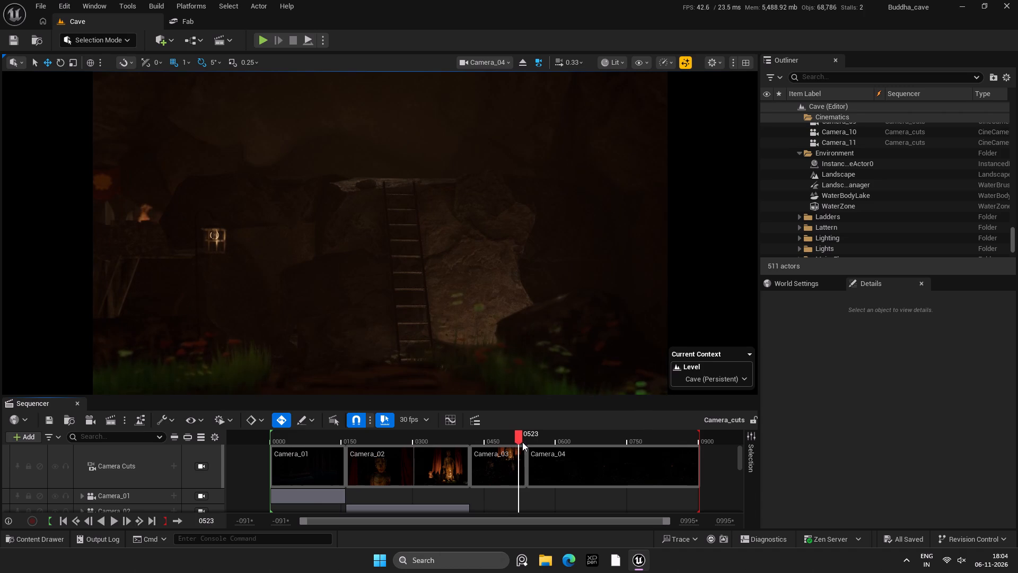
pyautogui.moveTo(522, 442); pyautogui.dragTo(580, 454)
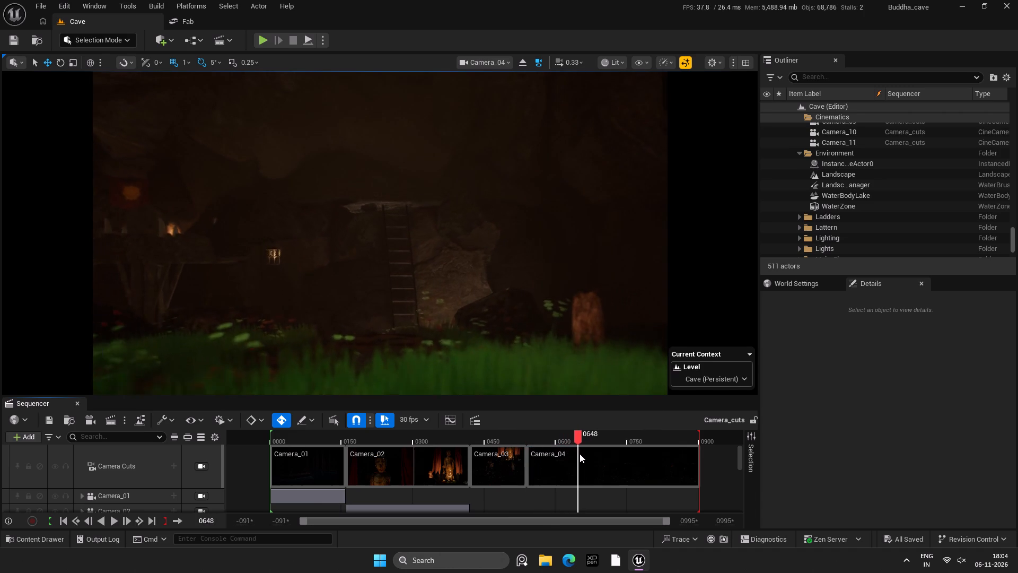
pyautogui.moveTo(580, 454); pyautogui.dragTo(571, 459)
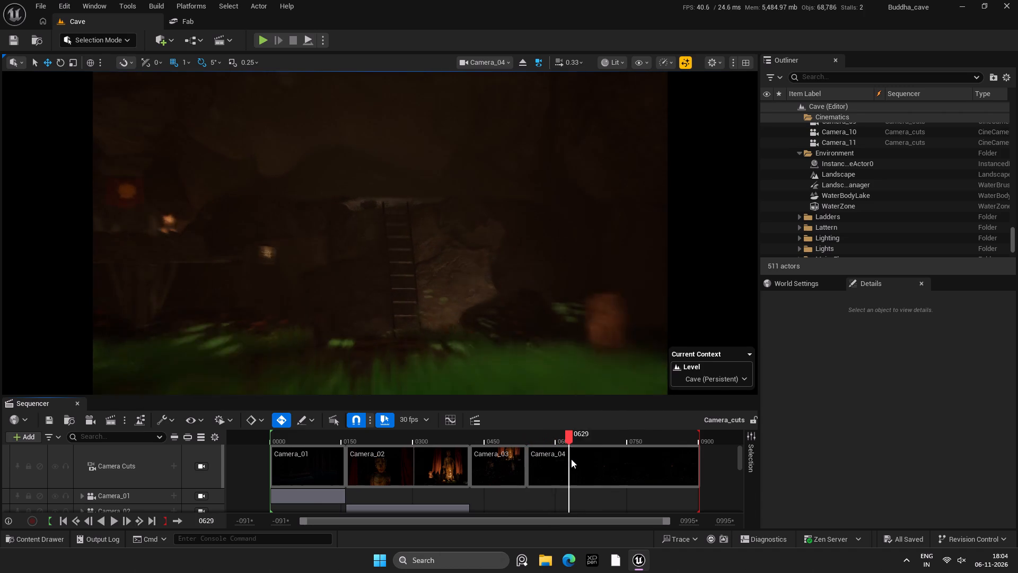
pyautogui.moveTo(571, 459); pyautogui.dragTo(582, 462)
pyautogui.scroll(-8, 592, 464)
pyautogui.scroll(4, 593, 466)
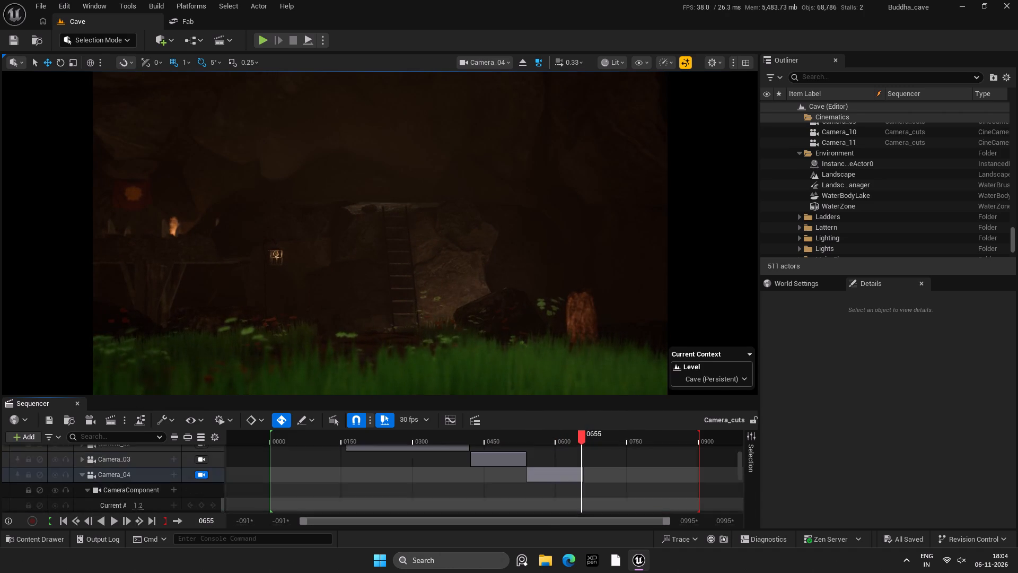
pyautogui.scroll(8, 593, 466)
pyautogui.moveTo(581, 435); pyautogui.dragTo(582, 435)
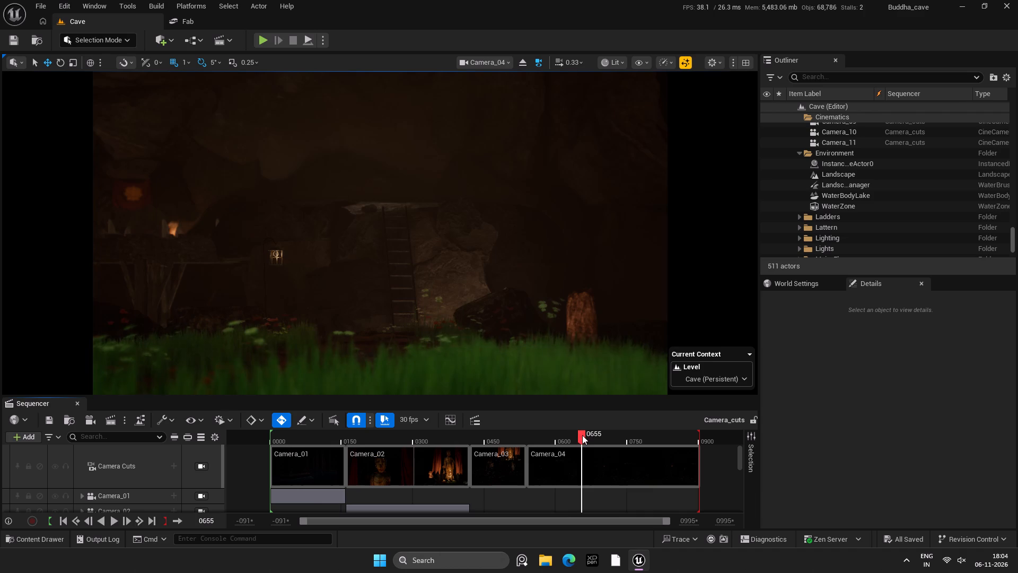
pyautogui.moveTo(582, 435); pyautogui.dragTo(526, 452)
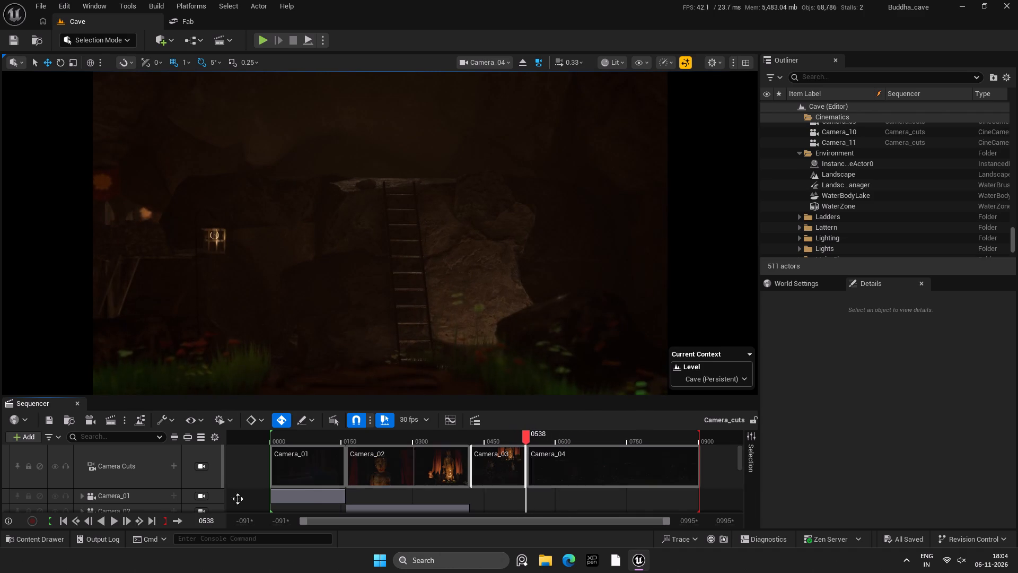
pyautogui.click(113, 520)
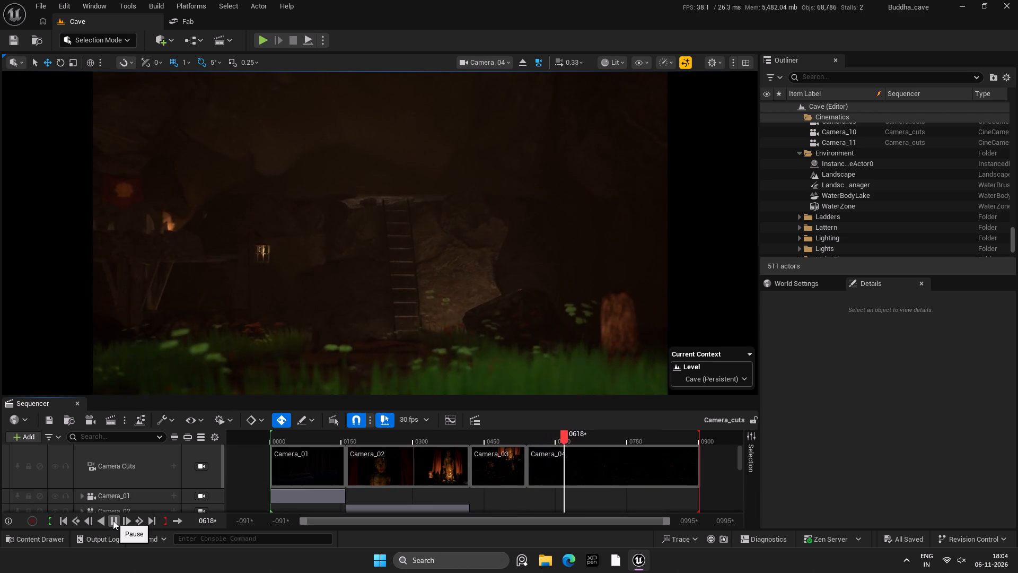
pyautogui.click(113, 520)
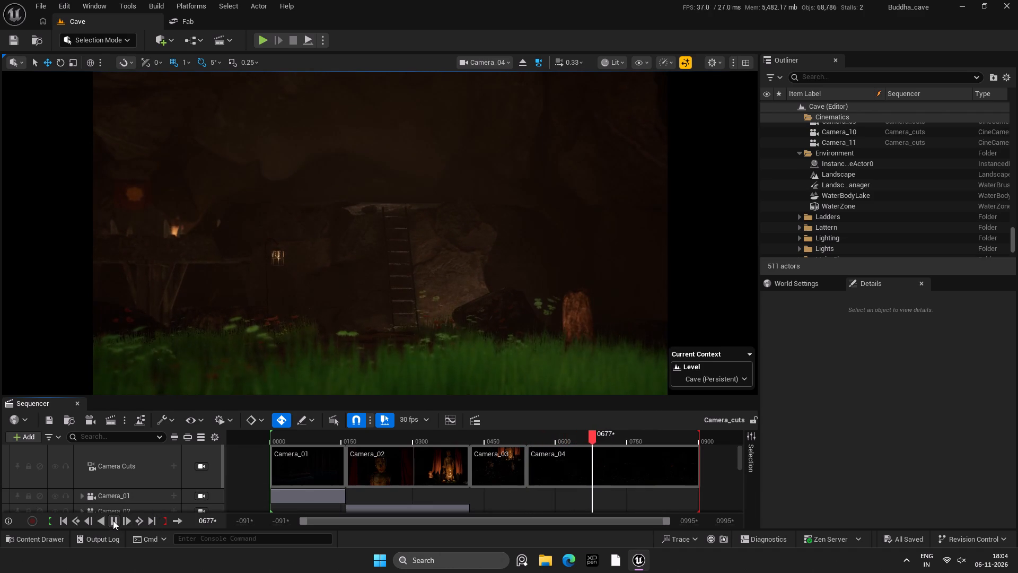
# Trim the end of the Camera_04 section on the Camera Cuts track to frame 660 and save the sequence.
pyautogui.moveTo(590, 436); pyautogui.dragTo(583, 436)
pyautogui.scroll(-4, 594, 455)
pyautogui.press('Right')
pyautogui.press('Right')
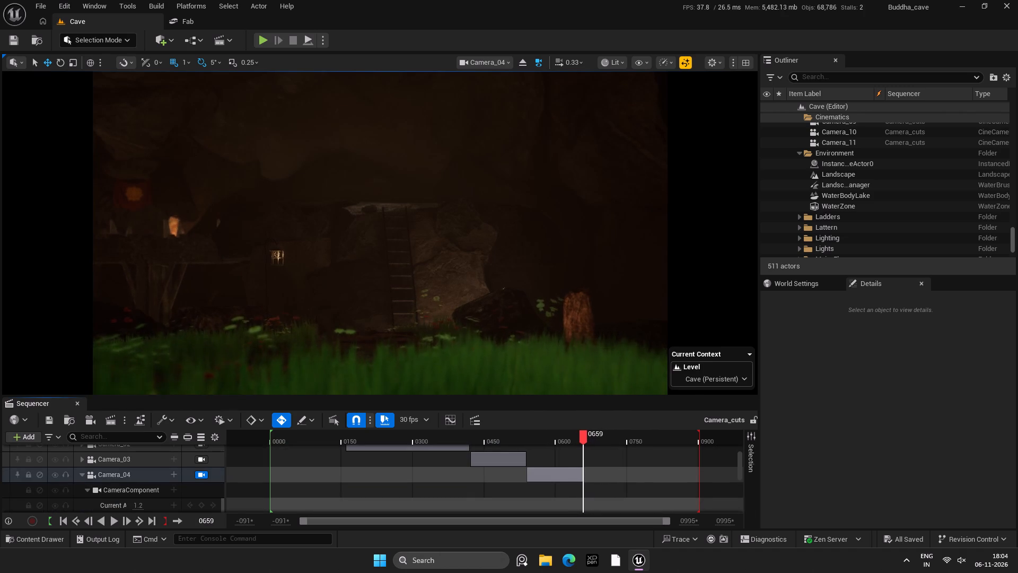
pyautogui.press('Right')
pyautogui.scroll(10, 599, 469)
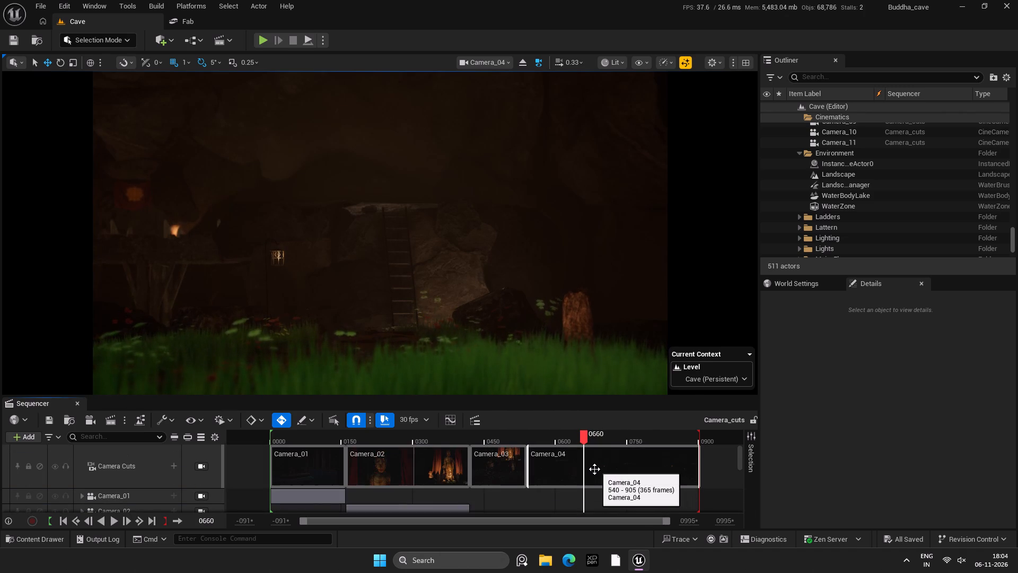
pyautogui.click(594, 469)
pyautogui.moveTo(700, 469); pyautogui.dragTo(608, 467)
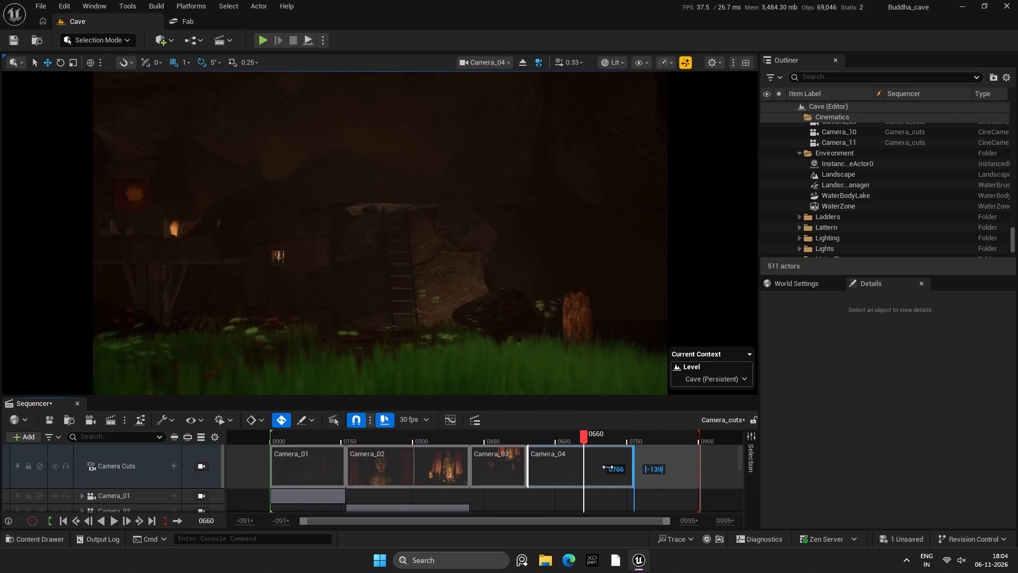
pyautogui.moveTo(608, 467); pyautogui.dragTo(583, 468)
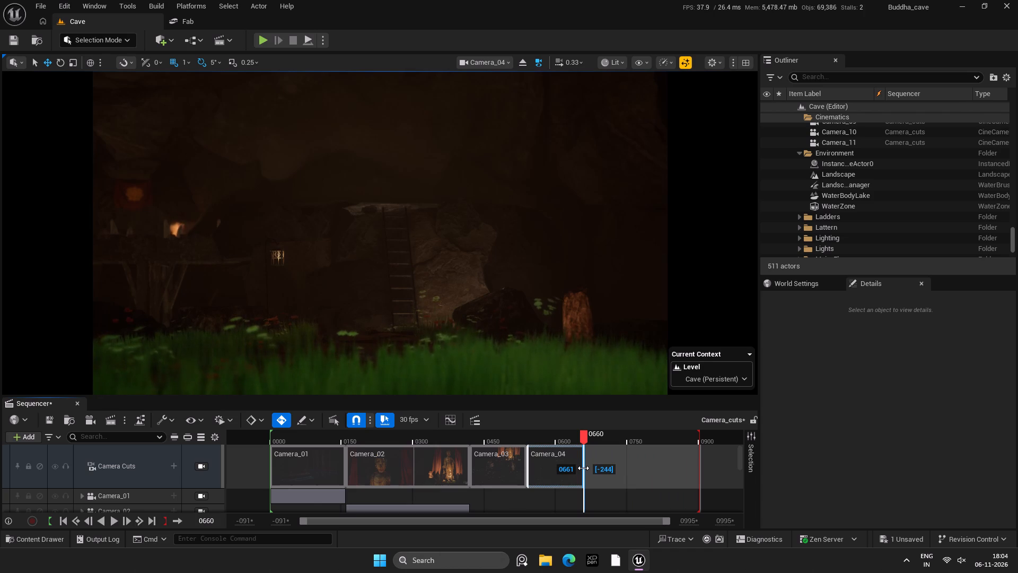
pyautogui.moveTo(583, 468); pyautogui.dragTo(583, 468)
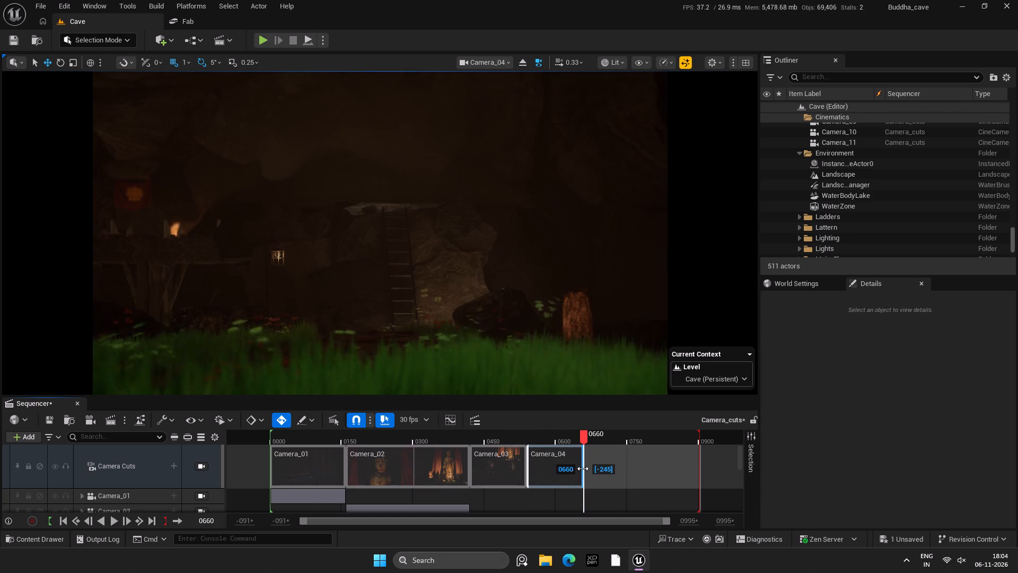
pyautogui.moveTo(583, 468); pyautogui.dragTo(583, 471)
pyautogui.hotkey('ctrl', 's')
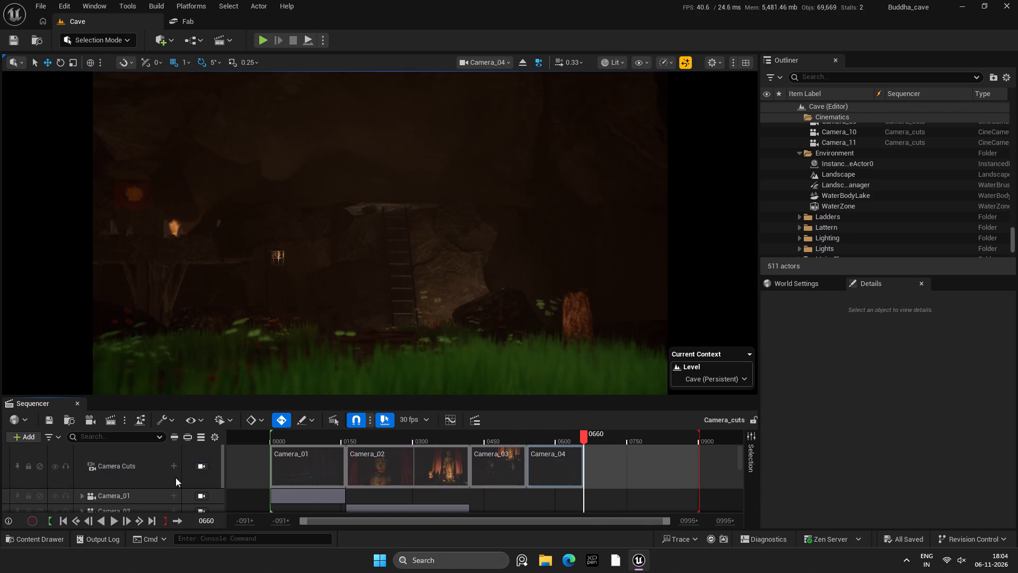
# Select Camera_04 in the Outliner and lower its Manual Focus Distance to about 435 cm, checking it with the debug focus plane.
pyautogui.scroll(-5, 152, 482)
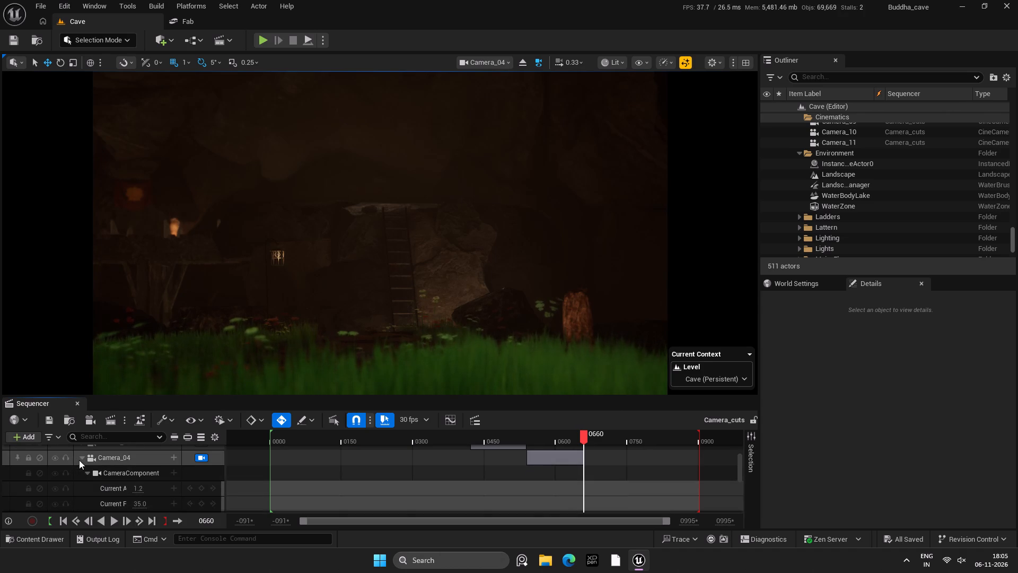
pyautogui.scroll(-2, 137, 497)
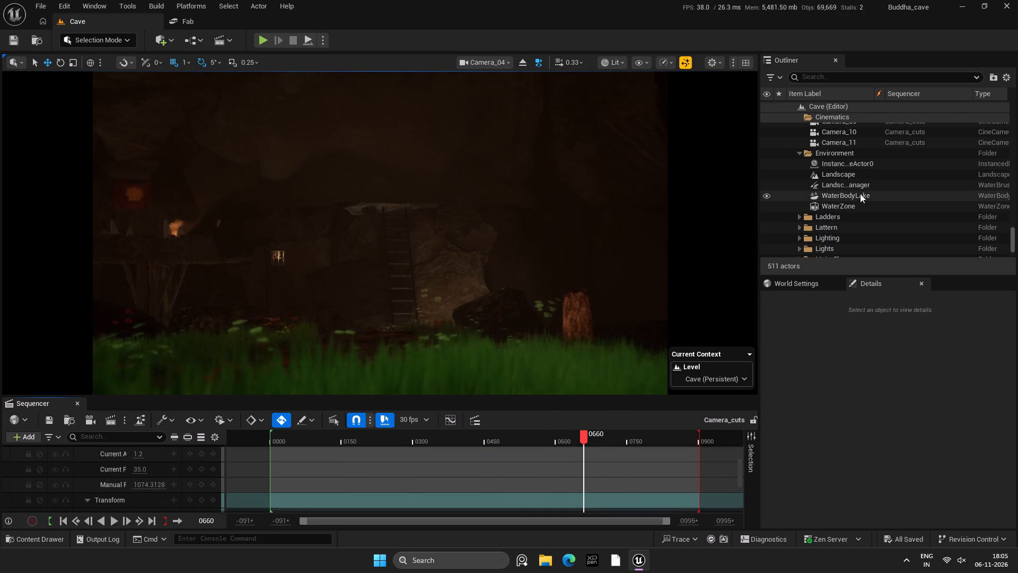
pyautogui.click(799, 152)
pyautogui.scroll(5, 833, 185)
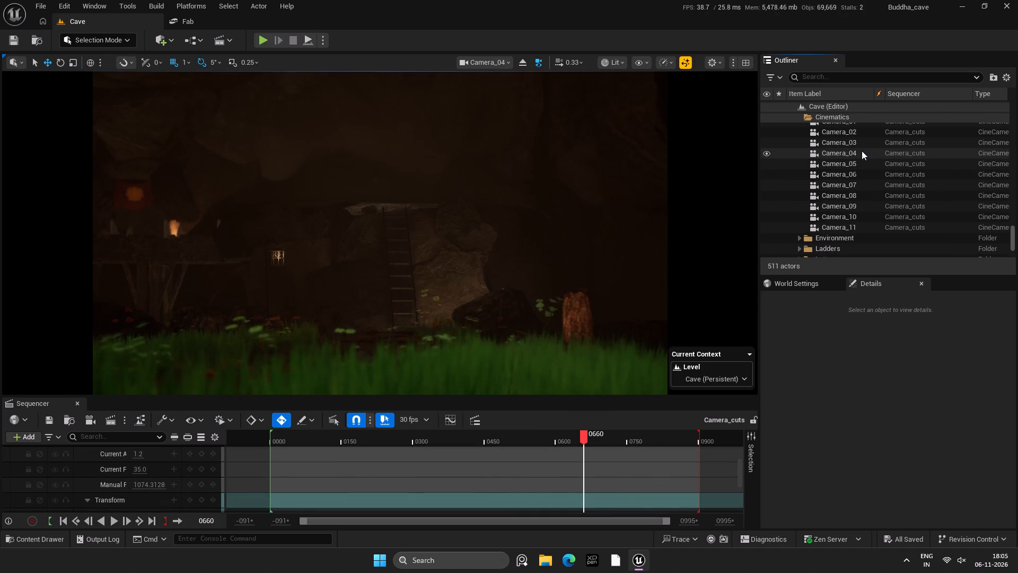
pyautogui.click(862, 151)
pyautogui.scroll(-13, 896, 467)
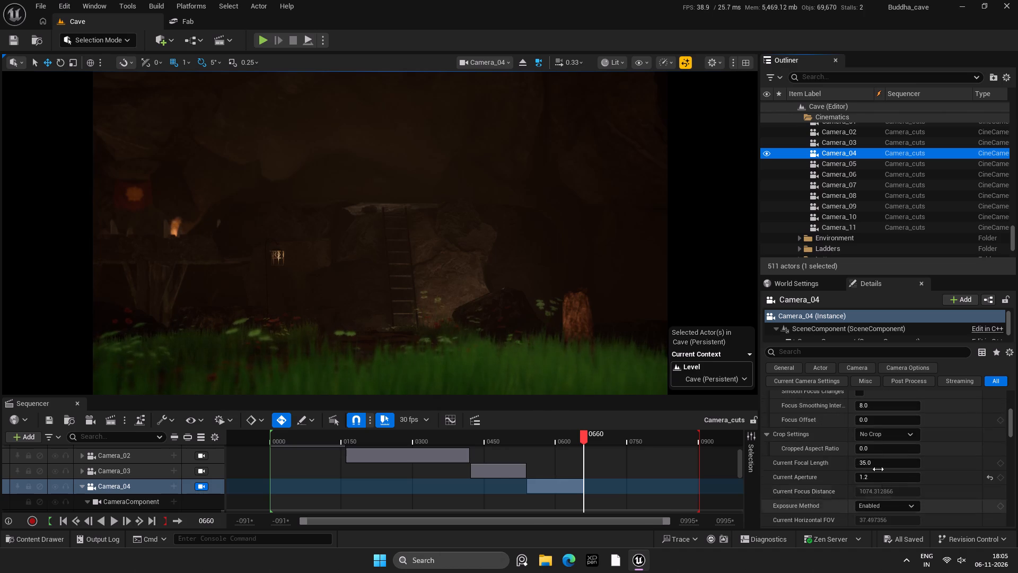
pyautogui.scroll(3, 878, 457)
pyautogui.click(858, 409)
pyautogui.click(859, 412)
pyautogui.moveTo(871, 400); pyautogui.dragTo(837, 401)
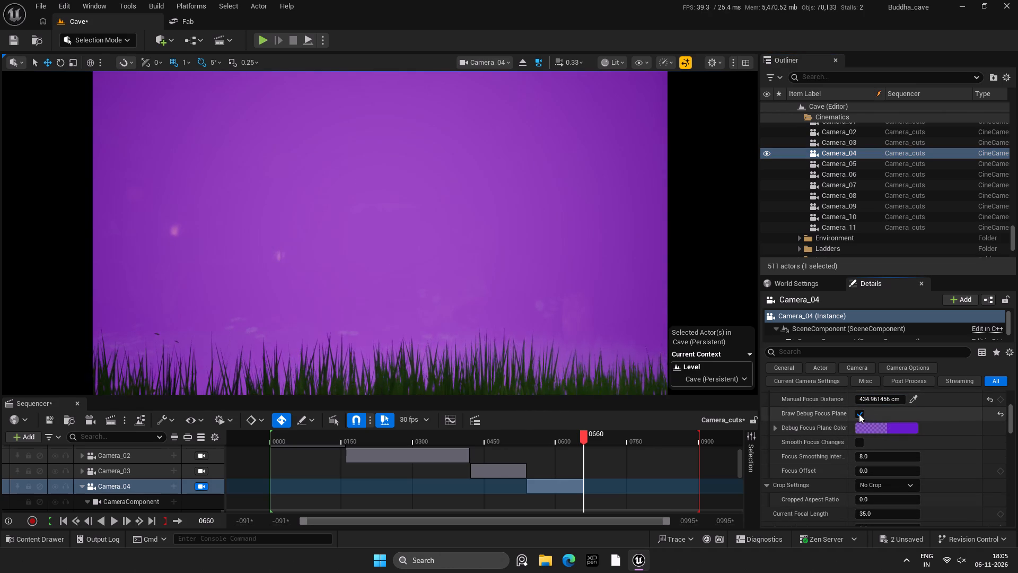
pyautogui.click(859, 414)
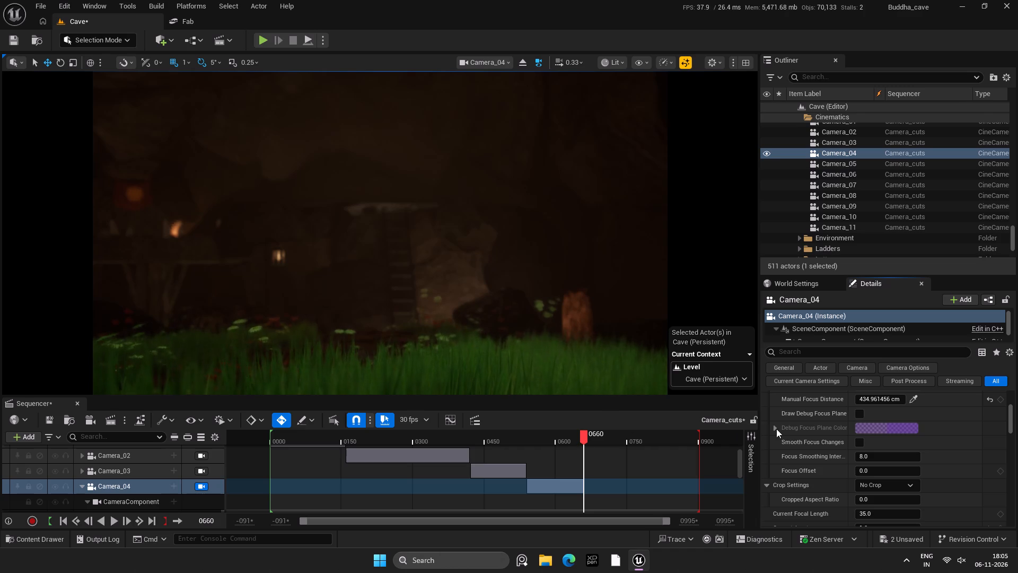
# At frame 540, set Camera_04's Manual Focus Distance to 1500 cm using the debug focus plane, save, and hide the plane.
pyautogui.moveTo(582, 436); pyautogui.dragTo(558, 436)
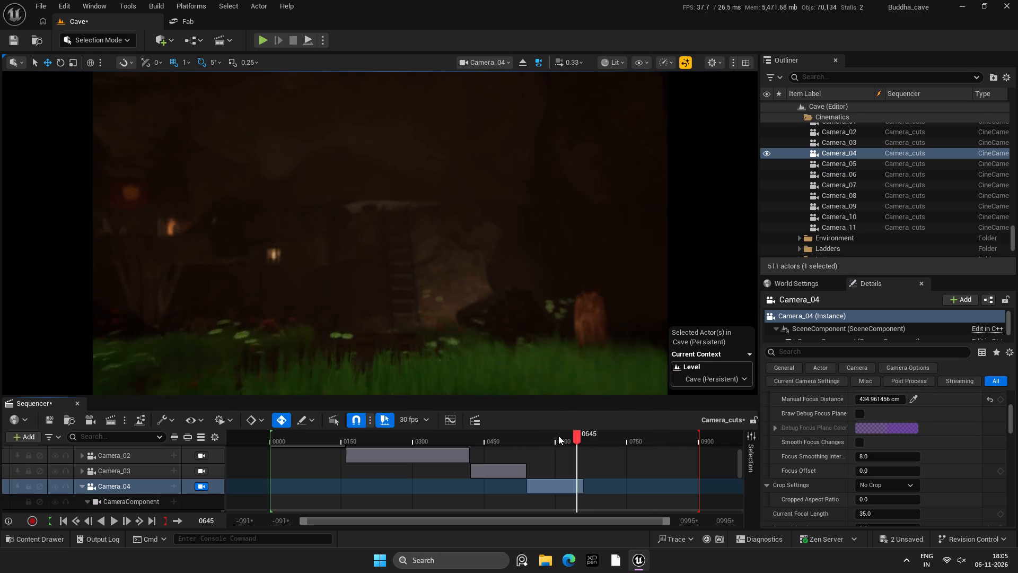
pyautogui.moveTo(558, 436); pyautogui.dragTo(527, 435)
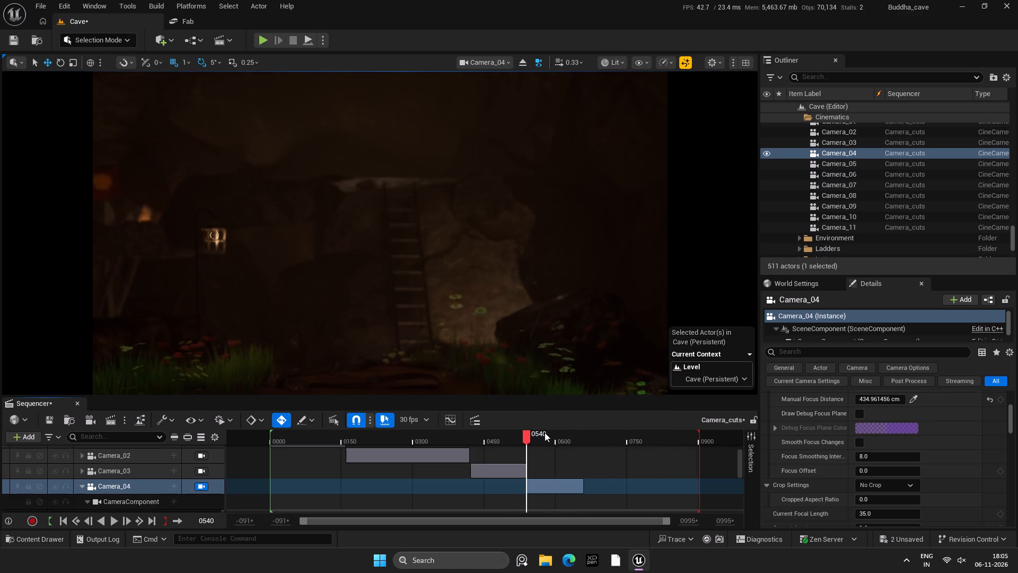
pyautogui.moveTo(879, 398); pyautogui.dragTo(878, 398)
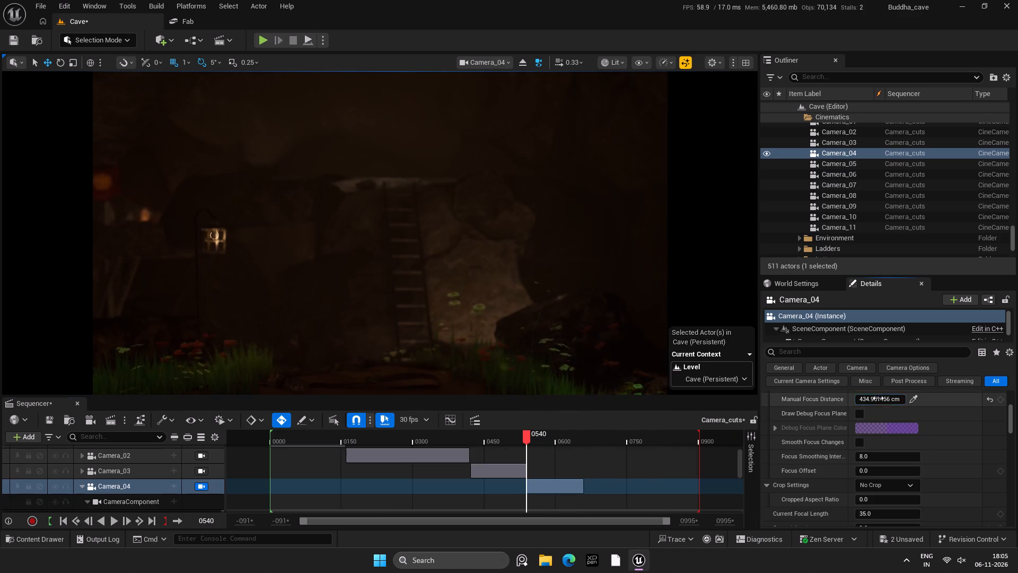
pyautogui.moveTo(878, 398); pyautogui.dragTo(919, 394)
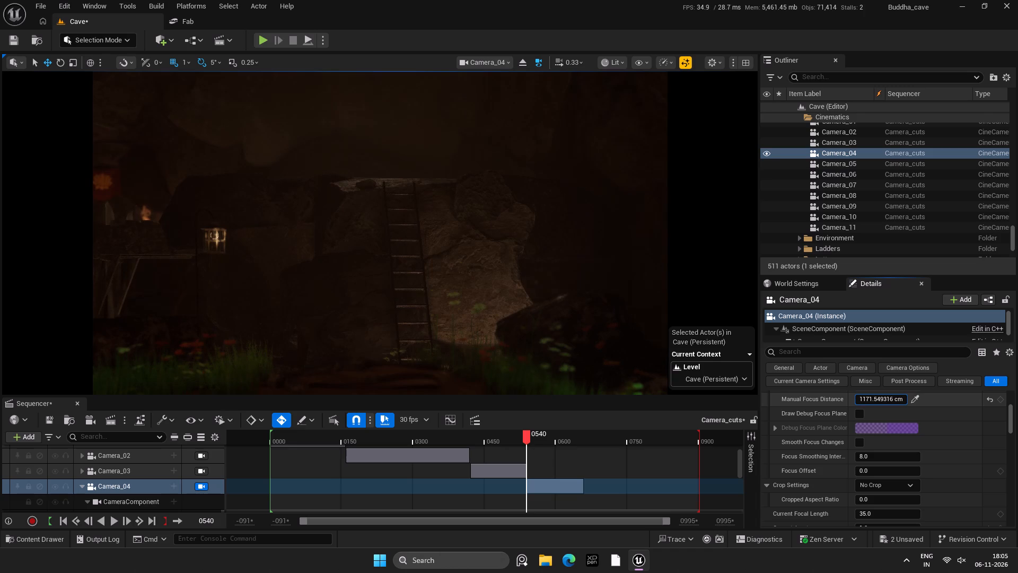
pyautogui.moveTo(919, 394); pyautogui.dragTo(924, 394)
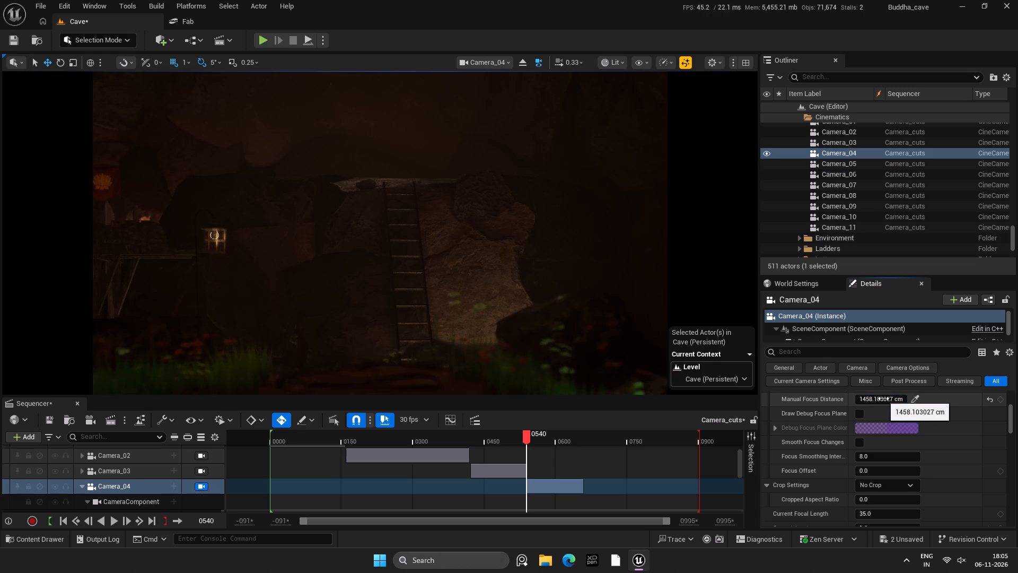
pyautogui.click(883, 398)
pyautogui.click(860, 418)
pyautogui.click(878, 406)
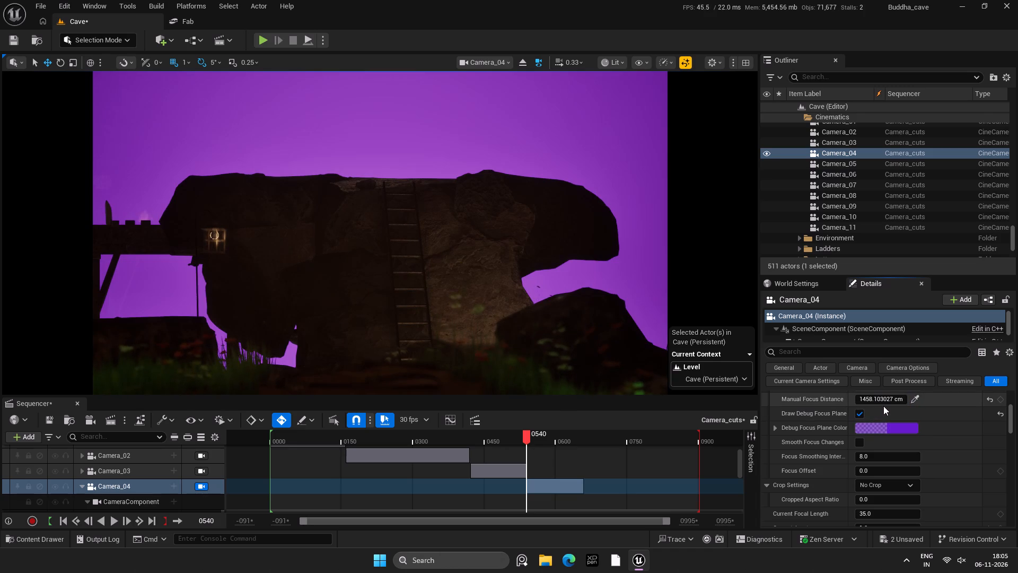
pyautogui.click(879, 400)
pyautogui.write('1500')
pyautogui.press('Return')
pyautogui.hotkey('ctrl', 's')
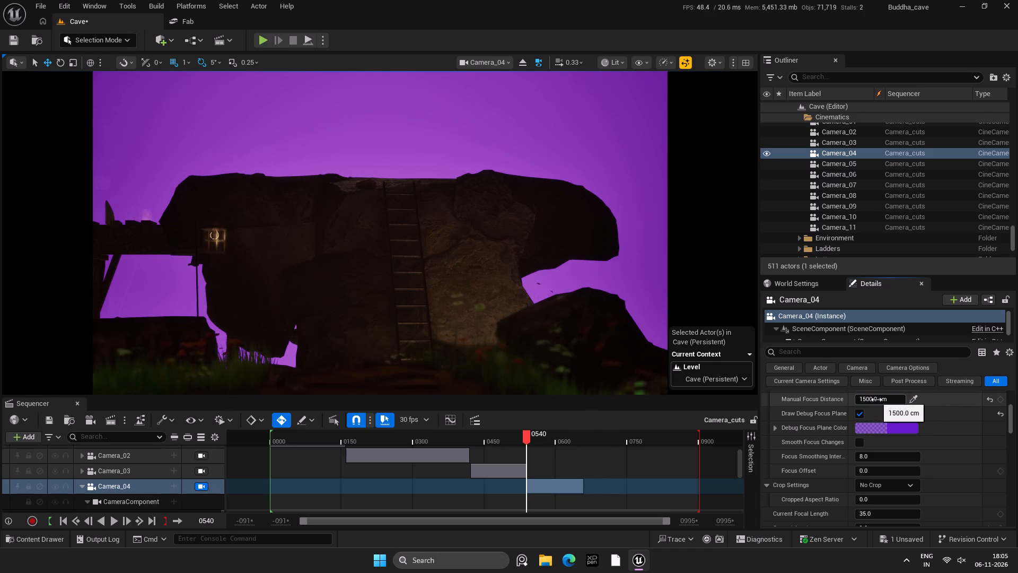
pyautogui.click(861, 415)
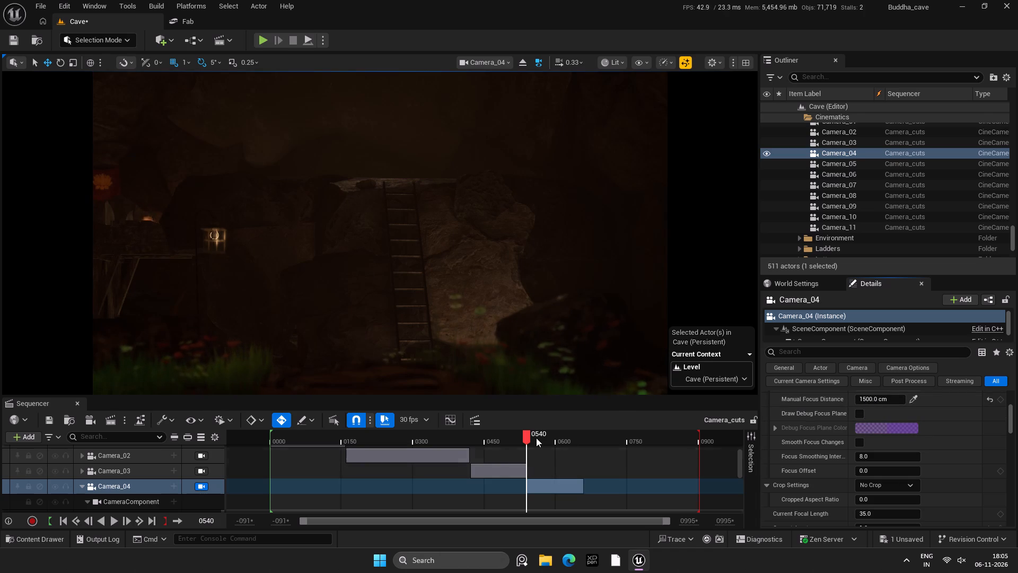
# Play the Camera_04 shot from frame 540 and examine the focus near its end with the debug focus plane shown.
pyautogui.click(111, 519)
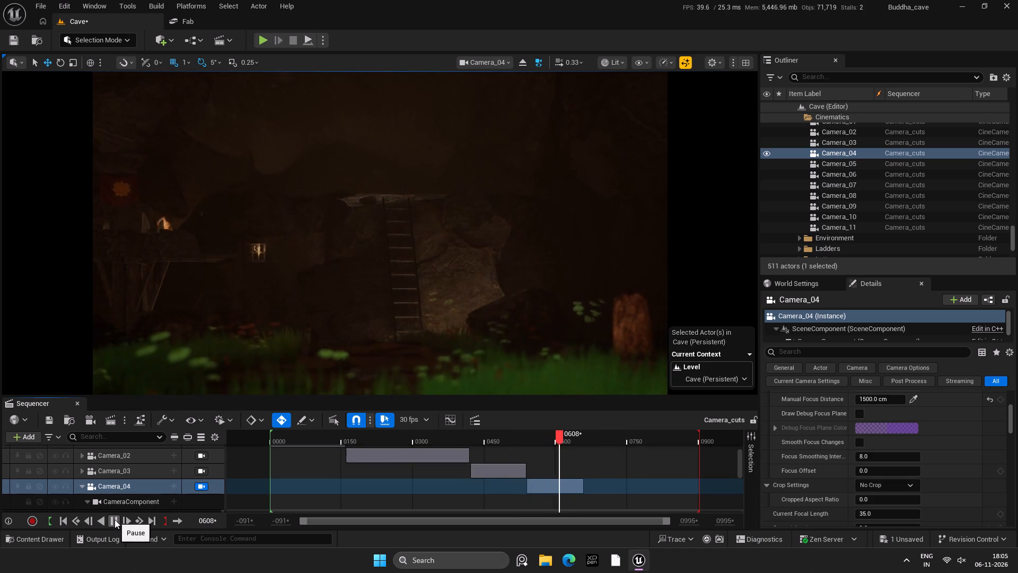
pyautogui.click(115, 519)
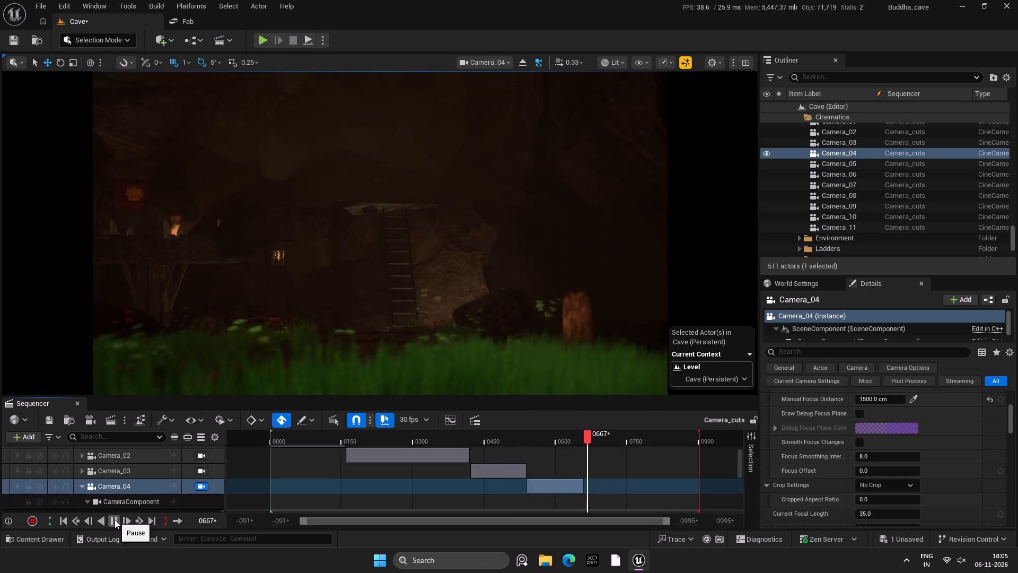
pyautogui.click(861, 414)
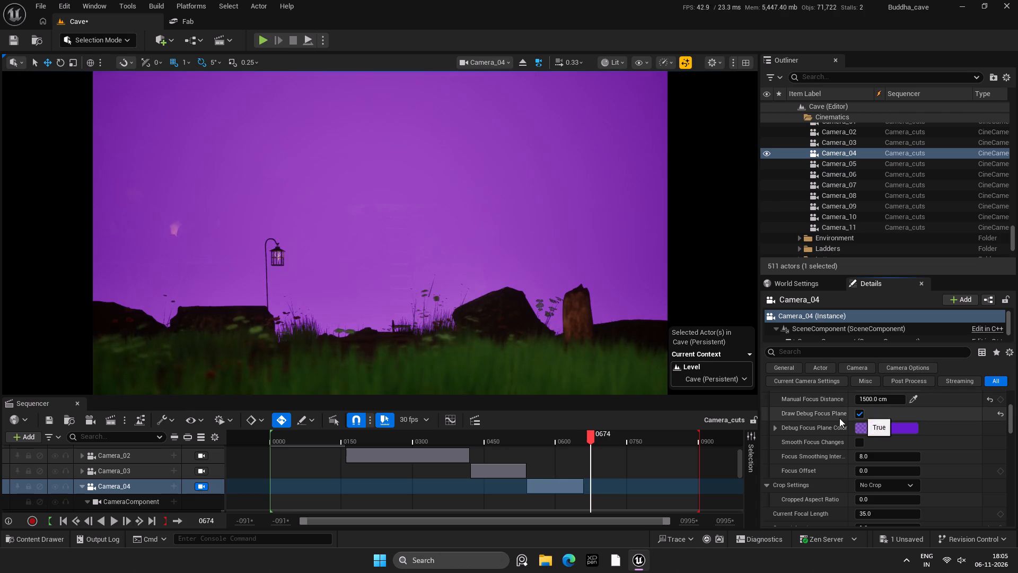
pyautogui.moveTo(592, 436); pyautogui.dragTo(583, 435)
pyautogui.scroll(-4, 524, 475)
pyautogui.scroll(7, 537, 483)
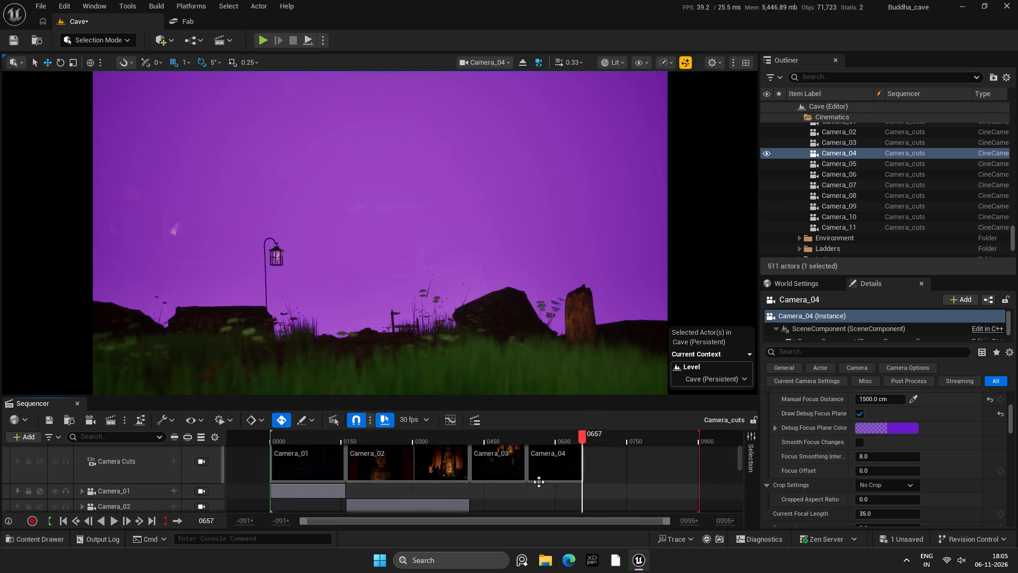
pyautogui.scroll(-3, 543, 480)
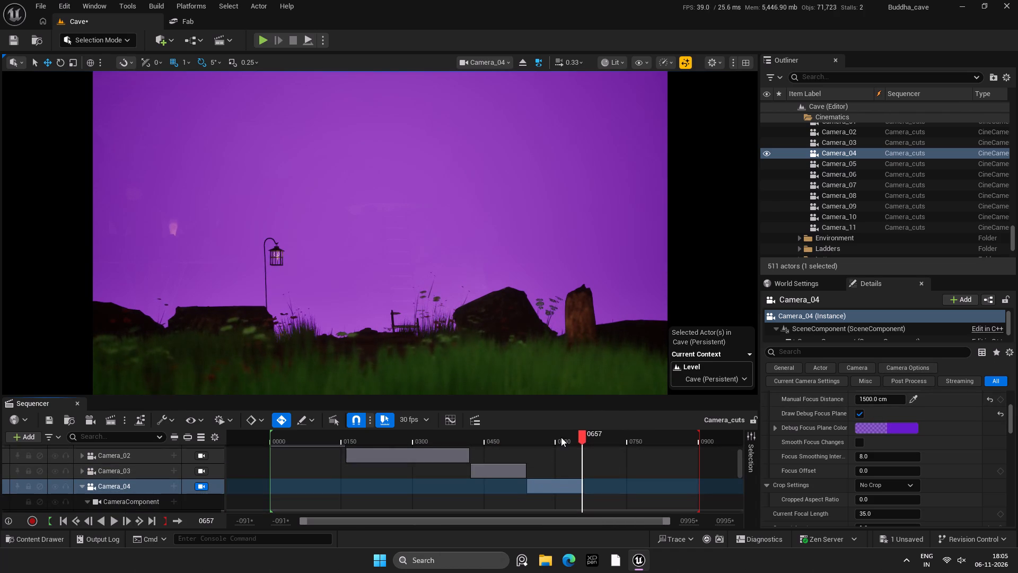
# Add a Manual Focus Distance key of 1500 for Camera_04 at frame 540.
pyautogui.moveTo(559, 437); pyautogui.dragTo(528, 436)
pyautogui.press('Left')
pyautogui.press('Left')
pyautogui.scroll(-2, 134, 481)
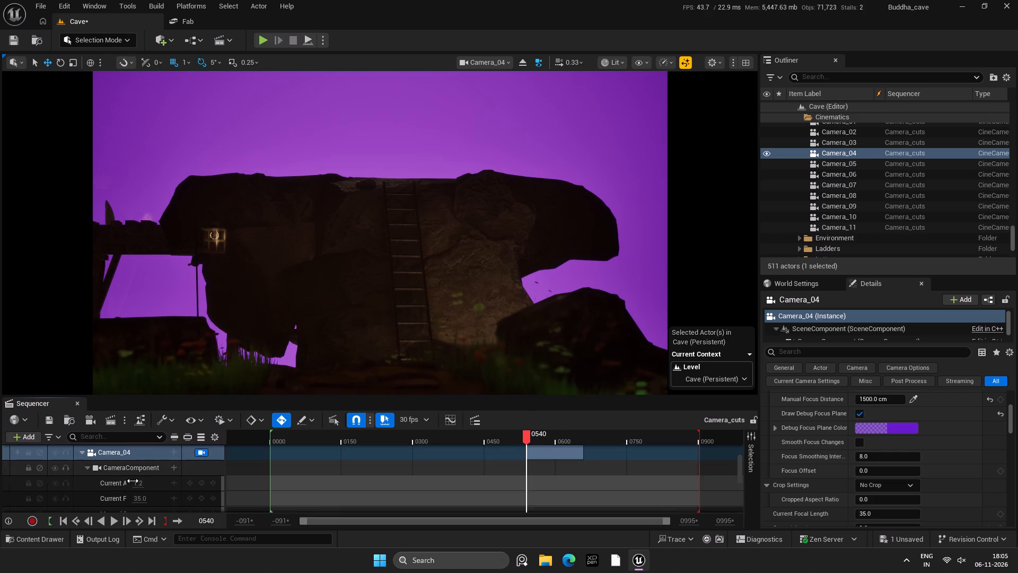
pyautogui.scroll(-2, 192, 494)
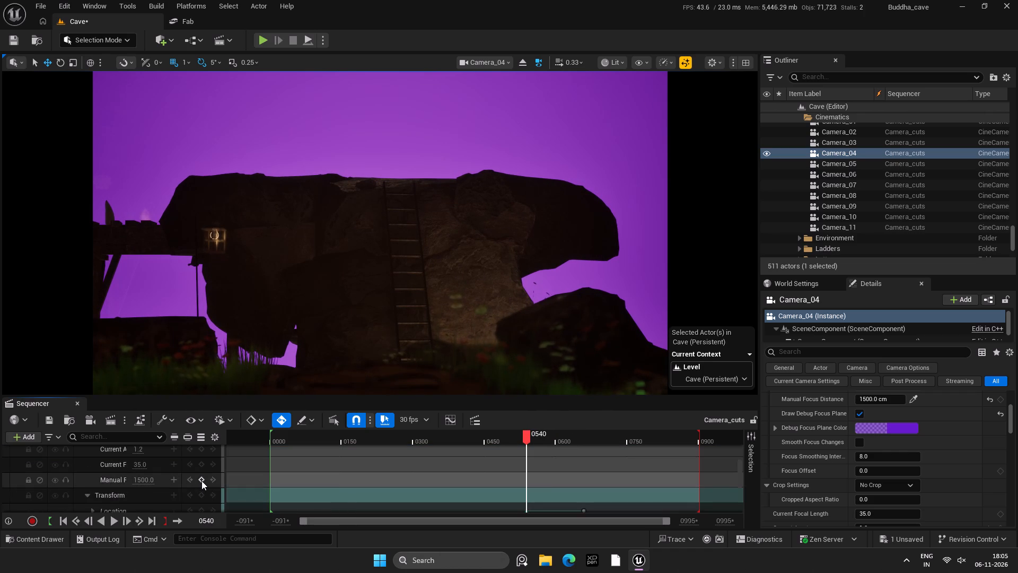
pyautogui.click(201, 481)
# At frame 660, key Camera_04's Manual Focus Distance at about 793 cm and hide the debug focus plane.
pyautogui.moveTo(531, 436); pyautogui.dragTo(588, 448)
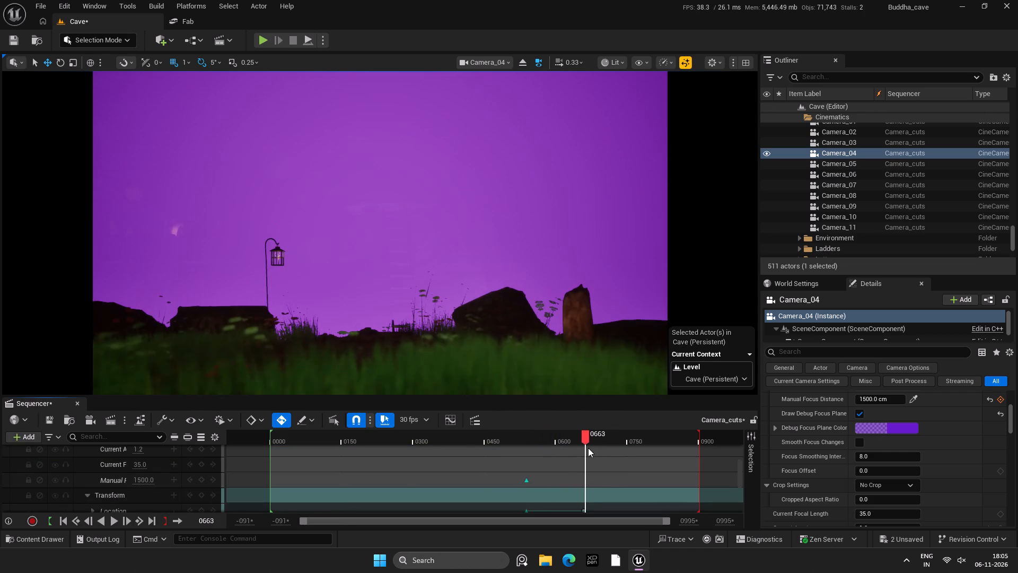
pyautogui.moveTo(588, 448); pyautogui.dragTo(585, 448)
pyautogui.press('Left')
pyautogui.press('Left')
pyautogui.press('Left')
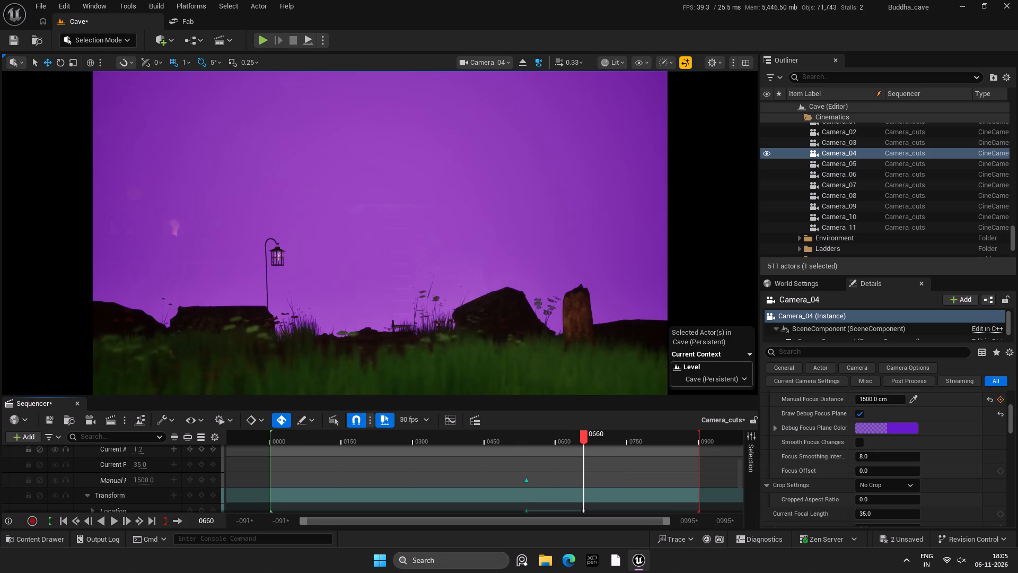
pyautogui.moveTo(871, 396); pyautogui.dragTo(855, 393)
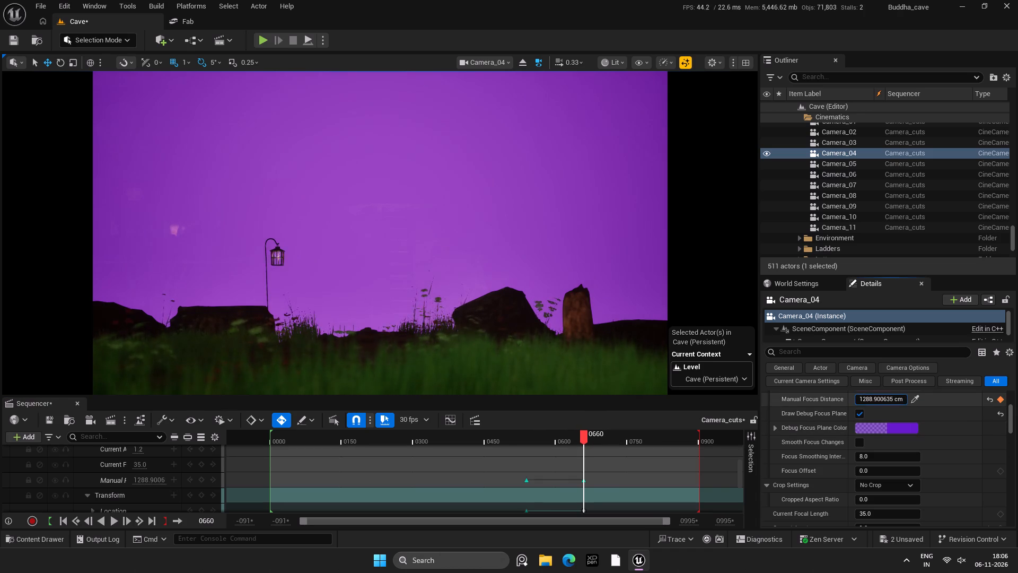
pyautogui.moveTo(855, 393); pyautogui.dragTo(847, 392)
pyautogui.click(862, 415)
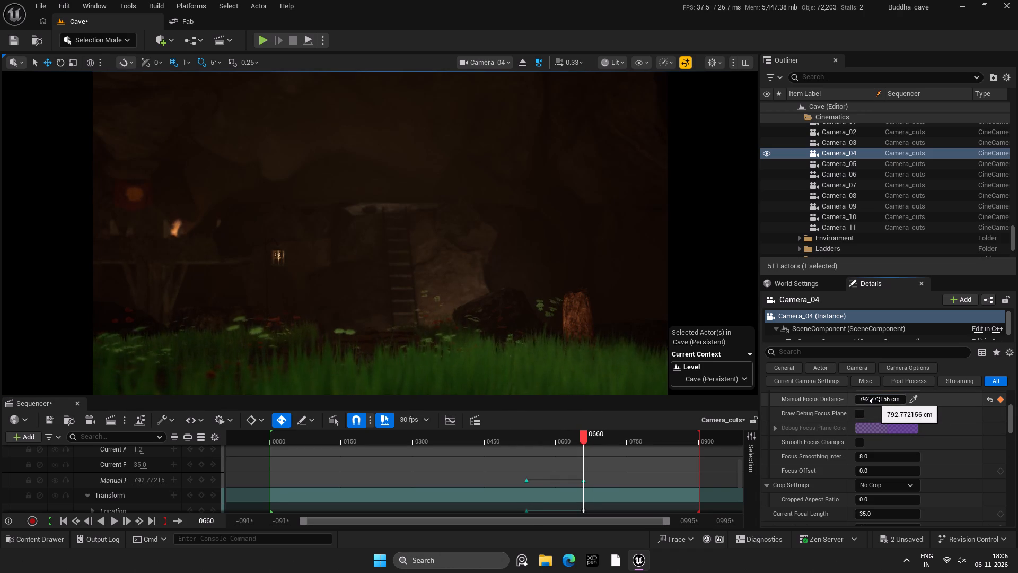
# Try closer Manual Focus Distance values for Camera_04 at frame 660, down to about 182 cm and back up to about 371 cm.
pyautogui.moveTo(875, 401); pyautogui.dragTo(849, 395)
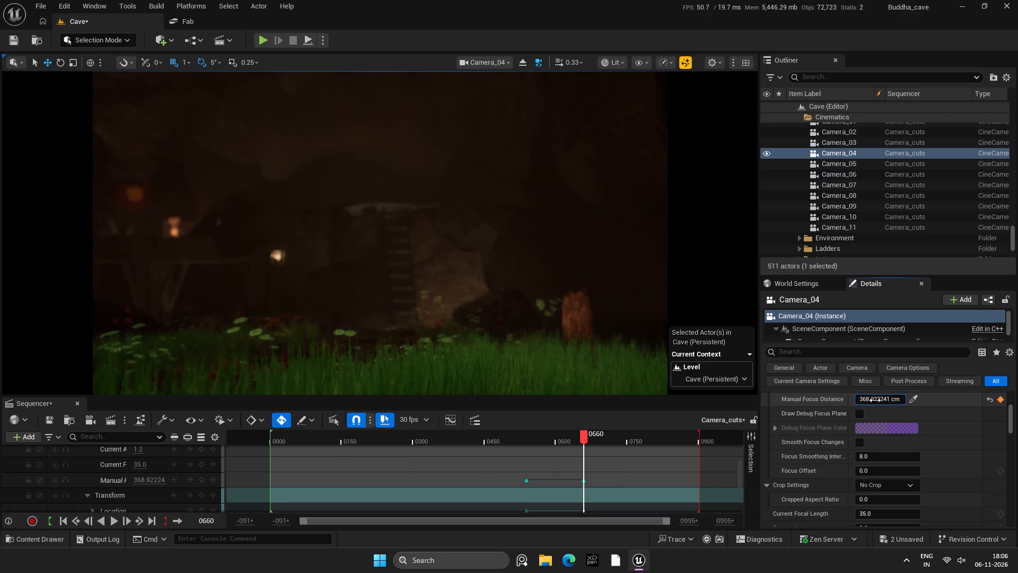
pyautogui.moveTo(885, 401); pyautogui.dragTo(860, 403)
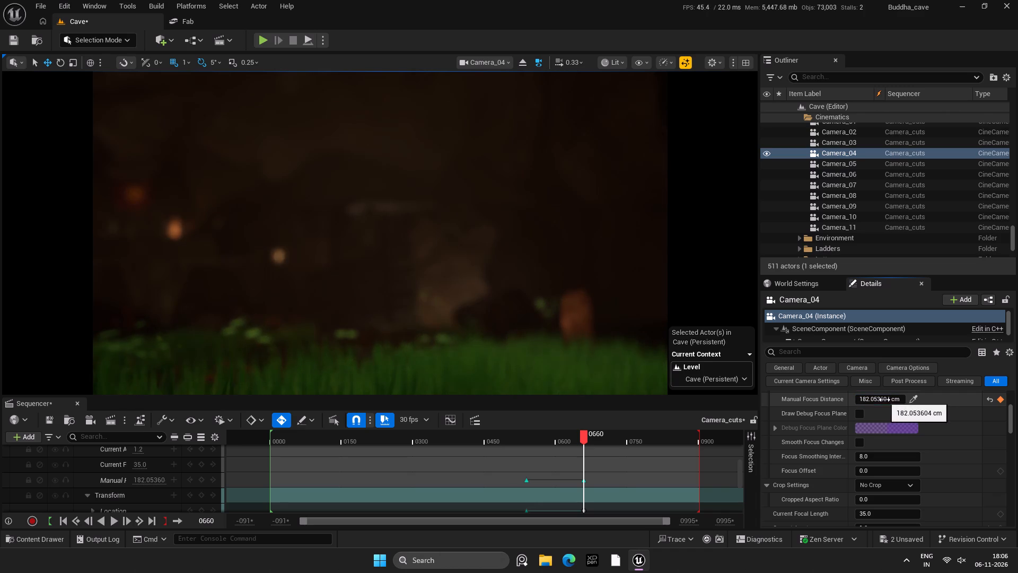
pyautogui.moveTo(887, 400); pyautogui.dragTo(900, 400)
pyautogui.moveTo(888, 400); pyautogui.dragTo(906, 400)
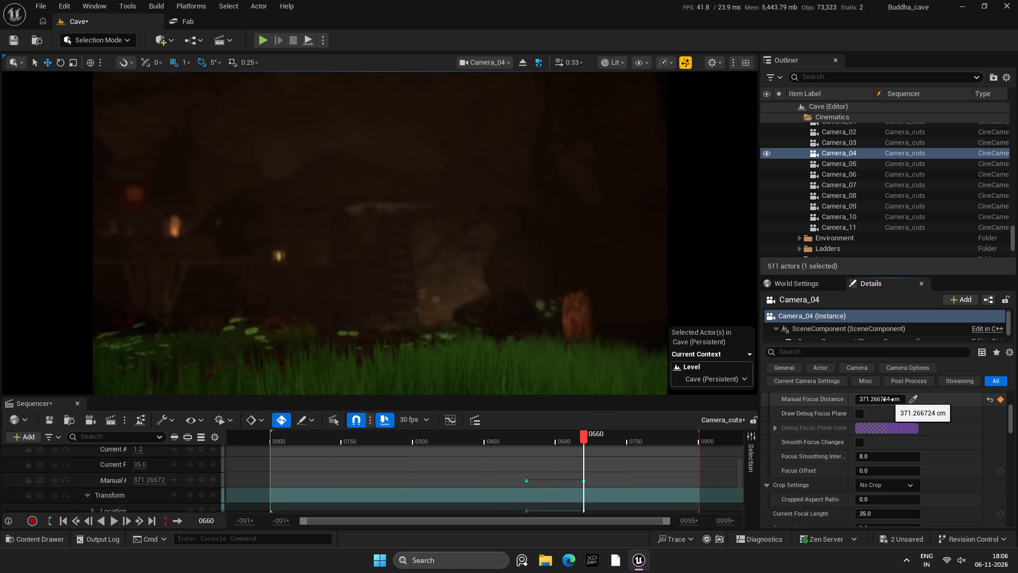
# Refine Camera_04's Manual Focus Distance at frame 660 to about 662 cm with the debug focus plane's help, hide the plane, and save the sequence.
pyautogui.click(858, 414)
pyautogui.doubleClick(858, 414)
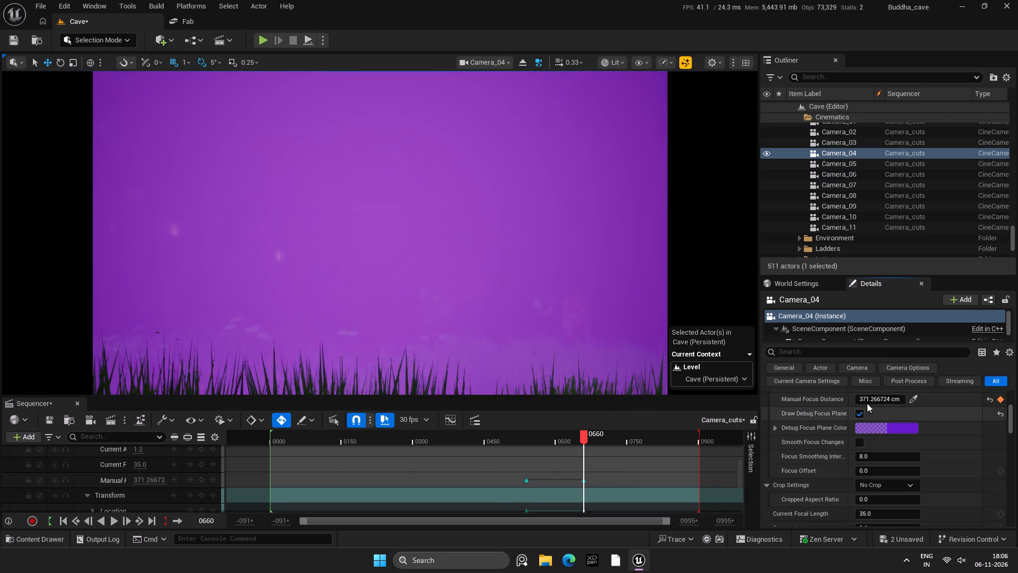
pyautogui.moveTo(868, 401); pyautogui.dragTo(891, 402)
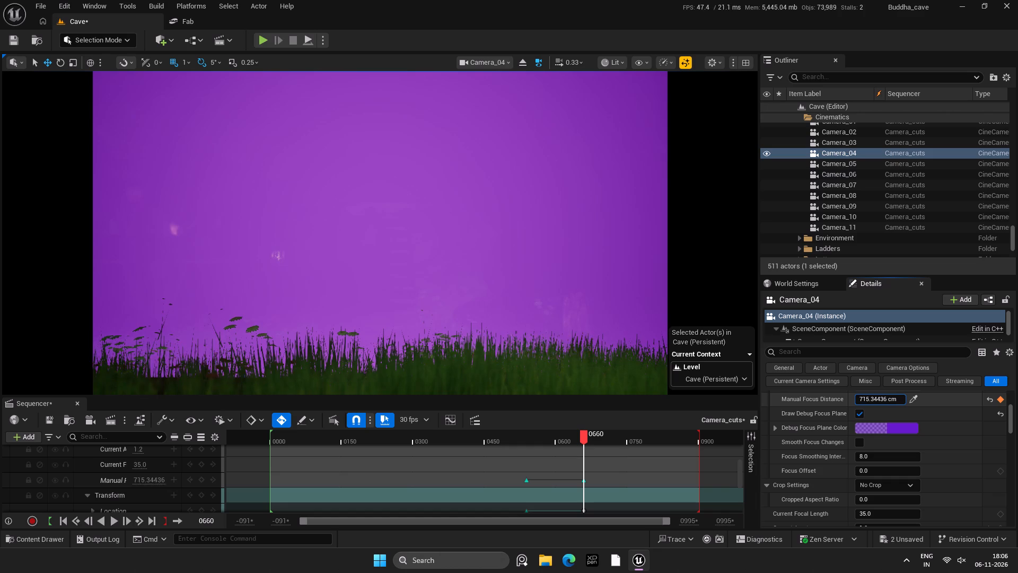
pyautogui.moveTo(891, 402); pyautogui.dragTo(895, 405)
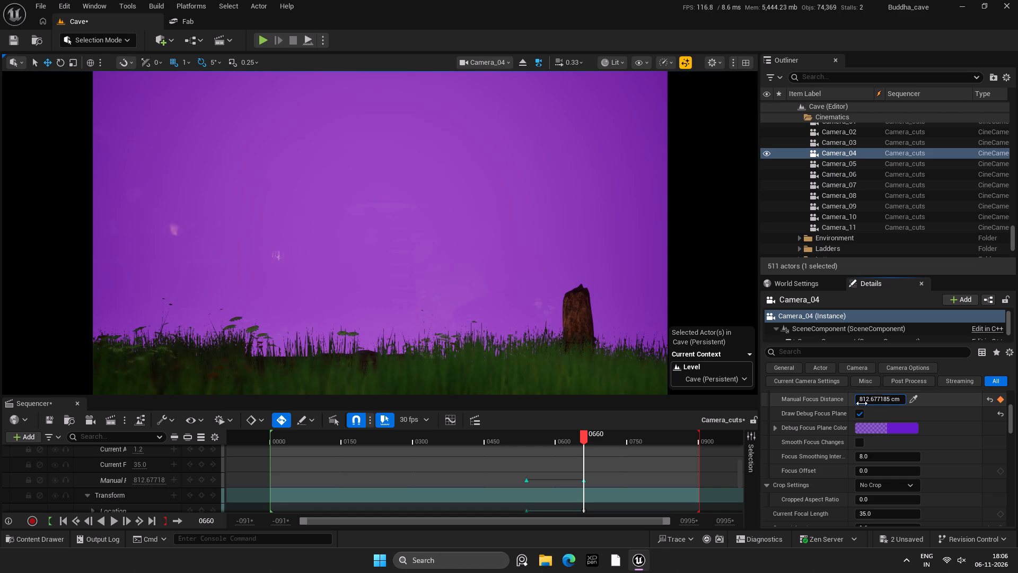
pyautogui.click(859, 416)
pyautogui.moveTo(872, 403); pyautogui.dragTo(859, 401)
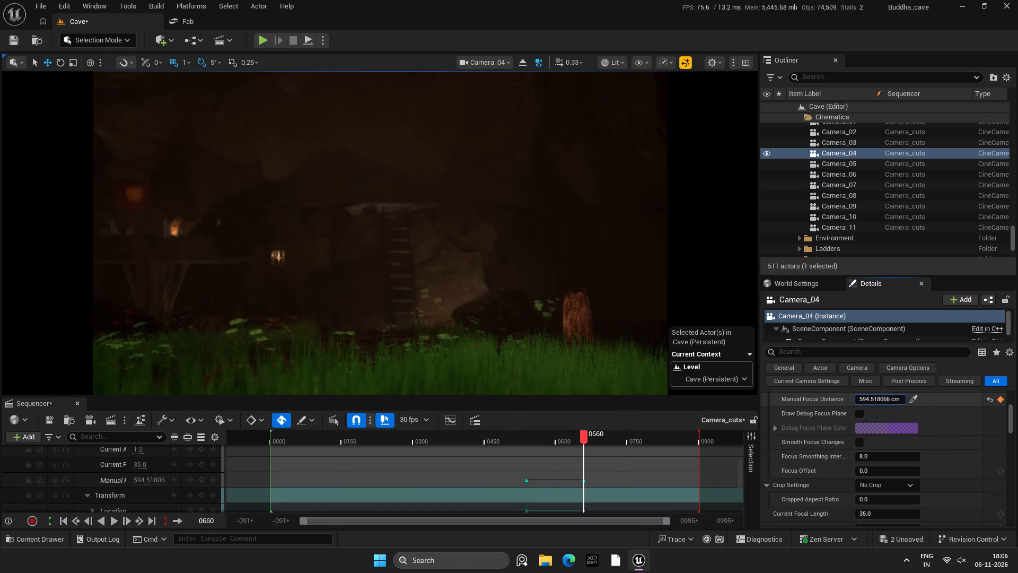
pyautogui.moveTo(859, 401); pyautogui.dragTo(855, 400)
pyautogui.moveTo(872, 403); pyautogui.dragTo(884, 403)
pyautogui.hotkey('ctrl', 's')
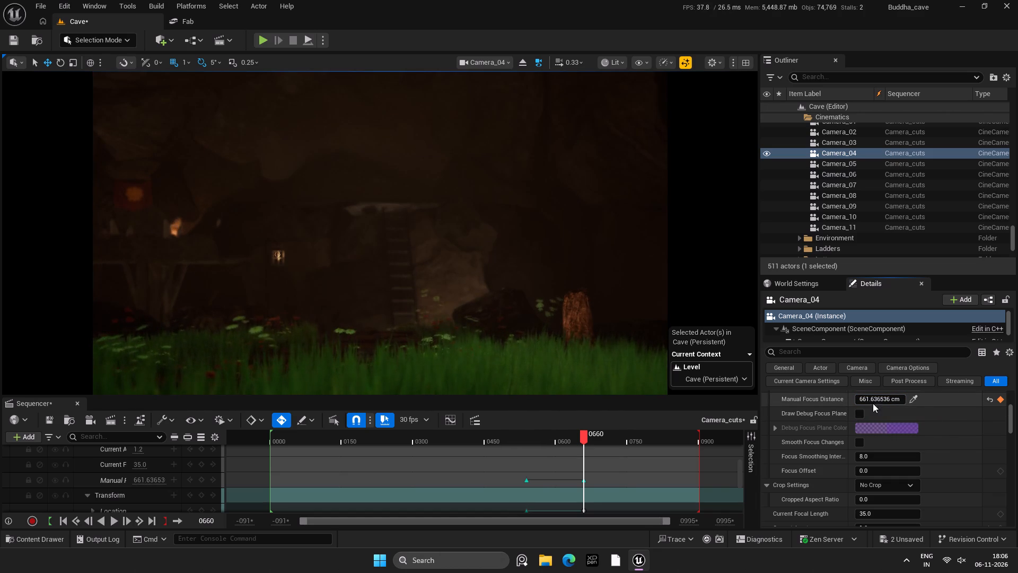
pyautogui.hotkey('ctrl', 's')
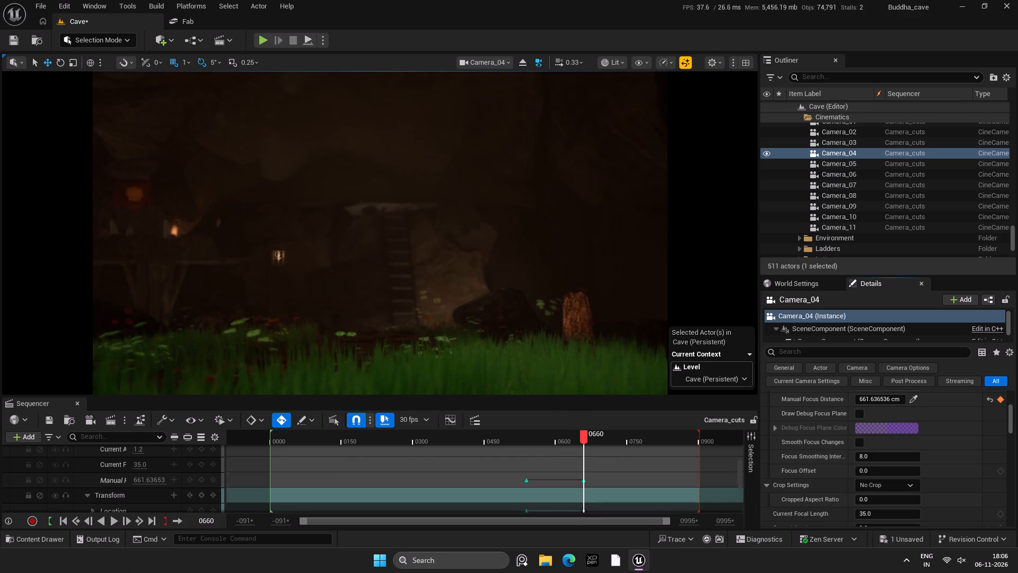
pyautogui.scroll(7, 594, 467)
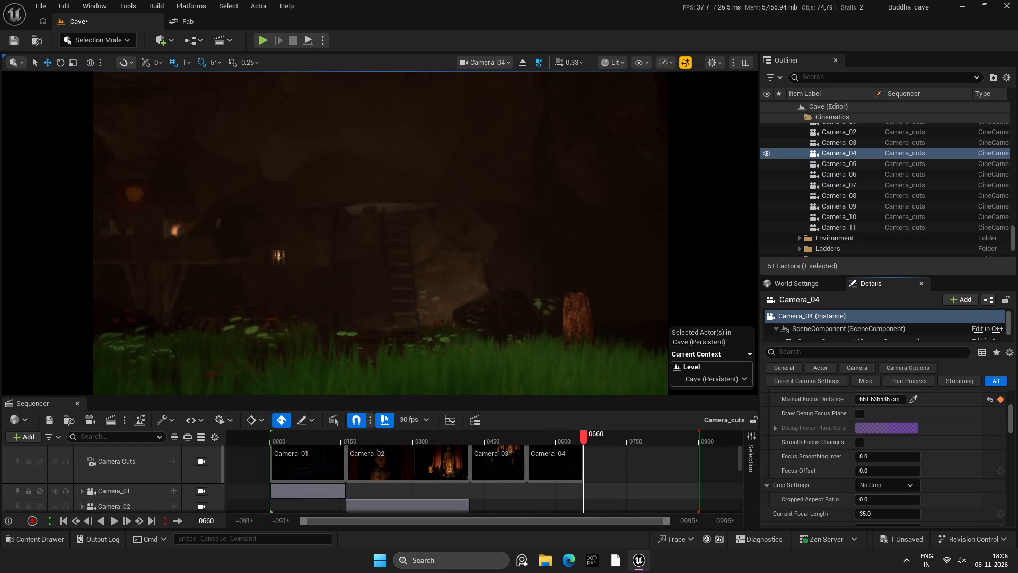
# Save, then add Camera_05 to the Camera Cuts track at frame 660 and save the sequence.
pyautogui.hotkey('ctrl', 's')
pyautogui.click(171, 460)
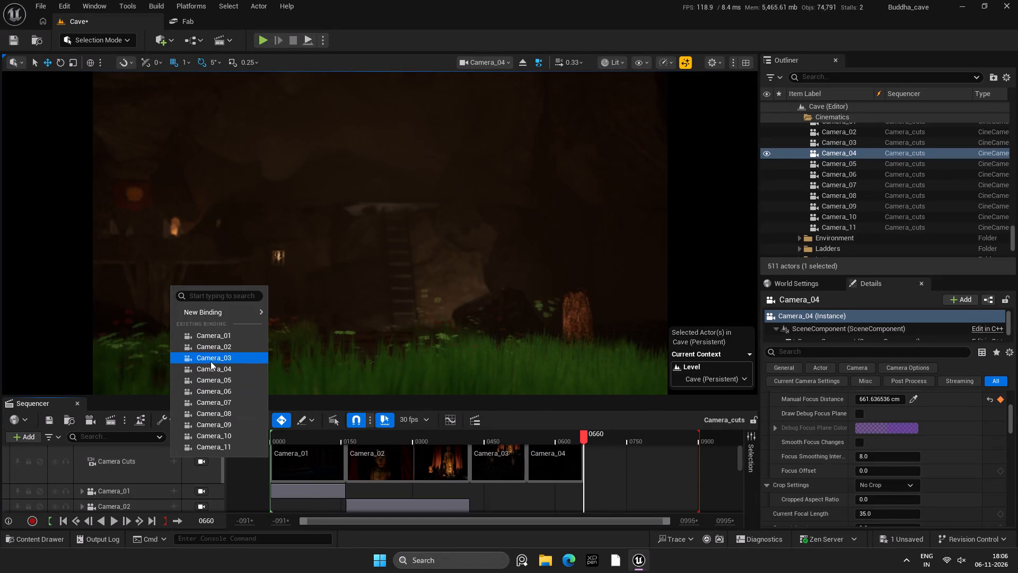
pyautogui.click(214, 376)
pyautogui.hotkey('ctrl', 's')
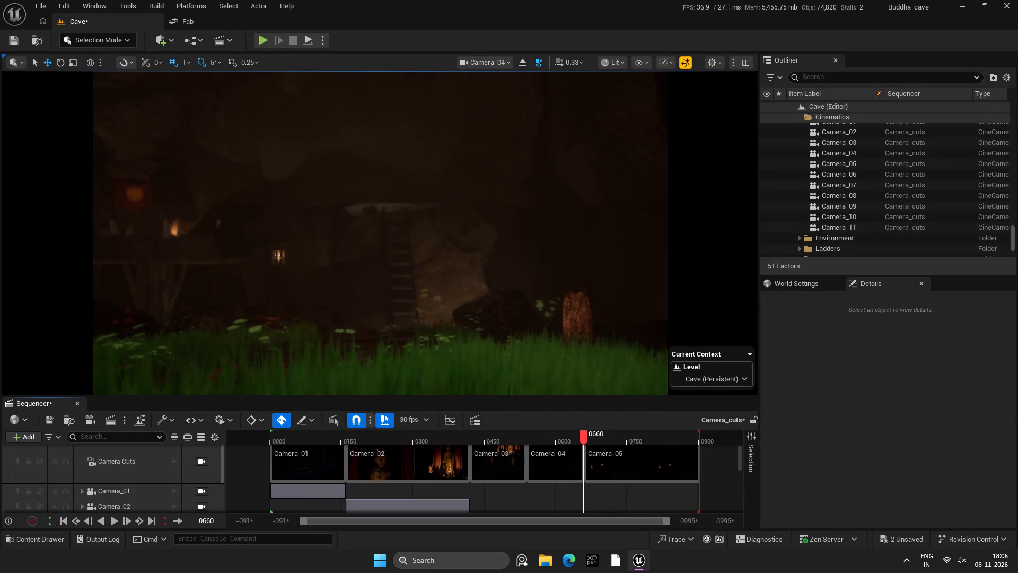
# Switch the viewport to look through Camera_05, save the sequence, and bring the playhead back to frame 660.
pyautogui.click(587, 439)
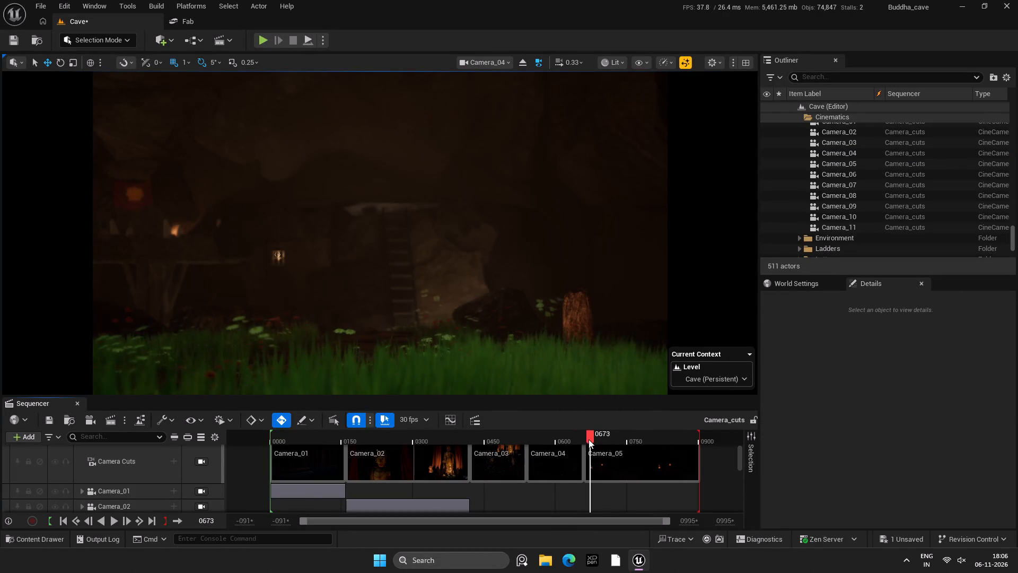
pyautogui.click(598, 455)
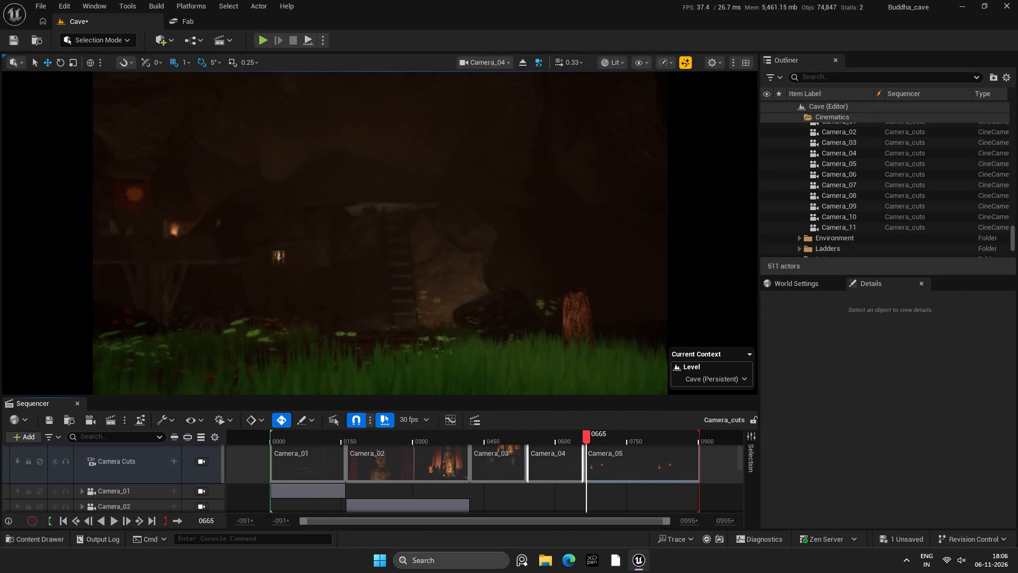
pyautogui.scroll(-6, 112, 476)
pyautogui.scroll(2, 125, 472)
pyautogui.click(82, 470)
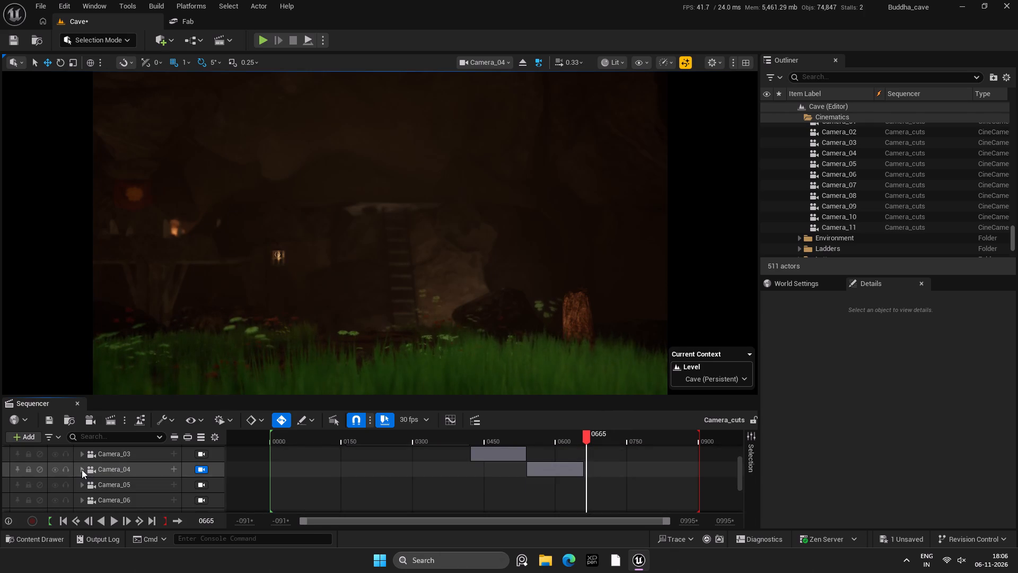
pyautogui.hotkey('ctrl', 's')
pyautogui.click(205, 484)
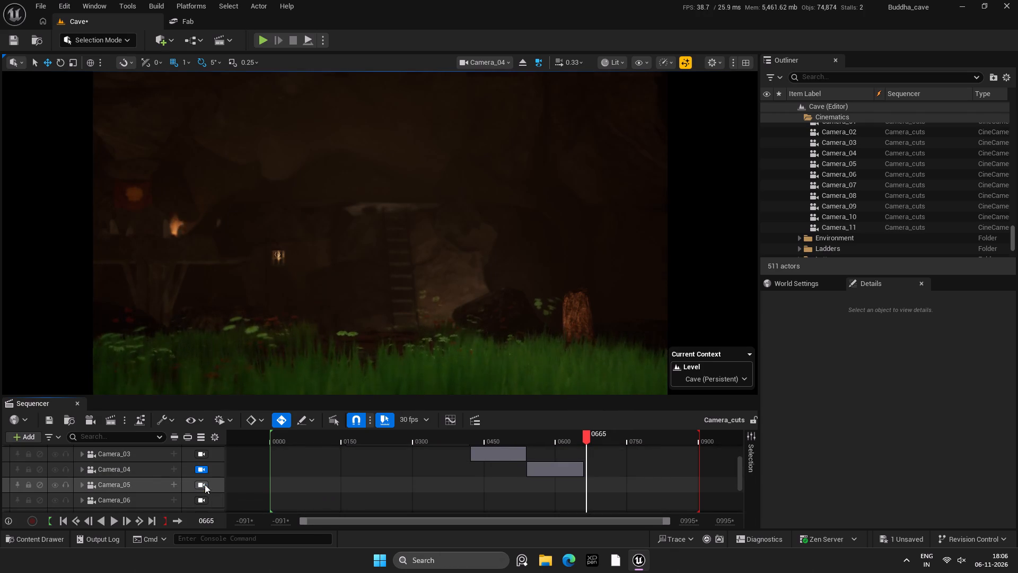
pyautogui.press('Left')
pyautogui.press('Left')
pyautogui.press('Left')
pyautogui.press('Left')
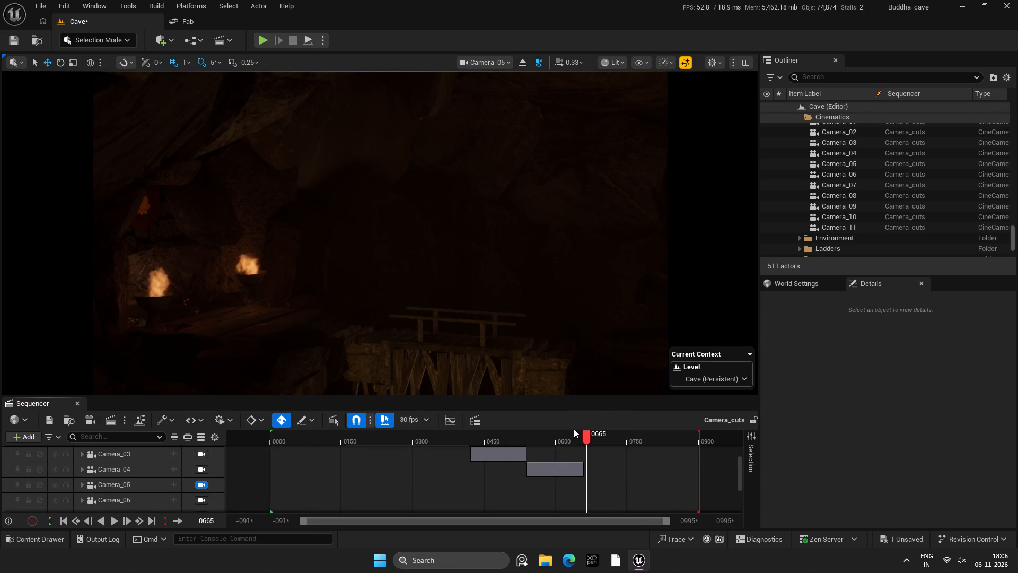
pyautogui.click(594, 433)
pyautogui.press('Left')
pyautogui.press('Left')
pyautogui.press('Left')
pyautogui.press('Left')
pyautogui.click(590, 433)
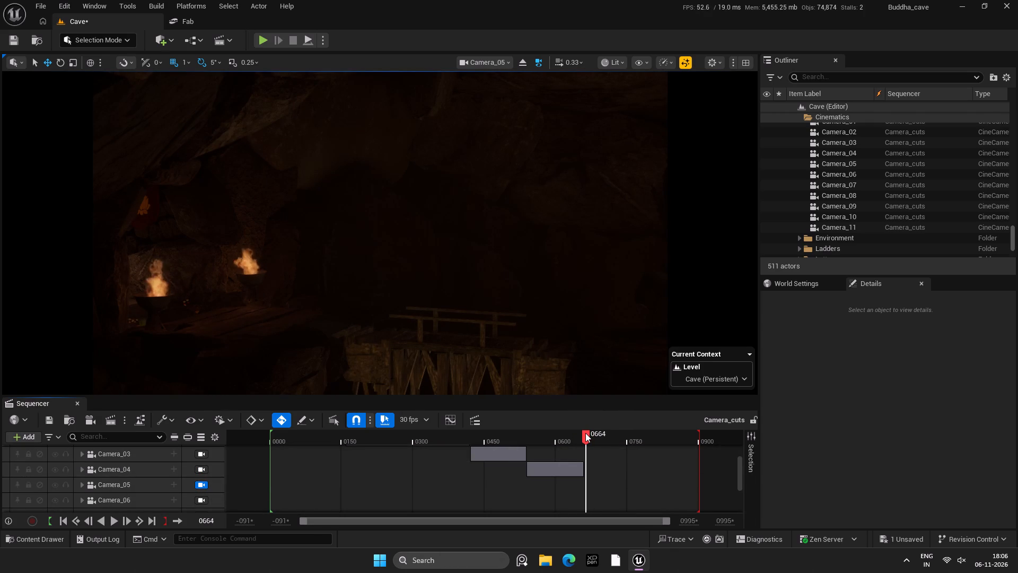
pyautogui.press('Left')
pyautogui.press('Left')
pyautogui.press('Left')
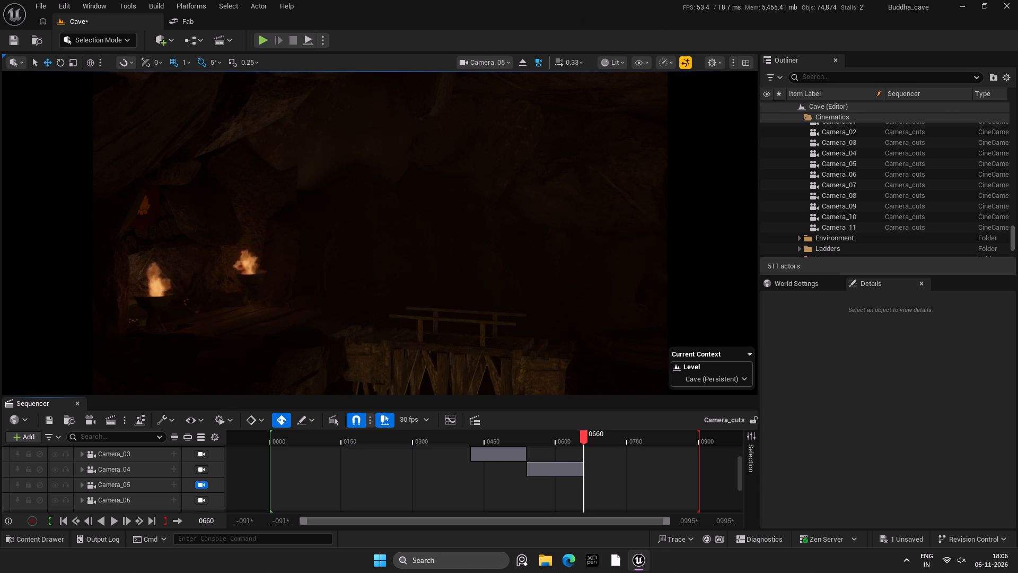
# Unlock actor movement for Camera_05.
pyautogui.click(865, 164)
pyautogui.rightClick(865, 164)
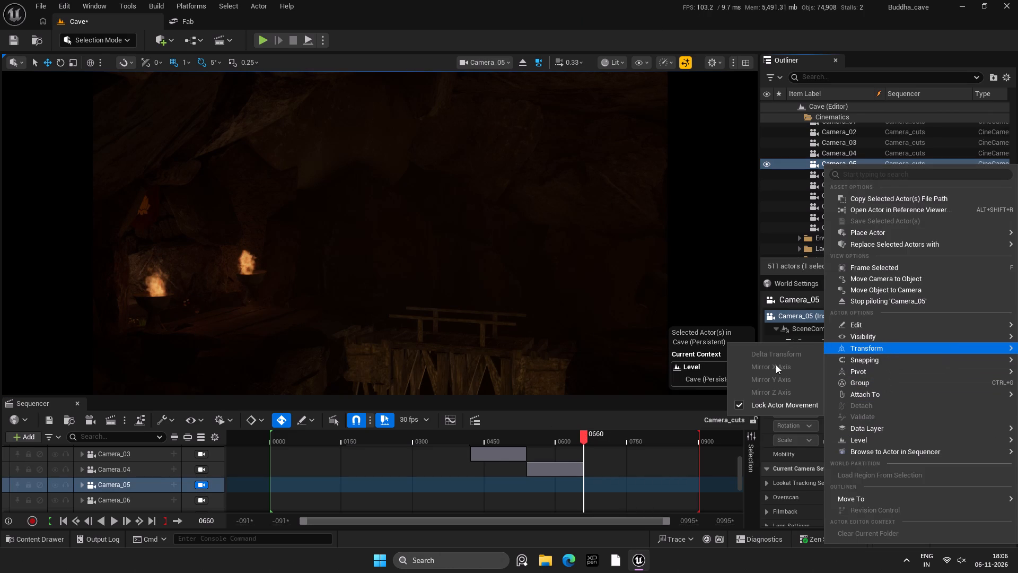
pyautogui.click(754, 404)
# Fly Camera_05 sideways past the wooden walkways to about X 892, Y 1632, Z 1251, turning it to about -9° yaw.
pyautogui.moveTo(486, 270); pyautogui.dragTo(468, 272, button='right')
pyautogui.press('d')
pyautogui.press('s')
pyautogui.press('d')
pyautogui.press('d')
pyautogui.press('d')
pyautogui.press('d')
pyautogui.press('d')
pyautogui.press('d')
pyautogui.press('d')
pyautogui.press('d')
pyautogui.press('d')
pyautogui.press('d')
pyautogui.press('d')
pyautogui.press('d')
pyautogui.press('d')
pyautogui.press('d')
pyautogui.press('d')
pyautogui.press('d')
pyautogui.press('d')
pyautogui.press('d')
pyautogui.press('d')
pyautogui.press('d')
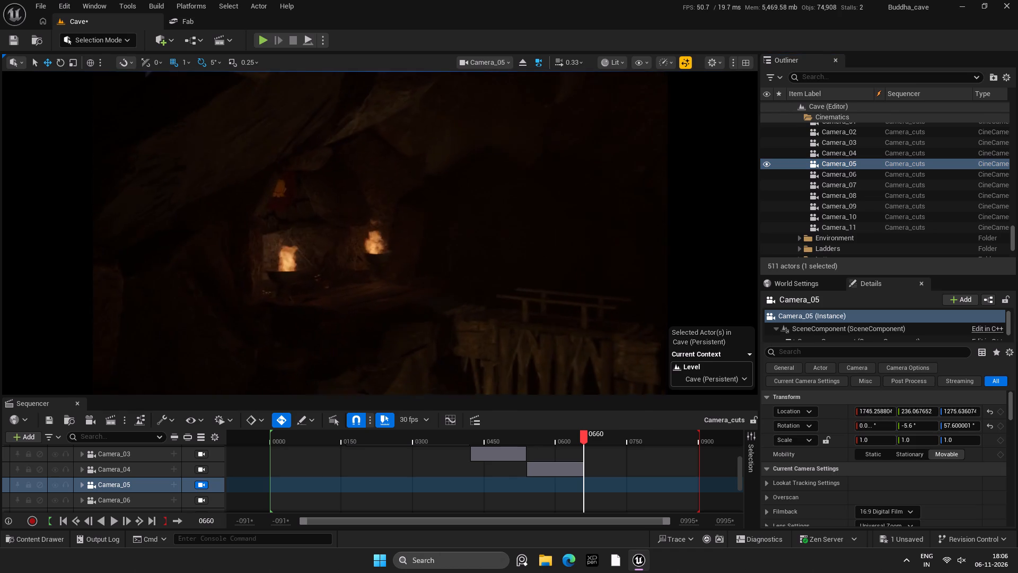
pyautogui.moveTo(468, 272); pyautogui.dragTo(472, 276, button='right')
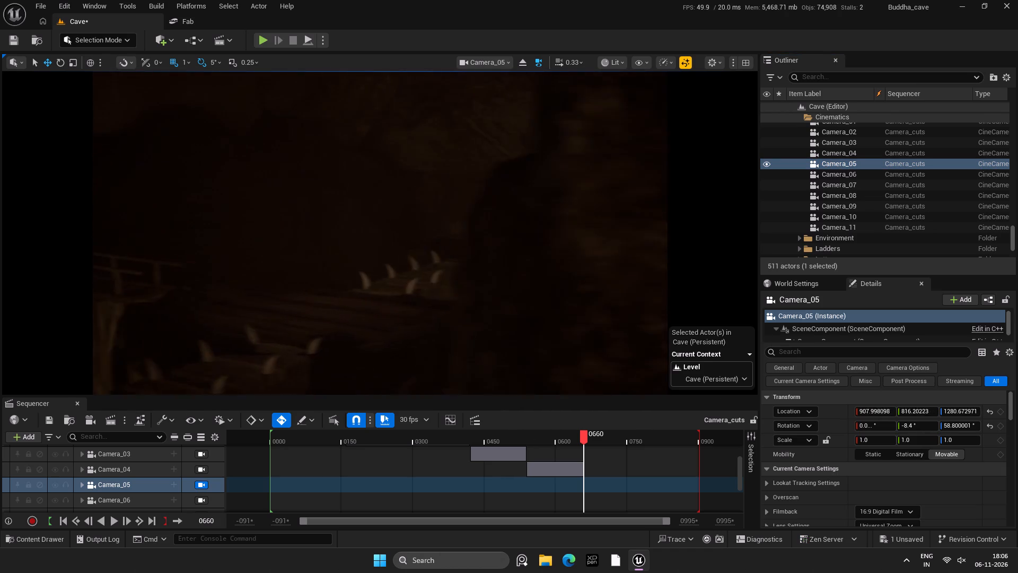
pyautogui.moveTo(472, 276); pyautogui.dragTo(338, 271, button='right')
pyautogui.press('w')
pyautogui.press('d')
pyautogui.press('d')
pyautogui.press('d')
pyautogui.press('d')
pyautogui.press('d')
pyautogui.press('d')
pyautogui.press('d')
pyautogui.press('d')
pyautogui.press('d')
pyautogui.press('d')
pyautogui.press('d')
pyautogui.press('d')
pyautogui.press('d')
pyautogui.press('d')
pyautogui.press('d')
pyautogui.press('d')
pyautogui.press('d')
pyautogui.press('d')
pyautogui.press('d')
pyautogui.press('d')
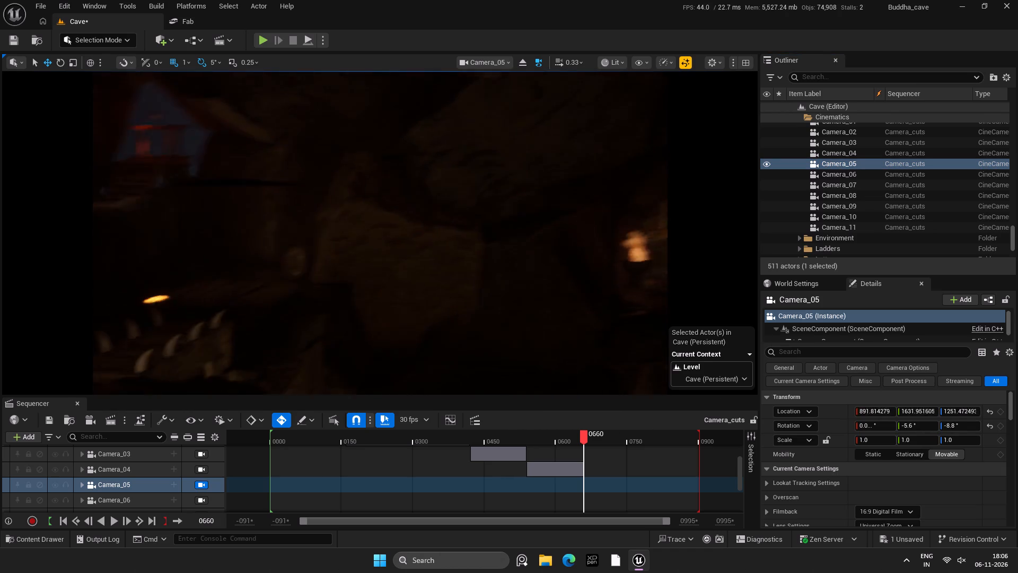
# Pull Camera_05 back and lower it to about X 1043, Y 3552, Z 1032, with yaw about -45° toward the flaming braziers.
pyautogui.moveTo(338, 271); pyautogui.dragTo(270, 257, button='right')
pyautogui.press('s')
pyautogui.press('s')
pyautogui.press('s')
pyautogui.press('s')
pyautogui.press('s')
pyautogui.press('s')
pyautogui.press('s')
pyautogui.press('s')
pyautogui.press('s')
pyautogui.press('s')
pyautogui.press('s')
pyautogui.press('s')
pyautogui.press('s')
pyautogui.press('s')
pyautogui.press('s')
pyautogui.press('s')
pyautogui.press('s')
pyautogui.press('s')
pyautogui.press('s')
pyautogui.press('s')
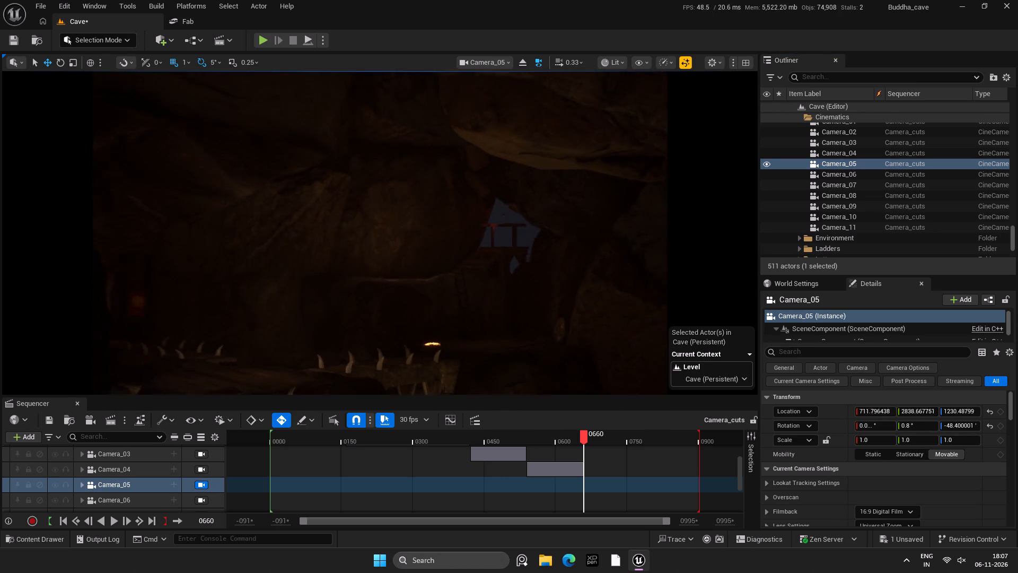
pyautogui.moveTo(270, 257); pyautogui.dragTo(278, 254, button='right')
pyautogui.press('d')
pyautogui.write('ff')
pyautogui.press('f')
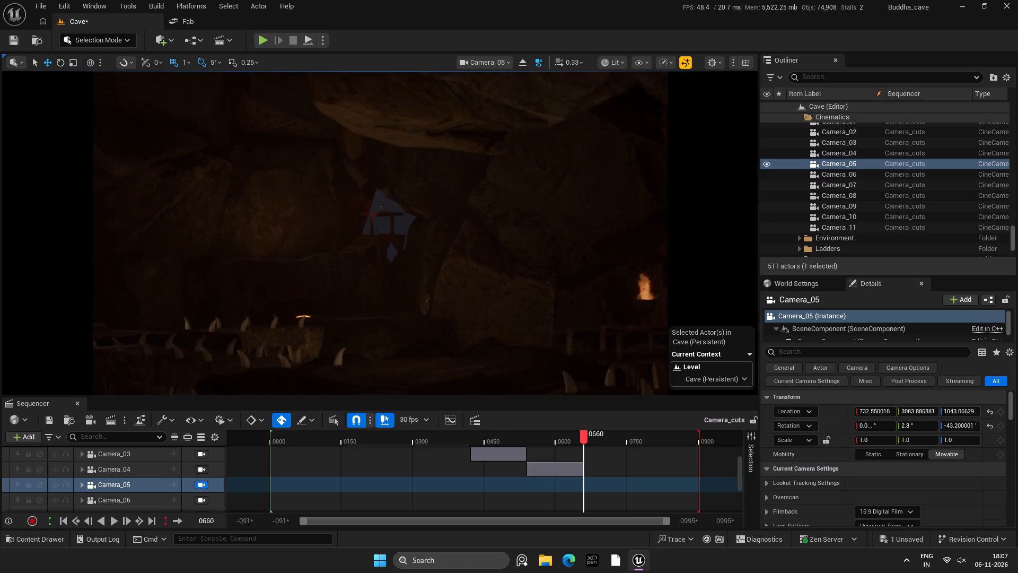
pyautogui.press('s')
pyautogui.moveTo(278, 254); pyautogui.dragTo(273, 253, button='right')
pyautogui.press('d')
pyautogui.press('d')
pyautogui.press('d')
pyautogui.press('d')
pyautogui.press('d')
pyautogui.press('d')
pyautogui.press('d')
pyautogui.press('d')
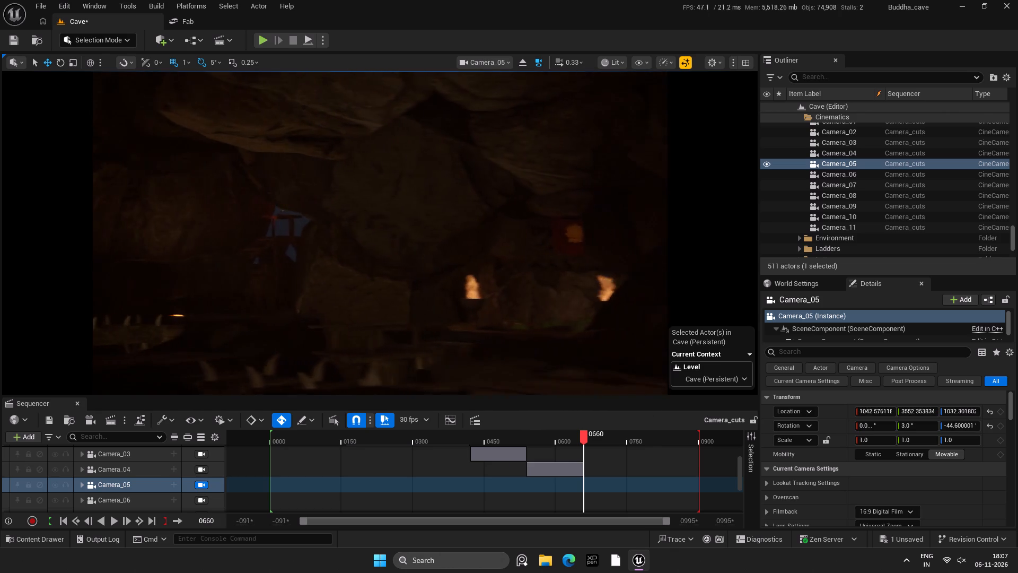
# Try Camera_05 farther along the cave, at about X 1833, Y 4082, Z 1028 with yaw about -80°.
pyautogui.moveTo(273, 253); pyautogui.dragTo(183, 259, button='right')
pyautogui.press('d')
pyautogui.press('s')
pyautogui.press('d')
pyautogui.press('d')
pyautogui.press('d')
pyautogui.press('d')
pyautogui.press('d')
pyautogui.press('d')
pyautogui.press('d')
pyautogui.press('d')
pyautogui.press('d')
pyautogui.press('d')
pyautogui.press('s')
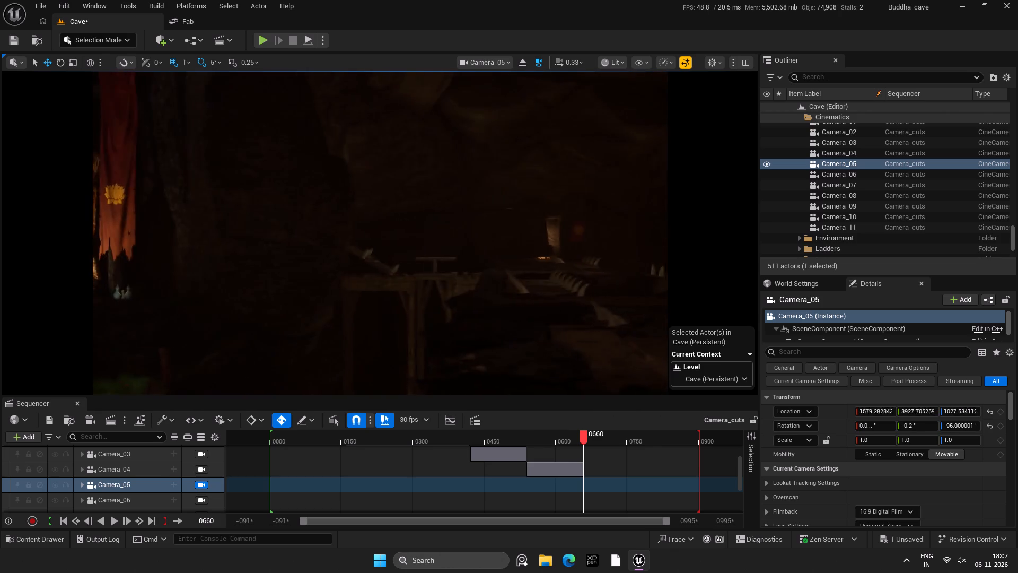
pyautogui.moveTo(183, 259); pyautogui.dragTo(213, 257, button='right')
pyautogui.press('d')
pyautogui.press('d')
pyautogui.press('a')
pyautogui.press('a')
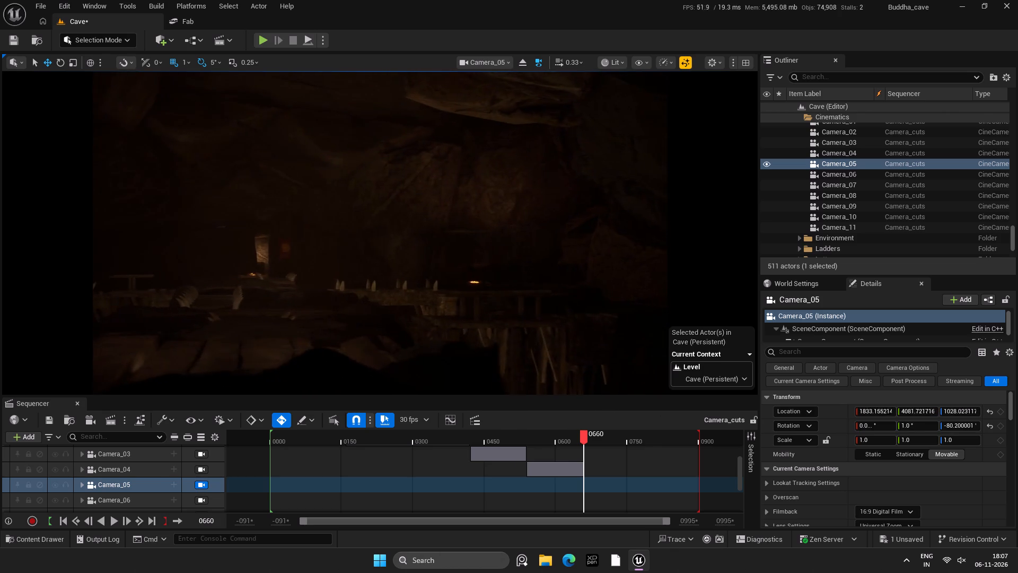
# Reframe Camera_05 on the braziers and red banner from about X 1213, Y 3917, Z 1007, with yaw about -50°.
pyautogui.moveTo(213, 257); pyautogui.dragTo(262, 256, button='right')
pyautogui.press('a')
pyautogui.press('a')
pyautogui.press('a')
pyautogui.press('a')
pyautogui.press('a')
pyautogui.press('a')
pyautogui.press('a')
pyautogui.press('a')
pyautogui.press('a')
pyautogui.press('a')
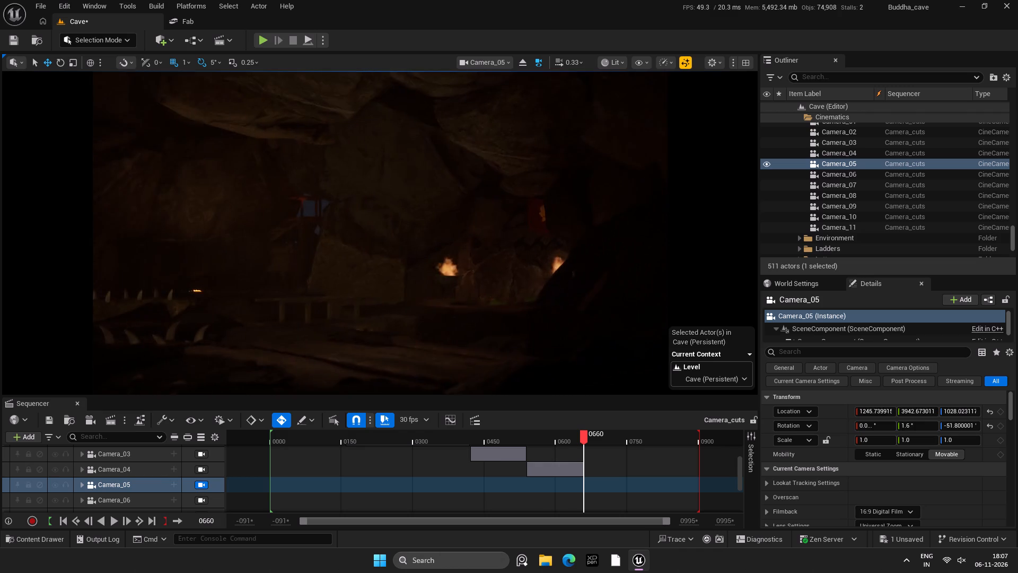
pyautogui.moveTo(262, 256); pyautogui.dragTo(265, 257, button='right')
pyautogui.press('a')
pyautogui.press('f')
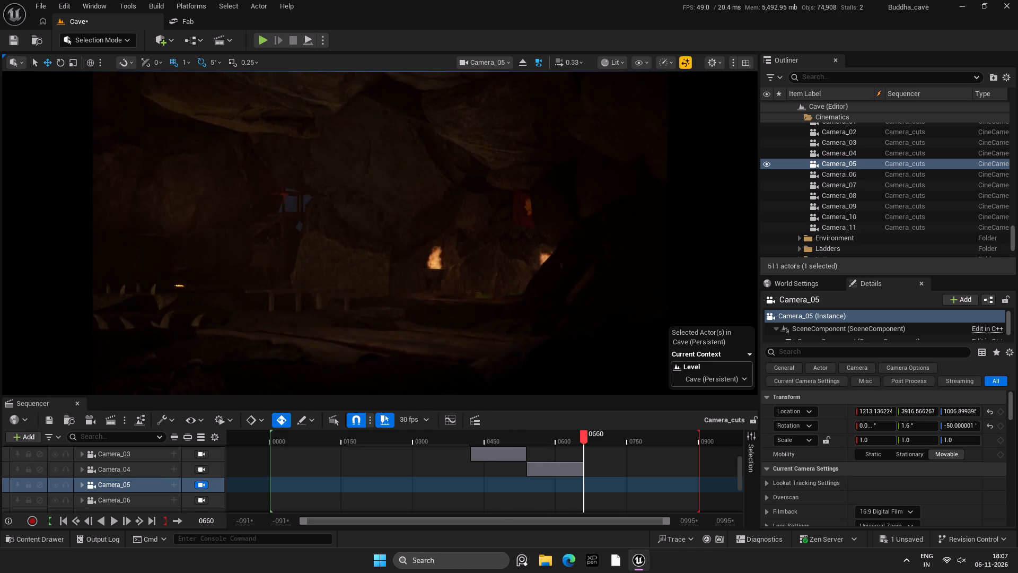
pyautogui.moveTo(265, 257); pyautogui.dragTo(265, 256, button='right')
# Set Camera_05's rotation to a pitch of 0° and a yaw of -45°.
pyautogui.click(915, 429)
pyautogui.press('0')
pyautogui.press('Return')
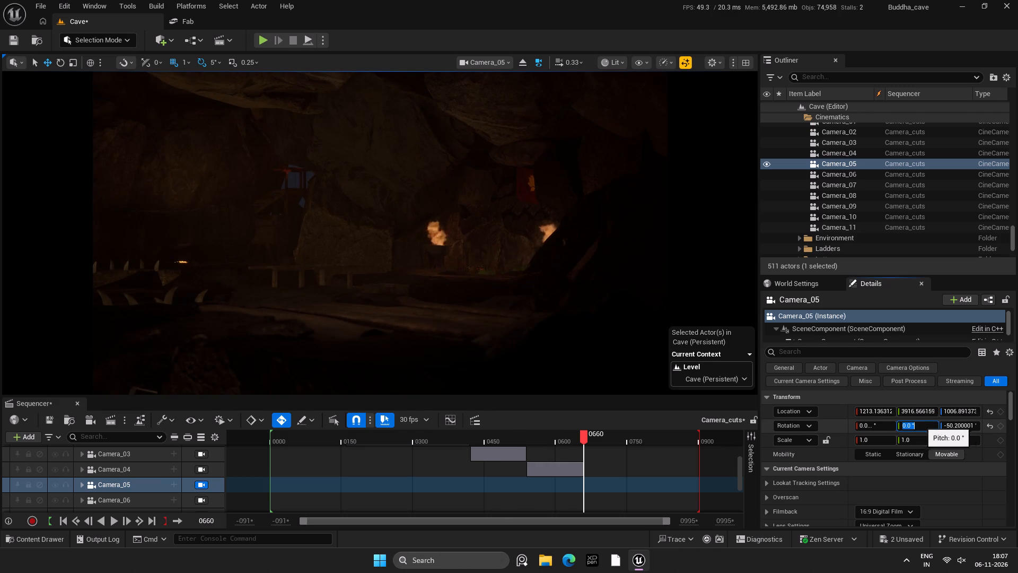
pyautogui.click(951, 422)
pyautogui.press('-')
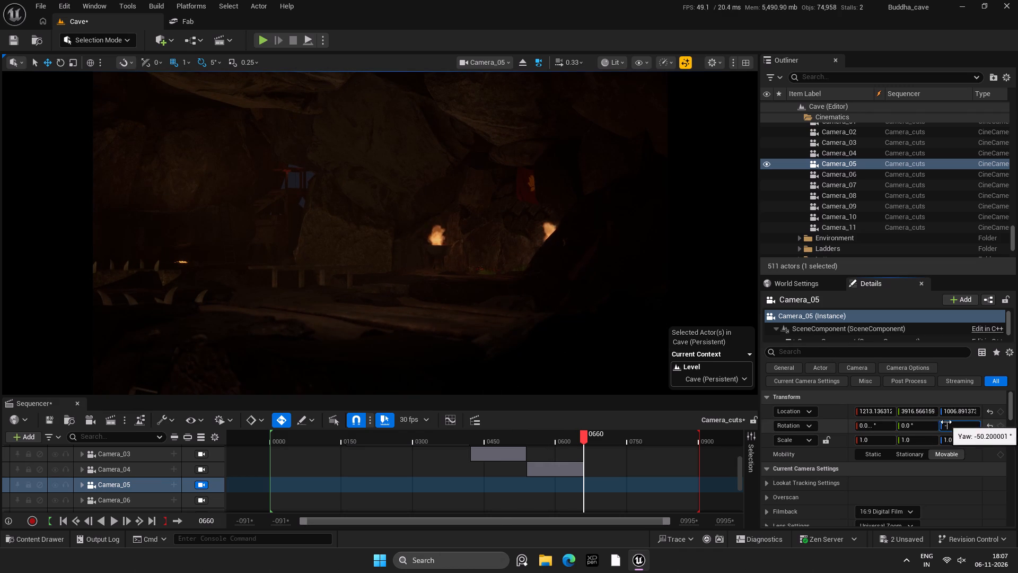
pyautogui.write('45')
pyautogui.press('Return')
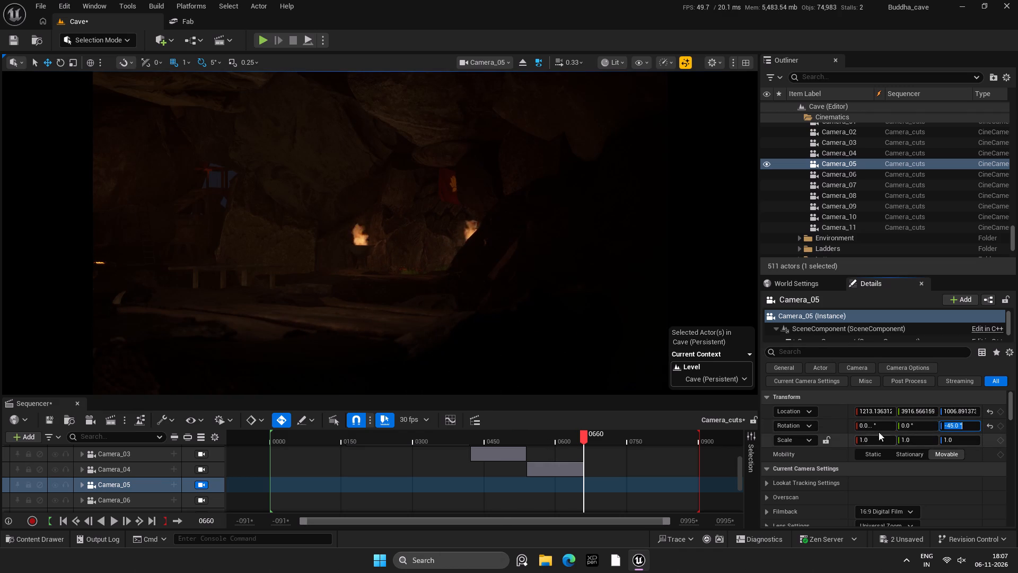
# Set Camera_05's location to X 1200 and Y 4000.
pyautogui.click(887, 413)
pyautogui.write('1200')
pyautogui.press('Return')
pyautogui.click(922, 410)
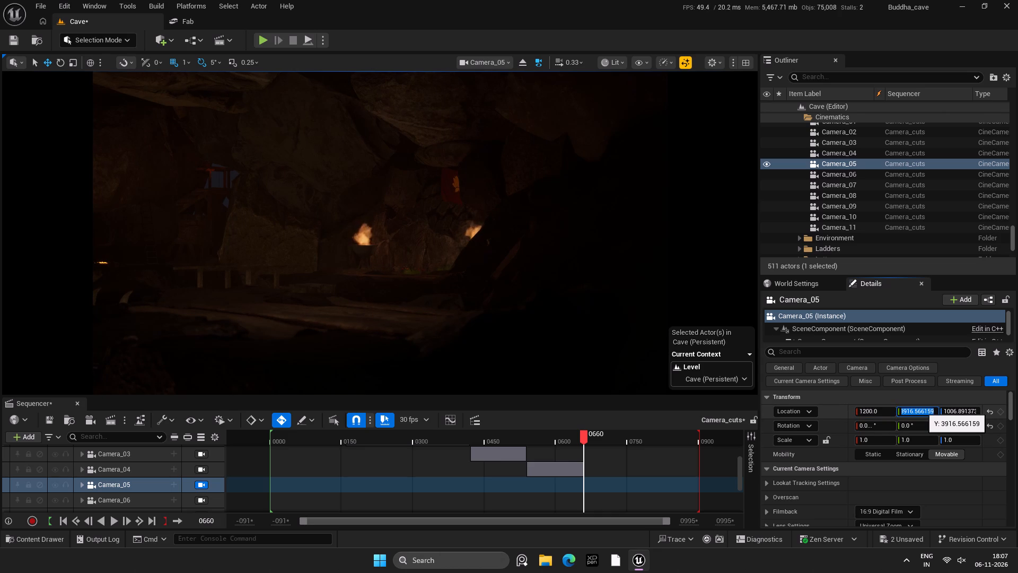
pyautogui.write('4000')
pyautogui.press('Return')
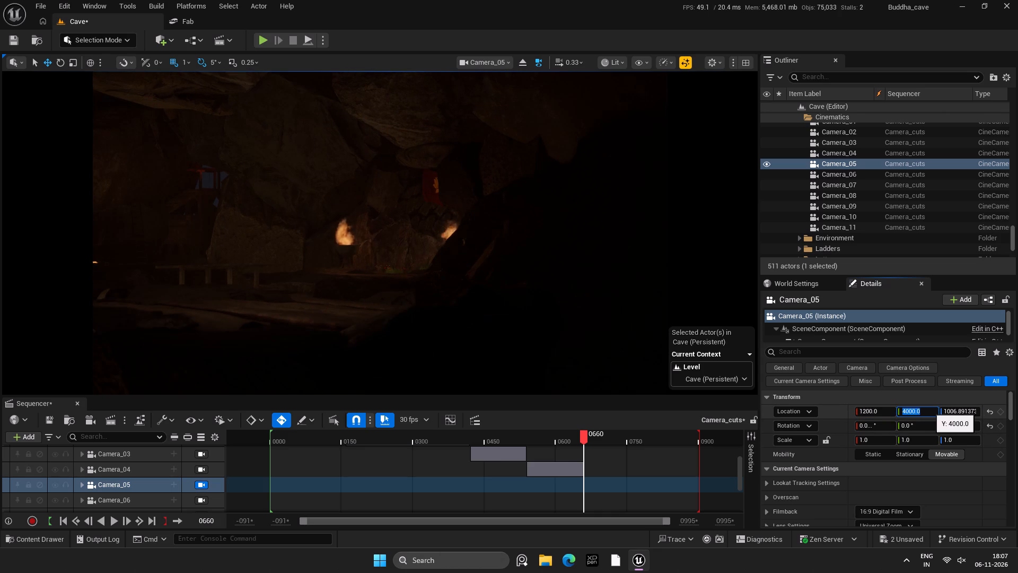
# Set Camera_05's location to Y 3750 and Z 1000, and save the sequence.
pyautogui.moveTo(926, 412); pyautogui.dragTo(898, 415)
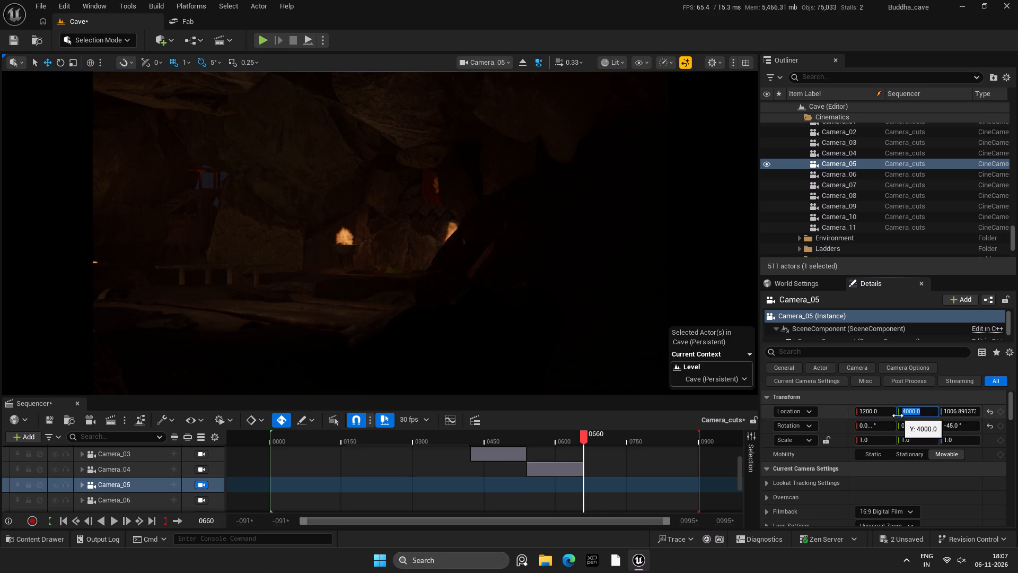
pyautogui.write('35')
pyautogui.press('BackSpace')
pyautogui.write('750')
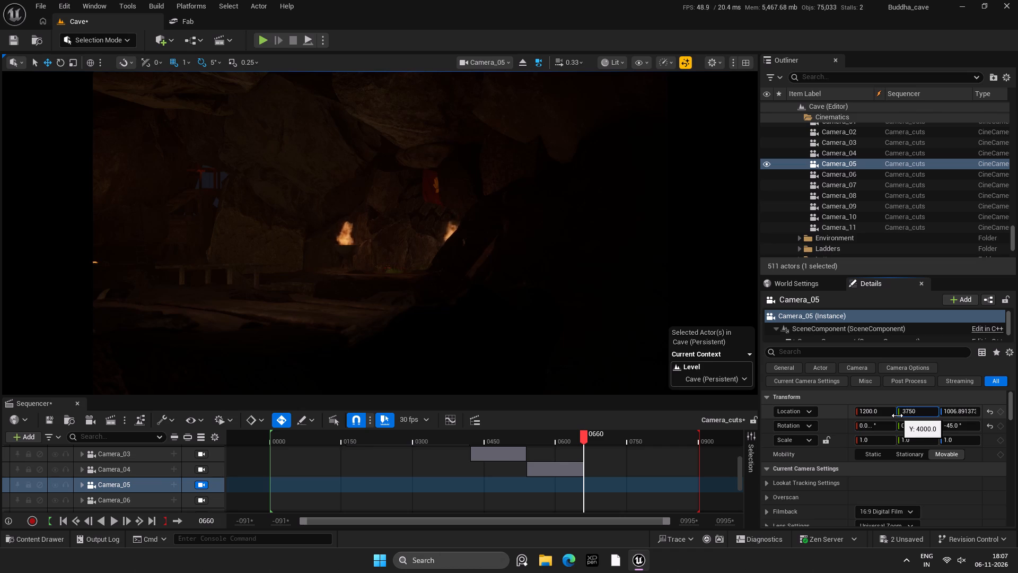
pyautogui.press('0')
pyautogui.press('BackSpace')
pyautogui.press('Return')
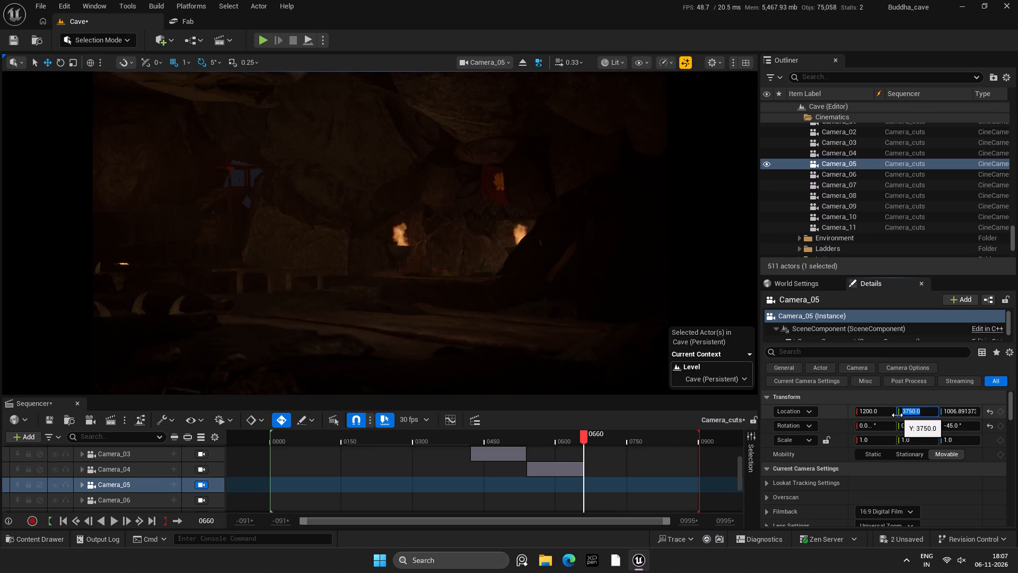
pyautogui.click(958, 411)
pyautogui.write('1000')
pyautogui.press('Return')
pyautogui.hotkey('ctrl', 's')
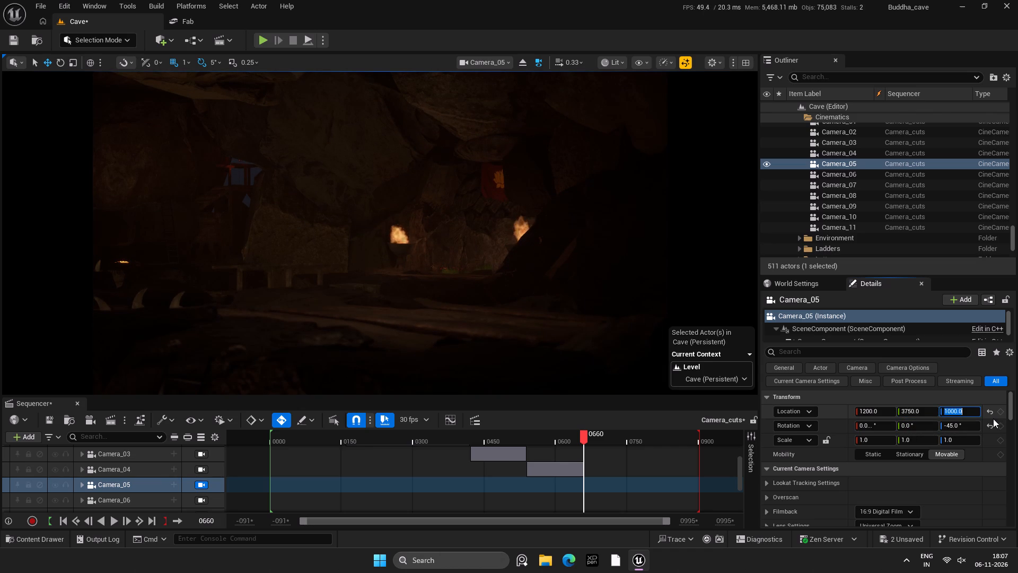
# Expand Camera_05's tracks in the sequence and add a Transform keyframe at frame 660.
pyautogui.scroll(-5, 600, 455)
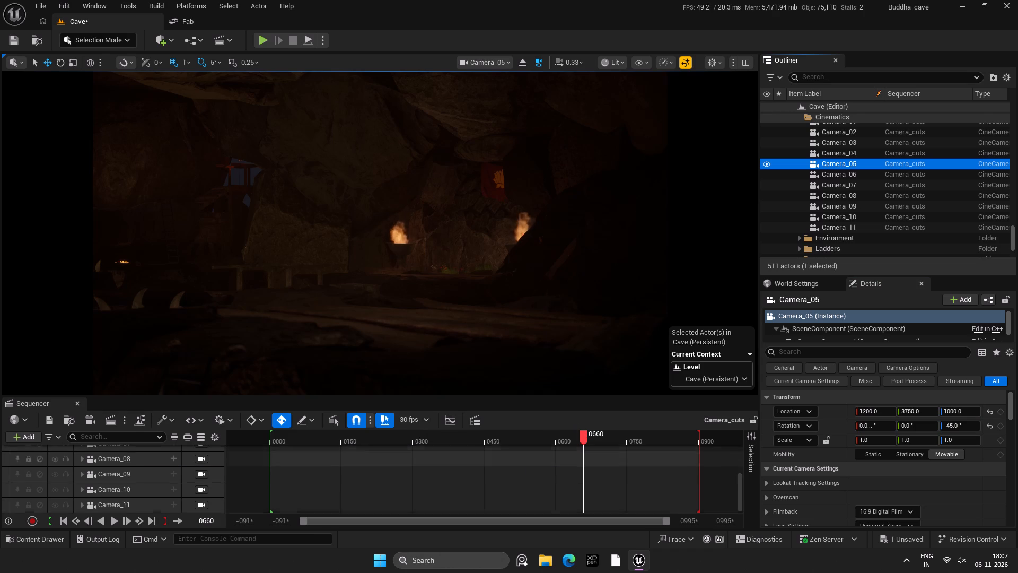
pyautogui.scroll(12, 600, 455)
pyautogui.scroll(-3, 598, 459)
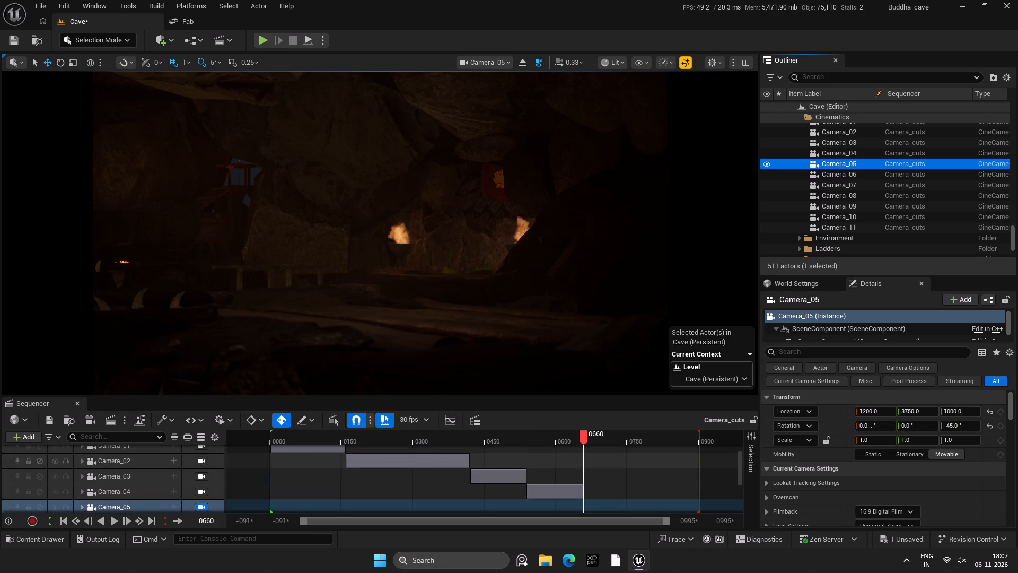
pyautogui.scroll(-8, 597, 461)
pyautogui.scroll(5, 172, 493)
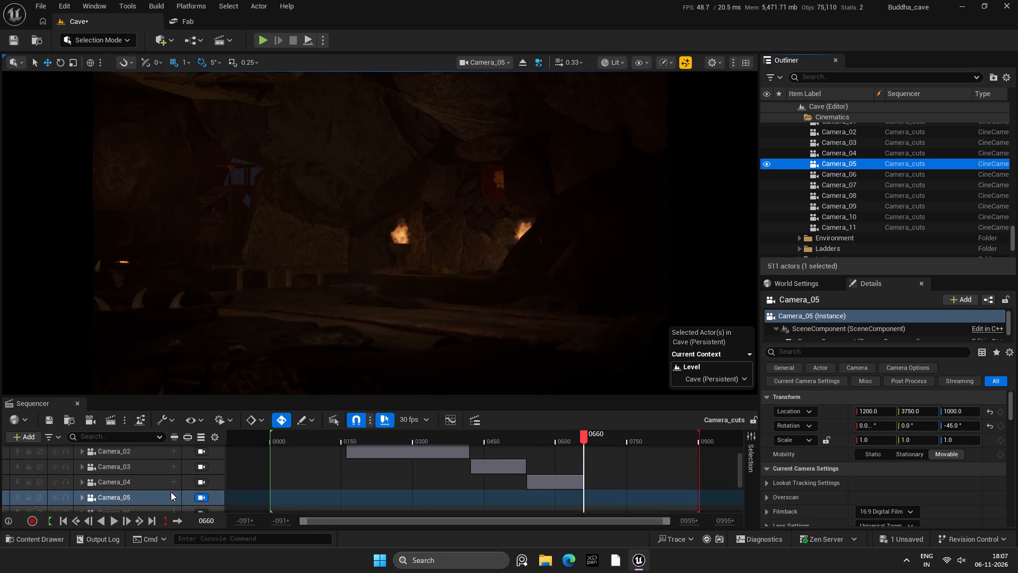
pyautogui.click(78, 495)
pyautogui.scroll(-4, 129, 471)
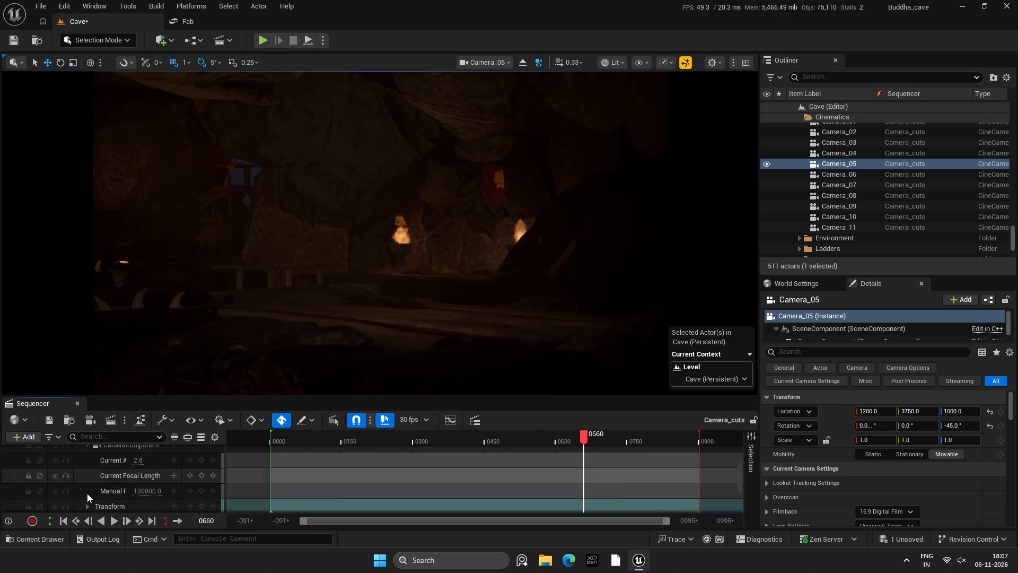
pyautogui.click(198, 502)
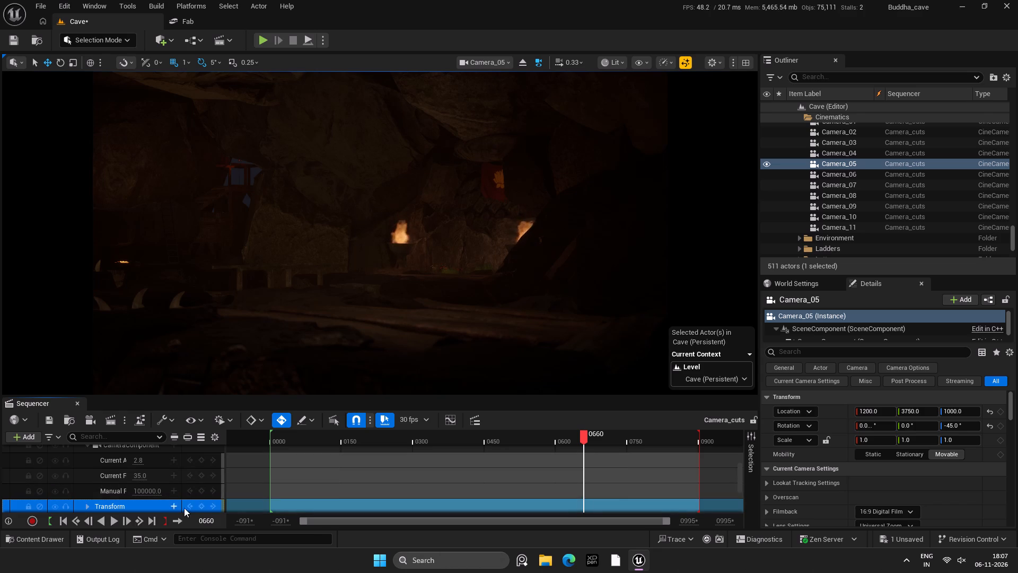
pyautogui.click(200, 505)
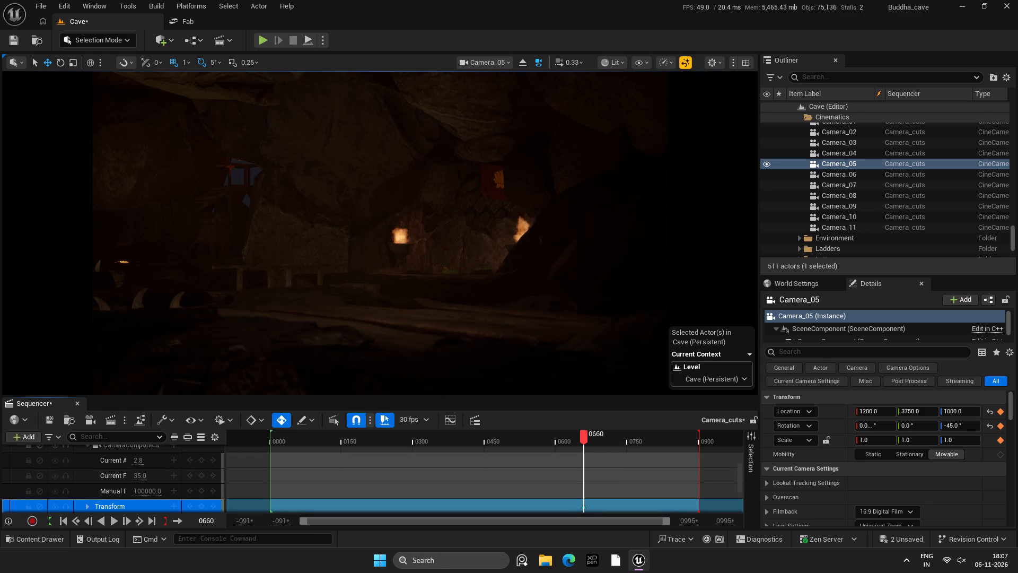
# Move the playhead to frame 780 for Camera_05's second keyframe.
pyautogui.moveTo(585, 438); pyautogui.dragTo(610, 442)
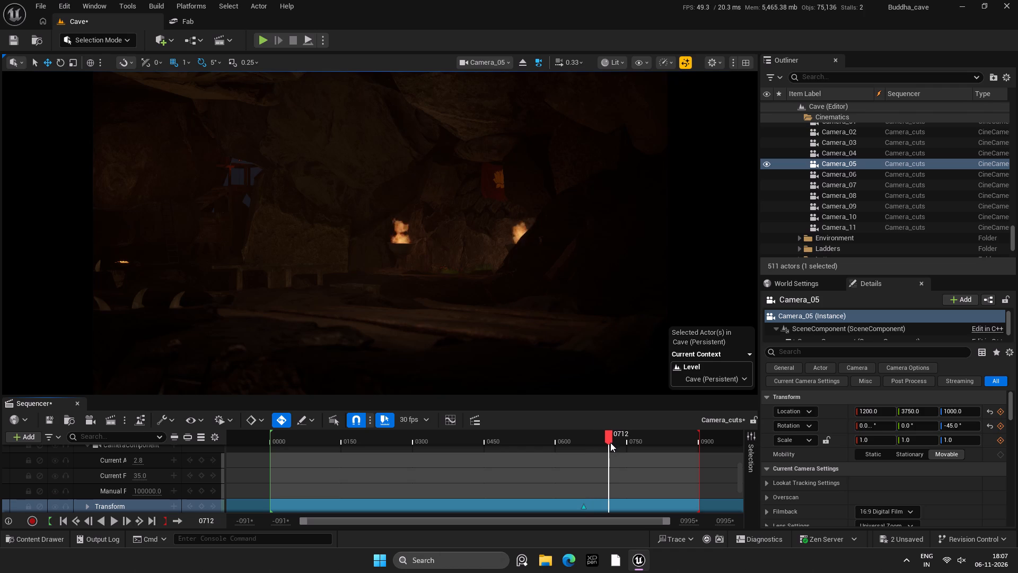
pyautogui.moveTo(610, 442); pyautogui.dragTo(641, 452)
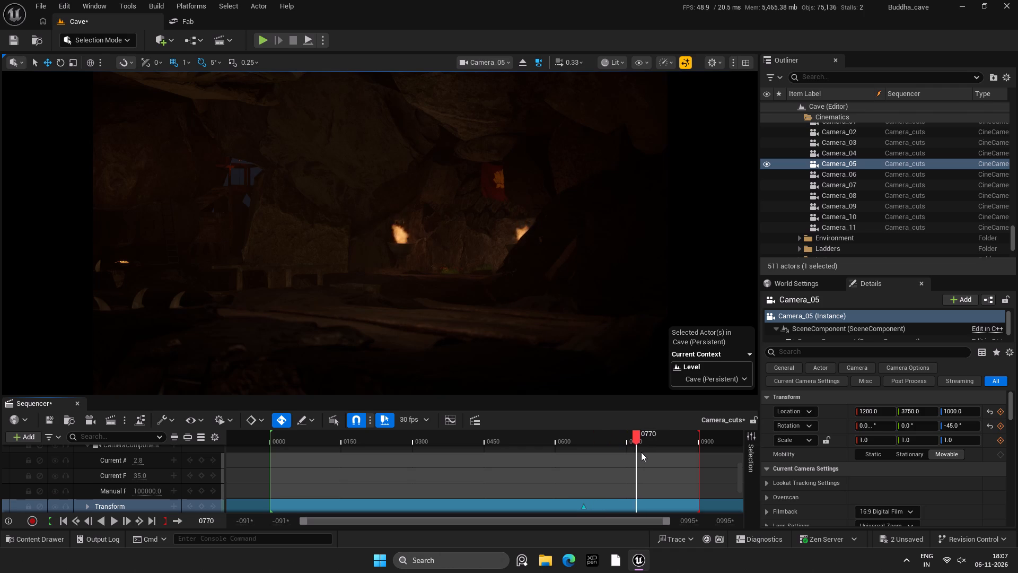
pyautogui.moveTo(641, 452); pyautogui.dragTo(650, 452)
pyautogui.press('Left')
pyautogui.press('Left')
pyautogui.press('Left')
pyautogui.press('Left')
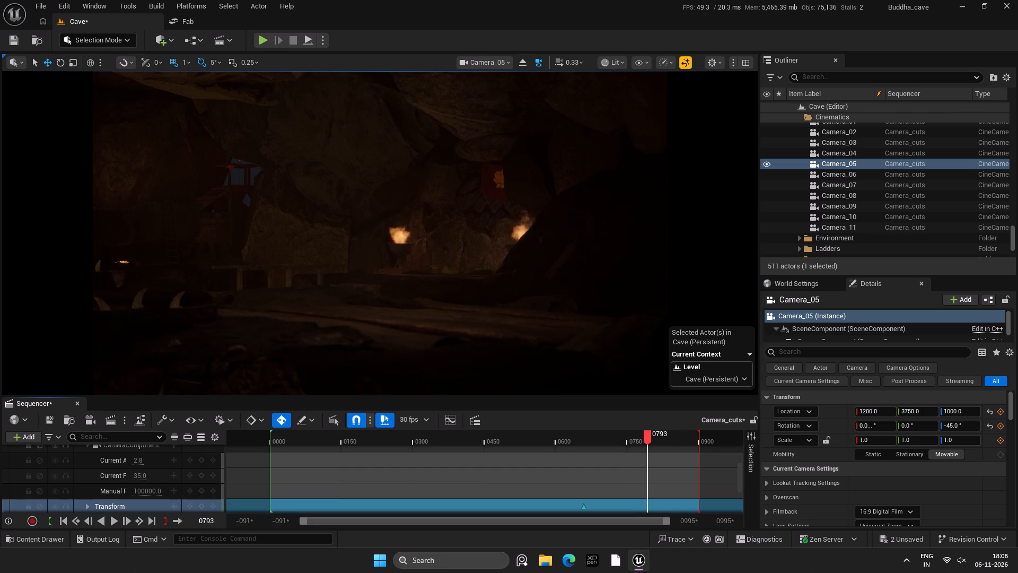
pyautogui.press('Left')
pyautogui.press('Left')
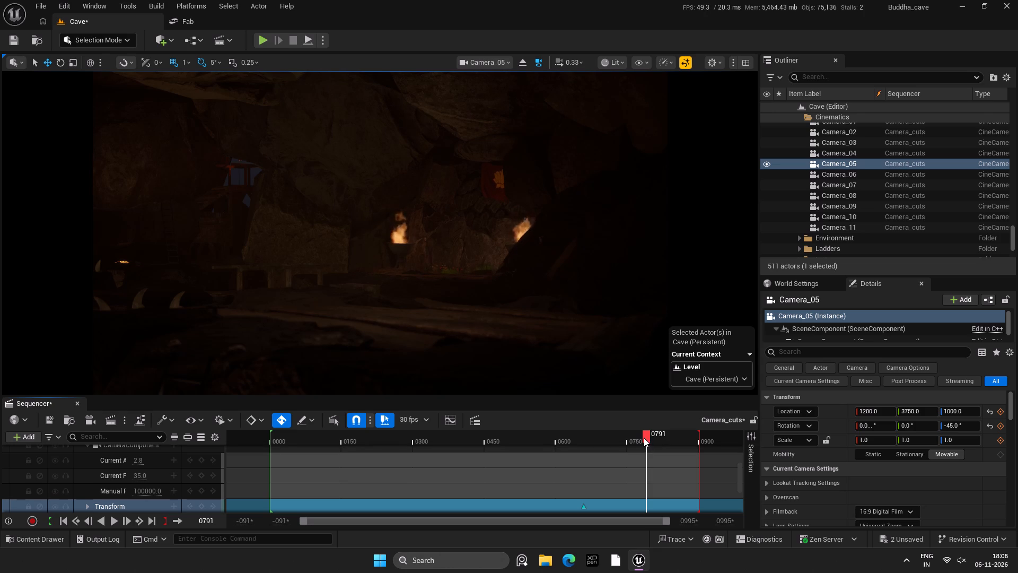
pyautogui.click(644, 438)
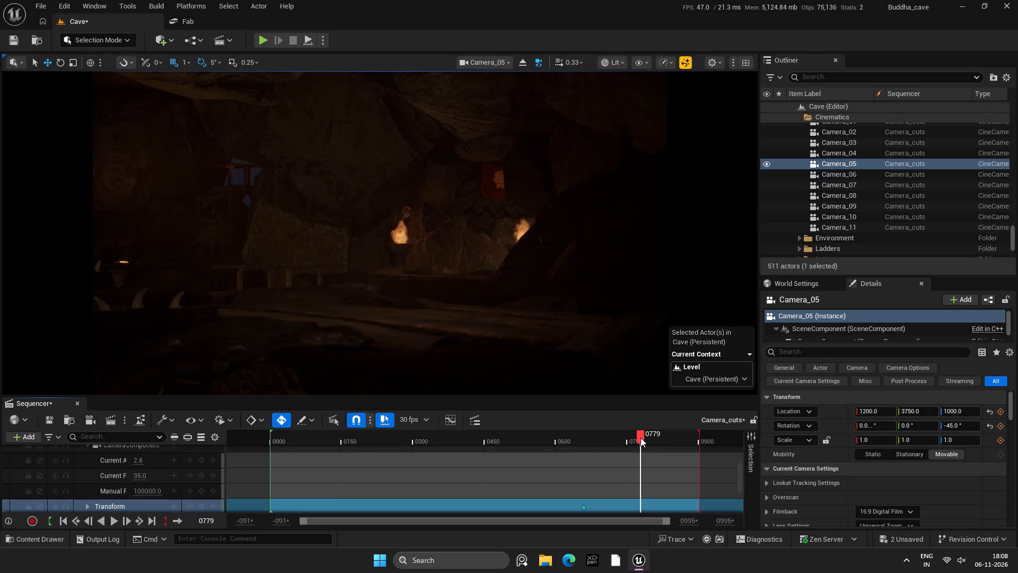
pyautogui.press('Right')
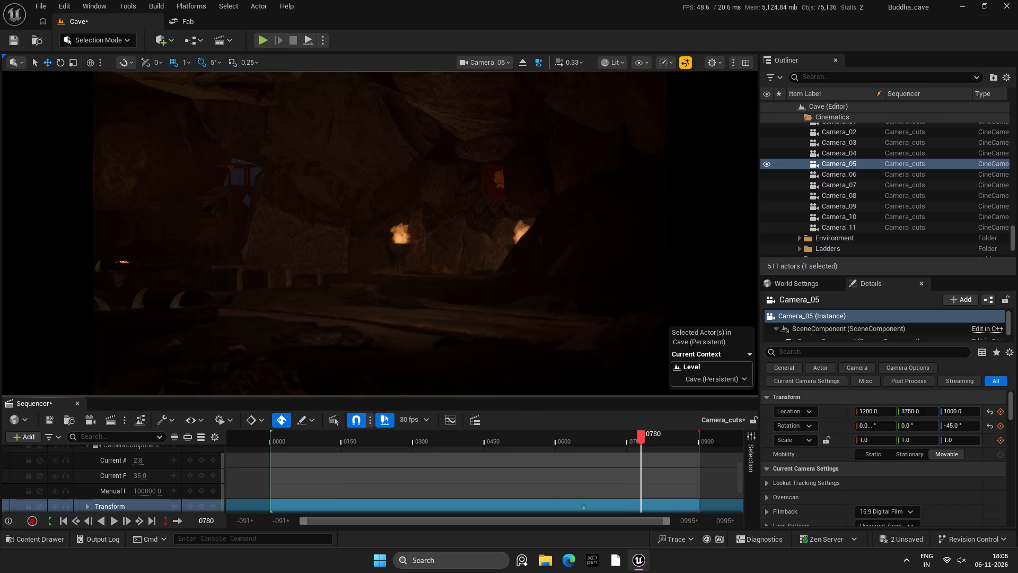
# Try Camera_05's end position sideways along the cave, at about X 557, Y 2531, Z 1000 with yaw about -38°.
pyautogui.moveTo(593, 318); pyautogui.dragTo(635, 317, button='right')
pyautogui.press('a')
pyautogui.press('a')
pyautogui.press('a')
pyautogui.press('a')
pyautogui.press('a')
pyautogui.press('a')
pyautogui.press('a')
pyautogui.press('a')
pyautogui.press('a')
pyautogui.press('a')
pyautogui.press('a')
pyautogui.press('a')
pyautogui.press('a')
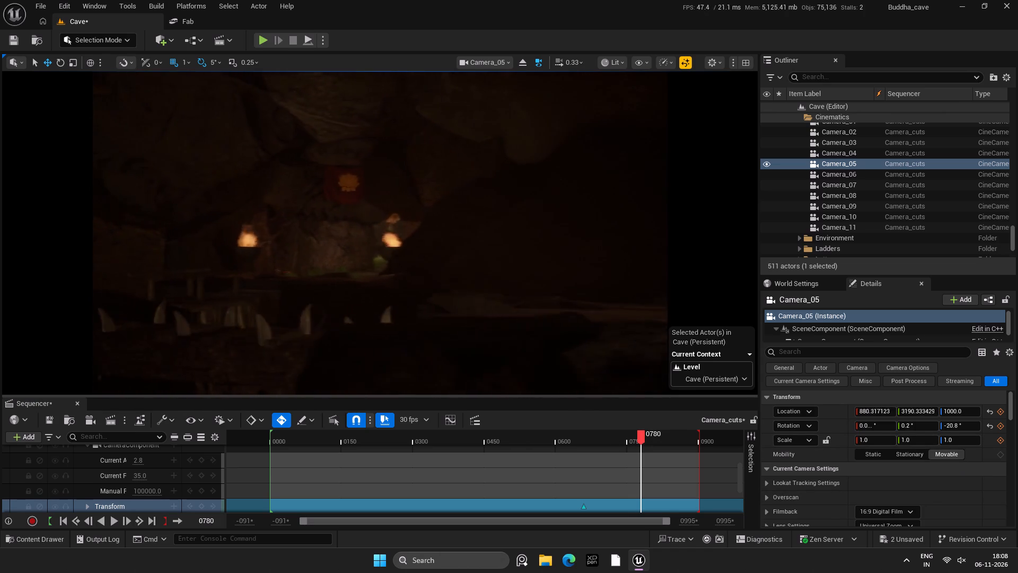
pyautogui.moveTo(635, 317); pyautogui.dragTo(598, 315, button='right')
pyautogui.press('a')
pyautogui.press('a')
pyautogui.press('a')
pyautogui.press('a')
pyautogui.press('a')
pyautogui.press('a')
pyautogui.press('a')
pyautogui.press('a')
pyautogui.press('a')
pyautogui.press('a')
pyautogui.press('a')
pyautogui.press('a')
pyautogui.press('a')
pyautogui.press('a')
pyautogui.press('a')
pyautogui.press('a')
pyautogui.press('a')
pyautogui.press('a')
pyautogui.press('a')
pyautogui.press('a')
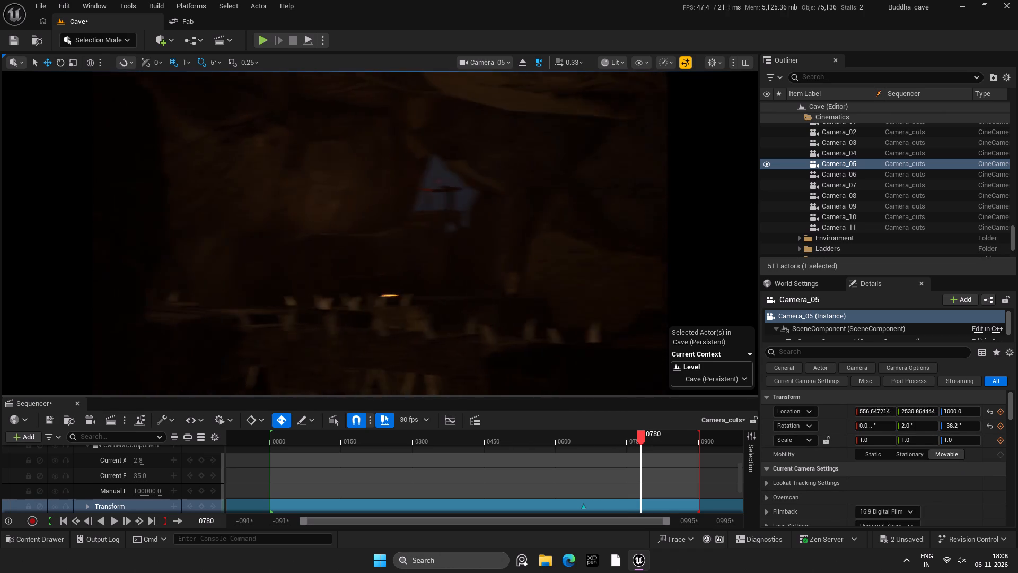
# Fly Camera_05 across the cave towards the red lotus banner, to about X 2941, Y 2382, Z 1005 with yaw about -133°.
pyautogui.moveTo(598, 315); pyautogui.dragTo(557, 315, button='right')
pyautogui.write('dds')
pyautogui.press('d')
pyautogui.press('d')
pyautogui.press('d')
pyautogui.press('d')
pyautogui.press('d')
pyautogui.press('d')
pyautogui.press('d')
pyautogui.press('d')
pyautogui.press('d')
pyautogui.press('d')
pyautogui.press('d')
pyautogui.press('d')
pyautogui.press('d')
pyautogui.press('d')
pyautogui.press('d')
pyautogui.press('d')
pyautogui.press('d')
pyautogui.press('d')
pyautogui.press('d')
pyautogui.press('d')
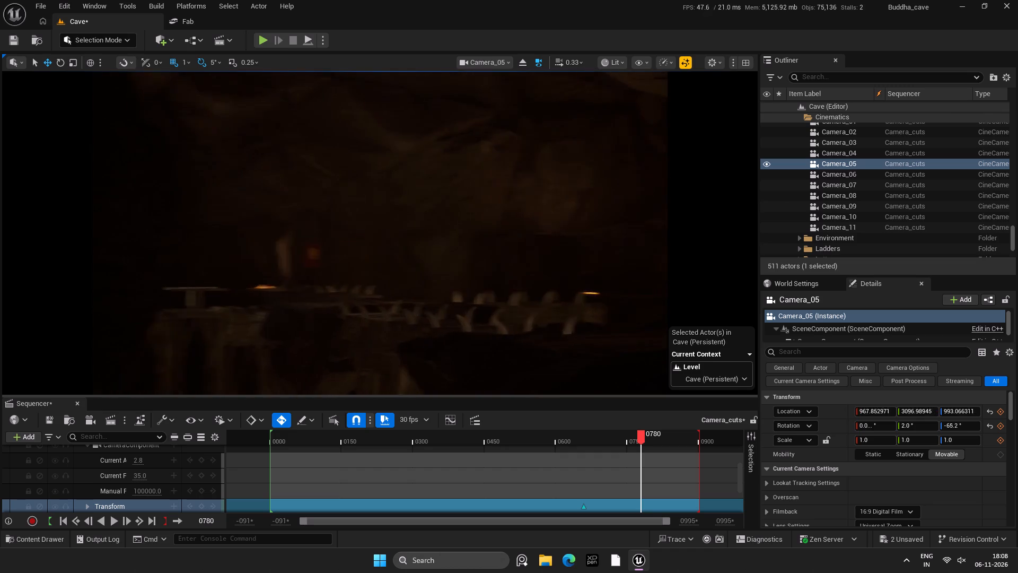
pyautogui.moveTo(557, 315); pyautogui.dragTo(485, 315, button='right')
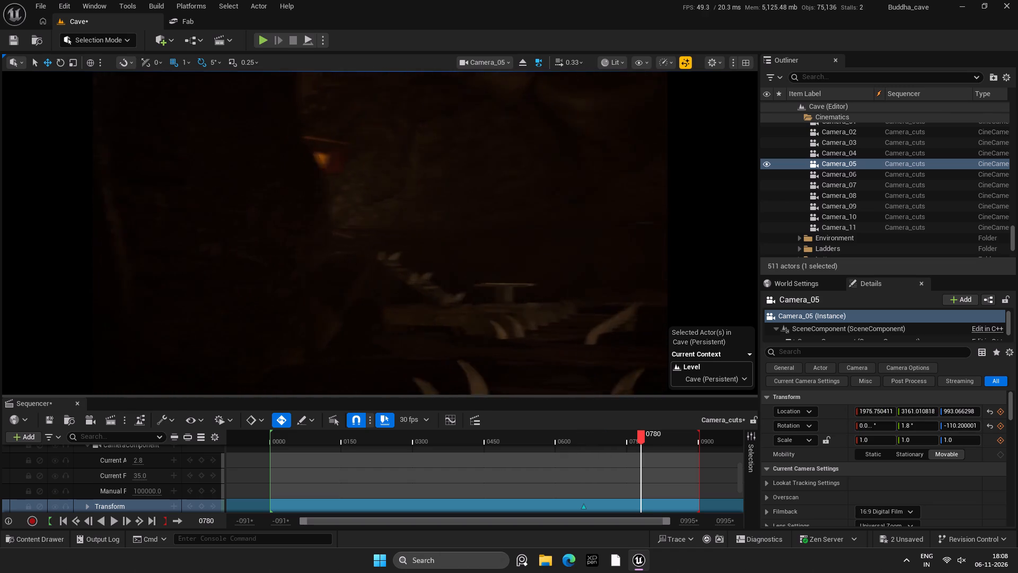
pyautogui.moveTo(485, 315); pyautogui.dragTo(459, 310, button='right')
pyautogui.write('wd')
pyautogui.moveTo(459, 310); pyautogui.dragTo(451, 310, button='right')
pyautogui.press('d')
pyautogui.press('w')
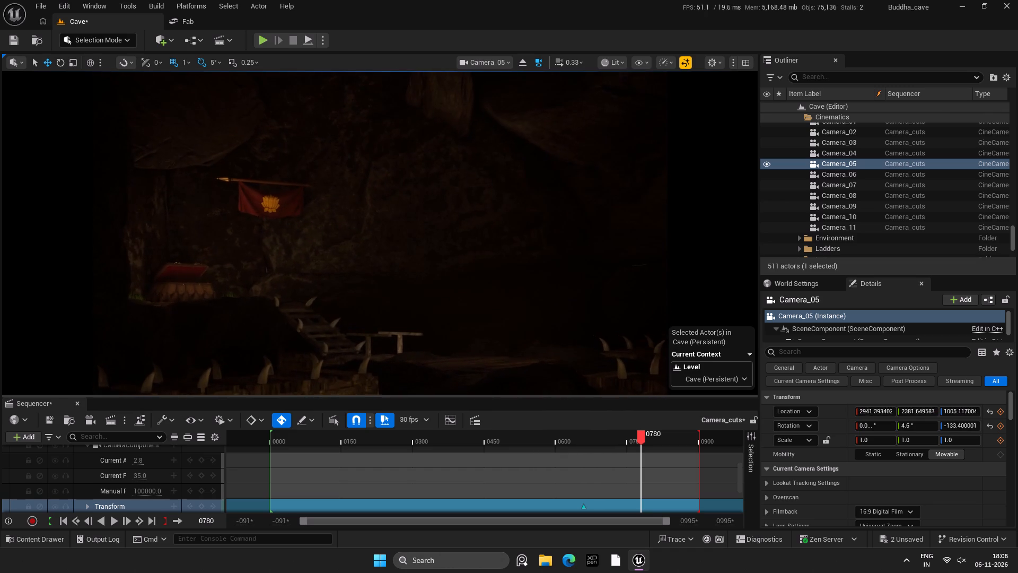
# Fine-tune Camera_05's view of the banner, stairs and walkway to about X 2824, Y 2635, Z 997 with yaw about -126°.
pyautogui.moveTo(451, 310); pyautogui.dragTo(457, 310, button='right')
pyautogui.write('ss')
pyautogui.press('a')
pyautogui.press('a')
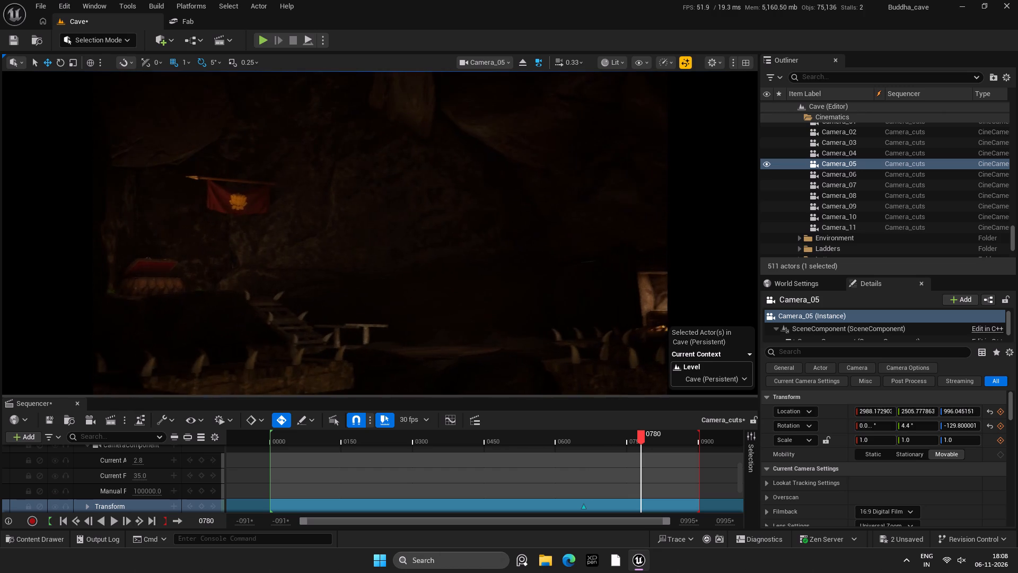
pyautogui.moveTo(457, 310); pyautogui.dragTo(460, 310, button='right')
pyautogui.press('w')
pyautogui.press('a')
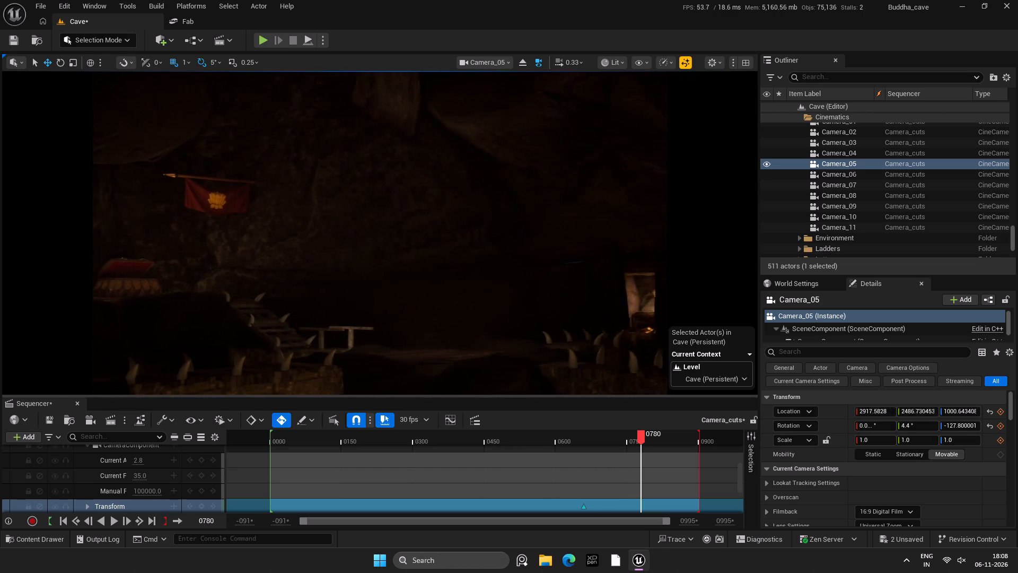
pyautogui.moveTo(460, 310); pyautogui.dragTo(463, 310, button='right')
pyautogui.write('sa')
pyautogui.moveTo(463, 310); pyautogui.dragTo(464, 310, button='right')
pyautogui.press('s')
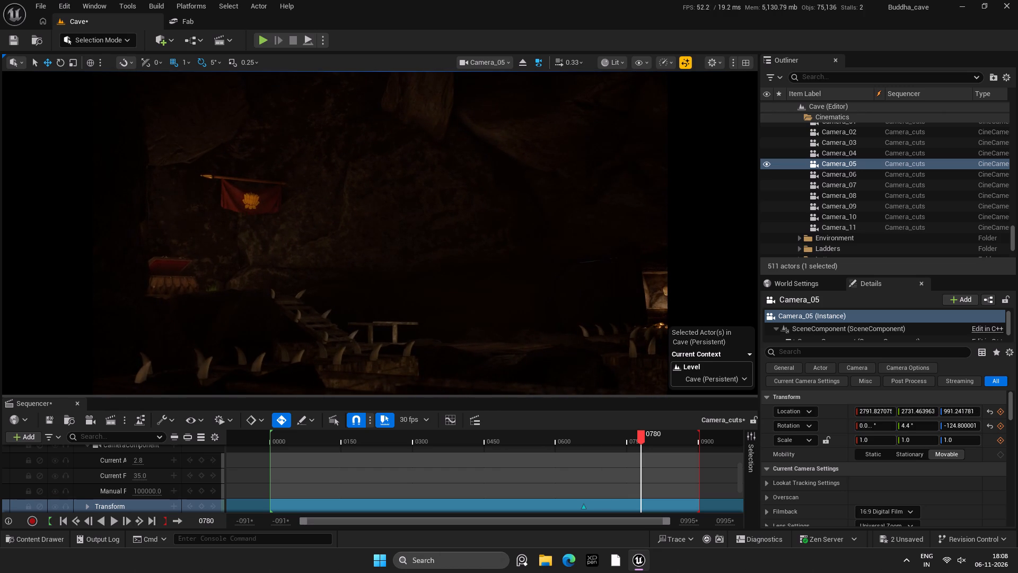
pyautogui.moveTo(464, 310); pyautogui.dragTo(463, 310, button='right')
pyautogui.press('d')
pyautogui.press('w')
# Set Camera_05's location Z to 1000 and its pitch to 0° at frame 780.
pyautogui.click(962, 418)
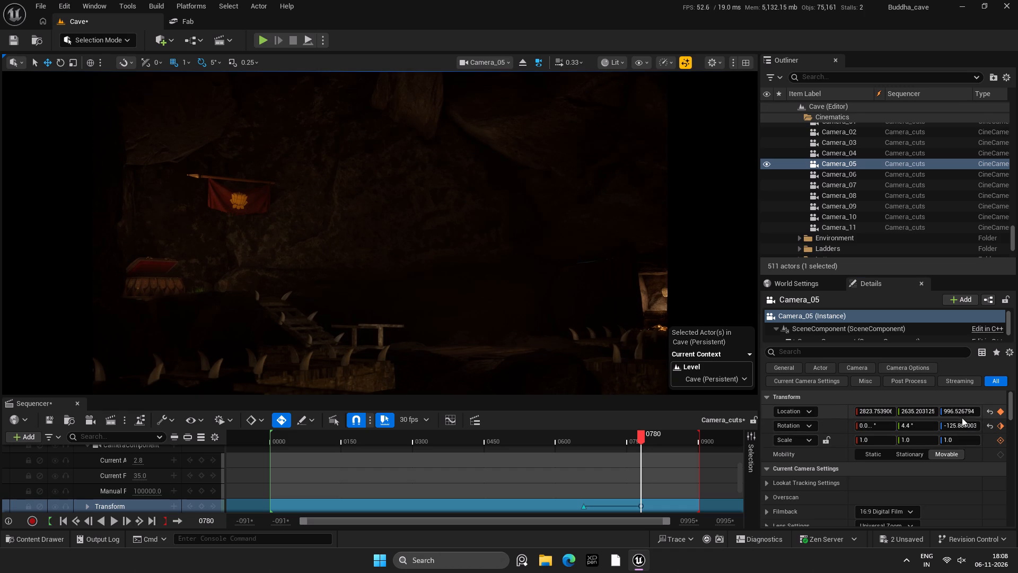
pyautogui.click(960, 413)
pyautogui.write('1000')
pyautogui.press('Return')
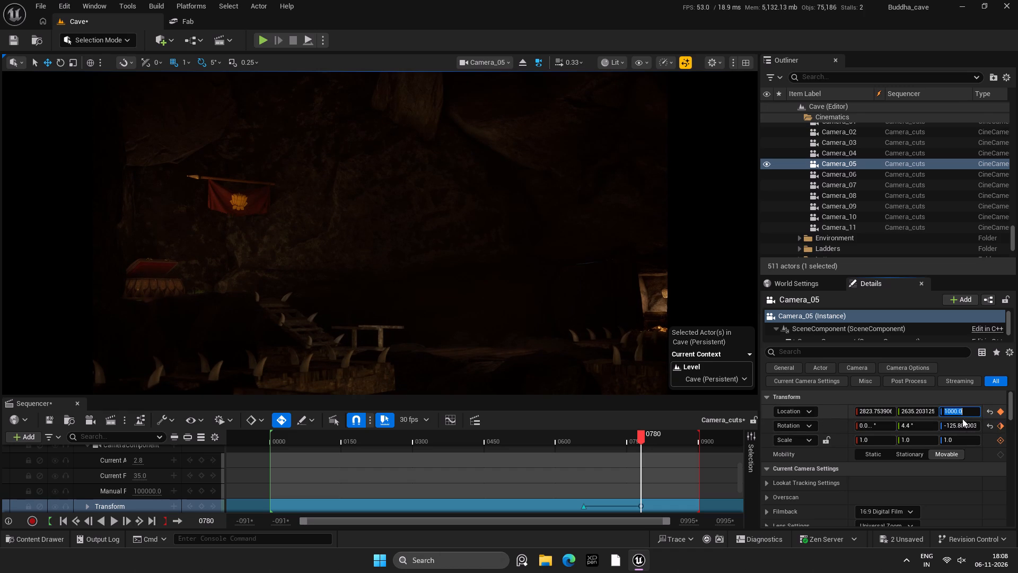
pyautogui.click(915, 423)
pyautogui.press('0')
pyautogui.press('Return')
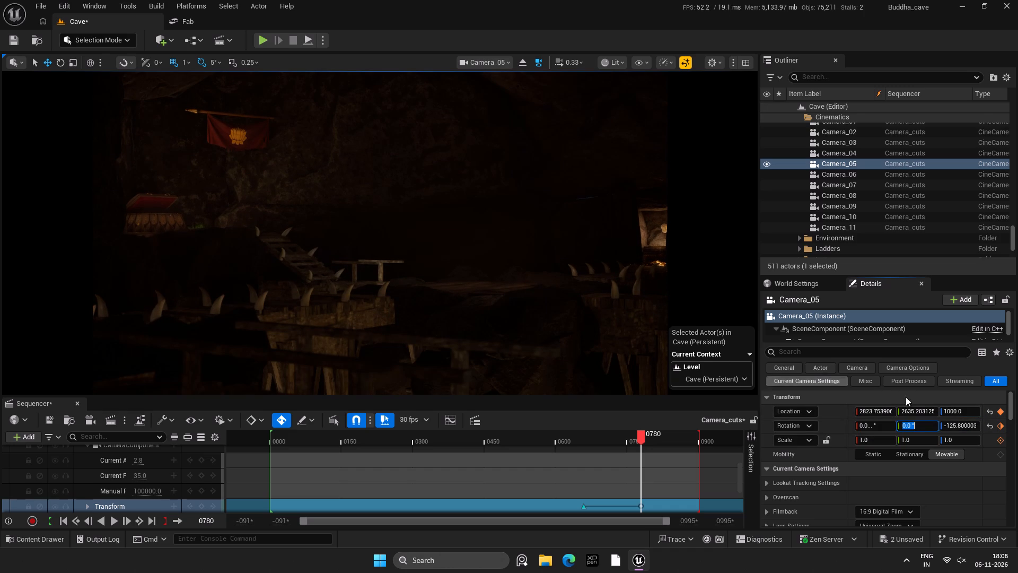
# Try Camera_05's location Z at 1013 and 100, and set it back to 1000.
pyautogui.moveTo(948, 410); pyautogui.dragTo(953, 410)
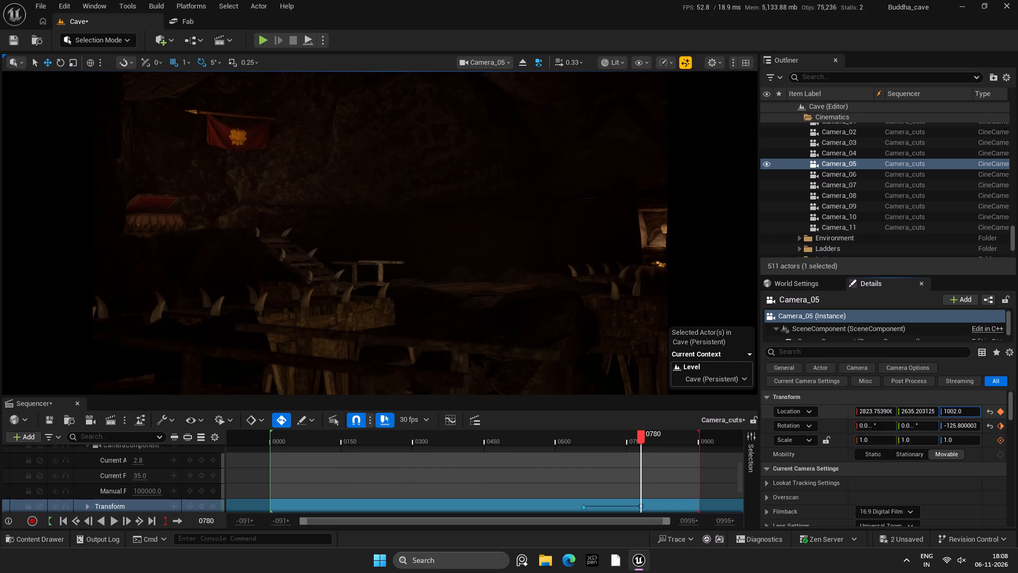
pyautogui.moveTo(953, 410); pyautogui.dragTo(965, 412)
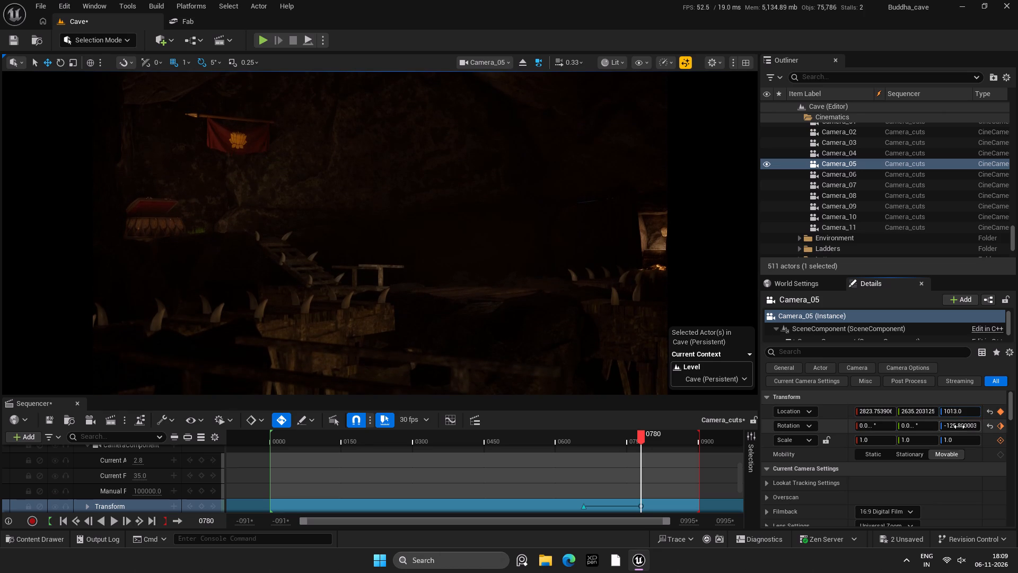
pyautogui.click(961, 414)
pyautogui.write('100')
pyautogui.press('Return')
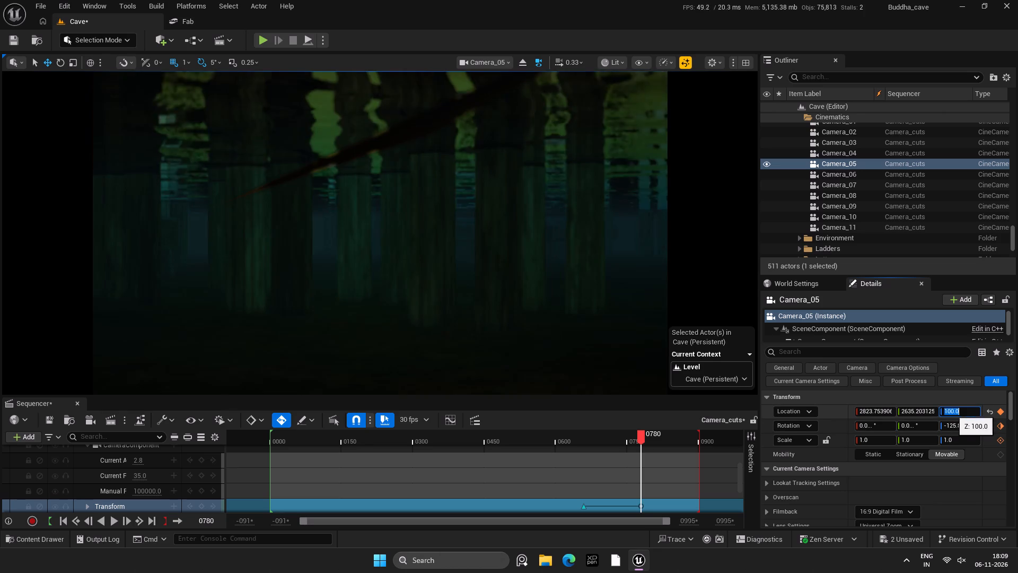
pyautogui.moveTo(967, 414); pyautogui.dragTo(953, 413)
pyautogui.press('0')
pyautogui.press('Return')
# Set Camera_05's pitch to 5° after trying 2° and 3.5°, and save the sequence.
pyautogui.moveTo(926, 427); pyautogui.dragTo(927, 427)
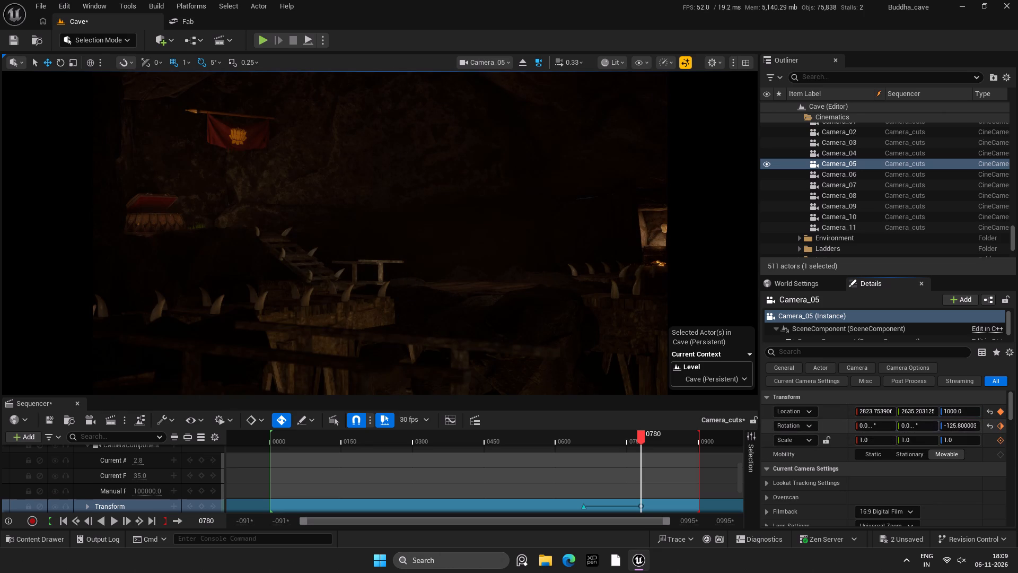
pyautogui.moveTo(927, 427); pyautogui.dragTo(934, 426)
pyautogui.click(926, 427)
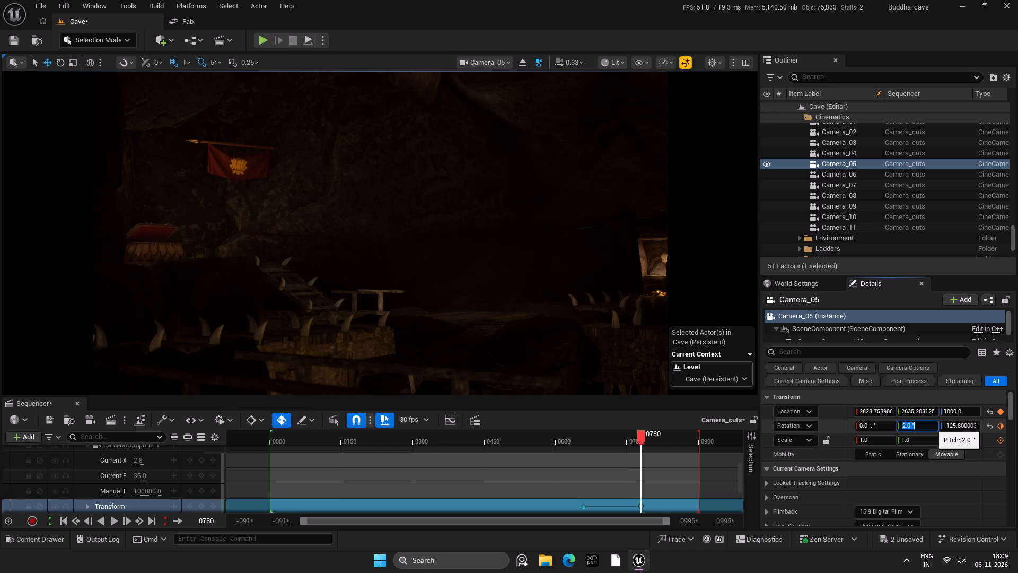
pyautogui.write('3.5')
pyautogui.press('Return')
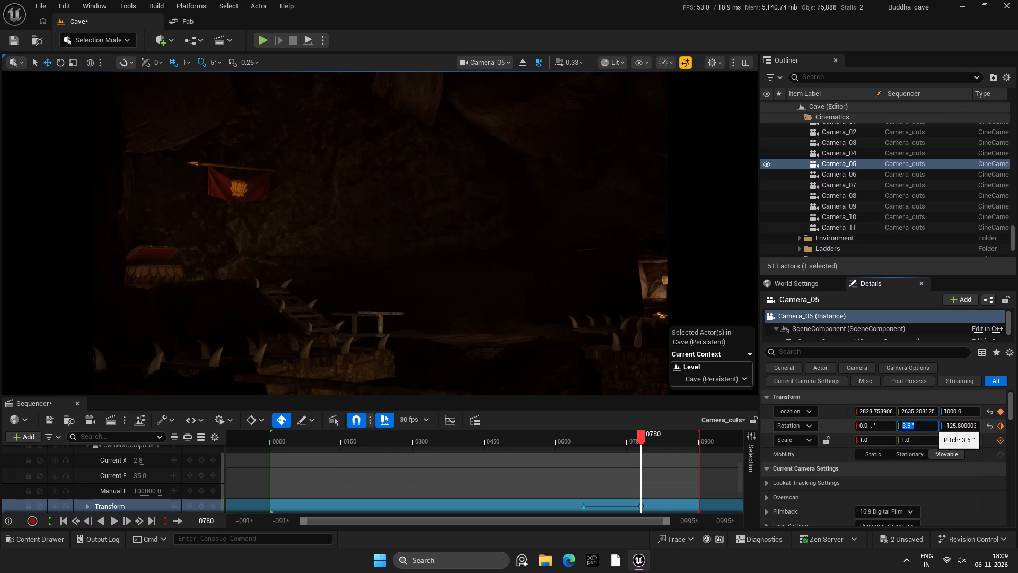
pyautogui.press('Return')
pyautogui.press('5')
pyautogui.press('Return')
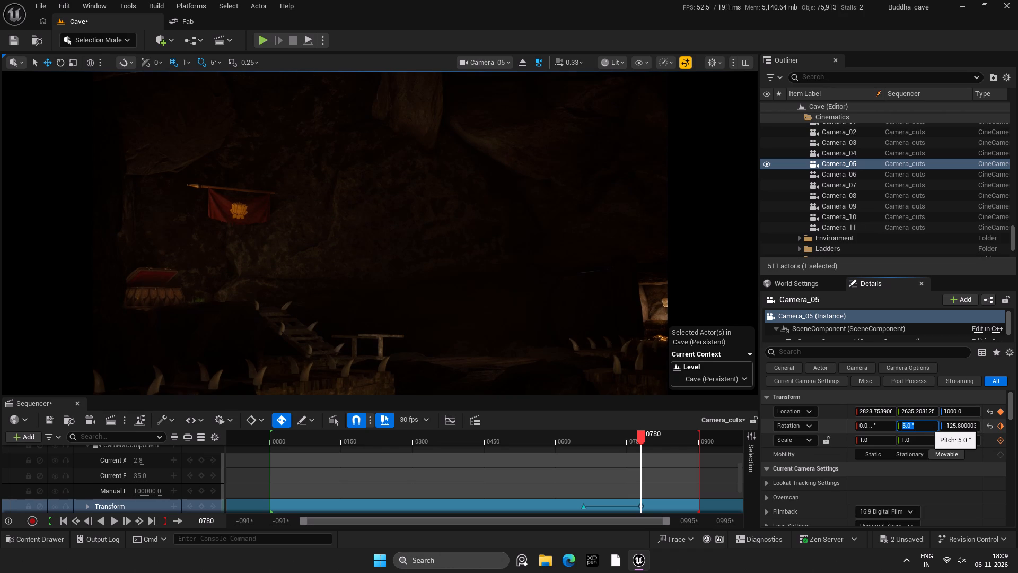
pyautogui.hotkey('ctrl', 's')
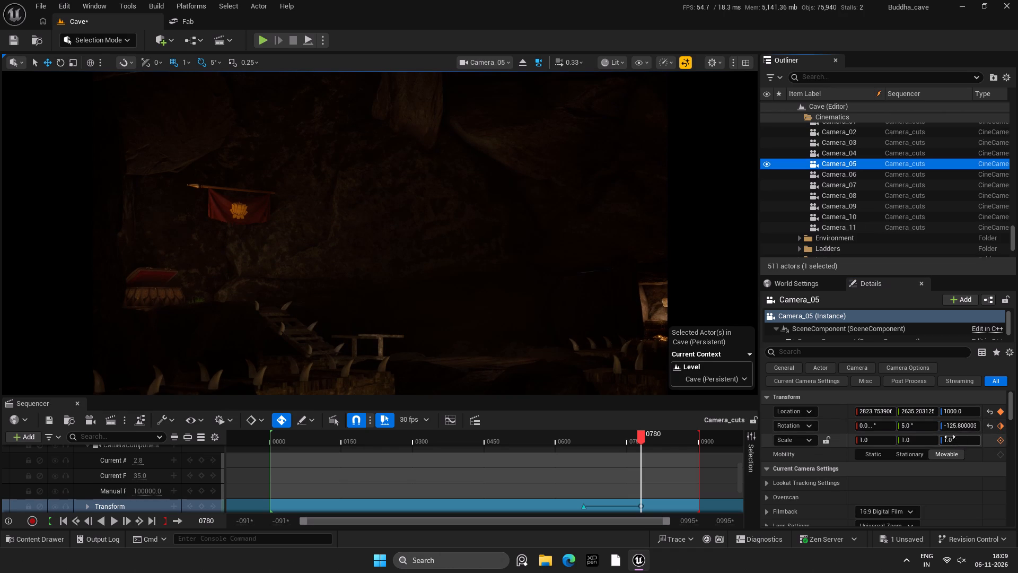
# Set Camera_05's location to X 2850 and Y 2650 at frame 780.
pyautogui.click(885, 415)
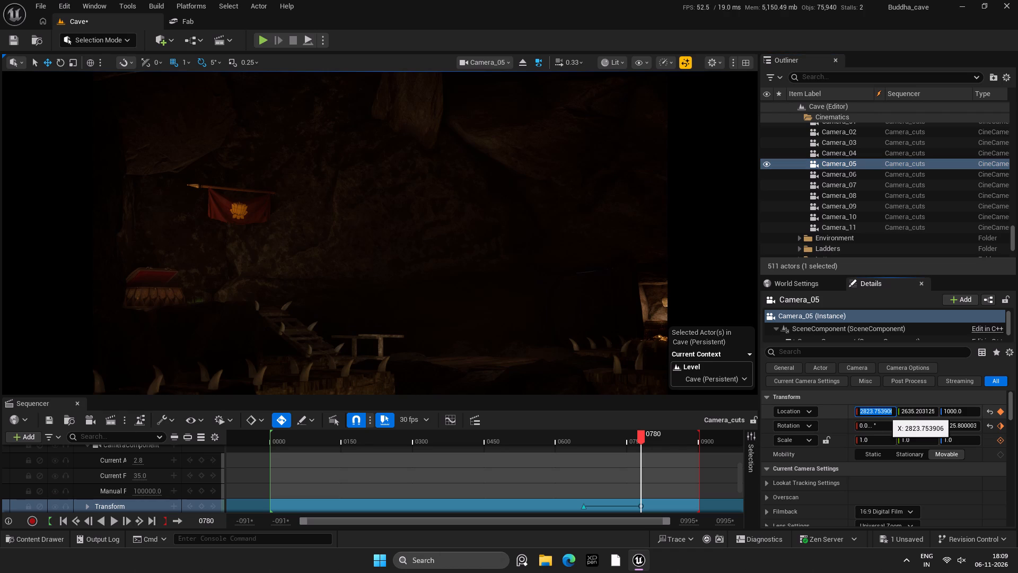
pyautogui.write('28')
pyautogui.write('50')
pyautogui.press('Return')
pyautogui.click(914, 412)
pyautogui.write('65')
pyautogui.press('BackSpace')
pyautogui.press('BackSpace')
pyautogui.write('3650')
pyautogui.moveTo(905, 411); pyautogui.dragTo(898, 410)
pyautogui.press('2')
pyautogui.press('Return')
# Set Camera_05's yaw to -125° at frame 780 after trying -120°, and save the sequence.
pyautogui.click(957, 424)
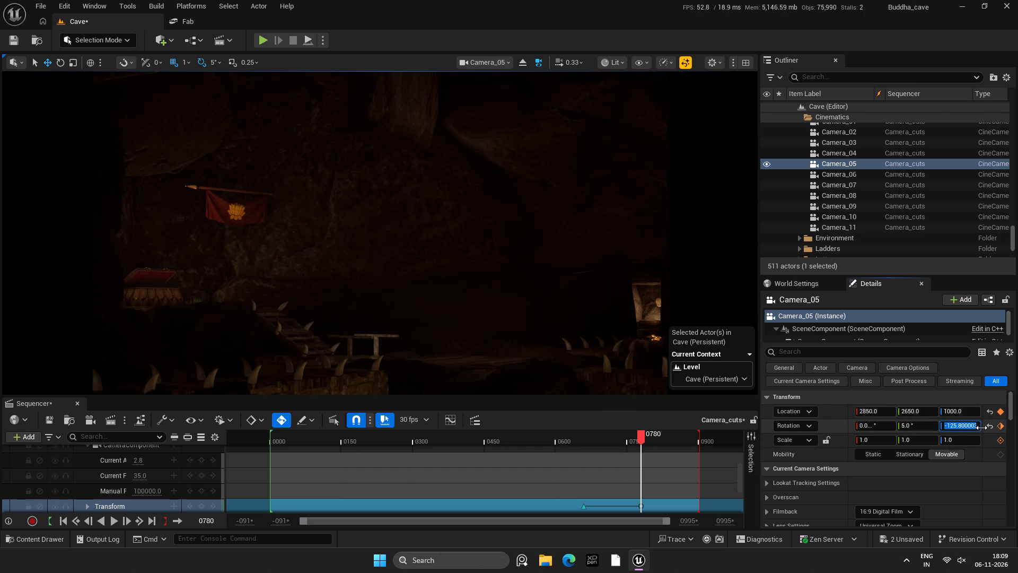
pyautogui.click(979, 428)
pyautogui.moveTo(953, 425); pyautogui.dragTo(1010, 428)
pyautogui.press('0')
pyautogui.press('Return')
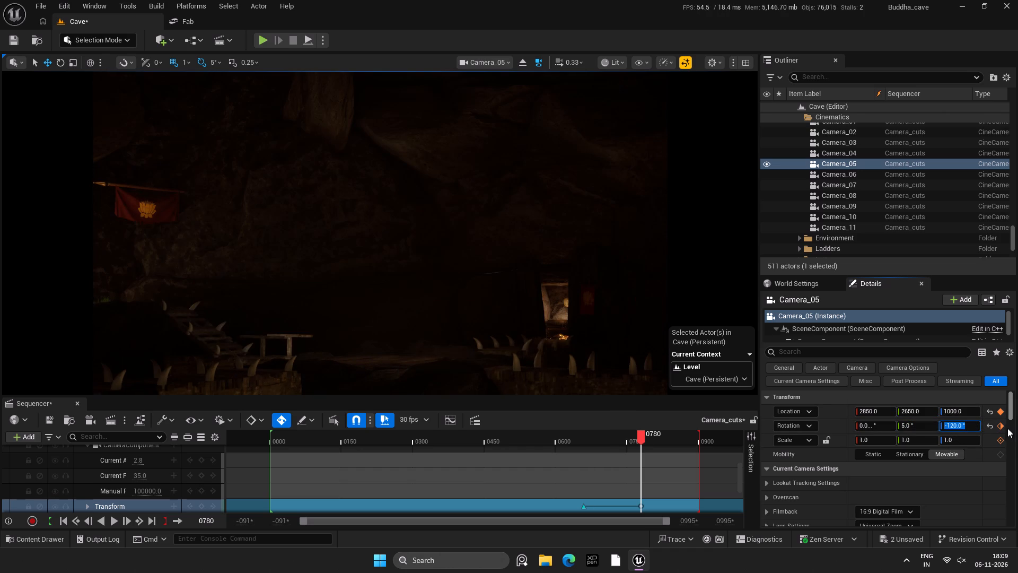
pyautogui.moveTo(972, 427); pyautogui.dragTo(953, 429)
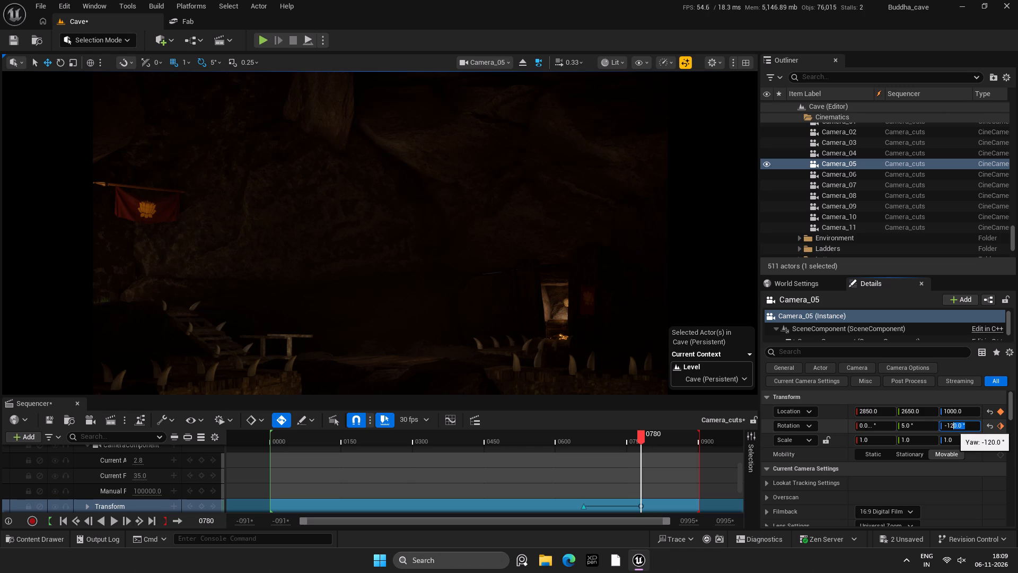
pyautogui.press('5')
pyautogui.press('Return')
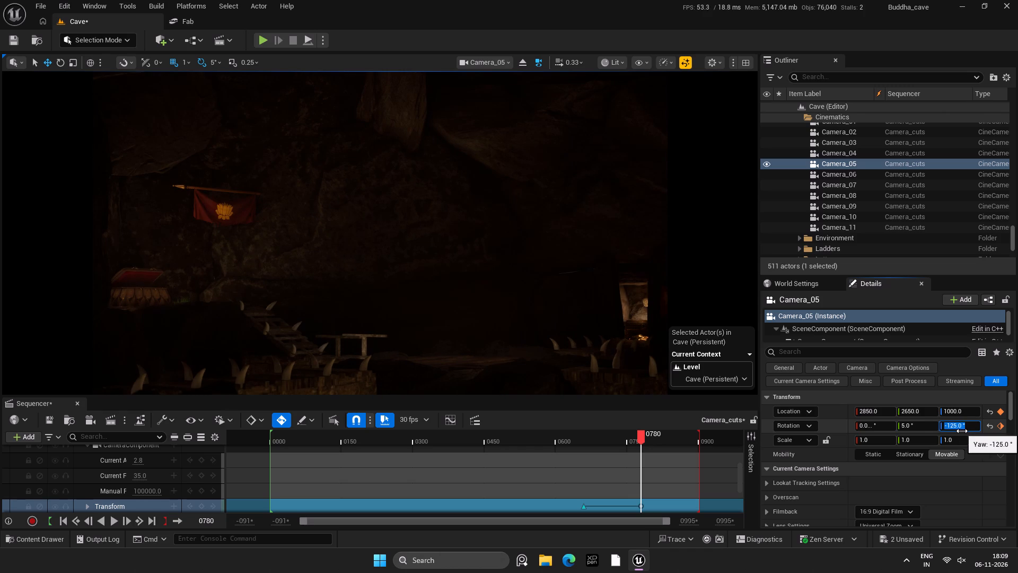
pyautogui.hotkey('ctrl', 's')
# Play back Camera_05's move from just before frame 660 until past frame 780.
pyautogui.moveTo(643, 440); pyautogui.dragTo(582, 436)
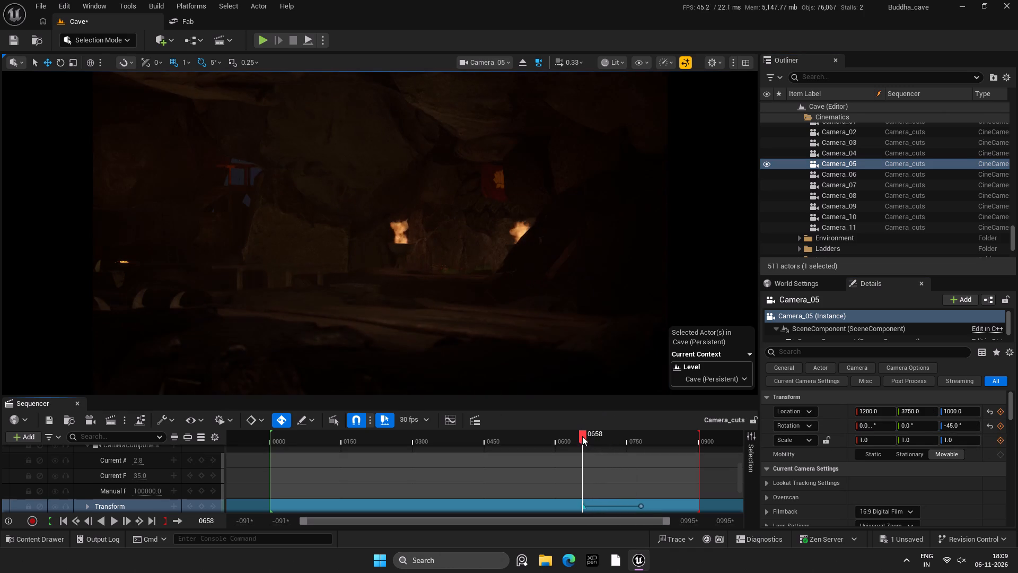
pyautogui.moveTo(582, 436); pyautogui.dragTo(581, 436)
pyautogui.click(119, 520)
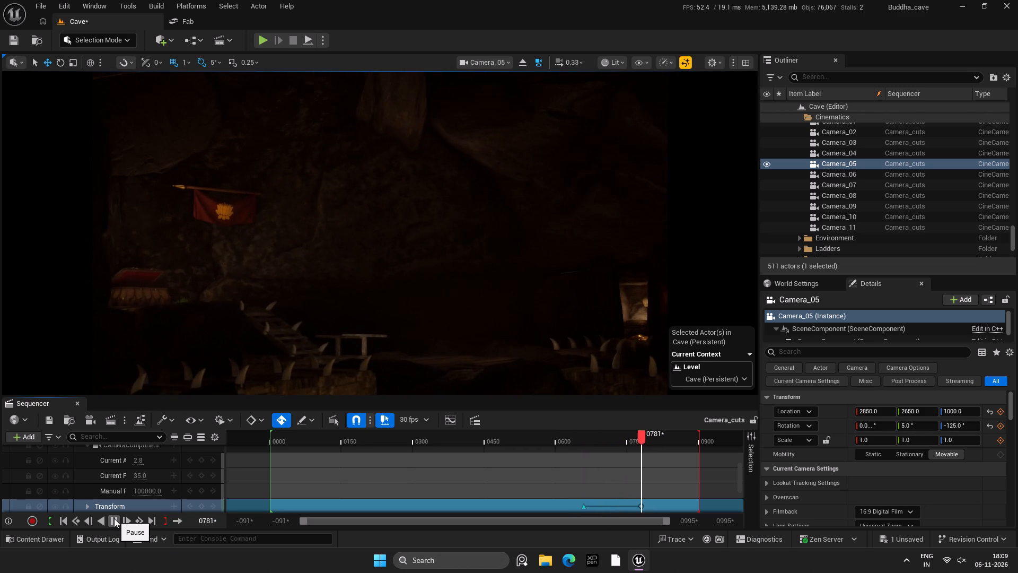
pyautogui.click(116, 521)
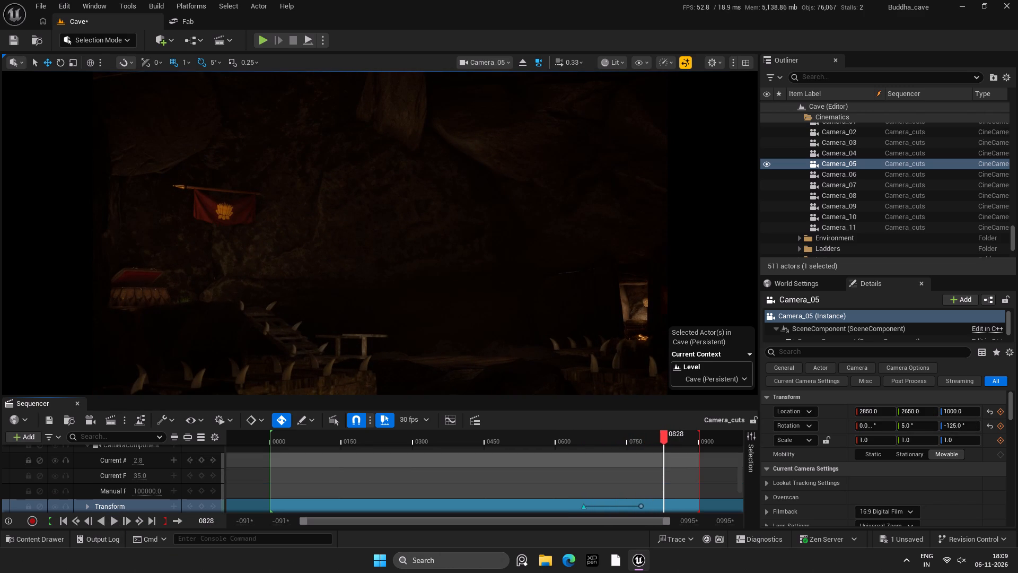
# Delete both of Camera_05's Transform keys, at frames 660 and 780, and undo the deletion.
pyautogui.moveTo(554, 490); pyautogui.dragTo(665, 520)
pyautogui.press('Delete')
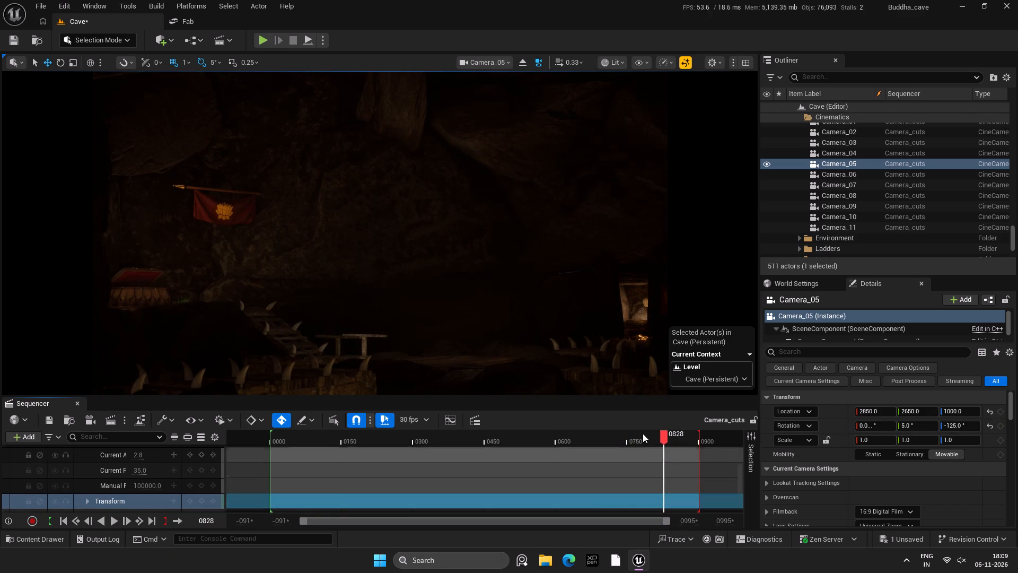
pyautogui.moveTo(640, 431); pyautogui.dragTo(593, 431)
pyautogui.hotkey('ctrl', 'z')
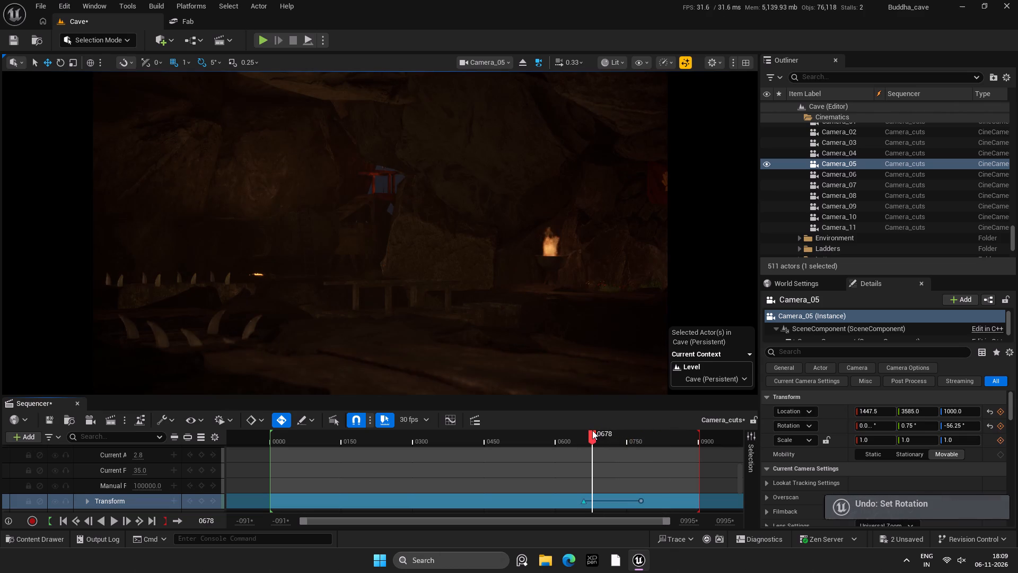
# Delete Camera_05's Transform key at frame 780, keeping the one at frame 660.
pyautogui.moveTo(628, 473); pyautogui.dragTo(652, 502)
pyautogui.press('Delete')
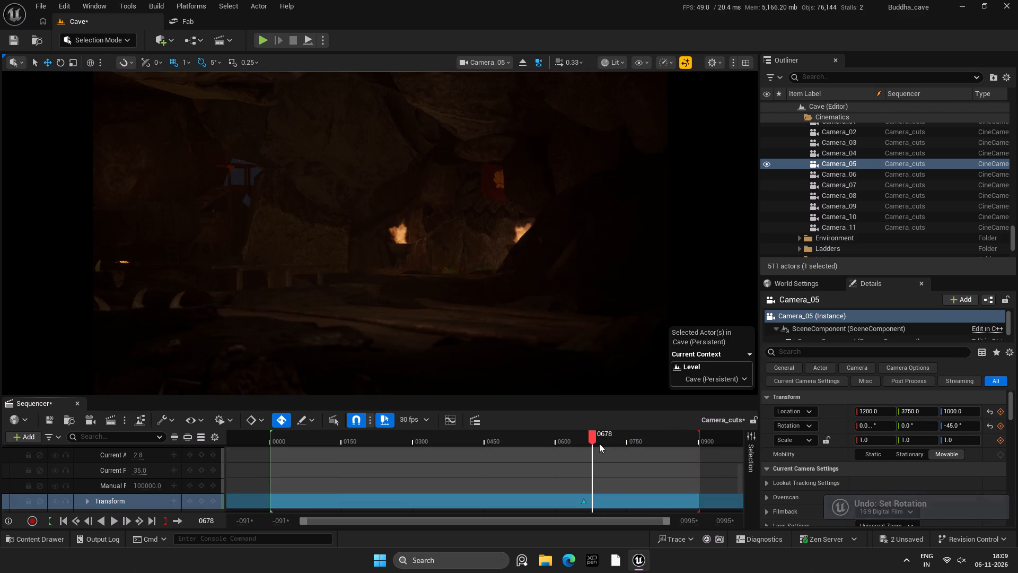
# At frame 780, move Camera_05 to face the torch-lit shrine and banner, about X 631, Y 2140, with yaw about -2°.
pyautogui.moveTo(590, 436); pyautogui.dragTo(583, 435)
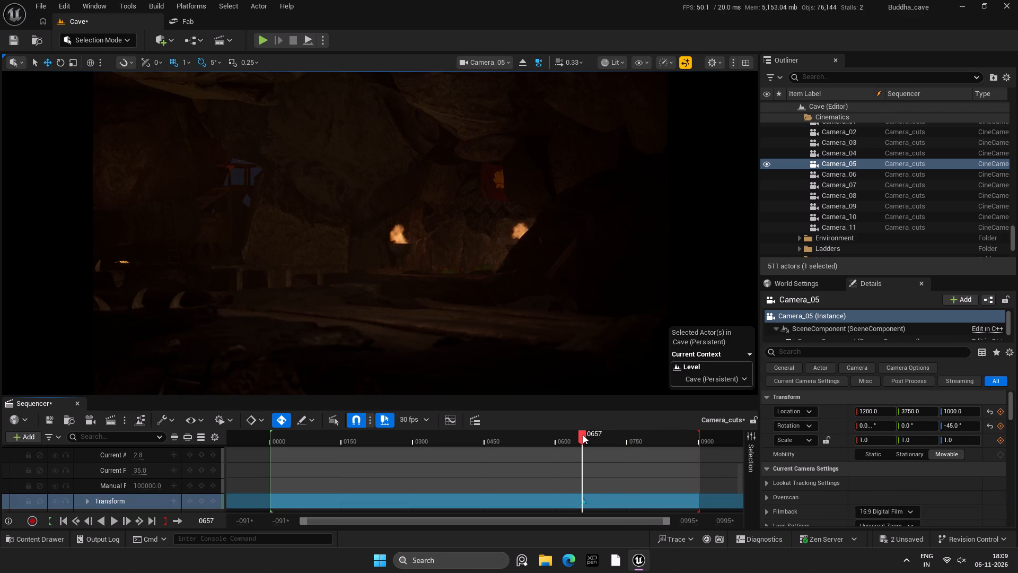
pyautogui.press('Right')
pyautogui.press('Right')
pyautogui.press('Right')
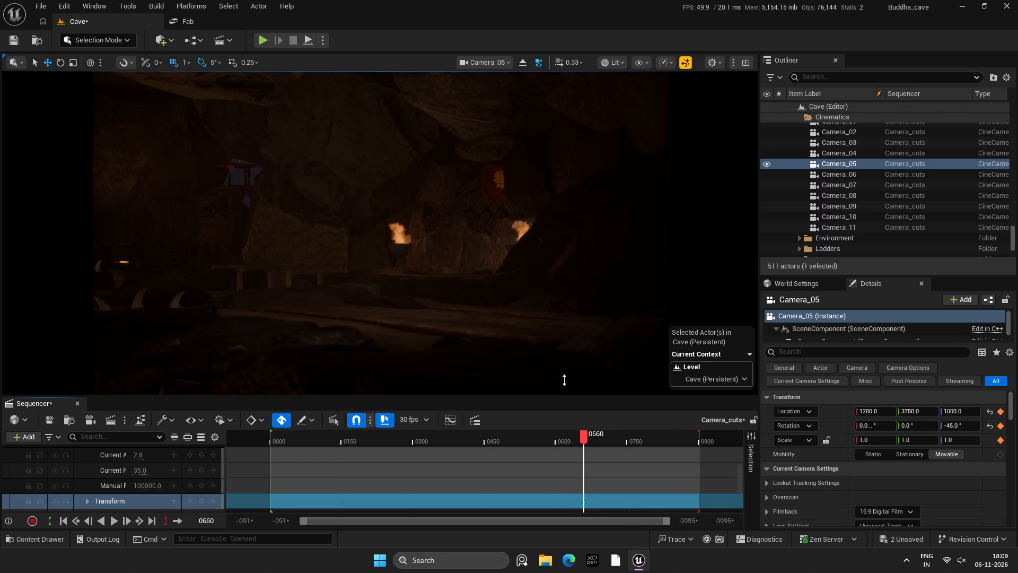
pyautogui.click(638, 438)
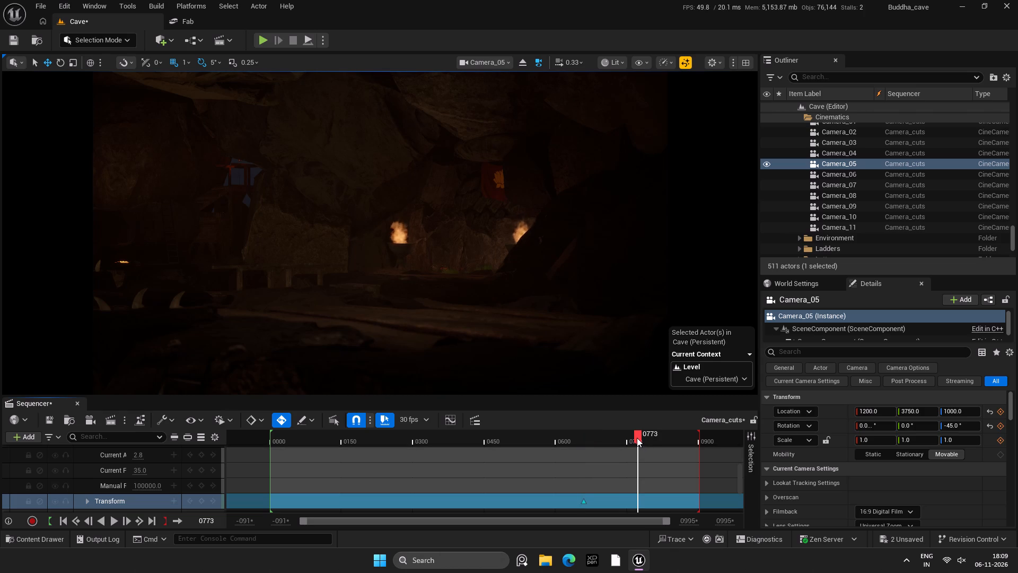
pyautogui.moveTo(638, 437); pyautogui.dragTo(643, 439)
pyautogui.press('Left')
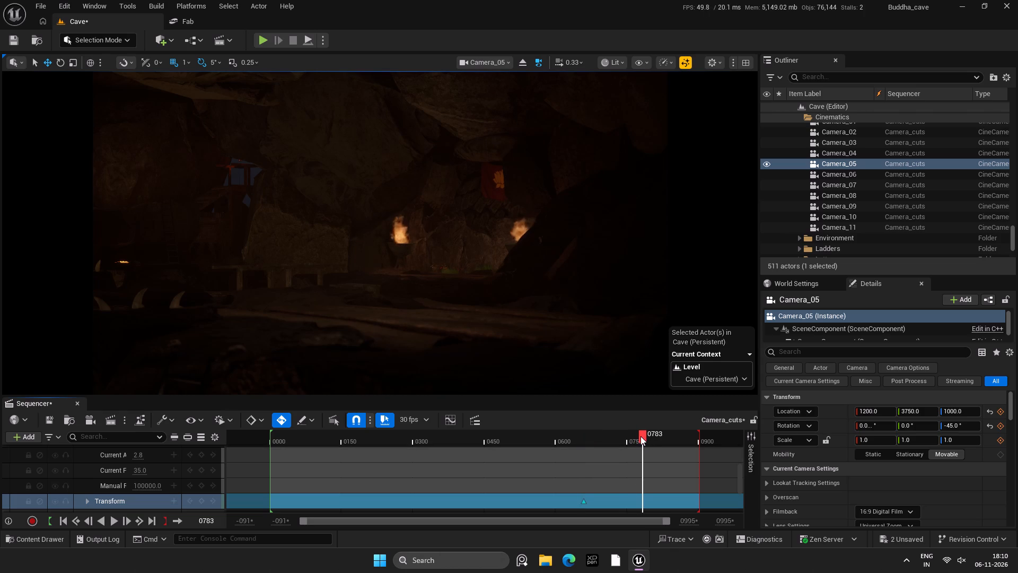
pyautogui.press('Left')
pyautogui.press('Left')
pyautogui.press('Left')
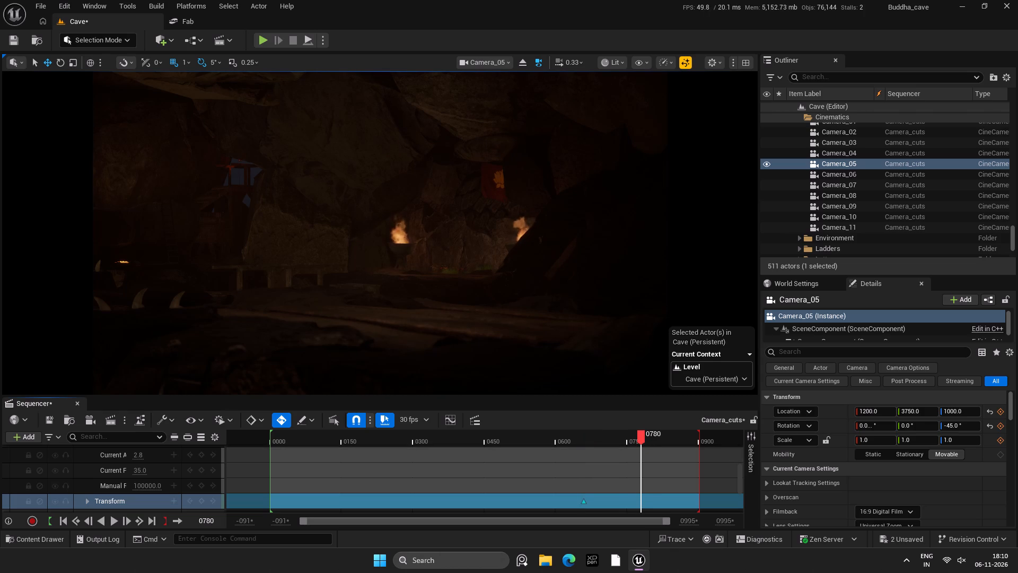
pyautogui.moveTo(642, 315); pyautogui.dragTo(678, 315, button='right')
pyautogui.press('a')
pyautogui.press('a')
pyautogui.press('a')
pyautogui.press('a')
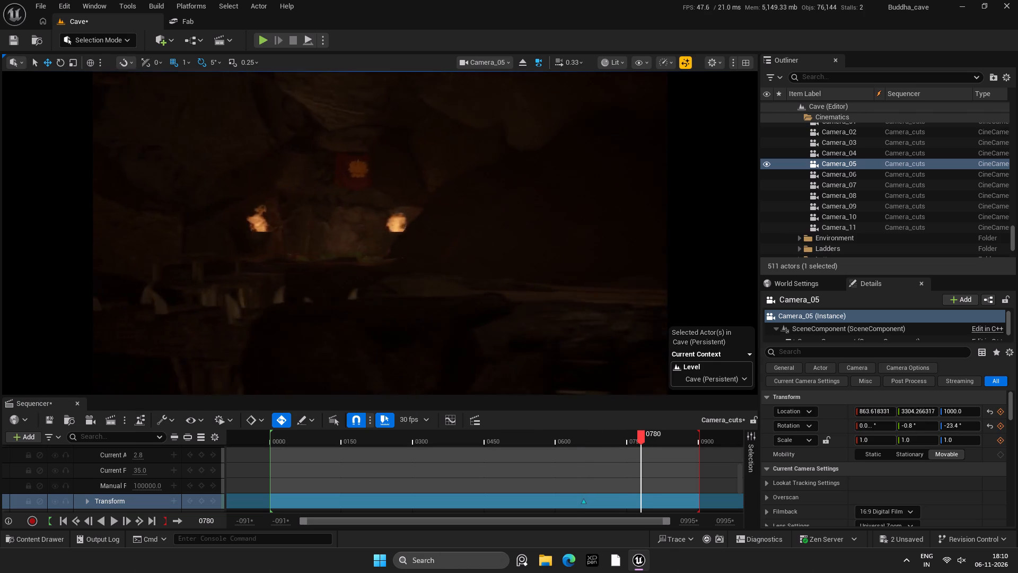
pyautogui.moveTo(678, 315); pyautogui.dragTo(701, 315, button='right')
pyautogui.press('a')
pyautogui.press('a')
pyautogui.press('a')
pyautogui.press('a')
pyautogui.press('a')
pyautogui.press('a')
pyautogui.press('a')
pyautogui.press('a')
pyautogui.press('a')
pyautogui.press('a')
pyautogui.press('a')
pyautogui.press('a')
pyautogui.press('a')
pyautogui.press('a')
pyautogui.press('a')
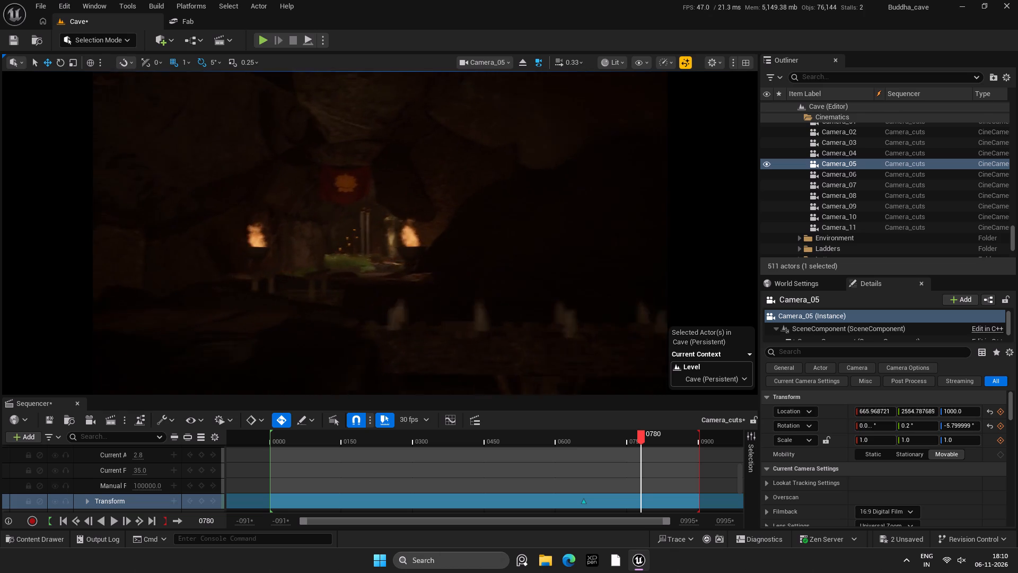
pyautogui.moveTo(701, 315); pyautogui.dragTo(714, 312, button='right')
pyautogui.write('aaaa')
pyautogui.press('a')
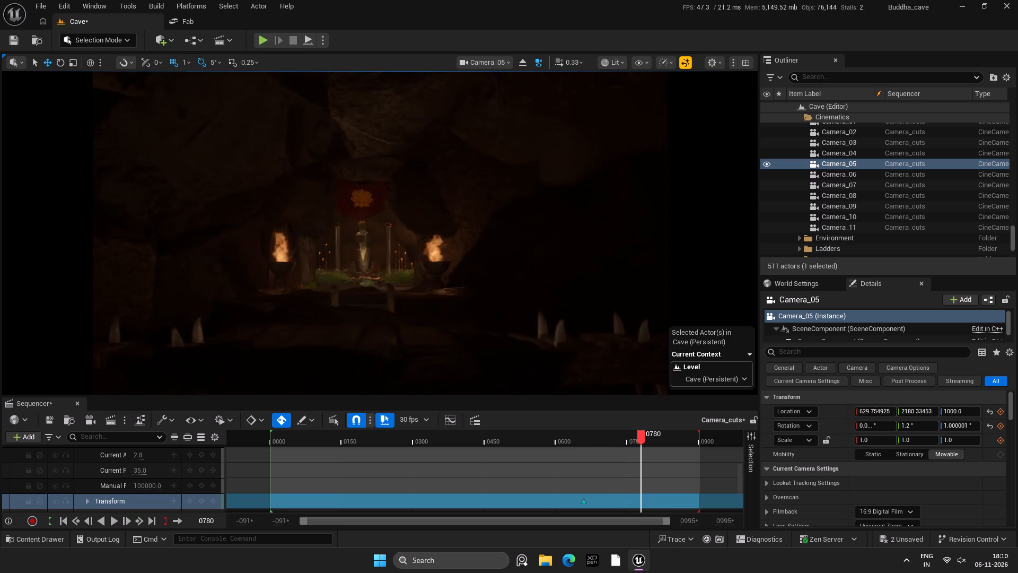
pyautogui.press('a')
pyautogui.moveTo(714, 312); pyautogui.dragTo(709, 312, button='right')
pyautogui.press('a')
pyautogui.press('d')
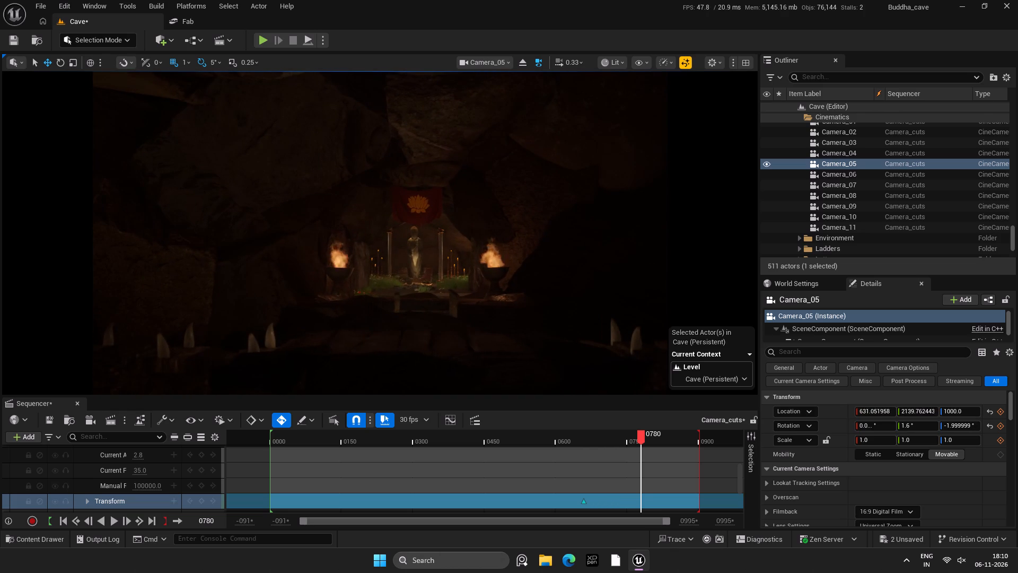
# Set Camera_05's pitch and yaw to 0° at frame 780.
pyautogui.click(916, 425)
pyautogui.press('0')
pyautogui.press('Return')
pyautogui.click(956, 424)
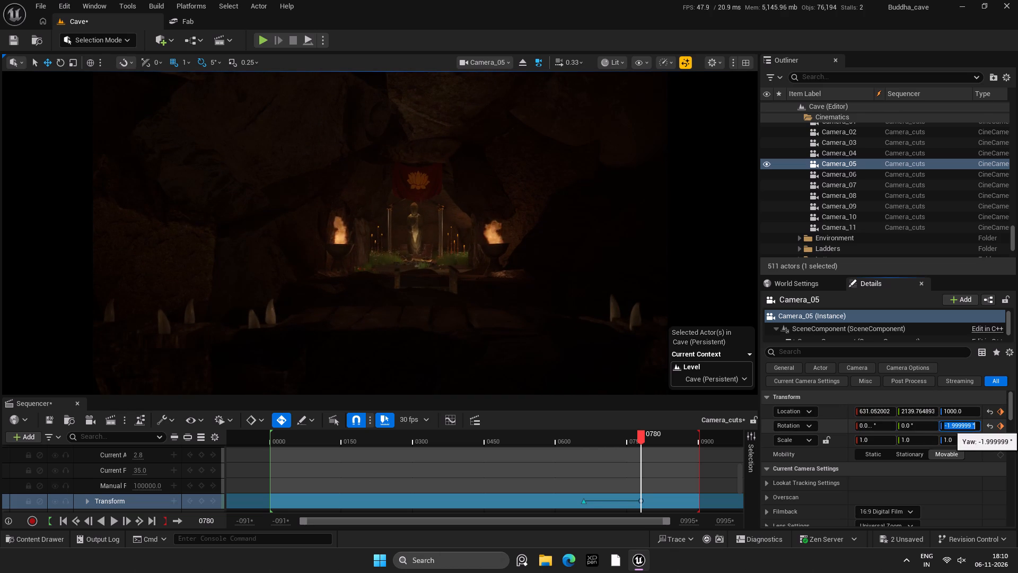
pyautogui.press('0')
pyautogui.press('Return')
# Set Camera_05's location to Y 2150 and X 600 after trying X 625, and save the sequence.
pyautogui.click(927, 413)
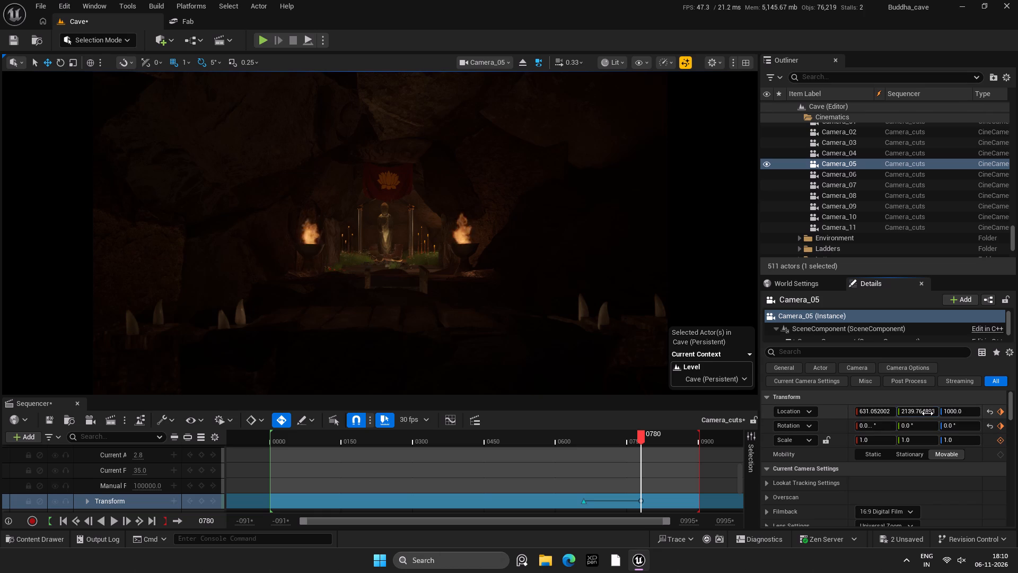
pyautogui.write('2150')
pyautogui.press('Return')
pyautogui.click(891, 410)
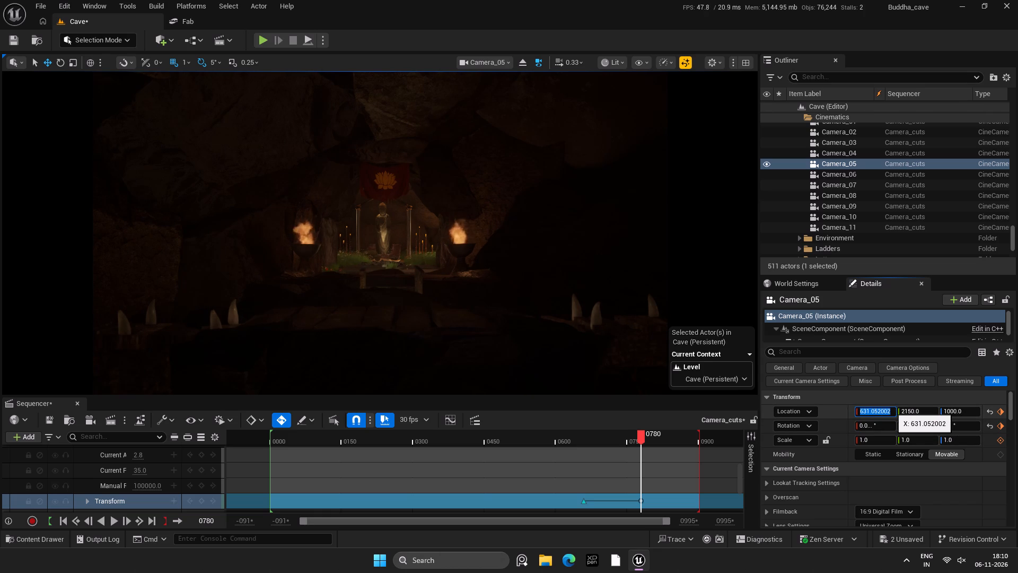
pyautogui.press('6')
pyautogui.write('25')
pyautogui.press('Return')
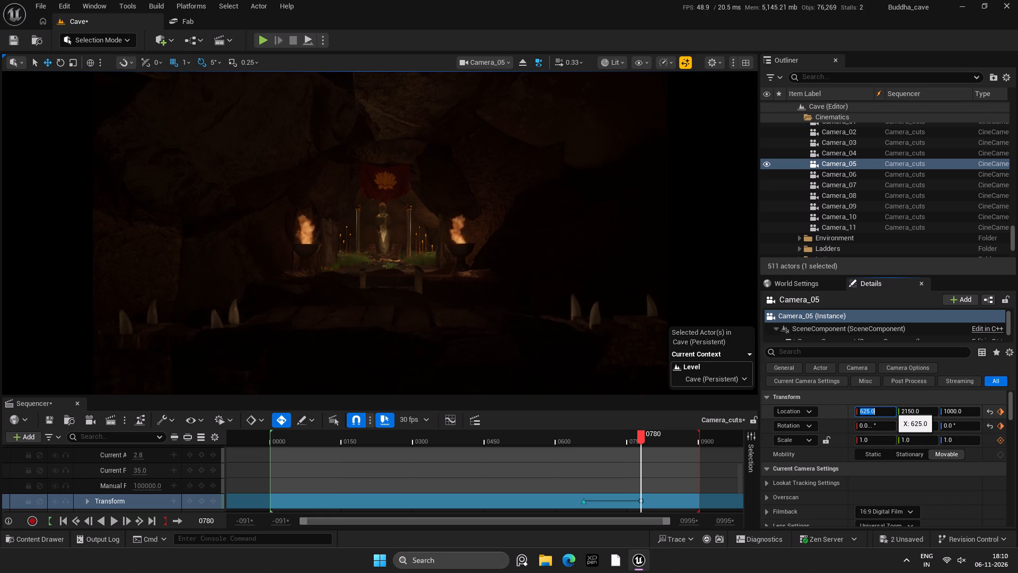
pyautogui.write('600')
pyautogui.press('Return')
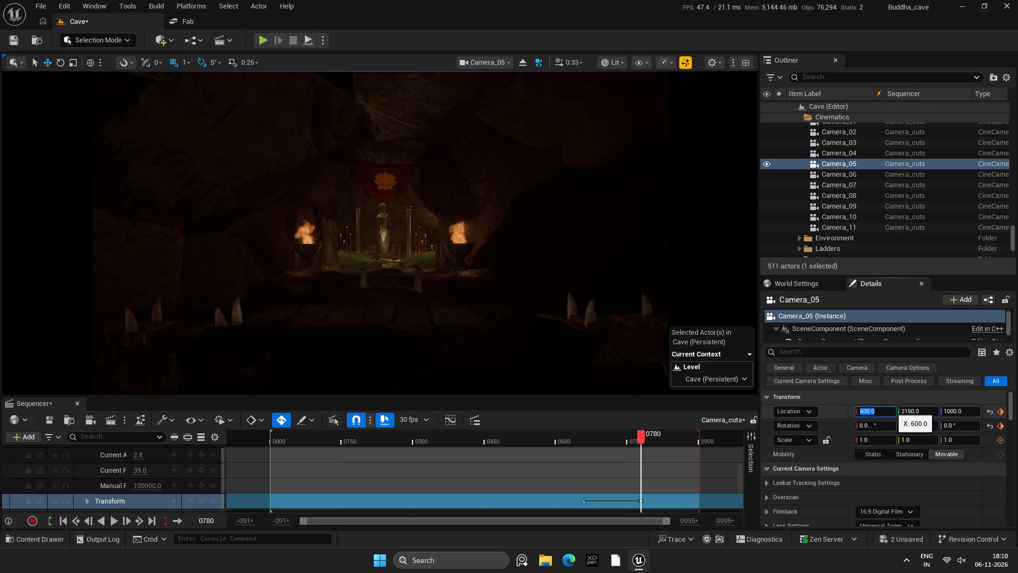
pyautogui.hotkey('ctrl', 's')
# Play back Camera_05's move towards the shrine from frame 607, and return to the shot's start at about frame 659.
pyautogui.moveTo(639, 445); pyautogui.dragTo(617, 439)
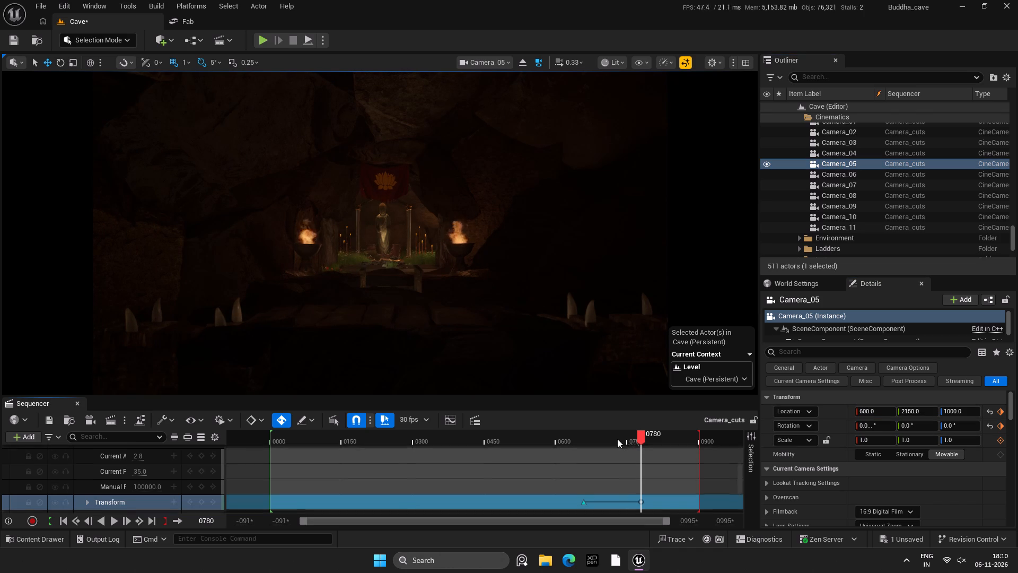
pyautogui.moveTo(617, 439); pyautogui.dragTo(594, 438)
pyautogui.click(559, 434)
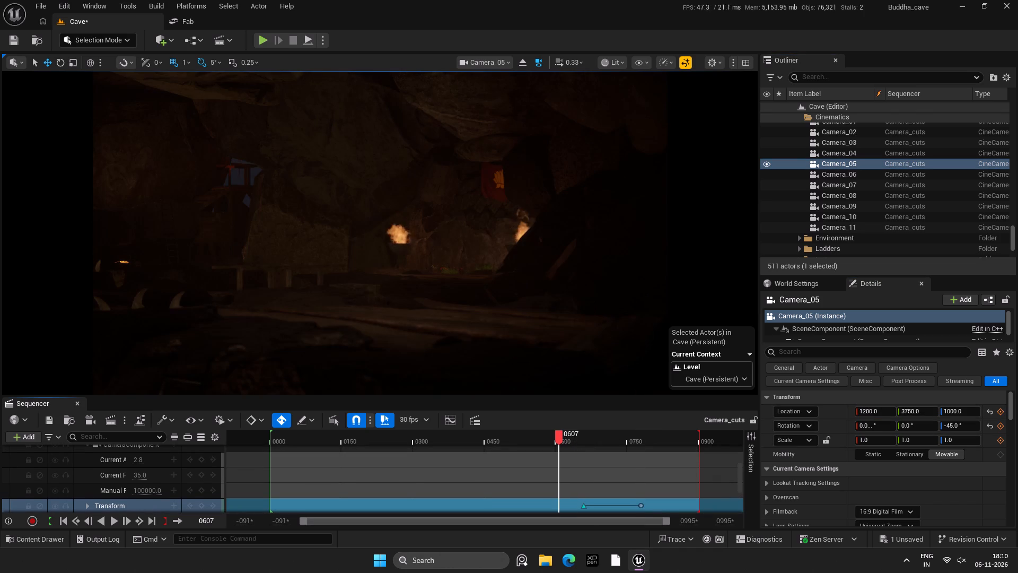
pyautogui.click(114, 519)
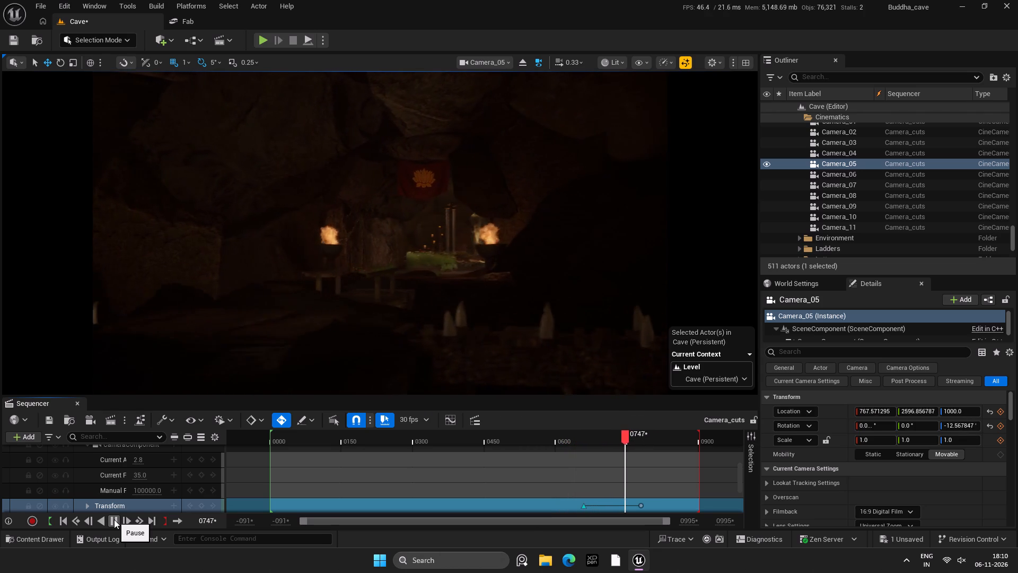
pyautogui.click(113, 518)
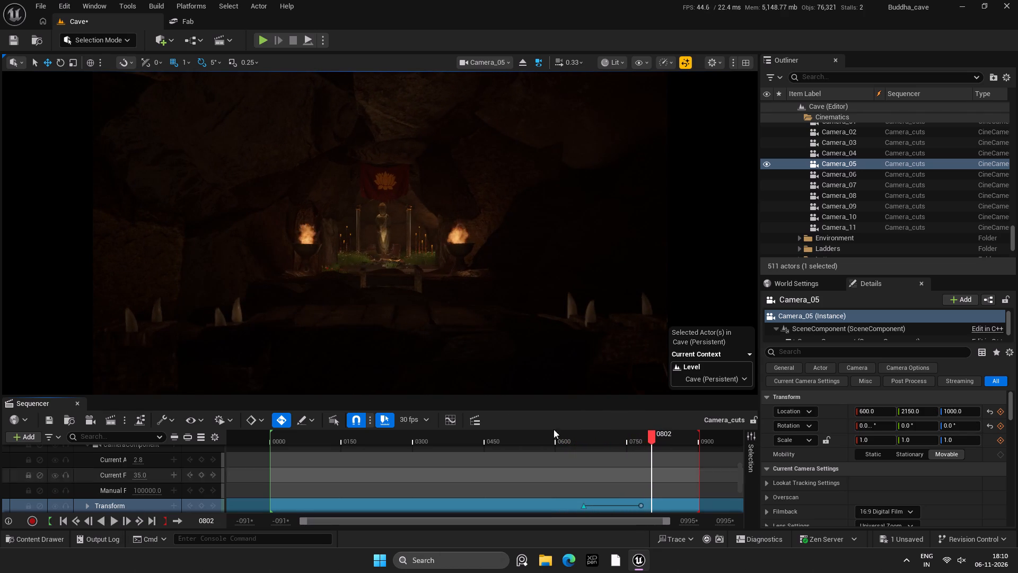
pyautogui.moveTo(622, 432); pyautogui.dragTo(535, 432)
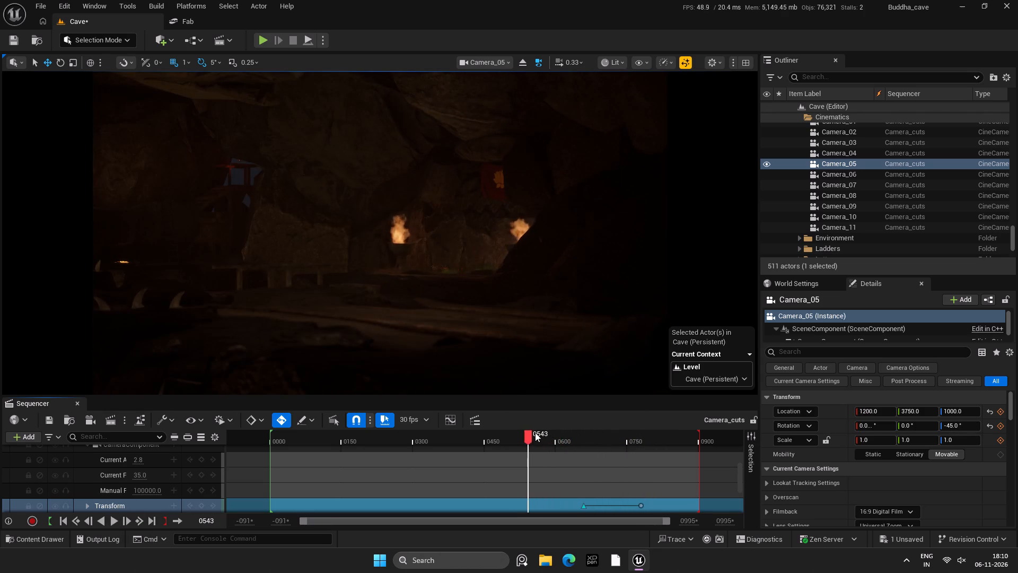
pyautogui.moveTo(535, 432); pyautogui.dragTo(582, 435)
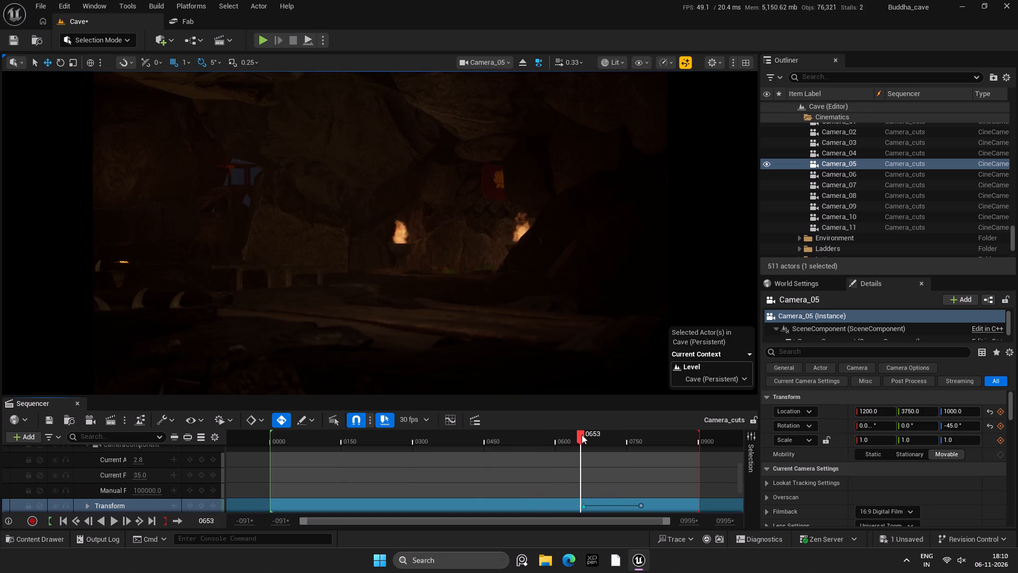
pyautogui.moveTo(582, 435); pyautogui.dragTo(584, 435)
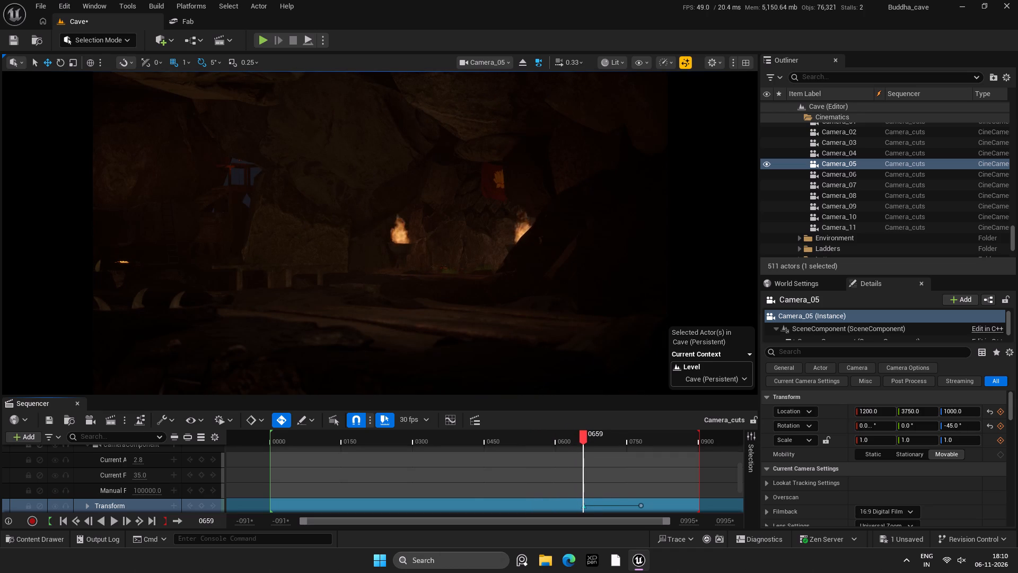
# Delete Camera_05's new Transform key at frame 780.
pyautogui.moveTo(630, 485); pyautogui.dragTo(659, 524)
pyautogui.press('Delete')
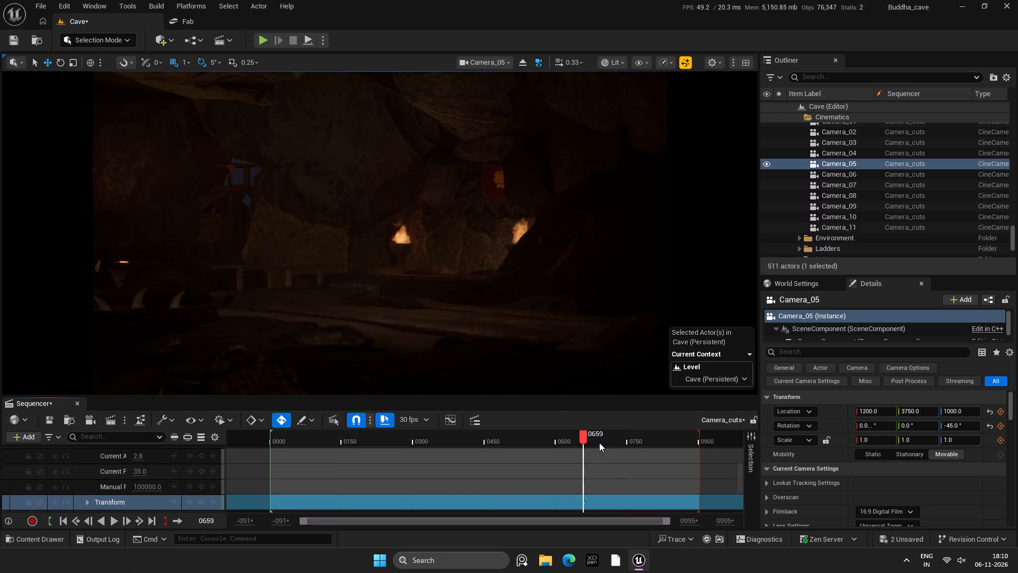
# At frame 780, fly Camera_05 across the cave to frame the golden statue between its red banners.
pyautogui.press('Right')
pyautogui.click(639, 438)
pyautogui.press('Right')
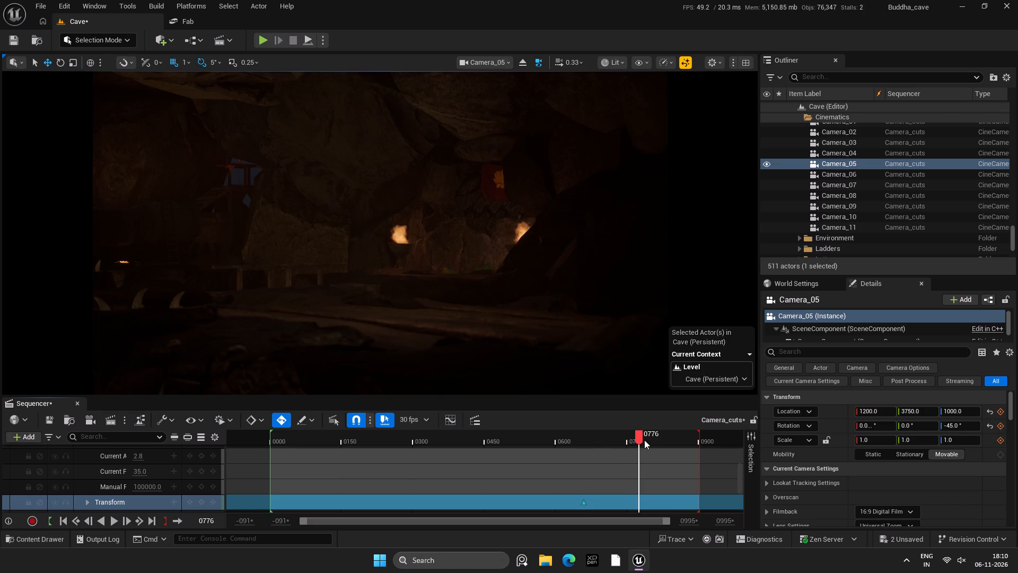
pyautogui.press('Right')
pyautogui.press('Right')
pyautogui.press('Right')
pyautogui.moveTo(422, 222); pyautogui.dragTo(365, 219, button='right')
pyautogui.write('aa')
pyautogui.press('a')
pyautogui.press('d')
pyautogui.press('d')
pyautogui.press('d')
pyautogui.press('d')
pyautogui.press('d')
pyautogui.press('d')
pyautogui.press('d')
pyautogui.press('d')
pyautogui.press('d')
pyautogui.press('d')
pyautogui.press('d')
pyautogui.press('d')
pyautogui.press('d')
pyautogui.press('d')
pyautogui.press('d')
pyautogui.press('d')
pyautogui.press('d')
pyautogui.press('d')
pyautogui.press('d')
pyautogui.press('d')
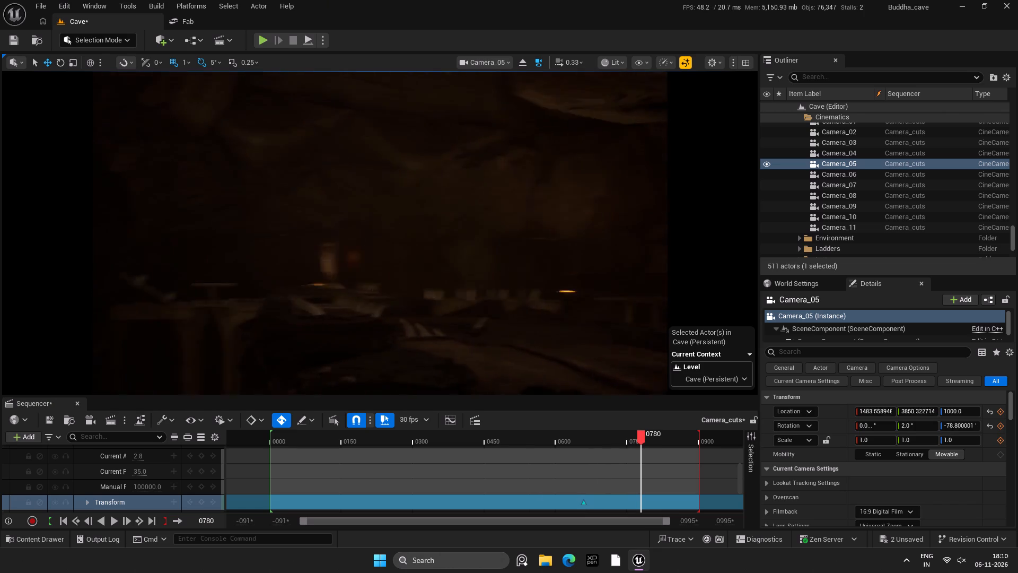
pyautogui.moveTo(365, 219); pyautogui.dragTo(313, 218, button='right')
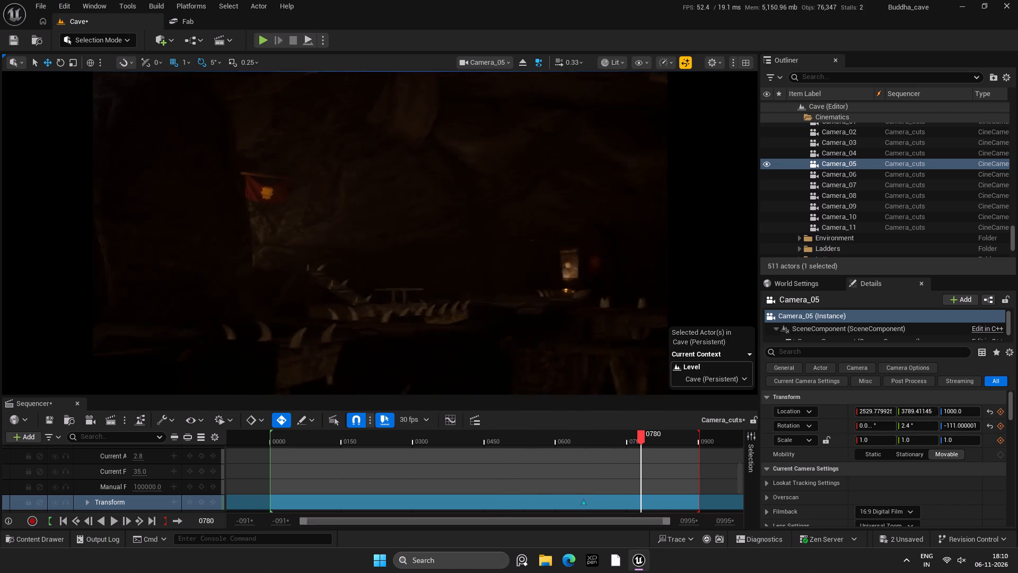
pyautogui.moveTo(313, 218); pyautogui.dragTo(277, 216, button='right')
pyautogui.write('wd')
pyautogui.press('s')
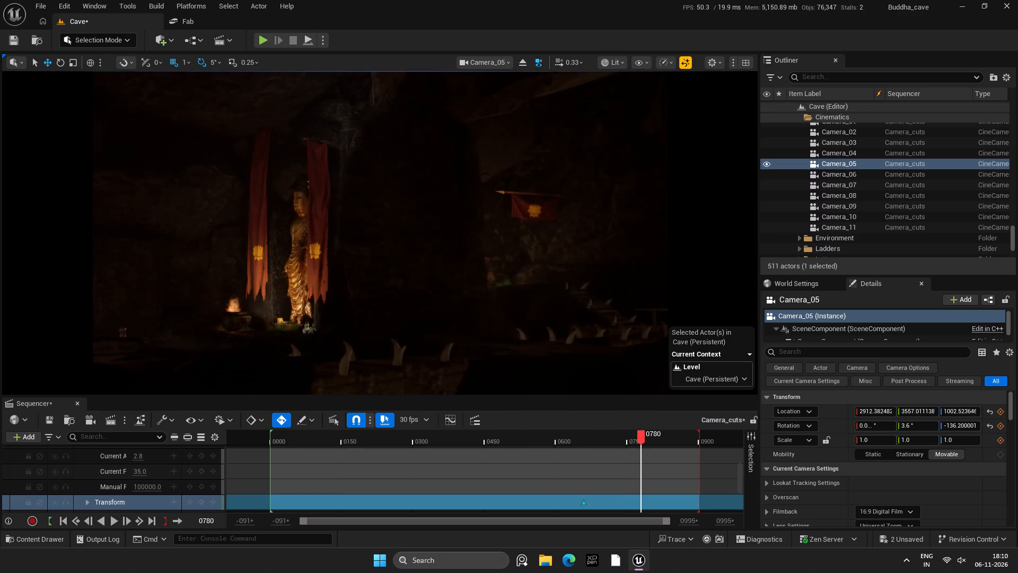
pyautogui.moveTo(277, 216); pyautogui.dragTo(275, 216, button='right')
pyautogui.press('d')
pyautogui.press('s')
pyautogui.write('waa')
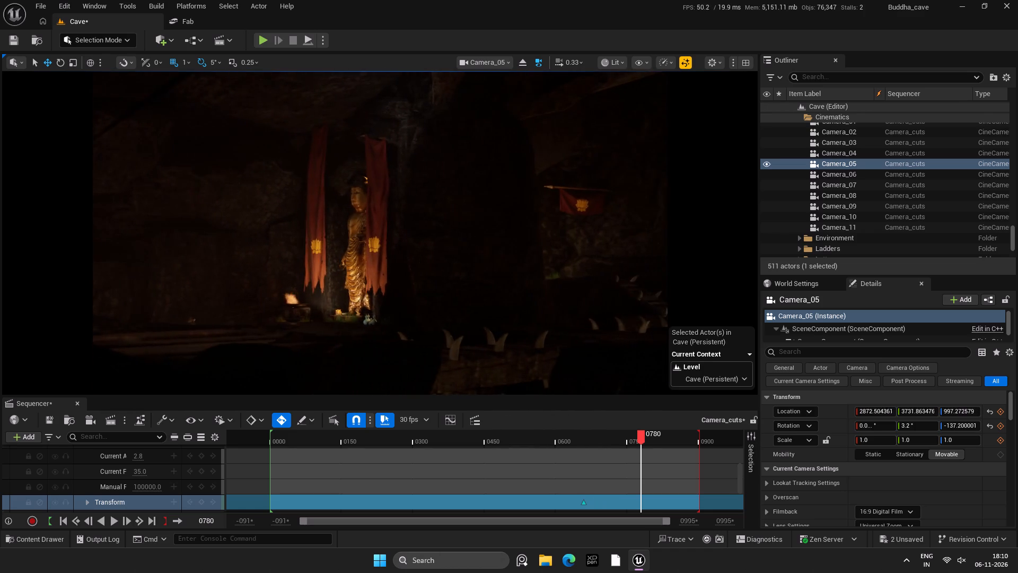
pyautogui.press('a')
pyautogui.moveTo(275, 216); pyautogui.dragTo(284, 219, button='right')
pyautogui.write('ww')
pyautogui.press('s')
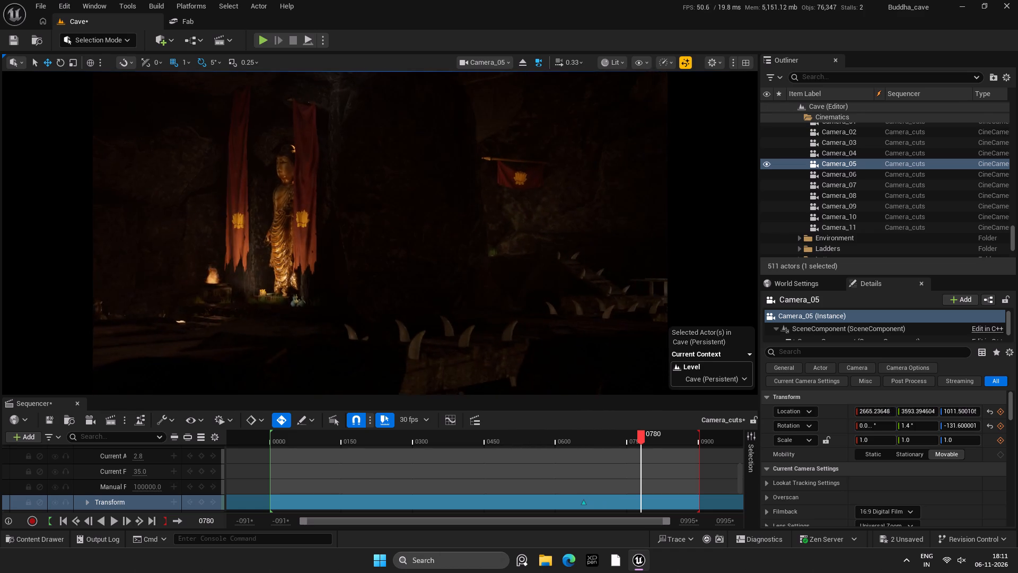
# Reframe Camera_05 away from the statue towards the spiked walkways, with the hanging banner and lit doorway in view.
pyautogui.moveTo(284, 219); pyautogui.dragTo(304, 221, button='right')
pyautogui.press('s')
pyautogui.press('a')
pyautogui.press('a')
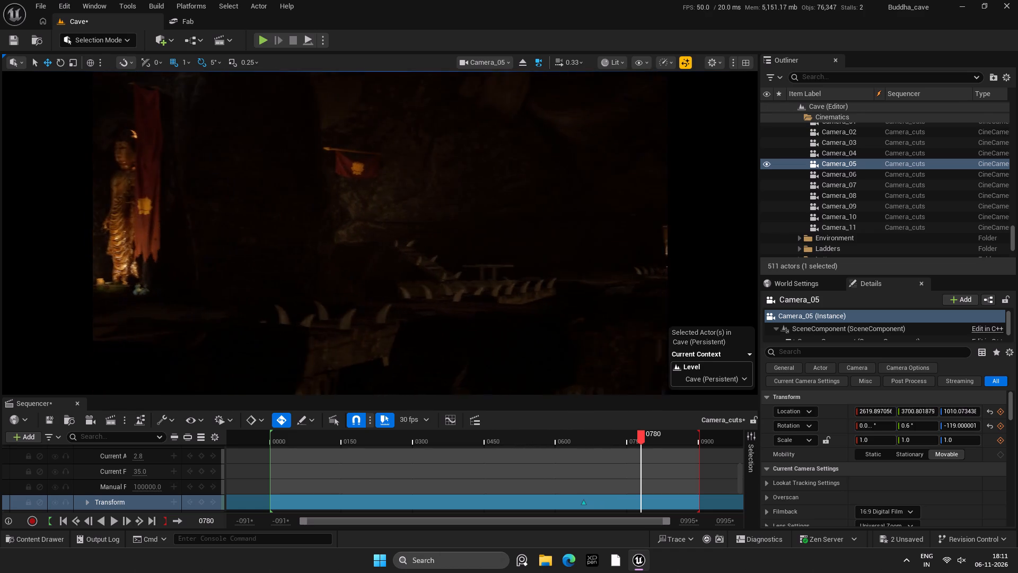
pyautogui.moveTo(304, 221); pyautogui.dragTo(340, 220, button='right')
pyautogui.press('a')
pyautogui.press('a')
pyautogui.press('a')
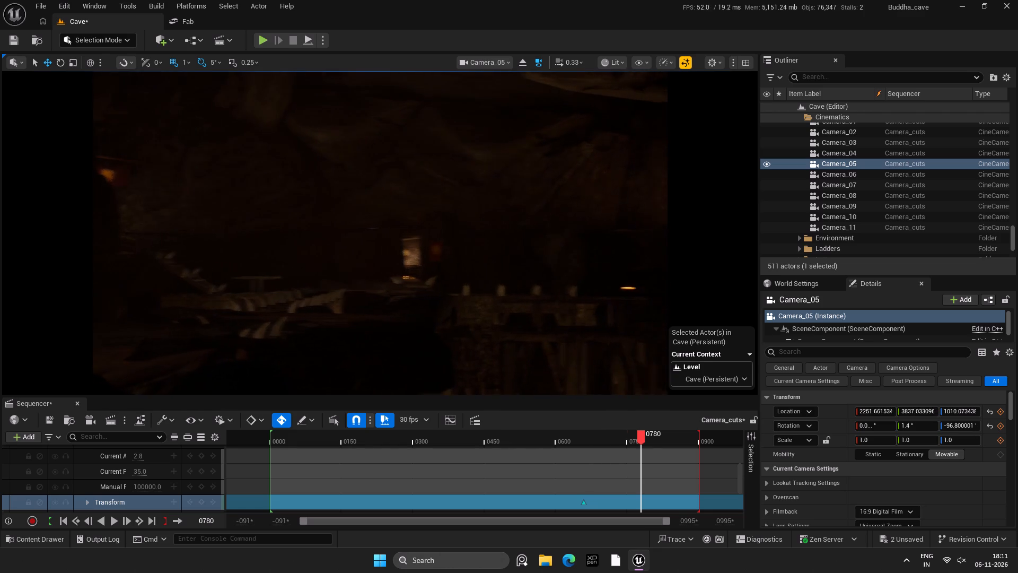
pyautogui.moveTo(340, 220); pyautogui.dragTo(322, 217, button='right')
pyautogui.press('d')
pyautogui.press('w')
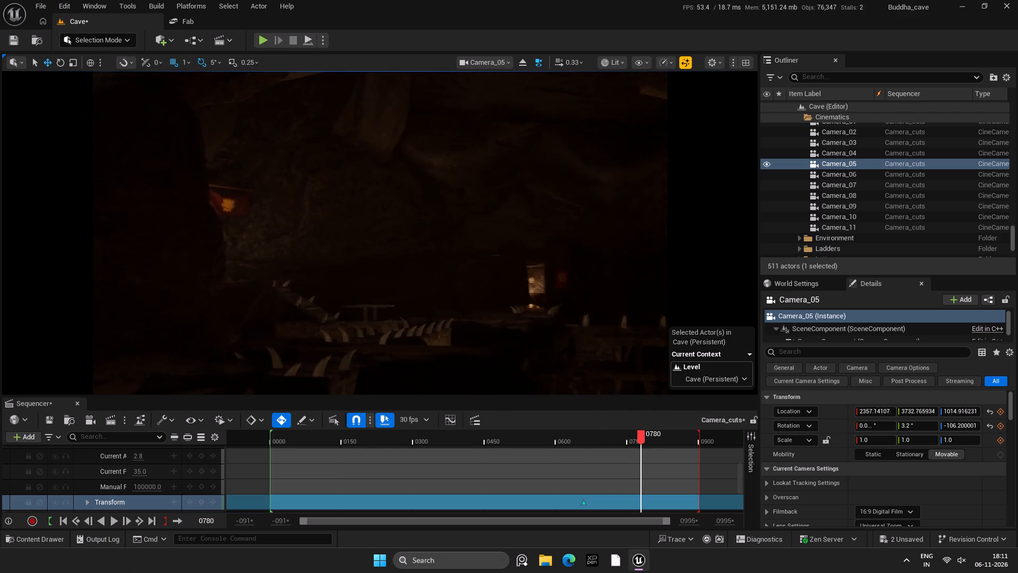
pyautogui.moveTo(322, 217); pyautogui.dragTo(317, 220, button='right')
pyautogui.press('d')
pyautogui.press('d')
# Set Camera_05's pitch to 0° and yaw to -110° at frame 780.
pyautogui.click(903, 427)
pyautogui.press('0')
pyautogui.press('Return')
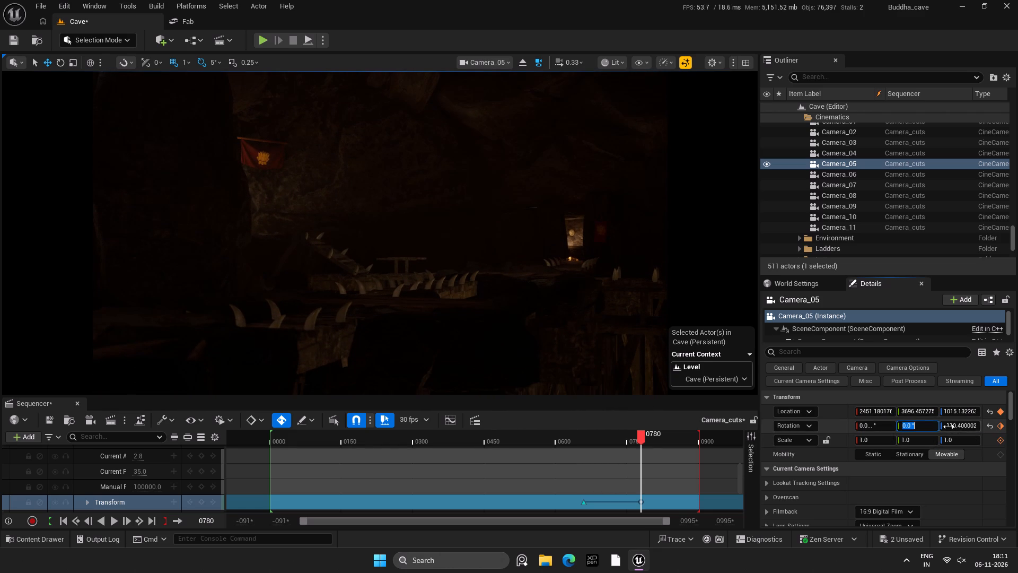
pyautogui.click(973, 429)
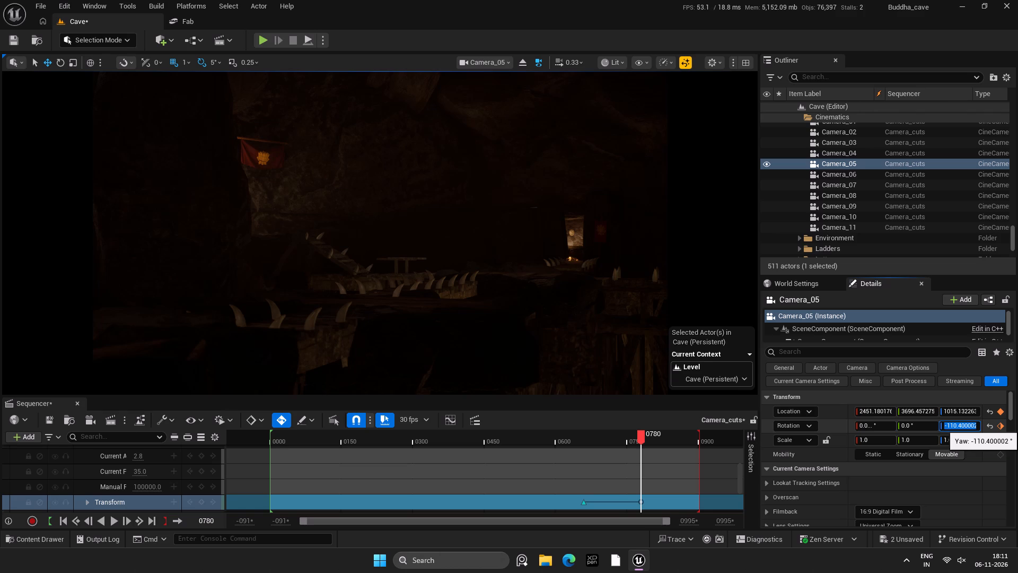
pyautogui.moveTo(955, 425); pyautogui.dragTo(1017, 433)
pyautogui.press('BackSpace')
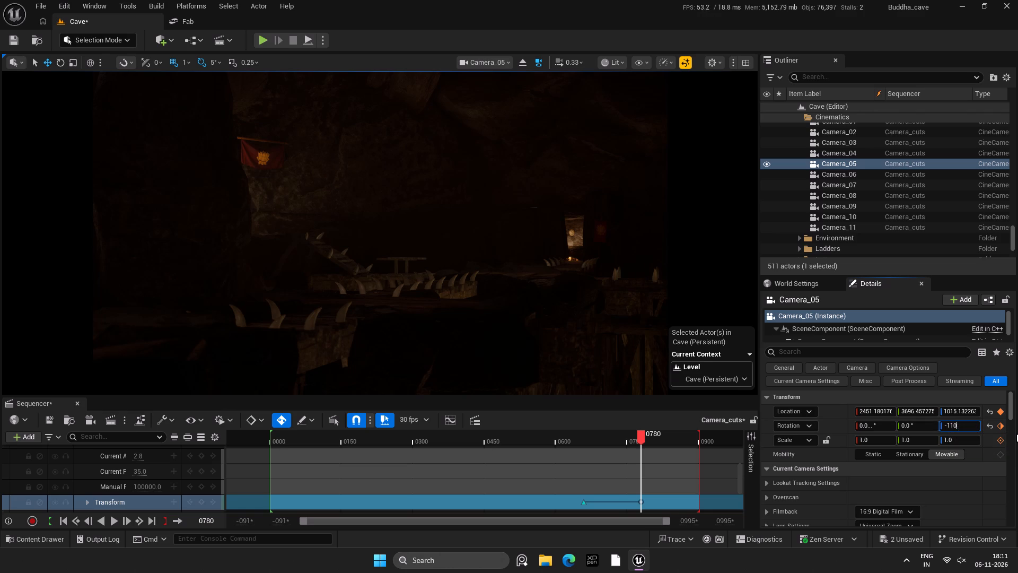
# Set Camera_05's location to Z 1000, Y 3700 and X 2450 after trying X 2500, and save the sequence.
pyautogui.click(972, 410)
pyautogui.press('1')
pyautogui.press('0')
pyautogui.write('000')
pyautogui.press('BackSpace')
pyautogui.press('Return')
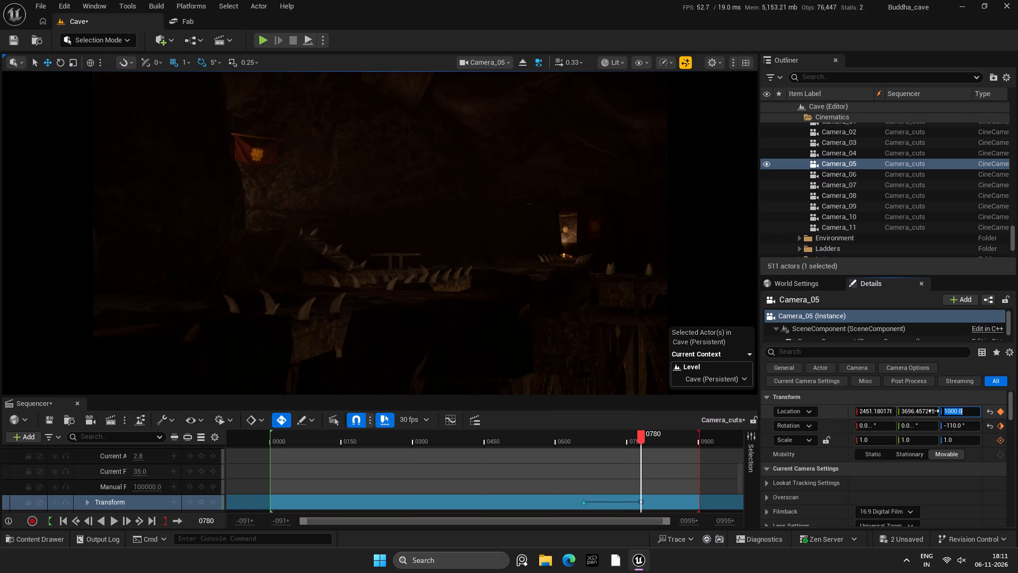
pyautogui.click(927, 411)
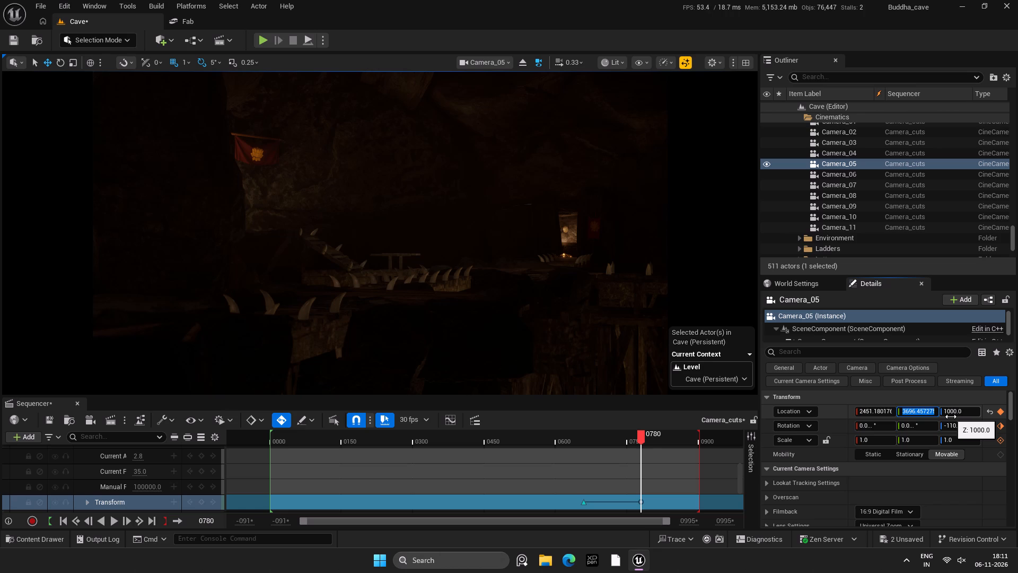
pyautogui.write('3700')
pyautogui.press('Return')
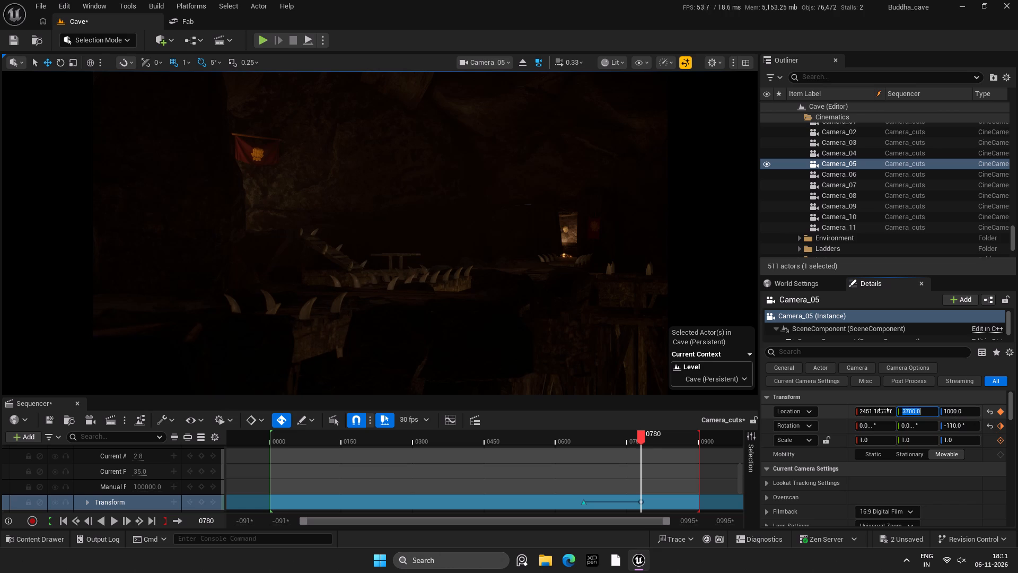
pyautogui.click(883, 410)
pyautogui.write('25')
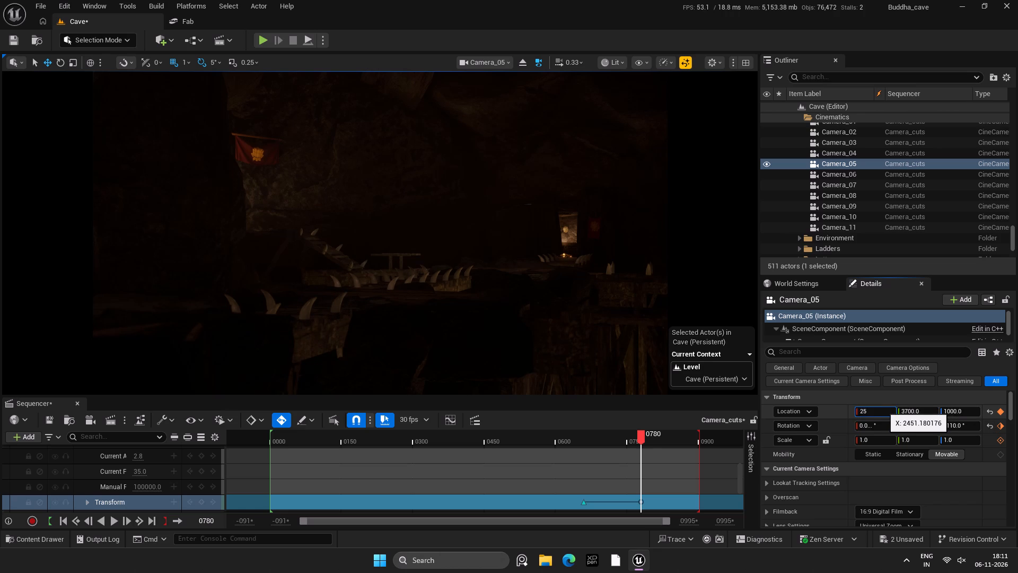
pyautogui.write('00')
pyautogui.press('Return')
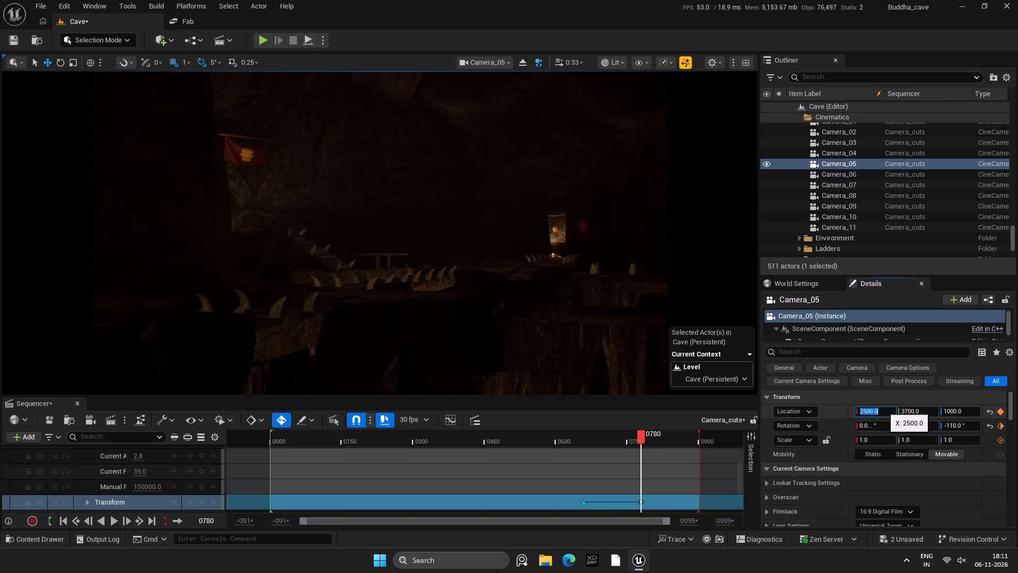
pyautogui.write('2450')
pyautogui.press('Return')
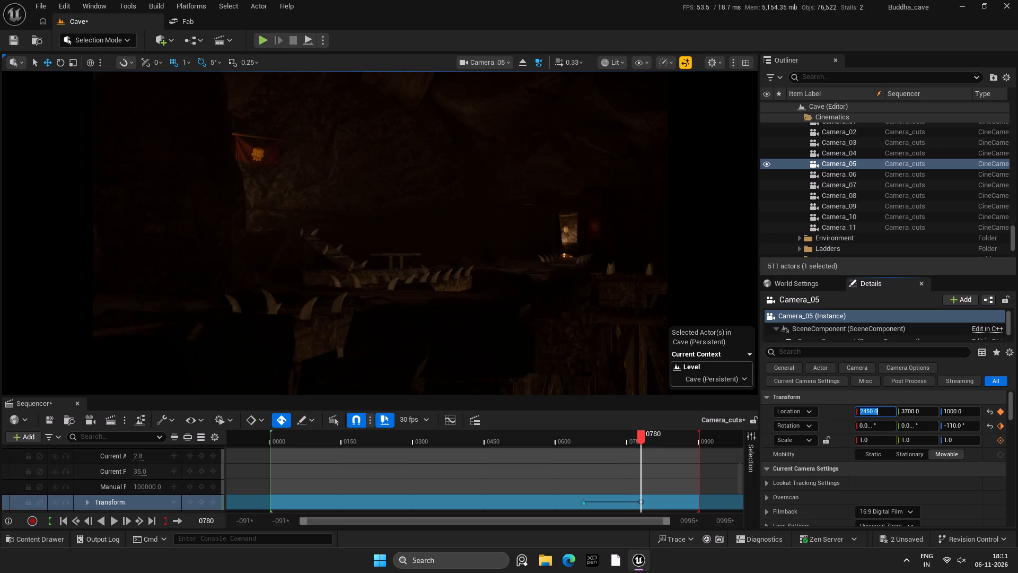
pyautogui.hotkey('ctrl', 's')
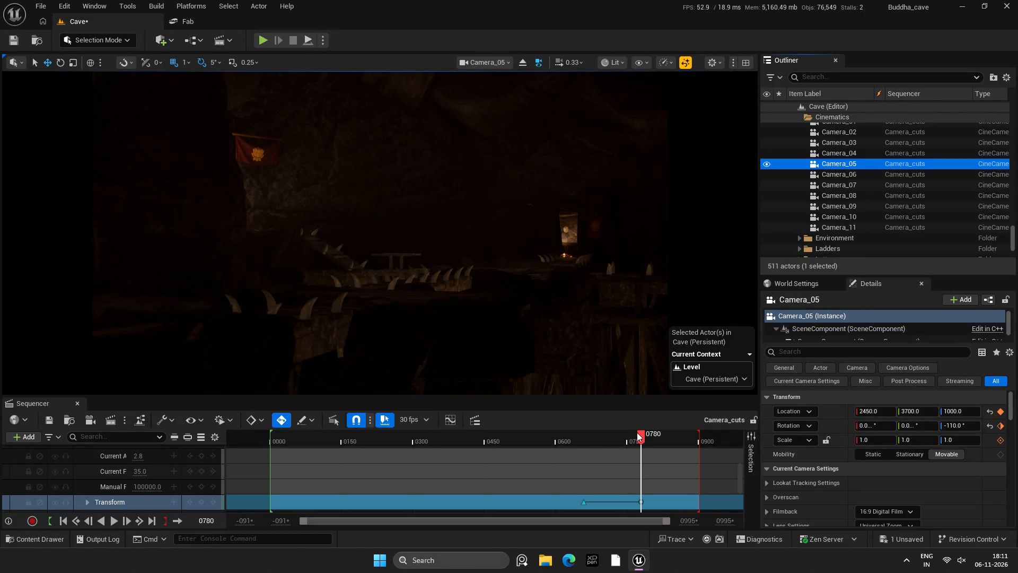
# Play back the start of Camera_05's new move from about frame 630.
pyautogui.moveTo(635, 433); pyautogui.dragTo(570, 435)
pyautogui.click(115, 519)
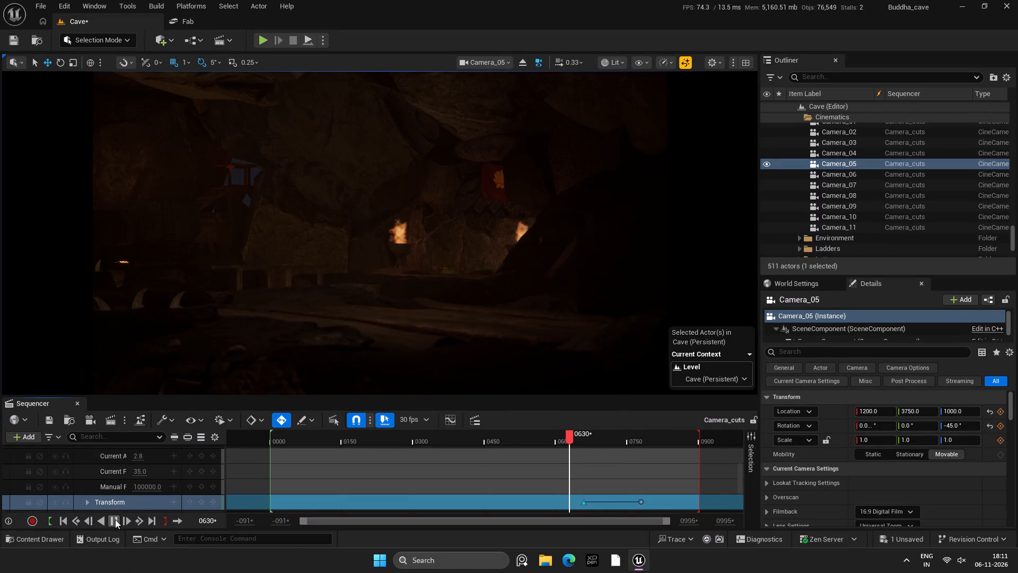
pyautogui.click(115, 519)
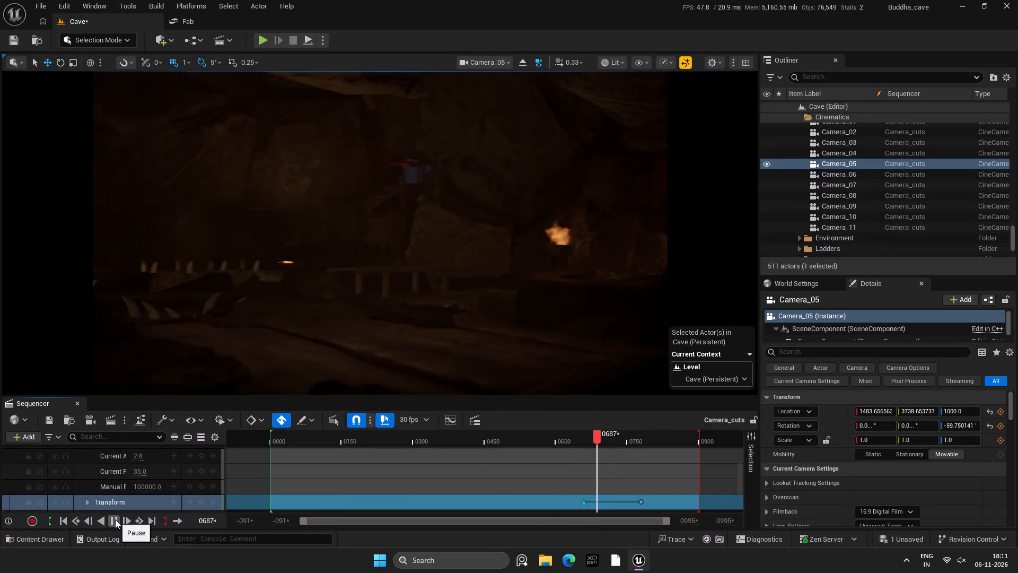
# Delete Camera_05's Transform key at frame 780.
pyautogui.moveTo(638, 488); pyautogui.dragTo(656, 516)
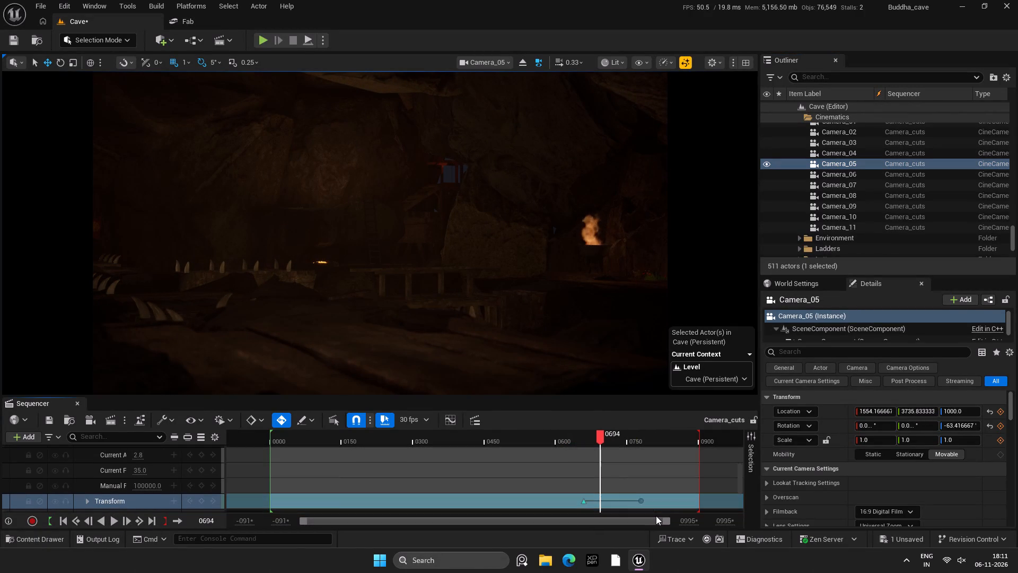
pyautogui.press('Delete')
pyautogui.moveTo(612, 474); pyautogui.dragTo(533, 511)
# At frame 780, try tilting and rolling Camera_05, and set both its pitch and roll to 0°.
pyautogui.moveTo(599, 432); pyautogui.dragTo(628, 438)
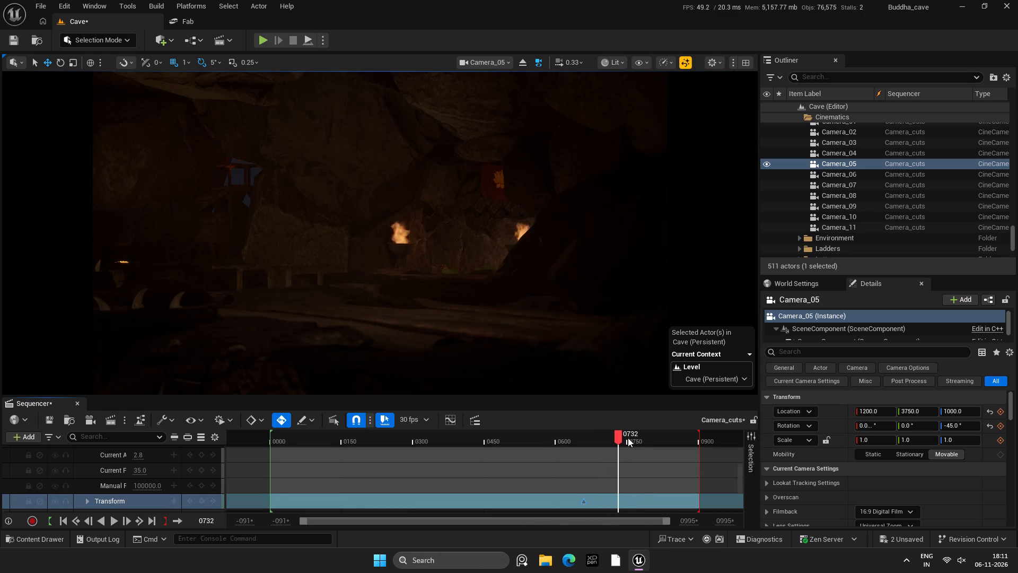
pyautogui.moveTo(628, 438); pyautogui.dragTo(647, 445)
pyautogui.press('Left')
pyautogui.press('Left')
pyautogui.press('Left')
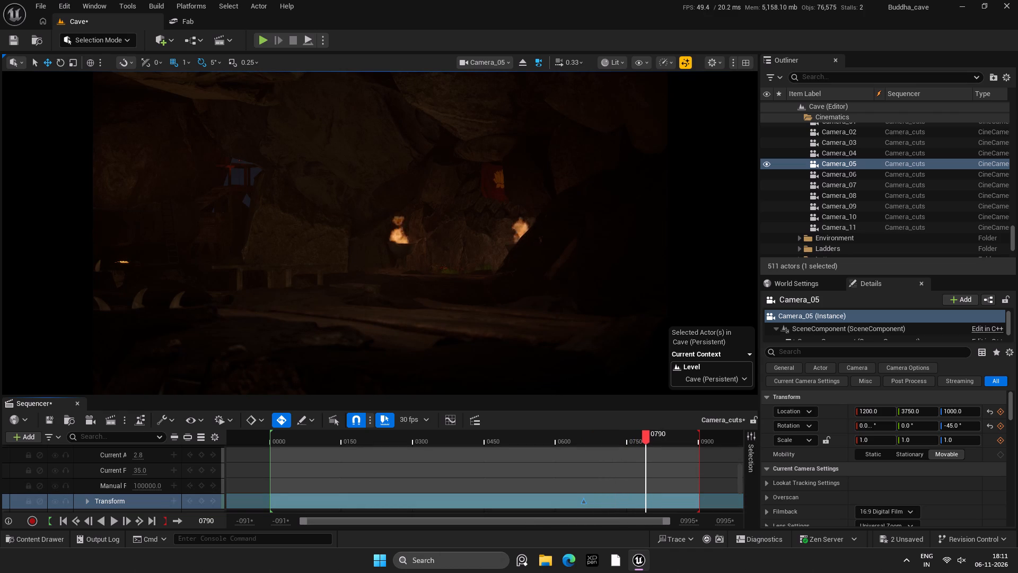
pyautogui.press('Left')
pyautogui.press('Left')
pyautogui.press('Left')
pyautogui.press('Left')
pyautogui.press('Left')
pyautogui.press('Left')
pyautogui.press('Left')
pyautogui.press('Left')
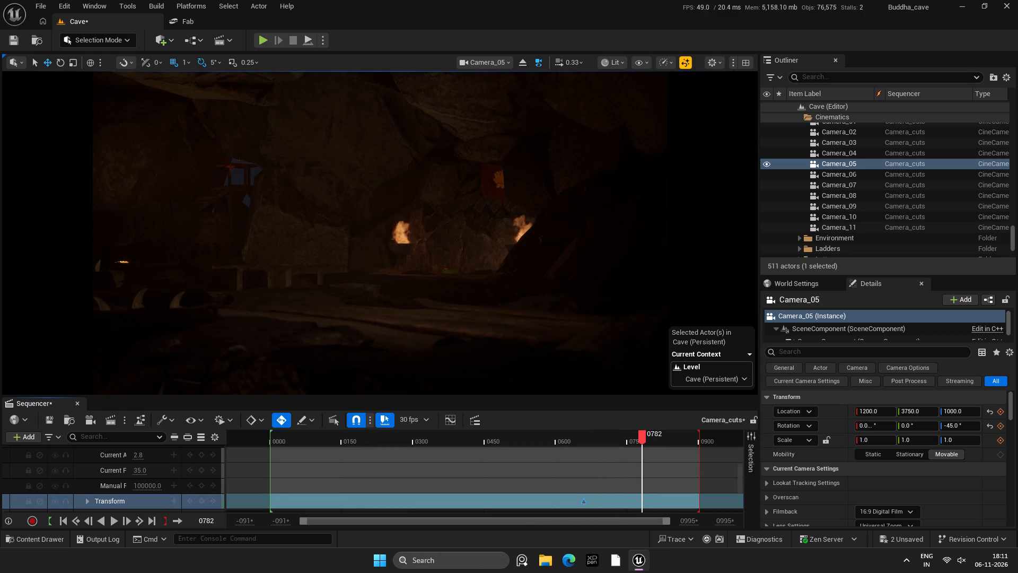
pyautogui.press('Left')
pyautogui.press('Left')
pyautogui.moveTo(916, 429); pyautogui.dragTo(899, 427)
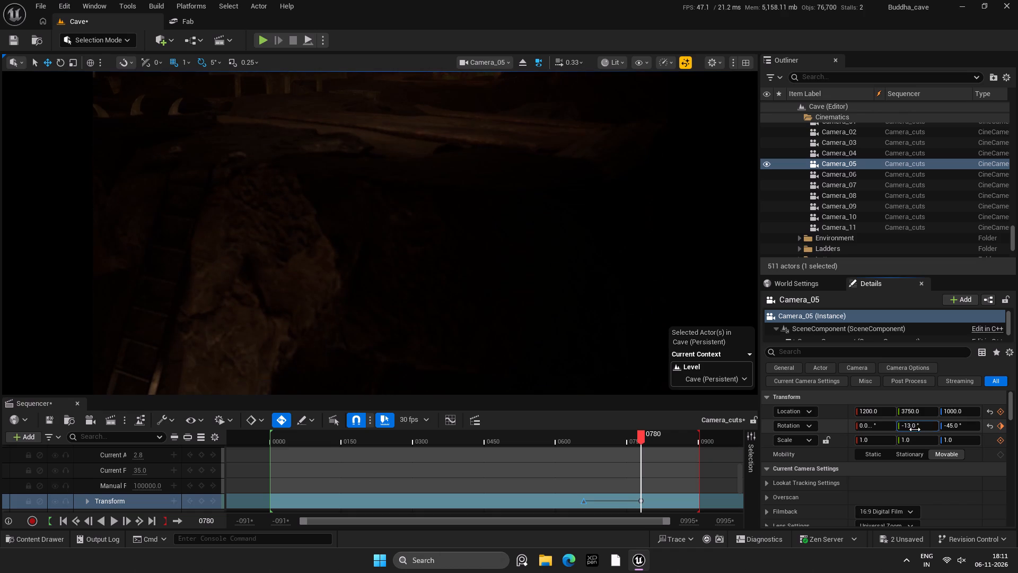
pyautogui.click(918, 429)
pyautogui.press('0')
pyautogui.press('Return')
pyautogui.moveTo(886, 427); pyautogui.dragTo(865, 426)
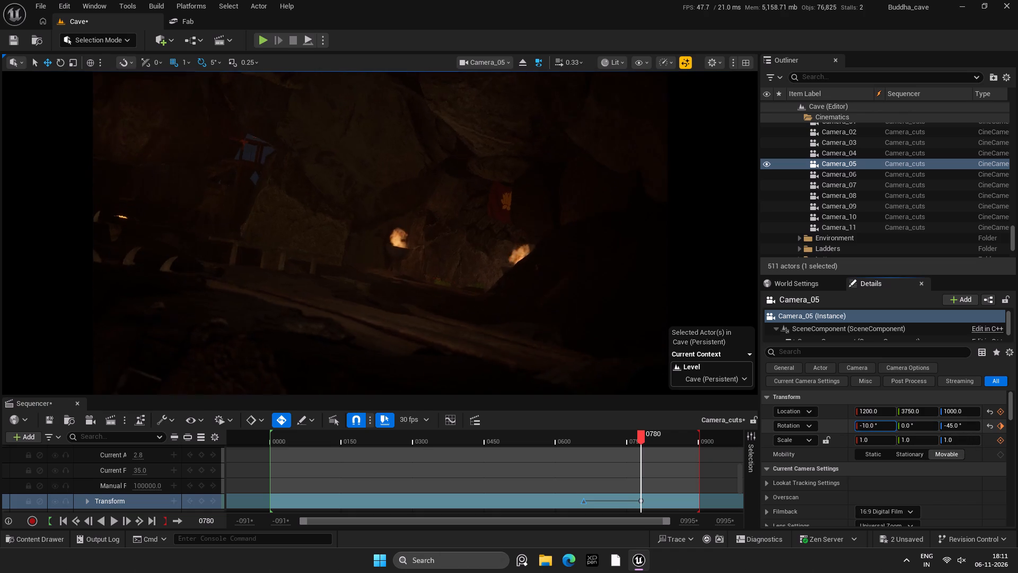
pyautogui.moveTo(865, 426); pyautogui.dragTo(856, 426)
pyautogui.click(885, 426)
pyautogui.press('0')
pyautogui.press('Return')
# Pose Camera_05 at frame 780 with yaw -74°, height Z 1220 and pitch -5°, and save the sequence.
pyautogui.moveTo(962, 430); pyautogui.dragTo(942, 429)
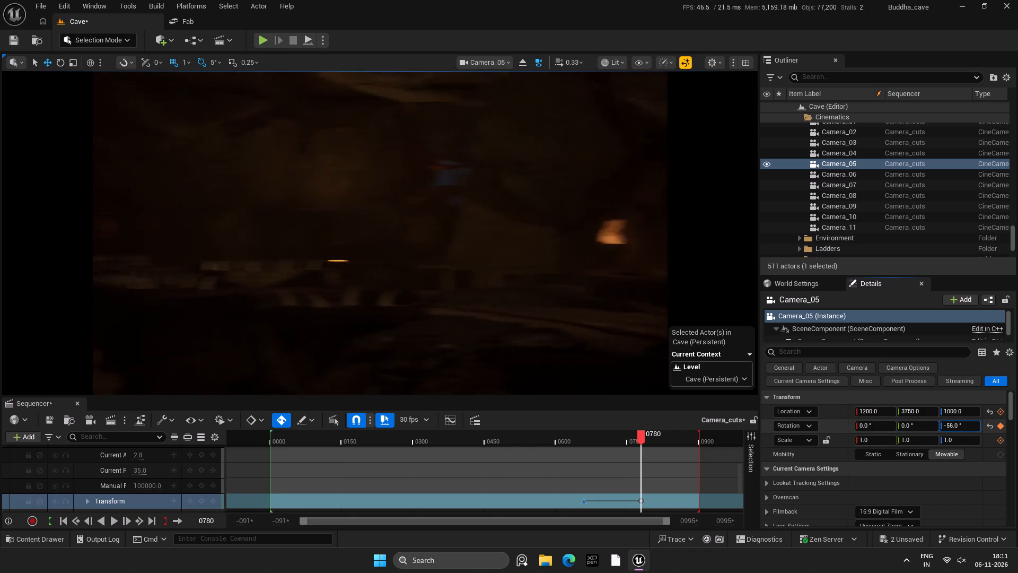
pyautogui.moveTo(942, 429); pyautogui.dragTo(898, 424)
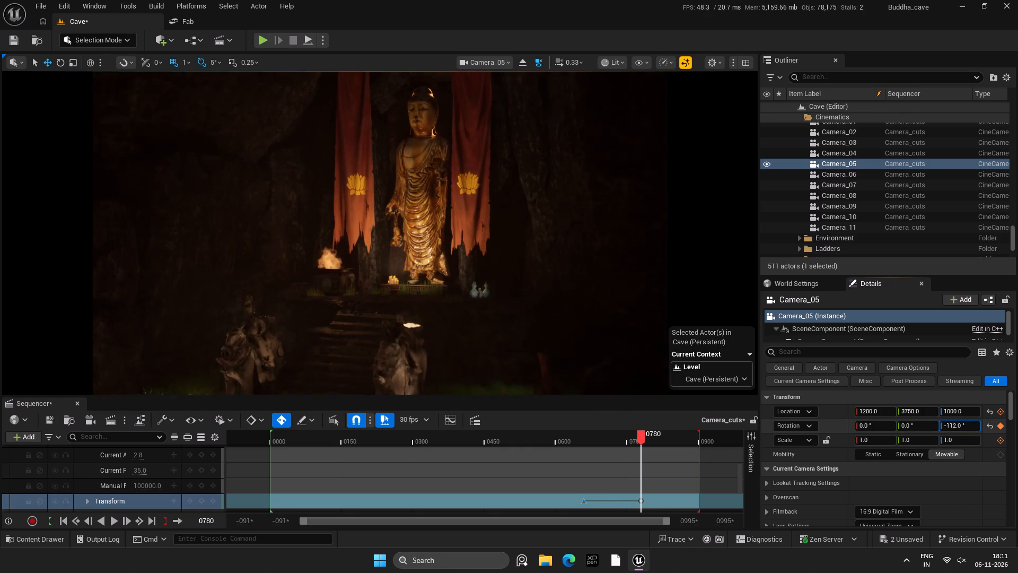
pyautogui.moveTo(898, 424); pyautogui.dragTo(940, 423)
pyautogui.moveTo(947, 413); pyautogui.dragTo(953, 414)
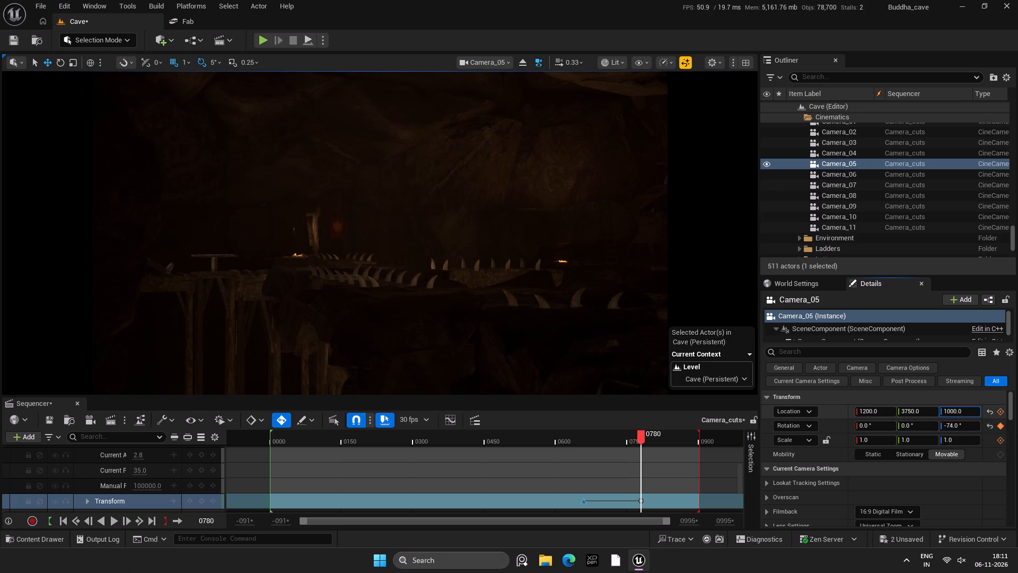
pyautogui.moveTo(953, 414); pyautogui.dragTo(1017, 462)
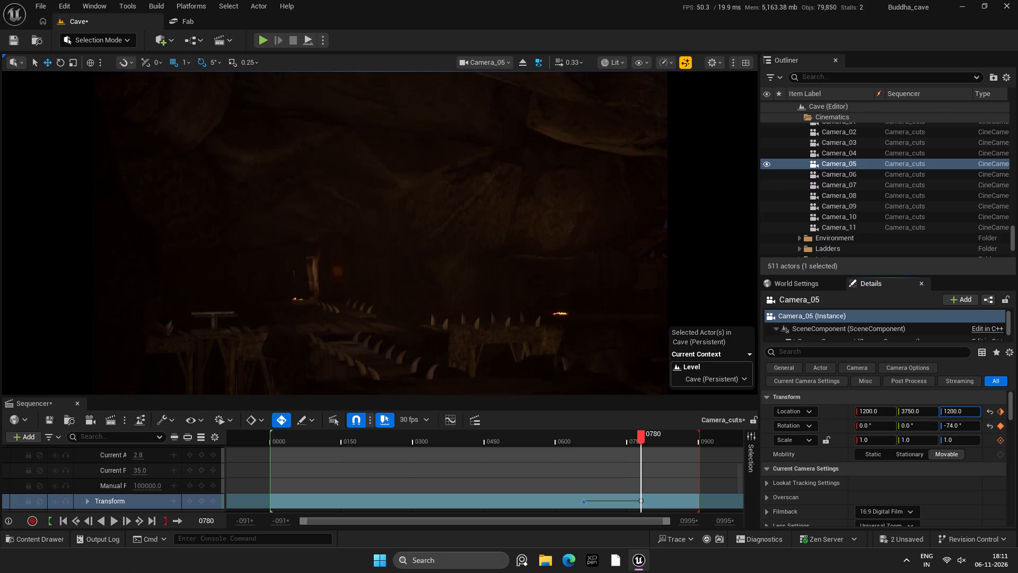
pyautogui.moveTo(1017, 462); pyautogui.dragTo(1017, 463)
pyautogui.click(917, 426)
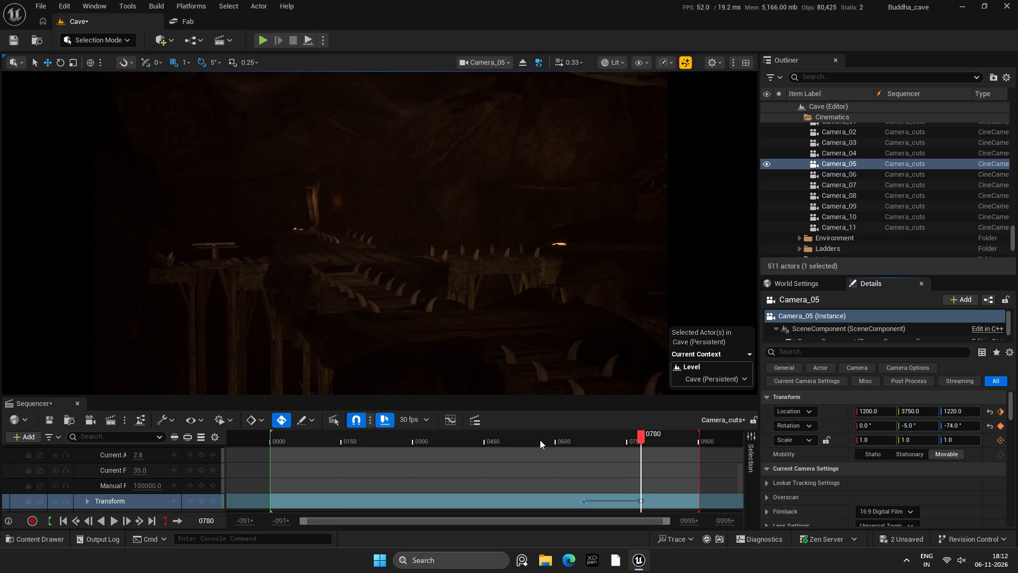
pyautogui.hotkey('ctrl', 's')
# Set Camera_05's yaw to -75° at frame 780.
pyautogui.click(954, 425)
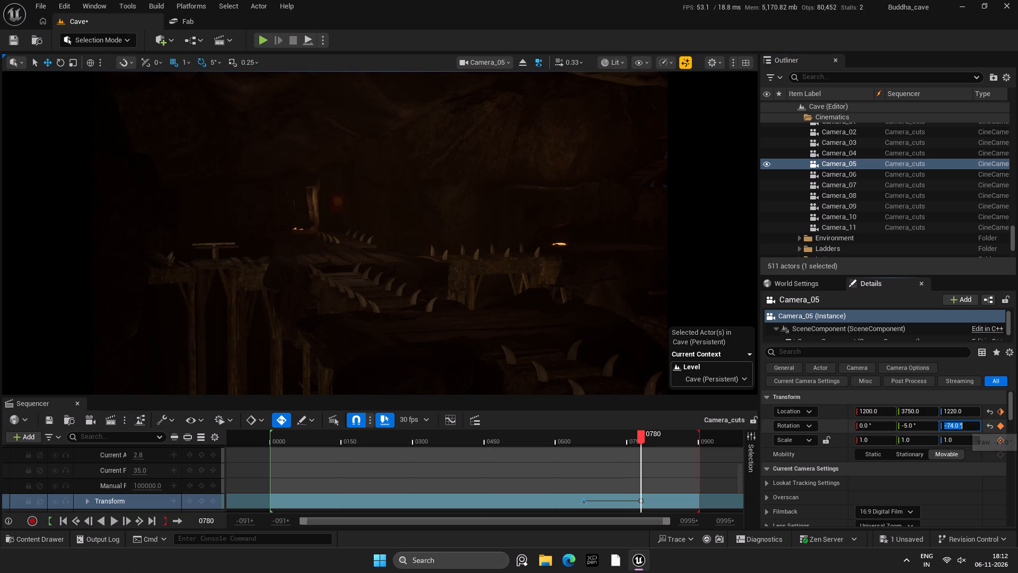
pyautogui.moveTo(965, 428); pyautogui.dragTo(949, 431)
pyautogui.press('5')
pyautogui.press('Return')
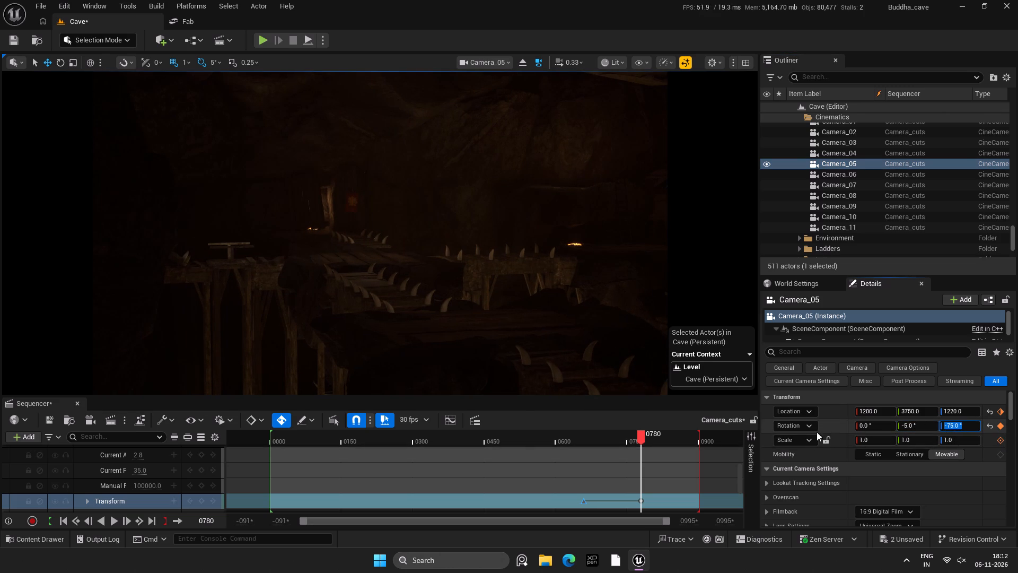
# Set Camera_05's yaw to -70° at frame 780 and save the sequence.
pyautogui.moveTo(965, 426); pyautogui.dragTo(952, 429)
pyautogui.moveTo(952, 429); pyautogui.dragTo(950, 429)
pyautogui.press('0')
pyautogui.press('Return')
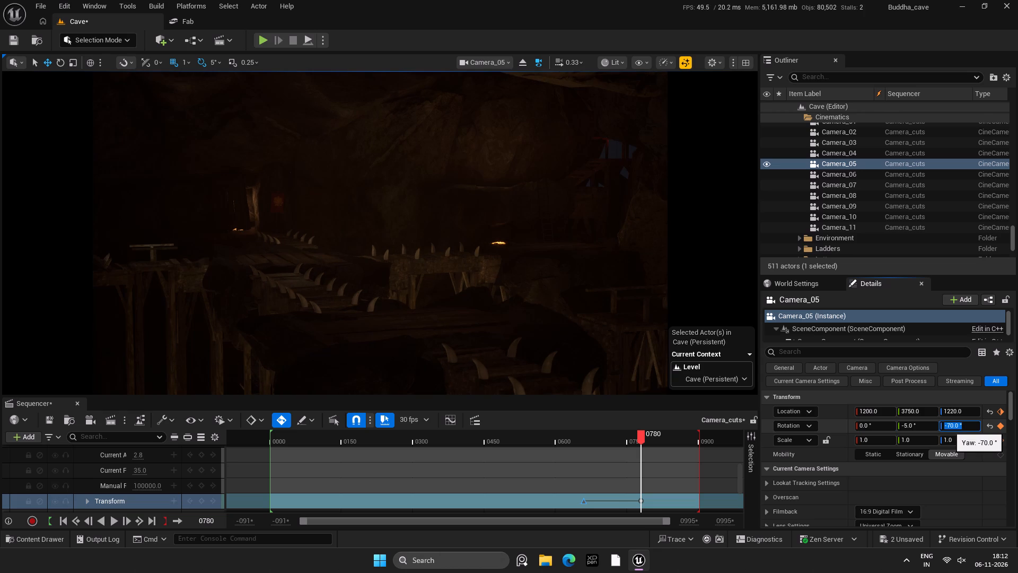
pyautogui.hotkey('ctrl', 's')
# Play back Camera_05's move from about frame 648 to frame 773 to review it.
pyautogui.click(578, 436)
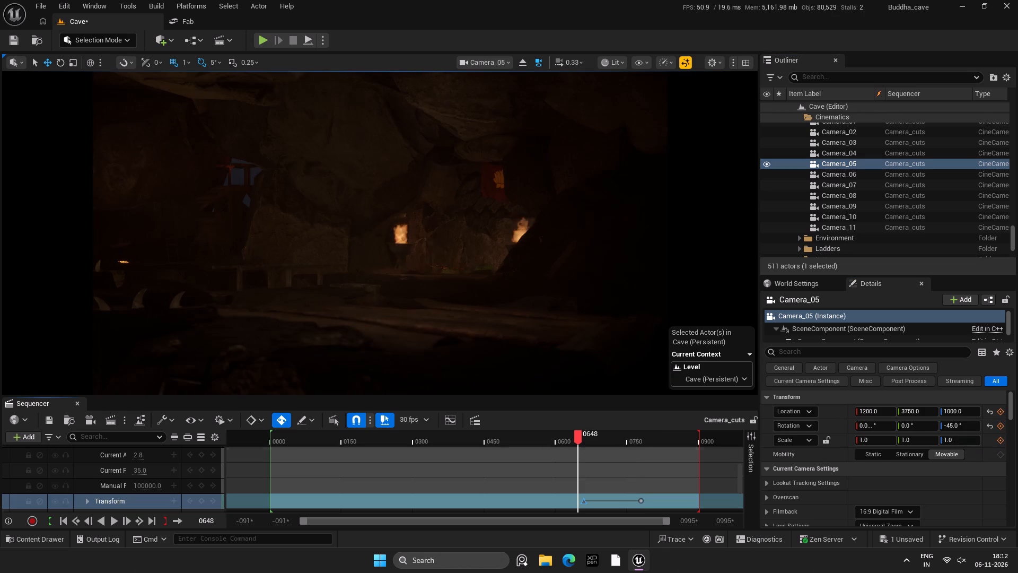
pyautogui.click(113, 518)
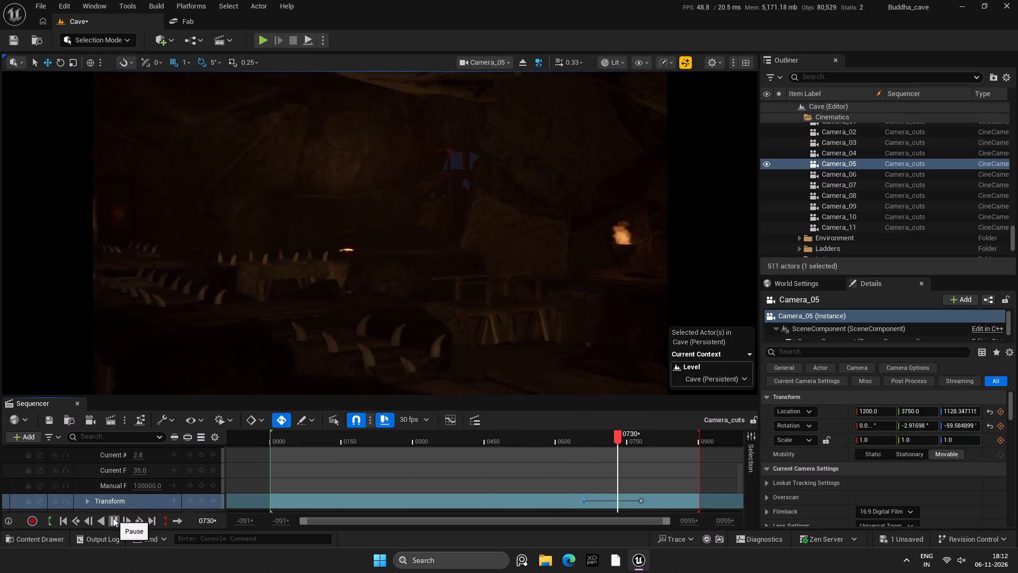
pyautogui.click(113, 518)
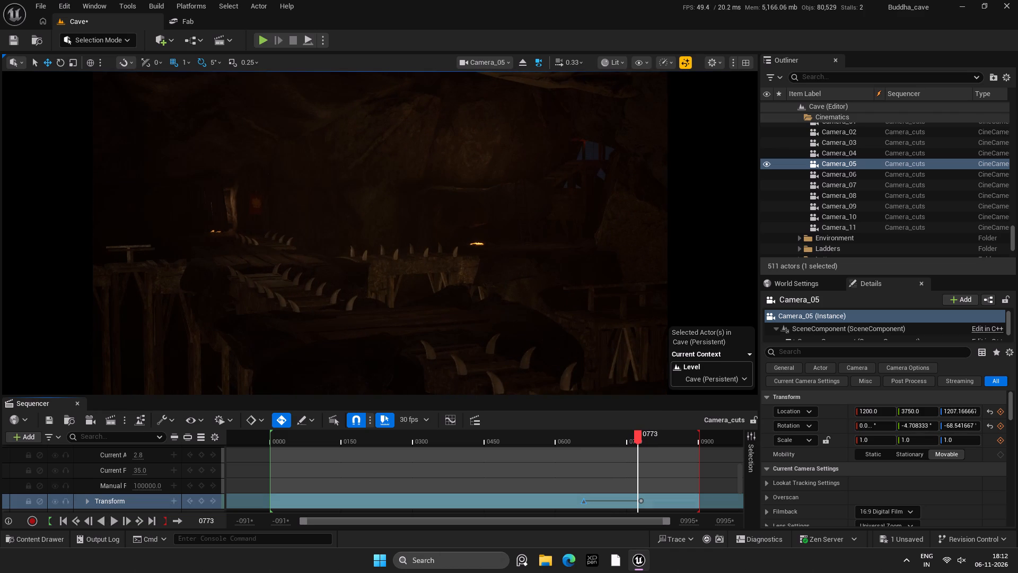
# Delete Camera_05's Transform key at frame 780.
pyautogui.moveTo(631, 437); pyautogui.dragTo(585, 441)
pyautogui.moveTo(638, 477); pyautogui.dragTo(658, 501)
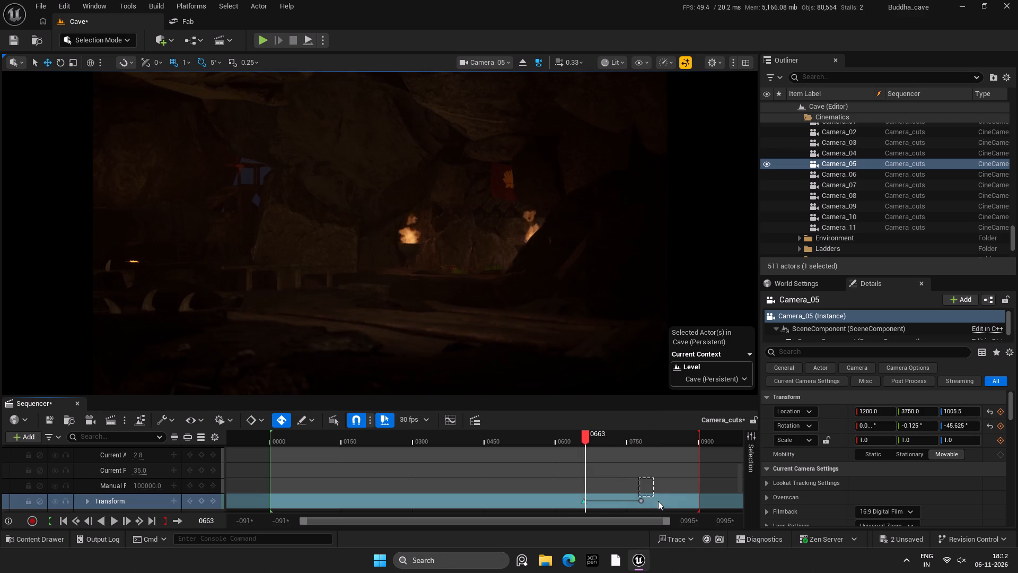
pyautogui.moveTo(658, 501); pyautogui.dragTo(657, 505)
pyautogui.press('Delete')
# At frame 660, fly Camera_05 sideways and turn it towards the lit doorway, around X 1751, Y 3900, yaw -87°.
pyautogui.press('Left')
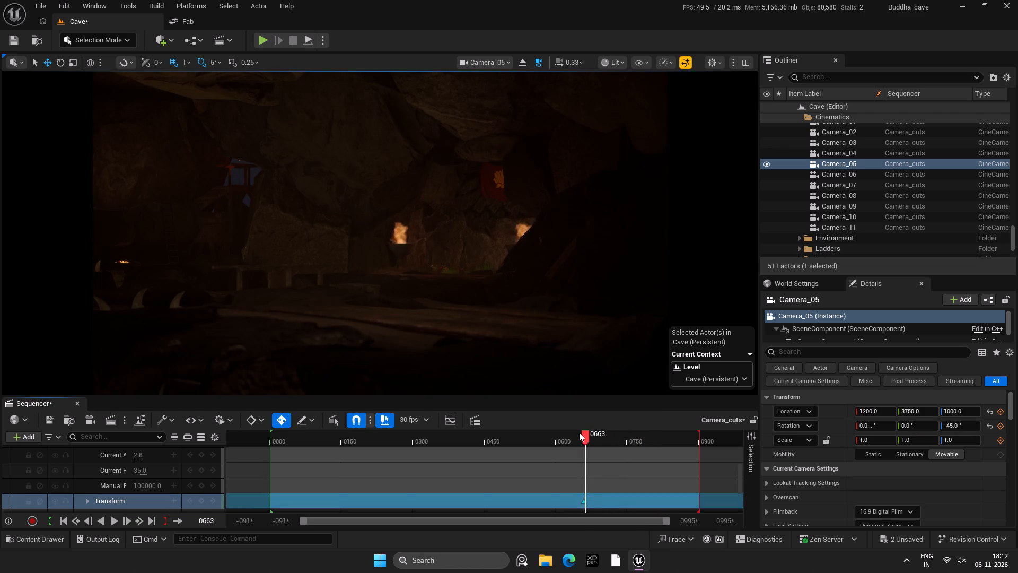
pyautogui.press('Left')
pyautogui.press('Left')
pyautogui.moveTo(515, 327); pyautogui.dragTo(435, 326, button='right')
pyautogui.press('d')
pyautogui.press('d')
pyautogui.press('d')
pyautogui.press('d')
pyautogui.press('d')
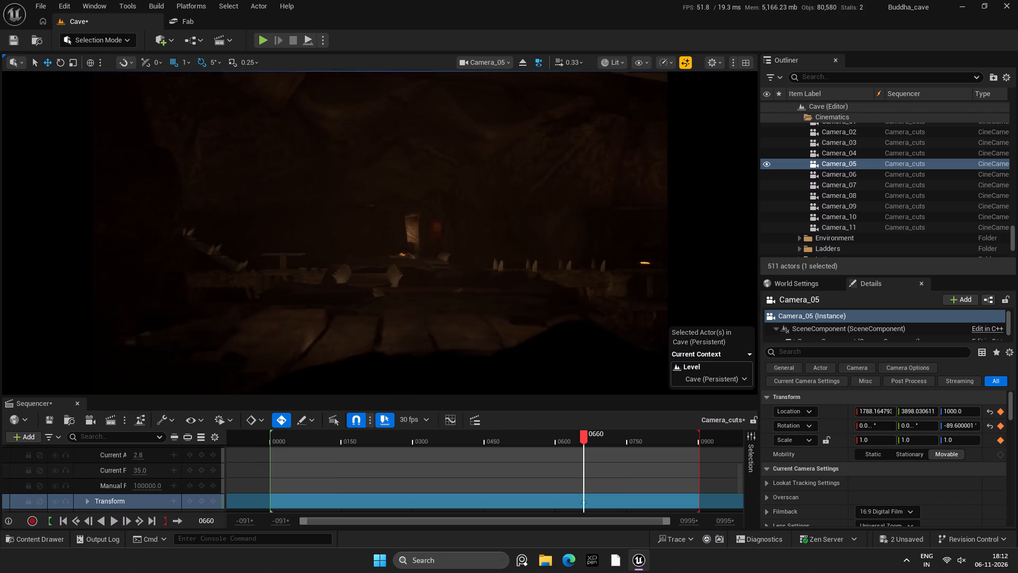
pyautogui.moveTo(435, 326); pyautogui.dragTo(433, 322, button='right')
pyautogui.press('a')
pyautogui.press('a')
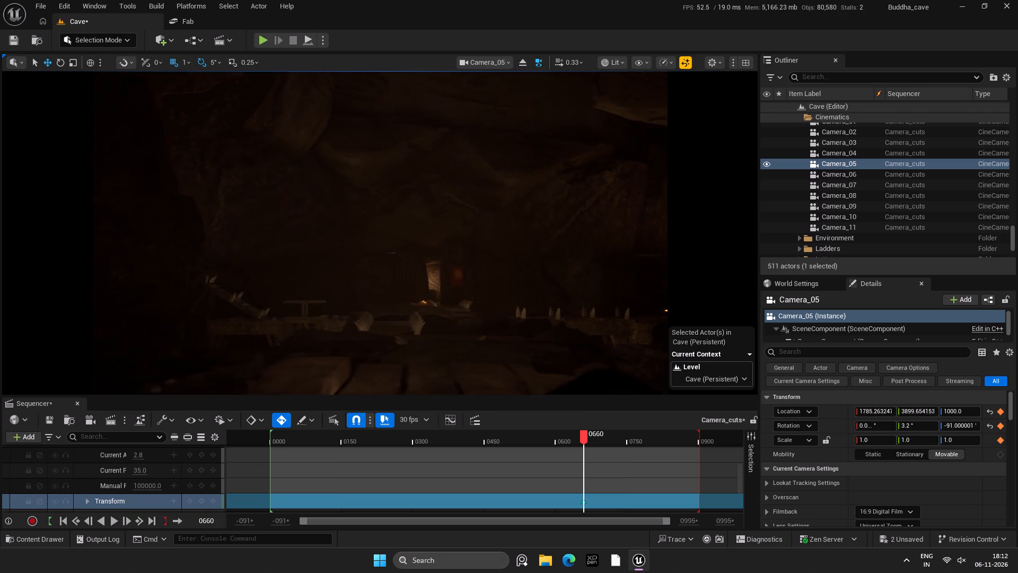
pyautogui.moveTo(433, 322); pyautogui.dragTo(438, 322, button='right')
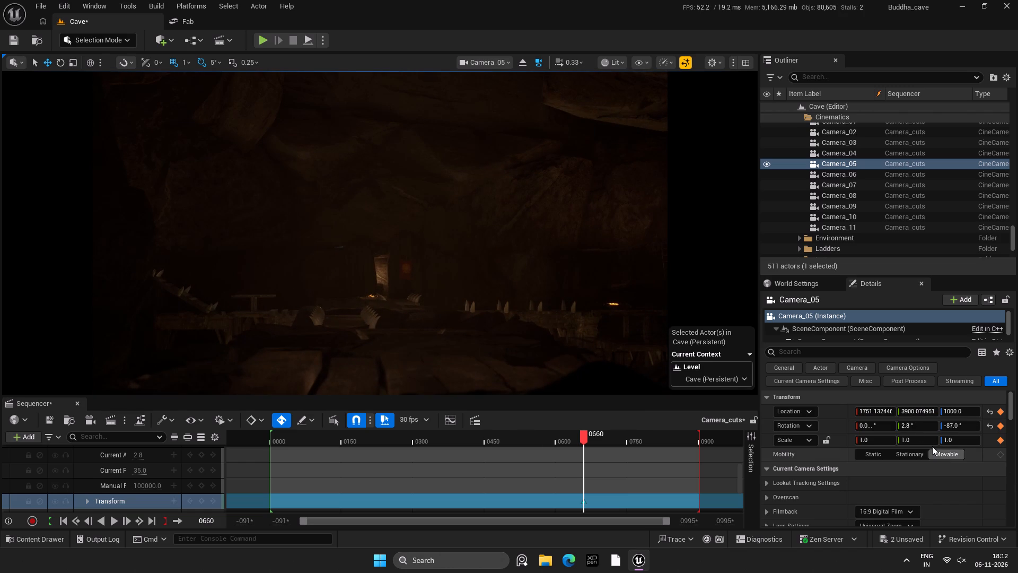
# Set Camera_05's pitch to 0° and yaw to -90° at frame 660.
pyautogui.click(912, 427)
pyautogui.press('0')
pyautogui.press('Return')
pyautogui.click(970, 428)
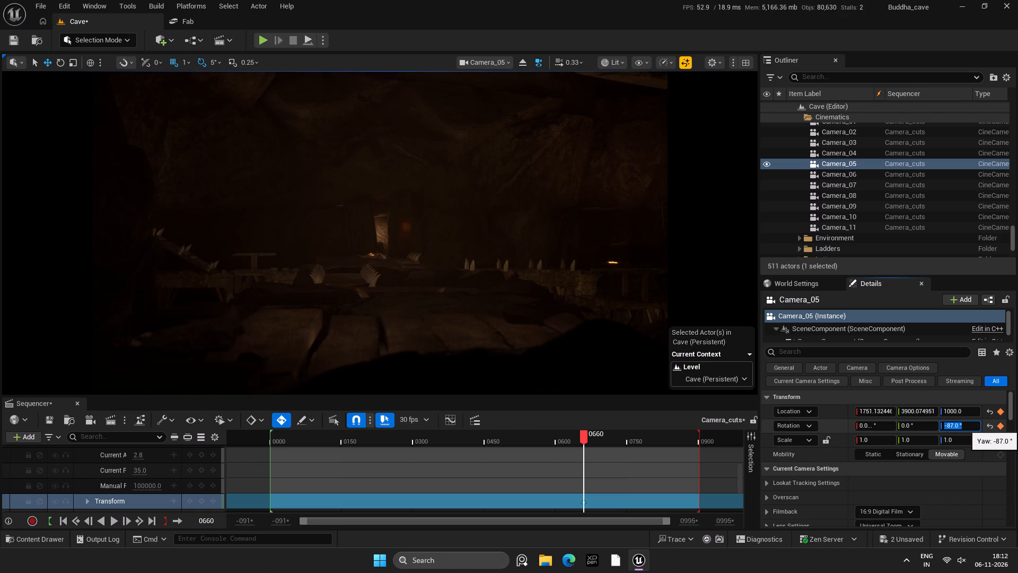
pyautogui.write('-90')
pyautogui.press('Return')
# Set Camera_05's location at frame 660 to Y 3900 and X 1750, and save the sequence.
pyautogui.click(923, 413)
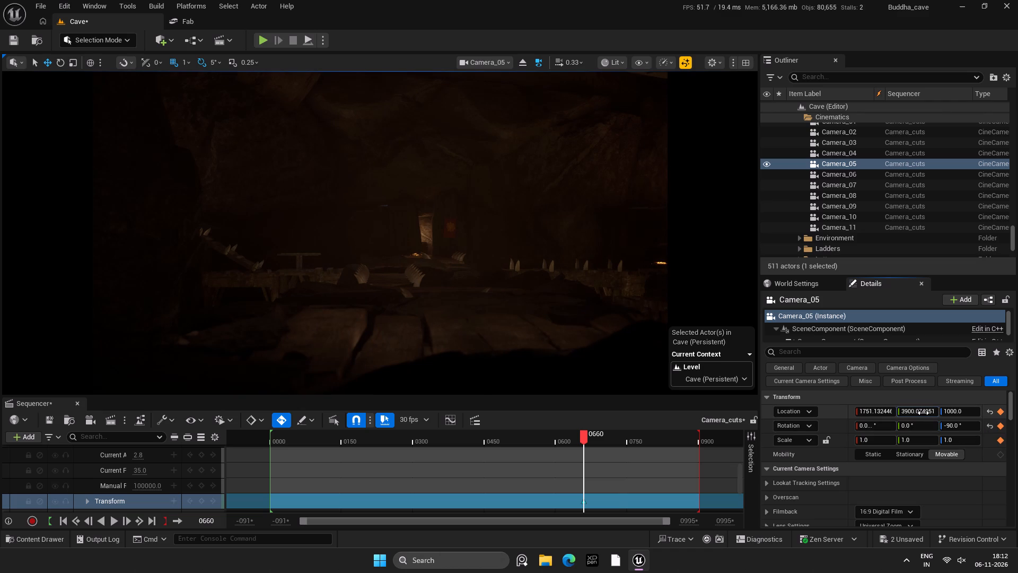
pyautogui.press('3')
pyautogui.press('9')
pyautogui.write('00')
pyautogui.press('Return')
pyautogui.click(875, 414)
pyautogui.write('170')
pyautogui.press('Return')
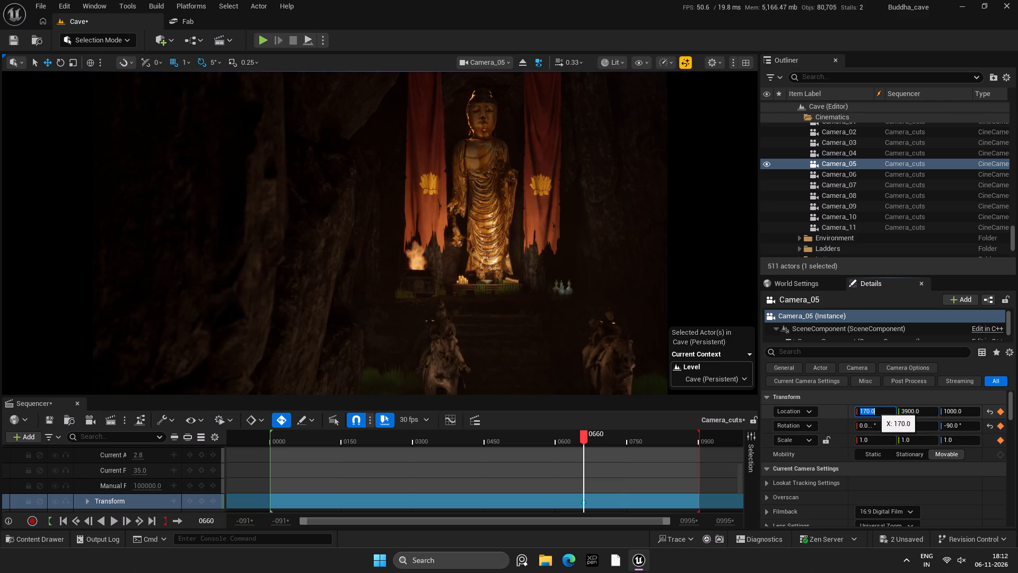
pyautogui.click(865, 414)
pyautogui.press('5')
pyautogui.press('Return')
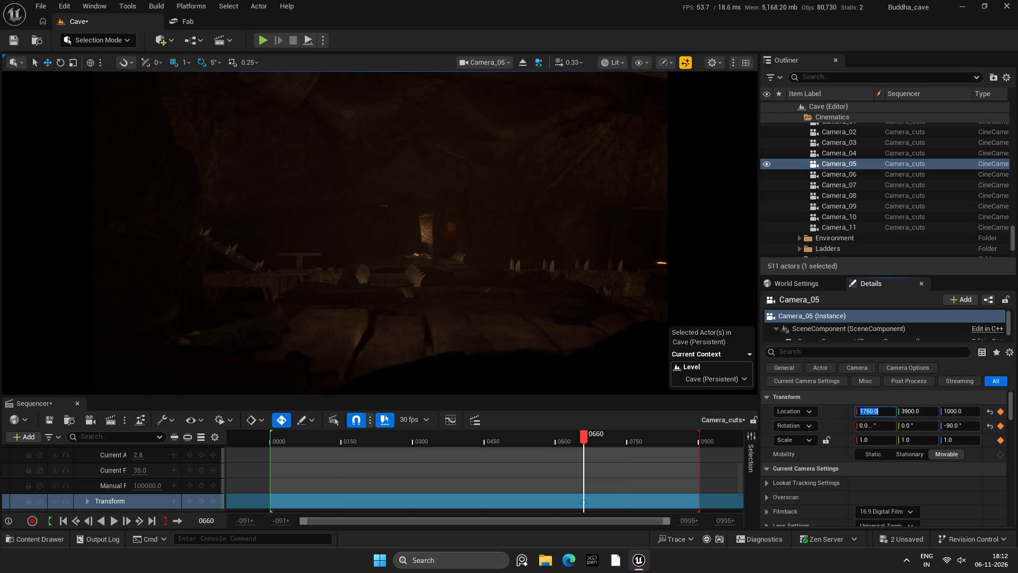
pyautogui.hotkey('ctrl', 's')
# Shift Camera_05's location X to 1800 at frame 660 and save the sequence.
pyautogui.moveTo(875, 409); pyautogui.dragTo(888, 410)
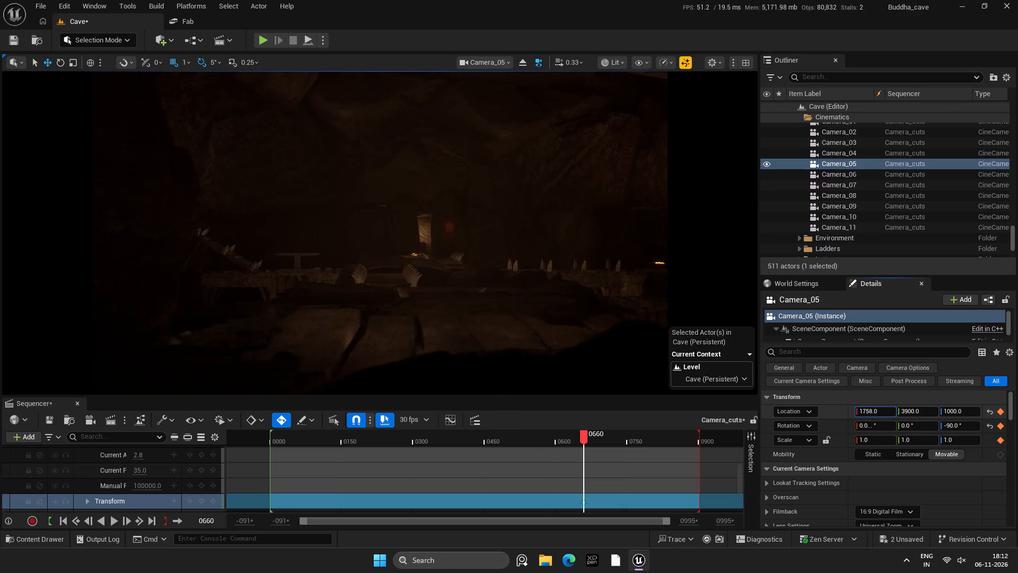
pyautogui.moveTo(888, 410); pyautogui.dragTo(916, 413)
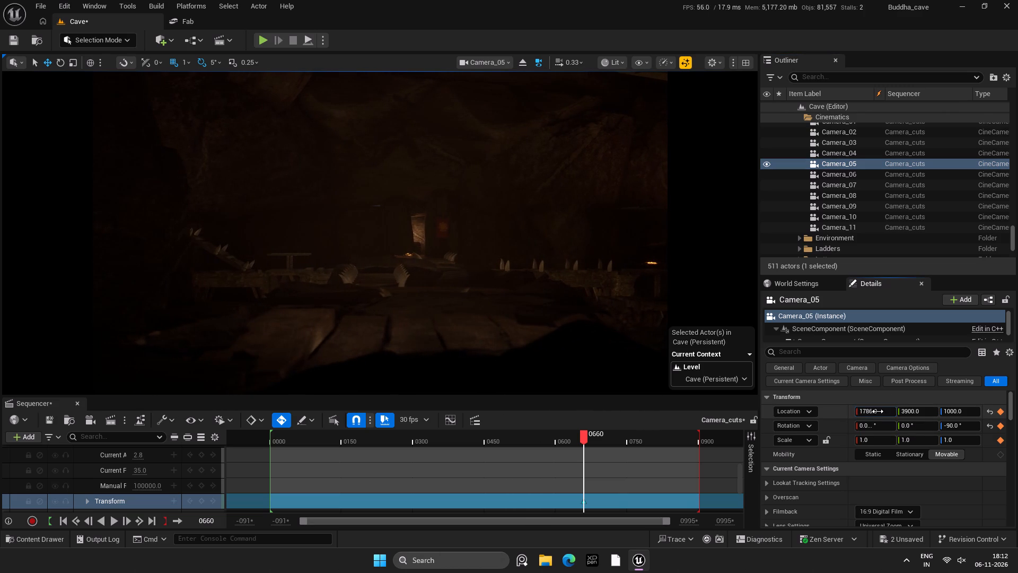
pyautogui.click(877, 411)
pyautogui.moveTo(888, 414); pyautogui.dragTo(863, 419)
pyautogui.write('800')
pyautogui.press('Return')
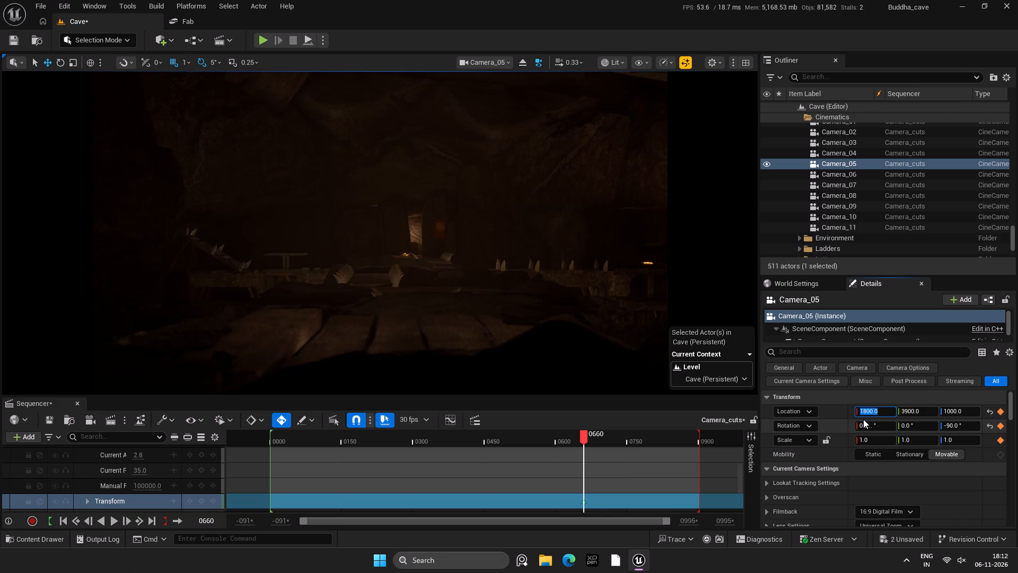
pyautogui.hotkey('ctrl', 's')
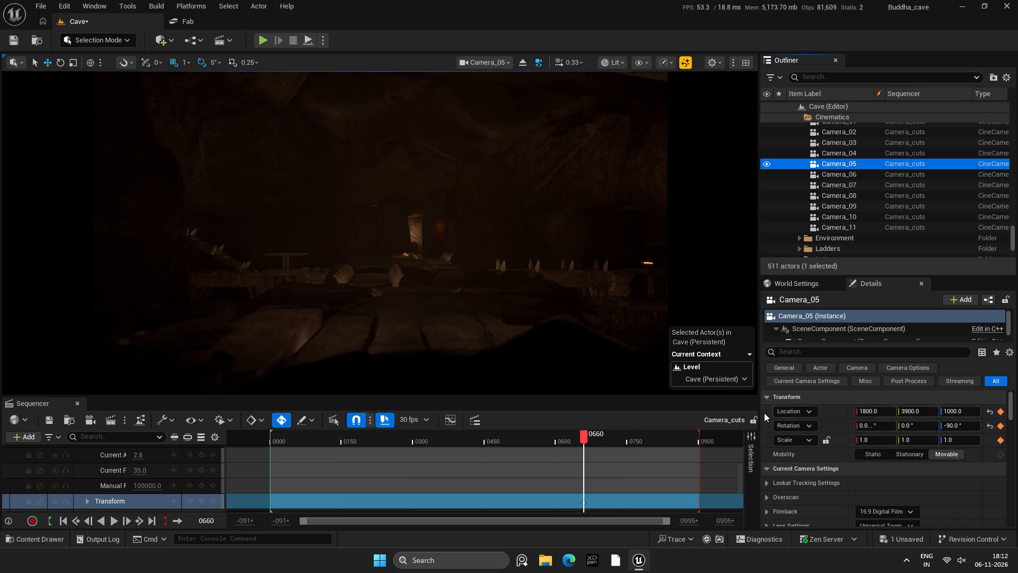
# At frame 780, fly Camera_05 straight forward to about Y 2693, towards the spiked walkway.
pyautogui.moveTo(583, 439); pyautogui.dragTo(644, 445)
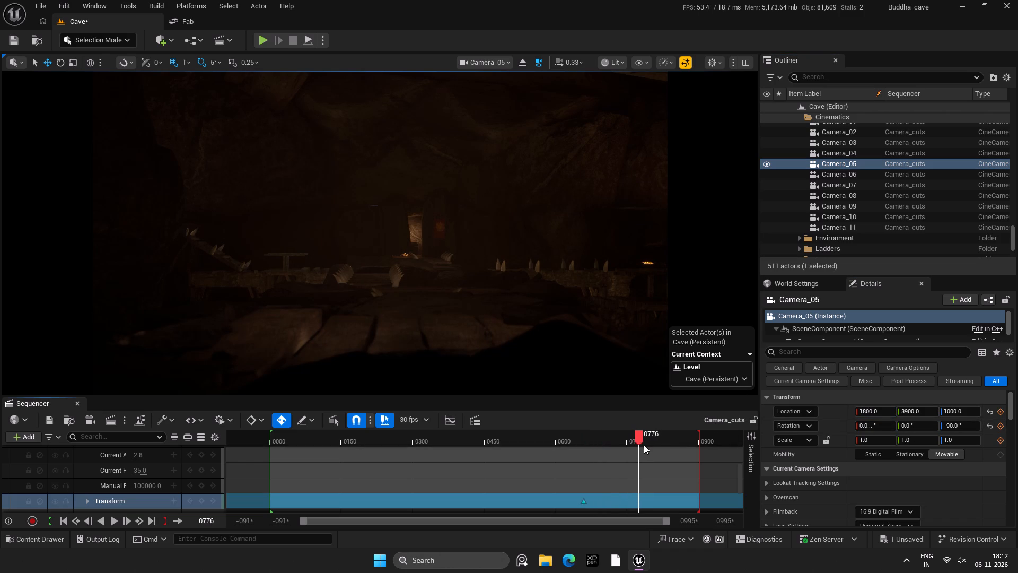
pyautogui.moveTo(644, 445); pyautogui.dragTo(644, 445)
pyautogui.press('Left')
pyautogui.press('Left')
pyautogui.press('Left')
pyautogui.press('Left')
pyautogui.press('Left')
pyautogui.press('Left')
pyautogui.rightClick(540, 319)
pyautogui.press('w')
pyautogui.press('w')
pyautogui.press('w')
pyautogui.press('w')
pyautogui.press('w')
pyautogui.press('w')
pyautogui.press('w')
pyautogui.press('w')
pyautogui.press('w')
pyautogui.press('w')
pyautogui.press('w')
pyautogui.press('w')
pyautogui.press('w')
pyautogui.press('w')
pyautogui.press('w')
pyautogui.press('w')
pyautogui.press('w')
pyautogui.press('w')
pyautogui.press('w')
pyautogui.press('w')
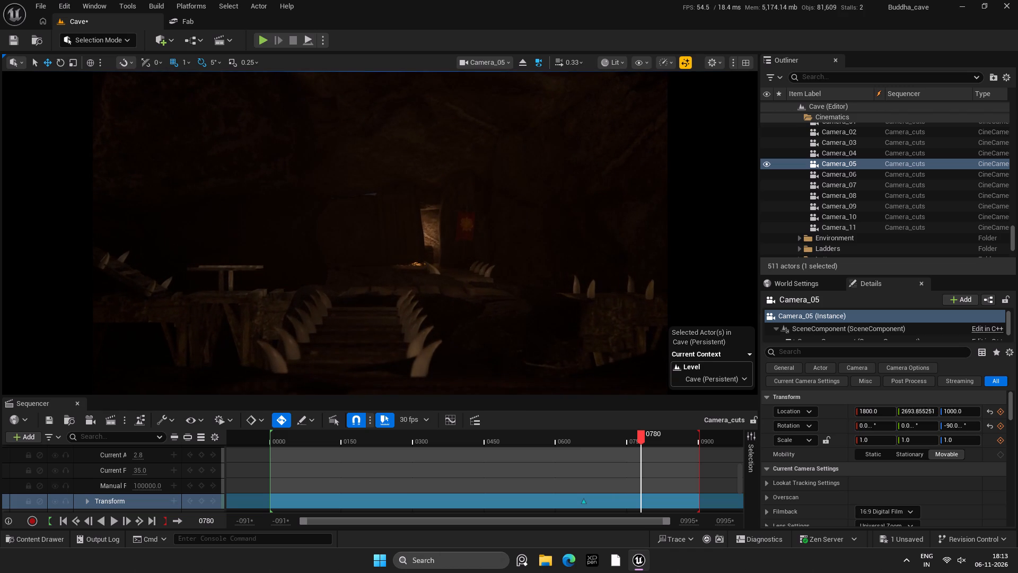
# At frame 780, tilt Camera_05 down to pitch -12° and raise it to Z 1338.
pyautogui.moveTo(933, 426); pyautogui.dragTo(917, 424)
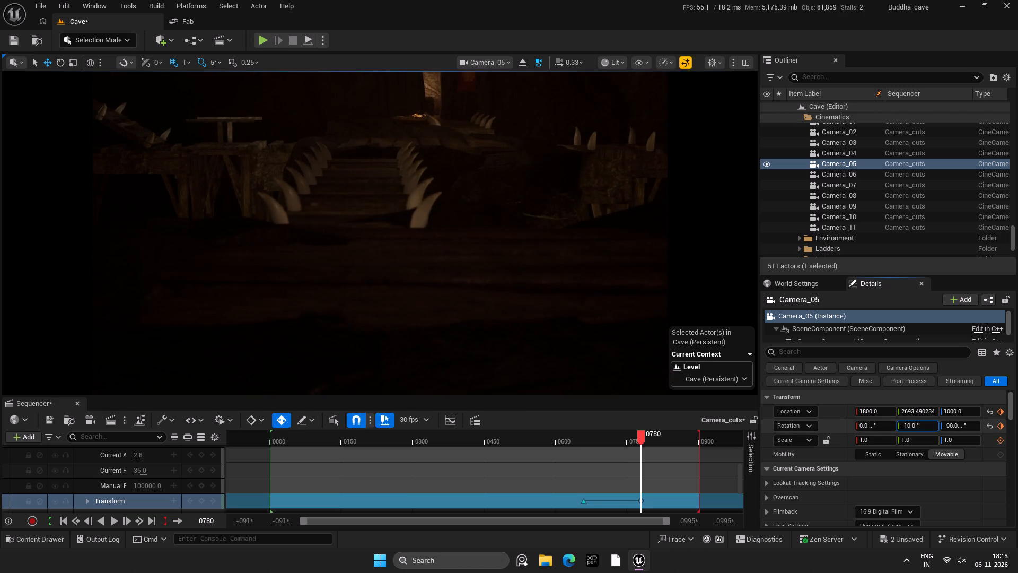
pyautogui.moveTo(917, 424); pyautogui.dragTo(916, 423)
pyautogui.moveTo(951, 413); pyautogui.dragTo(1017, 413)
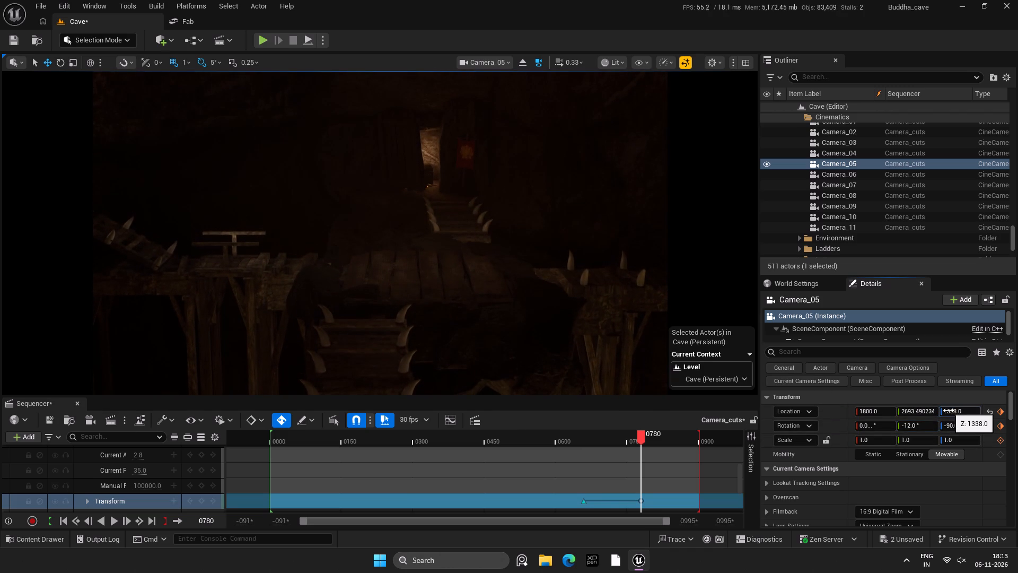
# Play back Camera_05's forward move from frame 657 to frame 703 to review it.
pyautogui.click(583, 443)
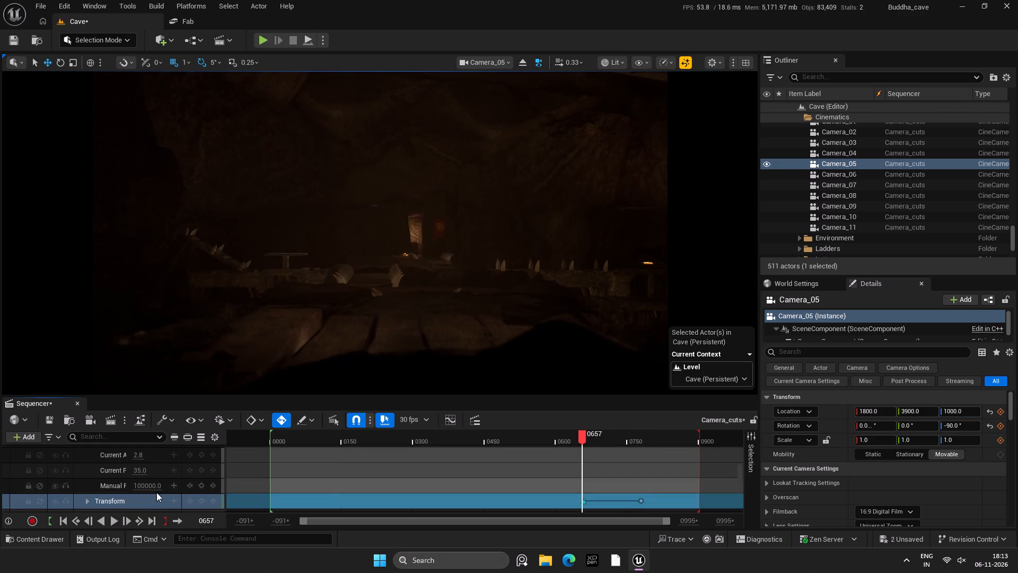
pyautogui.click(111, 519)
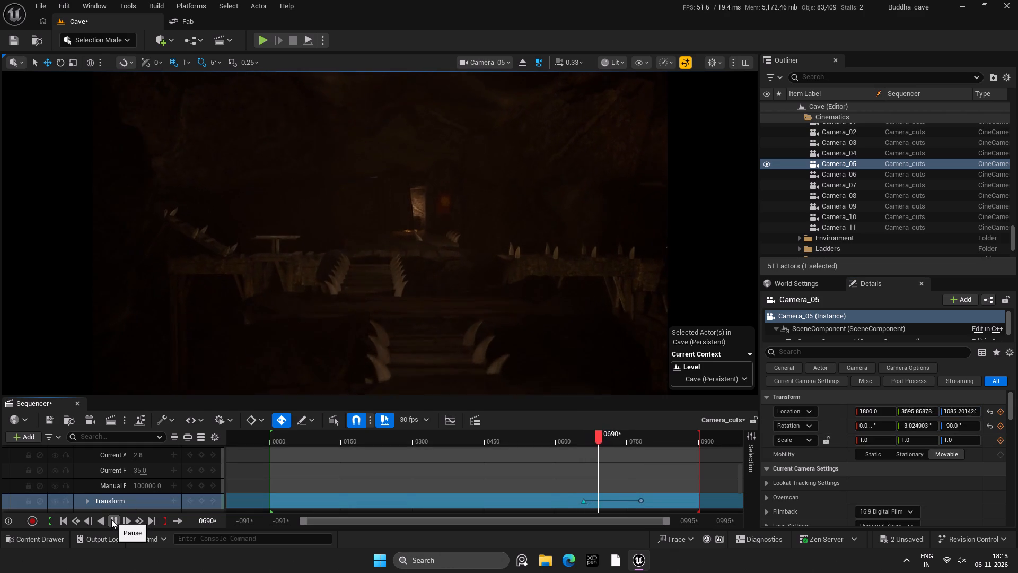
pyautogui.click(111, 519)
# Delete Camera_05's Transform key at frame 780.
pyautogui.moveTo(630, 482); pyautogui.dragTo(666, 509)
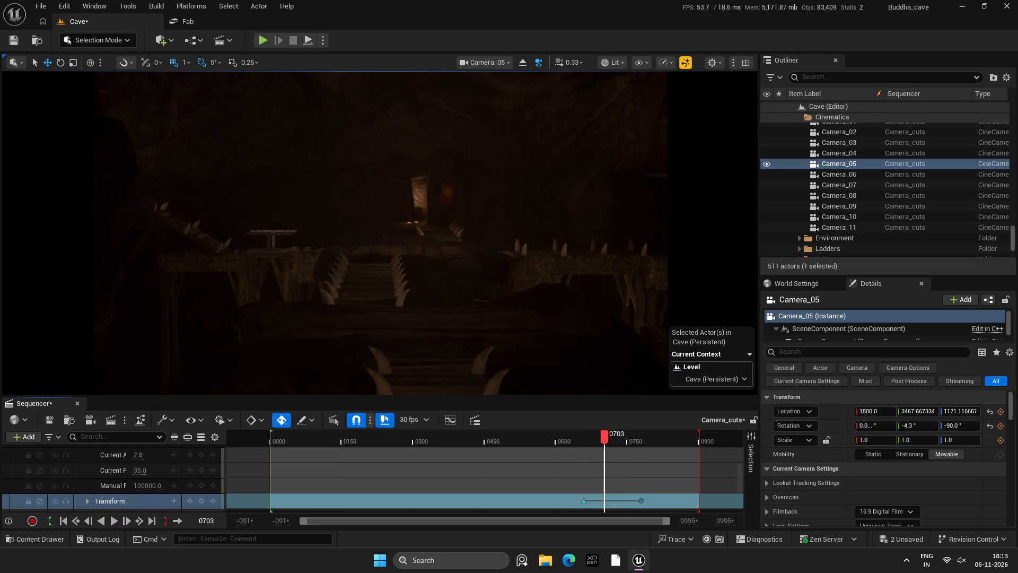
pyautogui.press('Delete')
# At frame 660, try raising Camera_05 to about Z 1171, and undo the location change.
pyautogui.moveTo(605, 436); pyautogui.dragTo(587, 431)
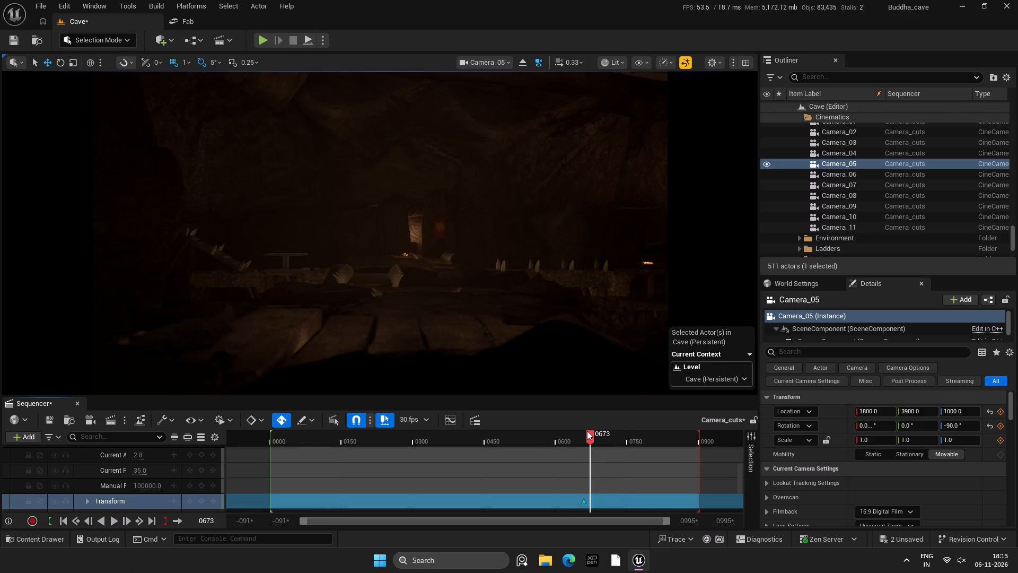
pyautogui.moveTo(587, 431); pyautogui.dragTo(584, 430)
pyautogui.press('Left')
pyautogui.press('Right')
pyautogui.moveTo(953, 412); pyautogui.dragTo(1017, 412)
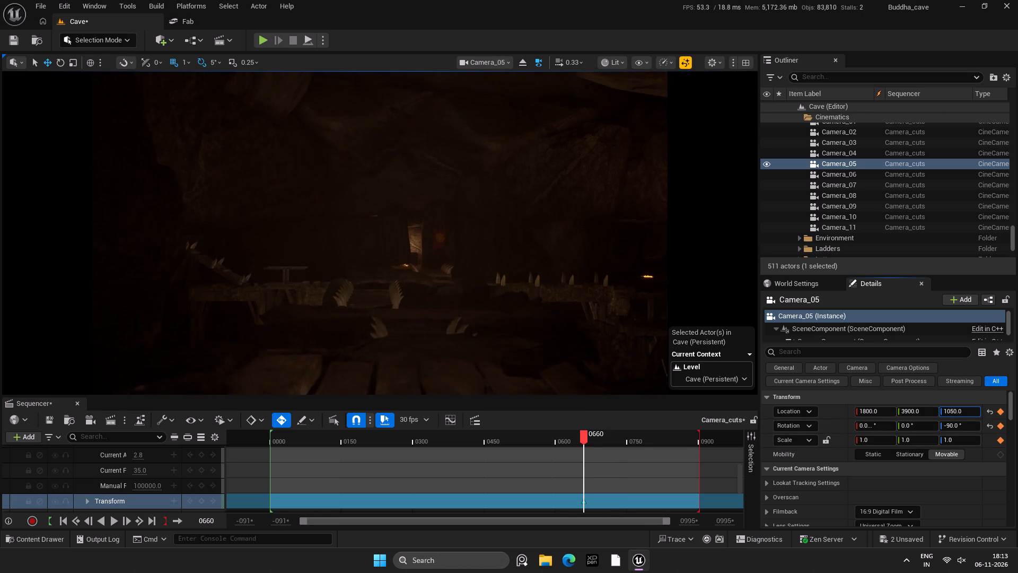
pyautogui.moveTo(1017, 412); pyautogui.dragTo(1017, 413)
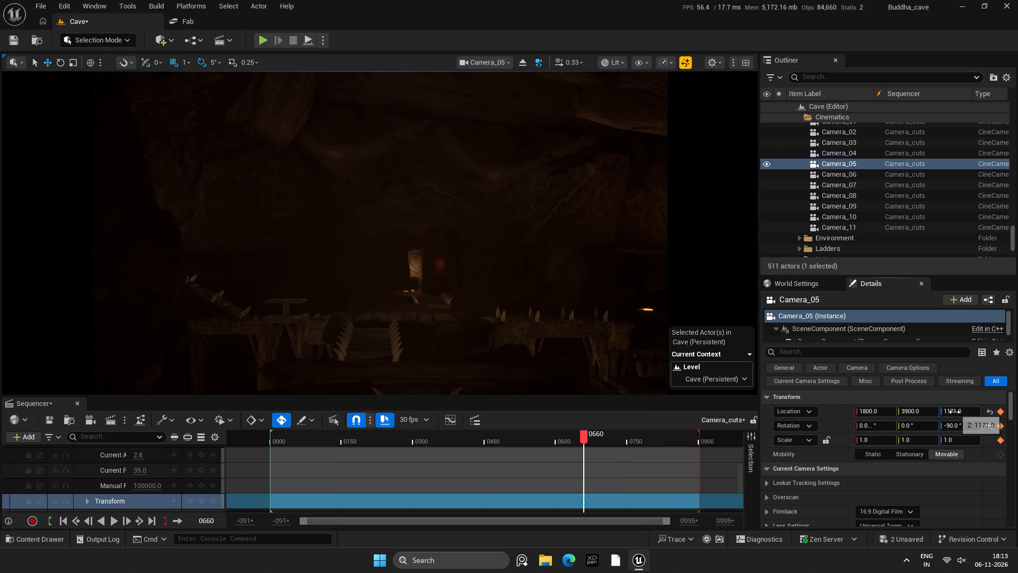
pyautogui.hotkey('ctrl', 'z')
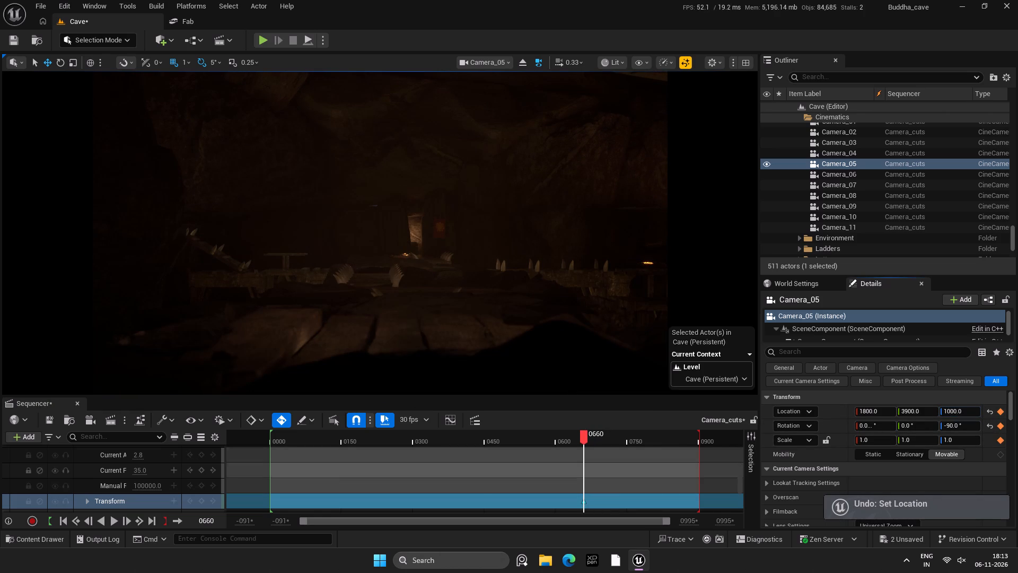
# At frame 780, set Camera_05's Z location to 1200 and save the Camera_cuts sequence.
pyautogui.click(642, 439)
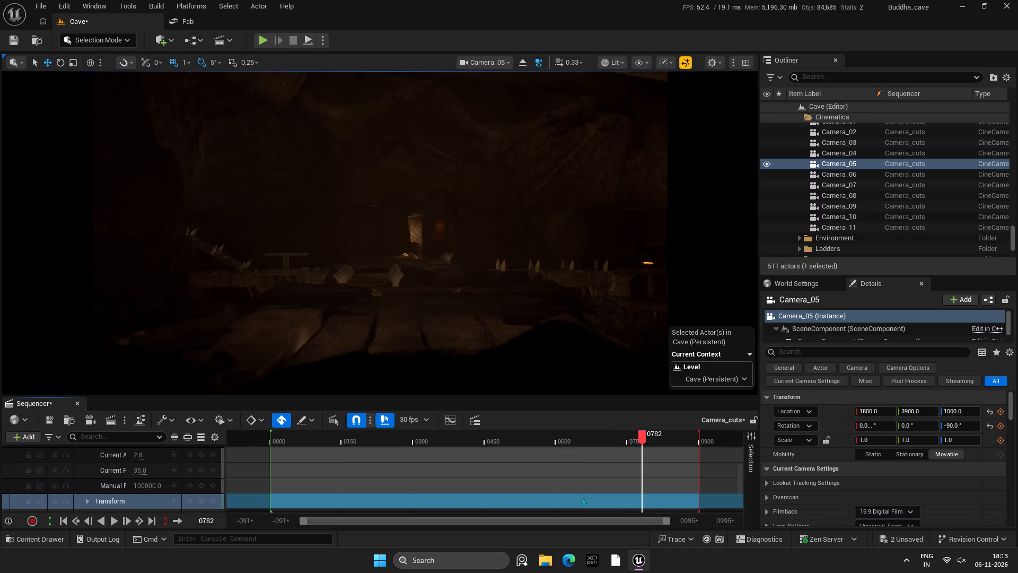
pyautogui.press('Left')
pyautogui.press('Left')
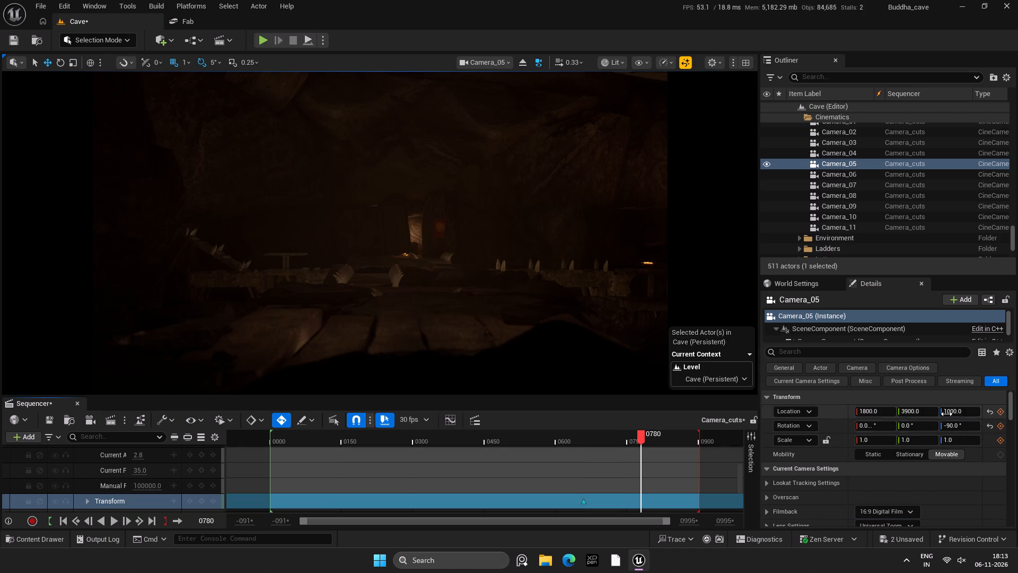
pyautogui.moveTo(953, 412); pyautogui.dragTo(1004, 412)
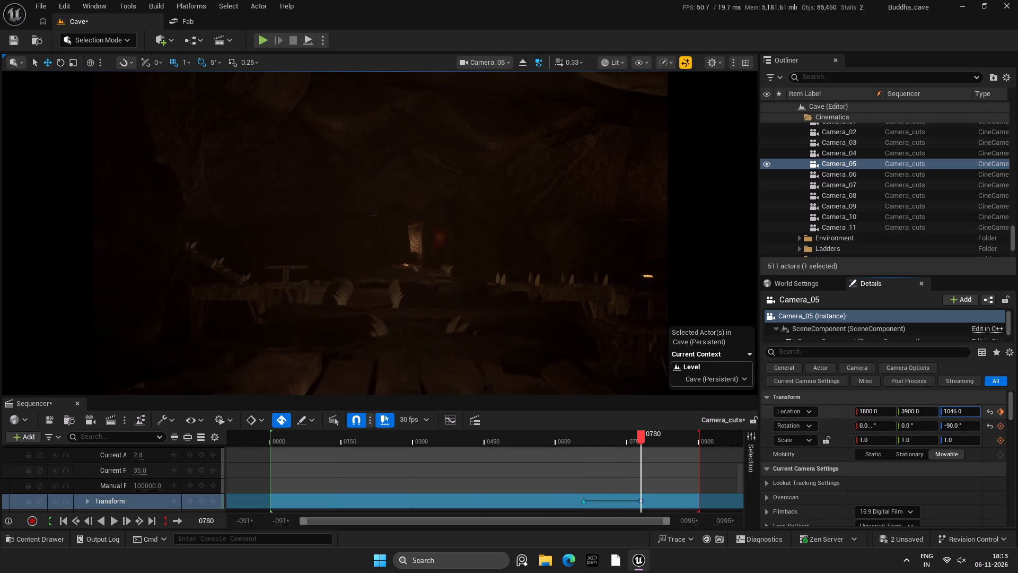
pyautogui.moveTo(1004, 412); pyautogui.dragTo(1017, 413)
pyautogui.click(955, 412)
pyautogui.write('1200')
pyautogui.press('Return')
pyautogui.hotkey('ctrl', 's')
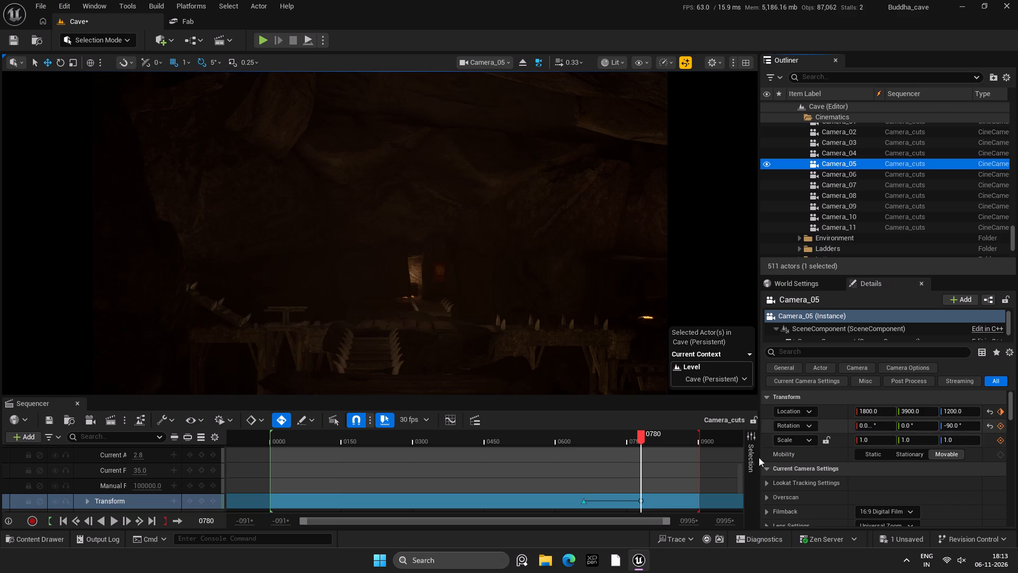
# Set the interpolation of Camera_05's two Transform keys at frames 660 and 780 to Cubic (Auto), and save.
pyautogui.moveTo(571, 487); pyautogui.dragTo(657, 514)
pyautogui.rightClick(639, 500)
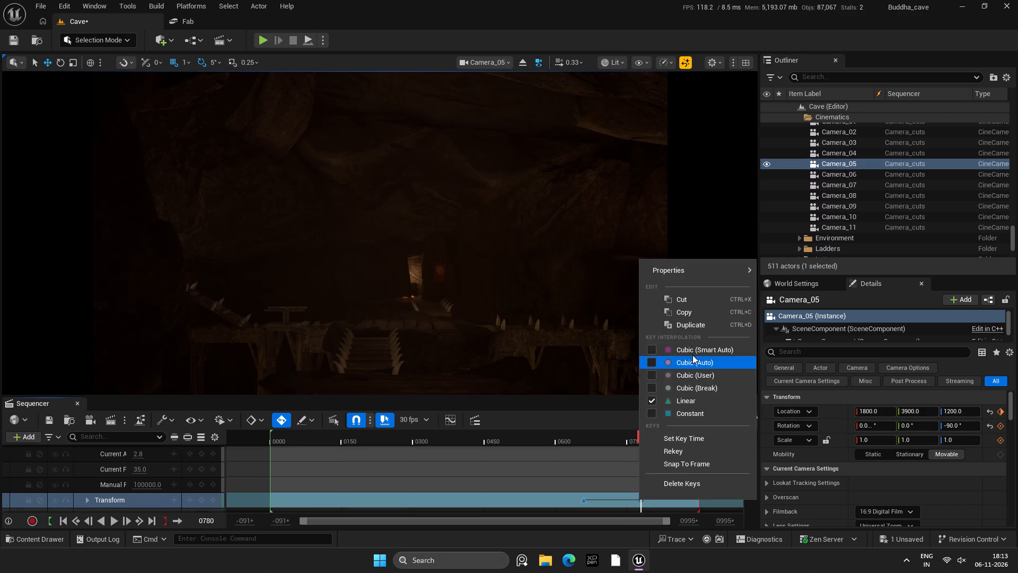
pyautogui.click(706, 360)
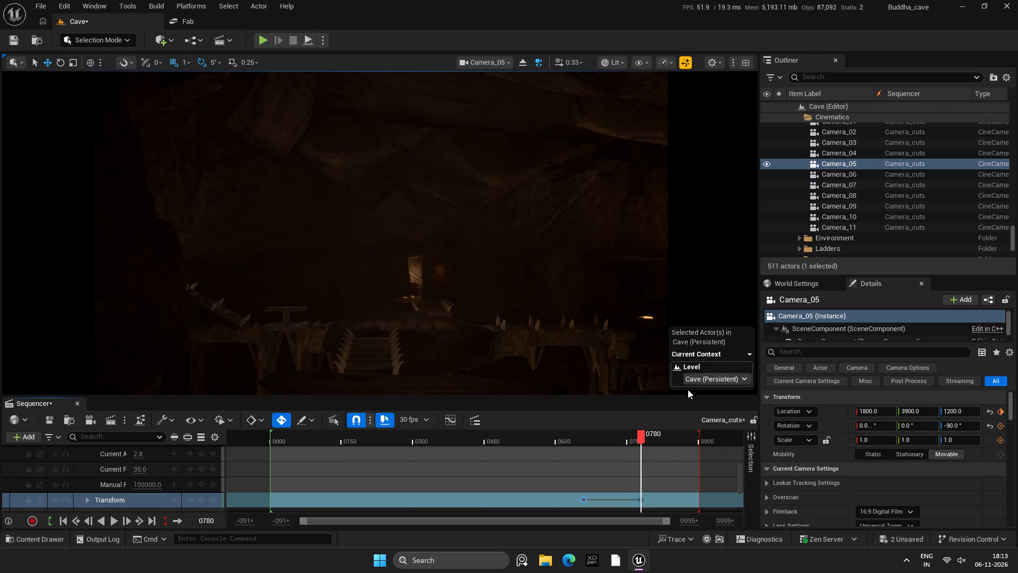
pyautogui.hotkey('ctrl', 's')
pyautogui.hotkey('ctrl', 's')
pyautogui.moveTo(574, 482); pyautogui.dragTo(662, 516)
pyautogui.hotkey('ctrl', 's')
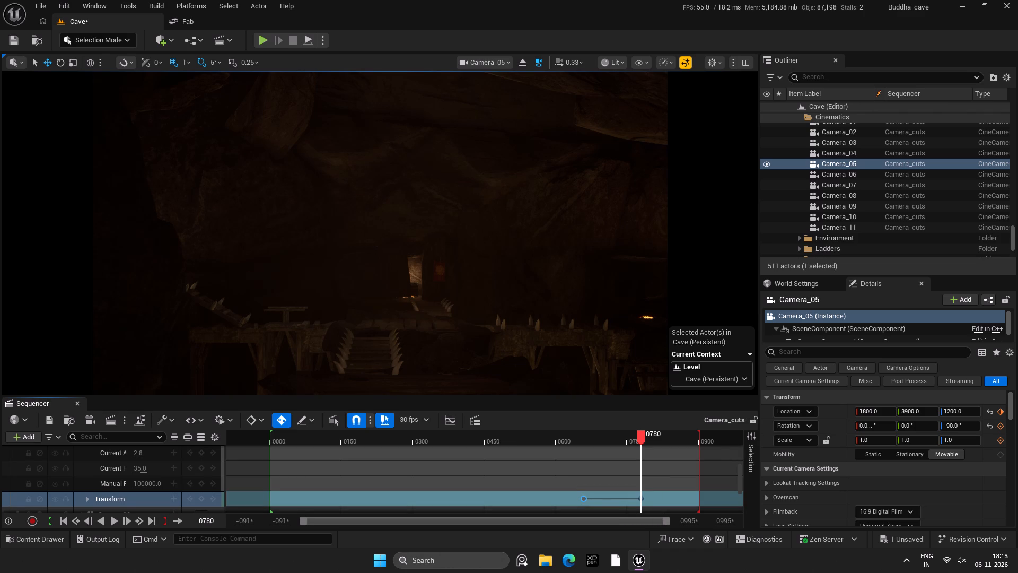
pyautogui.rightClick(641, 499)
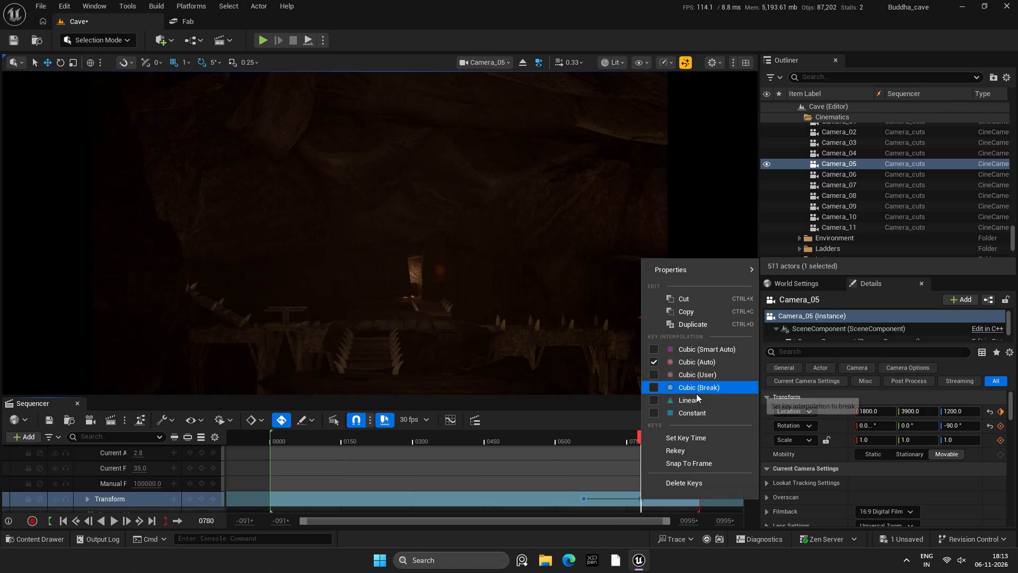
pyautogui.click(598, 501)
# Play back Camera_05's rise from frame 634 to frame 801 to review it, and save.
pyautogui.moveTo(620, 440); pyautogui.dragTo(572, 438)
pyautogui.hotkey('ctrl', 's')
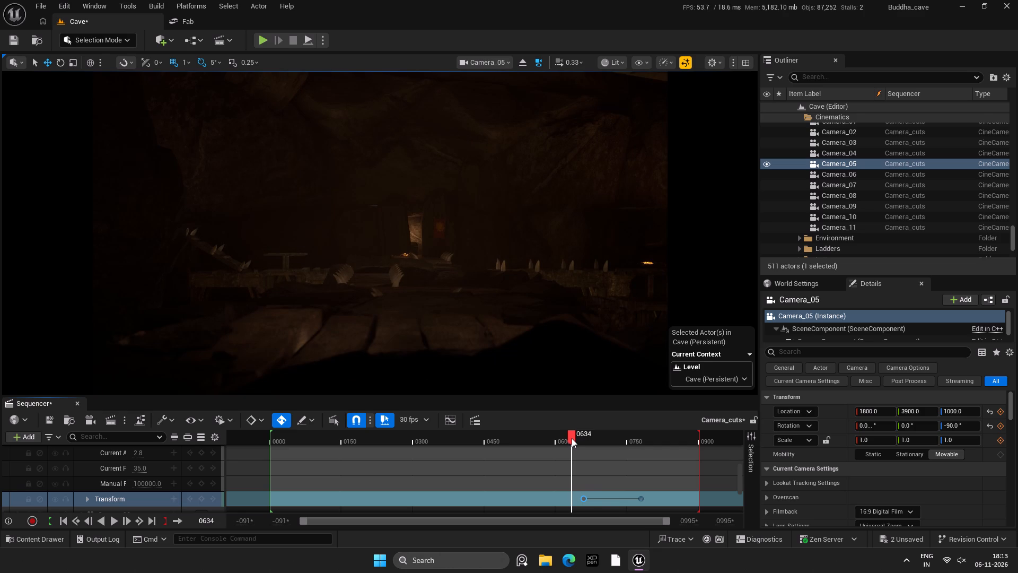
pyautogui.click(119, 526)
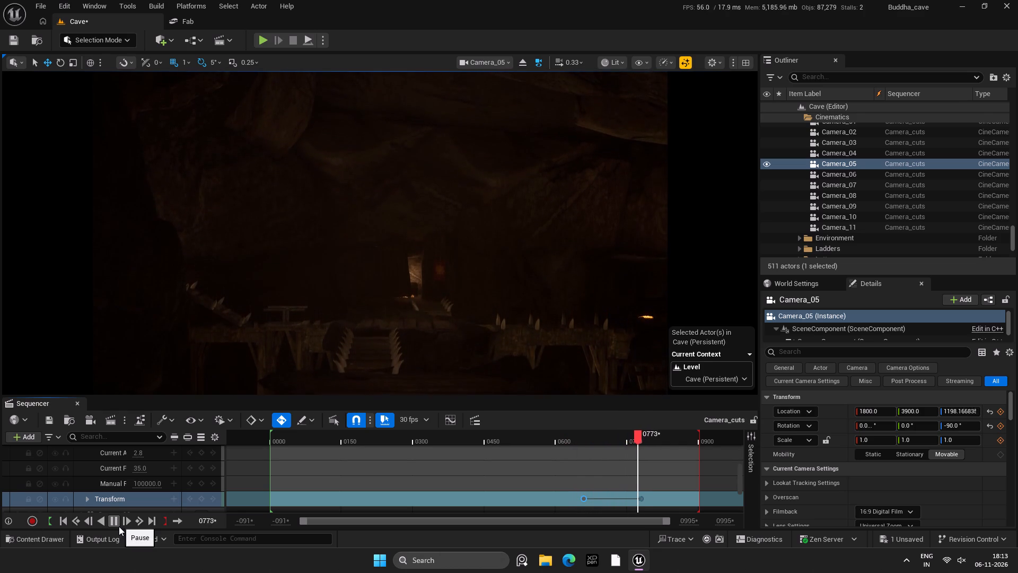
pyautogui.click(119, 526)
pyautogui.hotkey('ctrl', 's')
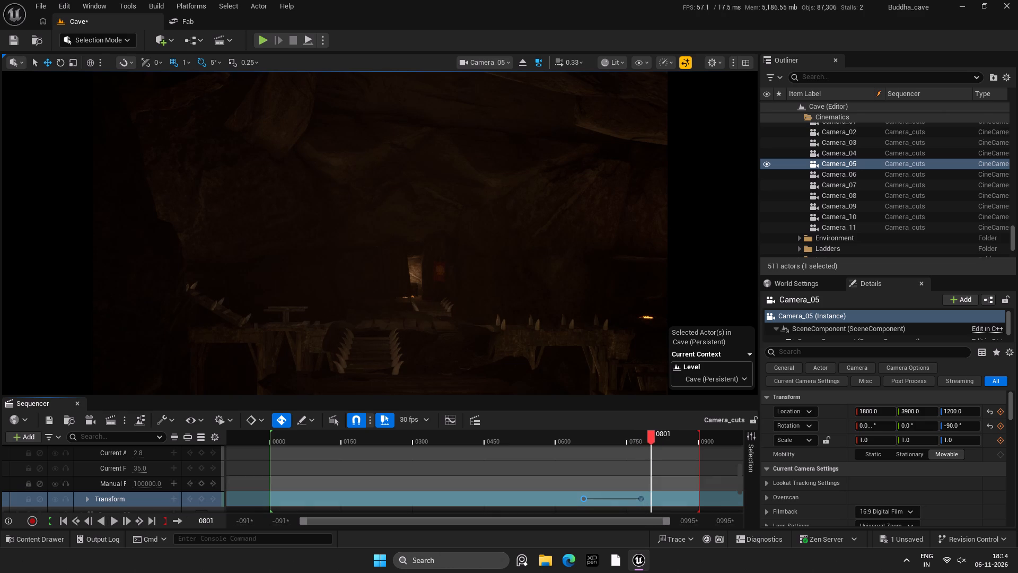
# Move Camera_05's Transform key from frame 780 to frame 800 and save the sequence.
pyautogui.moveTo(640, 471); pyautogui.dragTo(663, 507)
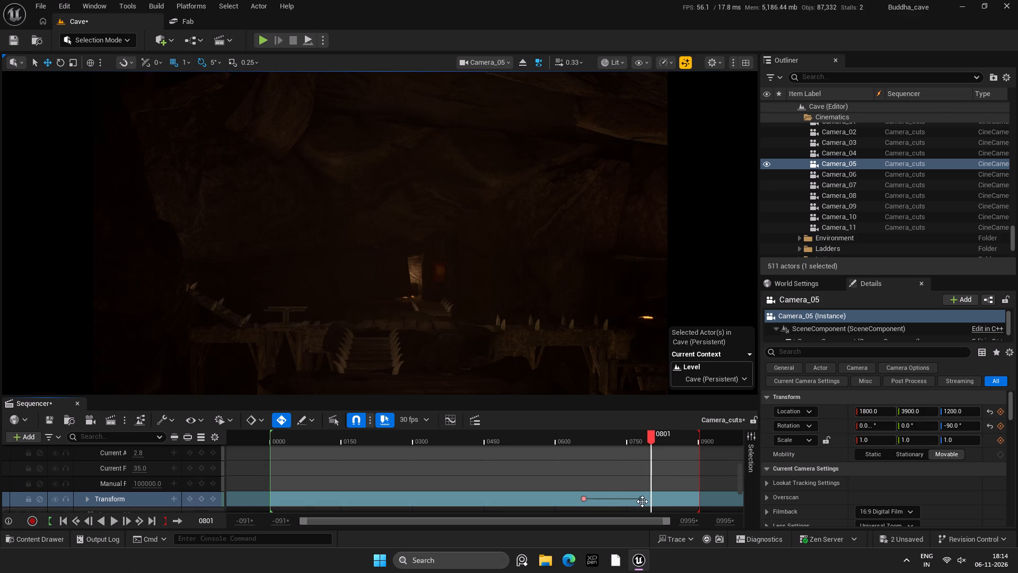
pyautogui.moveTo(642, 501); pyautogui.dragTo(652, 502)
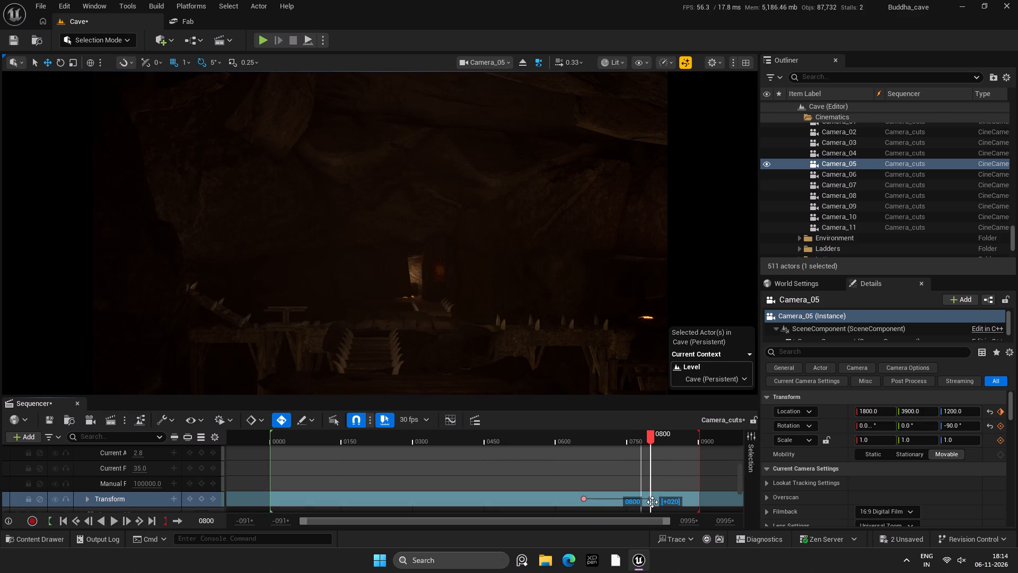
pyautogui.hotkey('ctrl', 's')
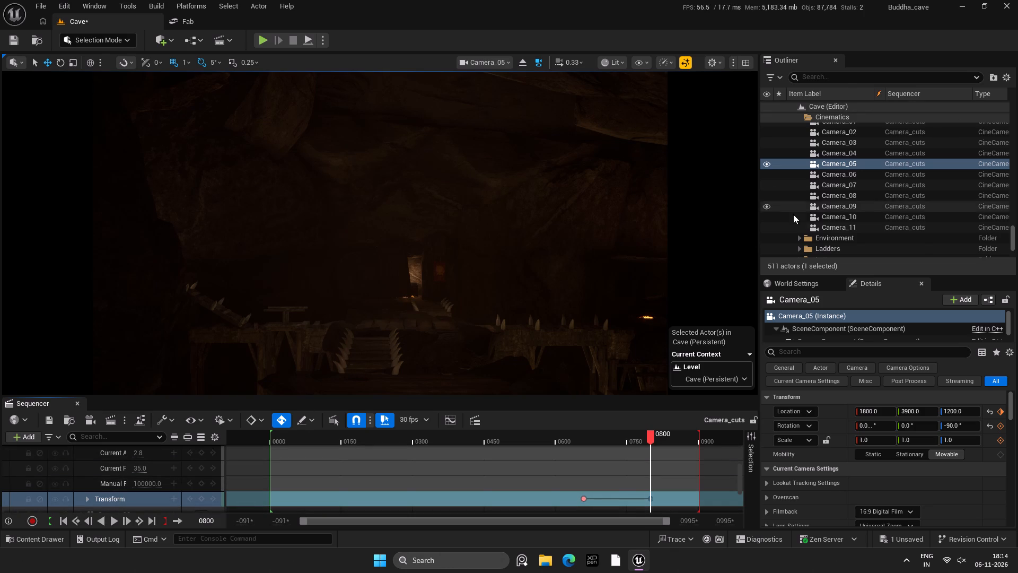
# Search the Outliner for "fog" and select the ExponentialHeightFog actor.
pyautogui.scroll(8, 813, 233)
pyautogui.click(874, 80)
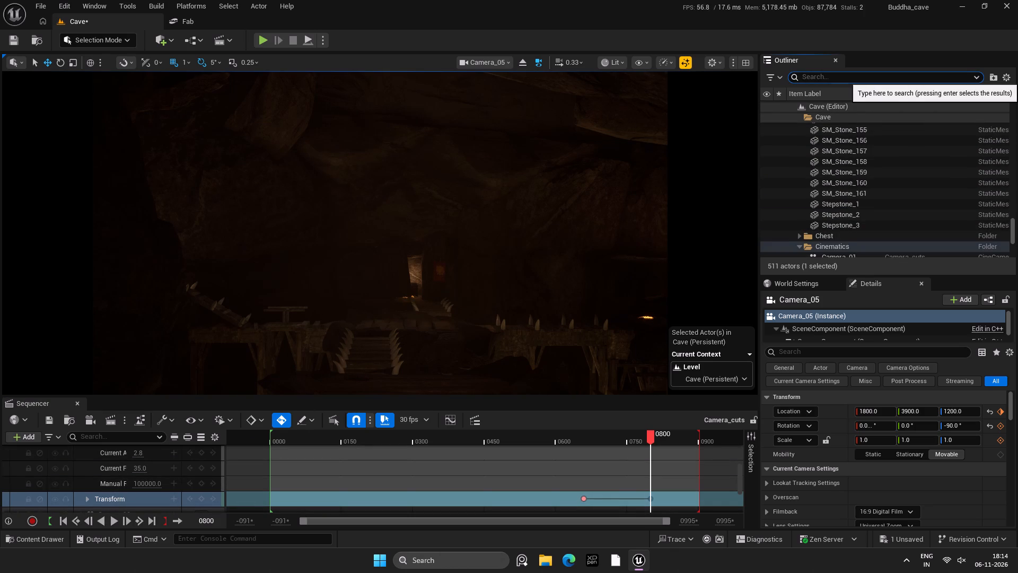
pyautogui.write('fog')
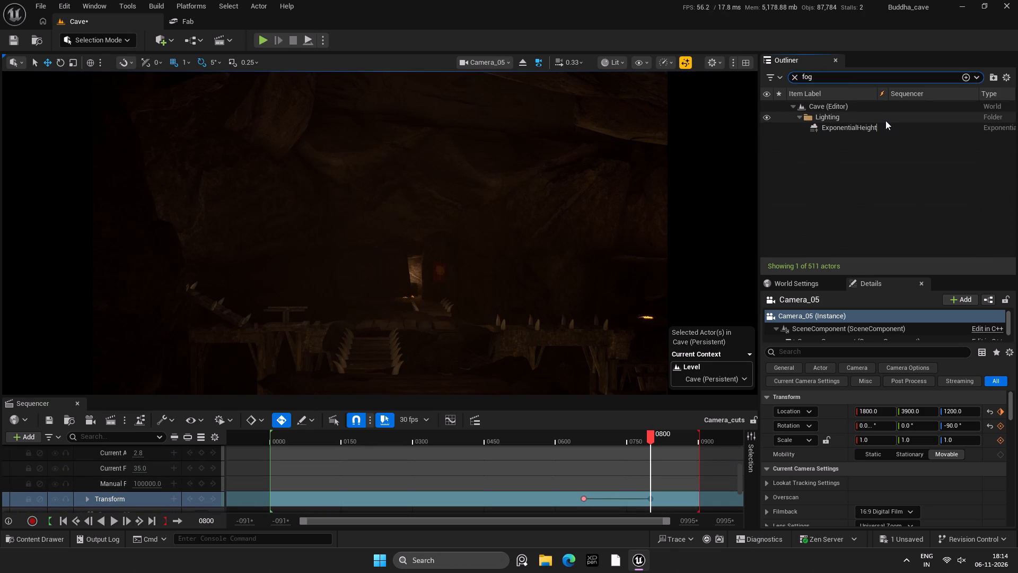
pyautogui.click(883, 121)
pyautogui.click(885, 132)
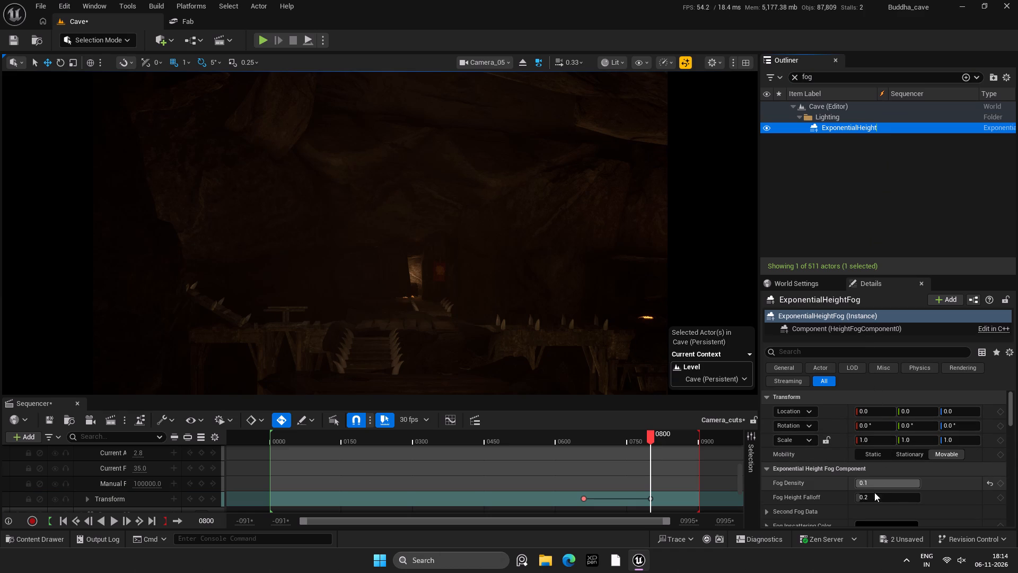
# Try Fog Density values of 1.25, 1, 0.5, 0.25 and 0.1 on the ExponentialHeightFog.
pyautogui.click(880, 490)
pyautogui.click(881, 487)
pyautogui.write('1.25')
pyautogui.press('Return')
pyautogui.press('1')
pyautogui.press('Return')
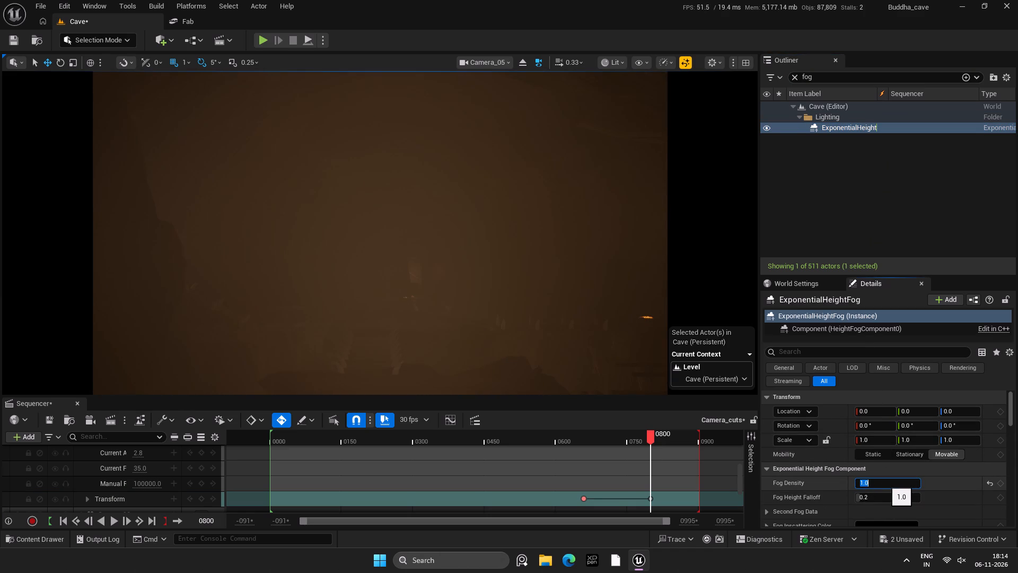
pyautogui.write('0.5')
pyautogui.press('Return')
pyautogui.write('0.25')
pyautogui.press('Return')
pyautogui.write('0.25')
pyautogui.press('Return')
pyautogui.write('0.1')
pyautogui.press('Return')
# Set the ExponentialHeightFog's Fog Density to 0.15 and save the sequence.
pyautogui.write('0.15')
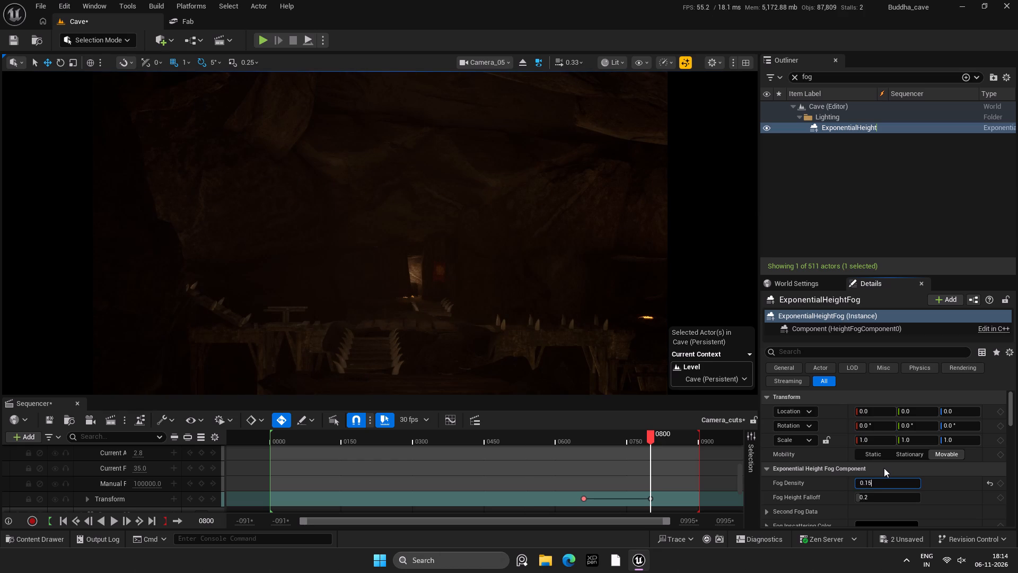
pyautogui.press('Return')
pyautogui.hotkey('ctrl', 's')
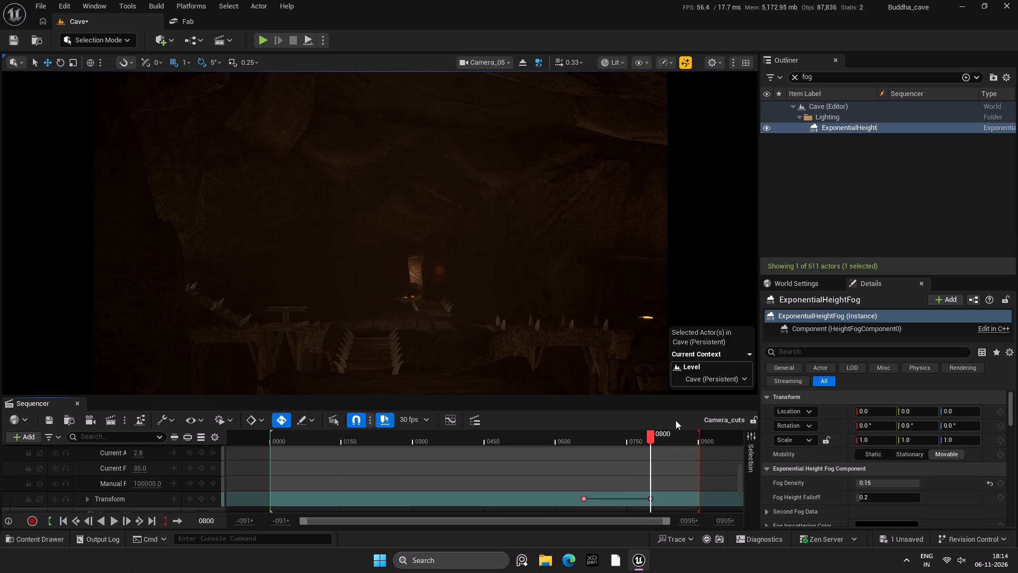
pyautogui.hotkey('ctrl', 's')
# Clear the Outliner search and save the remaining unsaved Cave level changes.
pyautogui.click(794, 79)
pyautogui.hotkey('ctrl', 's')
pyautogui.click(906, 546)
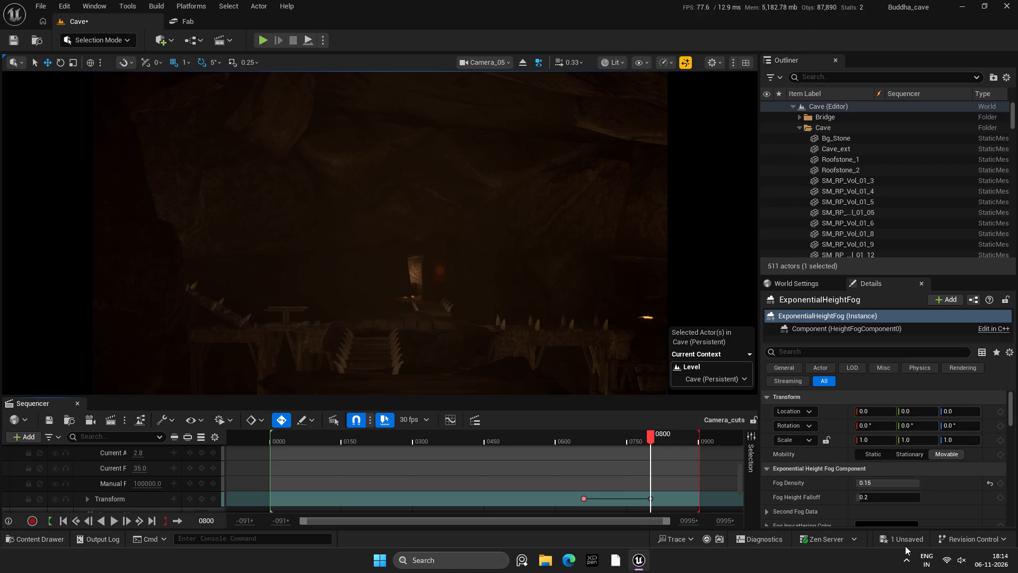
pyautogui.click(902, 542)
pyautogui.click(577, 401)
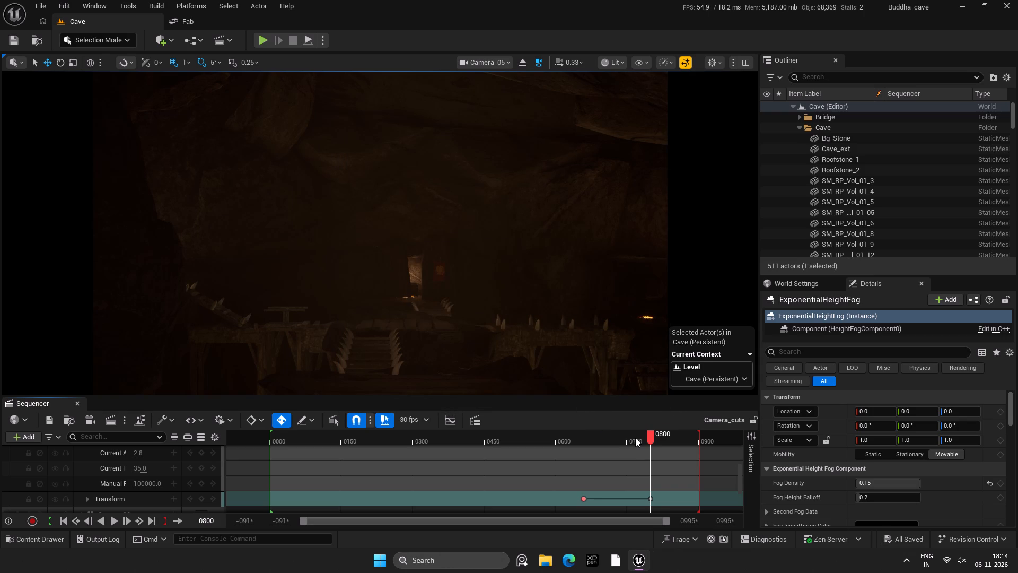
# Play back Camera_05's shot from frame 647 to frame 770 to review the denser fog.
pyautogui.click(577, 442)
pyautogui.click(578, 436)
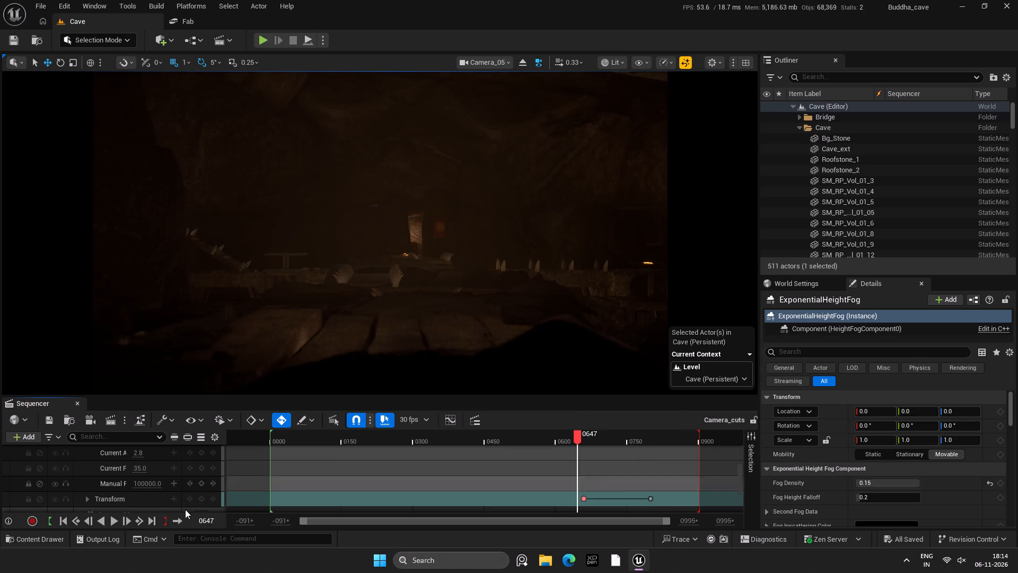
pyautogui.click(111, 525)
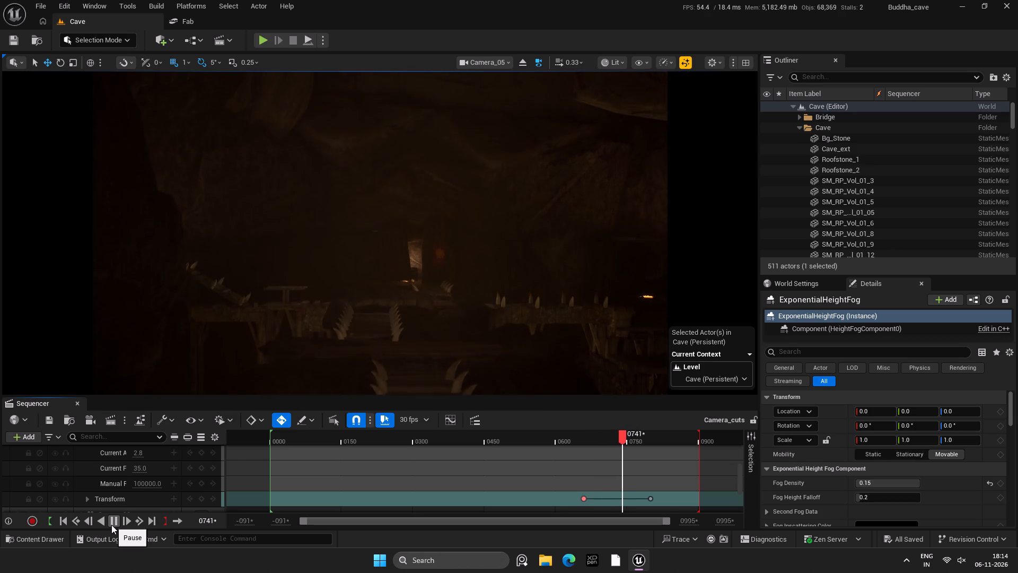
pyautogui.click(111, 525)
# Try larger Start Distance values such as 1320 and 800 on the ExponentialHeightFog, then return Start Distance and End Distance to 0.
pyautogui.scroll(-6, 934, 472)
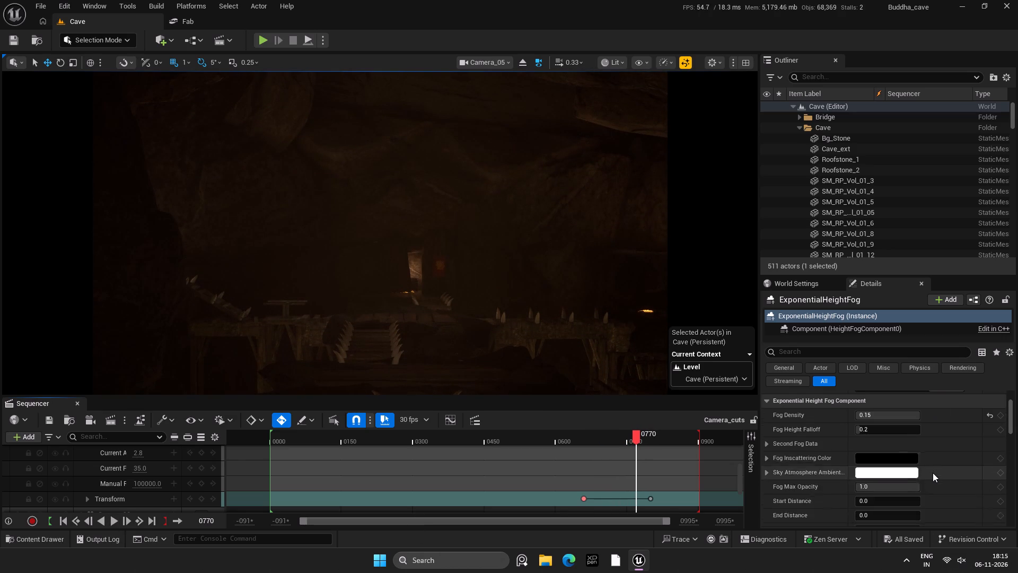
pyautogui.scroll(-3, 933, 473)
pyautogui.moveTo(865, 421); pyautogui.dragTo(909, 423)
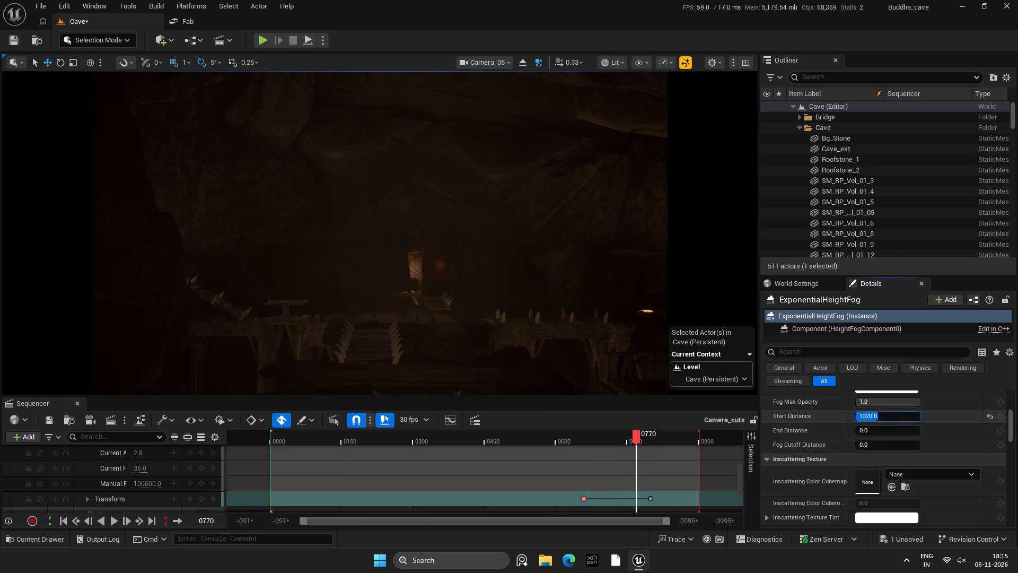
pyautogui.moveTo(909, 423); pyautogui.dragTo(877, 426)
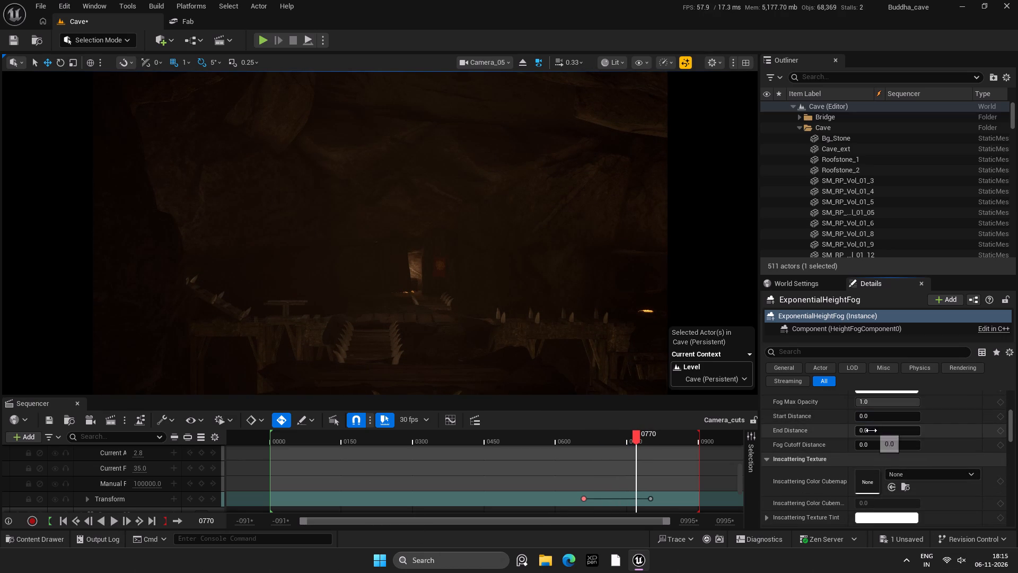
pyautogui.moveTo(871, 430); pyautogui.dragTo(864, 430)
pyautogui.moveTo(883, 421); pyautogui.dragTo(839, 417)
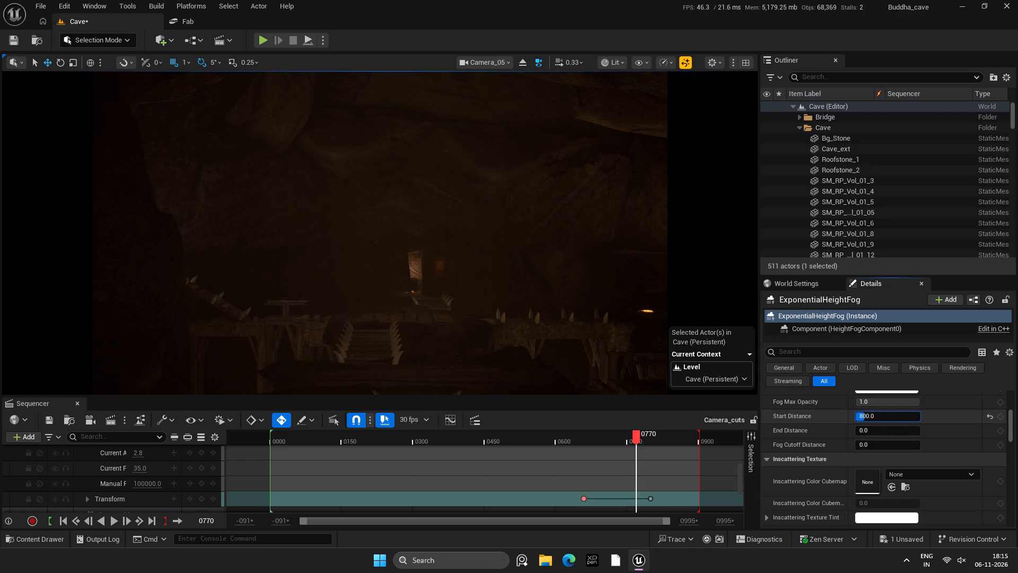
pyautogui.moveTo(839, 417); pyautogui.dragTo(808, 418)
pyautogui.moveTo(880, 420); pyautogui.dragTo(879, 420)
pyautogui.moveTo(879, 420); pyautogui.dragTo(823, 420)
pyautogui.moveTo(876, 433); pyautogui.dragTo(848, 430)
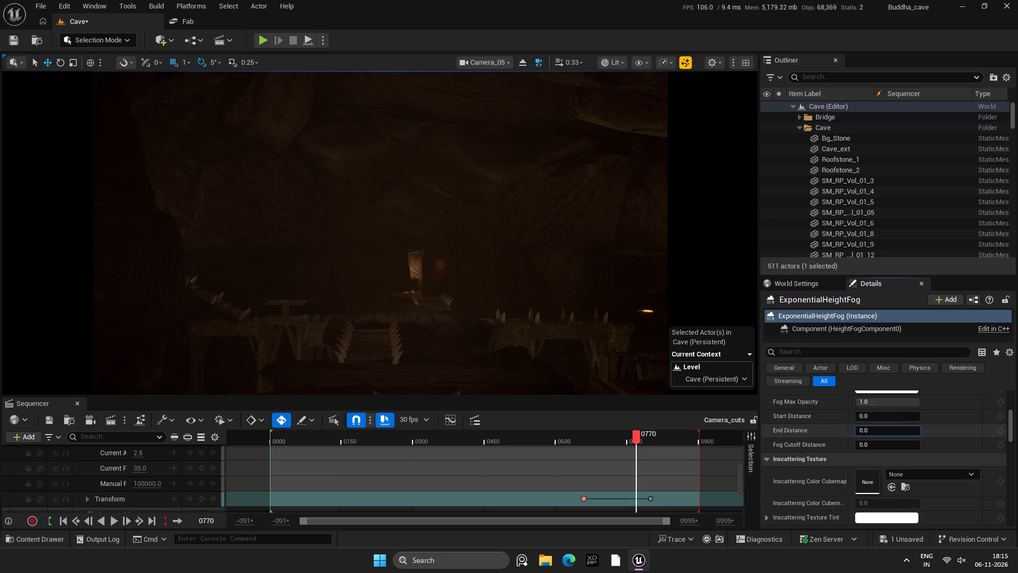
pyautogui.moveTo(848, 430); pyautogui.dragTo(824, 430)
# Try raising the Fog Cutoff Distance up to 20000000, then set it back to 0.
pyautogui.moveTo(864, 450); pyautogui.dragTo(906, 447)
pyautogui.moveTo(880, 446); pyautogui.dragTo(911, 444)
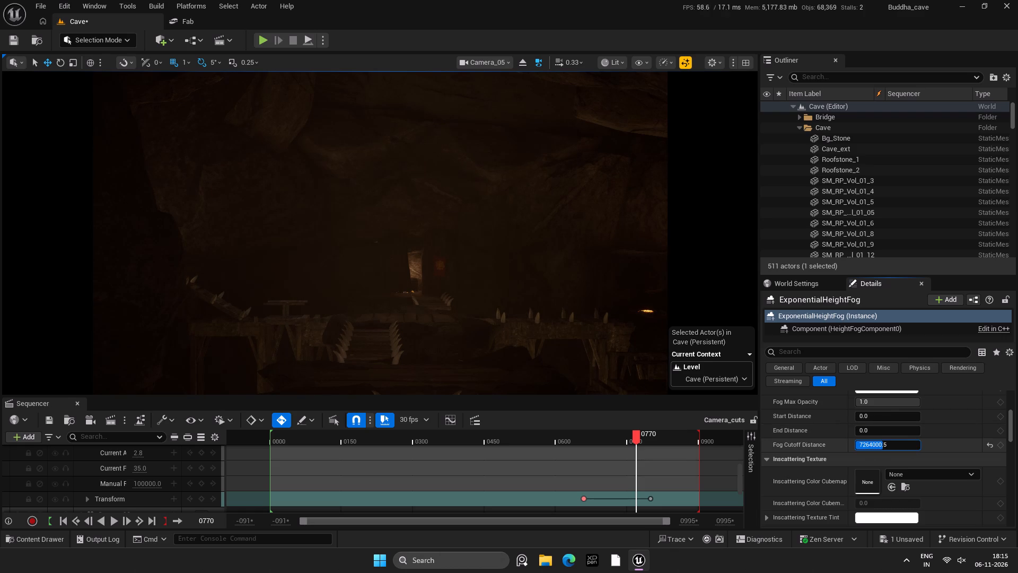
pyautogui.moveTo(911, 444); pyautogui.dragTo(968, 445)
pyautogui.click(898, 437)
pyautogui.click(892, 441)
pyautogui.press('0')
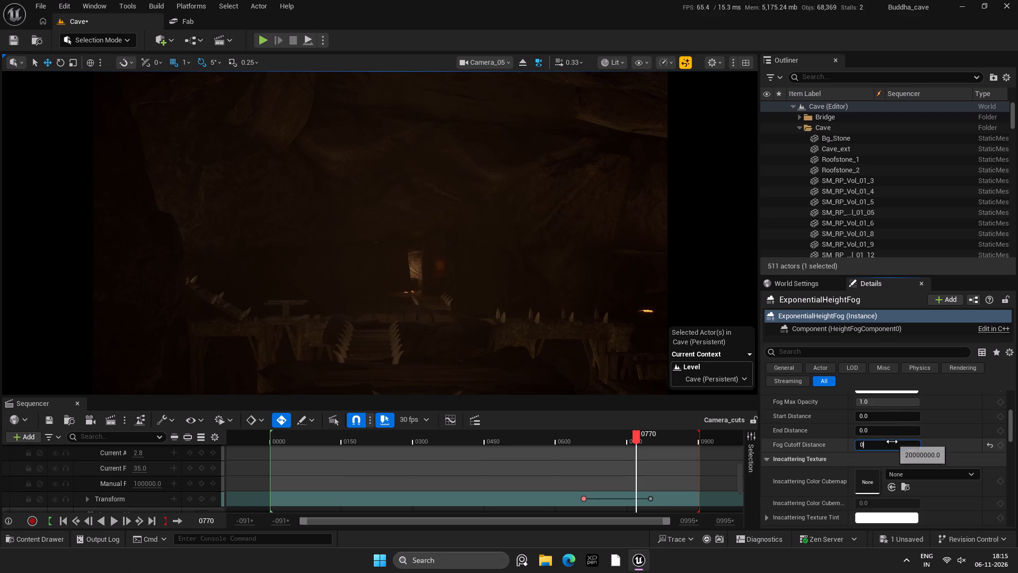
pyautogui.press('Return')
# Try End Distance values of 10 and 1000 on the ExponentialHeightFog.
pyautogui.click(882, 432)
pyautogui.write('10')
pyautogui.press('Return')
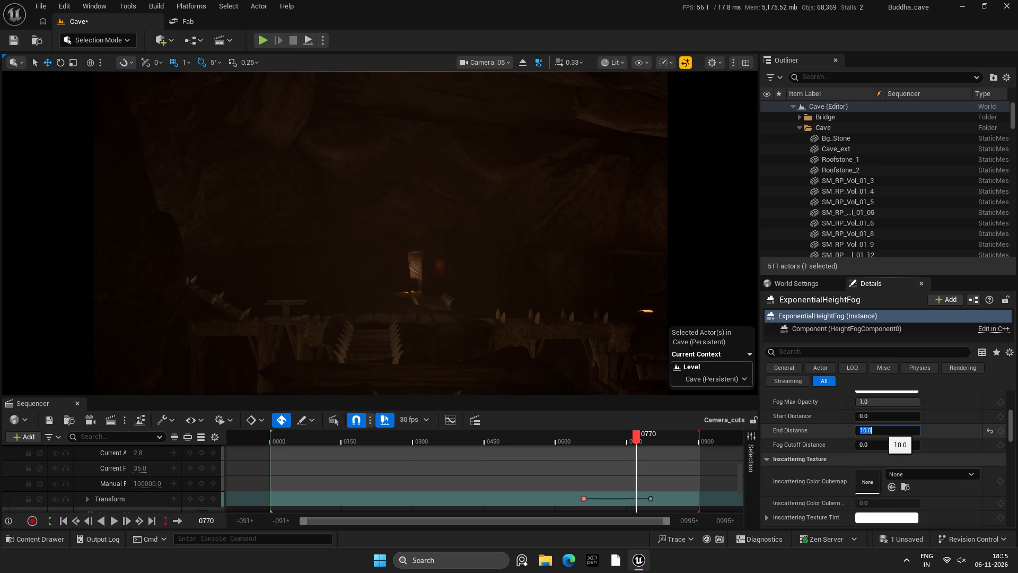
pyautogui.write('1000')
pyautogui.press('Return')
# Set the ExponentialHeightFog's main Fog Density to 1.
pyautogui.scroll(5, 926, 431)
pyautogui.click(873, 418)
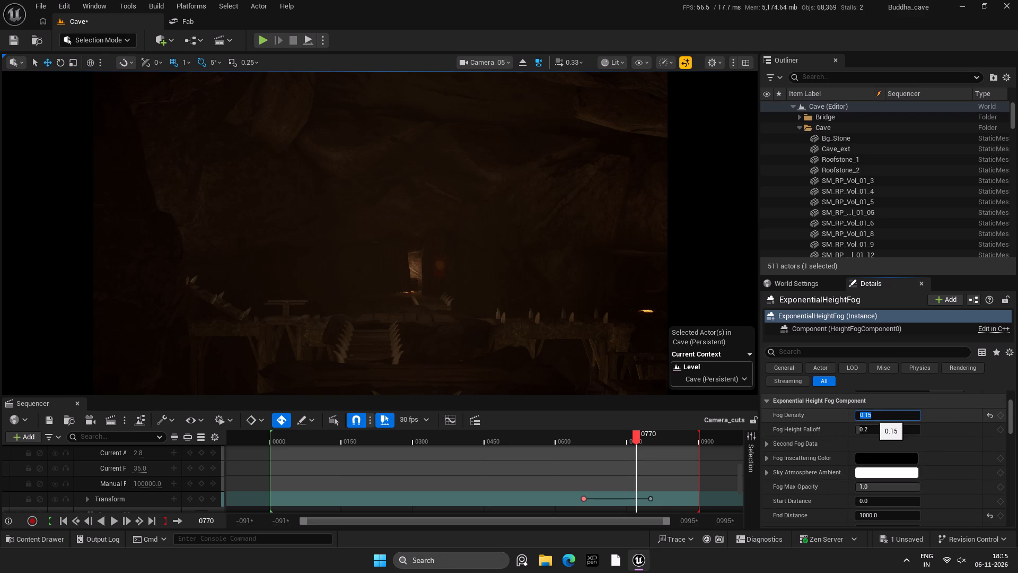
pyautogui.press('1')
pyautogui.press('Return')
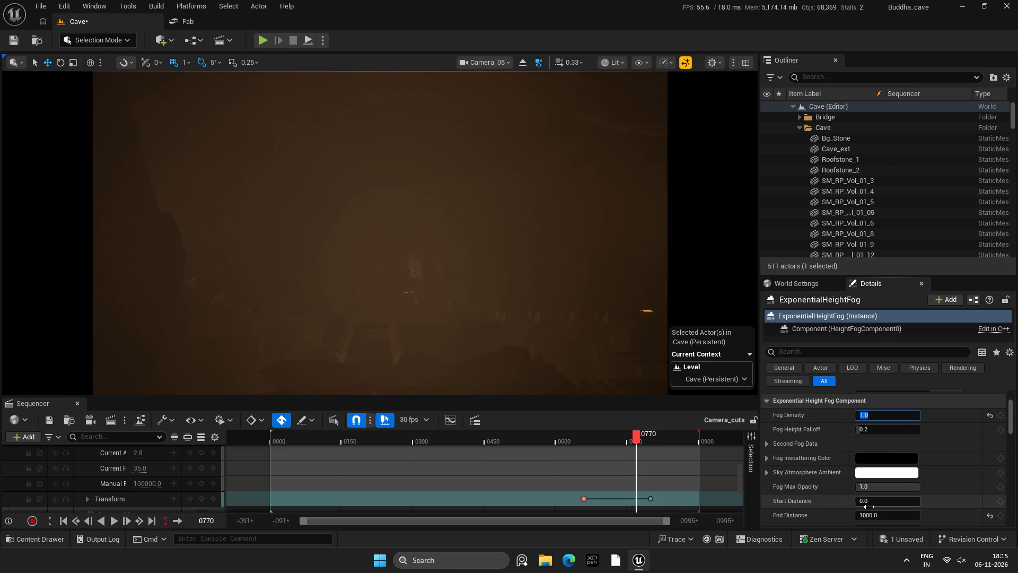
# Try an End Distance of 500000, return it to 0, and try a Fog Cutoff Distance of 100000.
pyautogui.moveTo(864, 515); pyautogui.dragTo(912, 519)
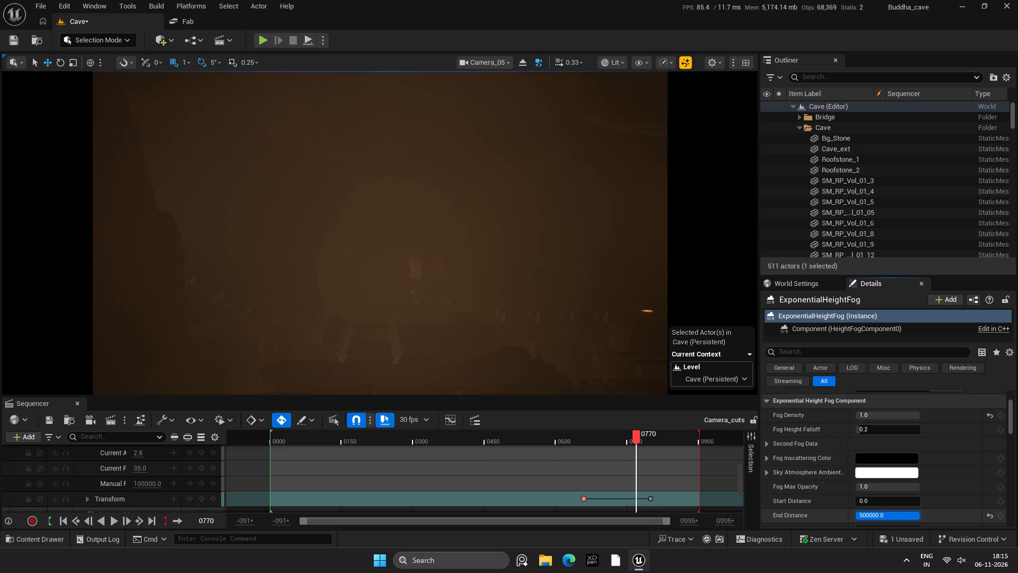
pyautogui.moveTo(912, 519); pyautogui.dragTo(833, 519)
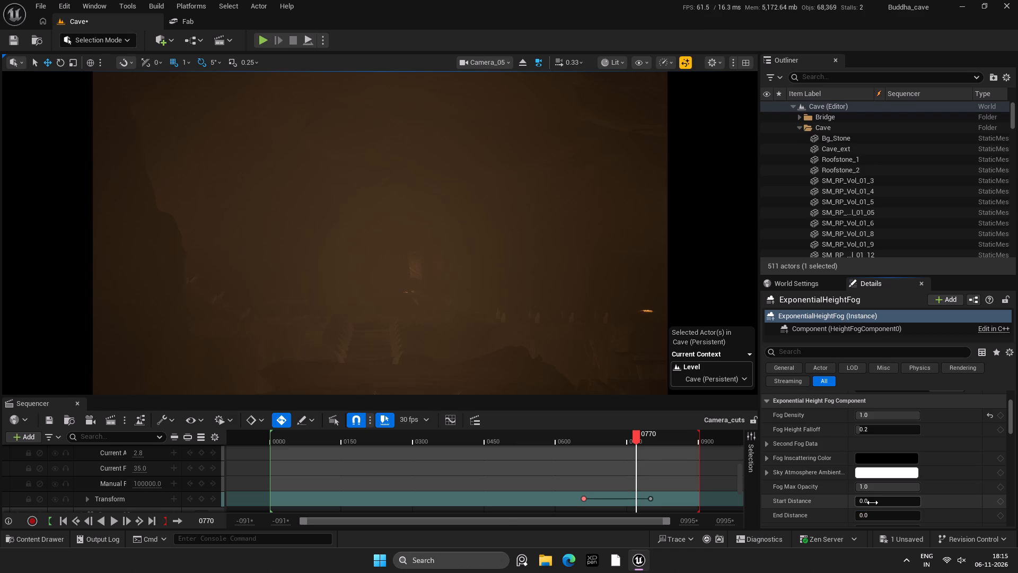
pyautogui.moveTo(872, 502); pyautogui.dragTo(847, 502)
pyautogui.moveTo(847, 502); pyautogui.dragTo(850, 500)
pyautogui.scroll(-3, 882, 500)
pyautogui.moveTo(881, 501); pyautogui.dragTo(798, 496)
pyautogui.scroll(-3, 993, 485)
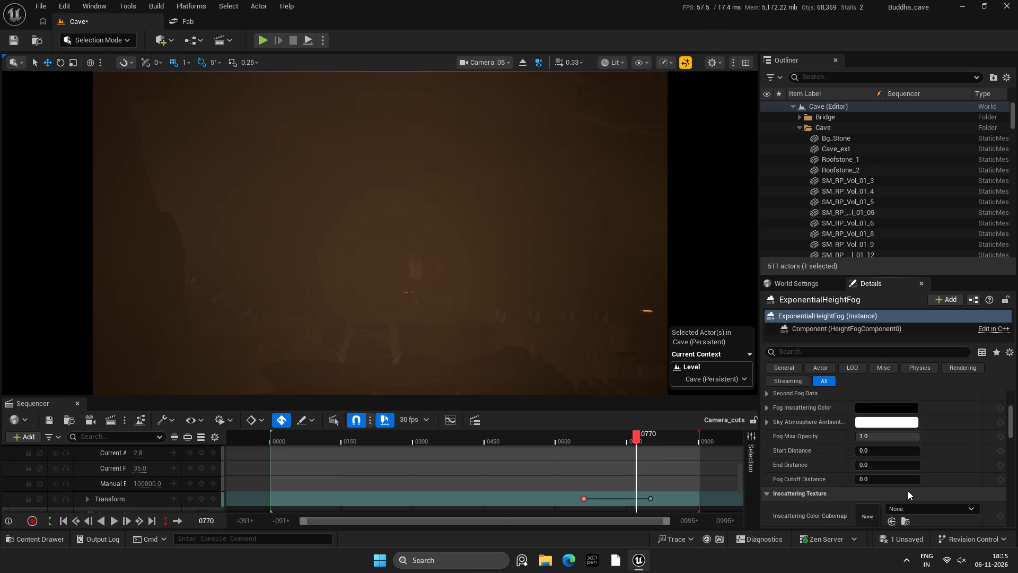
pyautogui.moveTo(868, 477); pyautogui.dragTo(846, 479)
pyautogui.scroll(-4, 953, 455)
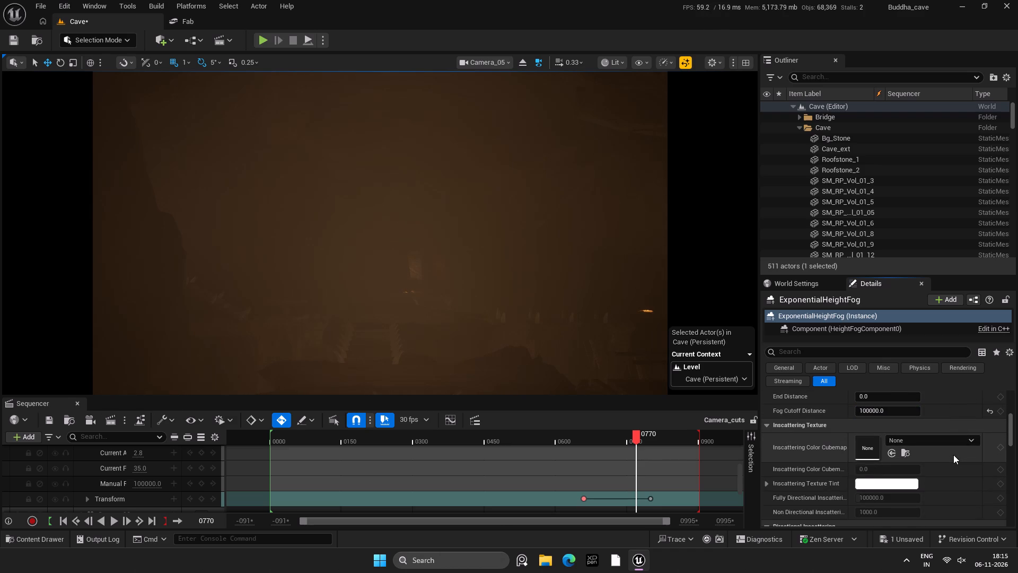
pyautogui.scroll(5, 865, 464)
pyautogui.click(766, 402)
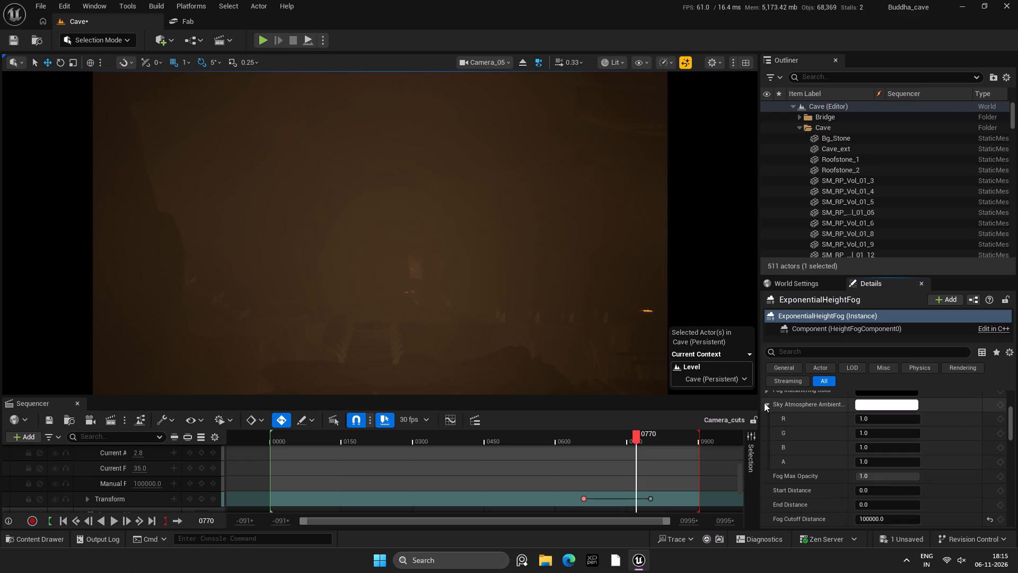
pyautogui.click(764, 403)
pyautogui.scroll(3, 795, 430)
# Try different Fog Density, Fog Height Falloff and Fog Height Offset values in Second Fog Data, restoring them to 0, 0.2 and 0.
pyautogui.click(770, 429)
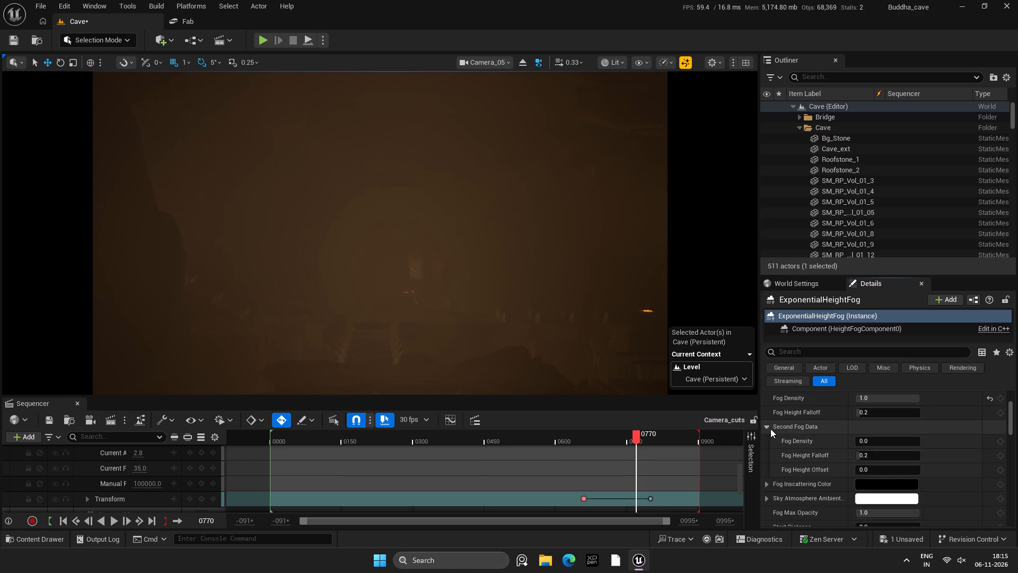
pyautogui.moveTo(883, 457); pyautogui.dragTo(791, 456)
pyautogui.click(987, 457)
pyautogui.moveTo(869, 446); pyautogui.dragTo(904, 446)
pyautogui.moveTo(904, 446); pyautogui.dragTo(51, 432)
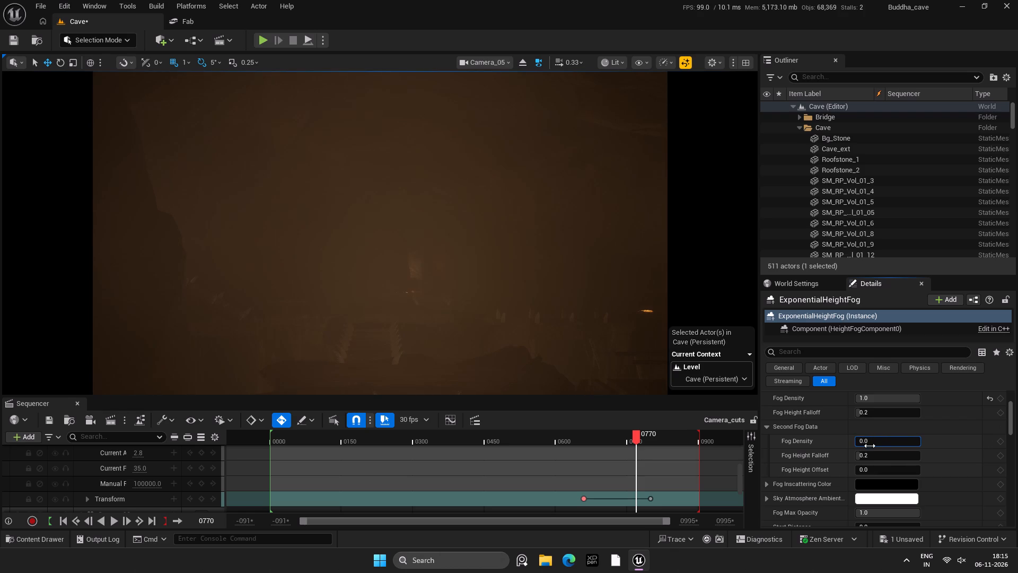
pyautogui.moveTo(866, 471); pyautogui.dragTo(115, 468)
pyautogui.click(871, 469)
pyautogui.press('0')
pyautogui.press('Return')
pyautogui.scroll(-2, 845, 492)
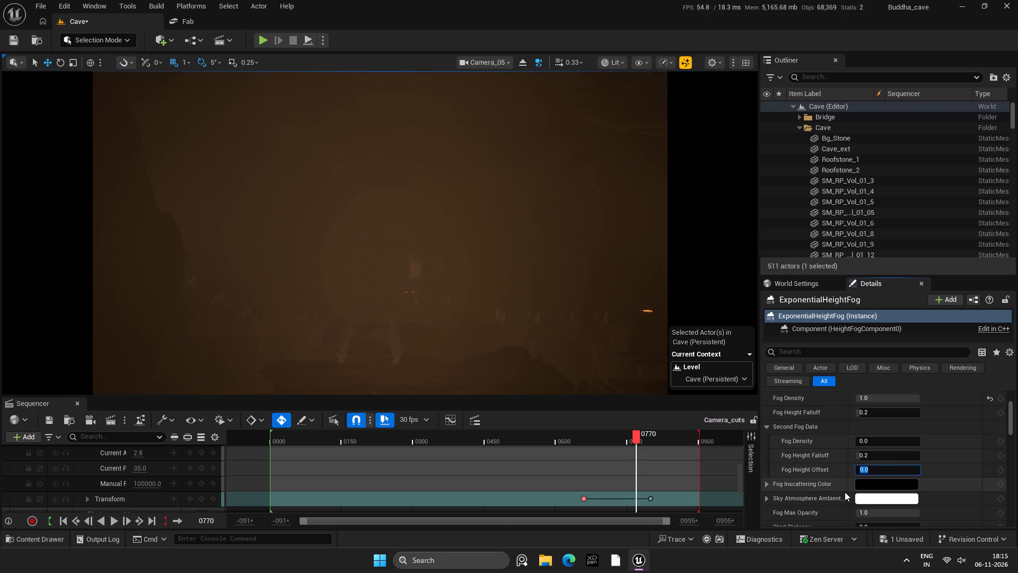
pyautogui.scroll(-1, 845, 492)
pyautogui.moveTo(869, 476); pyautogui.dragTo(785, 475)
# Try the main Fog Height Falloff at about 1.43 and 0.51, then lower it to 0.001.
pyautogui.scroll(7, 930, 461)
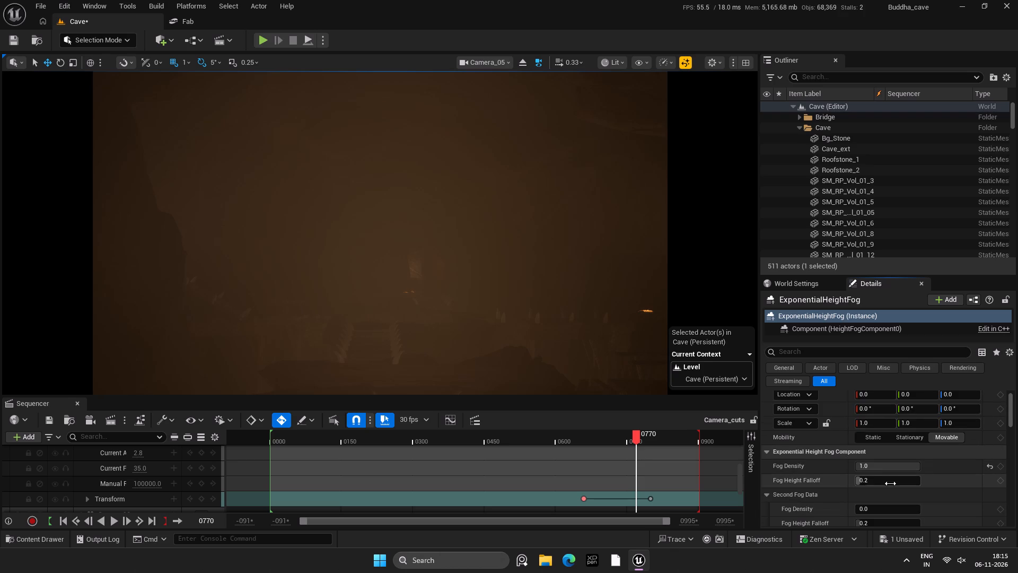
pyautogui.moveTo(869, 483); pyautogui.dragTo(811, 519)
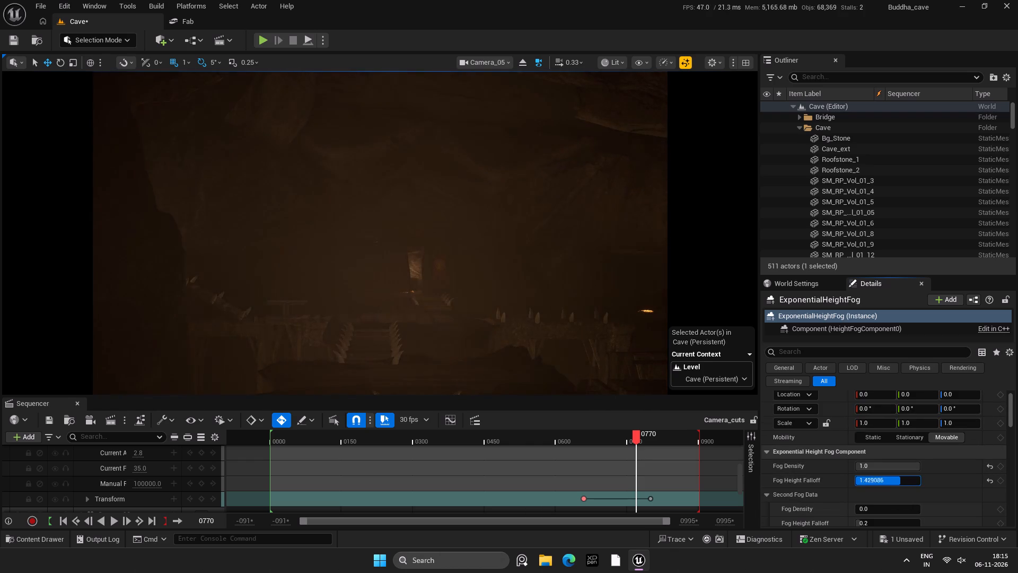
pyautogui.moveTo(811, 519); pyautogui.dragTo(0, 538)
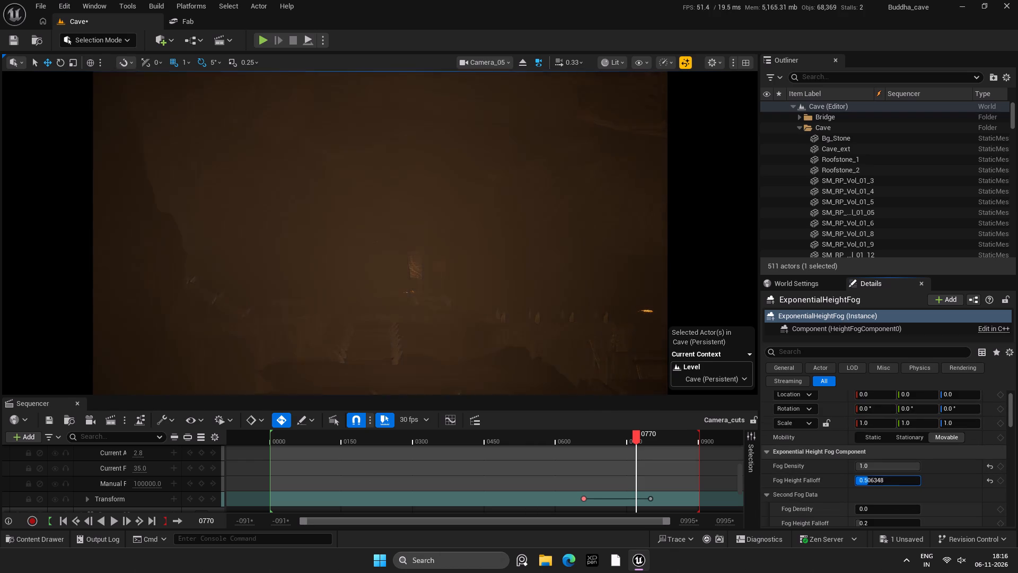
pyautogui.moveTo(0, 538); pyautogui.dragTo(0, 527)
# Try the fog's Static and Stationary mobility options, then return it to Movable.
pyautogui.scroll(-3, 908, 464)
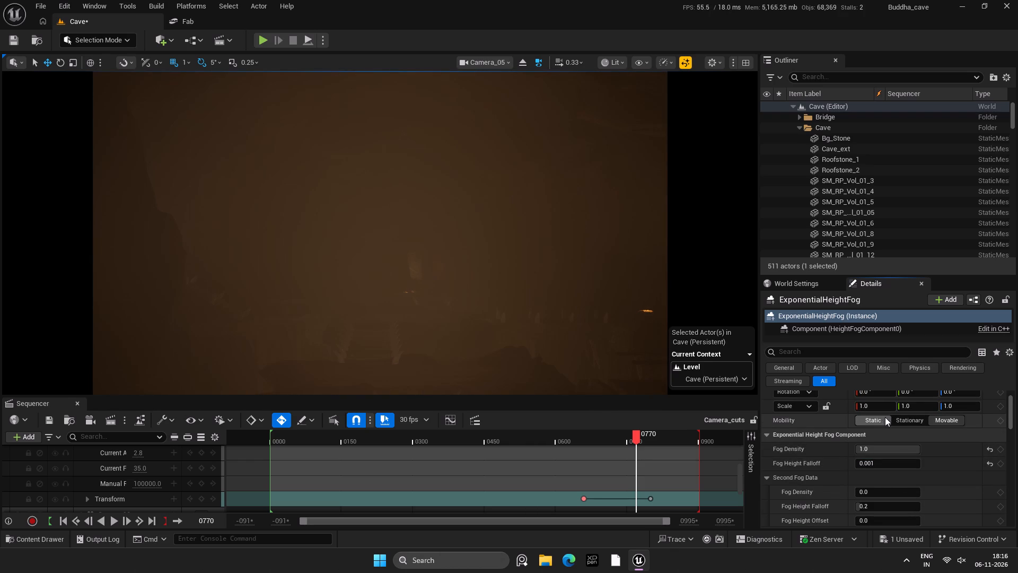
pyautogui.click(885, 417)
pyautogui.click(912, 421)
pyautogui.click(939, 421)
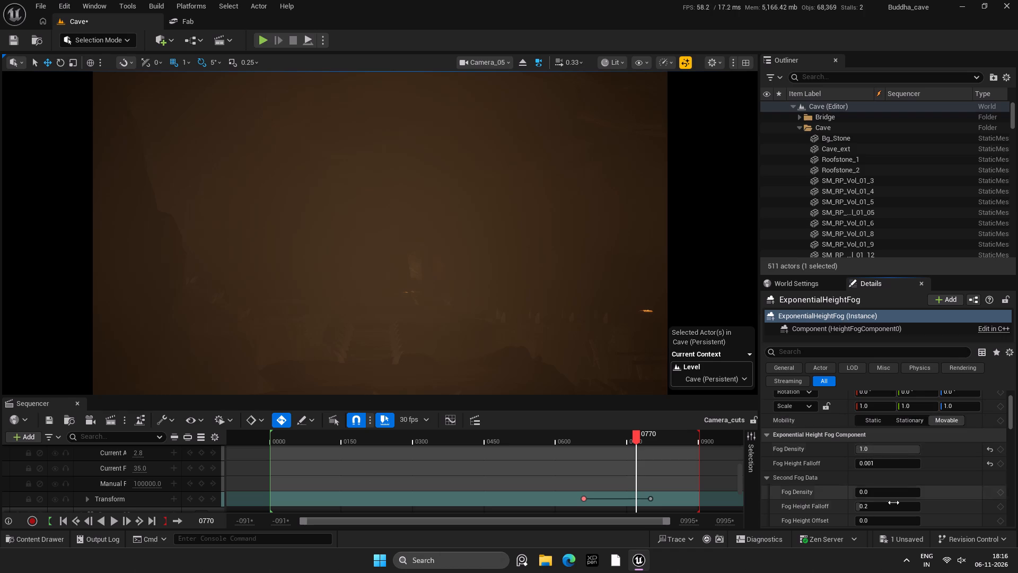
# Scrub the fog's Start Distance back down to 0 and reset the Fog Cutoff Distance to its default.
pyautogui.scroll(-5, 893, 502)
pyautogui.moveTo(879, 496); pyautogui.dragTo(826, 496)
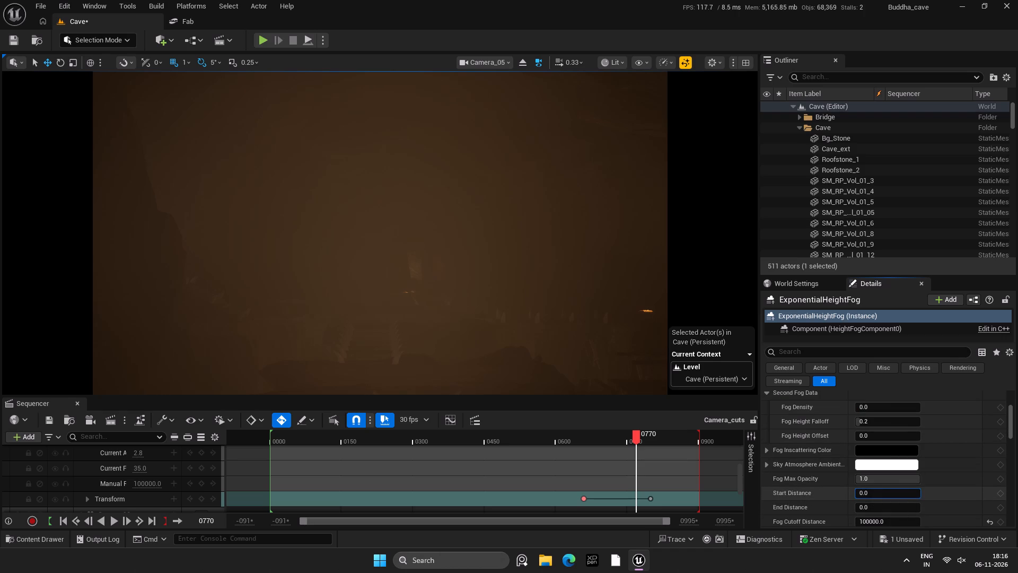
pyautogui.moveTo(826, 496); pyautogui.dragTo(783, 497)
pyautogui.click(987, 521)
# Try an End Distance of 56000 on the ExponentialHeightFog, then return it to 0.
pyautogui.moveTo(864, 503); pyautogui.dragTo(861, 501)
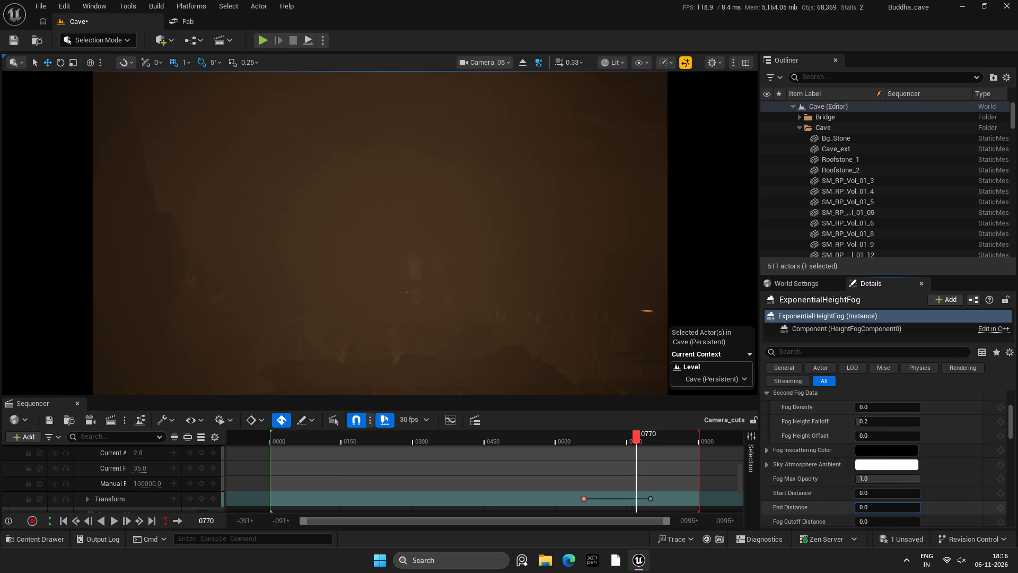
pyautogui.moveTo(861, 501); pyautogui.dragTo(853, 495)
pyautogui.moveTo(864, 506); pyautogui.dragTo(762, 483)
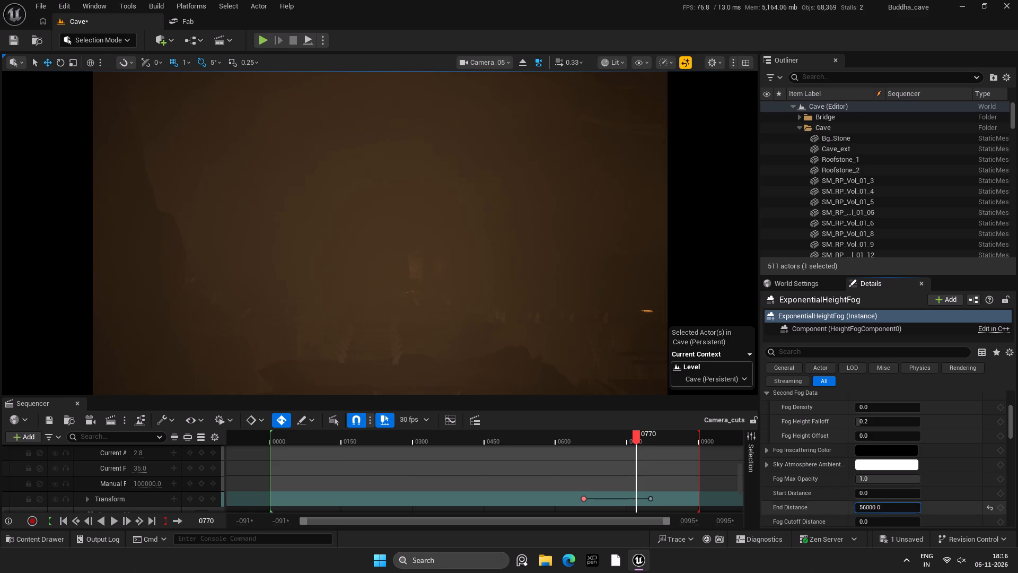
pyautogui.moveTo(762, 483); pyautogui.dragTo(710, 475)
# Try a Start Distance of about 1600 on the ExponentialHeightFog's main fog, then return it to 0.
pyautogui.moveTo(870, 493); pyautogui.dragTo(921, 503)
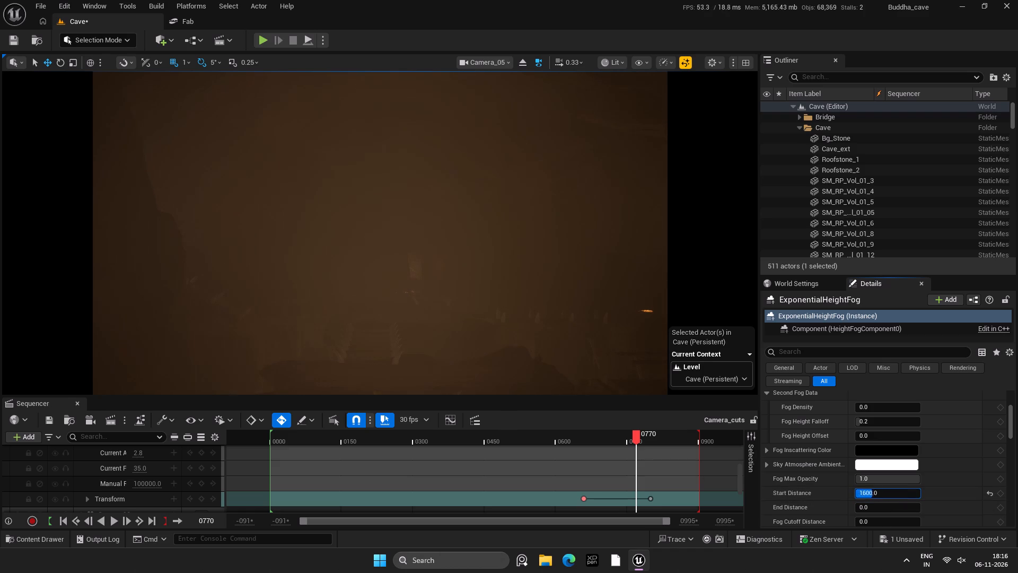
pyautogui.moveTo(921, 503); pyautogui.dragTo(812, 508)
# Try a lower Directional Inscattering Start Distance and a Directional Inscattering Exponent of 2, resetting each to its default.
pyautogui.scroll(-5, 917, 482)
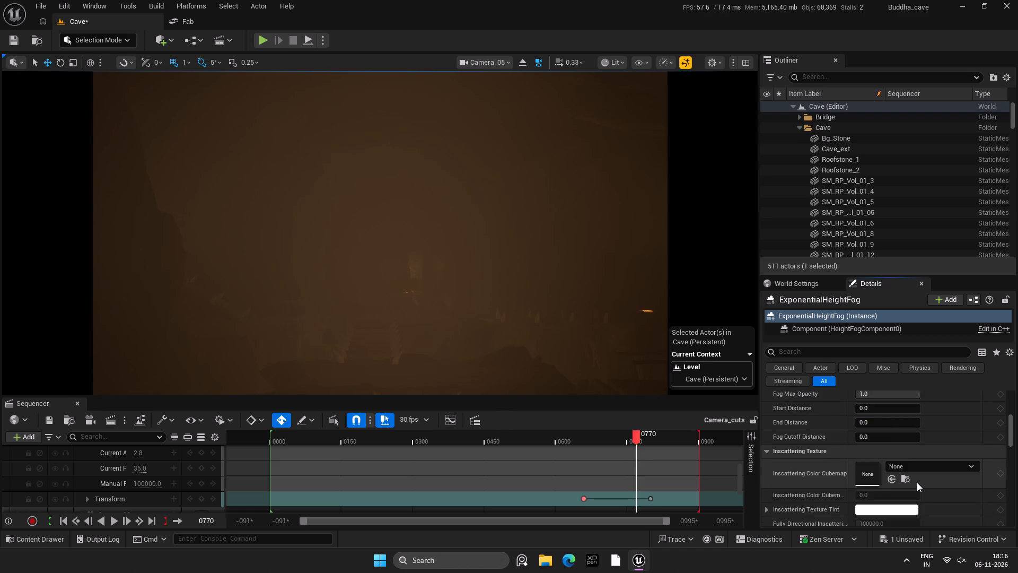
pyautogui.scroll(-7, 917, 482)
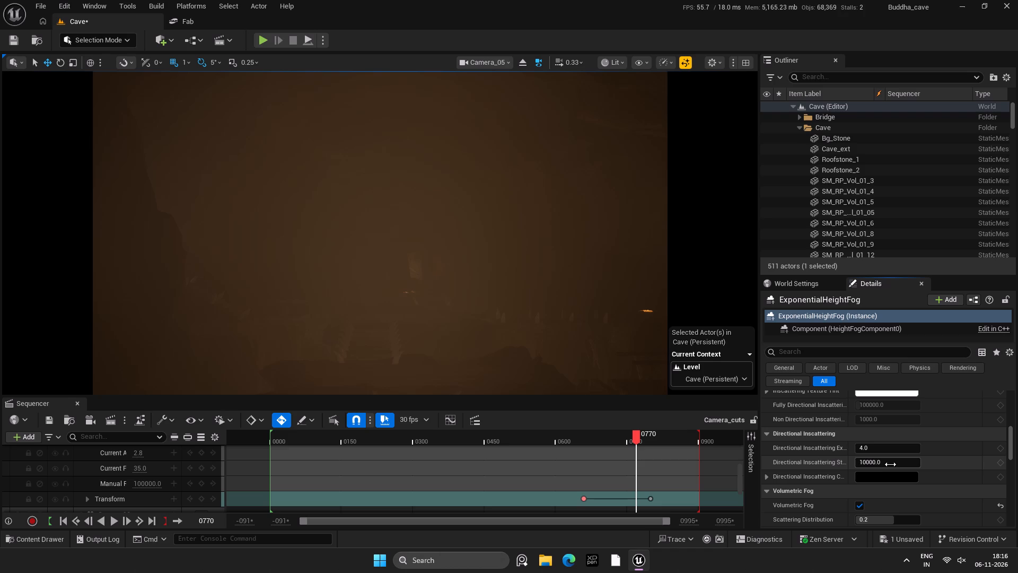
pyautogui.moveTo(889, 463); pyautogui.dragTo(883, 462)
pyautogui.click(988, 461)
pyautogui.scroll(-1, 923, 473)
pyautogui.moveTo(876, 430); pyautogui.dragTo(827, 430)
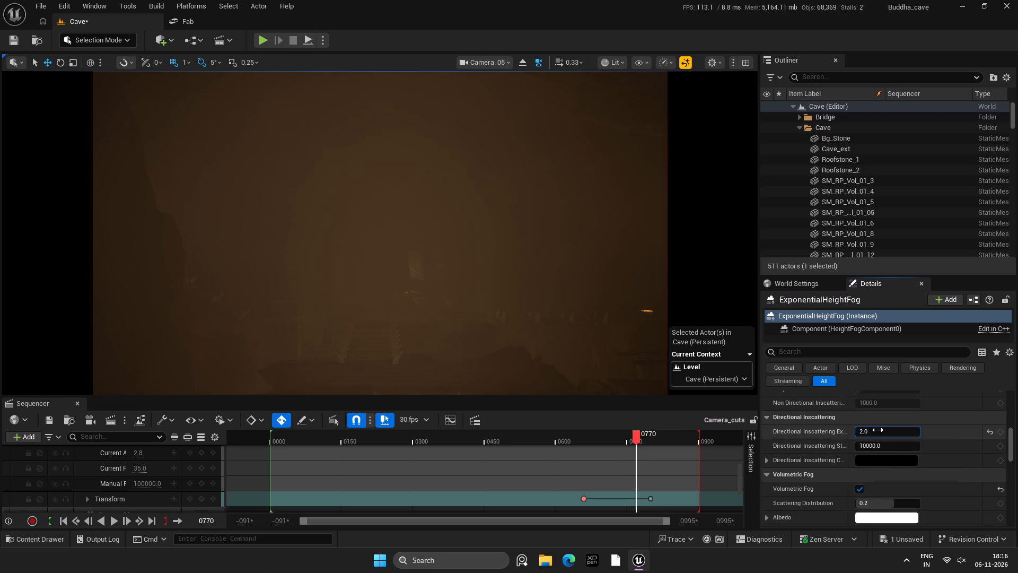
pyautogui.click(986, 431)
# Try a Volumetric Fog Start Distance of about 1800, then set it to 1000.
pyautogui.scroll(-4, 938, 456)
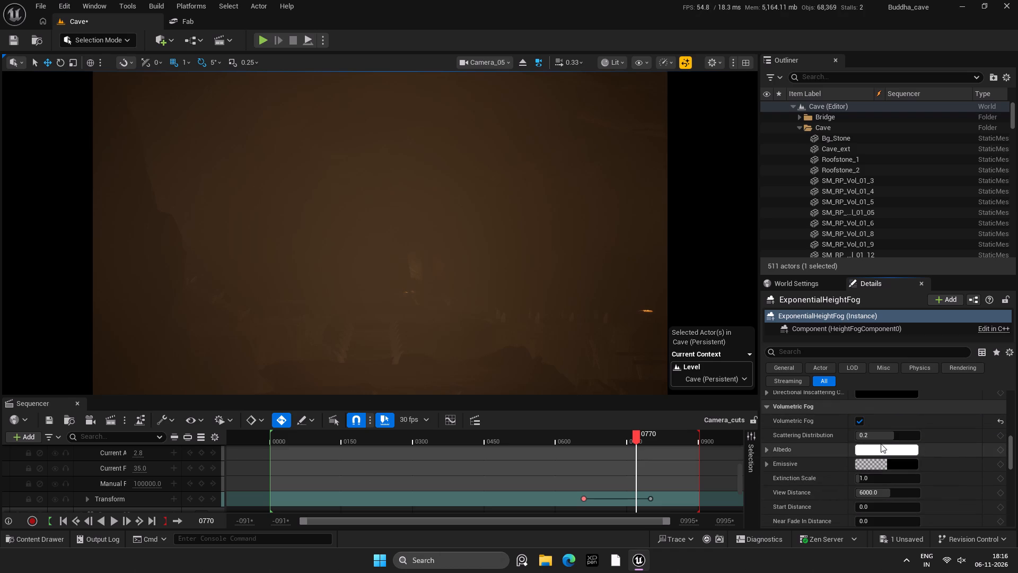
pyautogui.scroll(-3, 881, 444)
pyautogui.moveTo(872, 458); pyautogui.dragTo(882, 458)
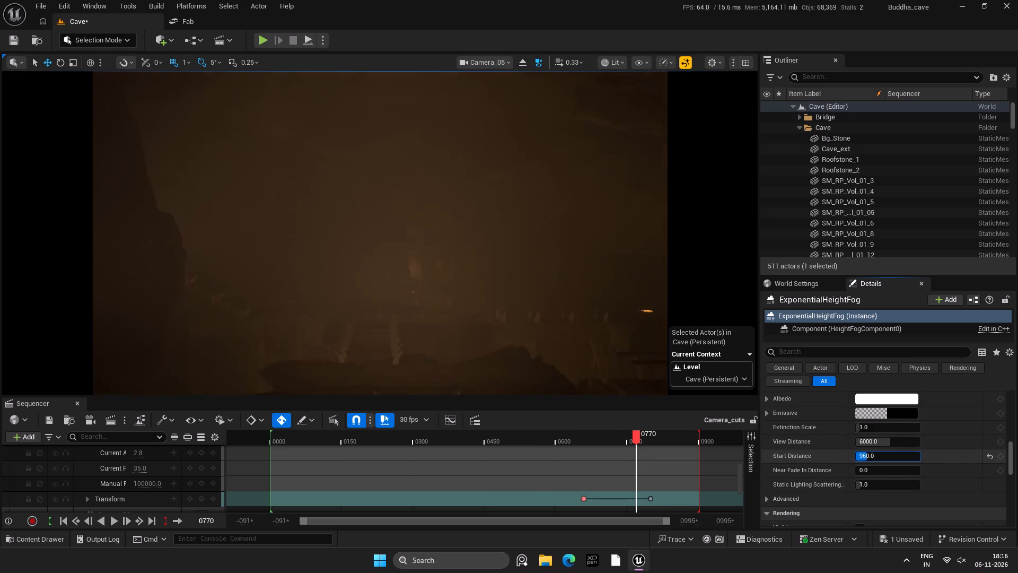
pyautogui.moveTo(882, 458); pyautogui.dragTo(887, 458)
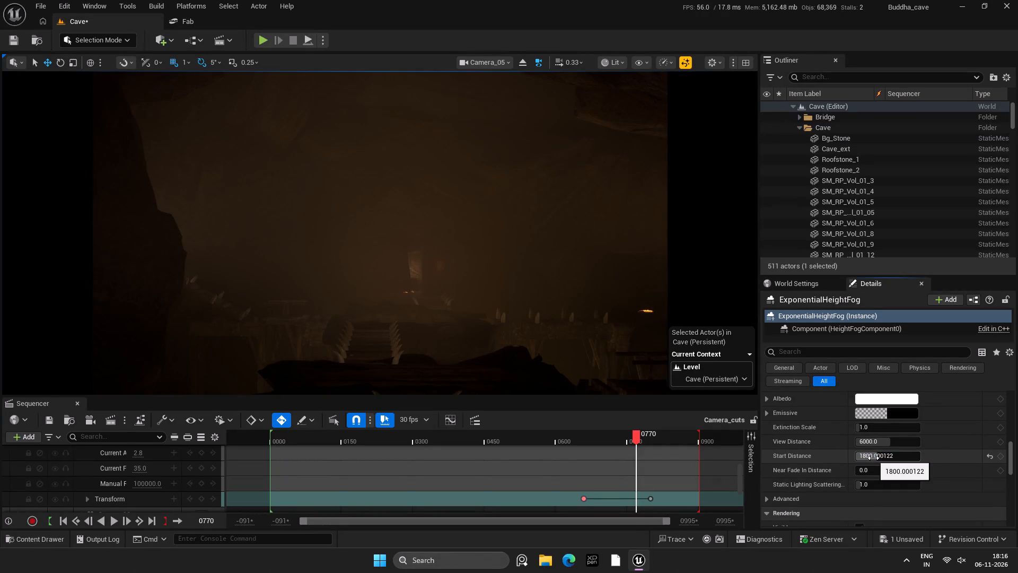
pyautogui.click(883, 458)
pyautogui.write('100')
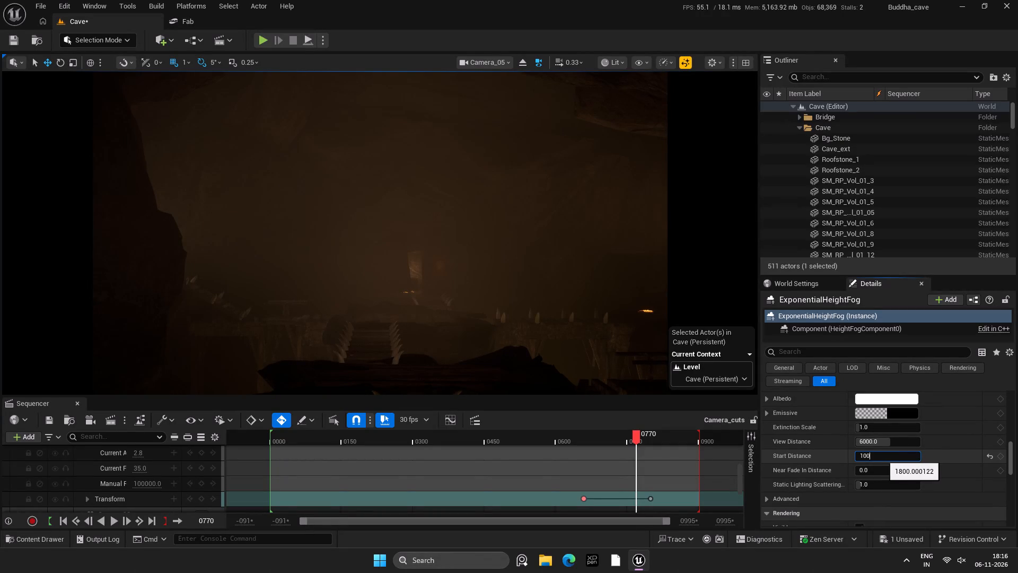
pyautogui.press('0')
pyautogui.press('Return')
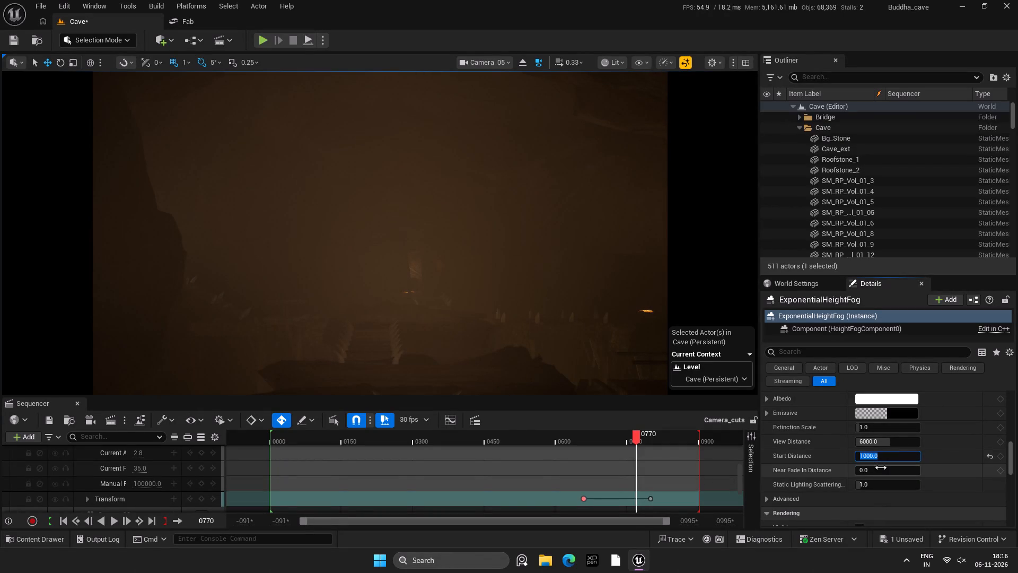
# Set the Volumetric Fog's Near Fade In Distance to 1000.
pyautogui.moveTo(881, 467); pyautogui.dragTo(889, 466)
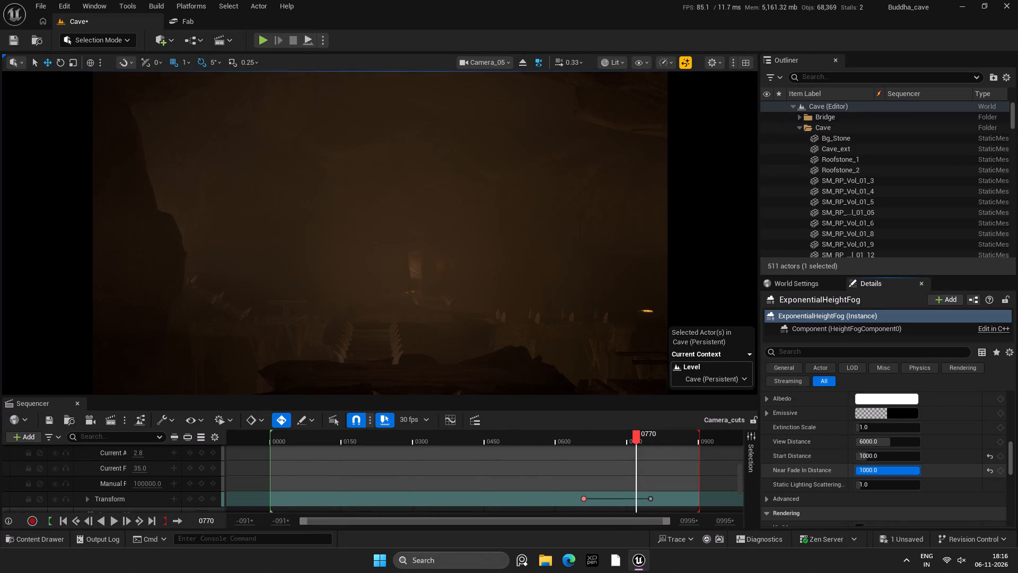
pyautogui.moveTo(889, 466); pyautogui.dragTo(893, 466)
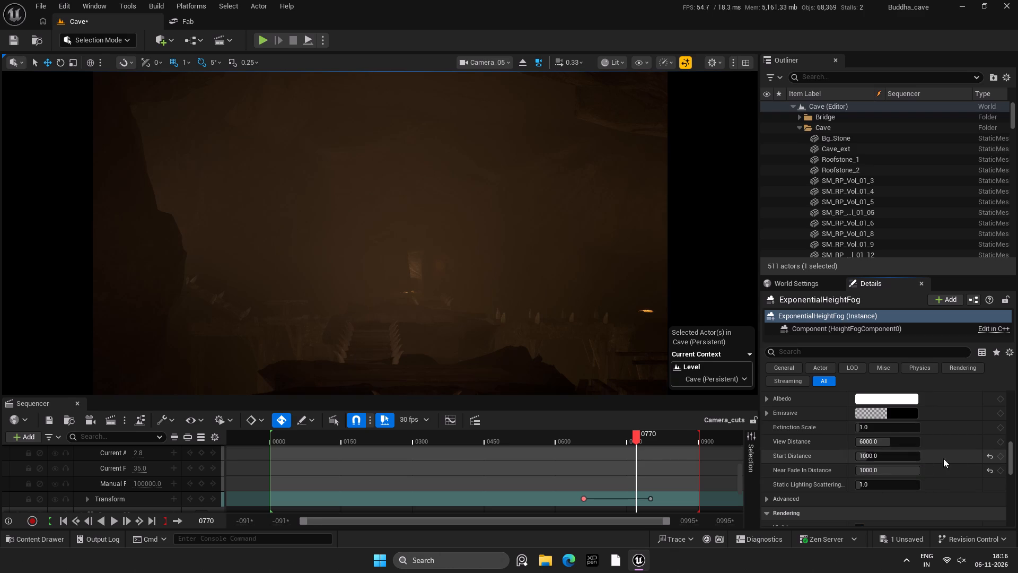
pyautogui.click(987, 468)
pyautogui.click(892, 470)
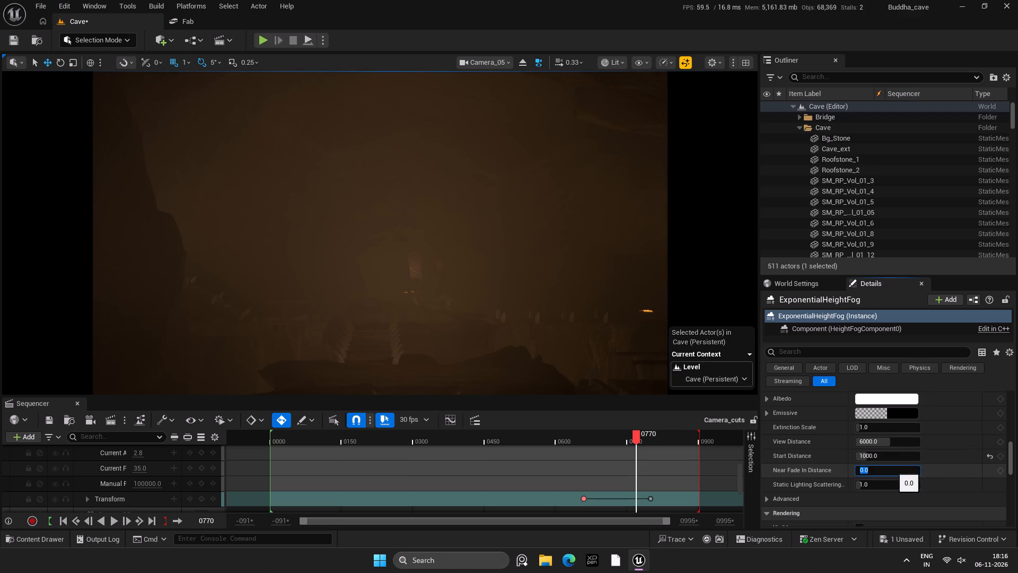
pyautogui.write('1000')
pyautogui.press('Return')
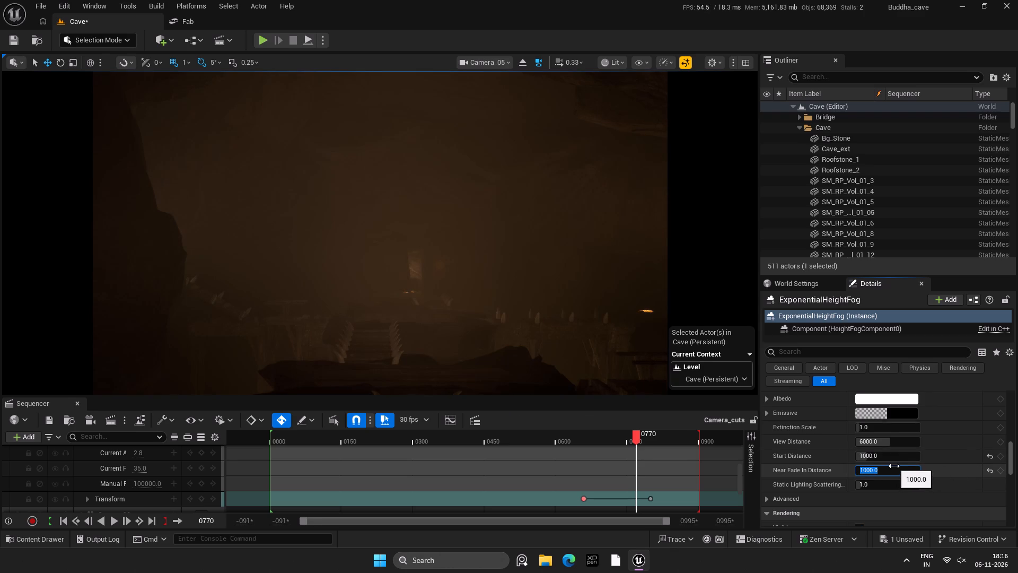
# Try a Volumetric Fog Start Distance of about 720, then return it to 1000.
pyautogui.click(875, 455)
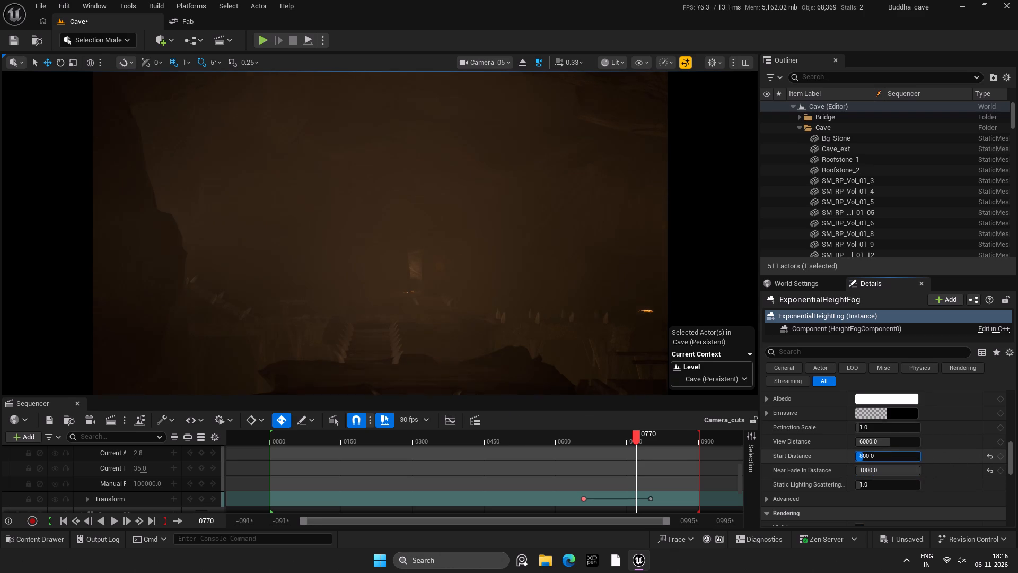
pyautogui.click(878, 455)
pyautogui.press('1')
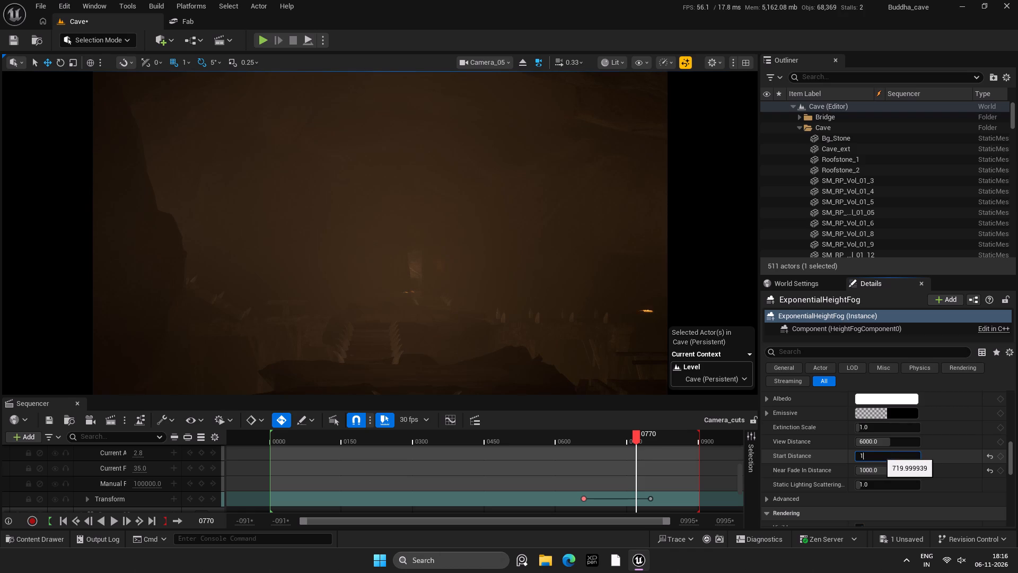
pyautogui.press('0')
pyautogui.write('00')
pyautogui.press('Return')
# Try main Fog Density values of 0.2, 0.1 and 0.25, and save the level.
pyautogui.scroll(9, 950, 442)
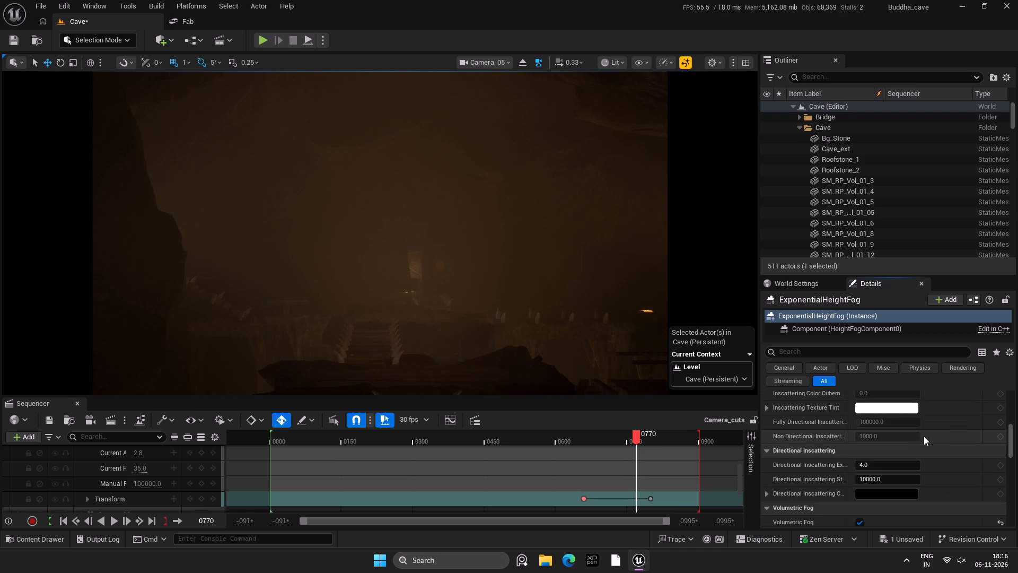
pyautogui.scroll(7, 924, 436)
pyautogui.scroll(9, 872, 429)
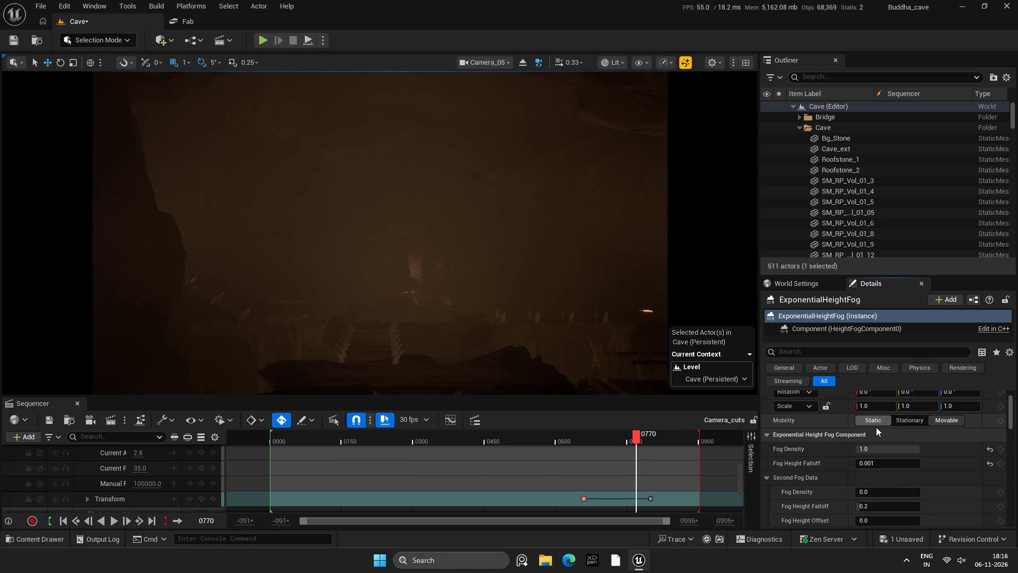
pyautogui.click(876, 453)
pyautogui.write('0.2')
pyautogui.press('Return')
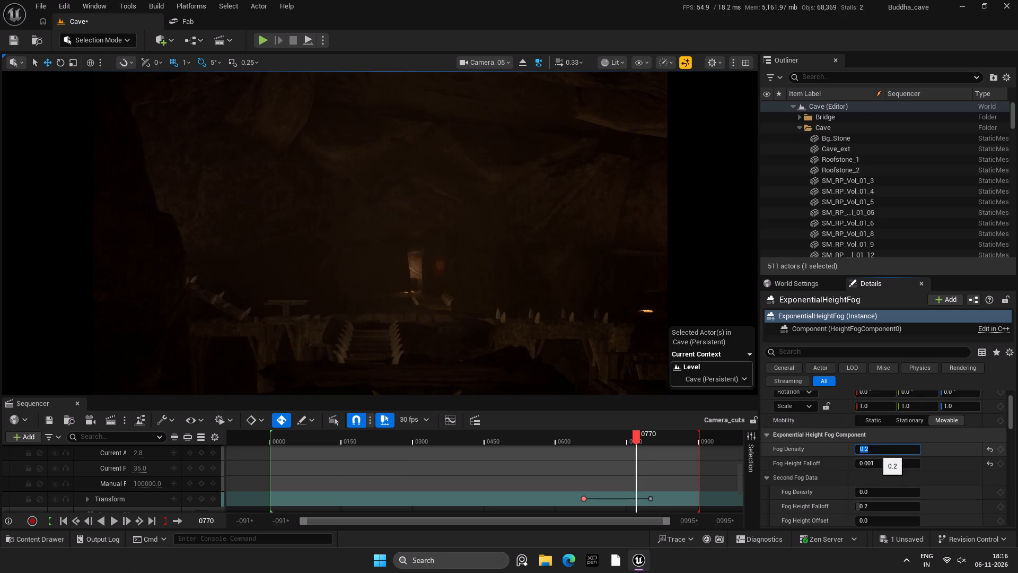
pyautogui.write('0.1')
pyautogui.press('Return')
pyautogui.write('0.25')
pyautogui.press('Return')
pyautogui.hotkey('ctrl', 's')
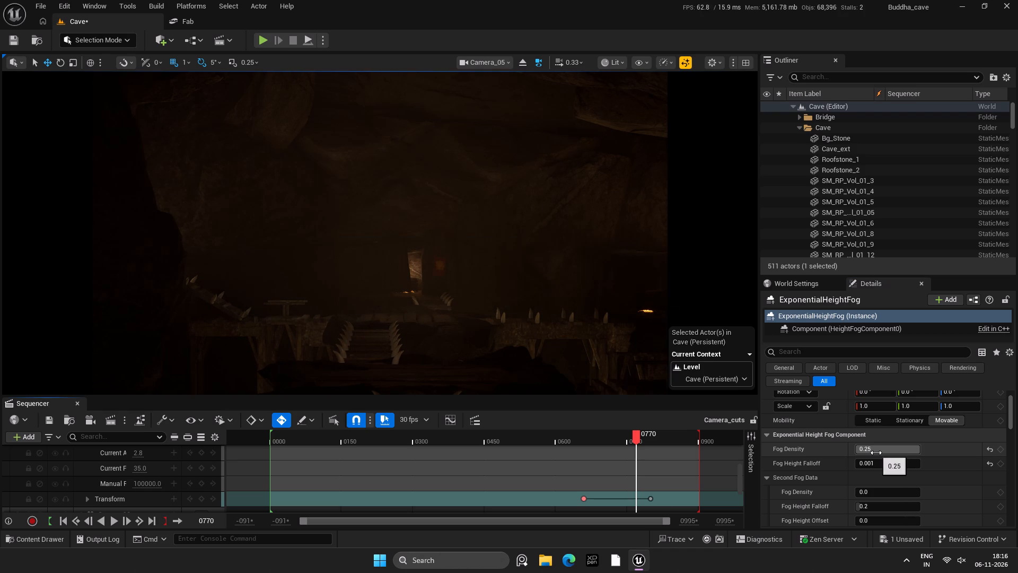
# Set the ExponentialHeightFog's main Fog Density to 0.5 and save the level.
pyautogui.click(876, 453)
pyautogui.write('0.5')
pyautogui.press('Return')
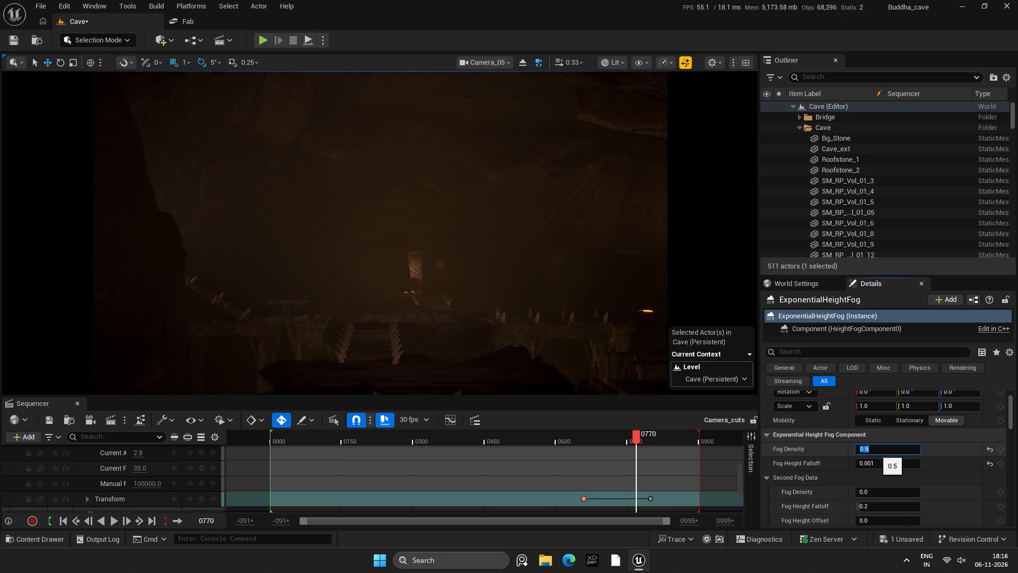
pyautogui.hotkey('ctrl', 's')
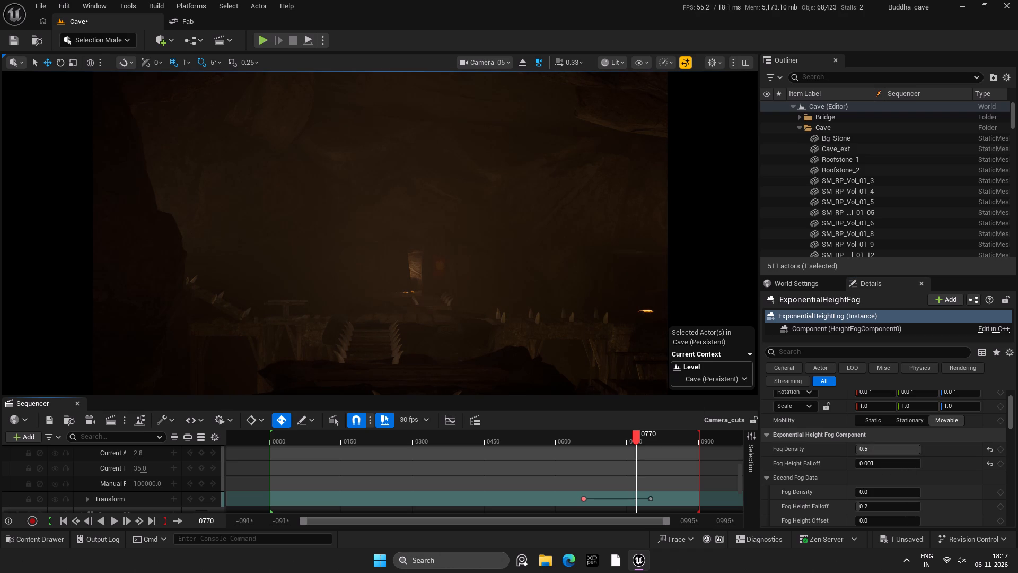
pyautogui.hotkey('ctrl', 's')
pyautogui.hotkey('ctrl', 's')
# Add a Manual Focus Distance keyframe to Camera_05 at frame 660 in the Camera_cuts sequence.
pyautogui.scroll(4, 951, 438)
pyautogui.scroll(-4, 951, 438)
pyautogui.moveTo(631, 437); pyautogui.dragTo(615, 437)
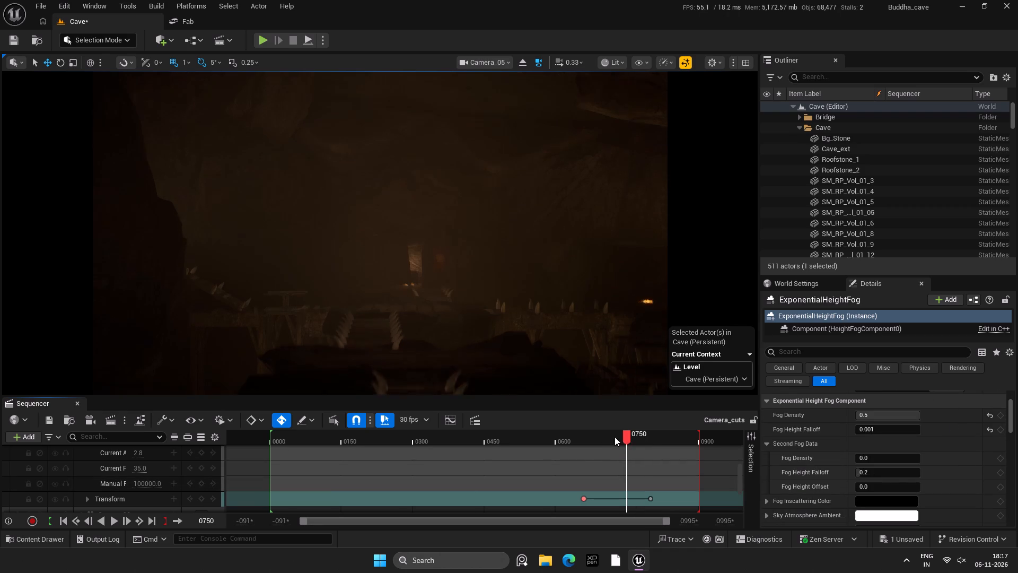
pyautogui.moveTo(615, 437); pyautogui.dragTo(585, 439)
pyautogui.press('Left')
pyautogui.press('Left')
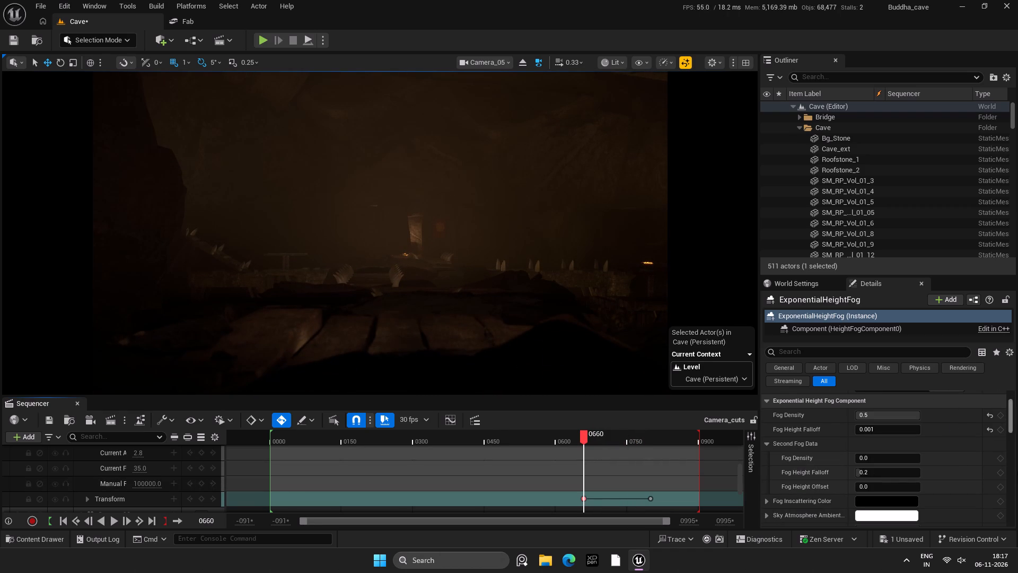
pyautogui.click(197, 482)
pyautogui.click(200, 482)
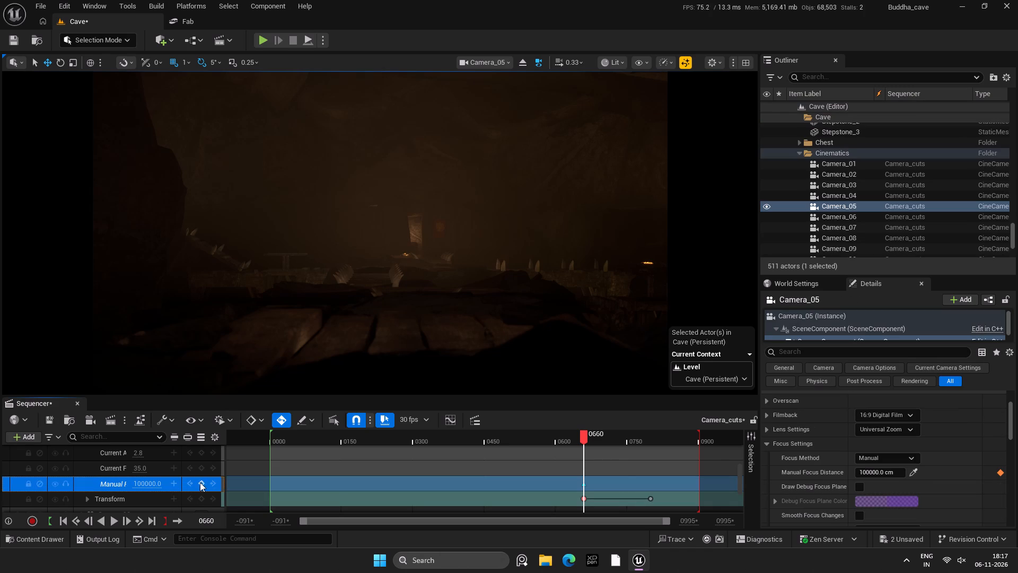
pyautogui.click(201, 483)
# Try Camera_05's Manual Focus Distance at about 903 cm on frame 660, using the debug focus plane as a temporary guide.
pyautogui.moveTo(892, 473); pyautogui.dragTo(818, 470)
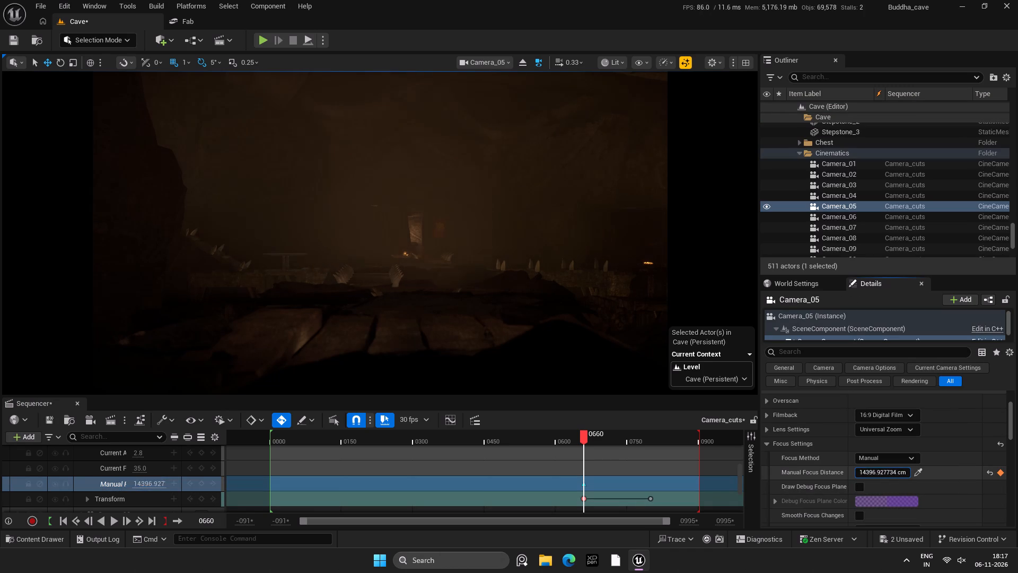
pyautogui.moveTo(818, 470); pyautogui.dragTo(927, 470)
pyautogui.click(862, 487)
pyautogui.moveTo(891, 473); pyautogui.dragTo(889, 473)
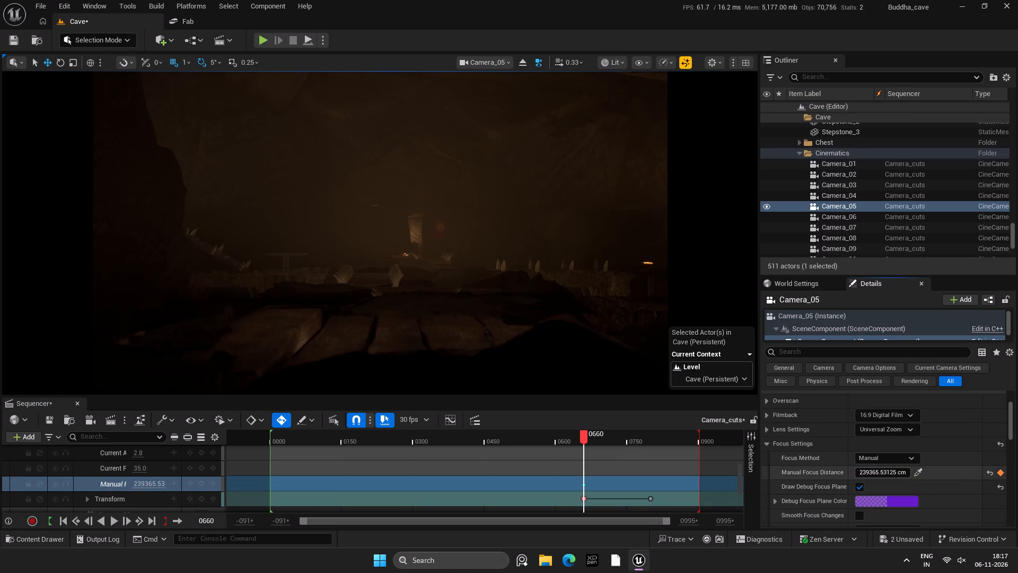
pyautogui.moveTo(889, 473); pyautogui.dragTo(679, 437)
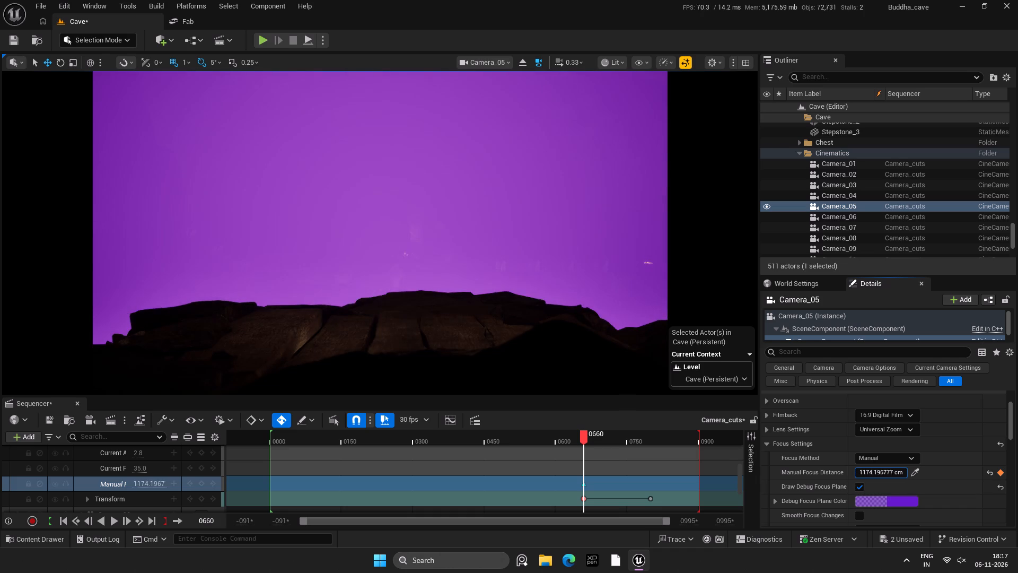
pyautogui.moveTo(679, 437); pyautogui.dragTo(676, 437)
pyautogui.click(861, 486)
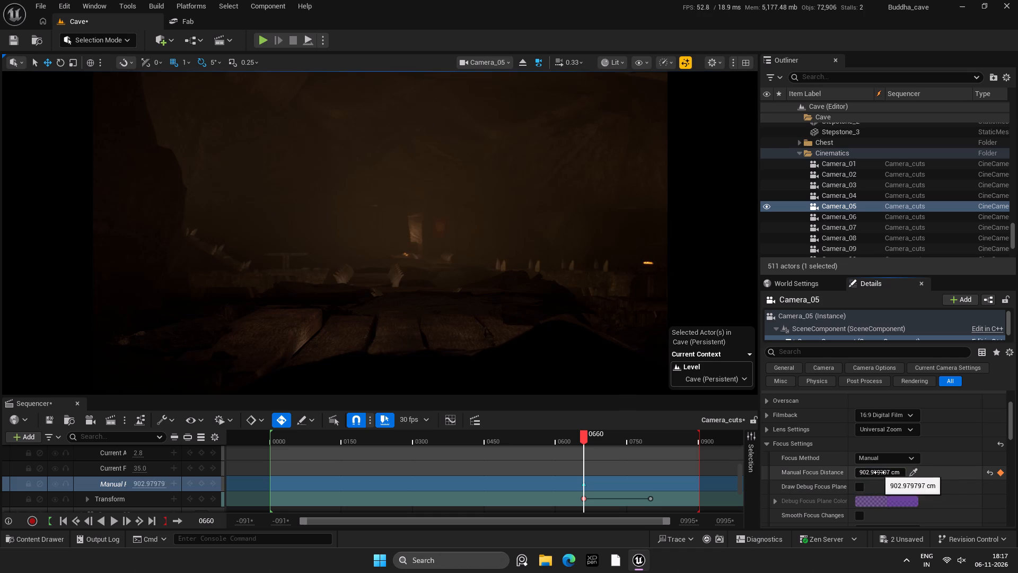
# Set Camera_05's Manual Focus Distance at frame 660 to 300 cm.
pyautogui.moveTo(879, 472); pyautogui.dragTo(844, 472)
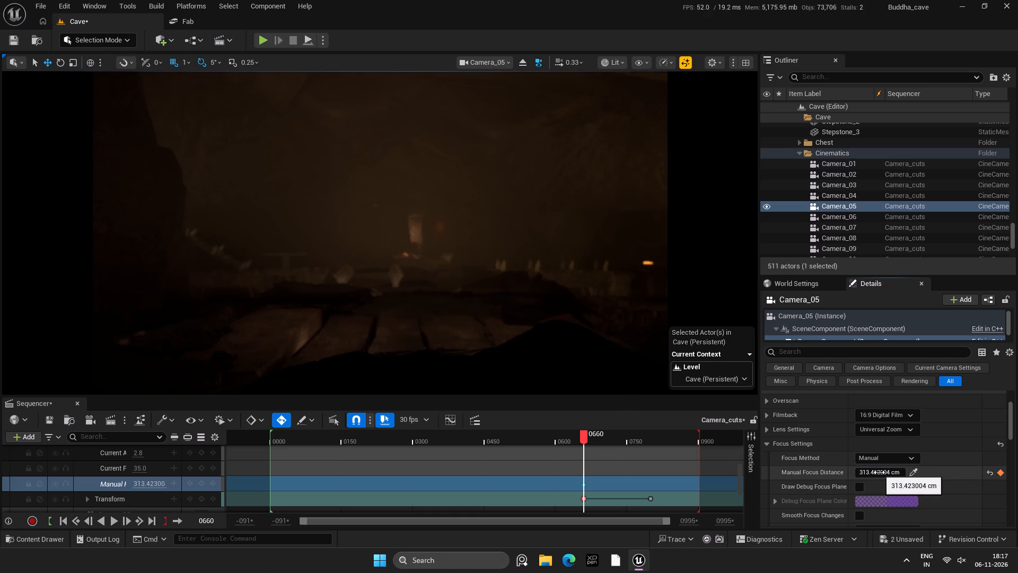
pyautogui.click(872, 478)
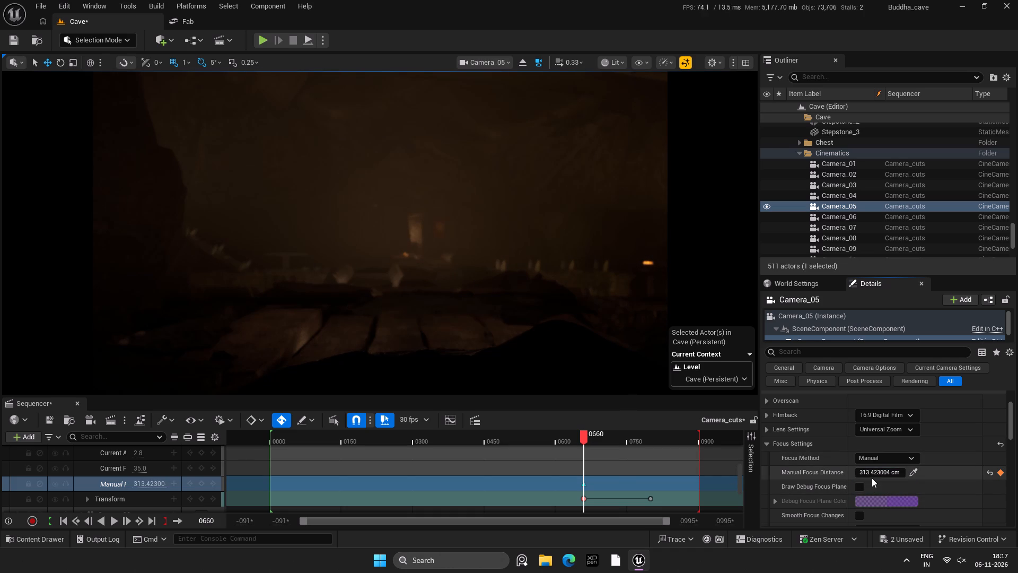
pyautogui.click(872, 474)
pyautogui.write('300')
pyautogui.press('Return')
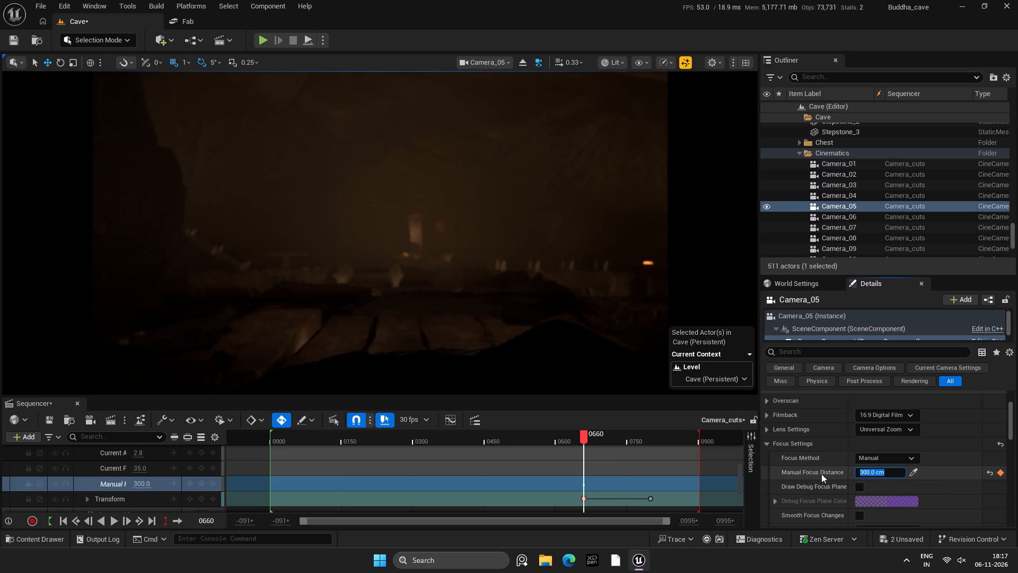
# Keyframe Camera_05's Manual Focus Distance at frame 800 to about 2996 cm, using the debug focus plane as a temporary guide.
pyautogui.click(653, 439)
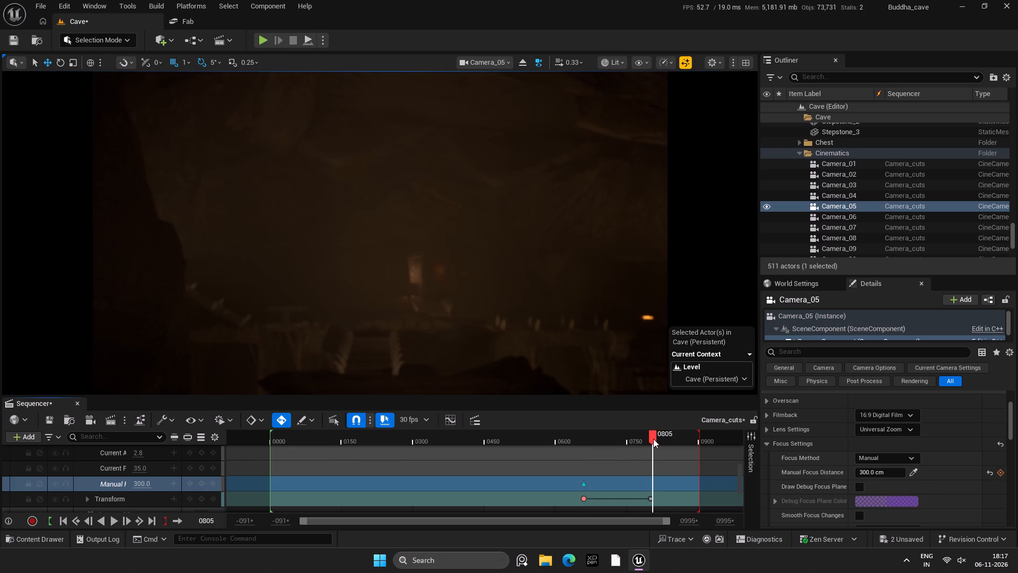
pyautogui.press('Left')
pyautogui.press('Left')
pyautogui.press('Left')
pyautogui.press('Left')
pyautogui.press('Left')
pyautogui.click(862, 483)
pyautogui.moveTo(867, 473); pyautogui.dragTo(869, 472)
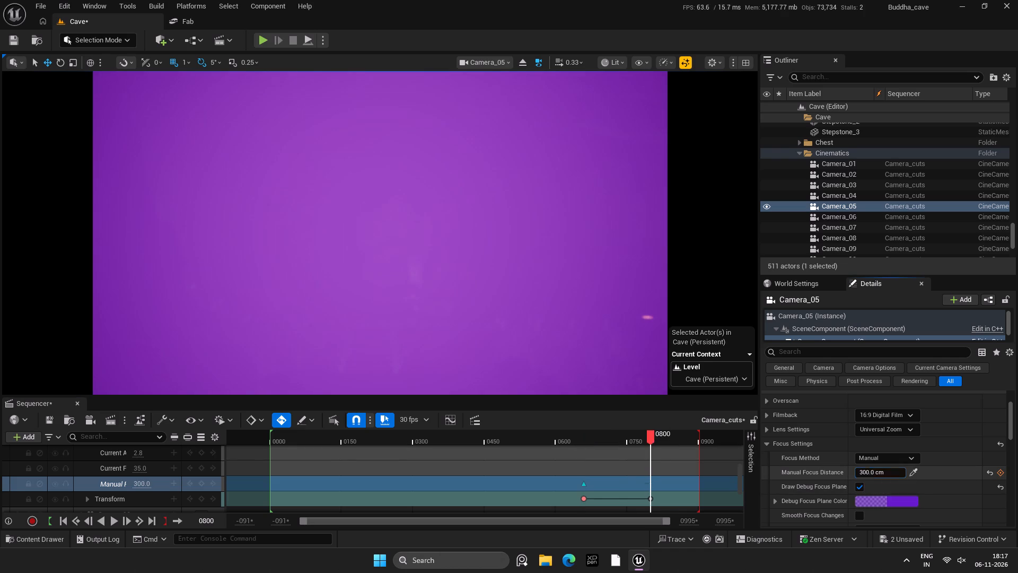
pyautogui.moveTo(869, 472); pyautogui.dragTo(940, 474)
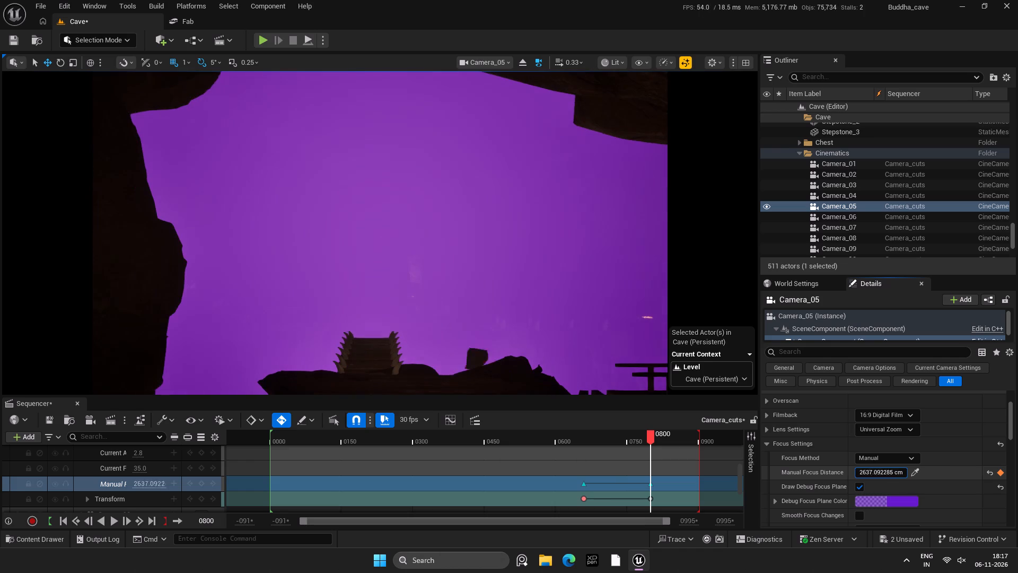
pyautogui.moveTo(940, 474); pyautogui.dragTo(944, 473)
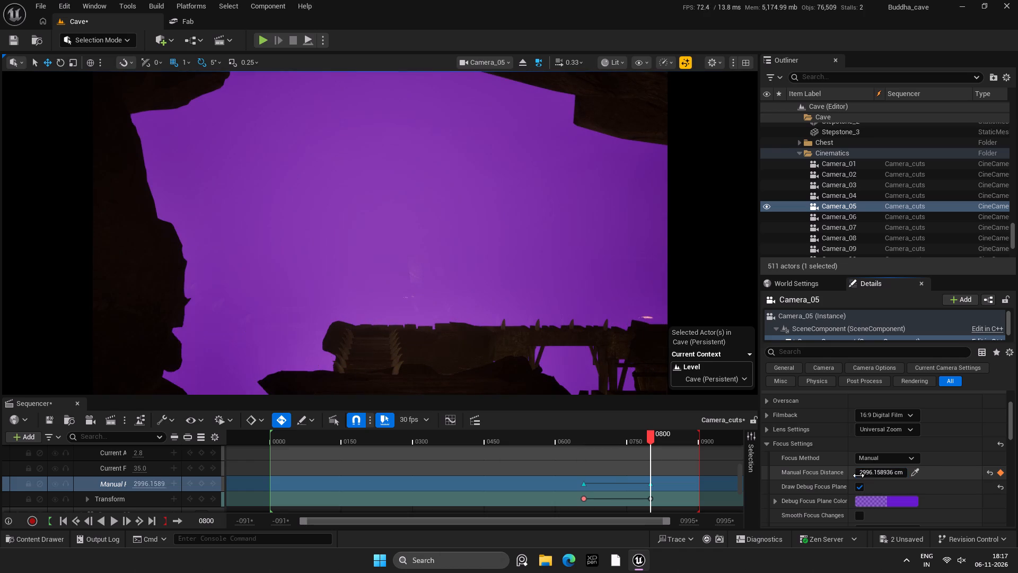
pyautogui.click(859, 484)
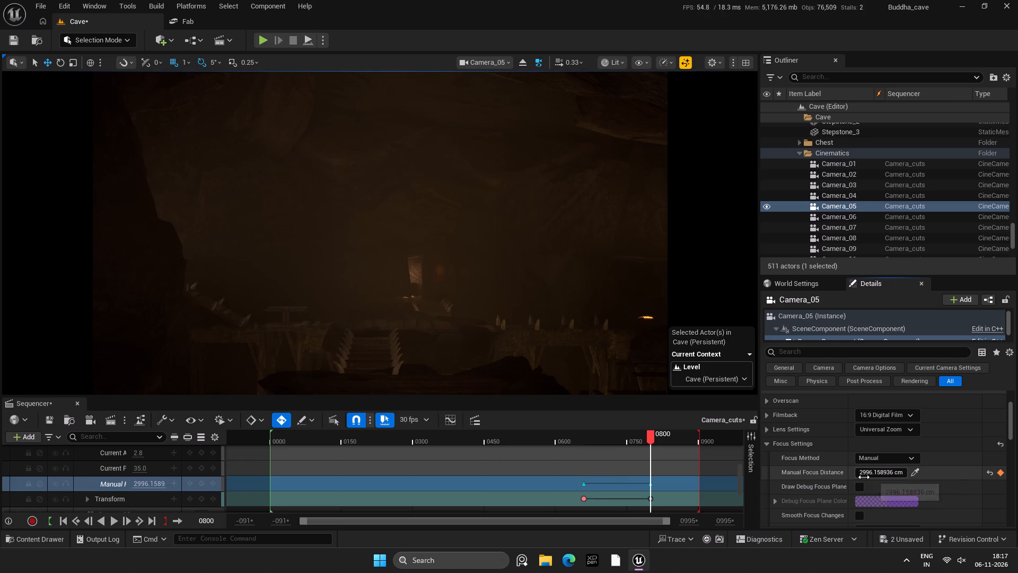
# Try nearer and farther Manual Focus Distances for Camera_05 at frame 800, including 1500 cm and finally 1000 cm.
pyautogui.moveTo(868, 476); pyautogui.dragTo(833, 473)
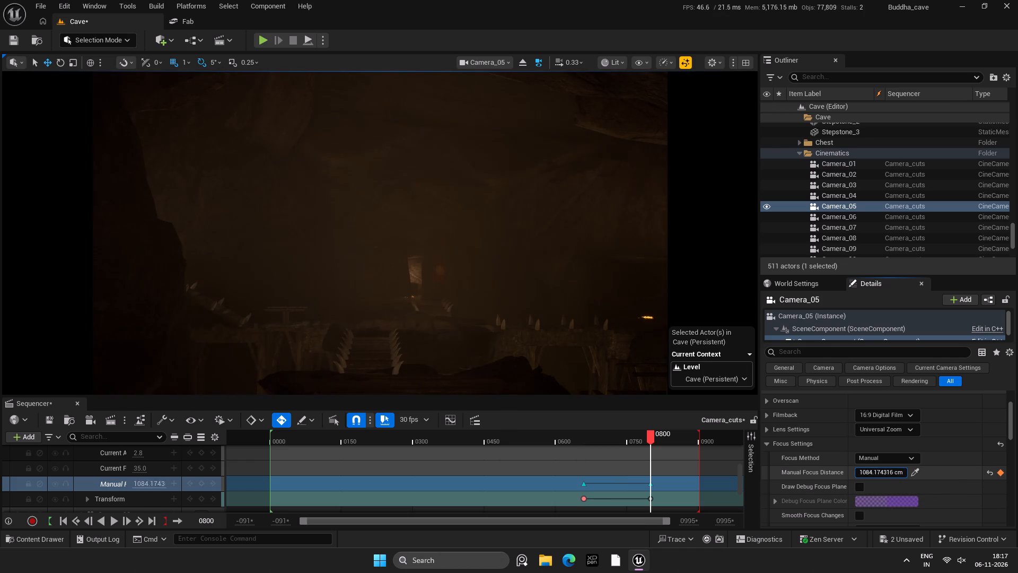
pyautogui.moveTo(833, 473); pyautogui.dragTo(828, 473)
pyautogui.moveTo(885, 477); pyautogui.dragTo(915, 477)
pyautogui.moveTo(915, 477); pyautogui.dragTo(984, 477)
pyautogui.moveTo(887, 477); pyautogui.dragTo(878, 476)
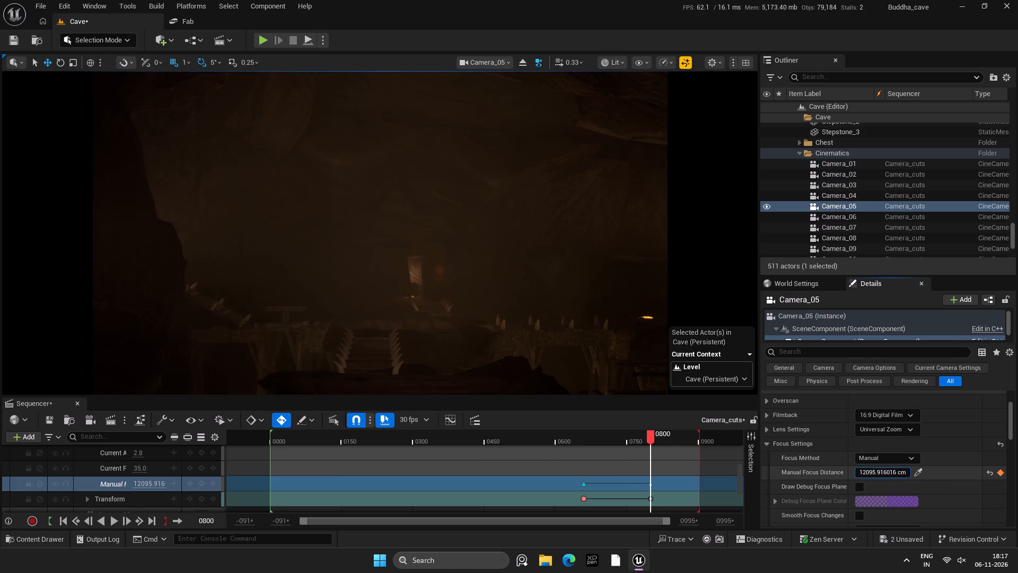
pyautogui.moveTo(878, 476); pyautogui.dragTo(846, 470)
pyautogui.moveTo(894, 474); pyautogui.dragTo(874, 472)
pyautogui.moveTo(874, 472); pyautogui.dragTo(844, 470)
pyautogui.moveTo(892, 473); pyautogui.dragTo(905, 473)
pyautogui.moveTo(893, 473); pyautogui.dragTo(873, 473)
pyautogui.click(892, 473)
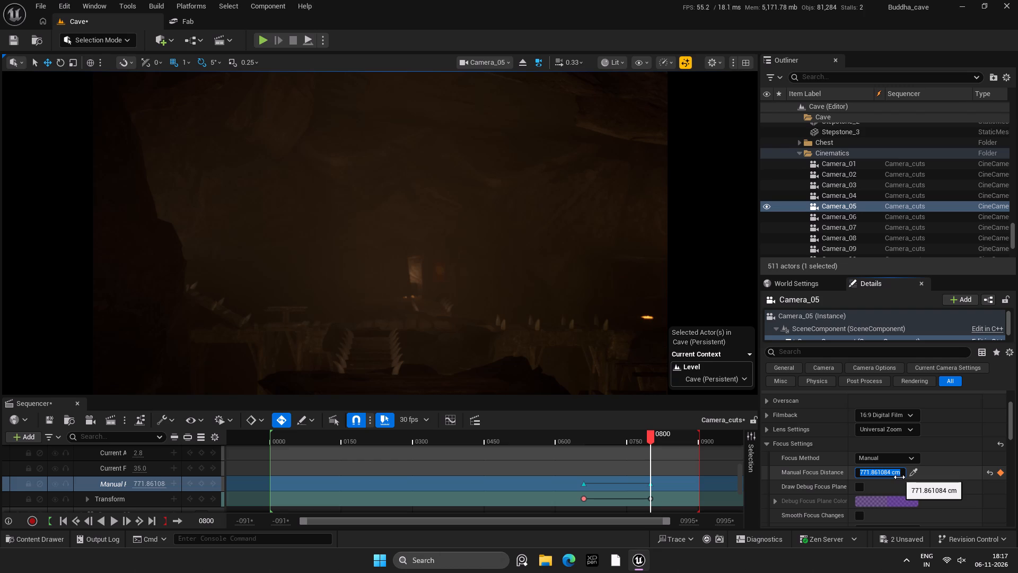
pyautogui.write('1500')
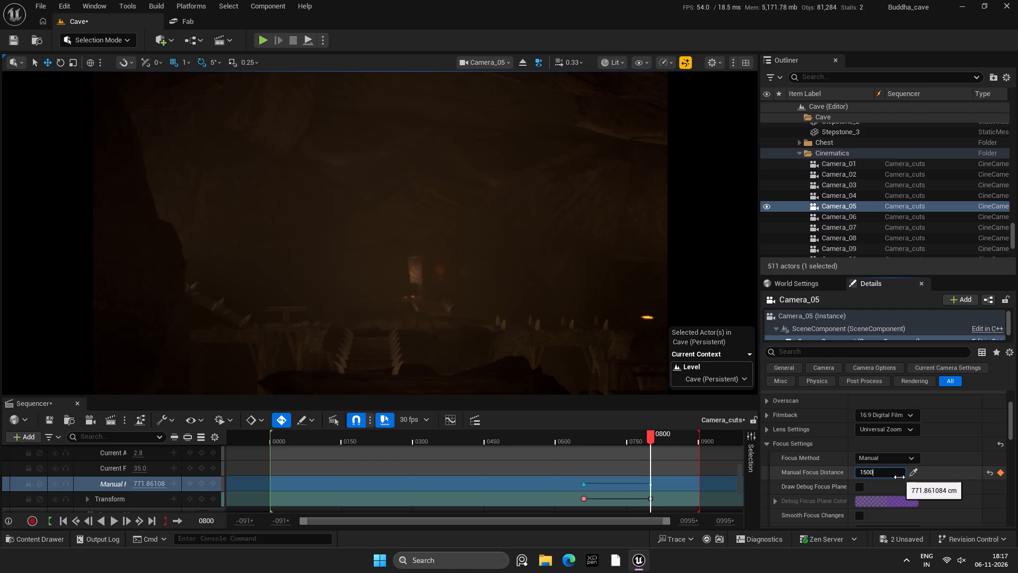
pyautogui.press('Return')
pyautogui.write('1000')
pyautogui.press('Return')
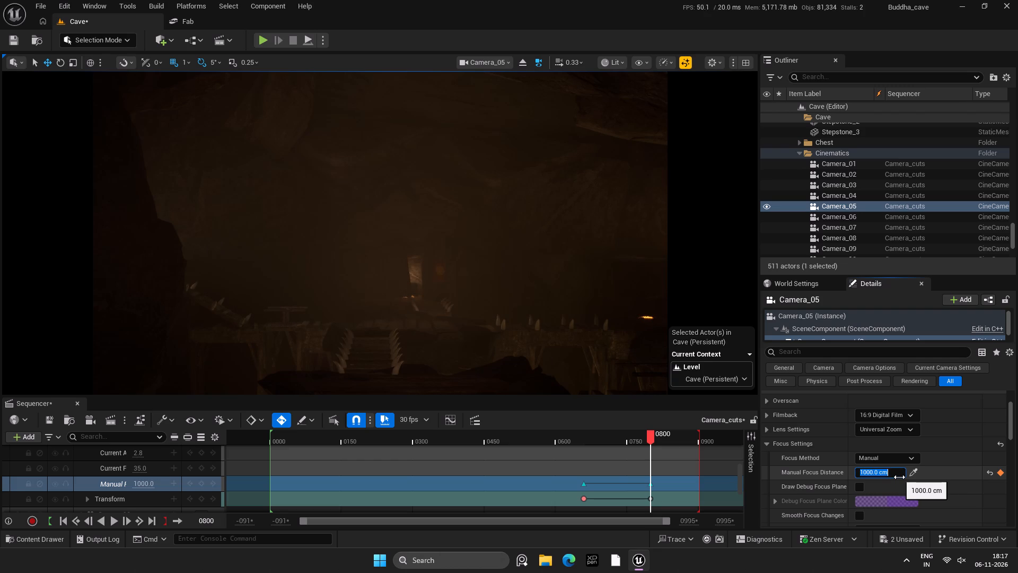
# Set Camera_05's Manual Focus Distance at frame 800 to about 3131 cm against the debug focus plane, hide the plane, and save.
pyautogui.click(861, 489)
pyautogui.doubleClick(861, 489)
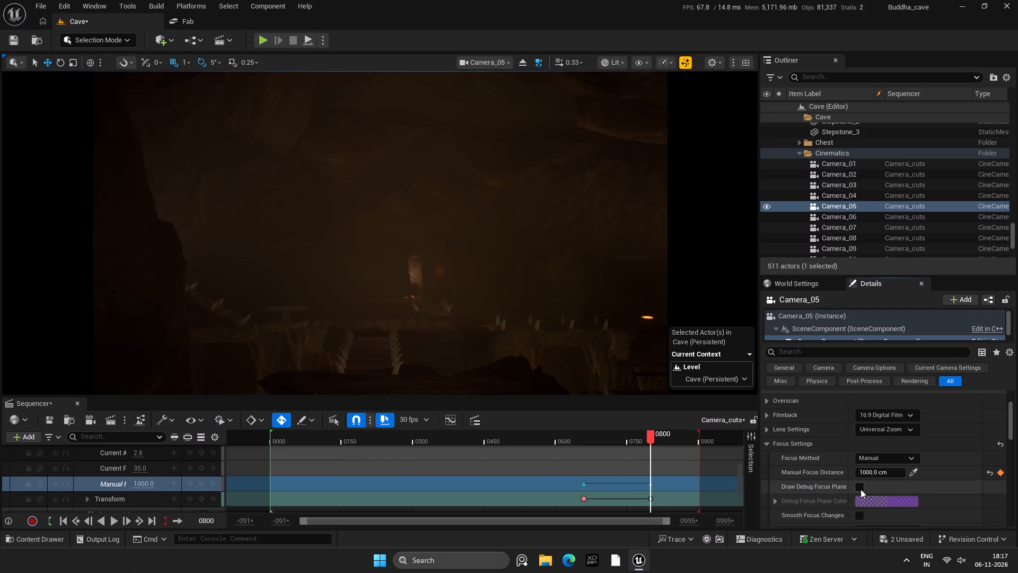
pyautogui.click(859, 486)
pyautogui.moveTo(879, 470); pyautogui.dragTo(874, 470)
pyautogui.moveTo(874, 470); pyautogui.dragTo(917, 468)
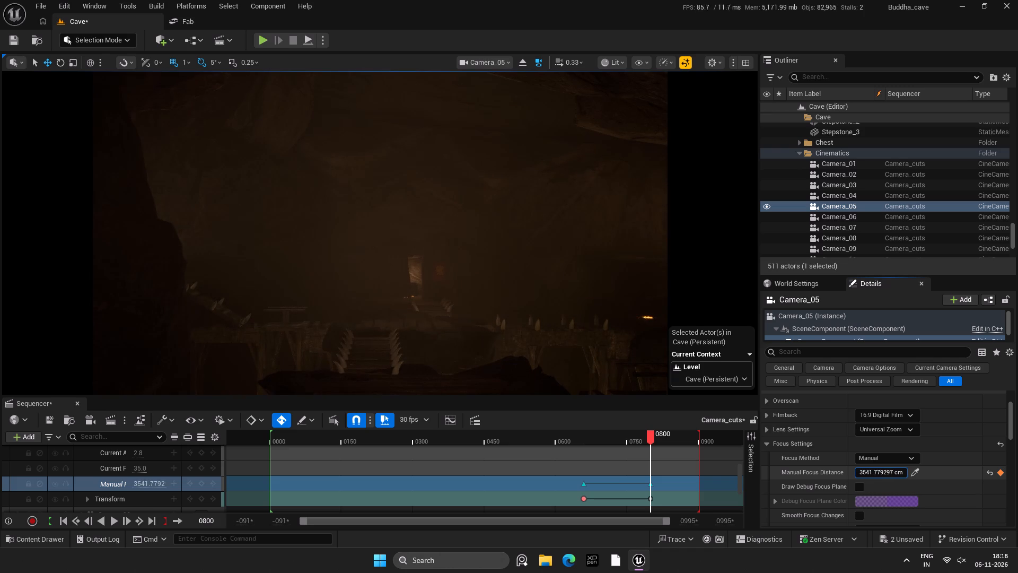
pyautogui.click(859, 490)
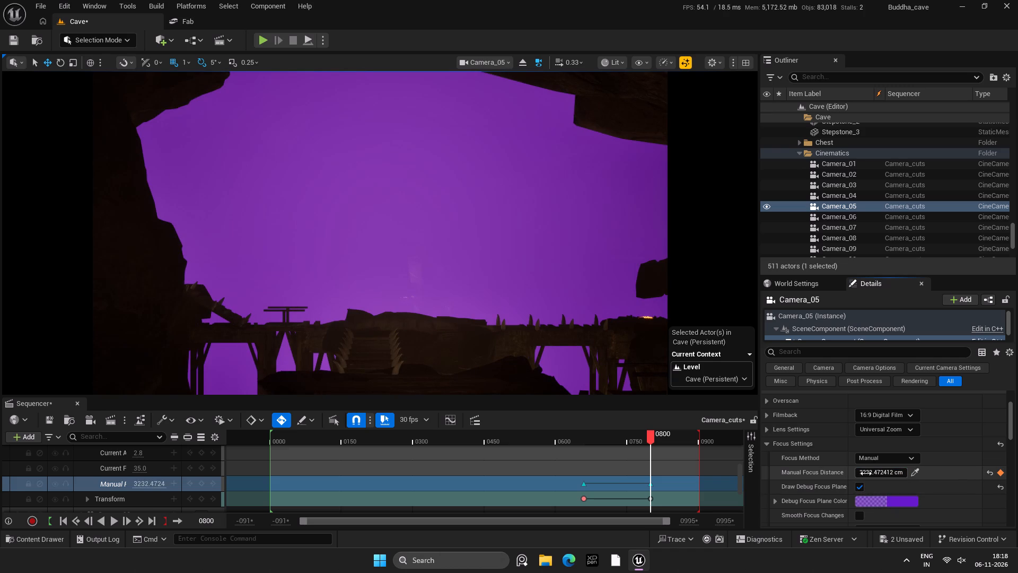
pyautogui.click(866, 473)
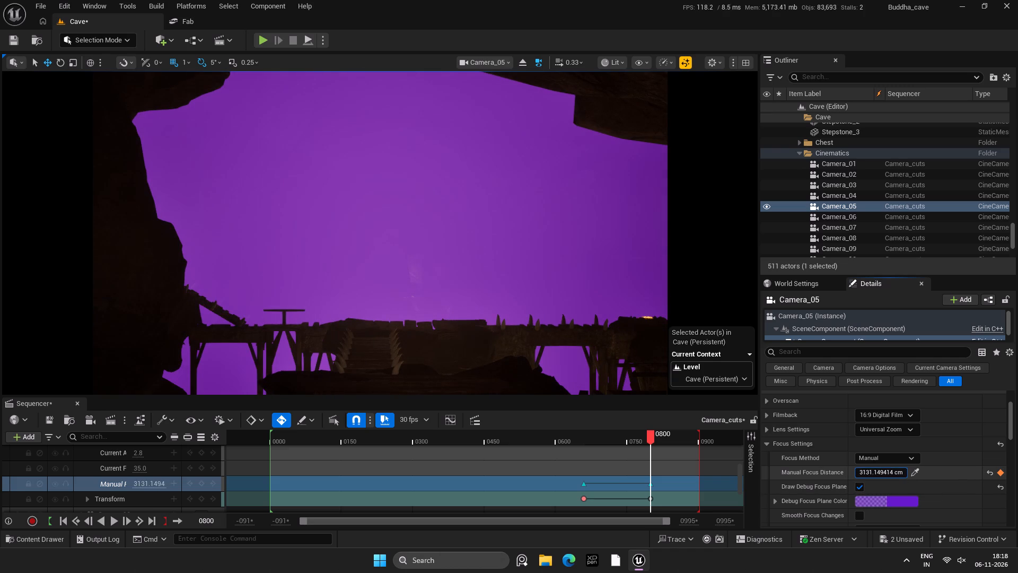
pyautogui.click(857, 488)
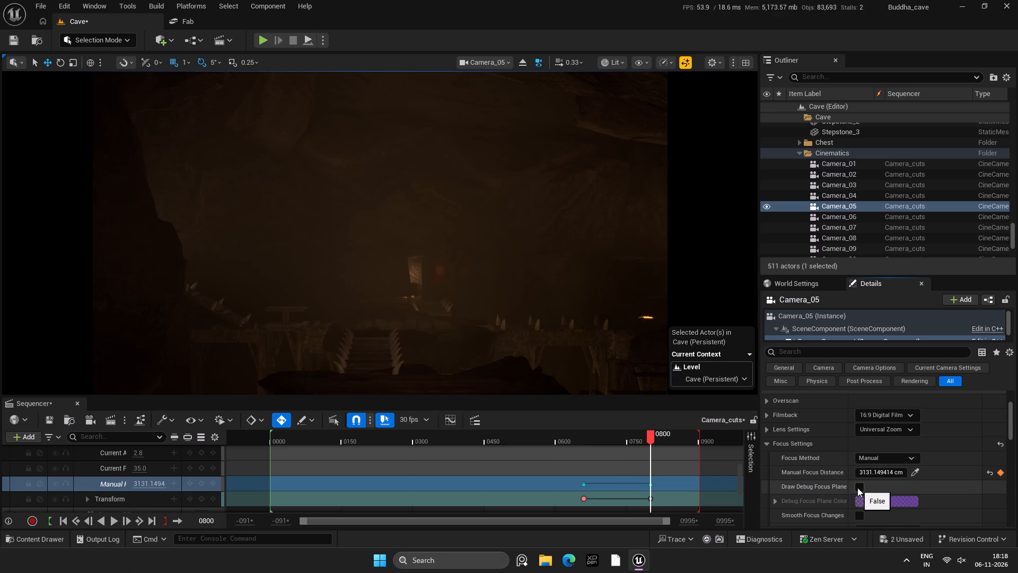
pyautogui.hotkey('ctrl', 's')
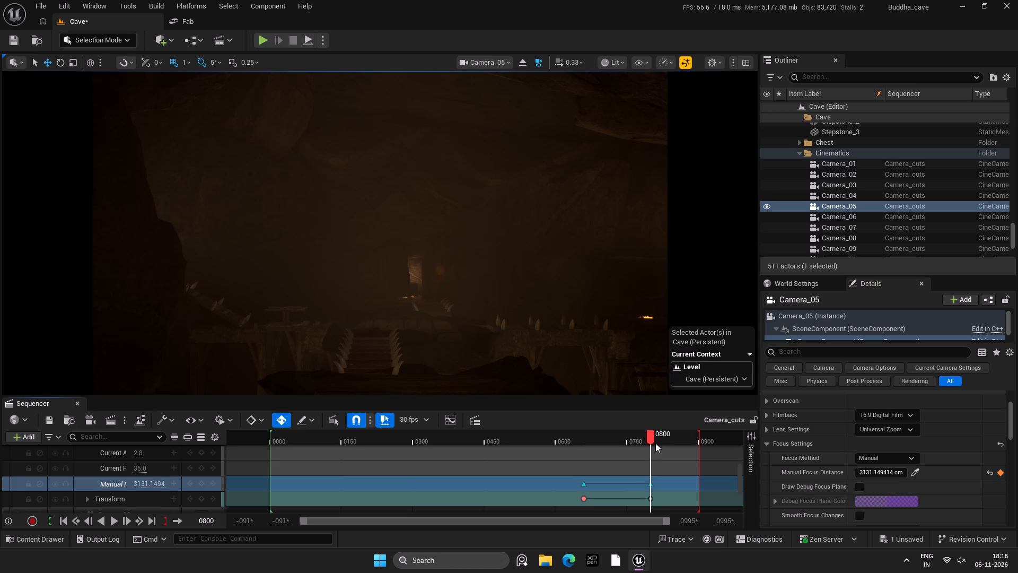
# Play back Camera_05's shot from its start around frame 660 to review the focus change, and save the sequence.
pyautogui.moveTo(648, 439); pyautogui.dragTo(576, 439)
pyautogui.click(113, 517)
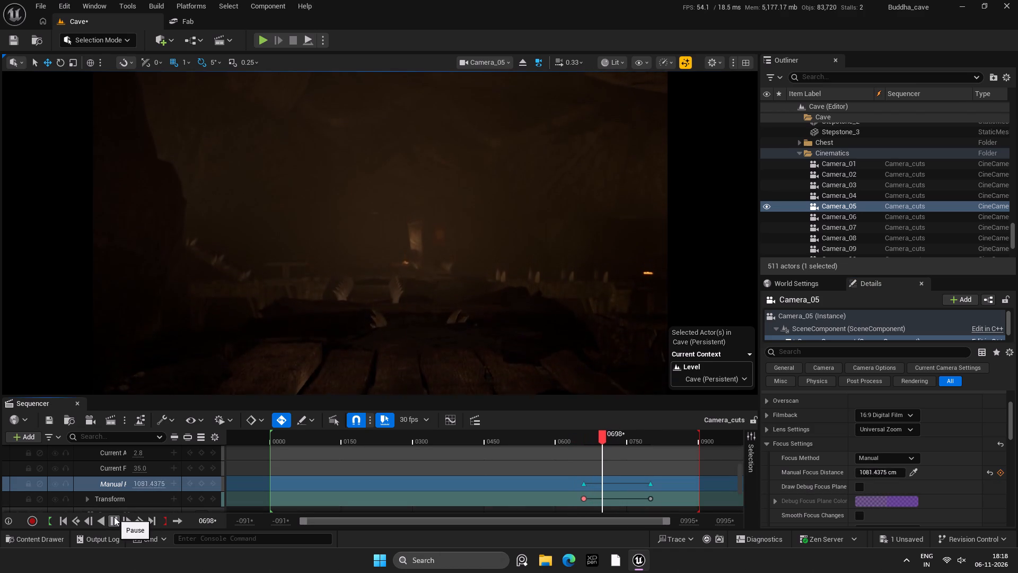
pyautogui.hotkey('ctrl', 's')
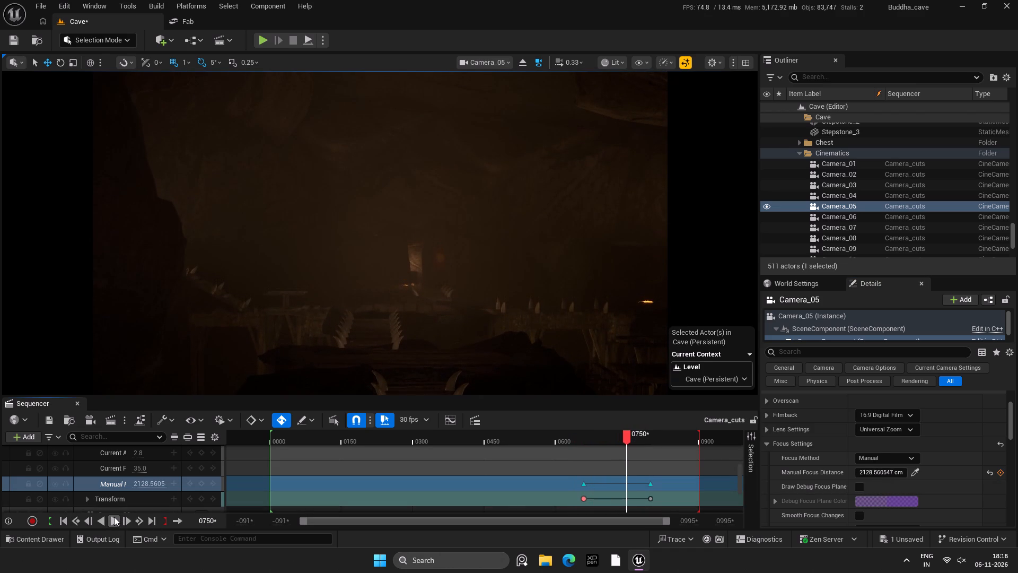
pyautogui.click(114, 517)
pyautogui.click(114, 517)
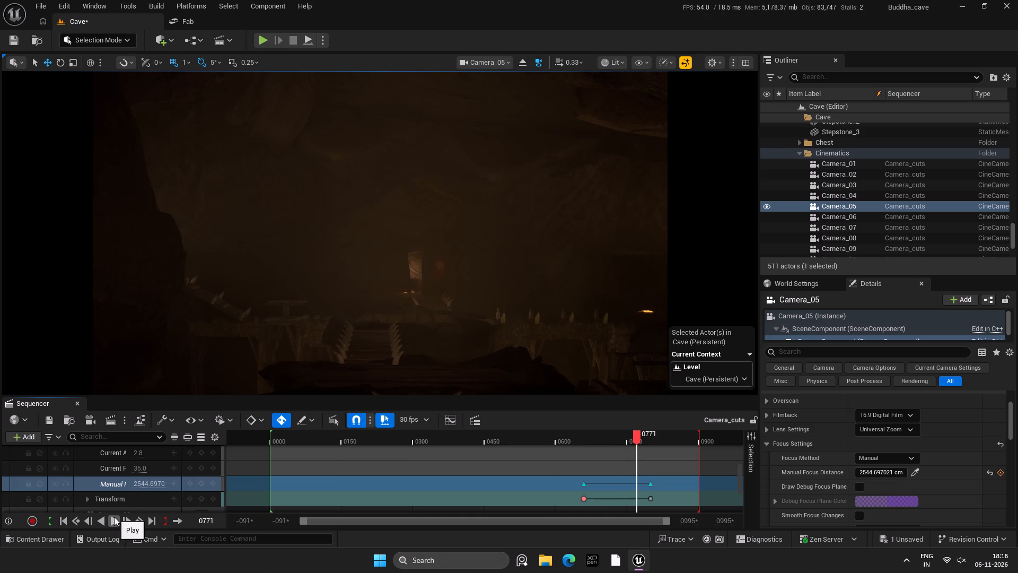
pyautogui.hotkey('ctrl', 's')
# Trim the end of the Camera_05 section on the Camera Cuts track to frame 800.
pyautogui.scroll(-2, 341, 473)
pyautogui.scroll(4, 517, 484)
pyautogui.scroll(3, 603, 489)
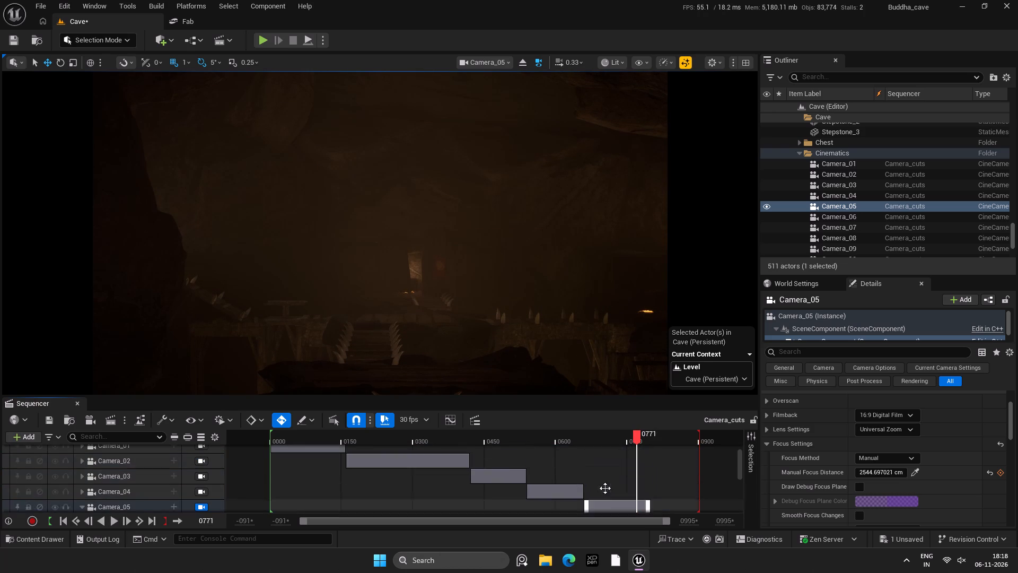
pyautogui.scroll(6, 656, 457)
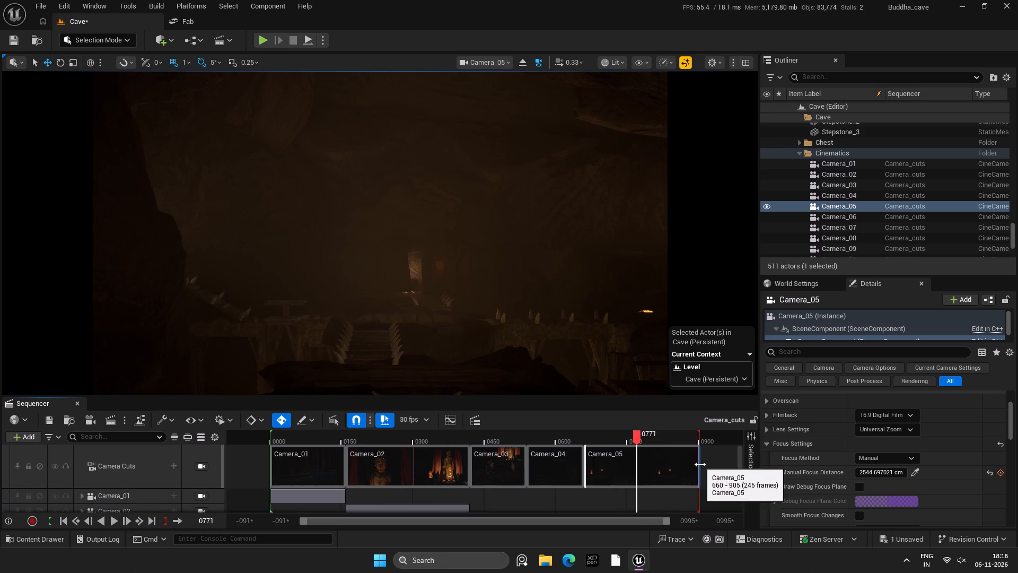
pyautogui.click(654, 440)
pyautogui.press('Left')
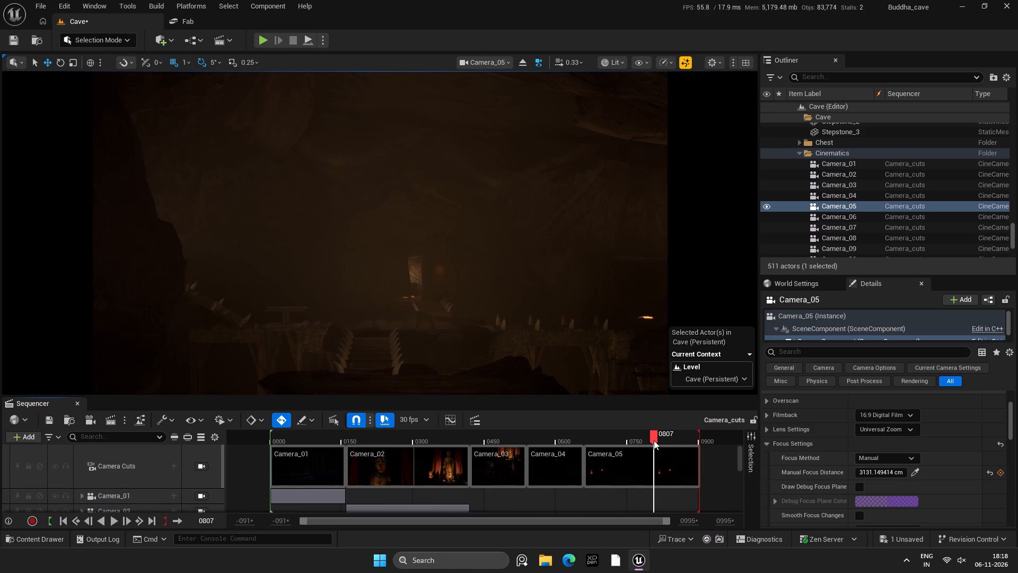
pyautogui.press('Left')
pyautogui.press('Left')
pyautogui.press('Left')
pyautogui.press('Left')
pyautogui.press('Left')
pyautogui.press('Left')
pyautogui.press('Left')
pyautogui.click(698, 459)
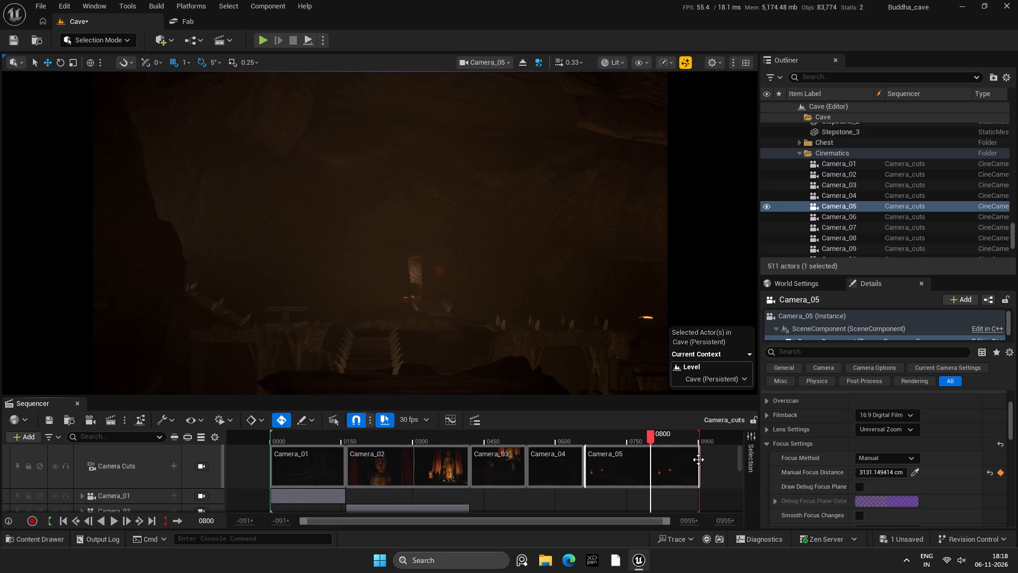
pyautogui.moveTo(700, 461); pyautogui.dragTo(651, 466)
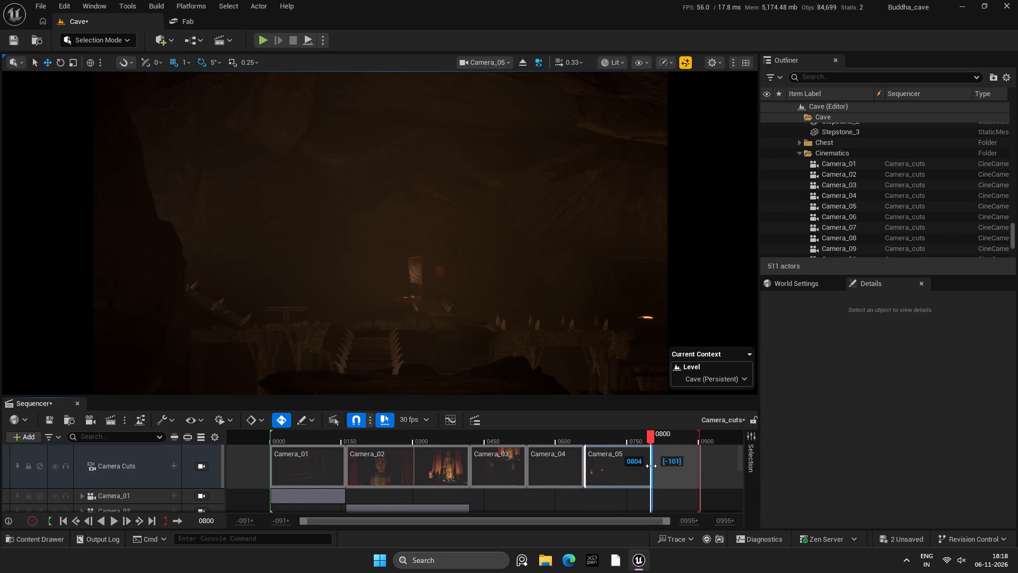
pyautogui.moveTo(651, 466); pyautogui.dragTo(650, 466)
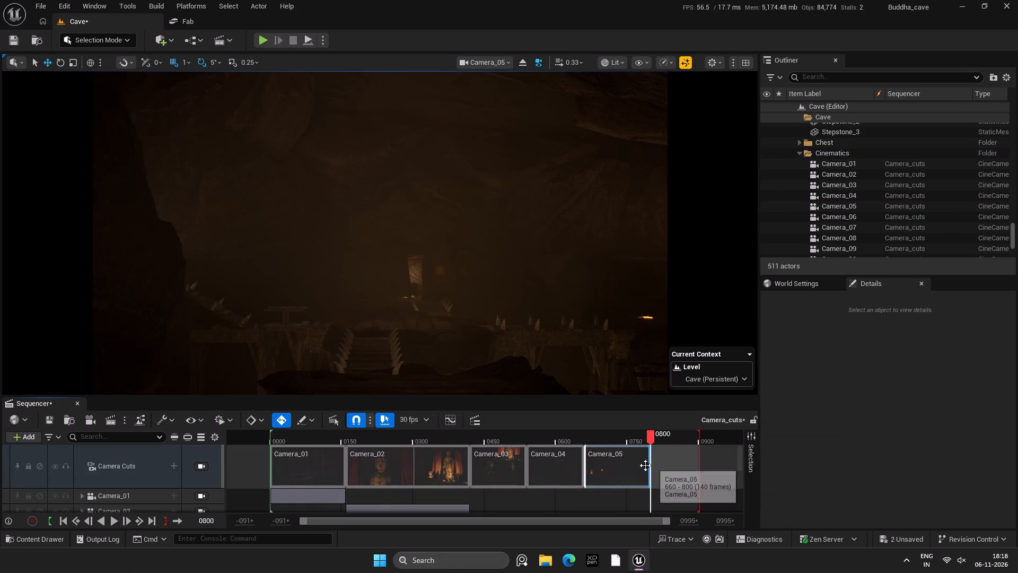
# Lock the viewport to the Camera Cuts track and play the sequence from frame 37 to review the edited shots.
pyautogui.moveTo(626, 441); pyautogui.dragTo(287, 441)
pyautogui.click(200, 467)
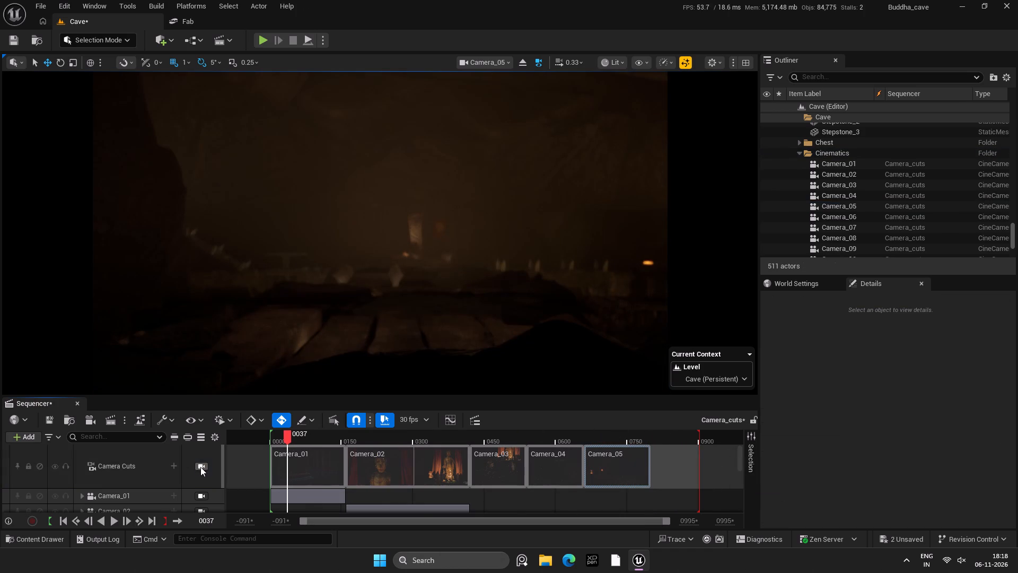
pyautogui.click(110, 518)
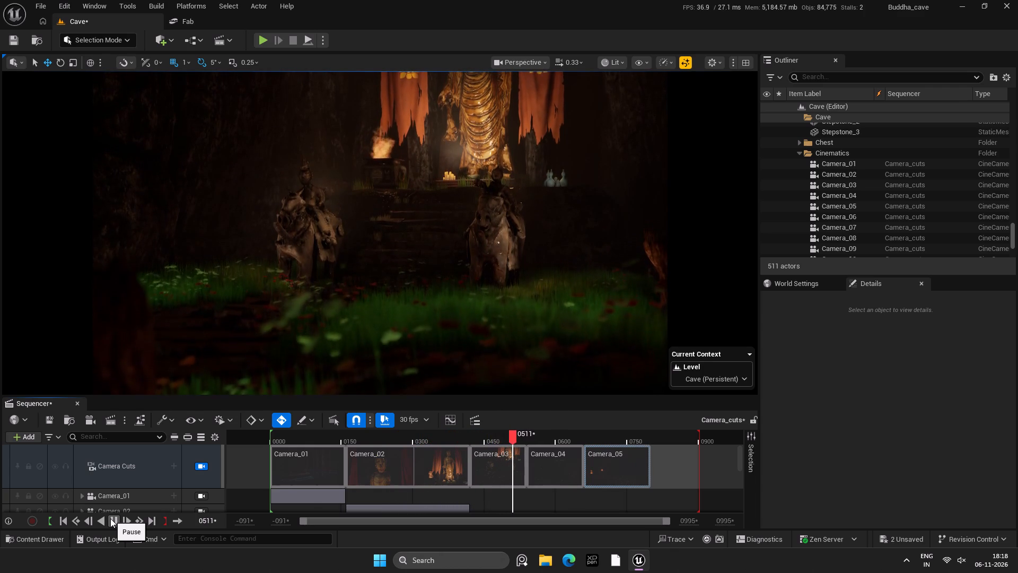
pyautogui.click(110, 518)
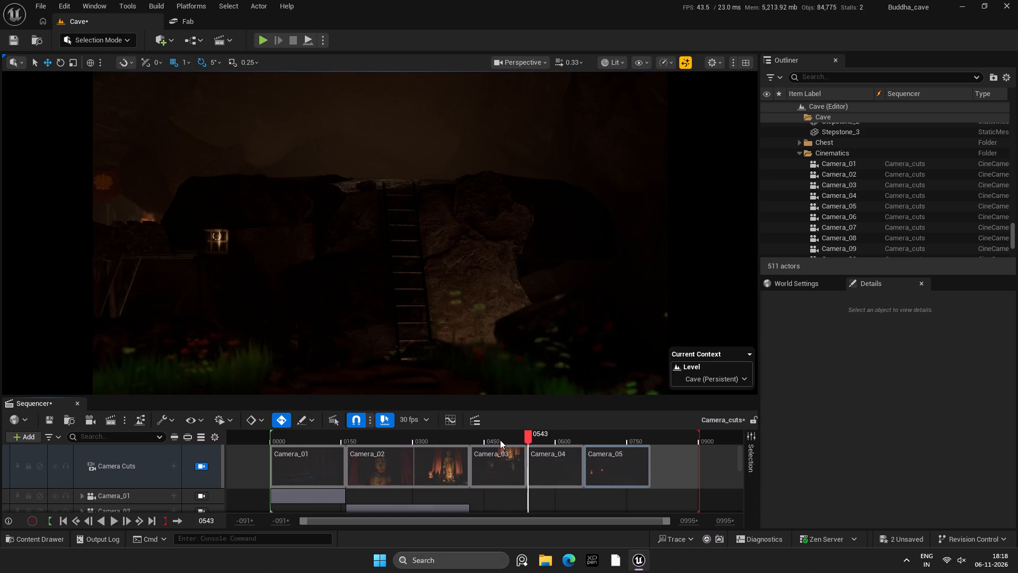
# Examine Camera_02's Transform keyframes around frame 385 against the end of its shot in the zoomed timeline.
pyautogui.moveTo(471, 435); pyautogui.dragTo(454, 434)
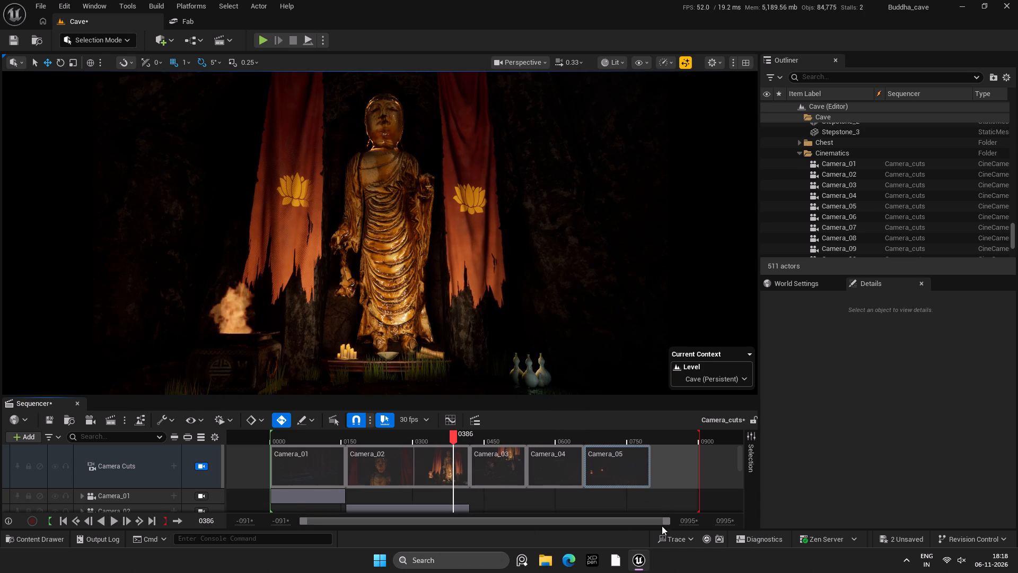
pyautogui.moveTo(666, 521); pyautogui.dragTo(521, 519)
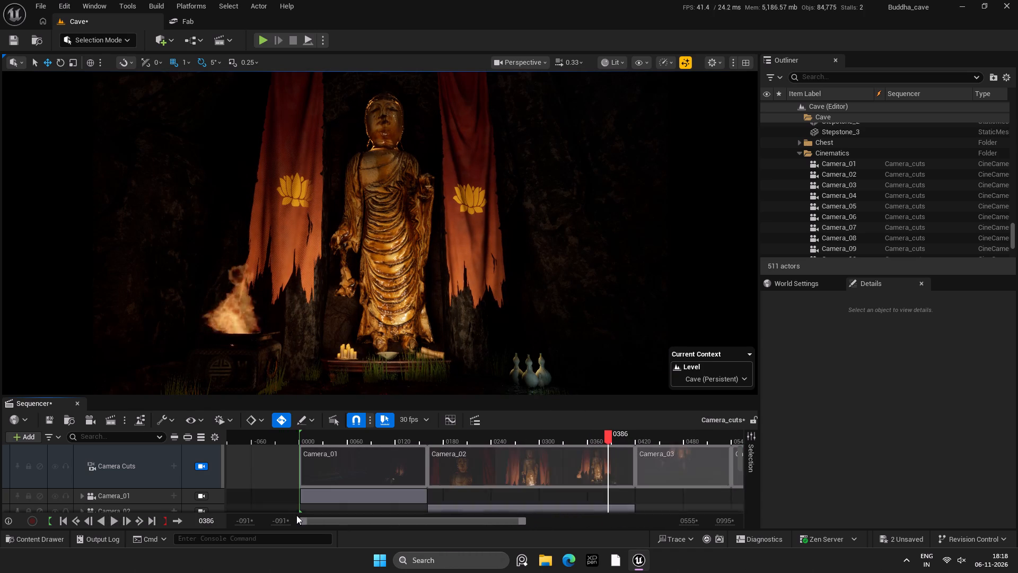
pyautogui.moveTo(304, 519); pyautogui.dragTo(410, 518)
pyautogui.scroll(-2, 497, 483)
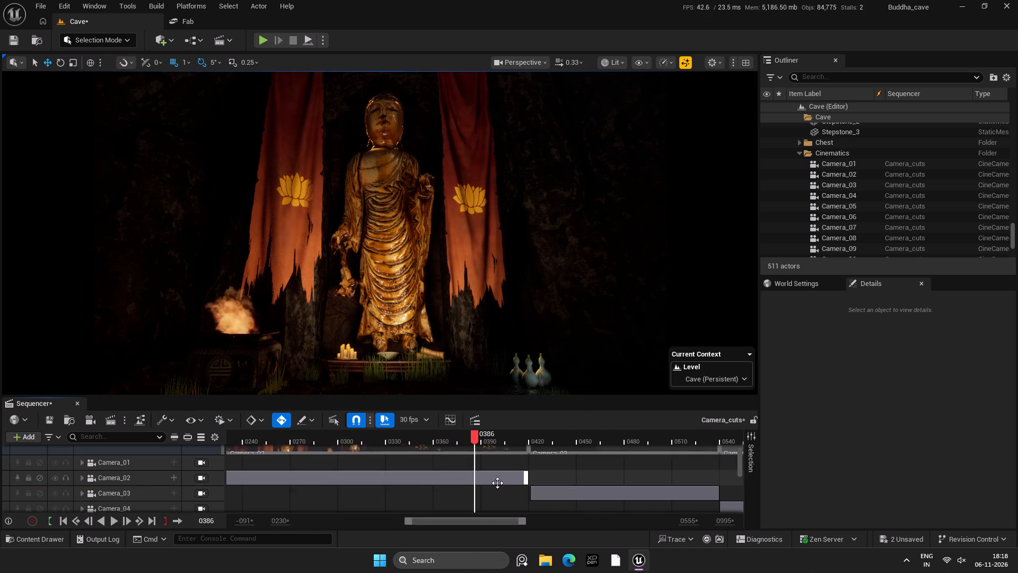
pyautogui.click(80, 478)
pyautogui.scroll(-3, 130, 477)
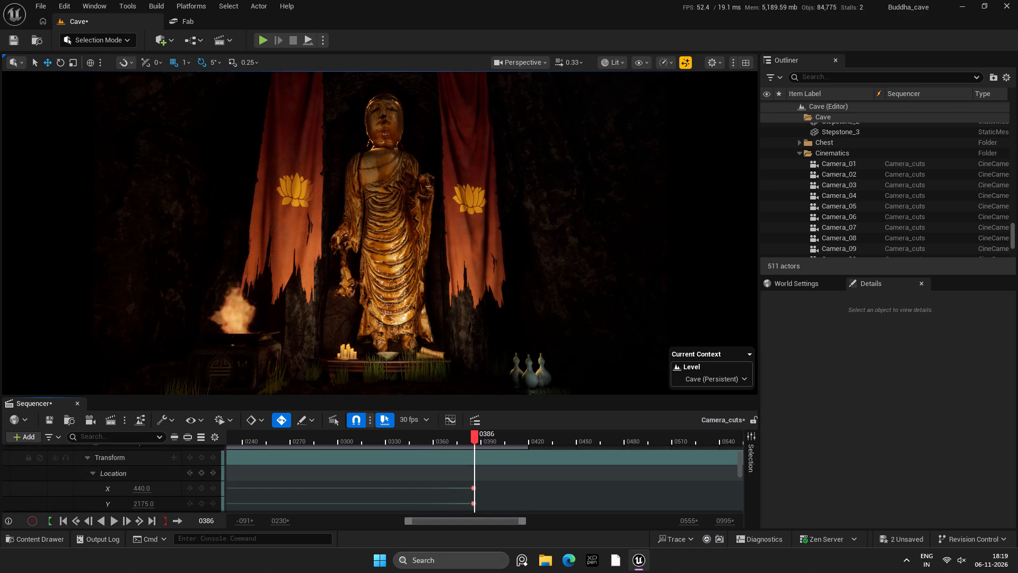
pyautogui.scroll(3, 453, 478)
pyautogui.scroll(3, 497, 476)
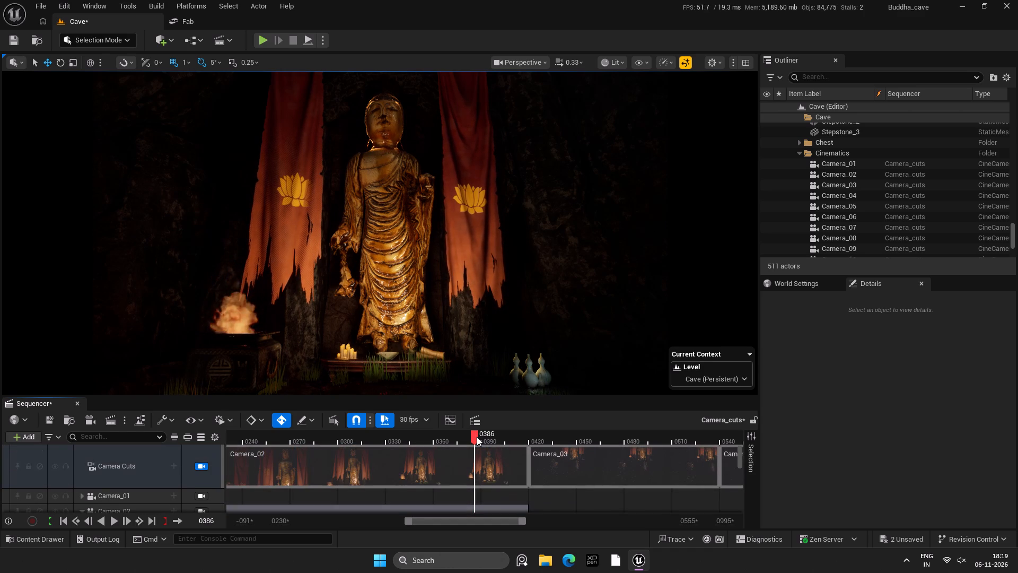
pyautogui.click(476, 435)
pyautogui.scroll(-5, 479, 456)
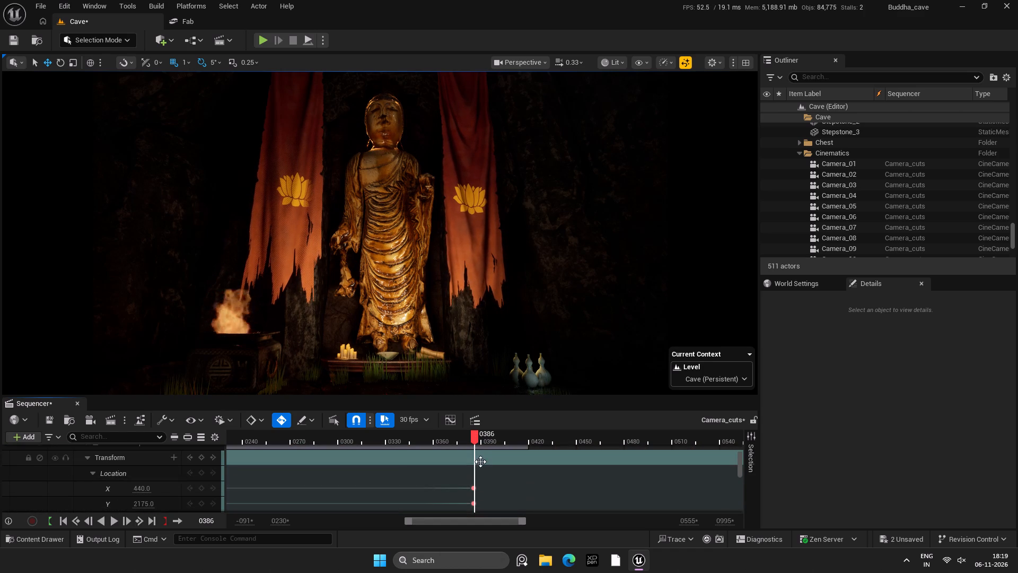
pyautogui.press('Left')
pyautogui.press('Left')
pyautogui.press('Right')
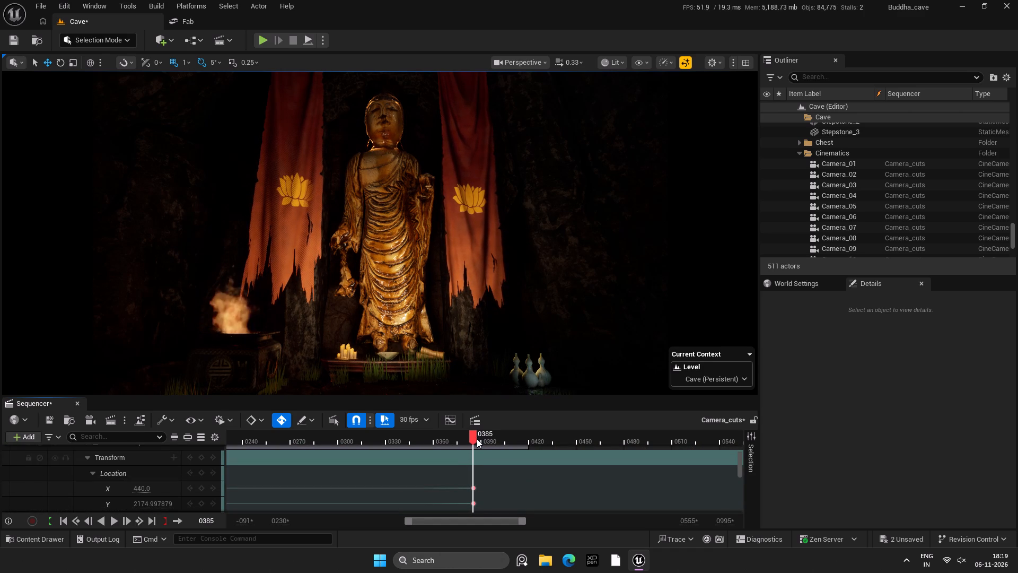
pyautogui.scroll(9, 494, 466)
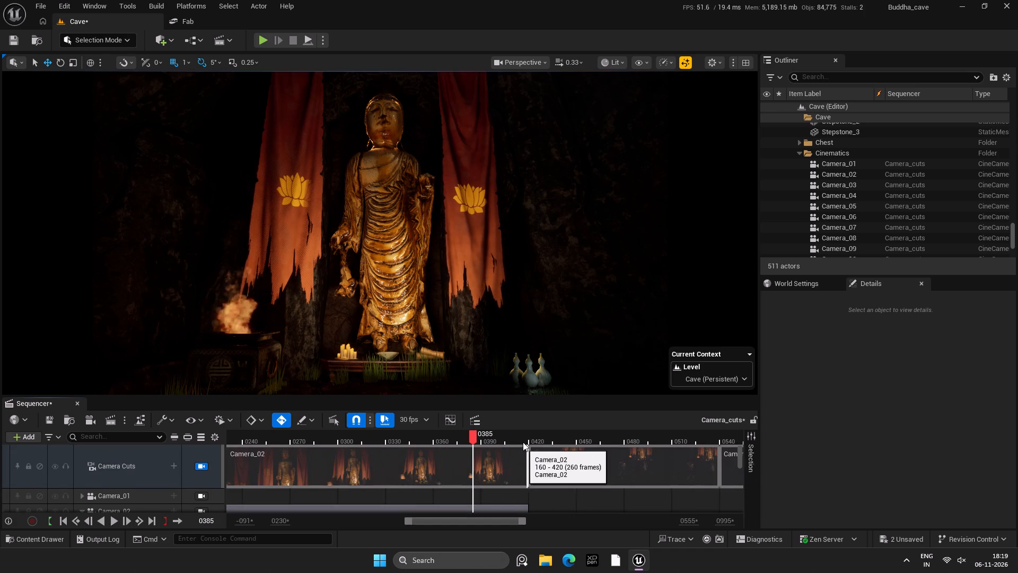
# Place the playhead at frame 400 and trim the end of the Camera_02 section on the Camera Cuts track to it.
pyautogui.moveTo(525, 439); pyautogui.dragTo(511, 439)
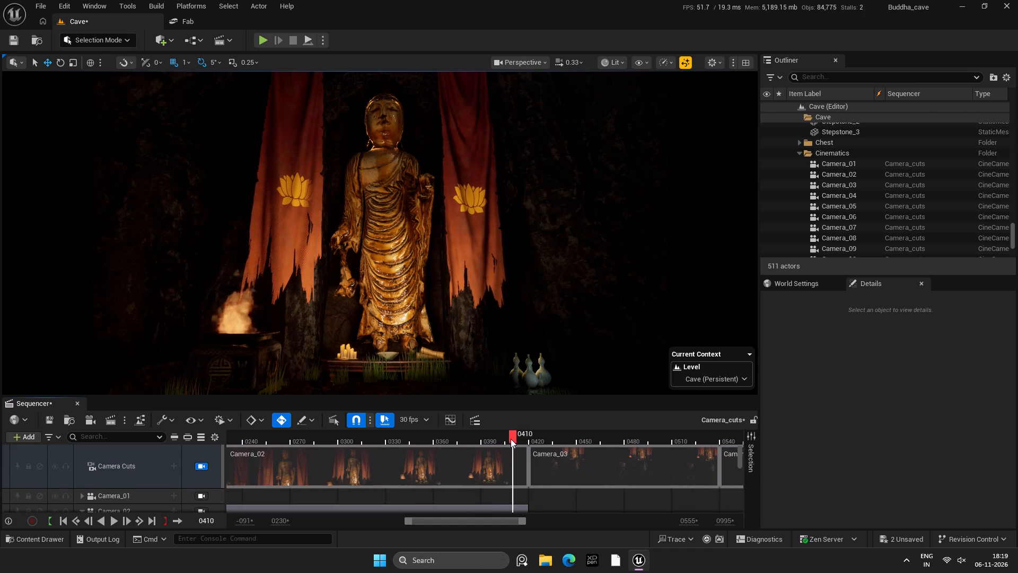
pyautogui.moveTo(511, 439); pyautogui.dragTo(505, 439)
pyautogui.press('Left')
pyautogui.press('Left')
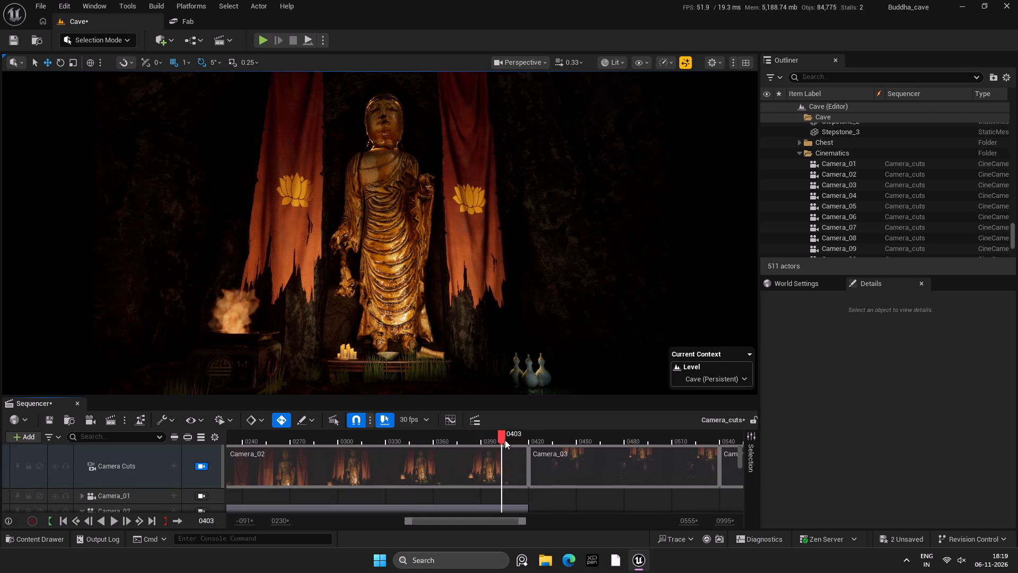
pyautogui.press('Left')
pyautogui.press('Left')
pyautogui.press('Left')
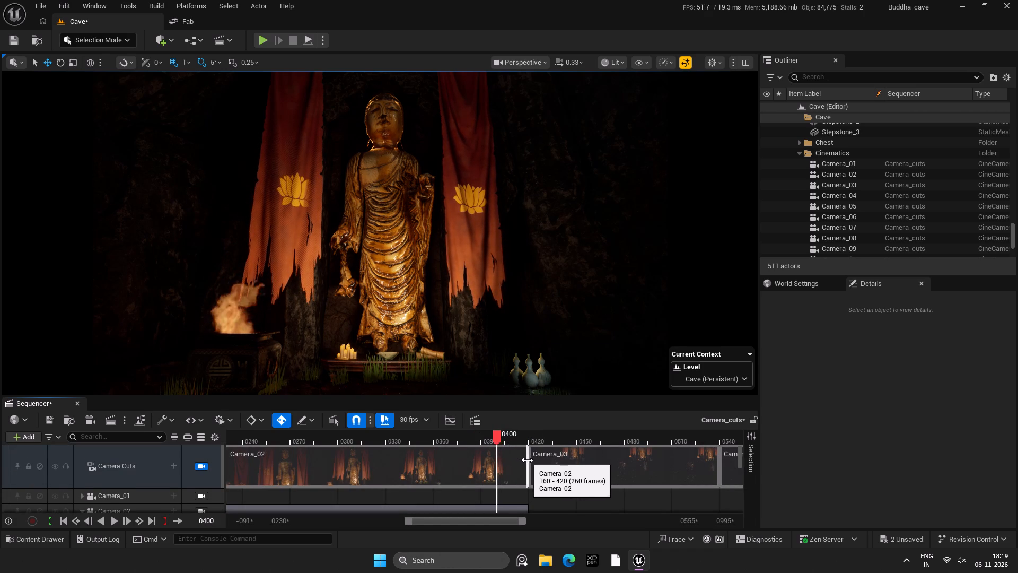
pyautogui.moveTo(527, 460); pyautogui.dragTo(497, 459)
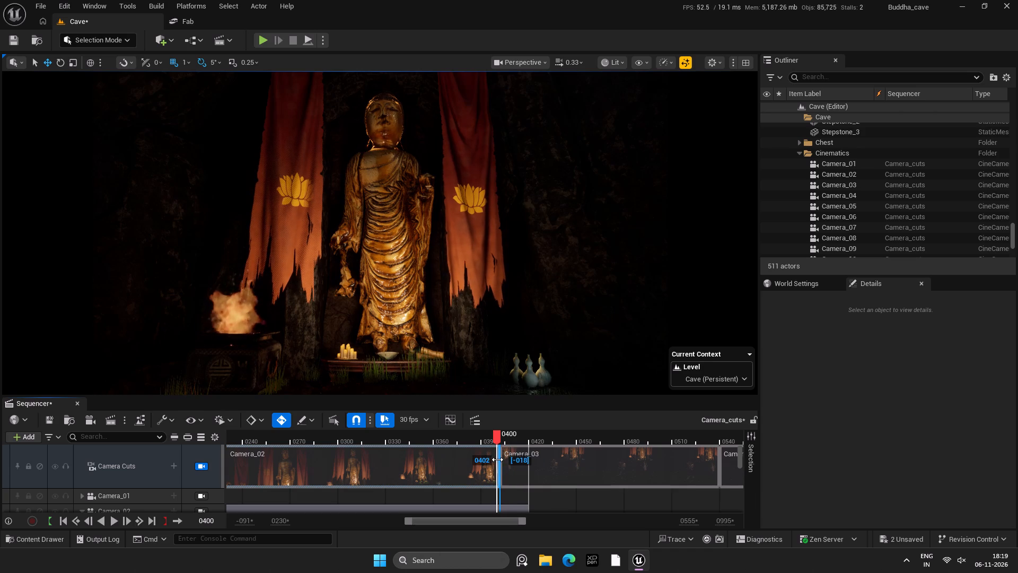
pyautogui.moveTo(497, 459); pyautogui.dragTo(495, 459)
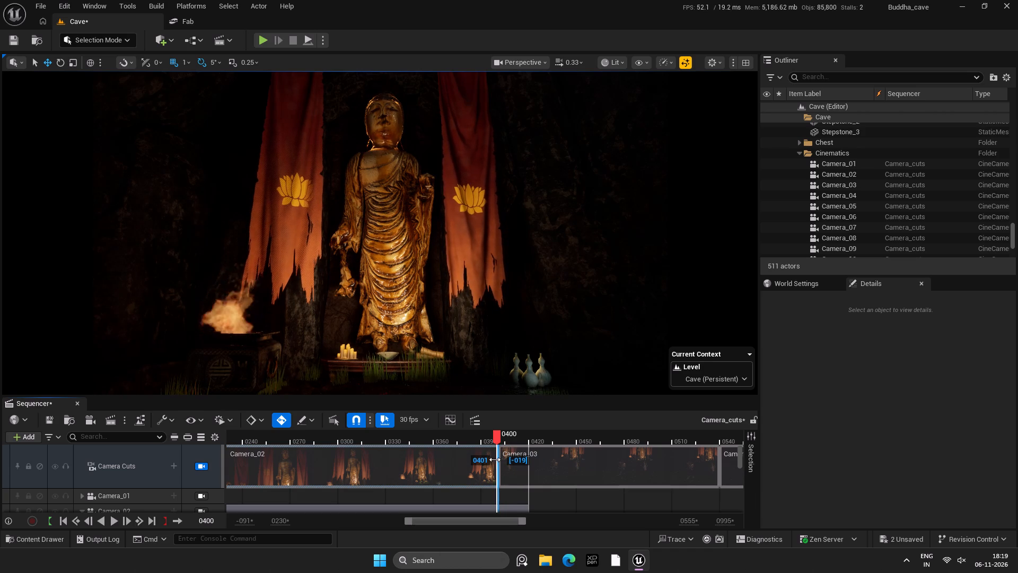
pyautogui.moveTo(495, 459); pyautogui.dragTo(494, 459)
# Trim the end of the section on Camera_02's own track to frame 400.
pyautogui.scroll(-3, 539, 470)
pyautogui.scroll(1, 534, 470)
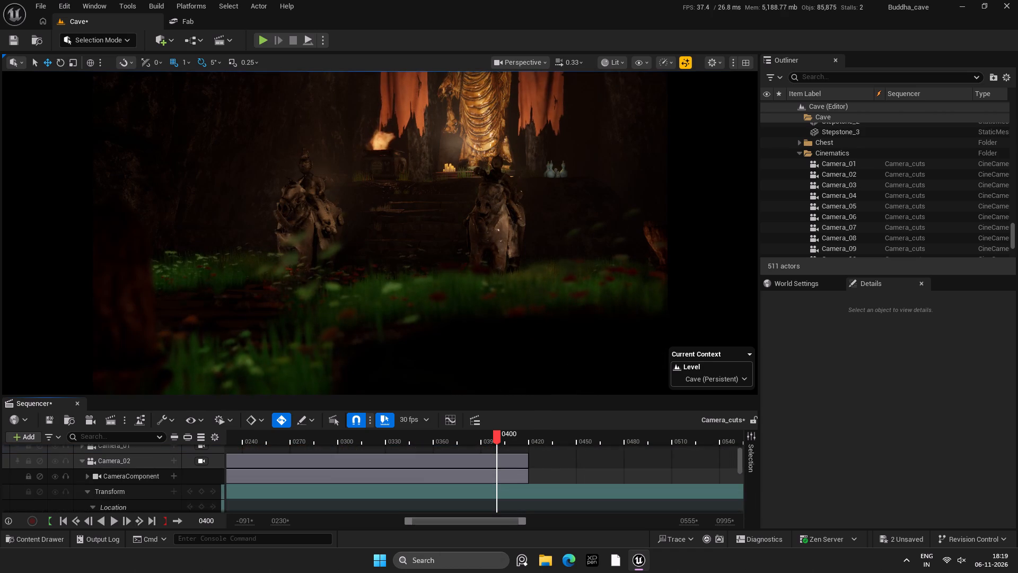
pyautogui.scroll(1, 533, 468)
pyautogui.moveTo(528, 496); pyautogui.dragTo(500, 494)
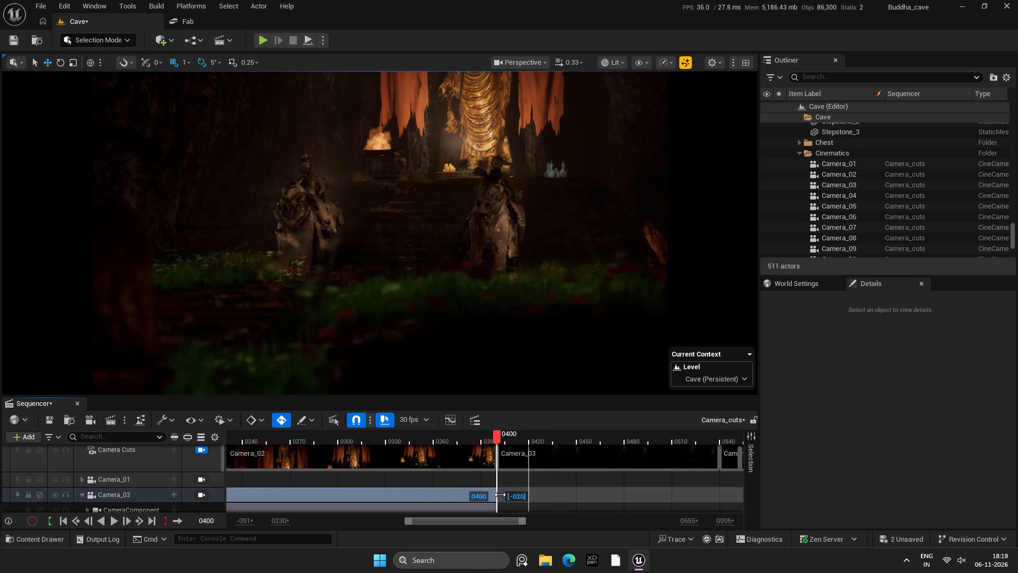
pyautogui.moveTo(500, 494); pyautogui.dragTo(496, 494)
# Collapse the Camera_02 track and move the Camera_03 track's section earlier to start at about frame 400.
pyautogui.scroll(-5, 519, 495)
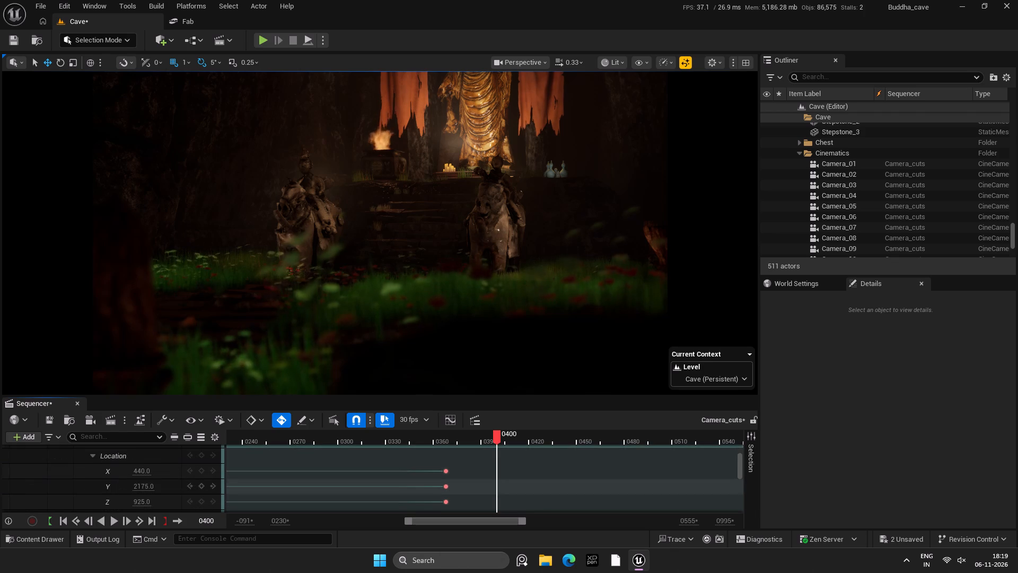
pyautogui.scroll(-2, 540, 487)
pyautogui.scroll(9, 367, 489)
pyautogui.scroll(-2, 91, 509)
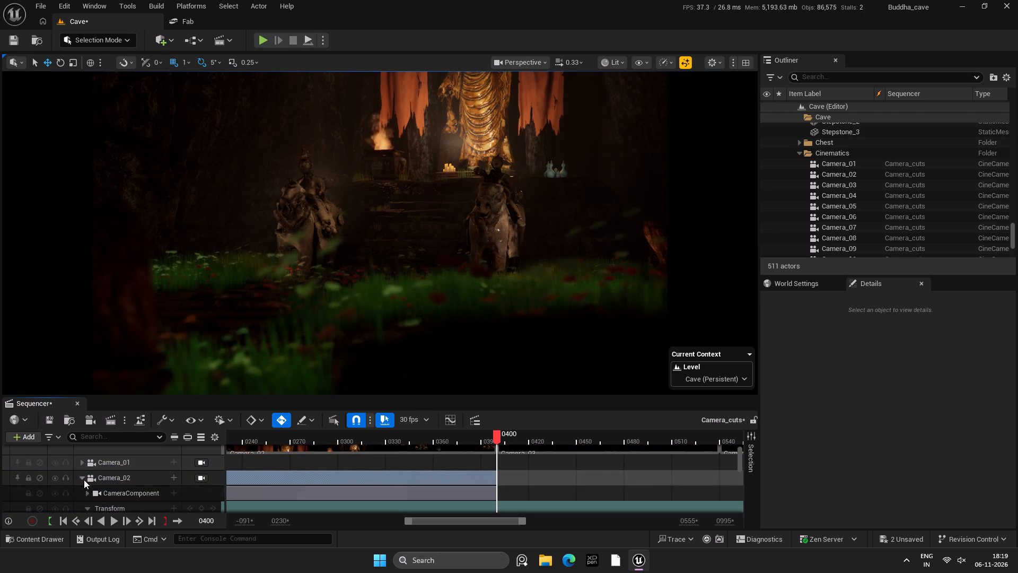
pyautogui.click(83, 479)
pyautogui.moveTo(587, 493); pyautogui.dragTo(569, 492)
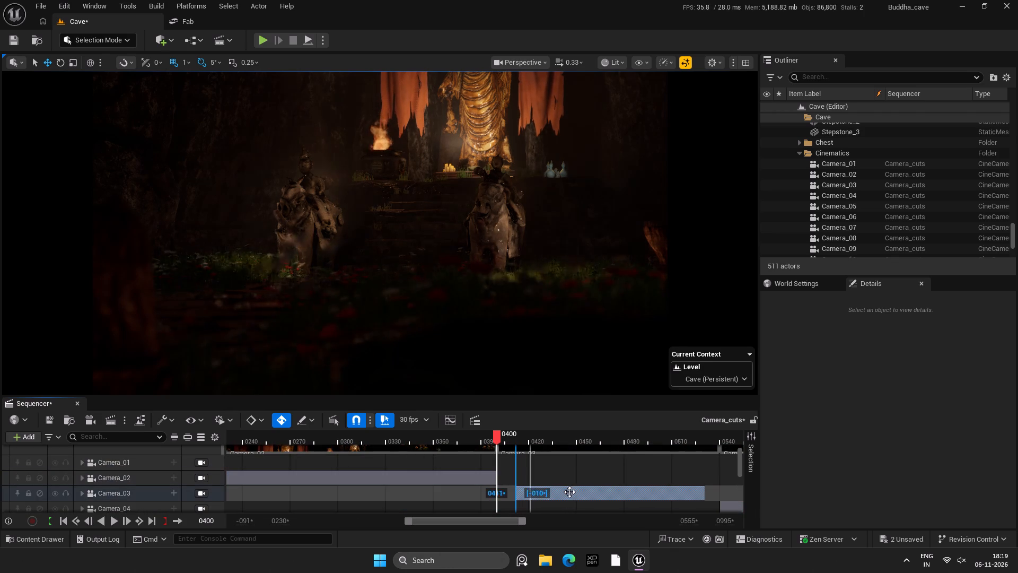
pyautogui.moveTo(569, 492); pyautogui.dragTo(554, 490)
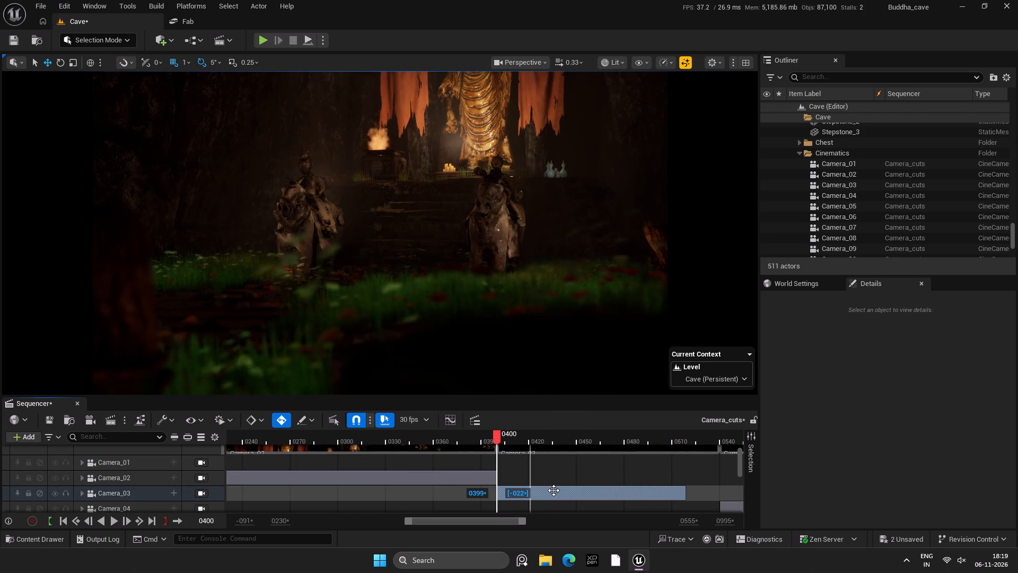
pyautogui.moveTo(554, 490); pyautogui.dragTo(556, 490)
# Trim the end of the Camera_03 section on the Camera Cuts track to about frame 520.
pyautogui.scroll(3, 580, 476)
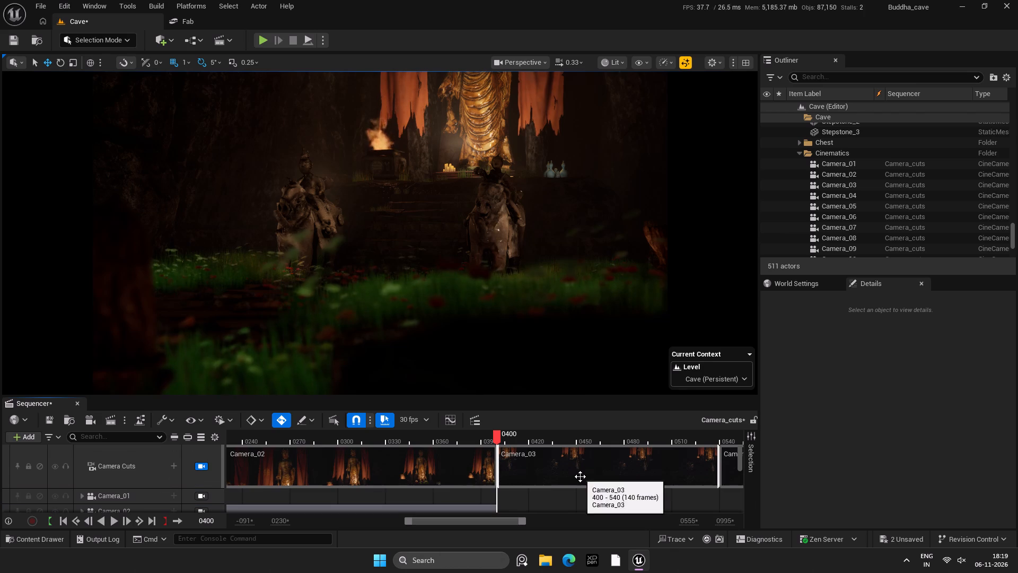
pyautogui.scroll(-3, 581, 476)
pyautogui.scroll(3, 699, 493)
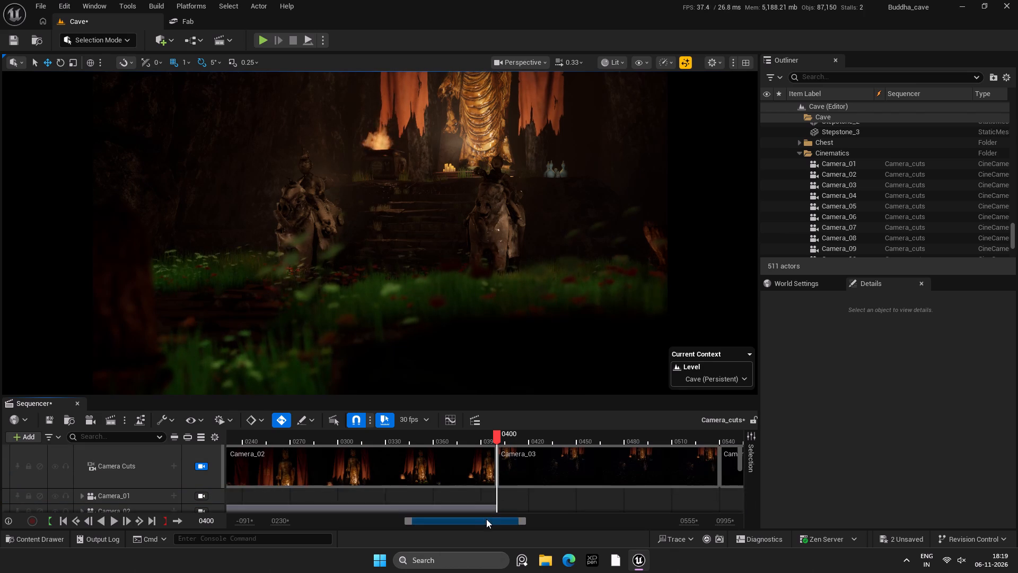
pyautogui.moveTo(488, 519); pyautogui.dragTo(514, 519)
pyautogui.scroll(-2, 594, 483)
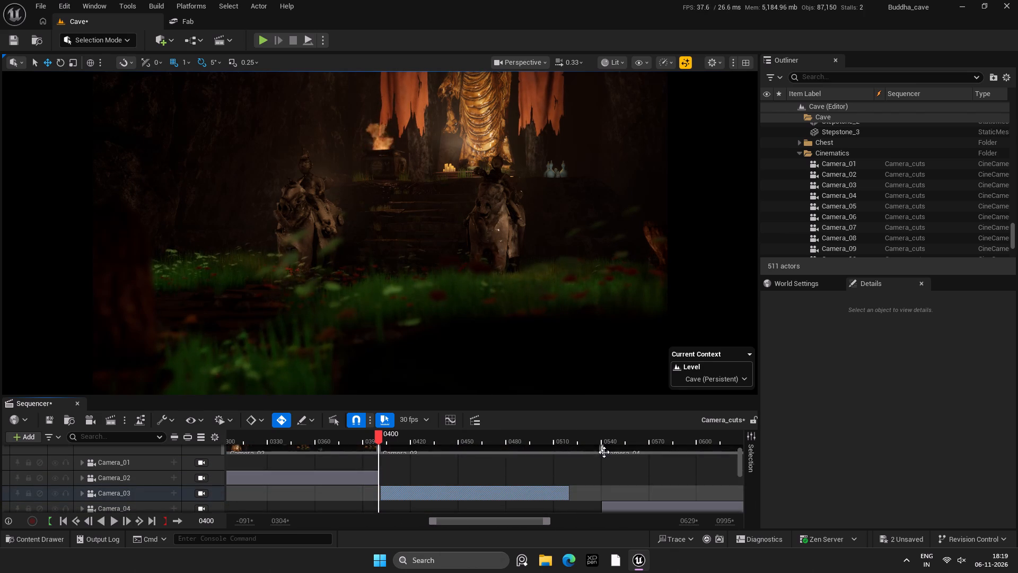
pyautogui.moveTo(599, 449); pyautogui.dragTo(587, 449)
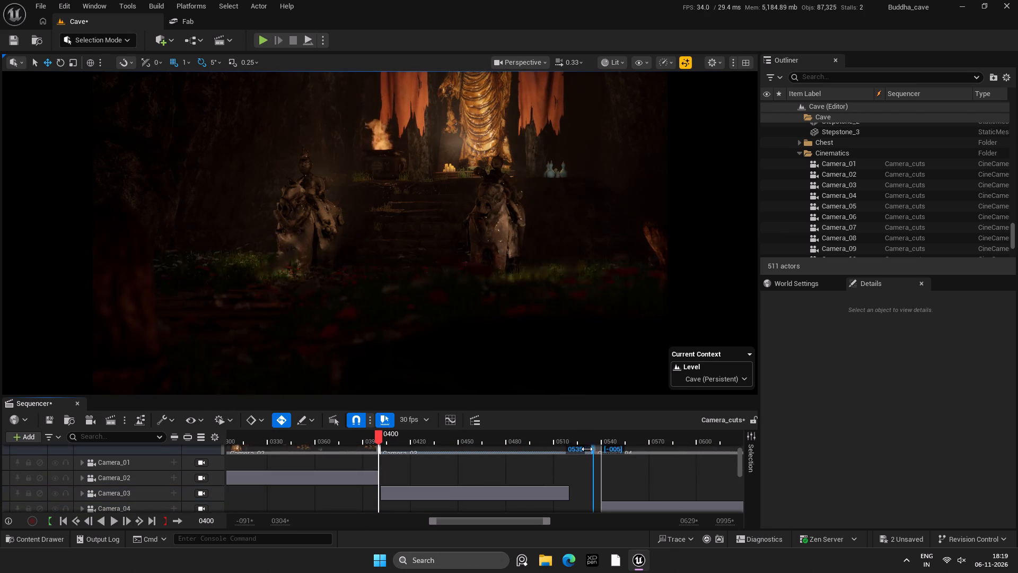
pyautogui.moveTo(587, 449); pyautogui.dragTo(567, 448)
# Move the Camera_04 track's section earlier to start at frame 520.
pyautogui.scroll(-1, 614, 494)
pyautogui.moveTo(623, 493); pyautogui.dragTo(623, 493)
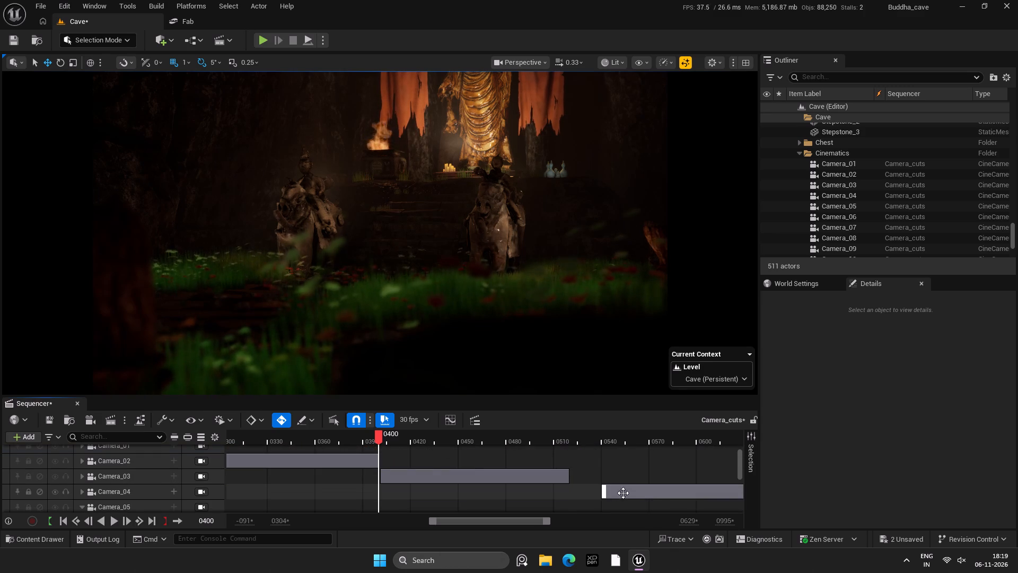
pyautogui.moveTo(623, 493); pyautogui.dragTo(590, 488)
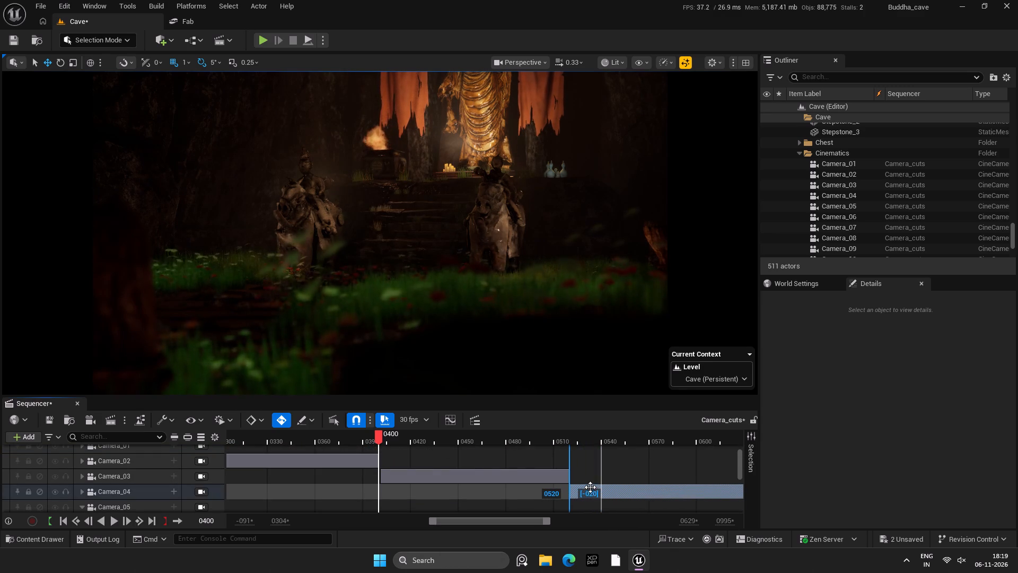
# Trim the end of the Camera_04 section on the Camera Cuts track to frame 640.
pyautogui.scroll(3, 601, 476)
pyautogui.scroll(-3, 634, 474)
pyautogui.moveTo(530, 523); pyautogui.dragTo(539, 523)
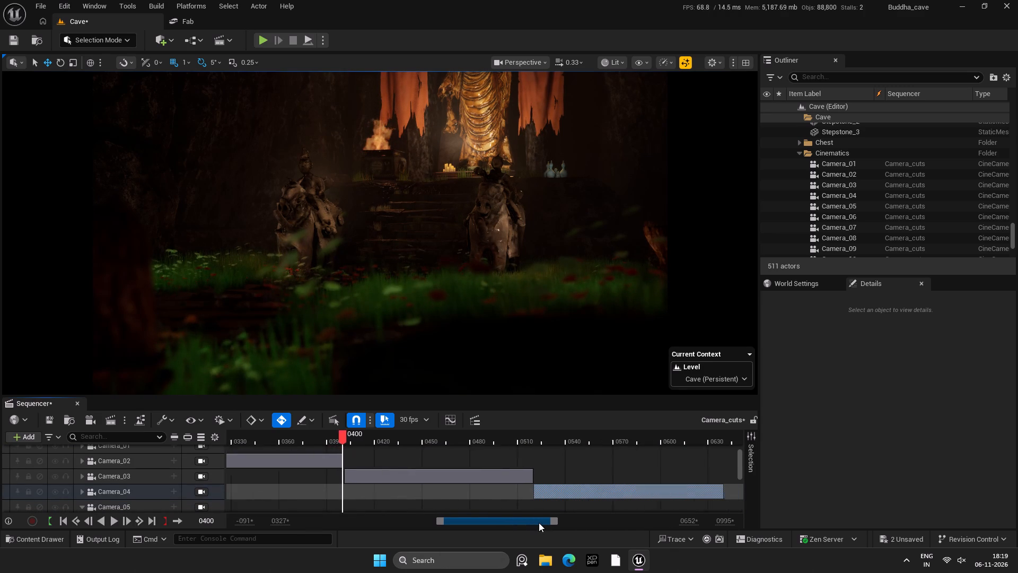
pyautogui.moveTo(539, 523); pyautogui.dragTo(568, 520)
pyautogui.scroll(3, 593, 494)
pyautogui.scroll(-1, 617, 471)
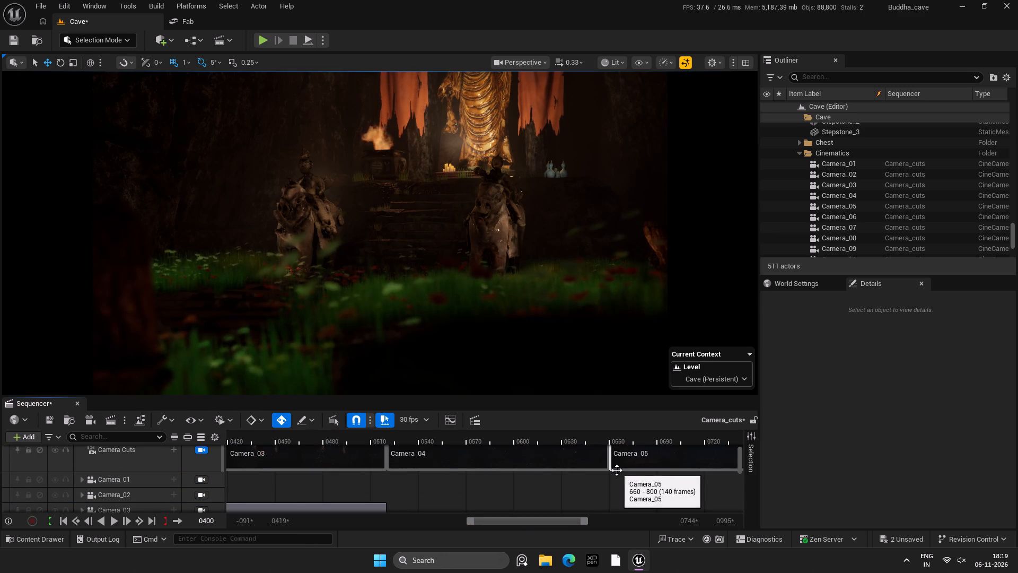
pyautogui.scroll(-2, 613, 467)
pyautogui.scroll(1, 613, 467)
pyautogui.moveTo(609, 450); pyautogui.dragTo(608, 450)
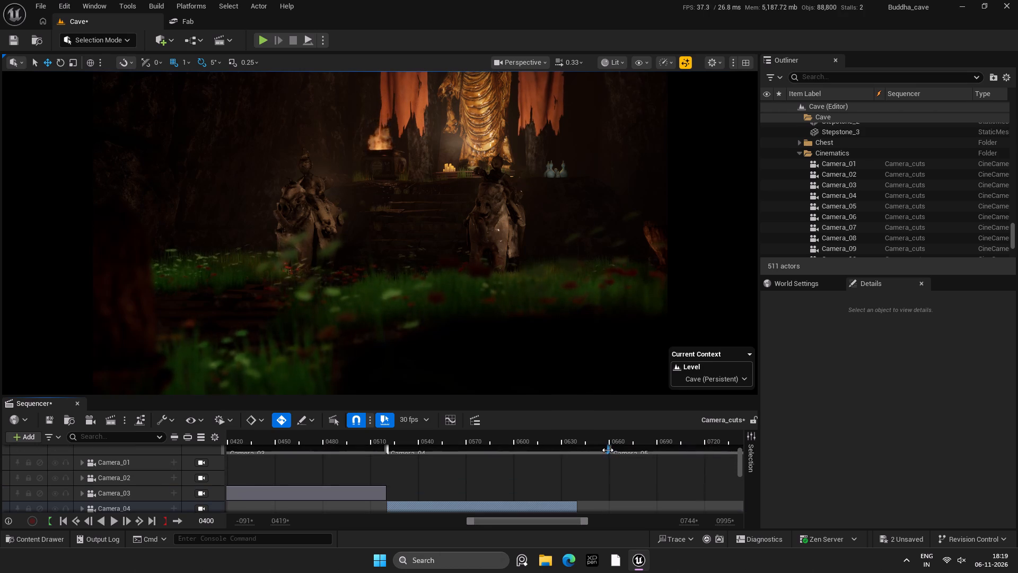
pyautogui.moveTo(608, 450); pyautogui.dragTo(577, 448)
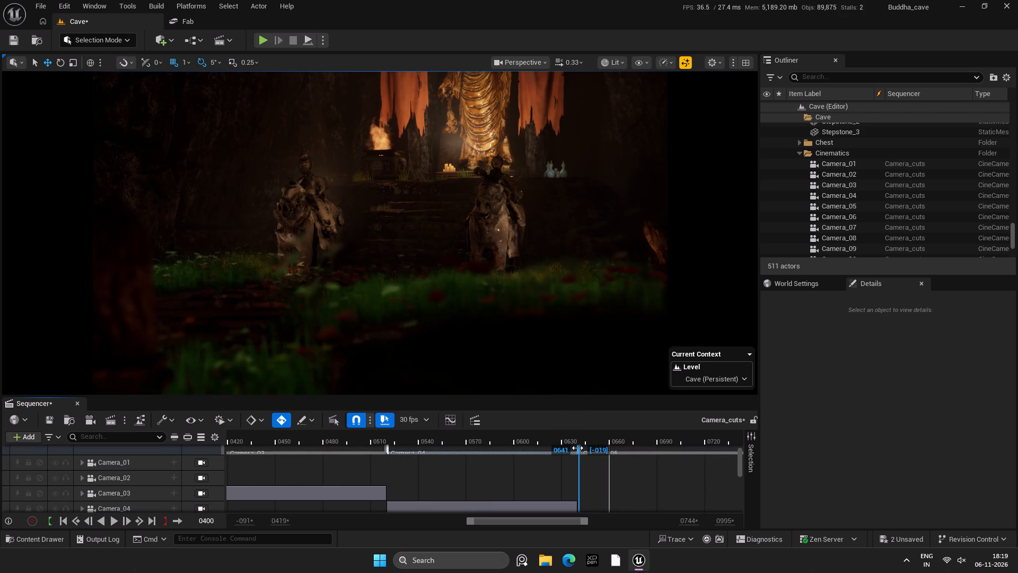
pyautogui.moveTo(577, 448); pyautogui.dragTo(576, 448)
# Move the Camera_05 track's section earlier to start at about frame 640.
pyautogui.scroll(-1, 600, 463)
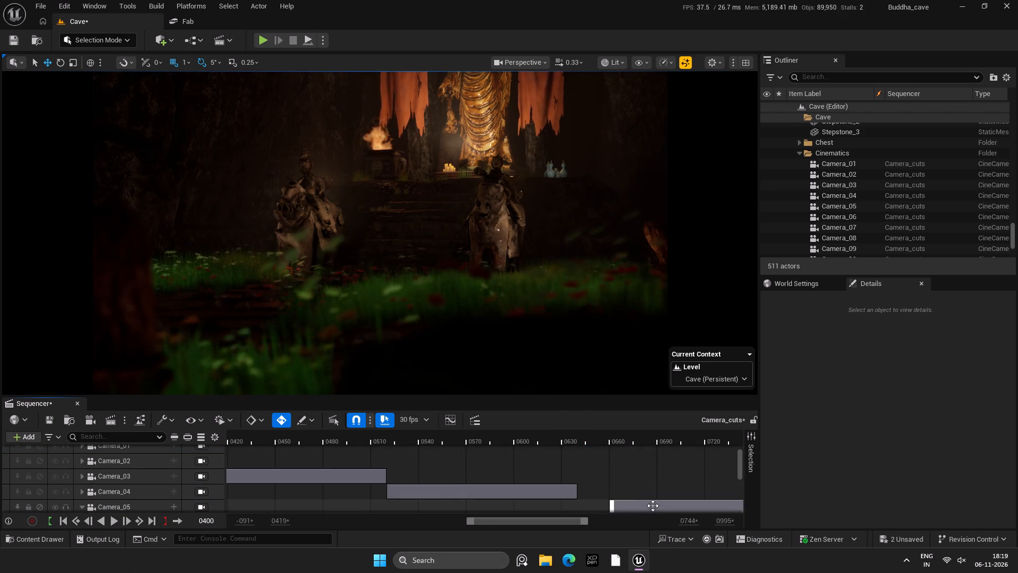
pyautogui.moveTo(653, 506); pyautogui.dragTo(621, 504)
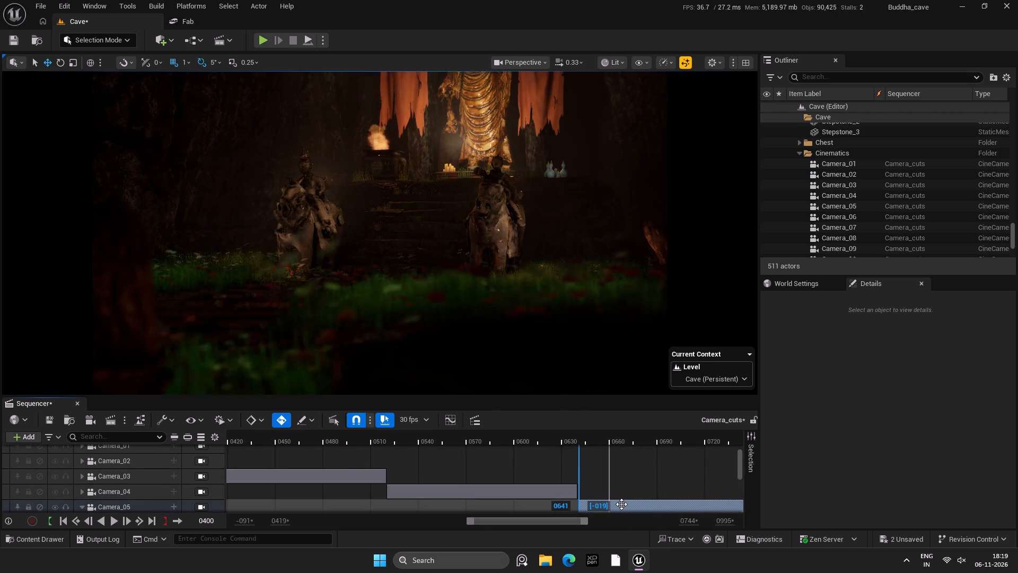
pyautogui.moveTo(621, 504); pyautogui.dragTo(621, 504)
# Trim the end of the Camera_05 section on the Camera Cuts track to about frame 781.
pyautogui.scroll(3, 614, 487)
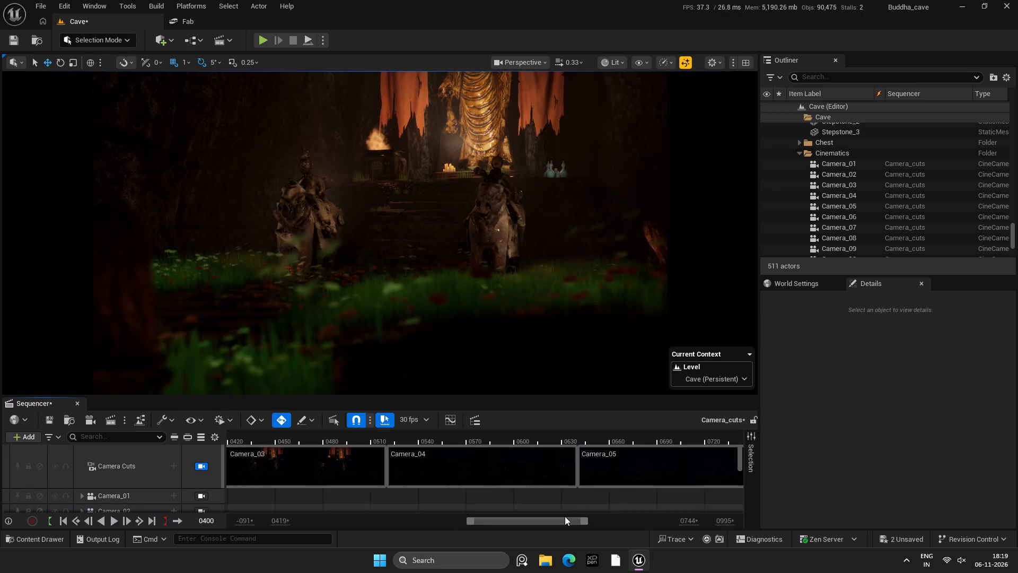
pyautogui.moveTo(564, 519); pyautogui.dragTo(599, 522)
pyautogui.scroll(-7, 624, 468)
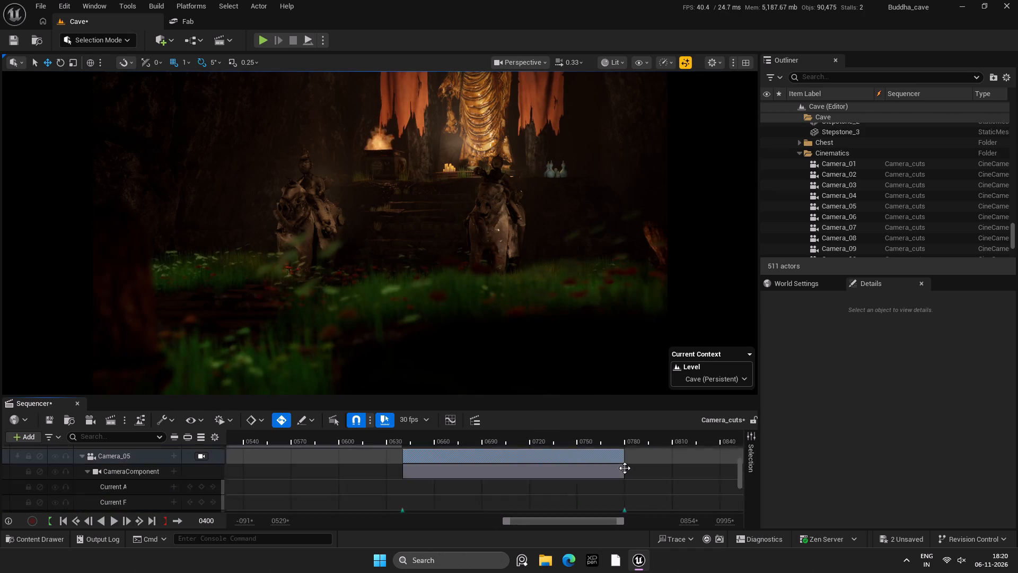
pyautogui.scroll(5, 626, 468)
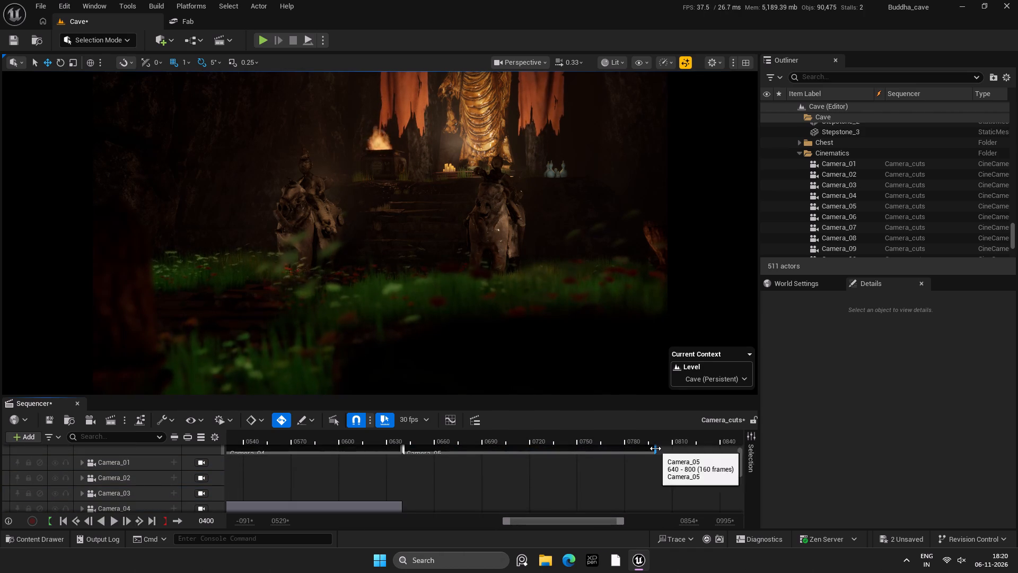
pyautogui.moveTo(655, 448); pyautogui.dragTo(625, 452)
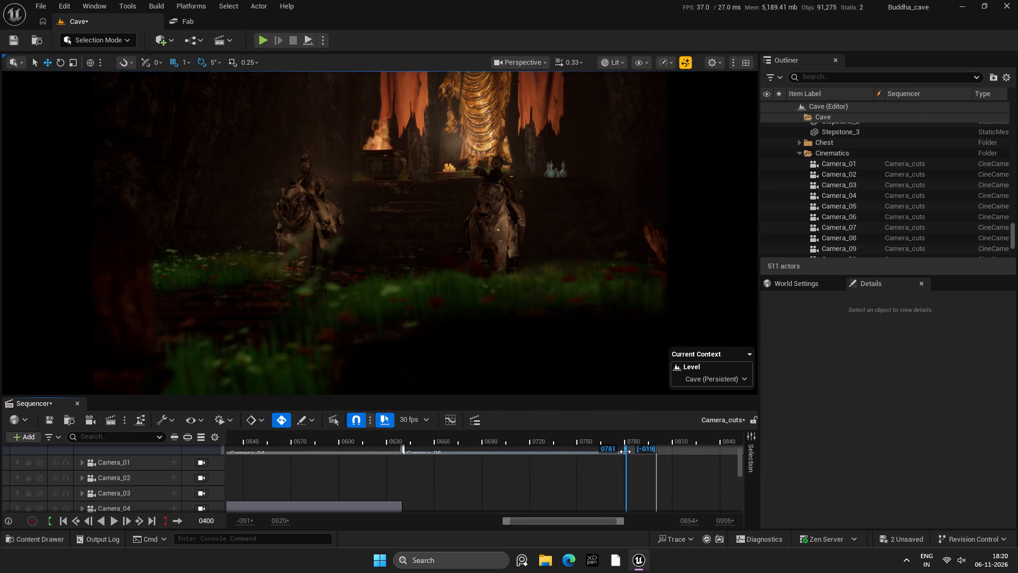
pyautogui.moveTo(625, 452); pyautogui.dragTo(624, 452)
pyautogui.click(624, 452)
# Pull the end of the Camera_05 cut back to frame 780, aligned with the Camera_05 track's section, and save the sequence.
pyautogui.scroll(-2, 642, 465)
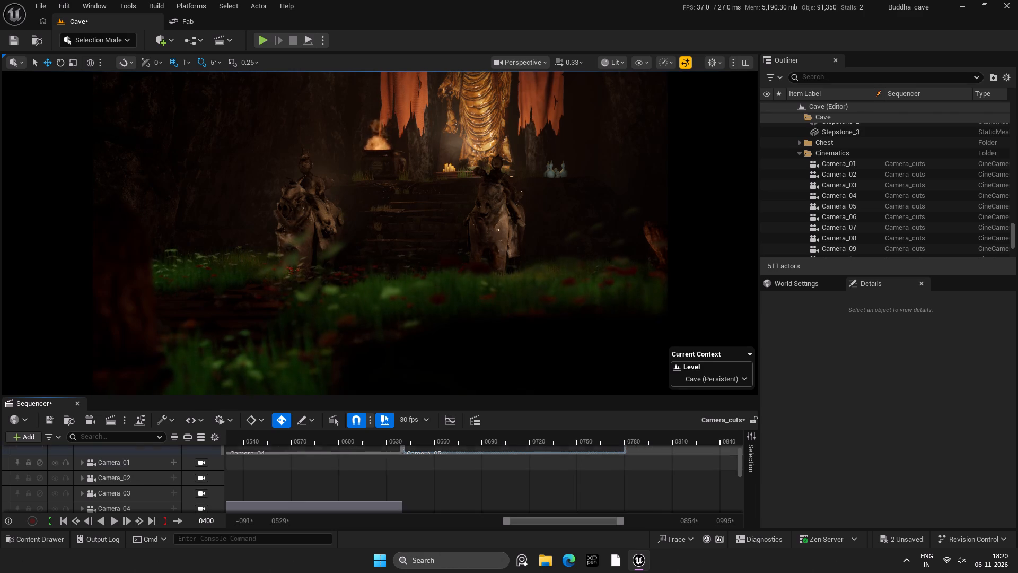
pyautogui.scroll(-3, 642, 466)
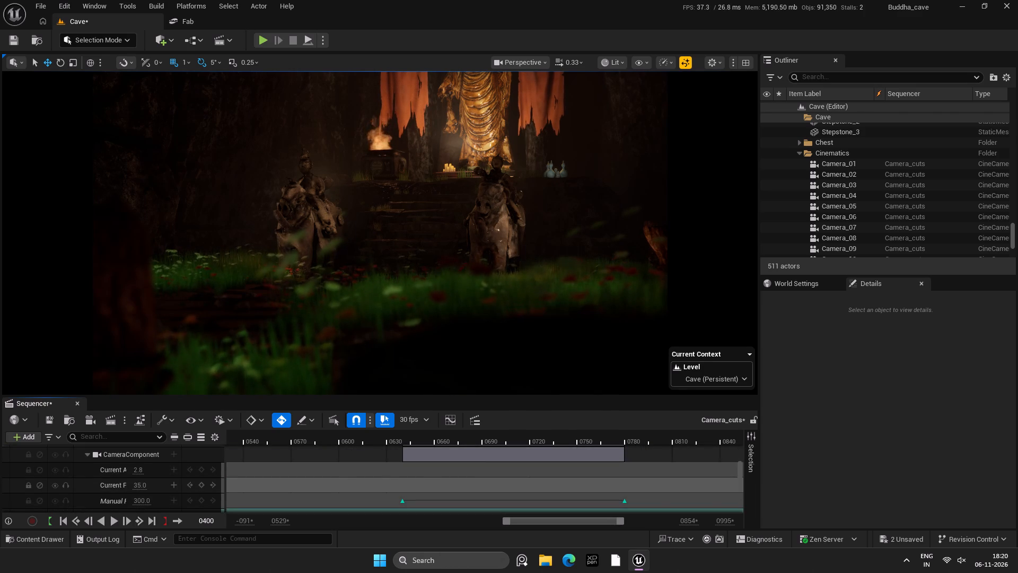
pyautogui.scroll(2, 654, 480)
pyautogui.scroll(-2, 654, 480)
pyautogui.scroll(1, 654, 480)
pyautogui.scroll(-5, 654, 480)
pyautogui.scroll(7, 654, 480)
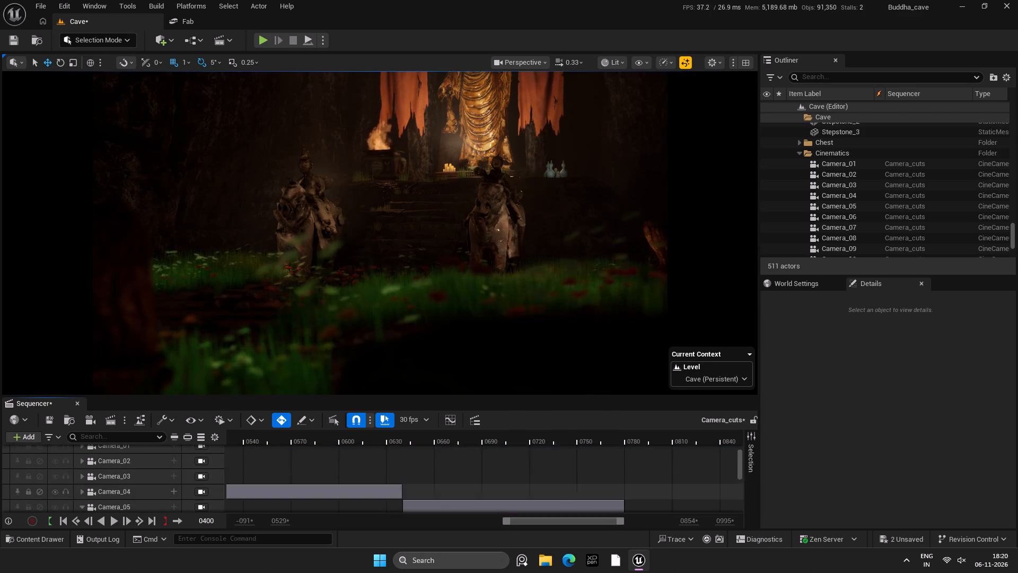
pyautogui.scroll(4, 654, 480)
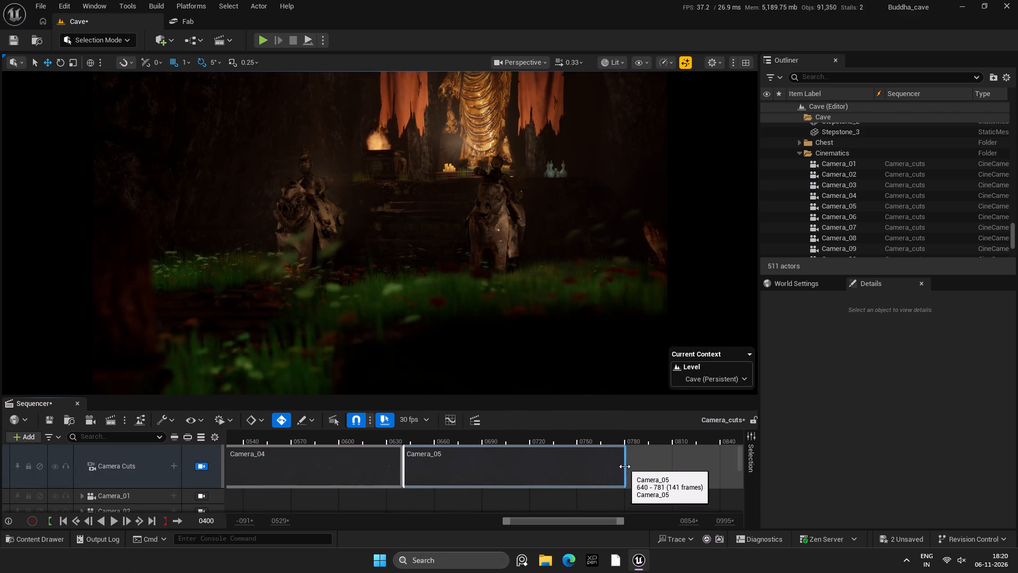
pyautogui.click(625, 466)
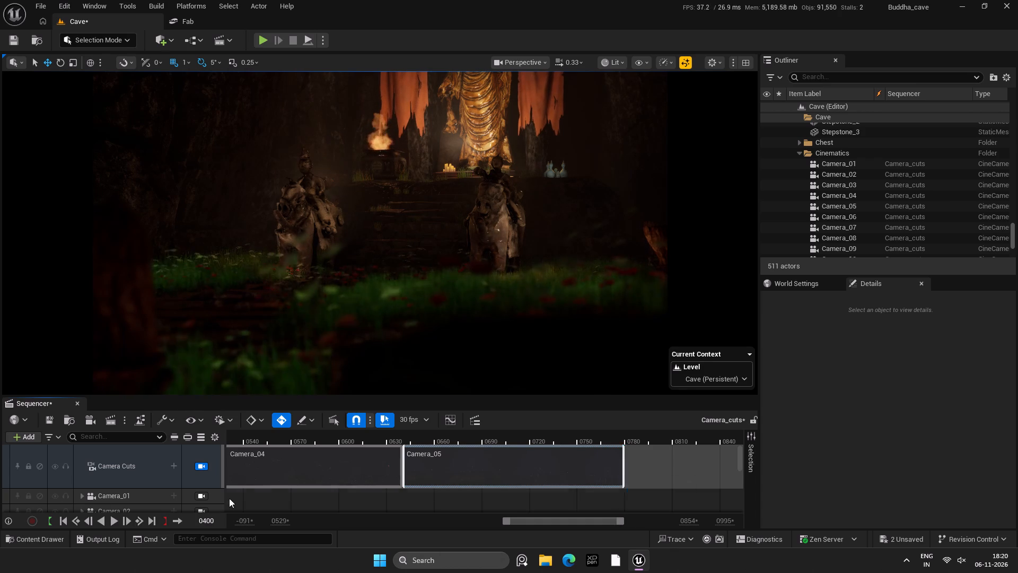
pyautogui.hotkey('ctrl', 's')
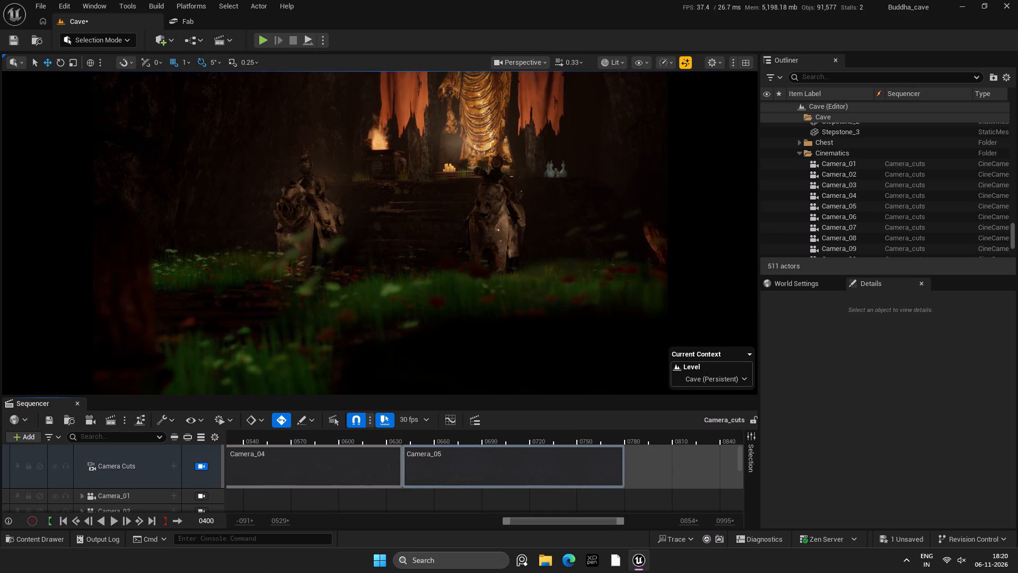
# Show the light icons in the viewport and set the intensity of point light Fill_lgt_1 to 0.5 cd.
pyautogui.press('g')
pyautogui.click(621, 188)
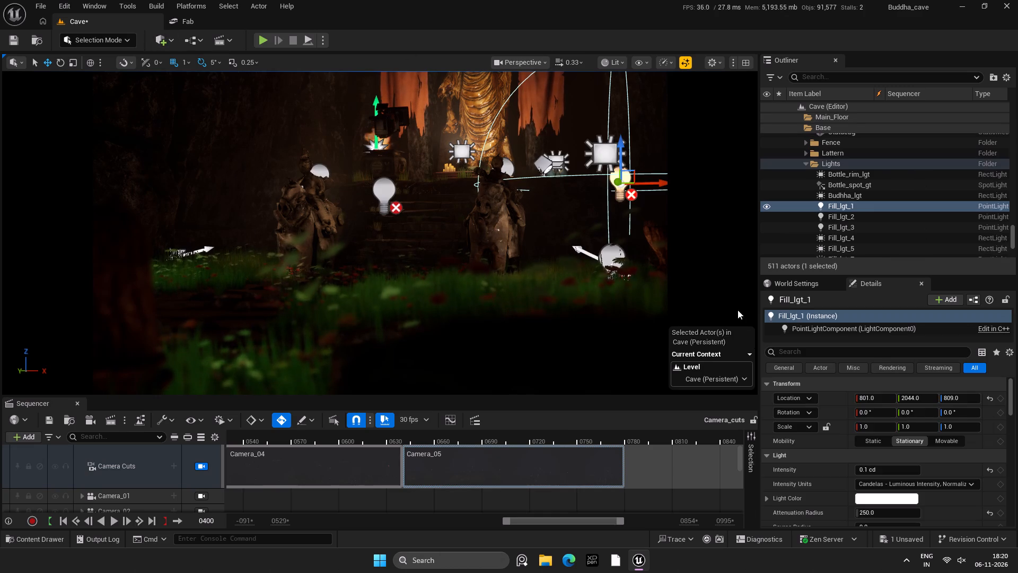
pyautogui.click(875, 467)
pyautogui.write('0.5')
pyautogui.press('Return')
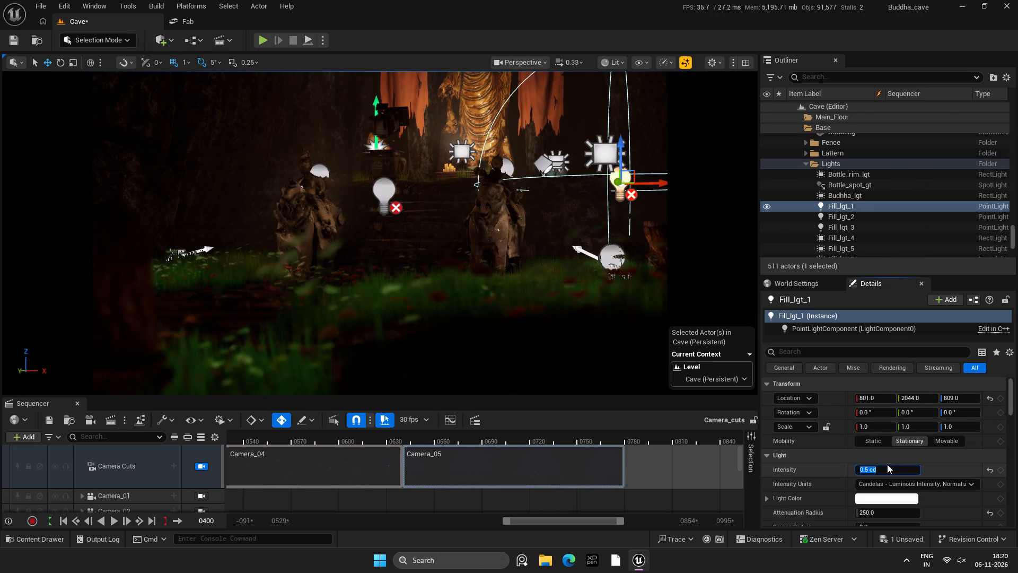
# Save the unsaved Cave level.
pyautogui.hotkey('ctrl', 's')
pyautogui.hotkey('ctrl', 's')
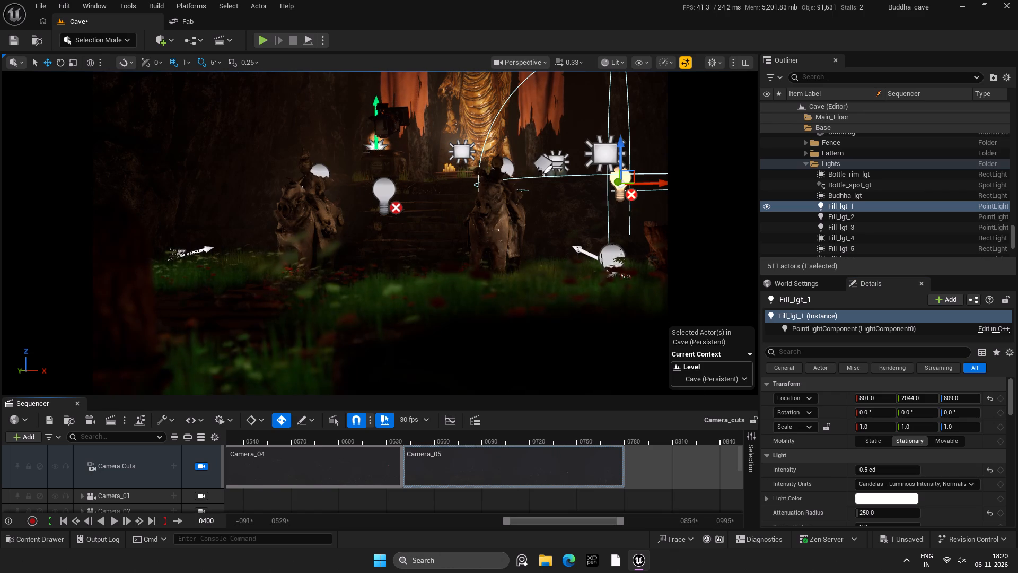
pyautogui.click(902, 540)
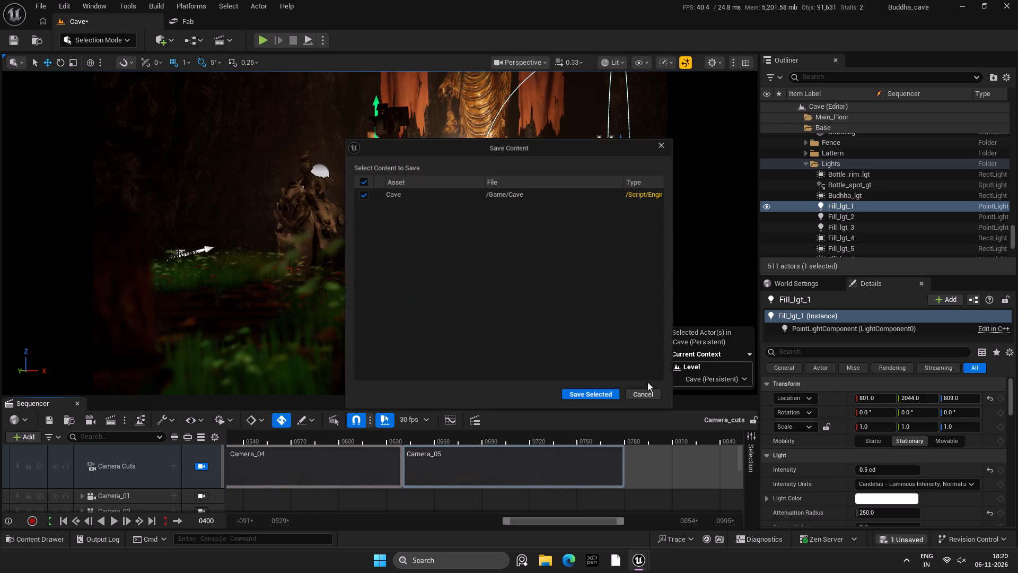
pyautogui.click(593, 401)
pyautogui.hotkey('ctrl', 's')
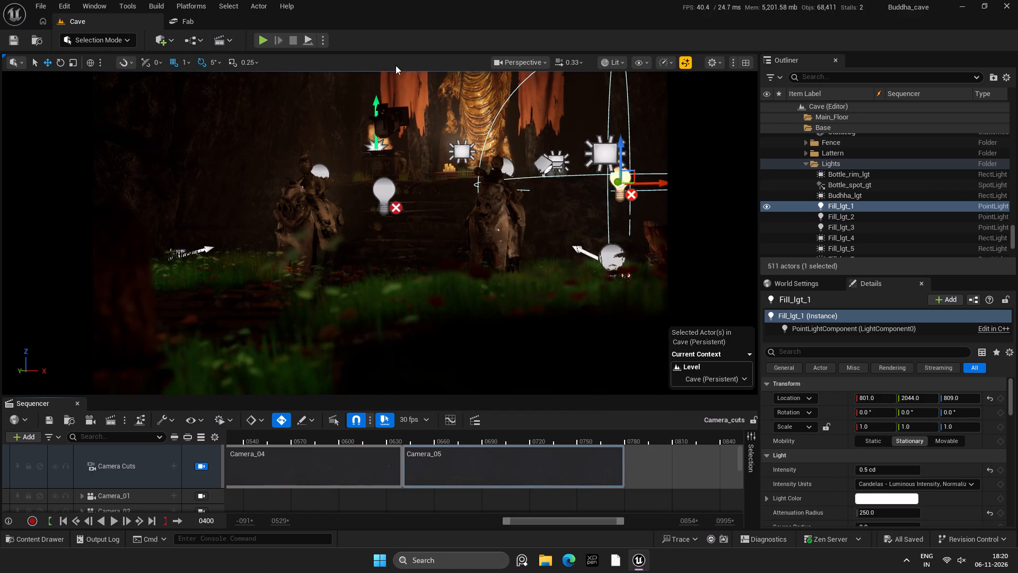
# Scrub the timeline back and forth across the Camera_04 and Camera_05 shots to review the cut between them.
pyautogui.click(396, 65)
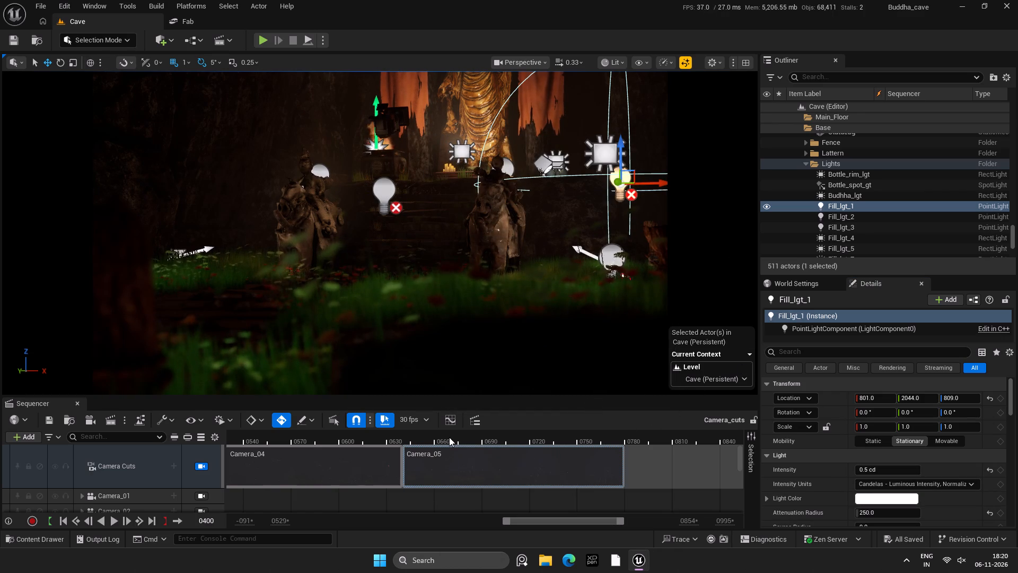
pyautogui.moveTo(508, 438); pyautogui.dragTo(514, 461)
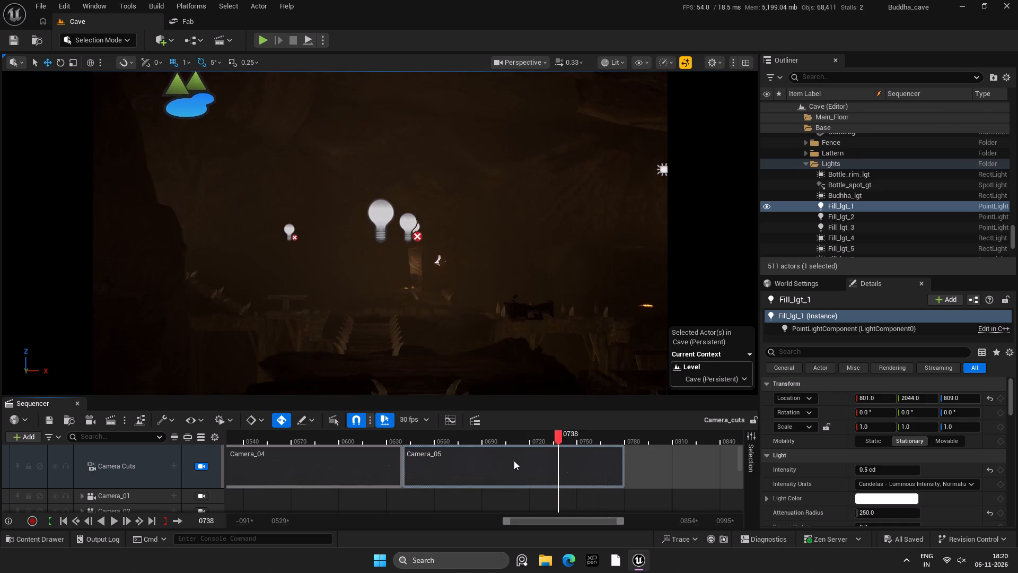
pyautogui.moveTo(514, 461); pyautogui.dragTo(373, 463)
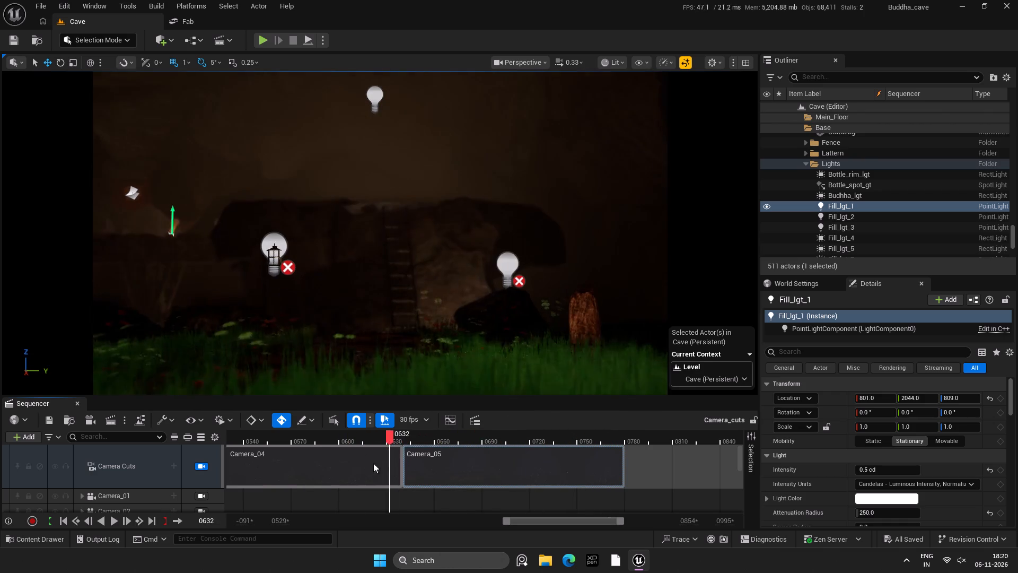
pyautogui.moveTo(373, 463); pyautogui.dragTo(438, 459)
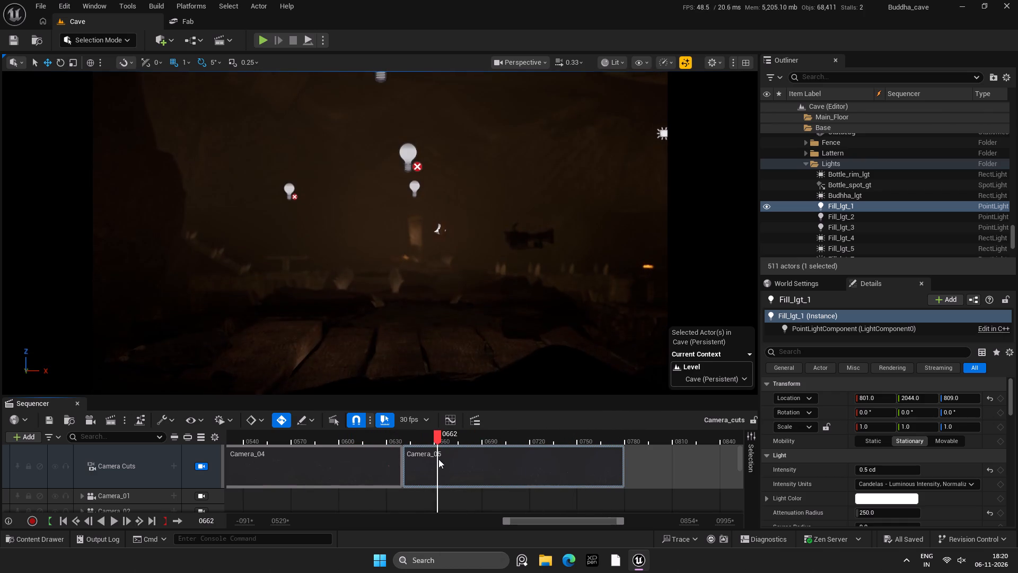
pyautogui.moveTo(438, 459); pyautogui.dragTo(382, 462)
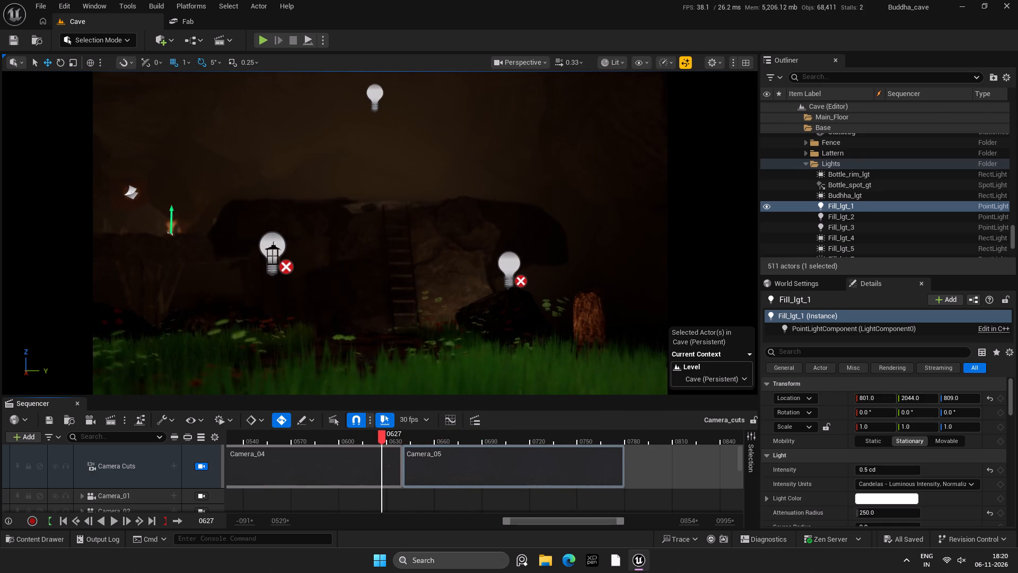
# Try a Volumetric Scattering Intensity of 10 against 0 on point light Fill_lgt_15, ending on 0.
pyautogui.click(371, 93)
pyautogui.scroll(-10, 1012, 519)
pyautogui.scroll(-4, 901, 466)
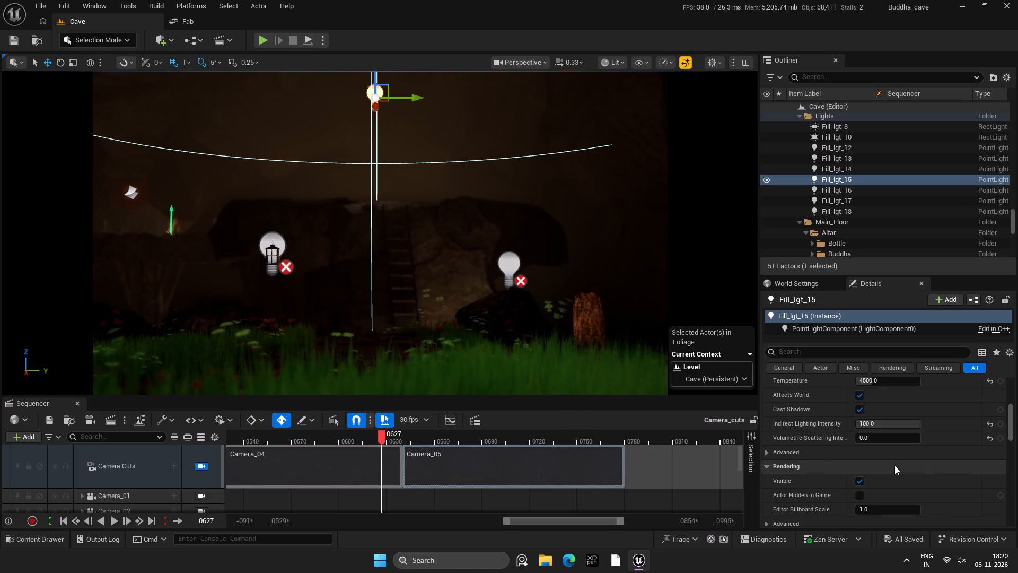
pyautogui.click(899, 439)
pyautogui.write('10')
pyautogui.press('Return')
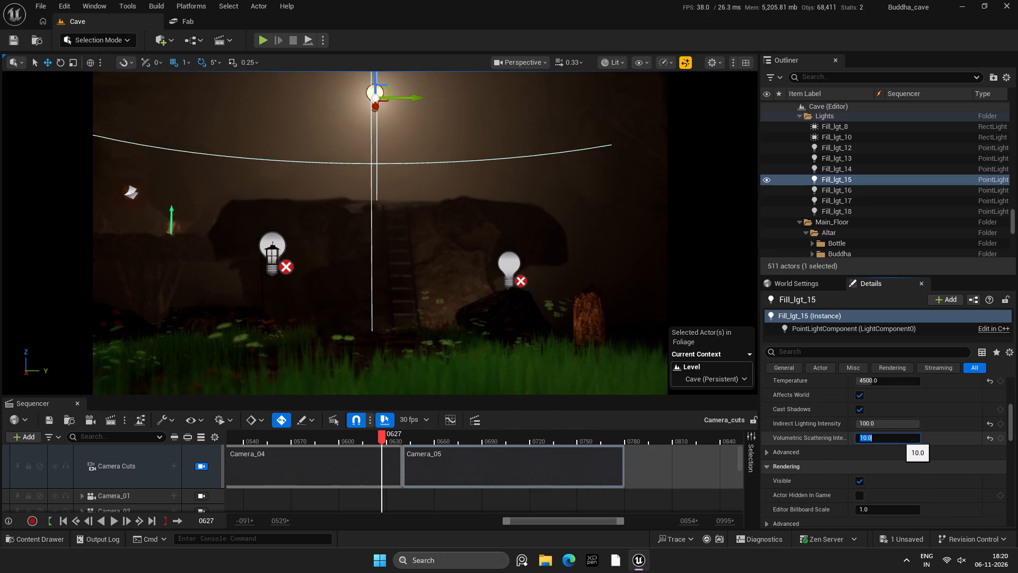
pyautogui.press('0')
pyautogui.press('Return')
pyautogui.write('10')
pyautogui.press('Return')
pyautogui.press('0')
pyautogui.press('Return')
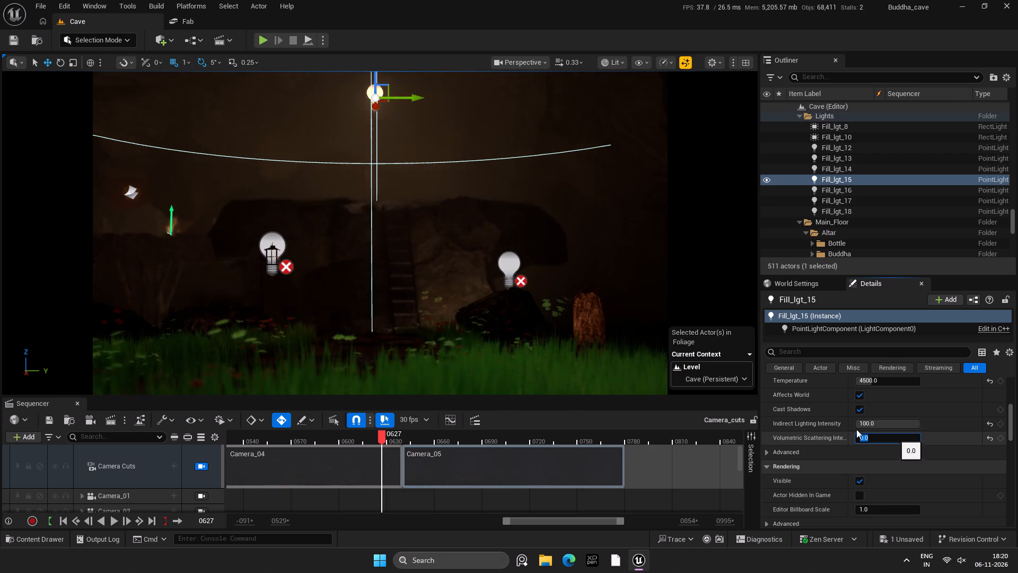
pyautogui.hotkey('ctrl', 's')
# Add a Camera_06 section to the Camera Cuts track at frame 780, directly after the Camera_05 section.
pyautogui.moveTo(411, 434); pyautogui.dragTo(416, 434)
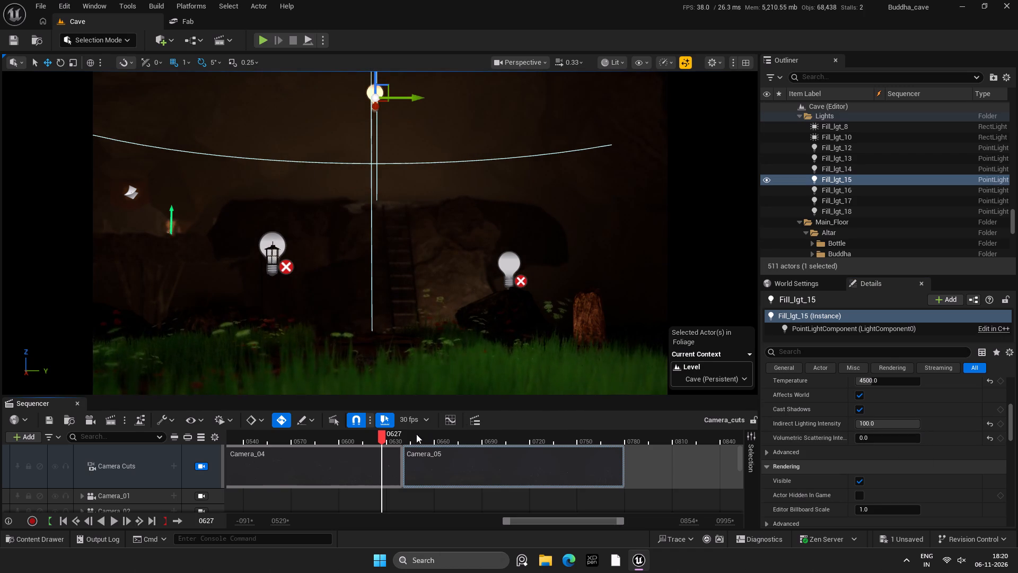
pyautogui.moveTo(416, 434); pyautogui.dragTo(617, 442)
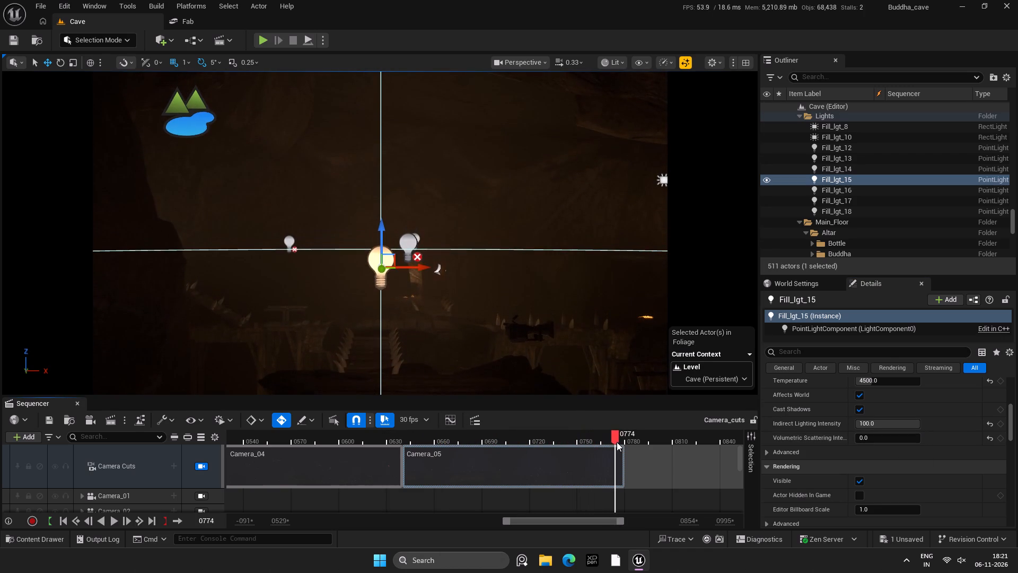
pyautogui.moveTo(617, 442); pyautogui.dragTo(622, 444)
pyautogui.press('Right')
pyautogui.press('Right')
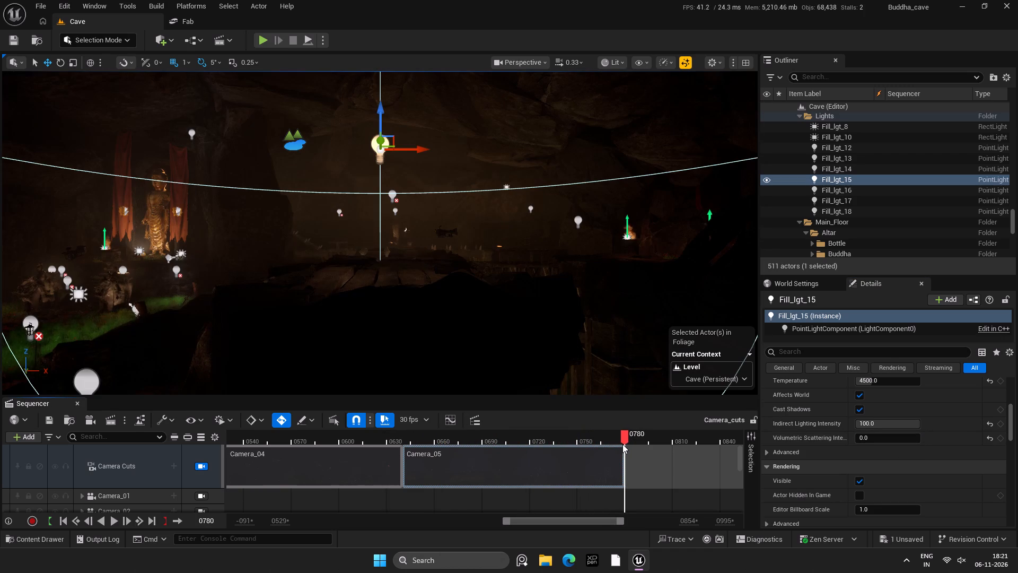
pyautogui.scroll(-3, 634, 441)
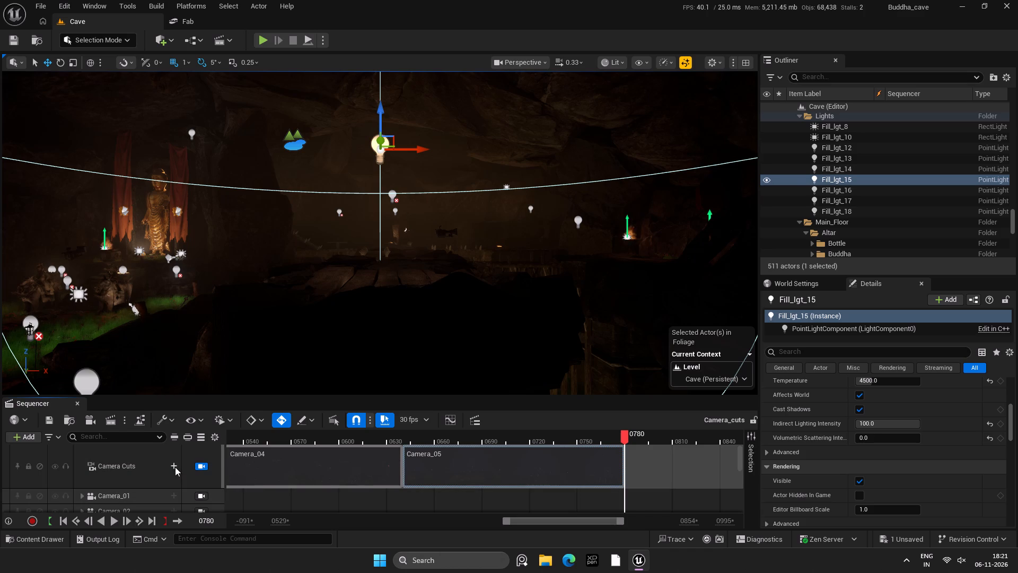
pyautogui.click(175, 467)
pyautogui.click(220, 393)
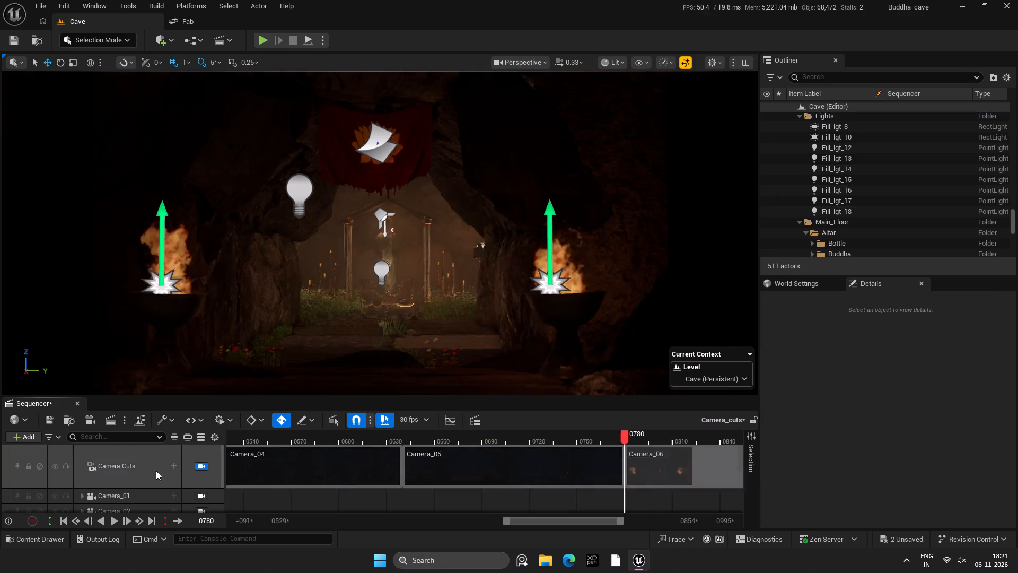
# Collapse the Camera_05 track and lock the viewport to Camera_06.
pyautogui.scroll(-5, 153, 474)
pyautogui.click(82, 474)
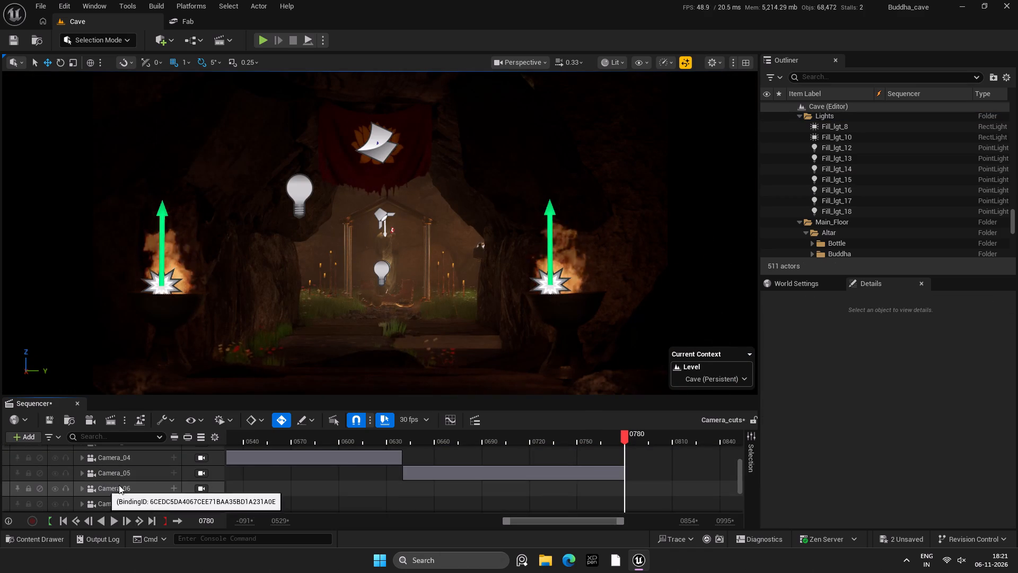
pyautogui.click(206, 488)
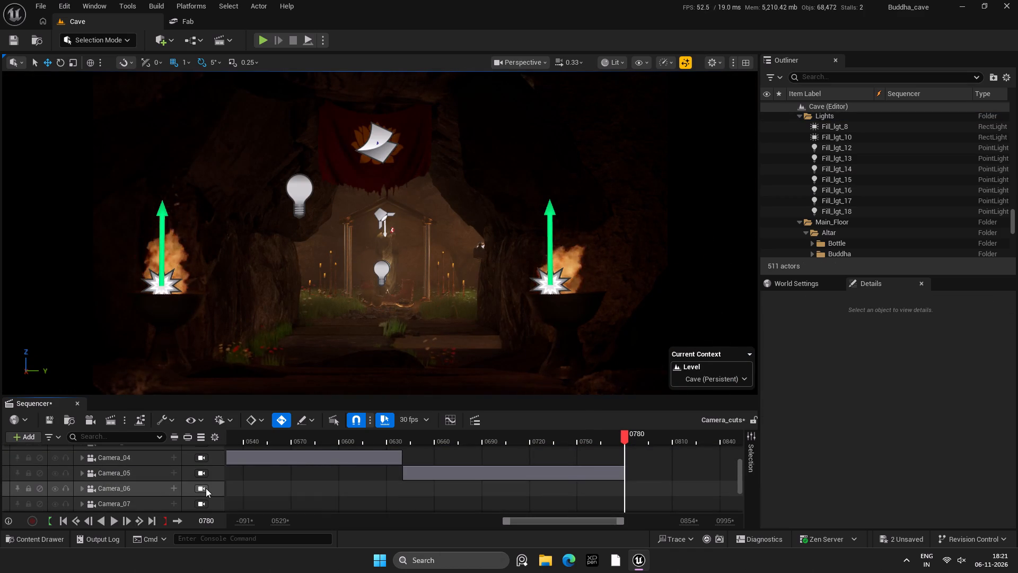
# Expand the Camera_06 track and set its Current Aperture to 1.2.
pyautogui.scroll(5, 653, 487)
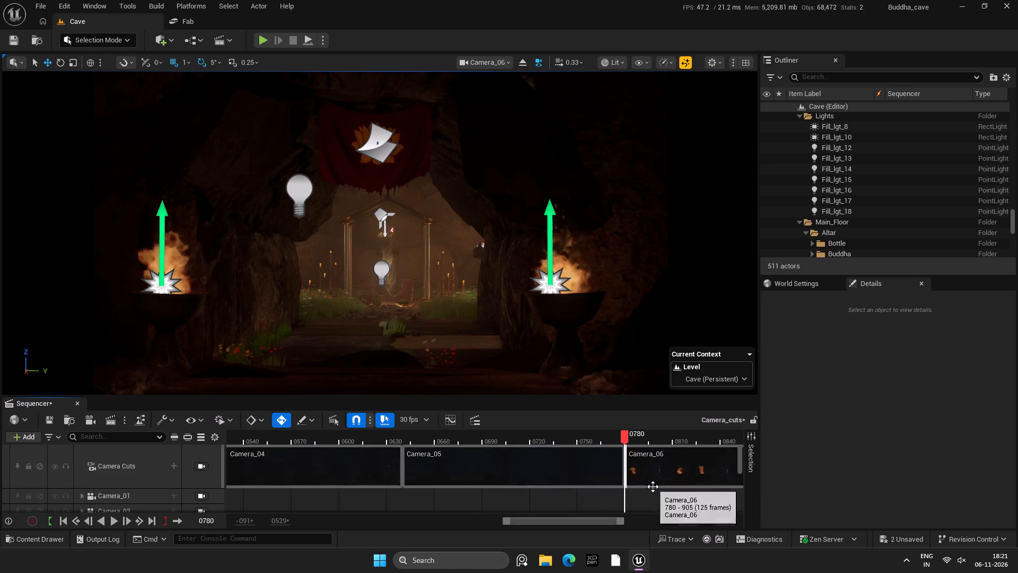
pyautogui.scroll(-7, 648, 476)
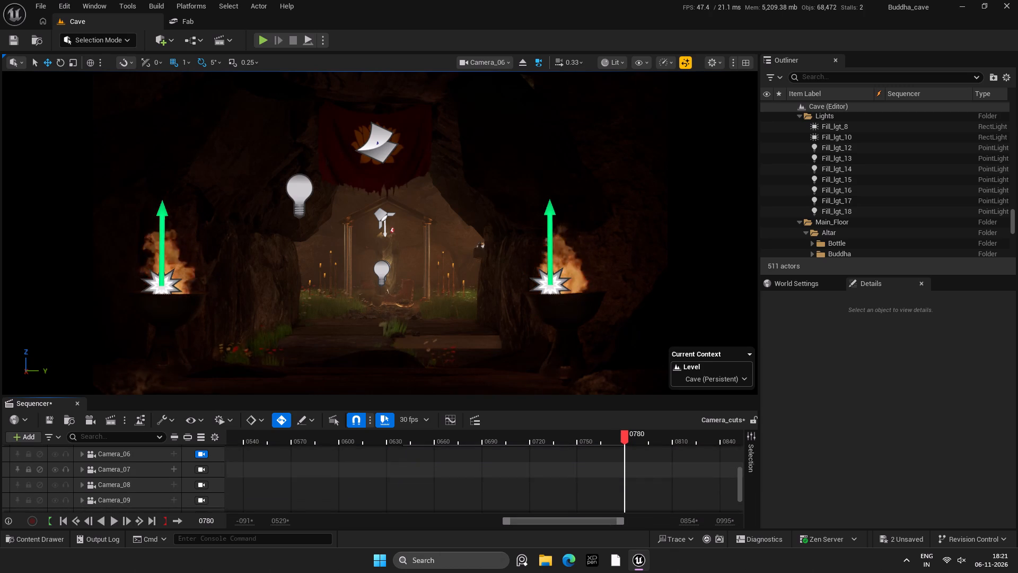
pyautogui.click(81, 454)
pyautogui.scroll(-2, 97, 480)
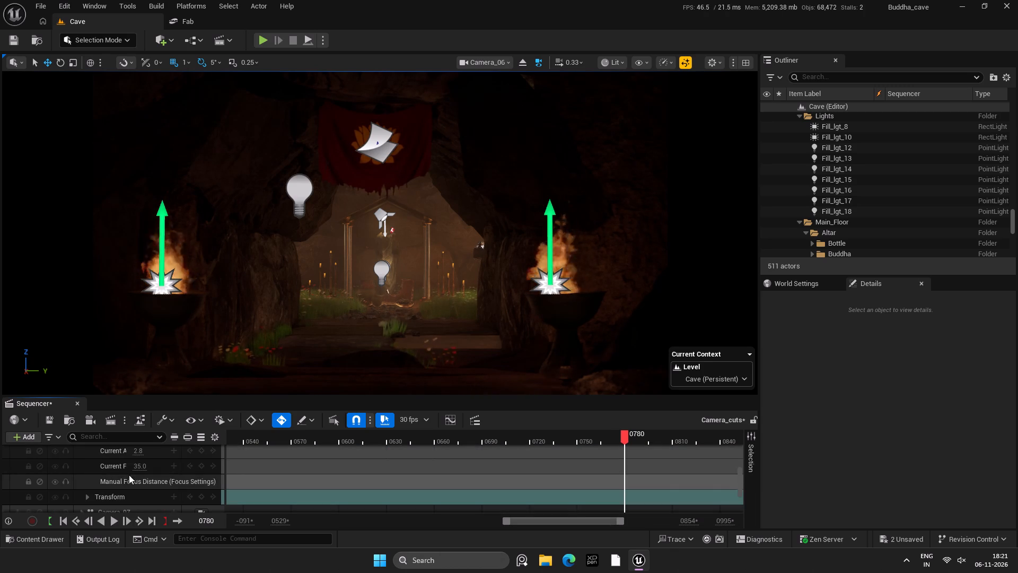
pyautogui.moveTo(139, 453); pyautogui.dragTo(0, 440)
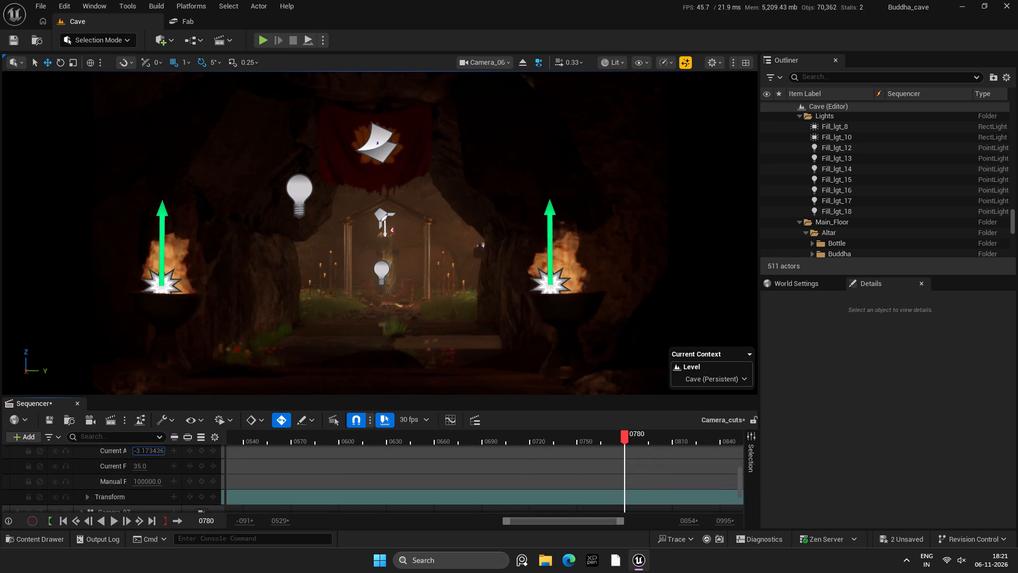
pyautogui.moveTo(0, 440); pyautogui.dragTo(0, 437)
pyautogui.click(142, 453)
pyautogui.write('1.')
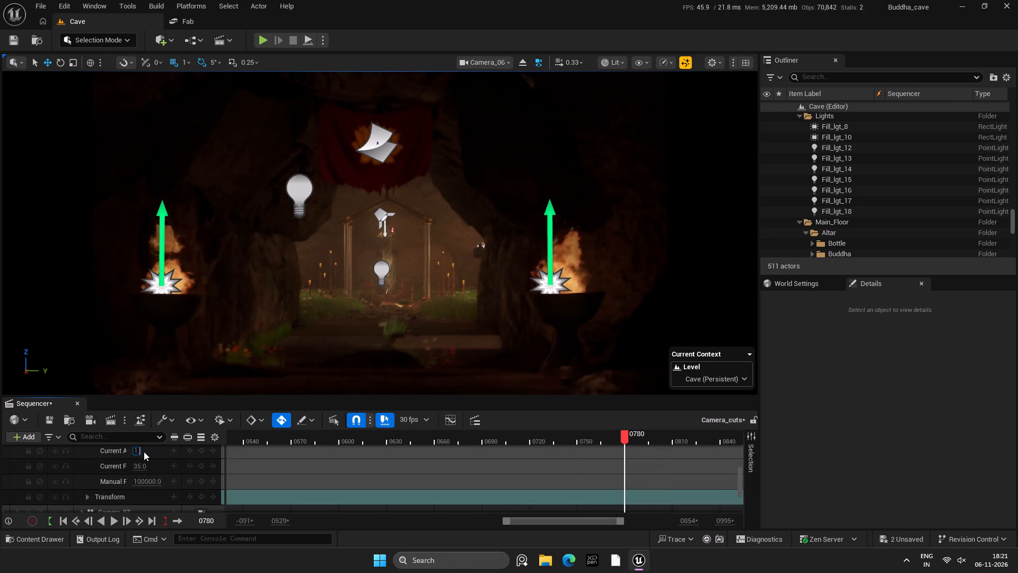
pyautogui.press('2')
pyautogui.press('Return')
# Expand the Camera_05 track and set its Current Aperture to 1.2 as well.
pyautogui.scroll(3, 279, 475)
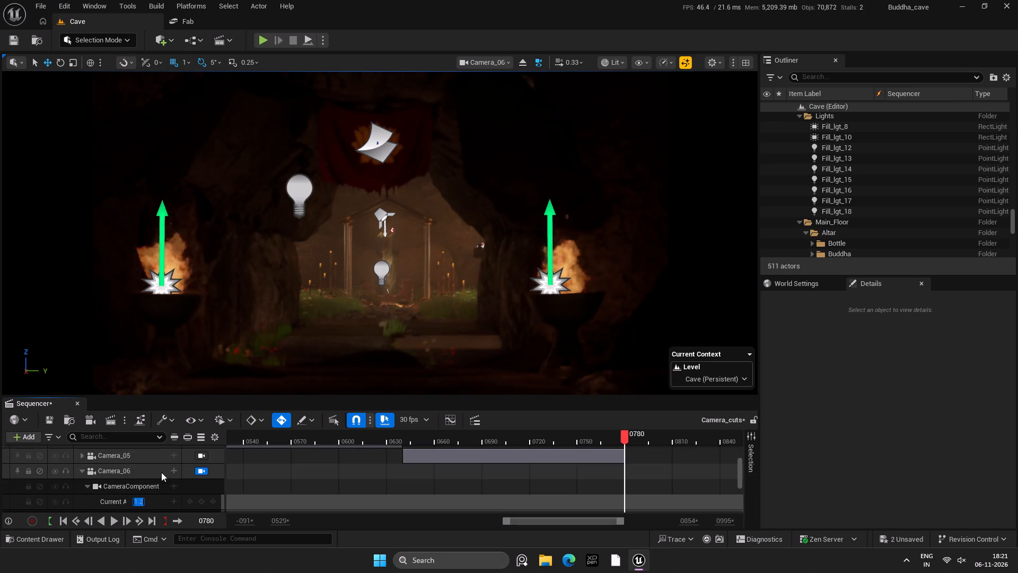
pyautogui.click(84, 456)
pyautogui.click(142, 488)
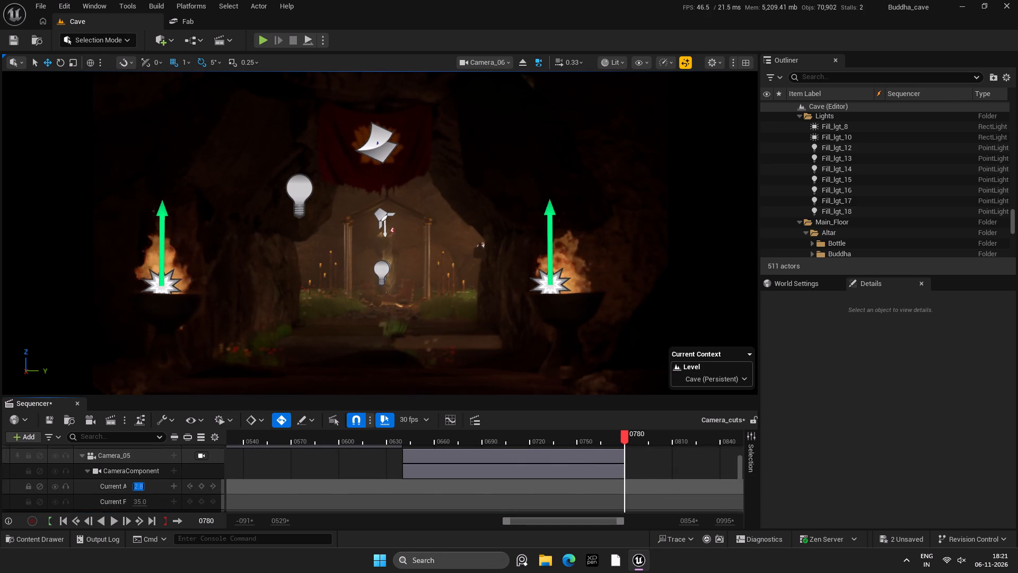
pyautogui.write('1.2')
pyautogui.press('Return')
# Check Camera_04's Current Aperture in its expanded track, and collapse the Camera_04 and Camera_05 tracks.
pyautogui.scroll(2, 143, 475)
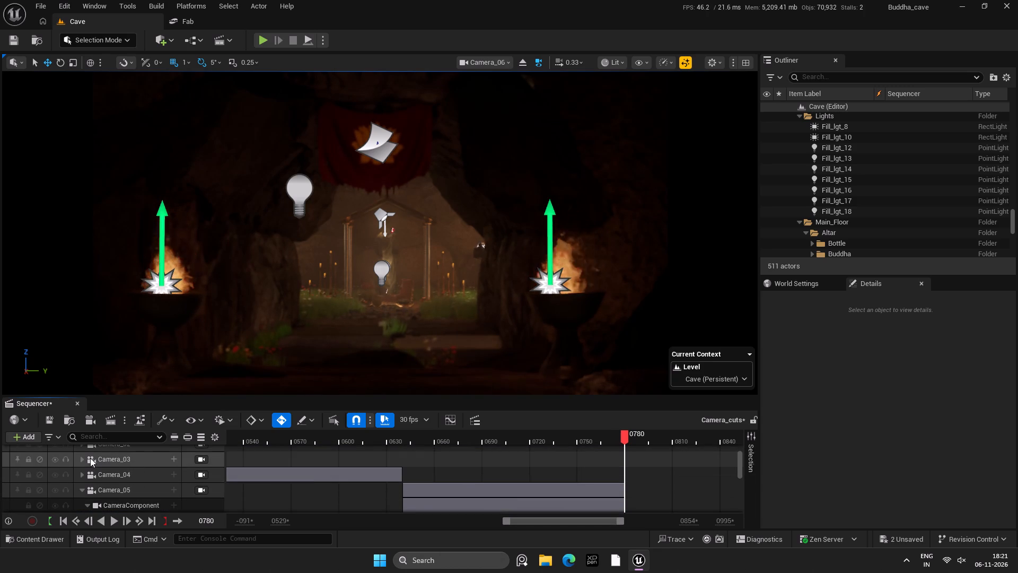
pyautogui.click(83, 470)
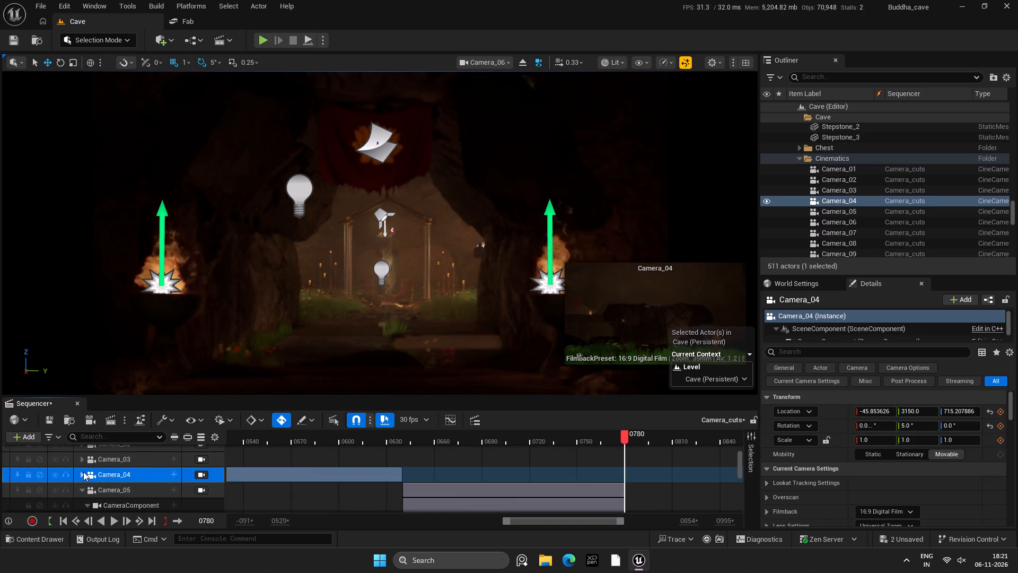
pyautogui.click(83, 472)
pyautogui.scroll(-1, 126, 488)
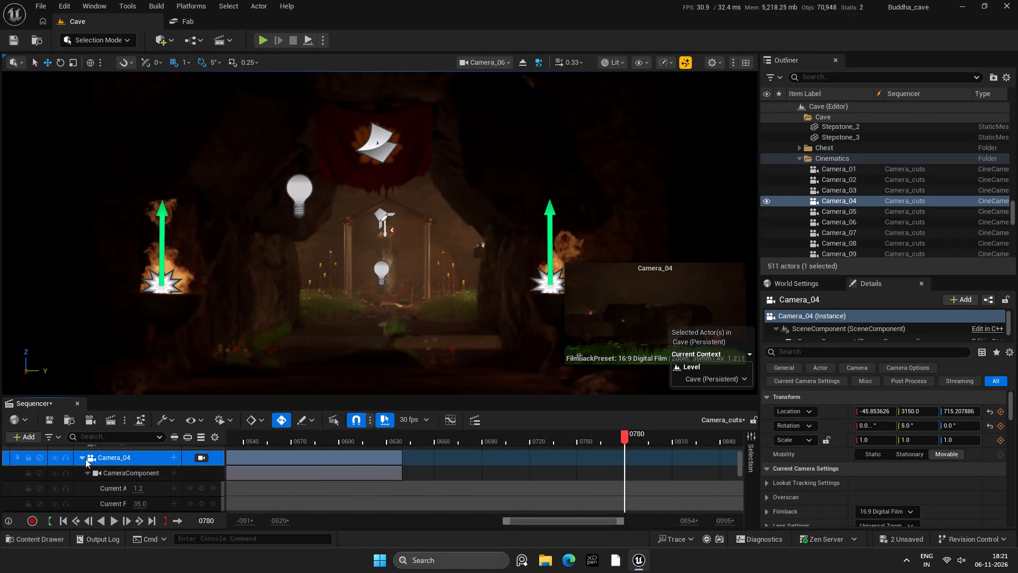
pyautogui.click(84, 457)
pyautogui.click(80, 470)
# Expand Camera_06's Transform track and key its Transform and Manual Focus Distance at frame 780.
pyautogui.scroll(-2, 154, 490)
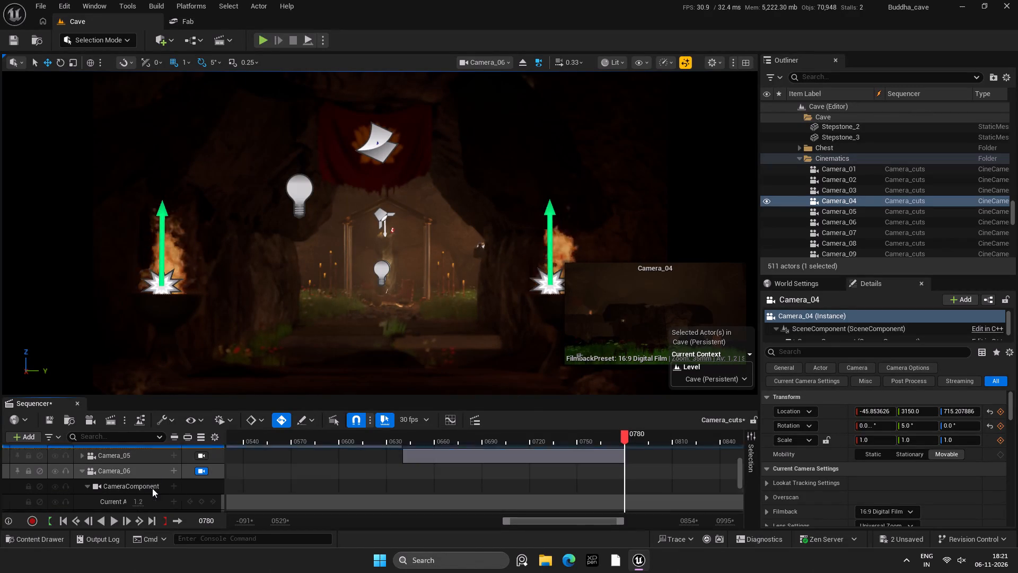
pyautogui.scroll(-2, 129, 491)
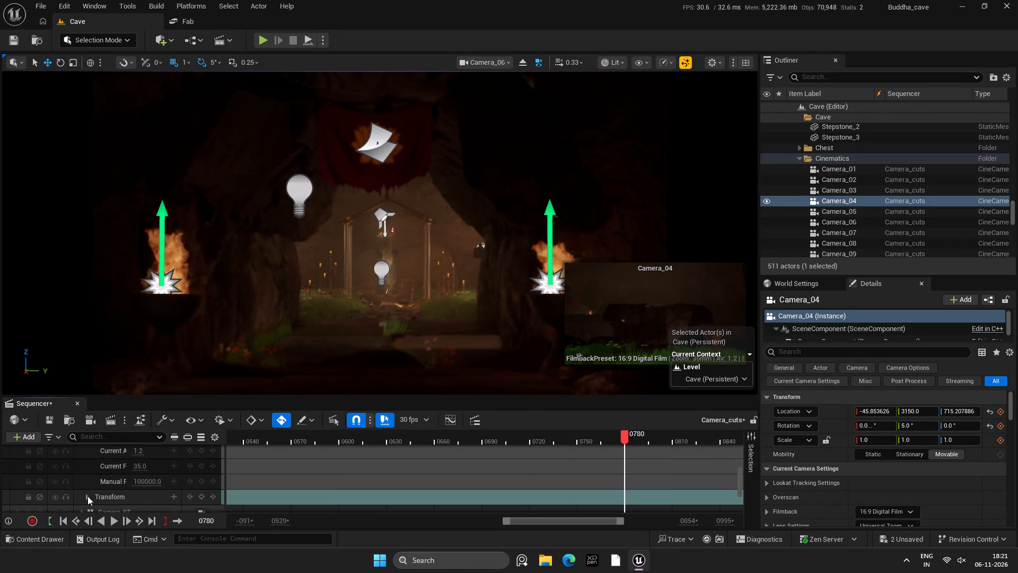
pyautogui.click(87, 496)
pyautogui.click(203, 496)
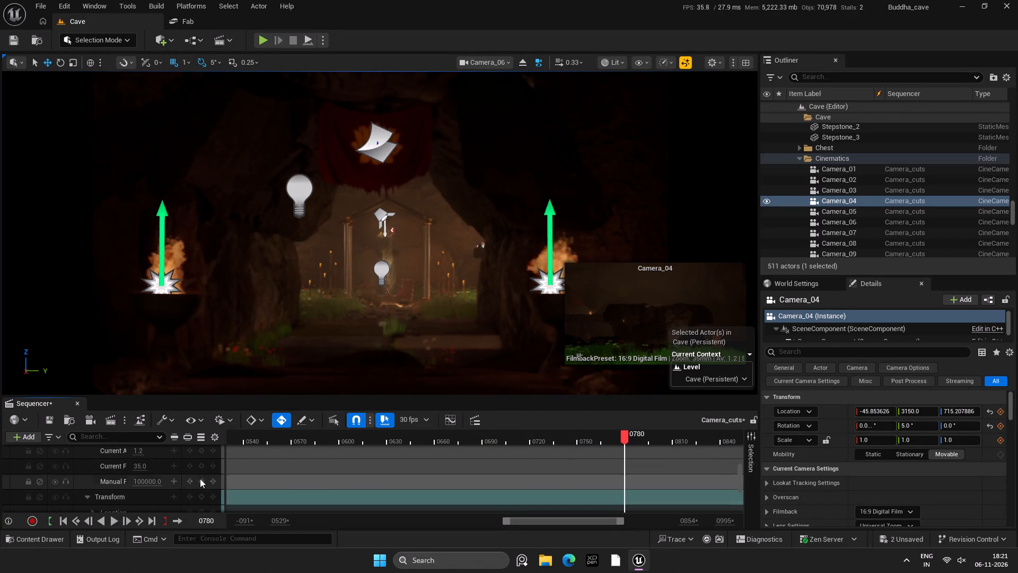
pyautogui.click(201, 480)
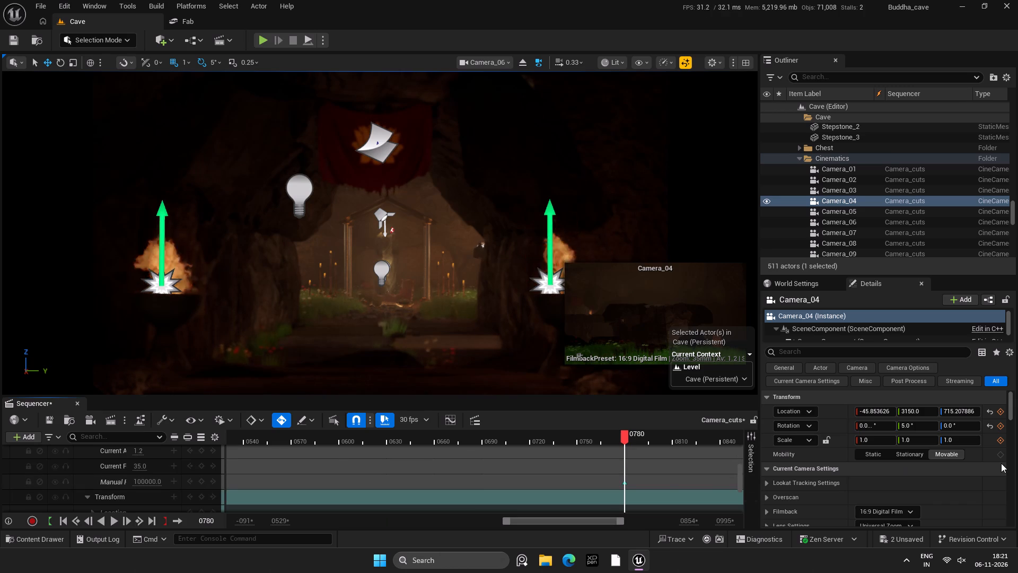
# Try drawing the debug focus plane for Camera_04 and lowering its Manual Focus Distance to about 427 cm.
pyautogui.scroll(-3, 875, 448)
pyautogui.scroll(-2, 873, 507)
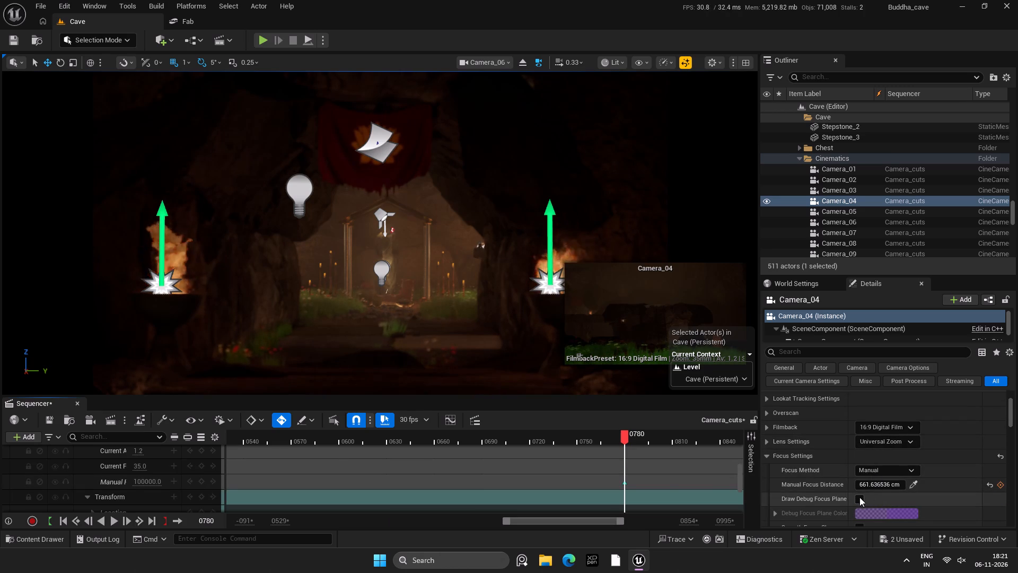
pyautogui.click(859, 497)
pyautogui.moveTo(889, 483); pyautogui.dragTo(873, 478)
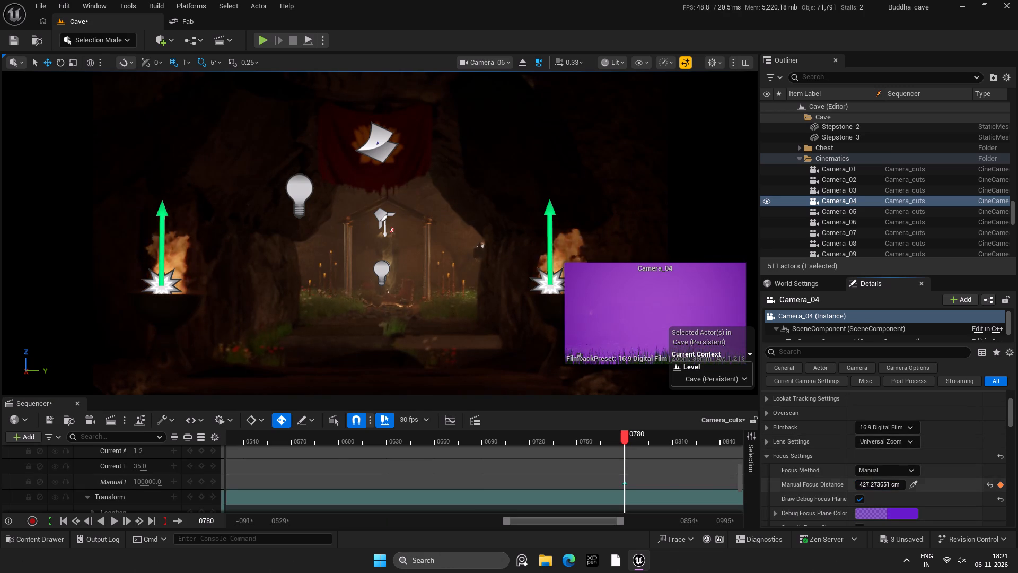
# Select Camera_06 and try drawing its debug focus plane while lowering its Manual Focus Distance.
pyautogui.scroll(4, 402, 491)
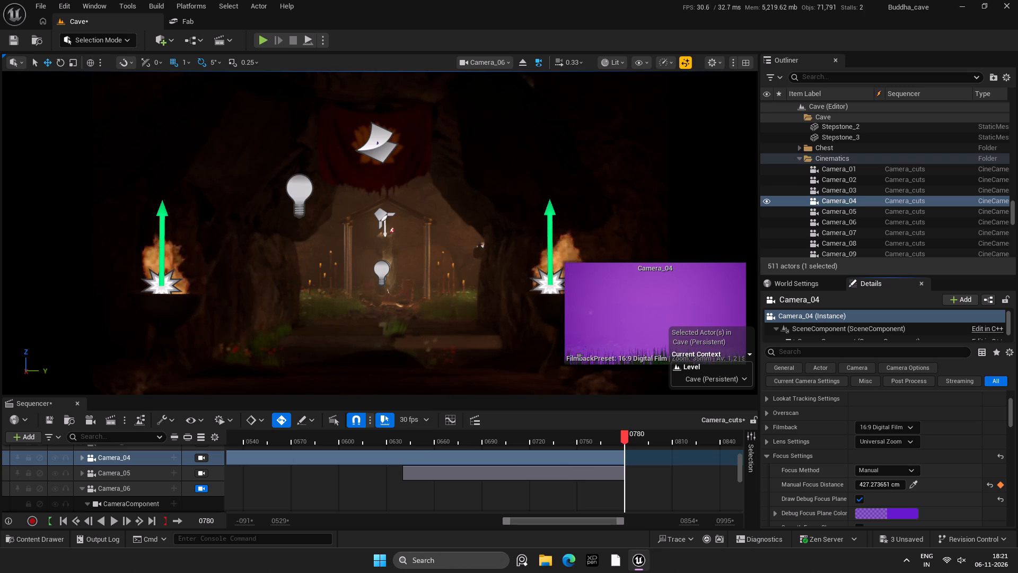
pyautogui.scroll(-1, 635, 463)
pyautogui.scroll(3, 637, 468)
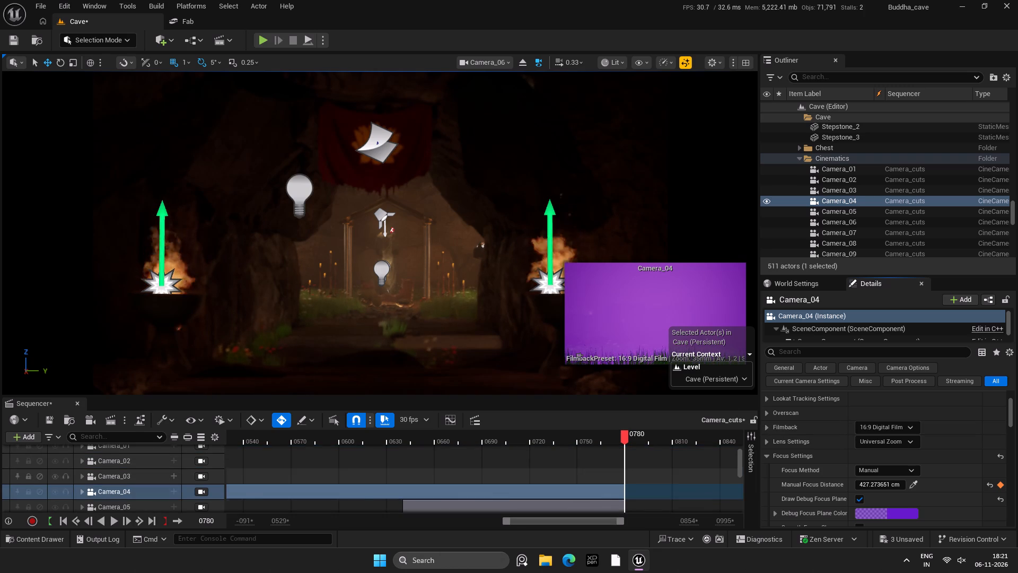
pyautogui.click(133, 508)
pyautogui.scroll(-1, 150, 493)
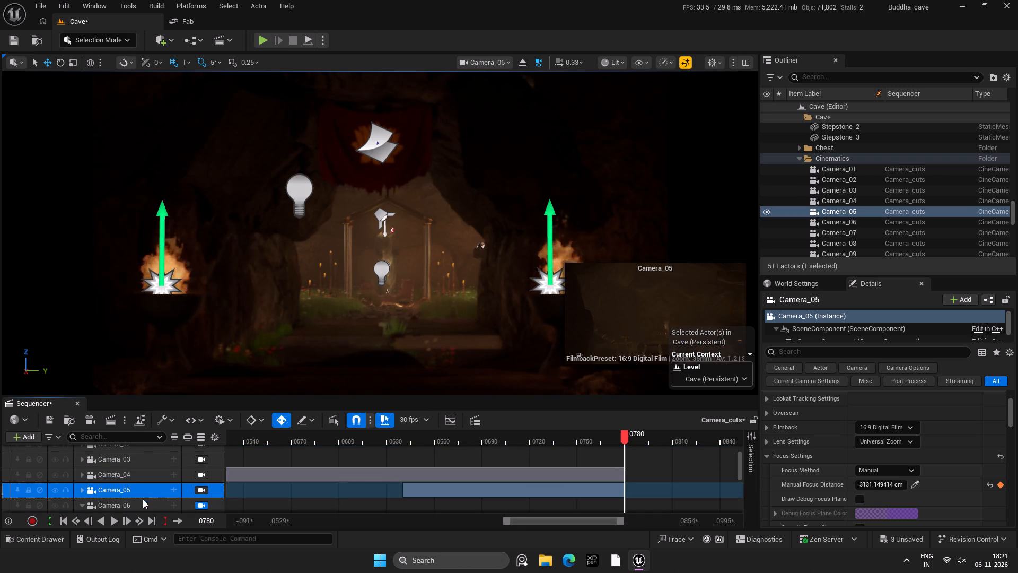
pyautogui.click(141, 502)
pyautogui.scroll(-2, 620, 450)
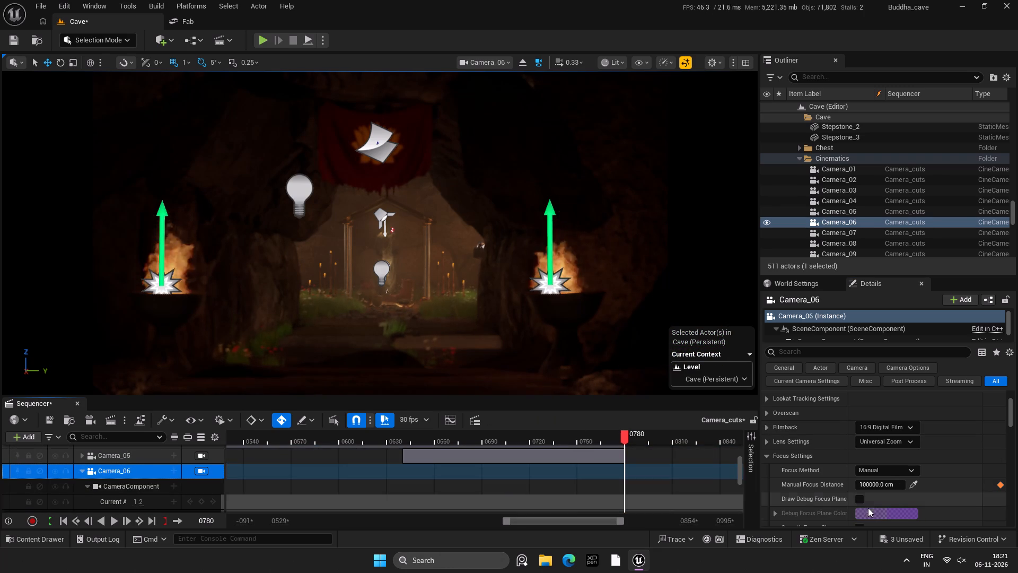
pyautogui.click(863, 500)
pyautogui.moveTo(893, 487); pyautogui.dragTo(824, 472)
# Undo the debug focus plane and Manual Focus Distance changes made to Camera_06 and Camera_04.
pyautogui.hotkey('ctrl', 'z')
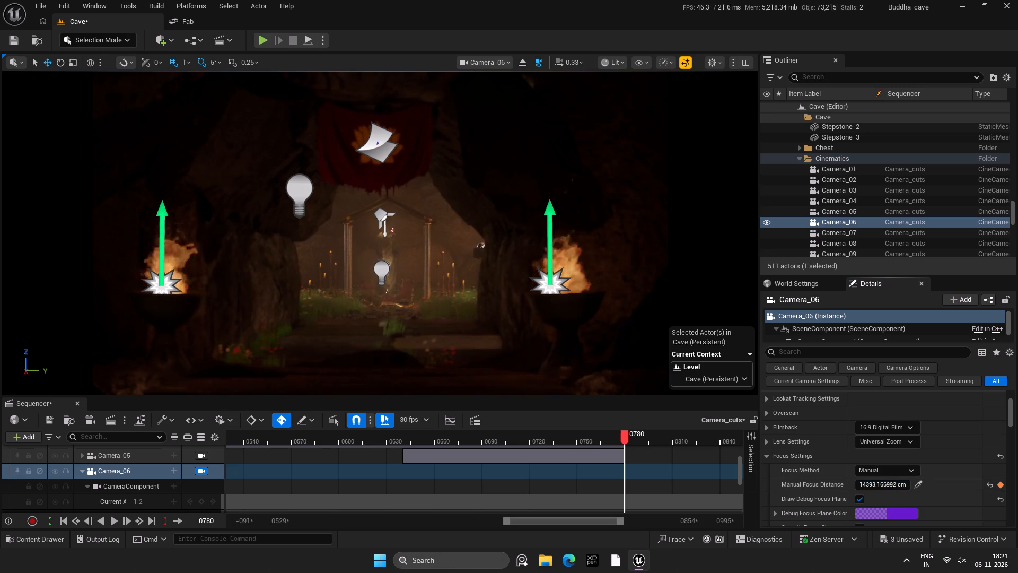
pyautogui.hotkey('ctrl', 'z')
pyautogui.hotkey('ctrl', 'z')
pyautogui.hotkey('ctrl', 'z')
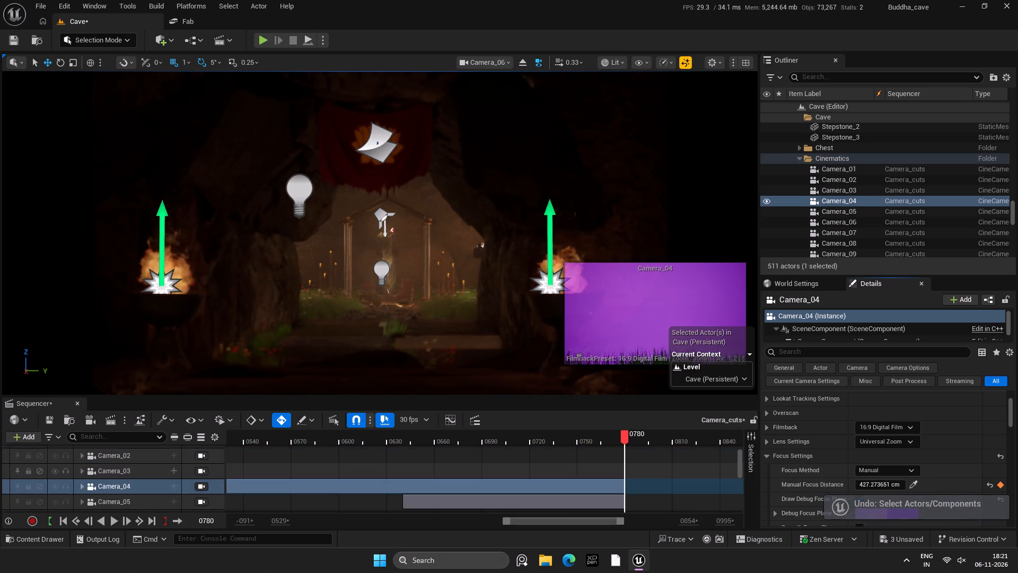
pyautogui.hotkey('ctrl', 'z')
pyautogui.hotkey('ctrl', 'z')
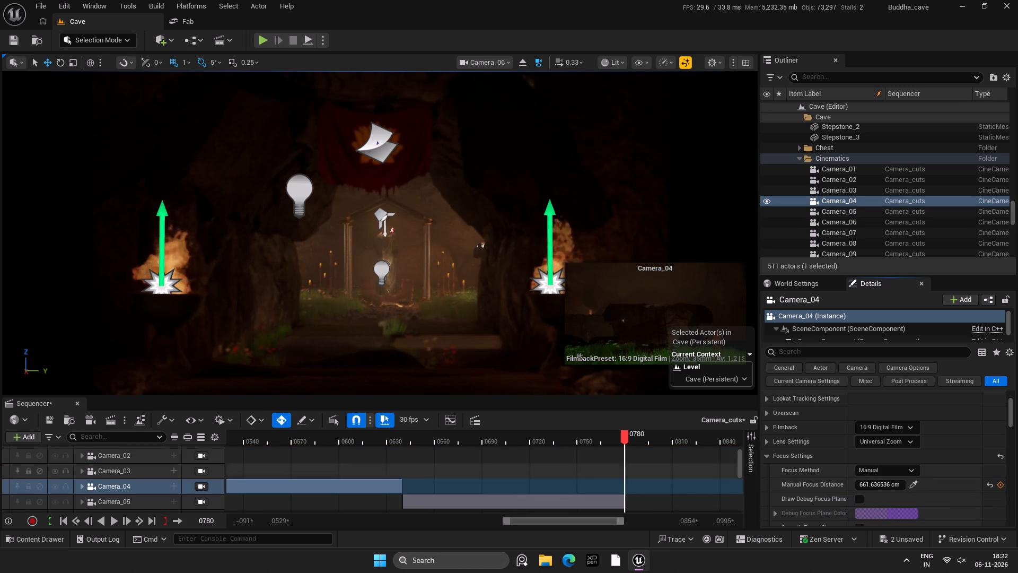
# Set Camera_06's Manual Focus Distance at frame 780 to about 663 cm, using the debug focus plane as a temporary guide.
pyautogui.scroll(-2, 148, 491)
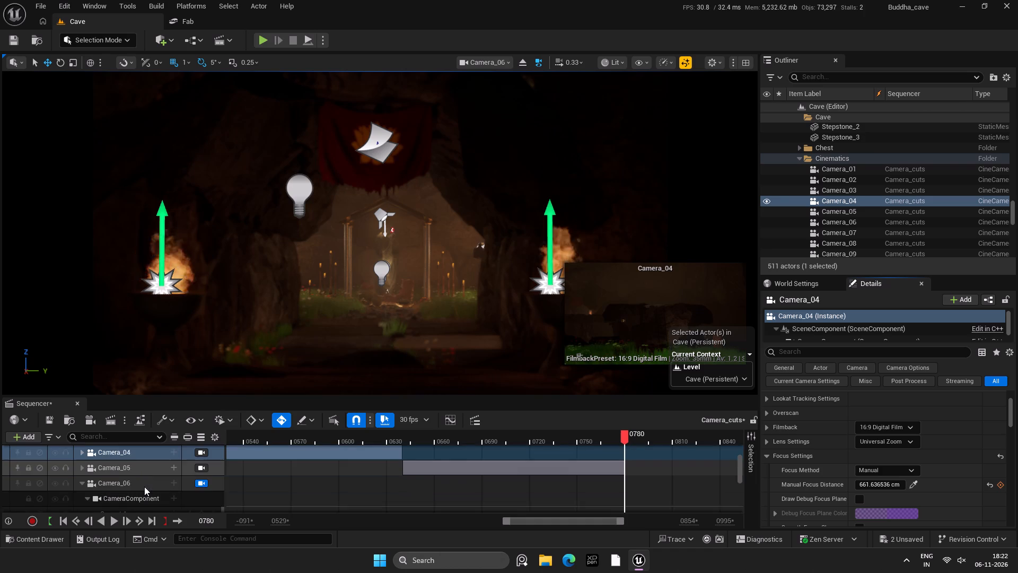
pyautogui.click(144, 487)
pyautogui.click(862, 499)
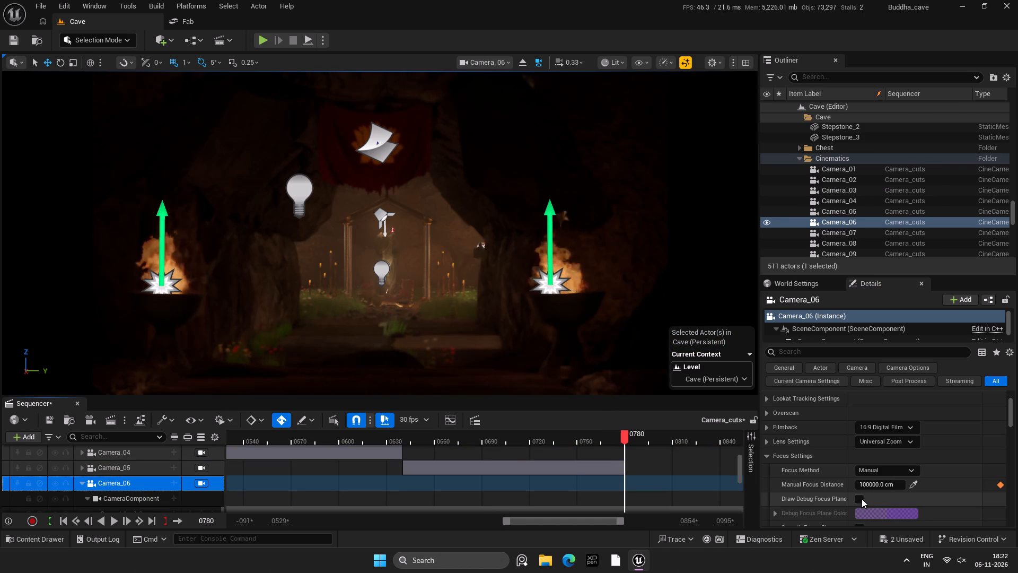
pyautogui.moveTo(888, 486); pyautogui.dragTo(706, 465)
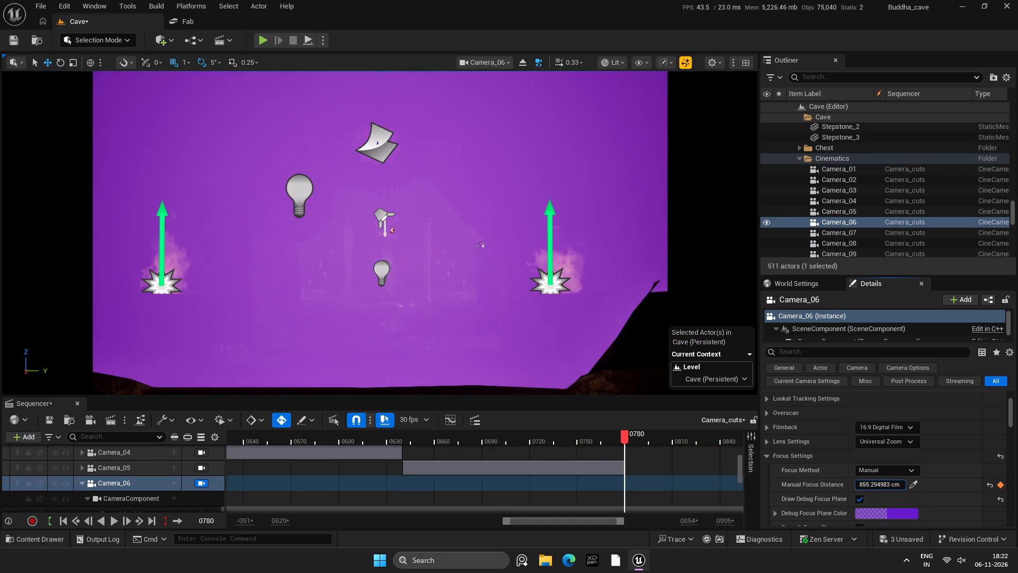
pyautogui.moveTo(706, 465); pyautogui.dragTo(712, 465)
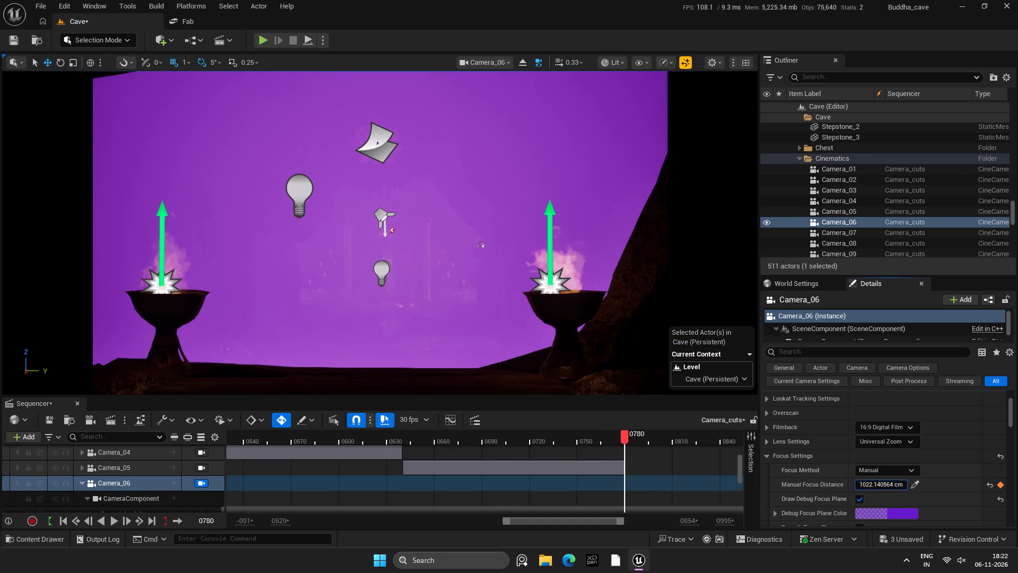
pyautogui.moveTo(712, 465); pyautogui.dragTo(713, 465)
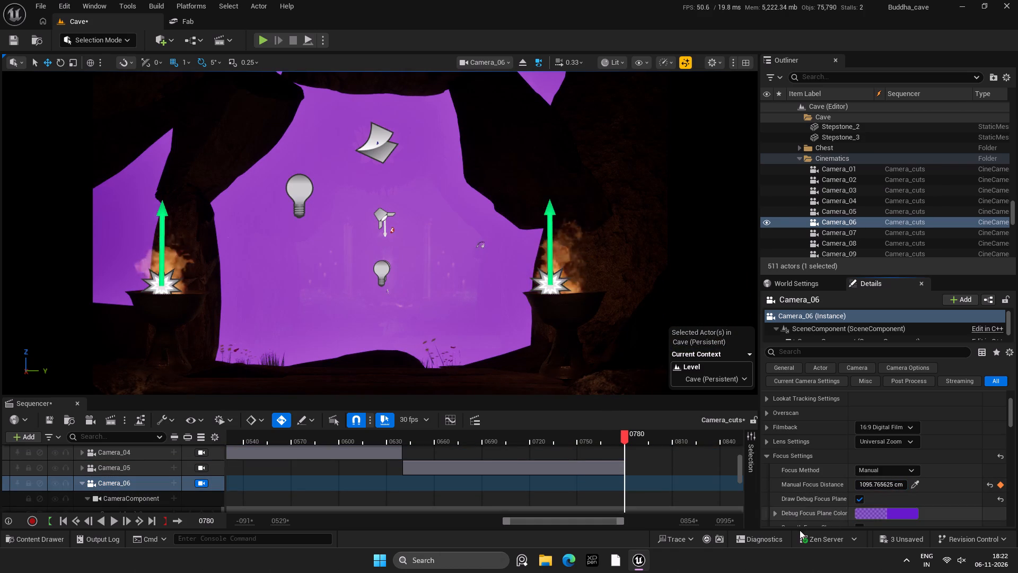
pyautogui.click(858, 497)
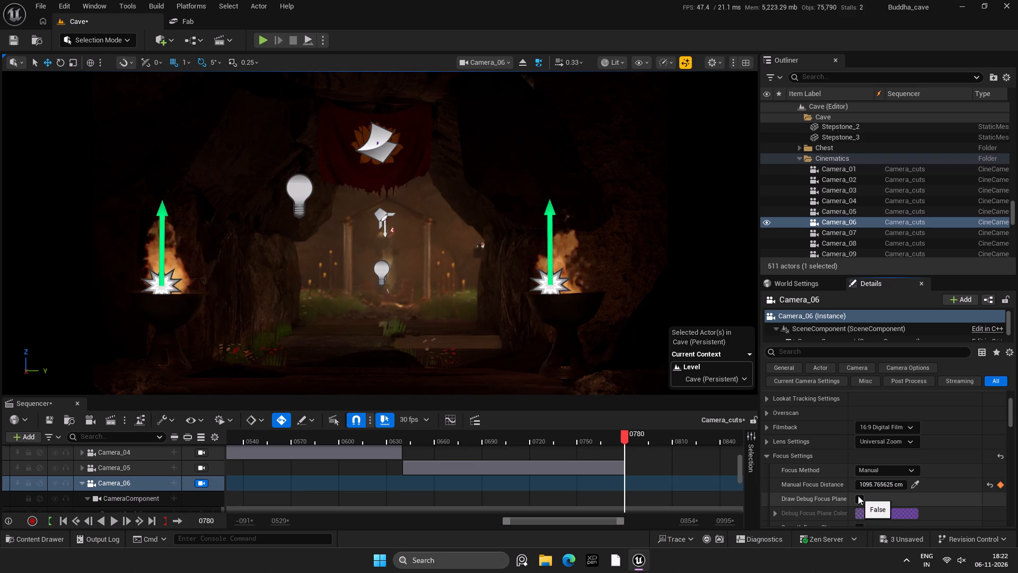
pyautogui.moveTo(897, 487); pyautogui.dragTo(892, 488)
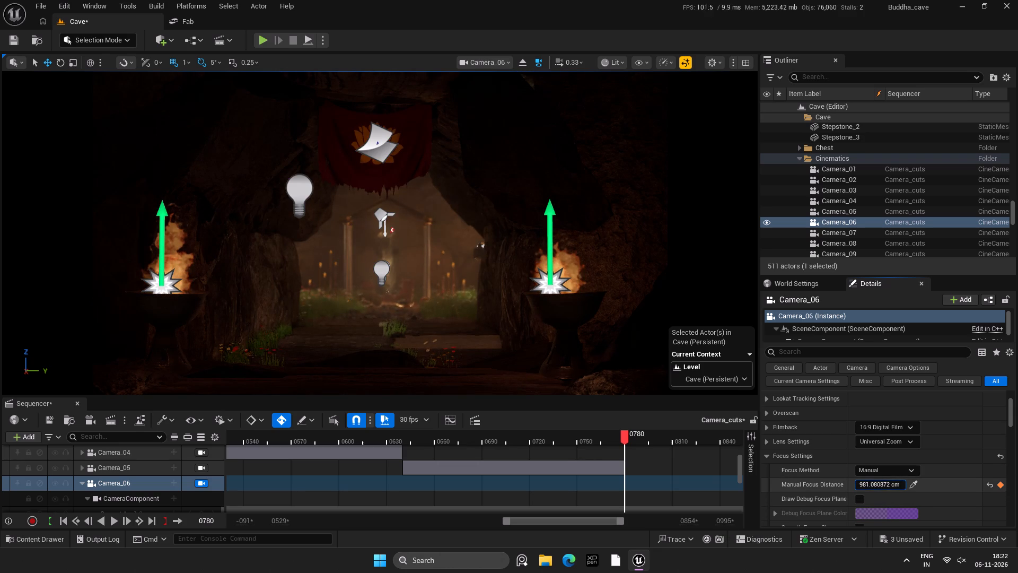
pyautogui.moveTo(892, 488); pyautogui.dragTo(880, 487)
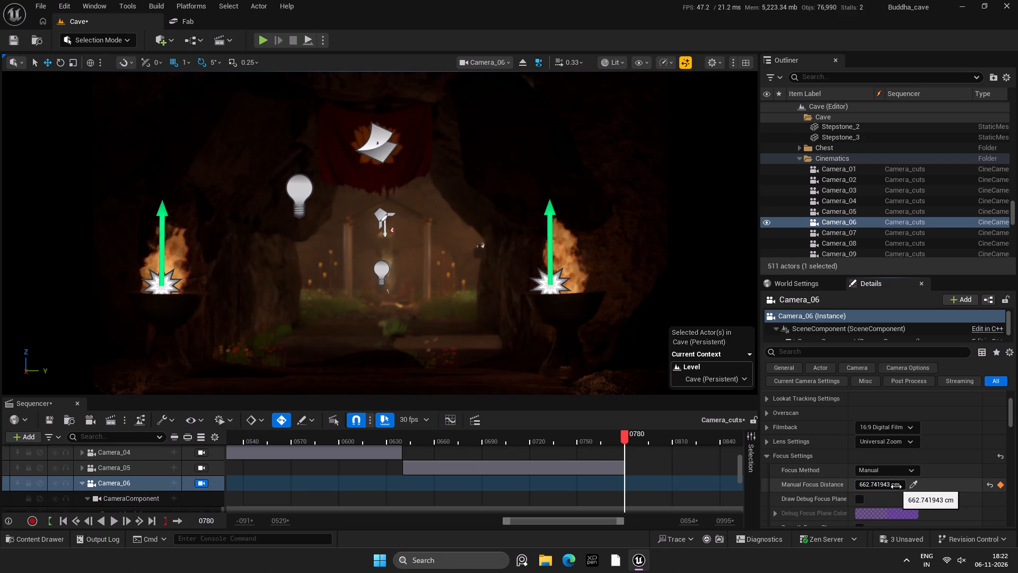
# Move the playhead to frame 900 and shorten the sequence's playback range to end at that frame.
pyautogui.moveTo(577, 522); pyautogui.dragTo(591, 523)
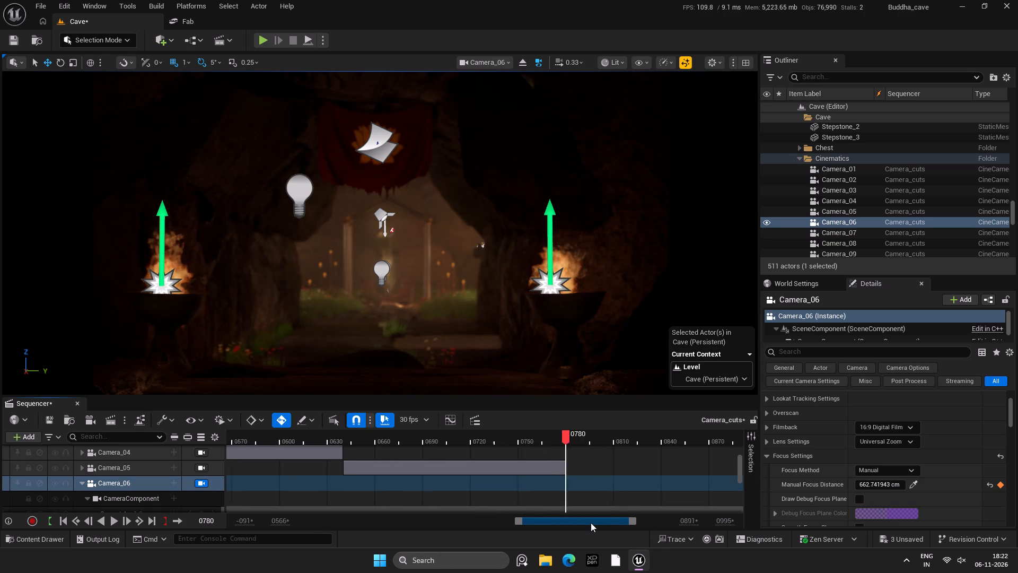
pyautogui.moveTo(591, 523); pyautogui.dragTo(598, 523)
pyautogui.scroll(-3, 596, 478)
pyautogui.scroll(5, 596, 478)
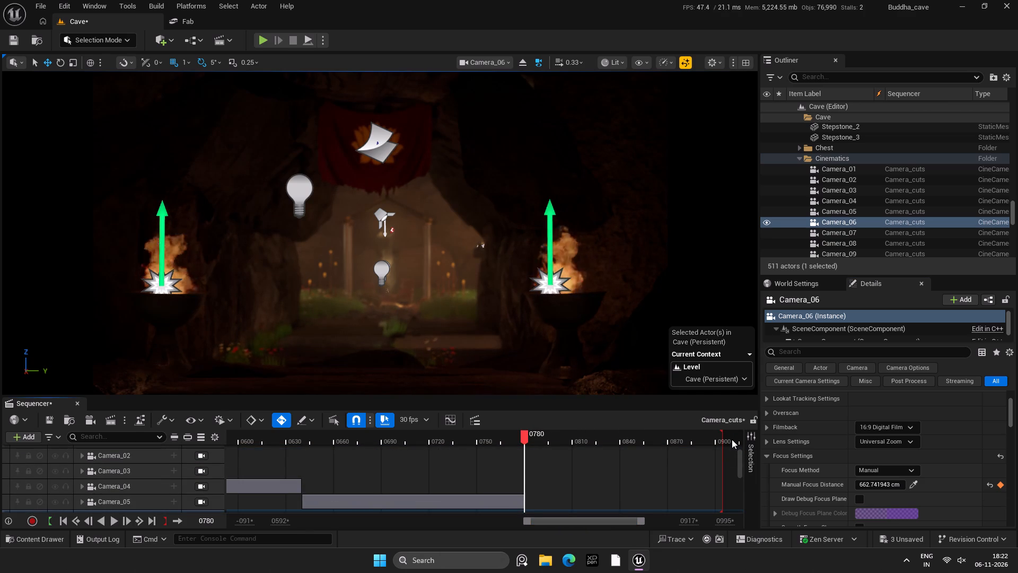
pyautogui.click(716, 436)
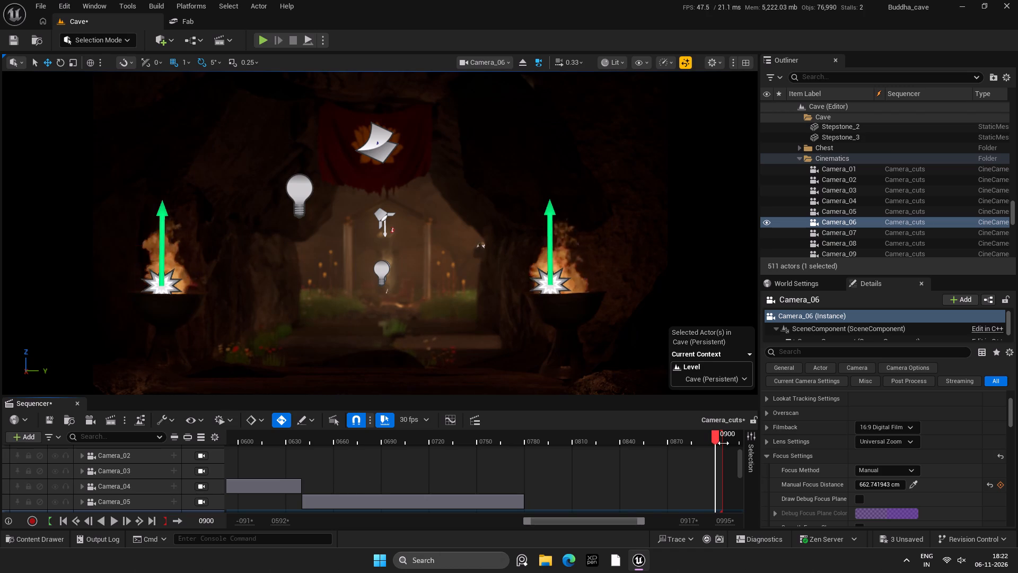
pyautogui.moveTo(723, 443); pyautogui.dragTo(717, 443)
pyautogui.scroll(-2, 668, 468)
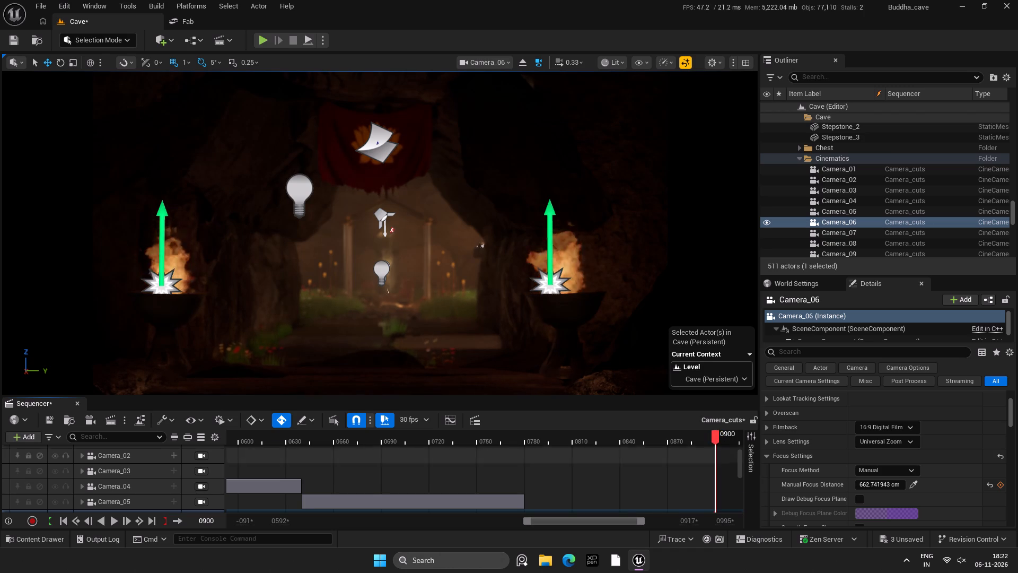
# Unlock actor movement on Camera_06 so the camera can be repositioned.
pyautogui.scroll(-5, 667, 471)
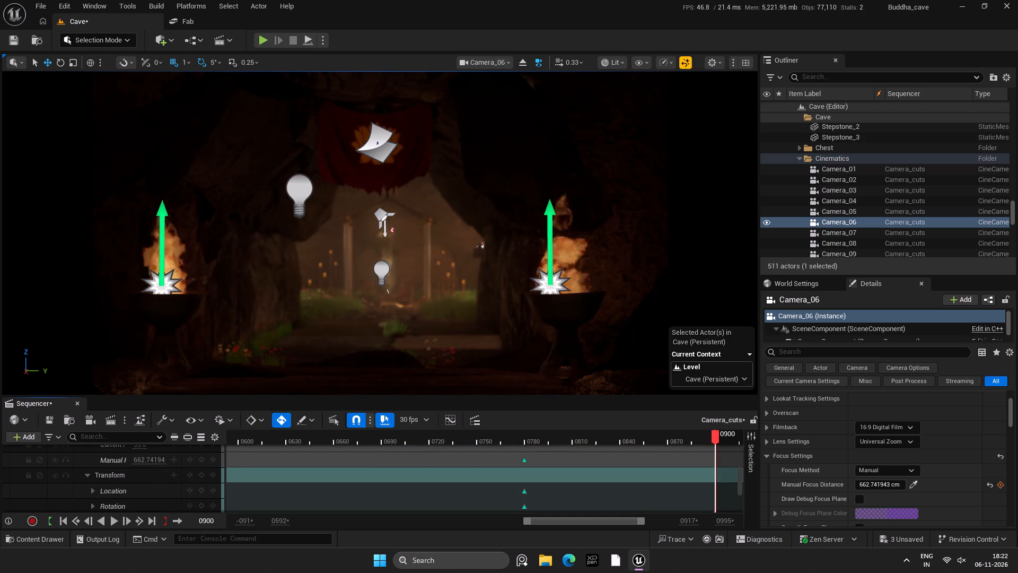
pyautogui.scroll(3, 437, 315)
pyautogui.rightClick(437, 315)
pyautogui.write('ww')
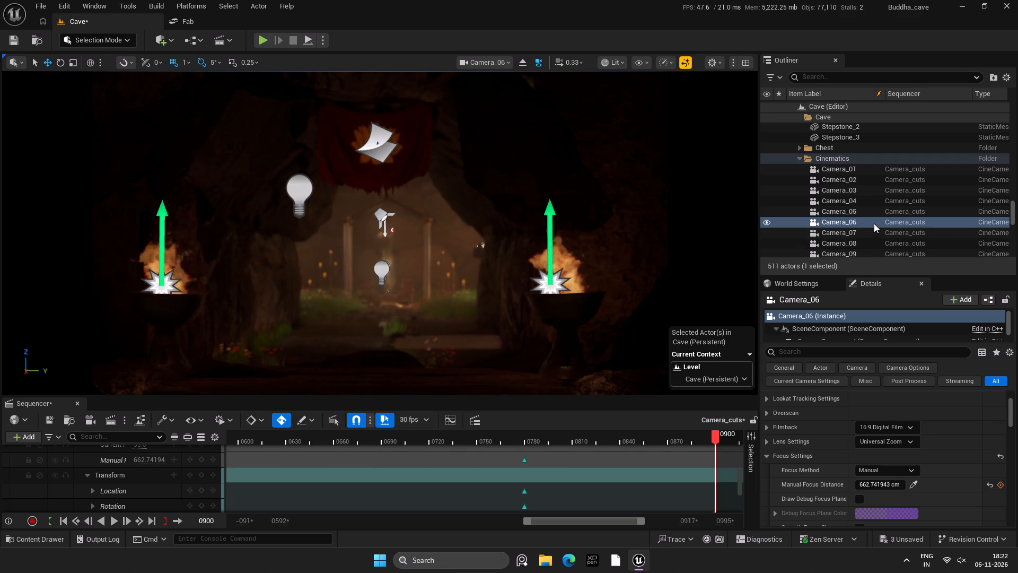
pyautogui.rightClick(874, 222)
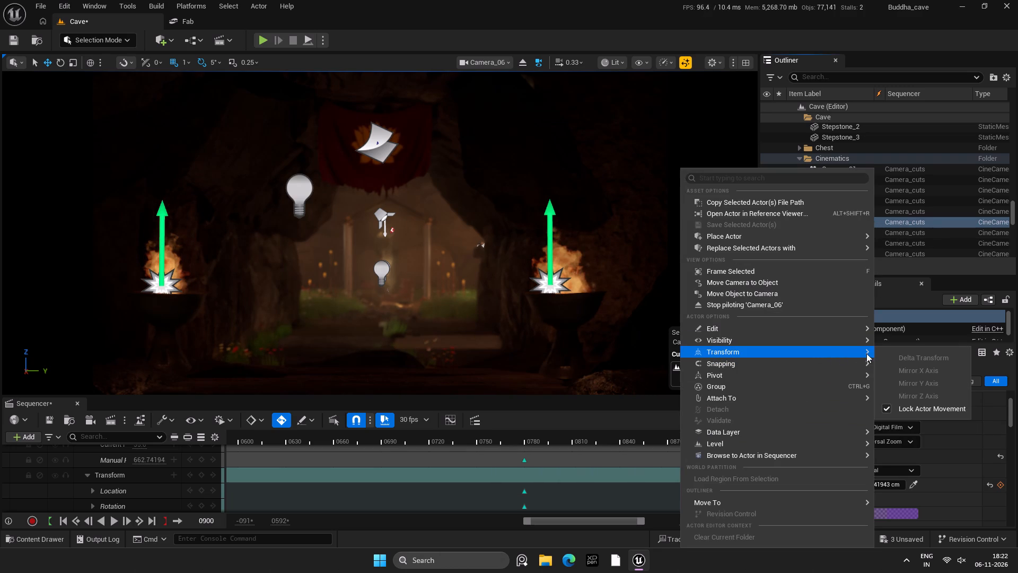
pyautogui.click(906, 407)
# Set Camera_06's Location Z to 1000 at frame 780.
pyautogui.scroll(8, 932, 431)
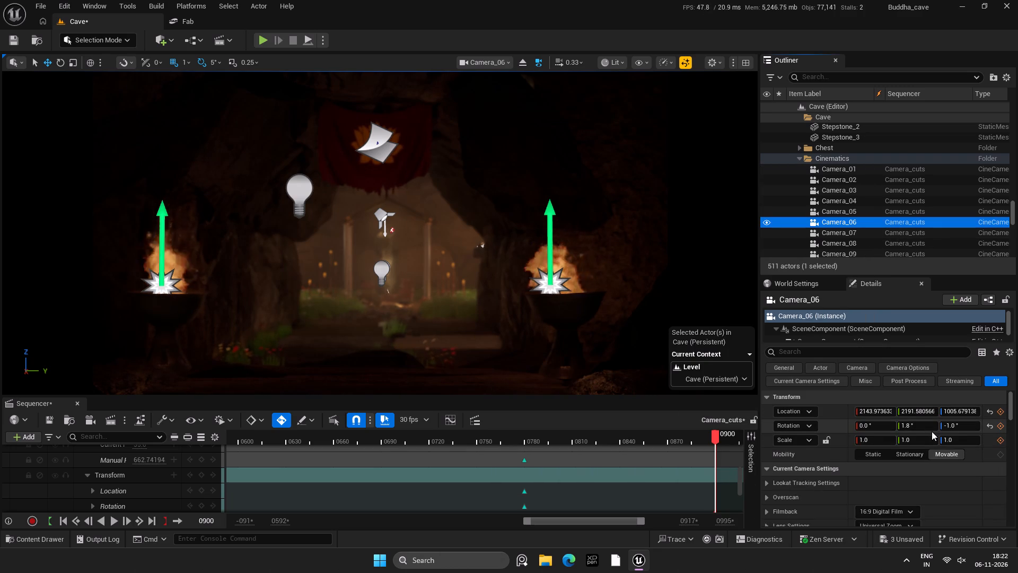
pyautogui.click(954, 413)
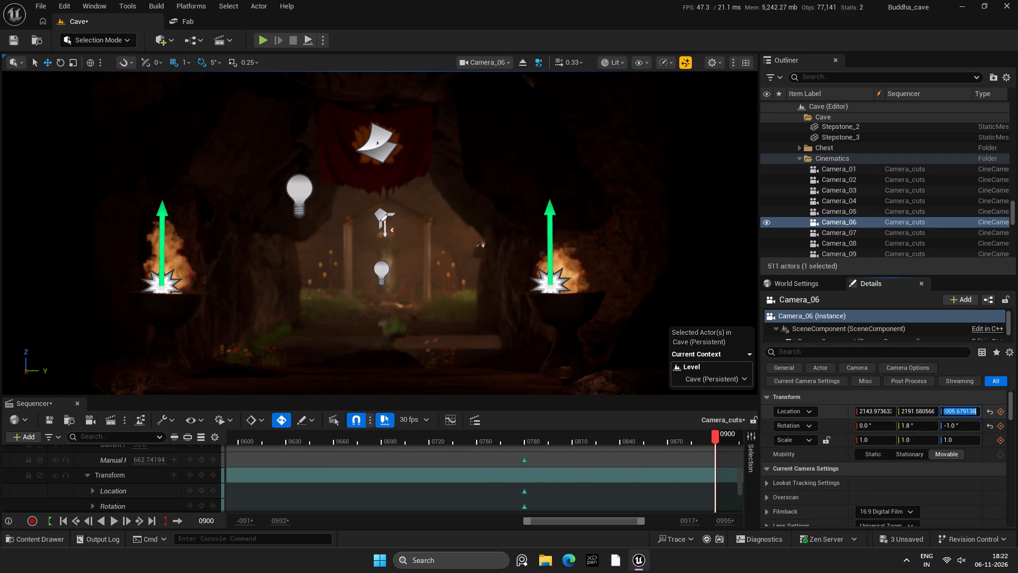
pyautogui.click(526, 439)
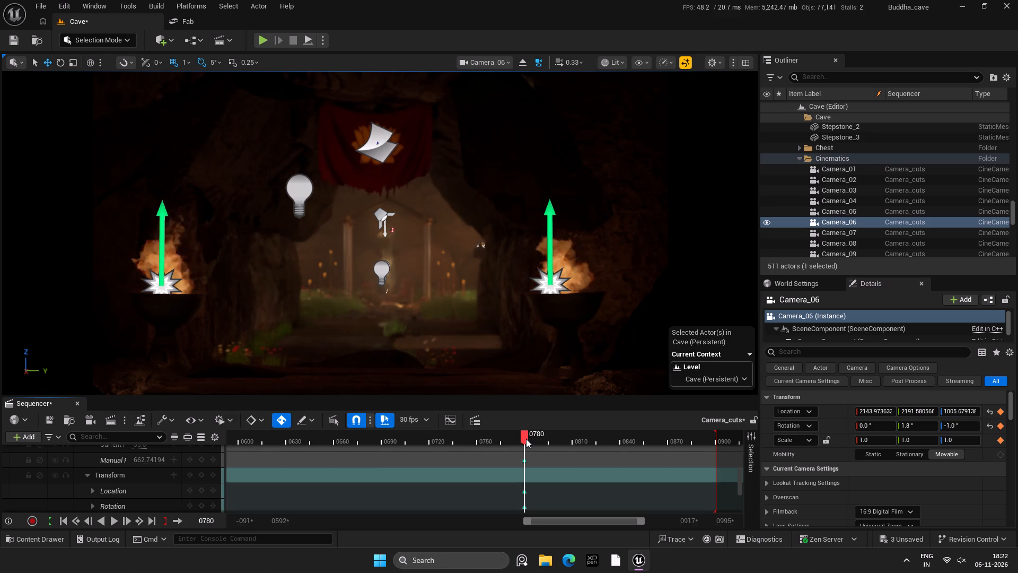
pyautogui.click(958, 413)
pyautogui.write('100')
pyautogui.press('0')
pyautogui.press('Return')
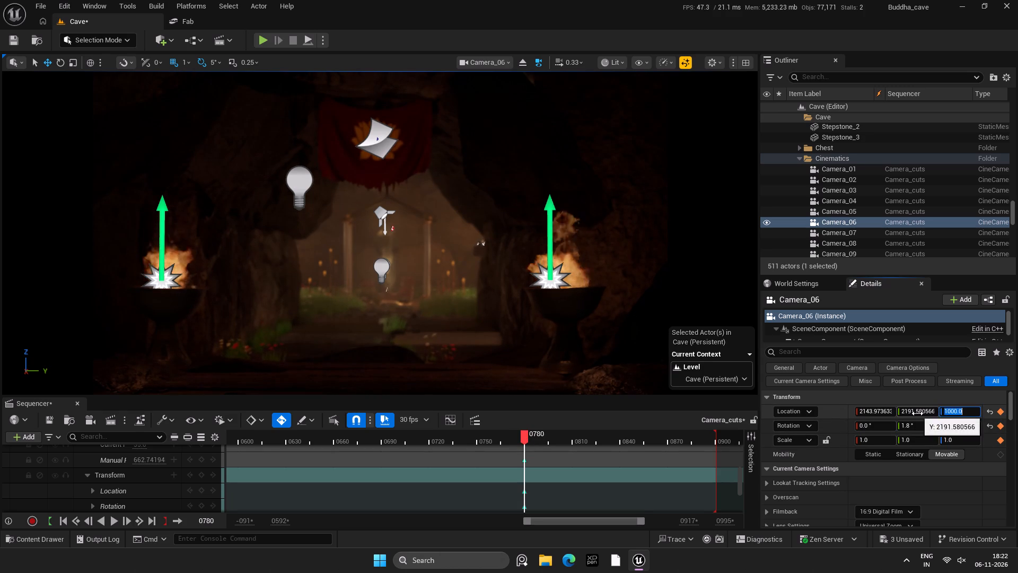
# Try Camera_06's Location Y at 2200, 2150 and 2100, settle on 2175 at frame 780, and save the sequence.
pyautogui.click(917, 413)
pyautogui.write('21')
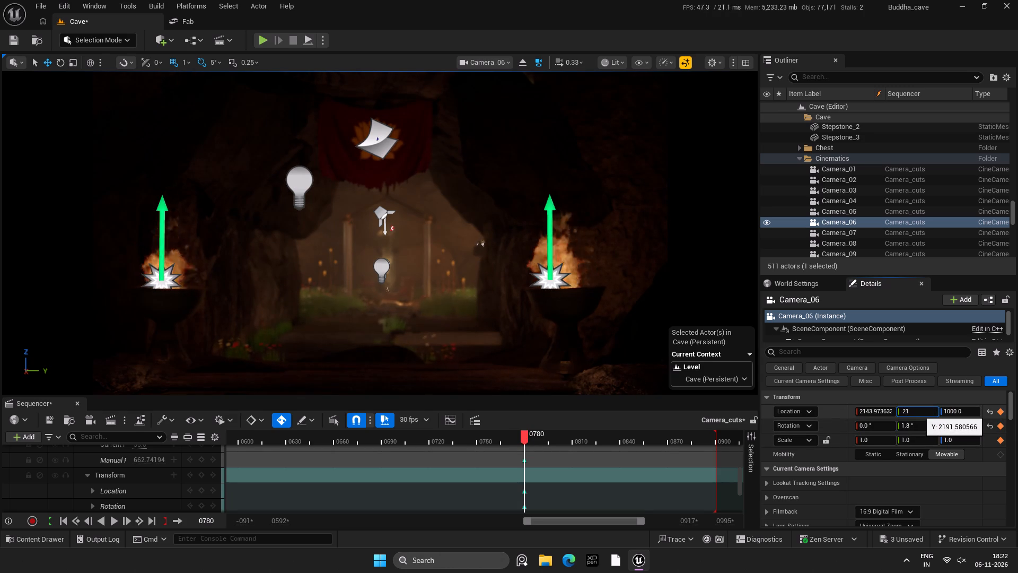
pyautogui.press('BackSpace')
pyautogui.write('200')
pyautogui.press('Return')
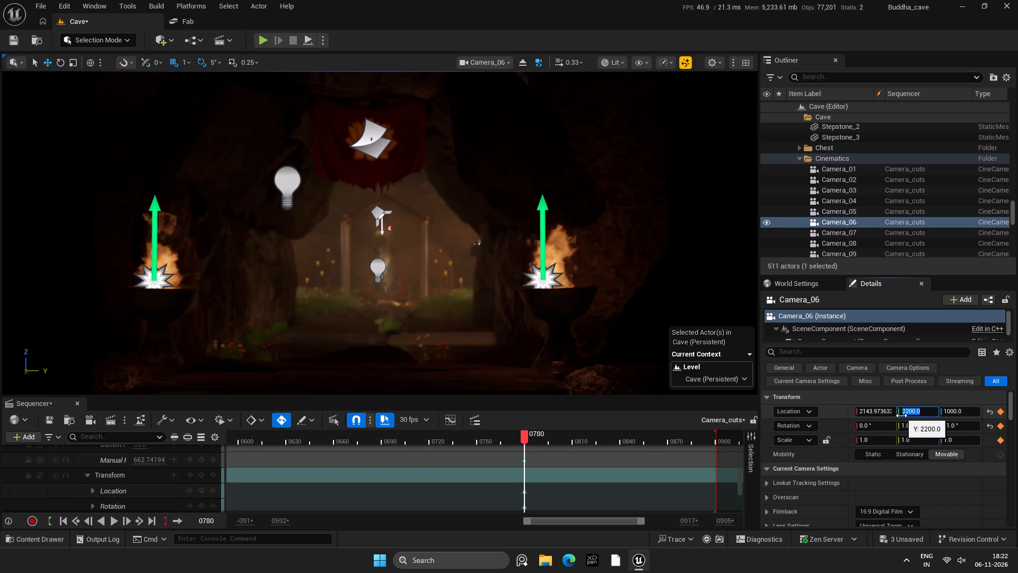
pyautogui.write('2150')
pyautogui.press('Return')
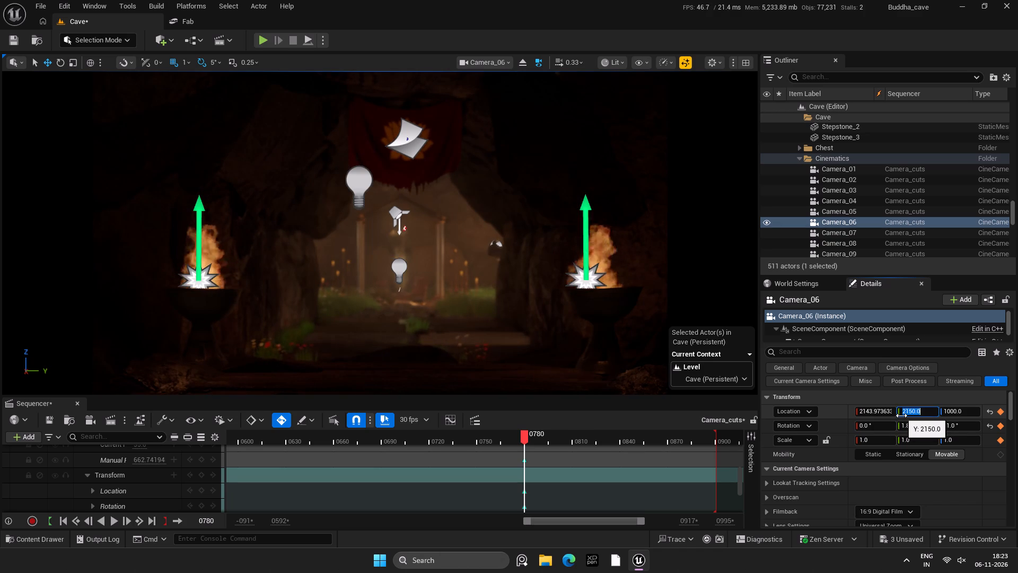
pyautogui.write('2100')
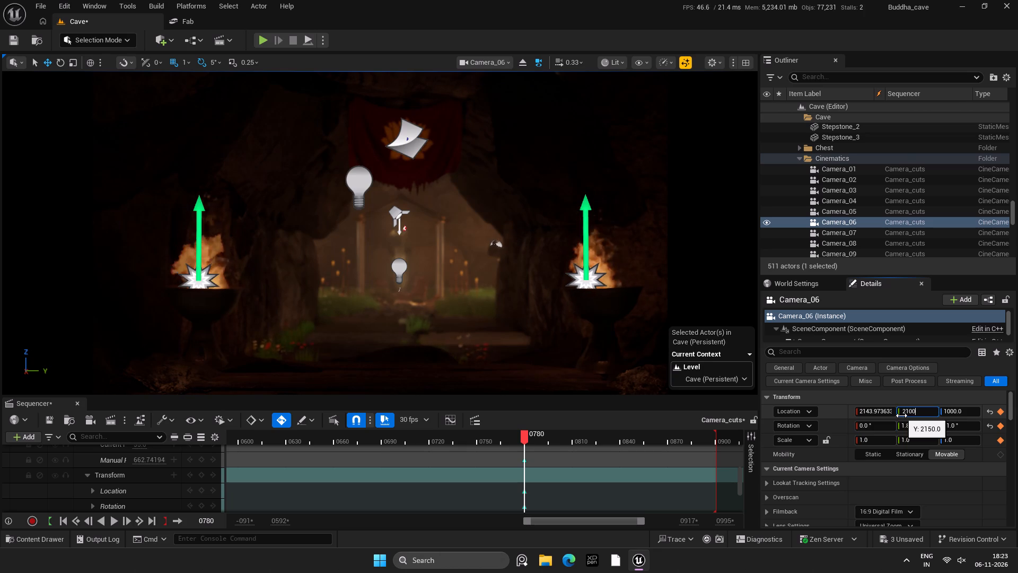
pyautogui.press('Return')
pyautogui.write('2200')
pyautogui.press('Return')
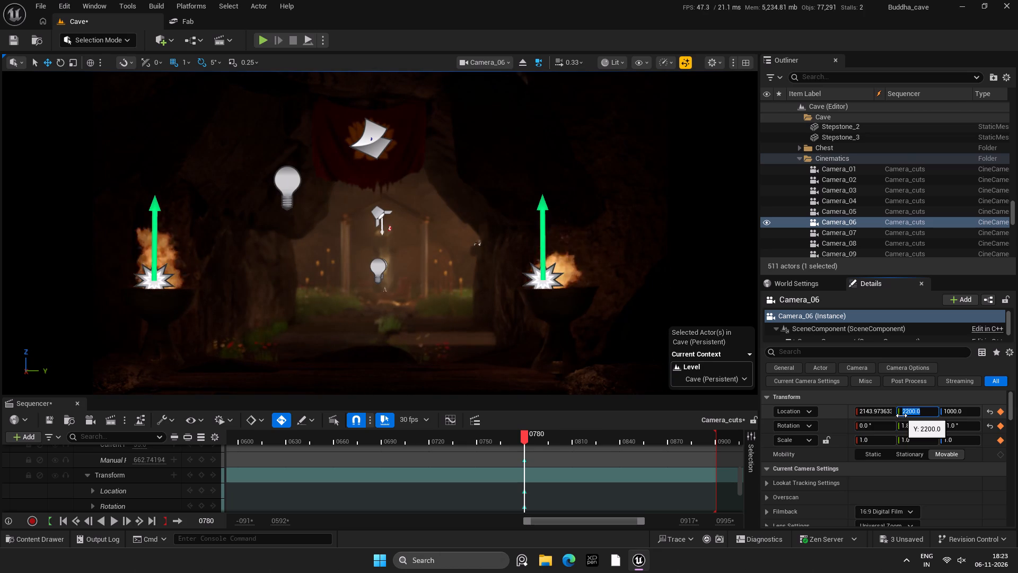
pyautogui.moveTo(915, 411); pyautogui.dragTo(905, 411)
pyautogui.write('175')
pyautogui.press('Return')
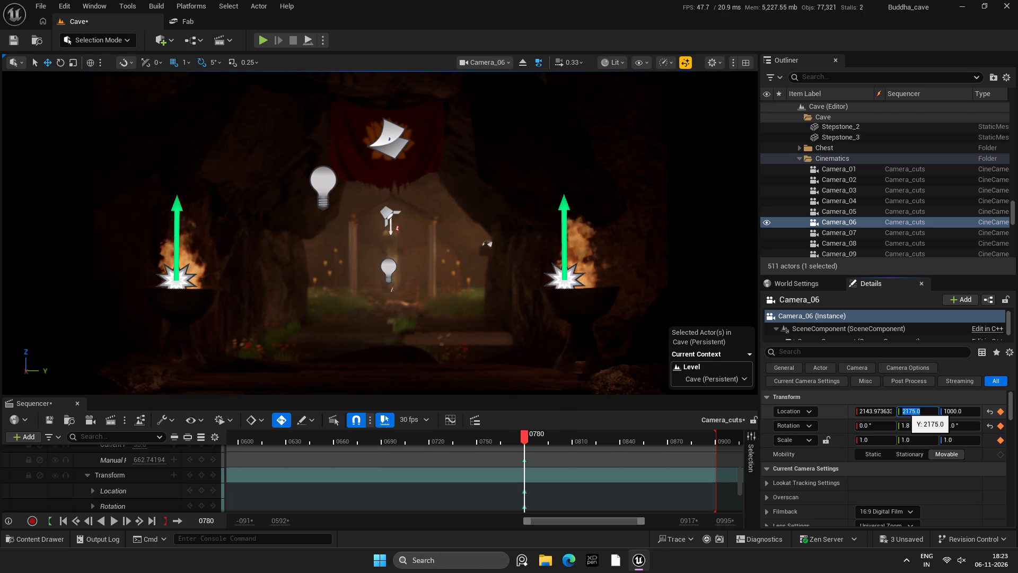
pyautogui.hotkey('ctrl', 's')
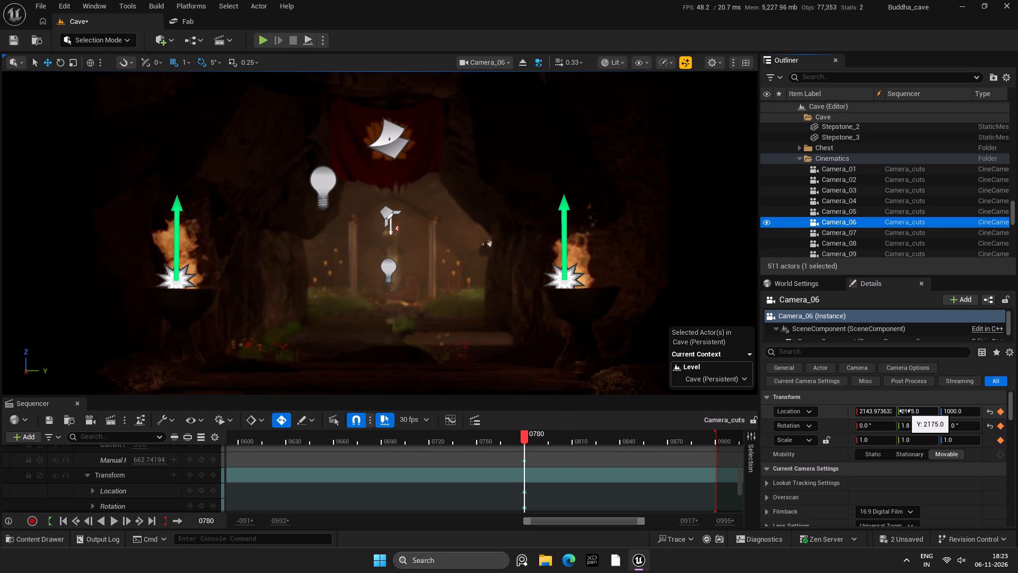
pyautogui.hotkey('ctrl', 's')
# Set Camera_06's Location X to 2150 at frame 780 and save the sequence.
pyautogui.click(882, 413)
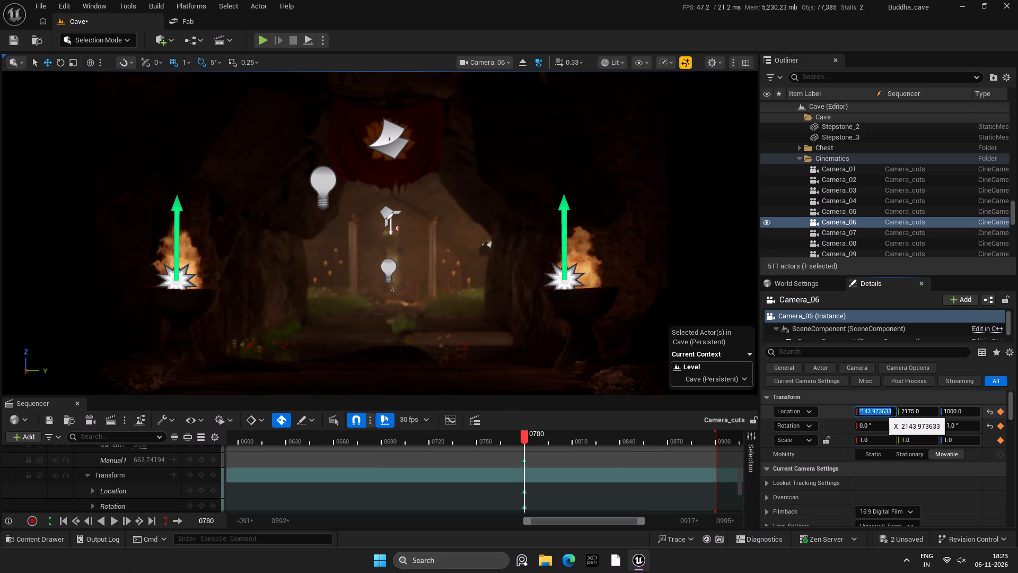
pyautogui.write('2150')
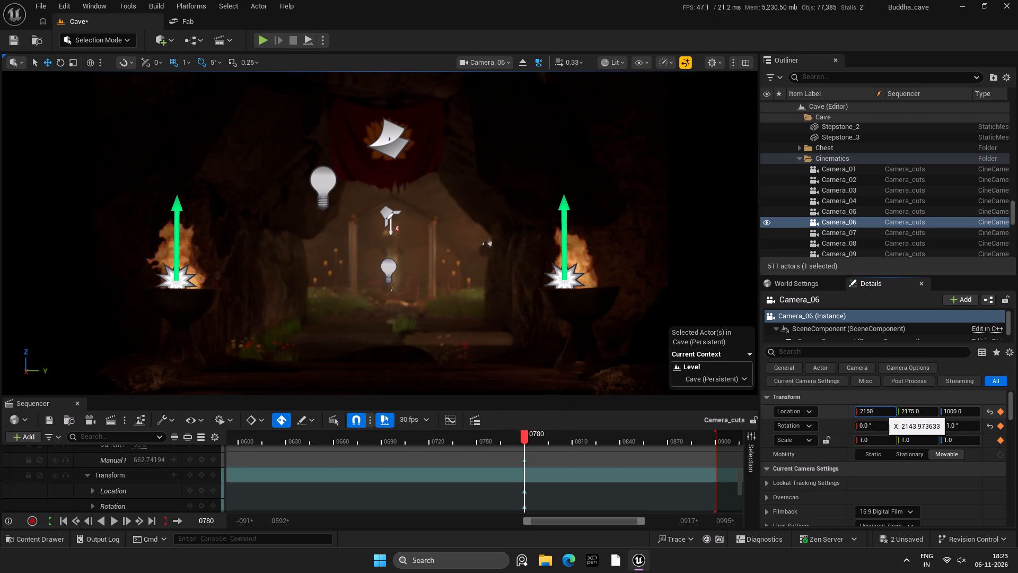
pyautogui.press('Return')
pyautogui.hotkey('ctrl', 's')
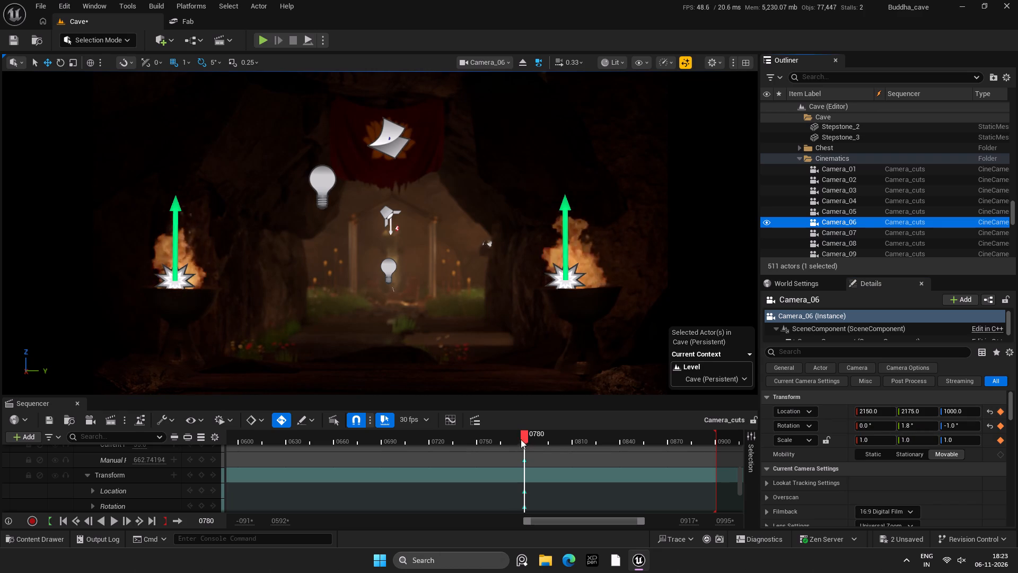
# At frame 901, fly Camera_06 forward through the cave to frame the Buddha shrine, at about X 3778, Y 2161, Z 983.
pyautogui.moveTo(546, 438); pyautogui.dragTo(716, 450)
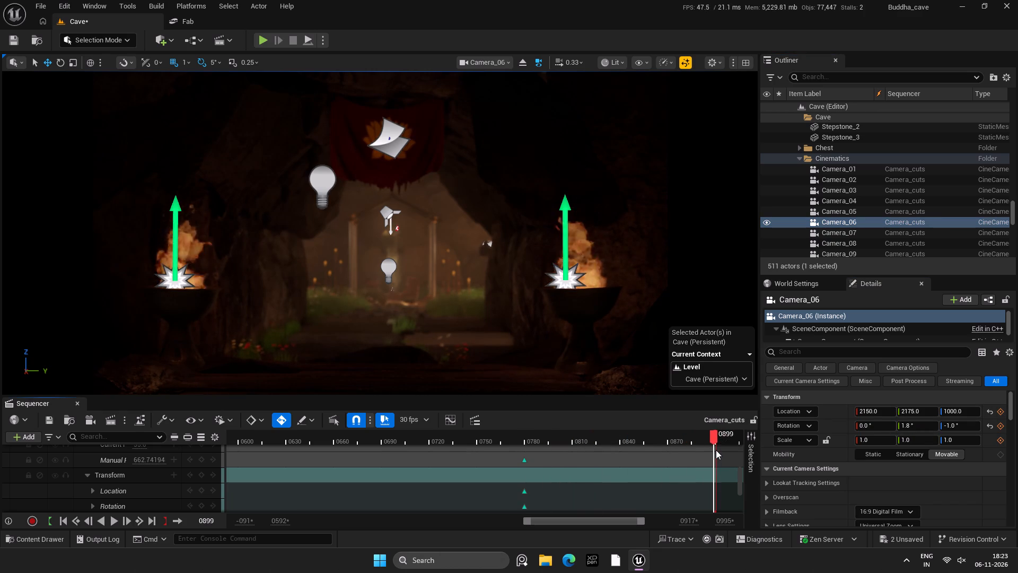
pyautogui.moveTo(716, 450); pyautogui.dragTo(717, 451)
pyautogui.rightClick(466, 325)
pyautogui.press('w')
pyautogui.press('w')
pyautogui.press('w')
pyautogui.press('w')
pyautogui.press('w')
pyautogui.press('w')
pyautogui.press('w')
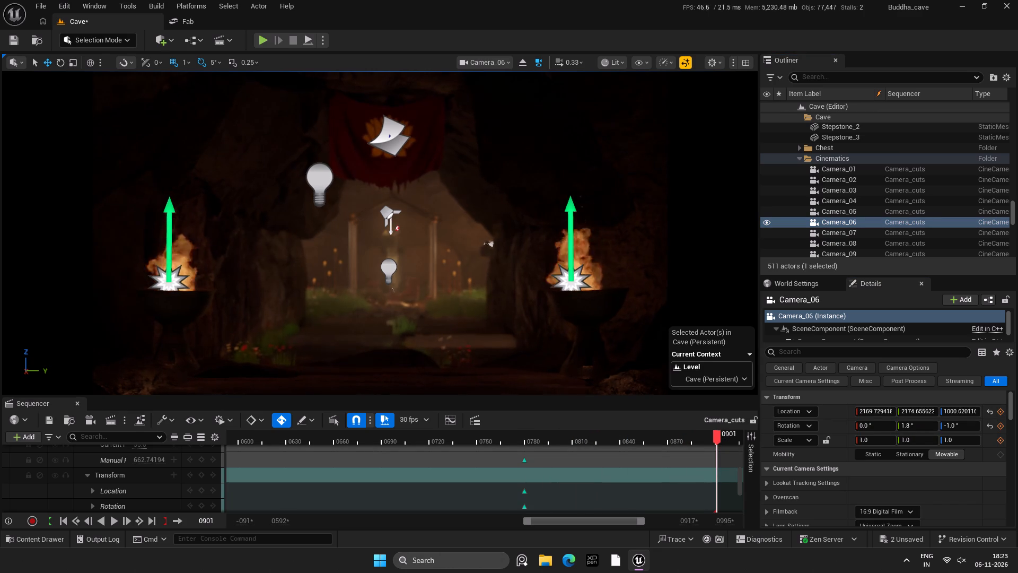
pyautogui.press('w')
pyautogui.press('w')
pyautogui.press('w')
pyautogui.press('w')
pyautogui.press('w')
pyautogui.press('w')
pyautogui.press('w')
pyautogui.press('w')
pyautogui.press('w')
pyautogui.press('w')
pyautogui.press('w')
pyautogui.press('w')
pyautogui.press('w')
pyautogui.press('w')
pyautogui.press('w')
pyautogui.press('w')
pyautogui.press('w')
pyautogui.press('w')
pyautogui.press('w')
pyautogui.press('w')
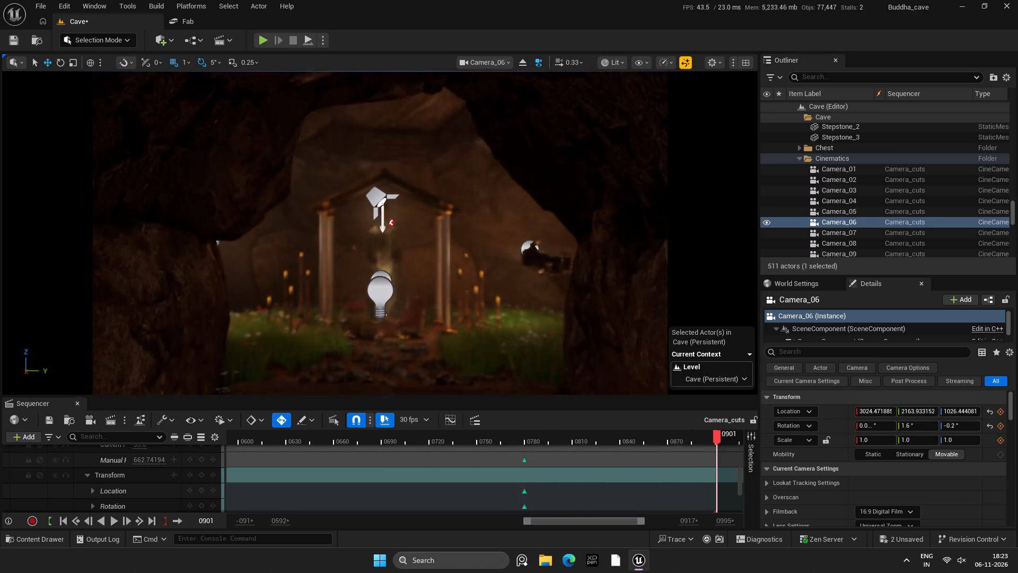
pyautogui.write('www')
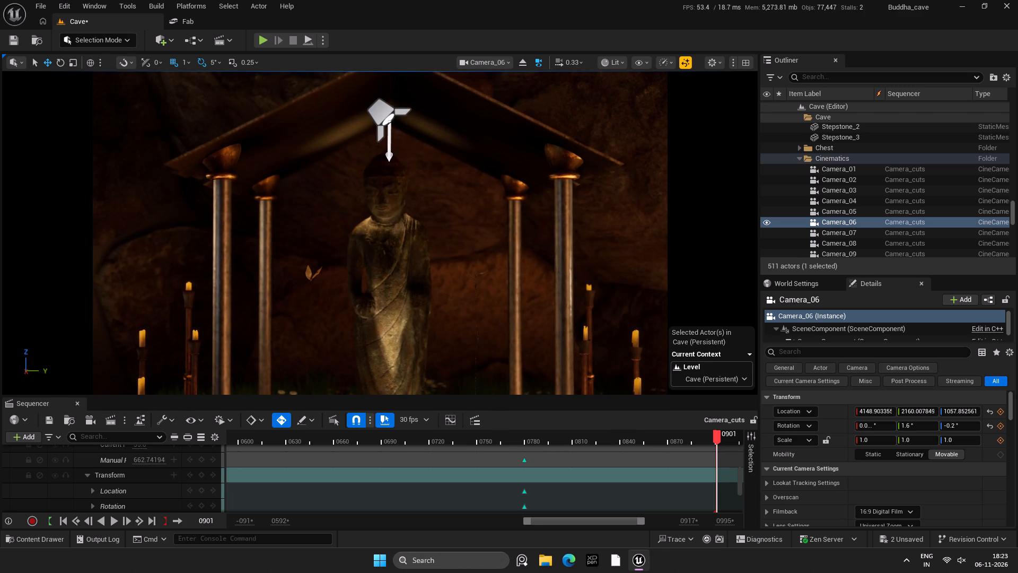
pyautogui.write('sss')
pyautogui.write('sfff')
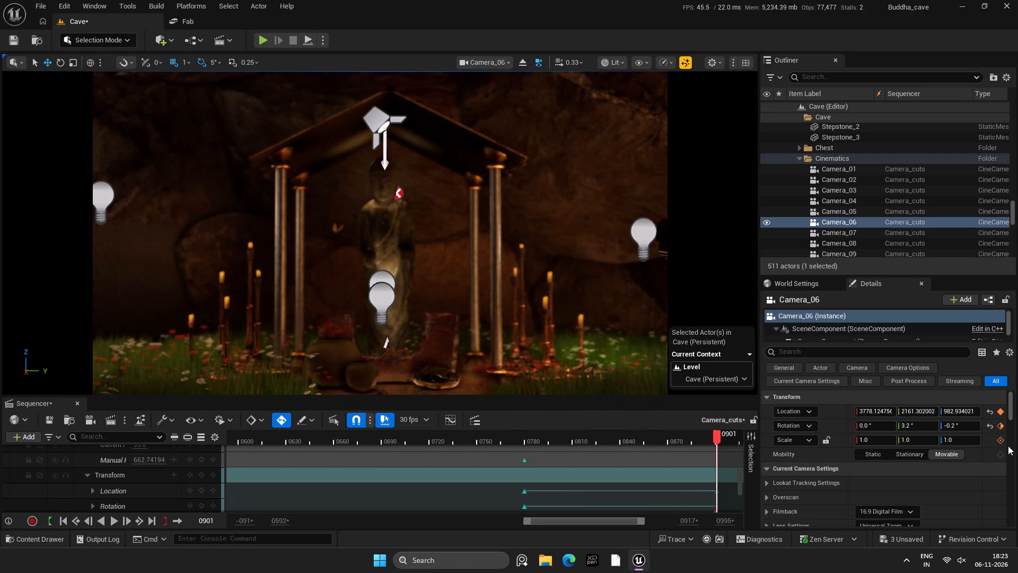
# Set Camera_06's rotation at frame 901 to a pitch of 3.5° and a yaw of 0°.
pyautogui.click(929, 430)
pyautogui.write('3.')
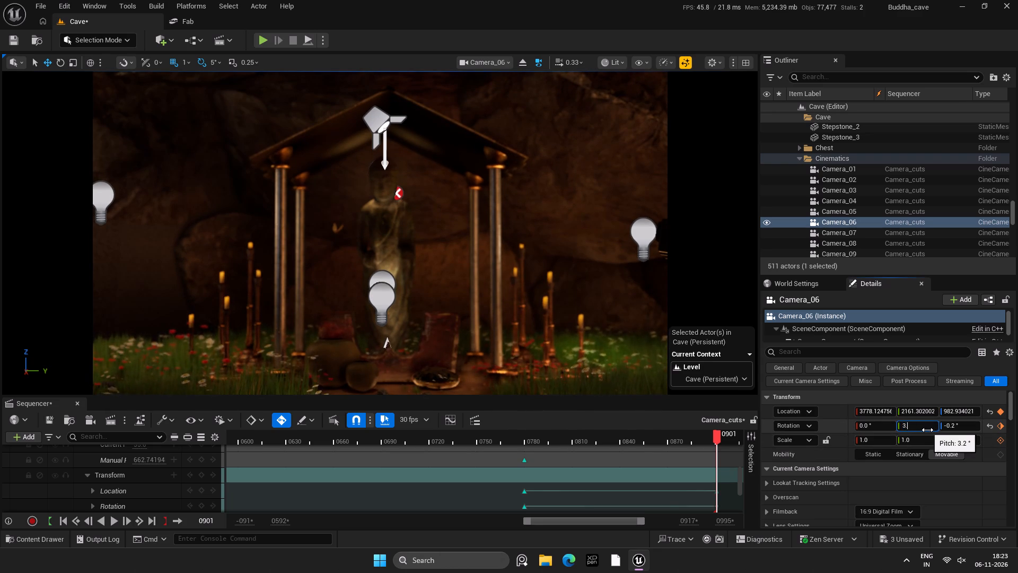
pyautogui.press('5')
pyautogui.press('Return')
pyautogui.click(949, 426)
pyautogui.press('0')
pyautogui.press('Return')
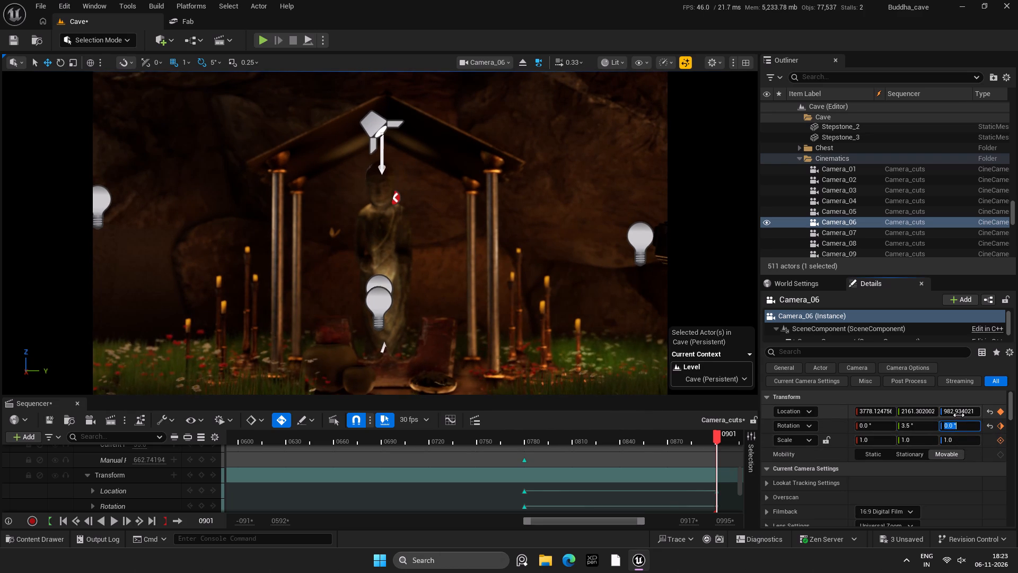
# Set Camera_06's Location Z at frame 901 to 975 after trying 985 and 980.
pyautogui.click(959, 415)
pyautogui.write('985')
pyautogui.press('Return')
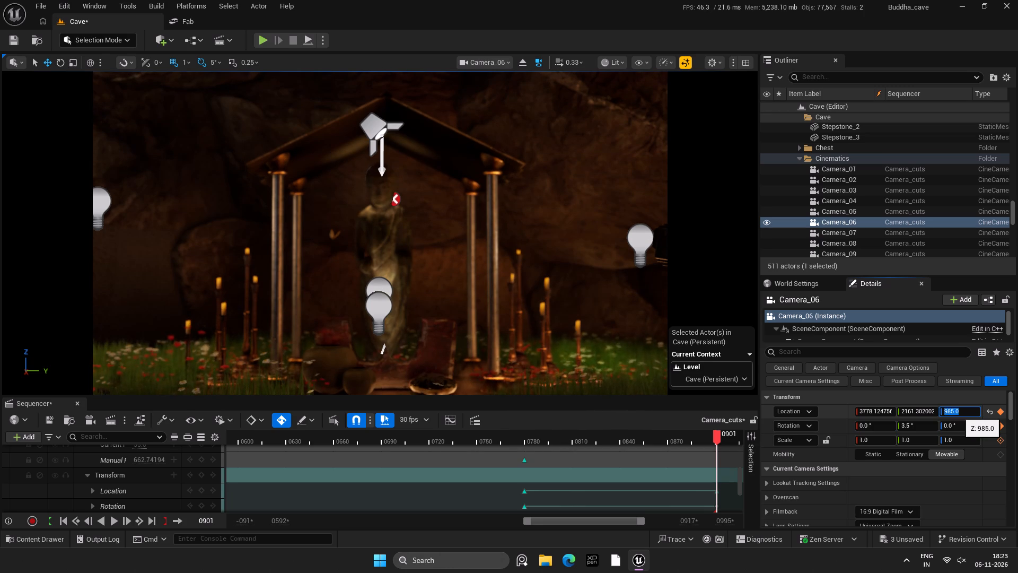
pyautogui.write('980')
pyautogui.press('Return')
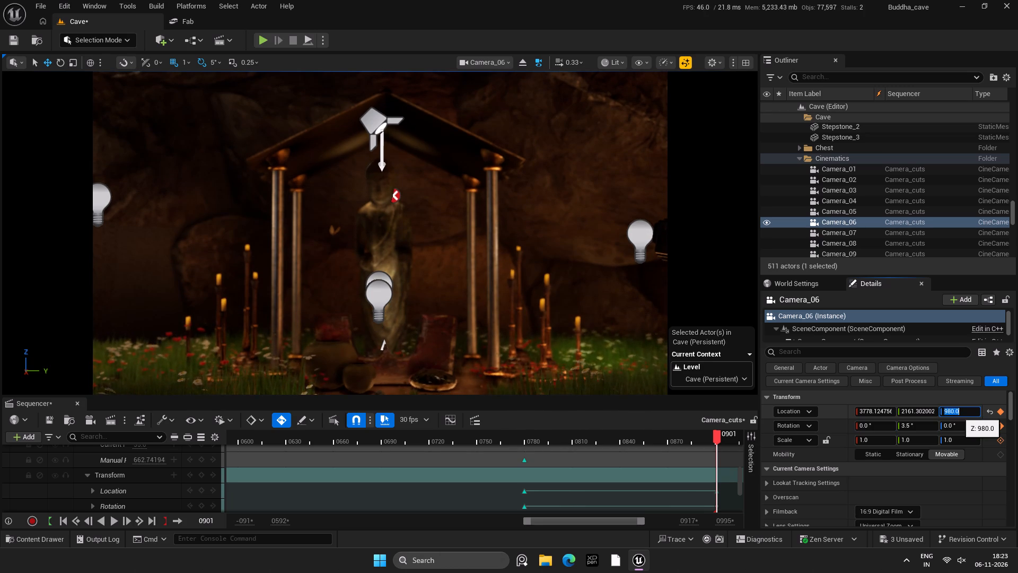
pyautogui.write('975')
pyautogui.press('Return')
# Set Camera_06's Location Y to 2175 and X to 3800 at frame 901, and save the sequence.
pyautogui.click(929, 414)
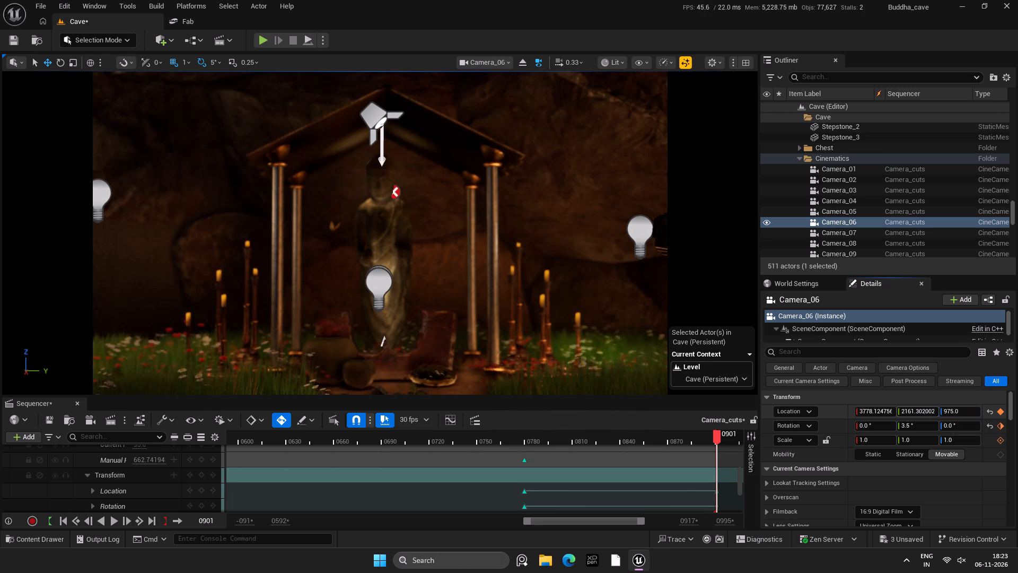
pyautogui.write('21')
pyautogui.write('75')
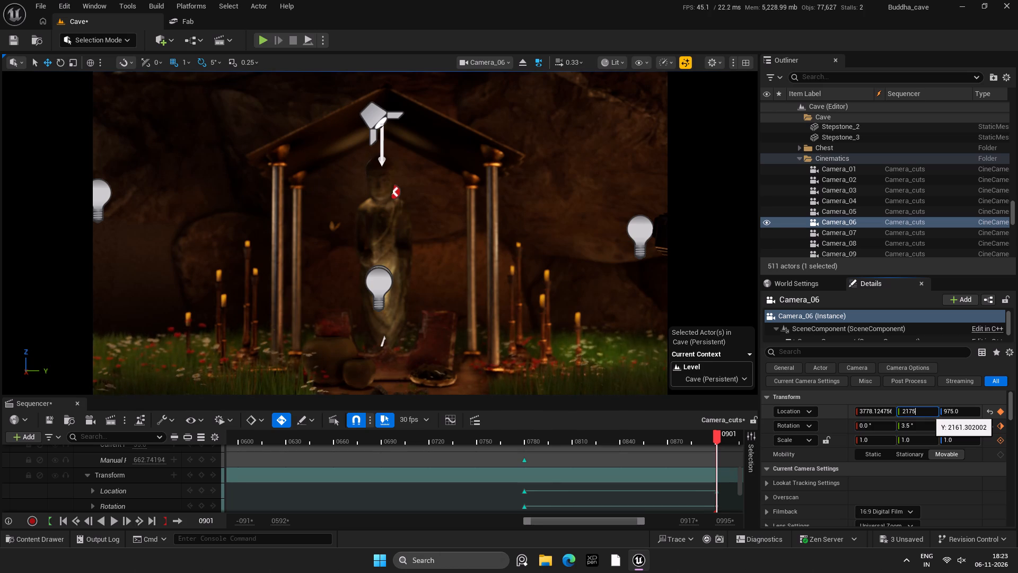
pyautogui.press('Return')
pyautogui.click(884, 415)
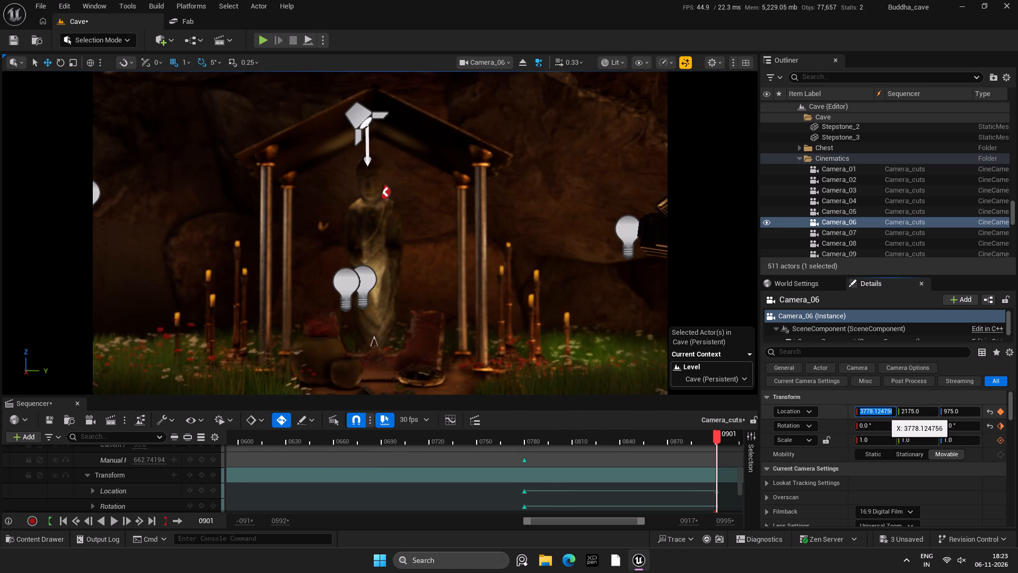
pyautogui.press('3')
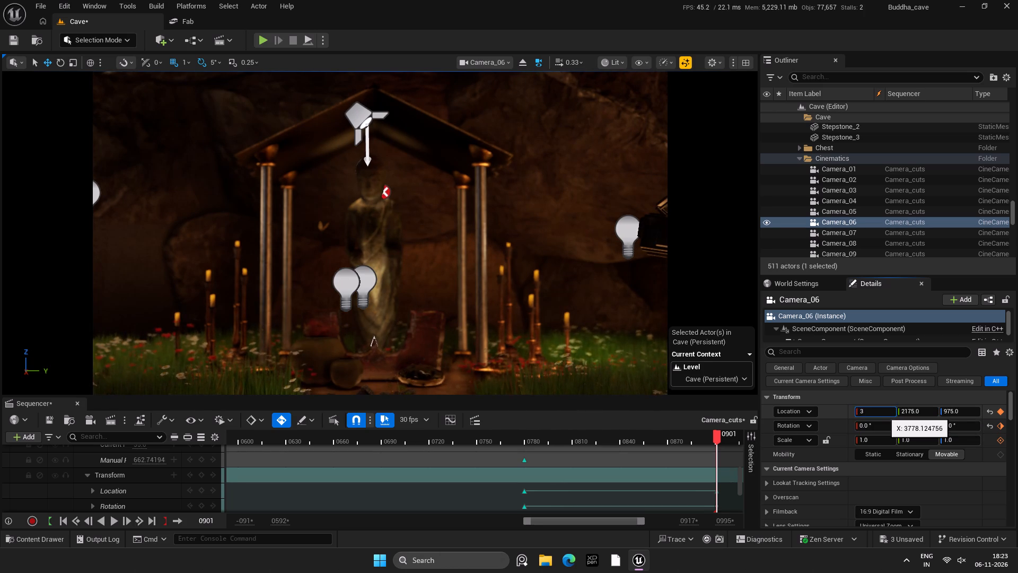
pyautogui.write('800')
pyautogui.press('Return')
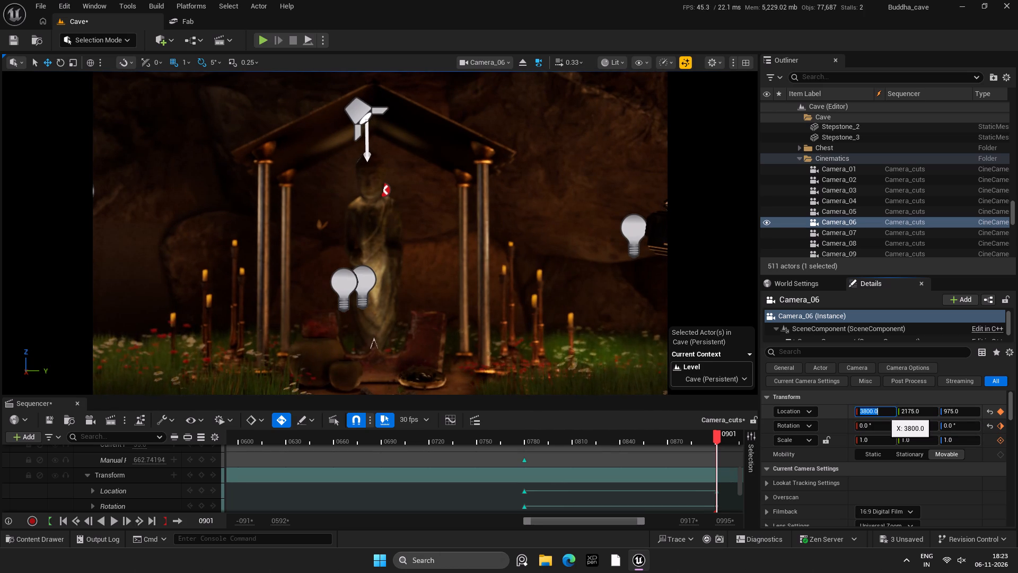
pyautogui.hotkey('ctrl', 's')
# Set Camera_06's Manual Focus Distance at frame 901 to about 1133 cm, using the debug focus plane as a temporary guide.
pyautogui.scroll(-8, 883, 487)
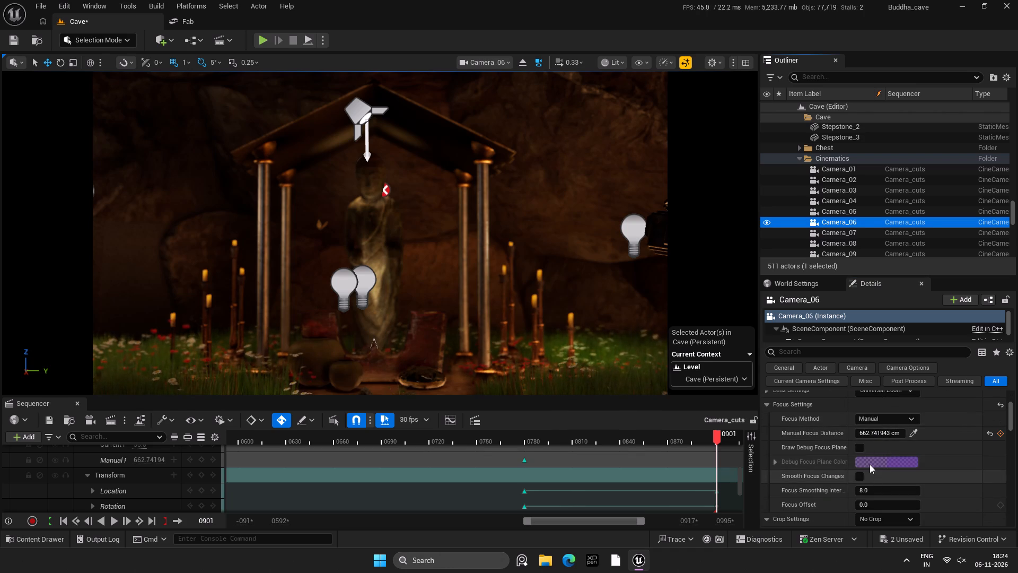
pyautogui.click(862, 450)
pyautogui.moveTo(884, 434); pyautogui.dragTo(906, 430)
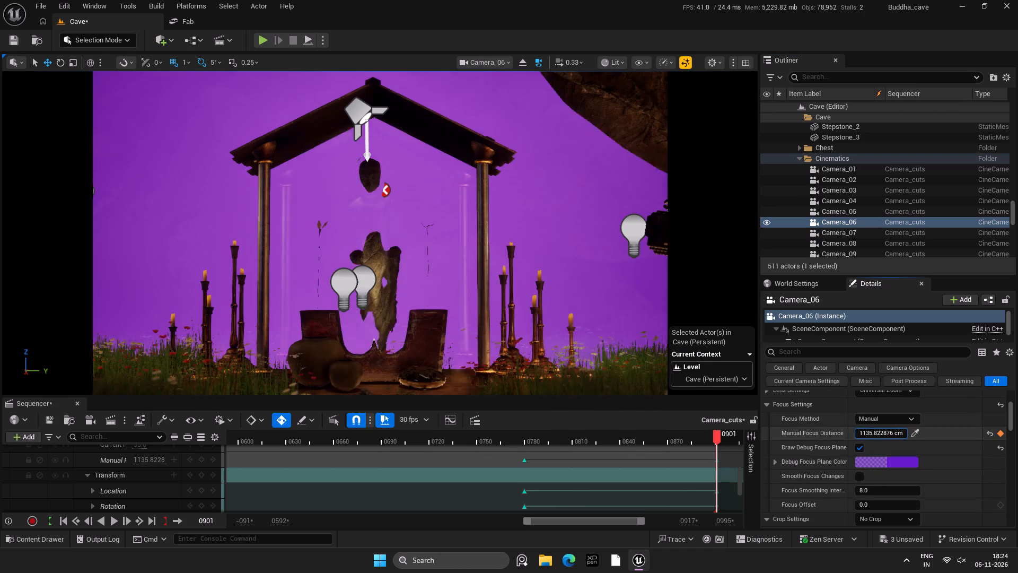
pyautogui.moveTo(906, 430); pyautogui.dragTo(906, 432)
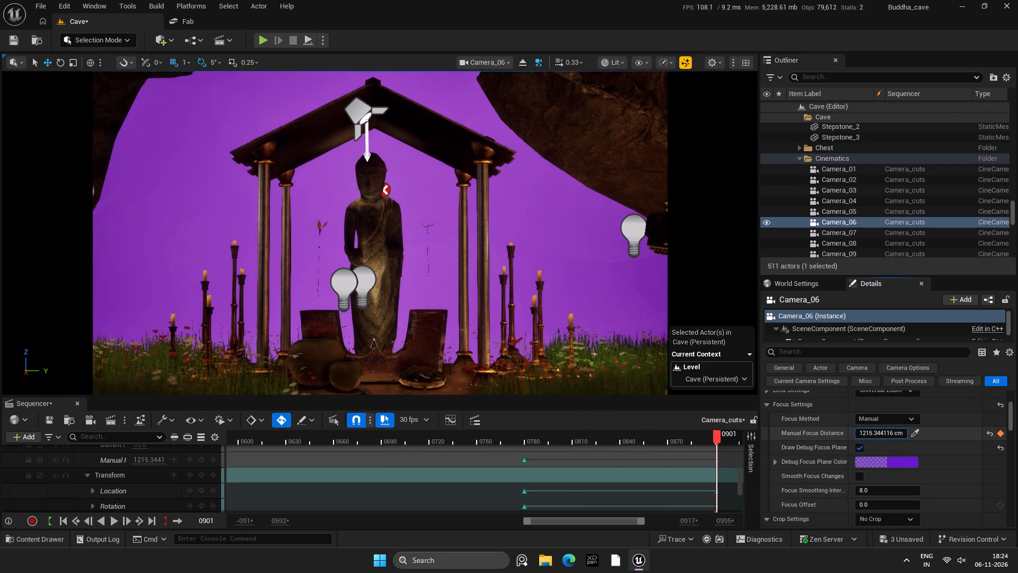
pyautogui.moveTo(906, 432); pyautogui.dragTo(905, 432)
pyautogui.click(859, 447)
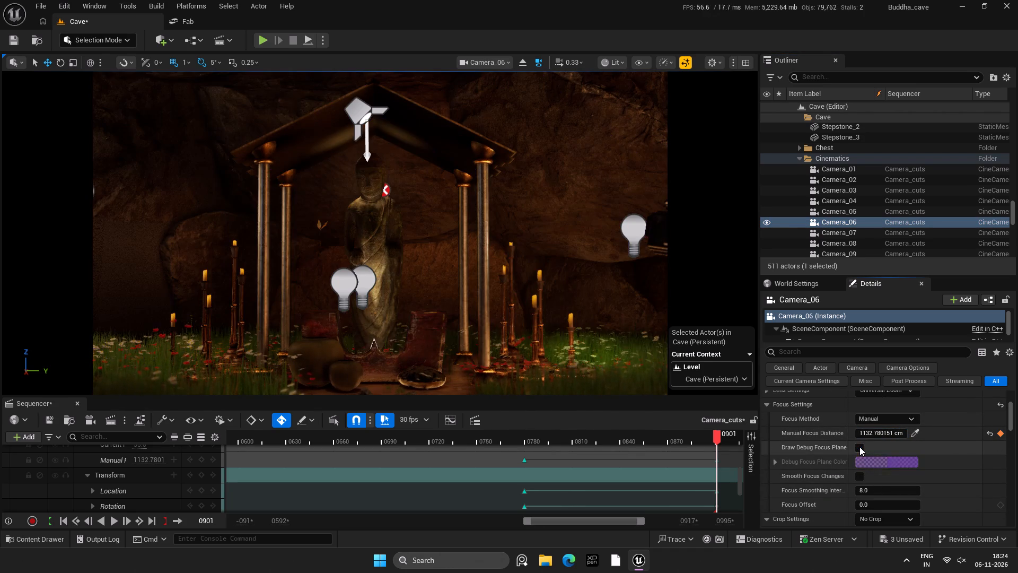
# Save the Camera_cuts sequence with Camera_06's updated focus distance.
pyautogui.hotkey('ctrl', 's')
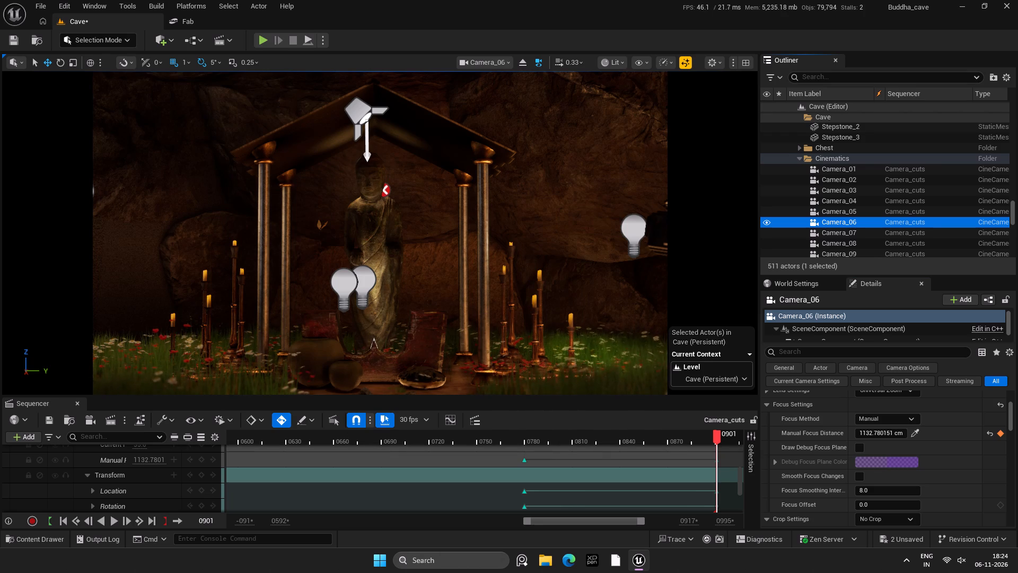
# Turn off the Visible rendering option on the Cave_ext mesh, finding it with a property search for "visi", and save.
pyautogui.click(129, 290)
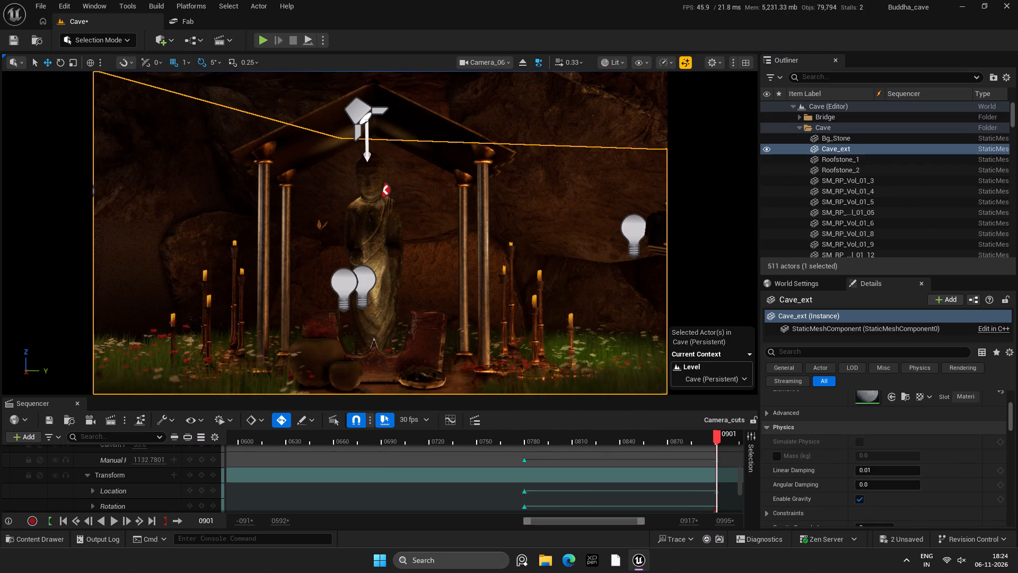
pyautogui.scroll(-11, 801, 414)
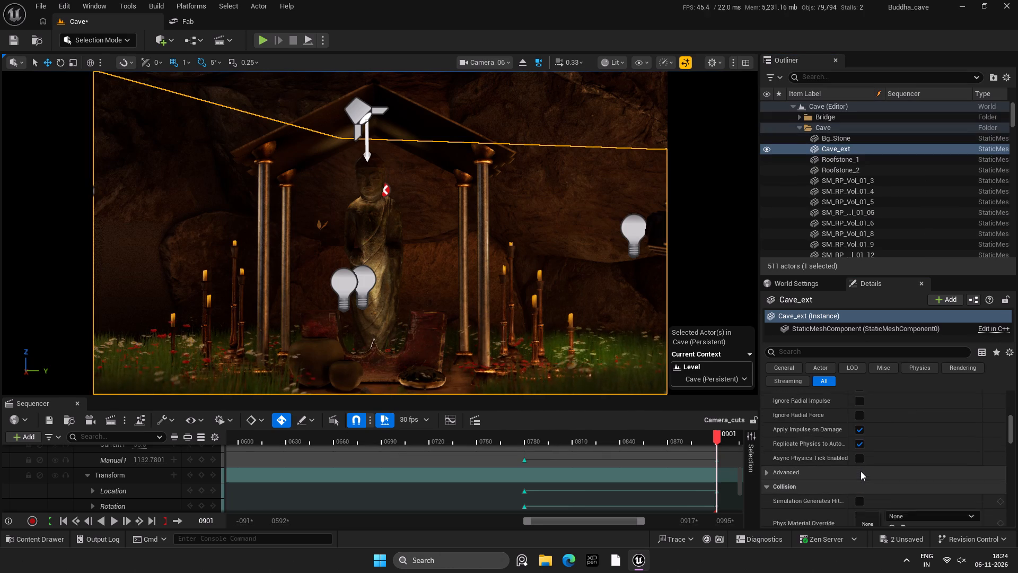
pyautogui.scroll(-1, 861, 471)
pyautogui.scroll(3, 861, 472)
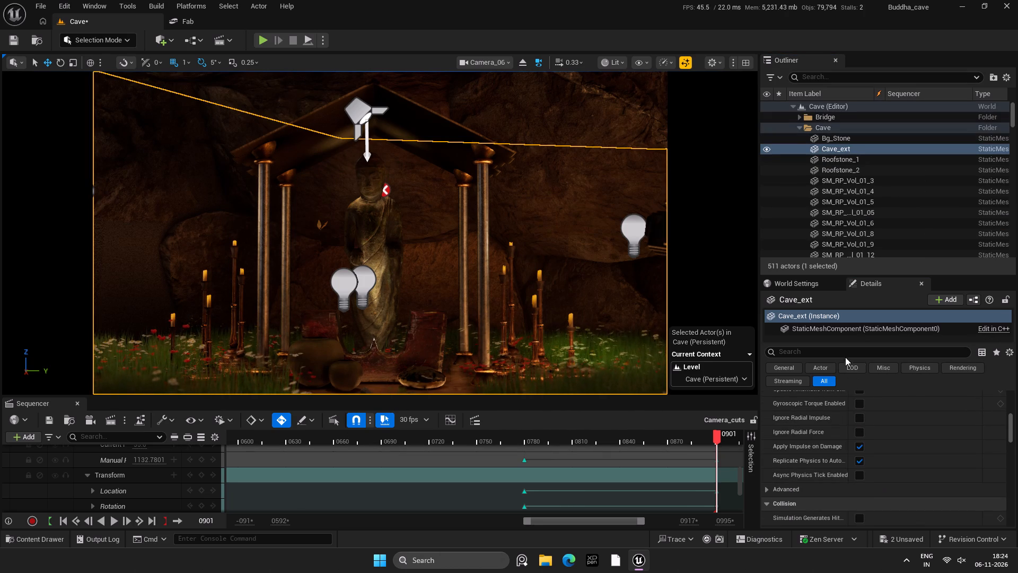
pyautogui.click(844, 352)
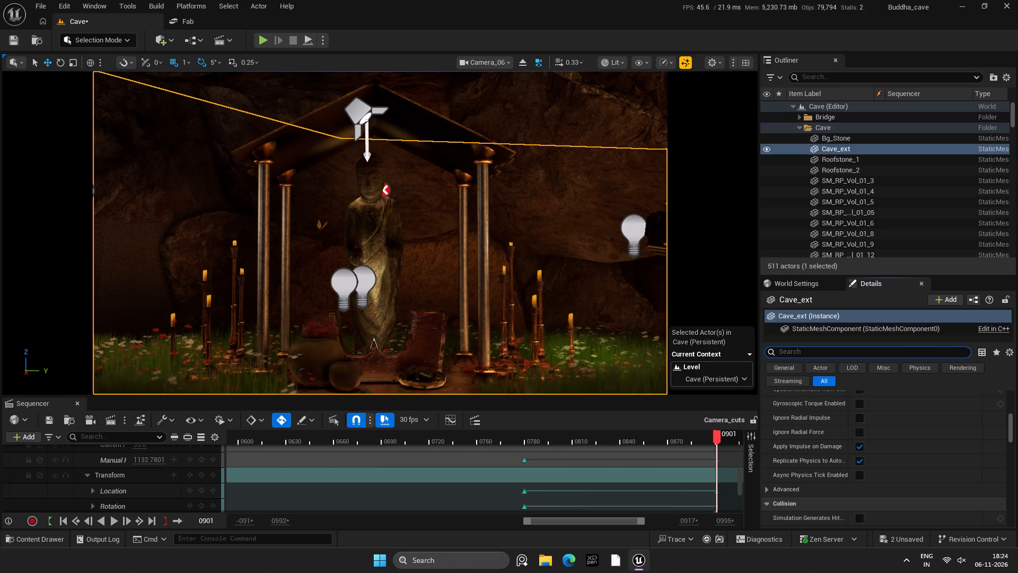
pyautogui.write('actor')
pyautogui.scroll(12, 841, 436)
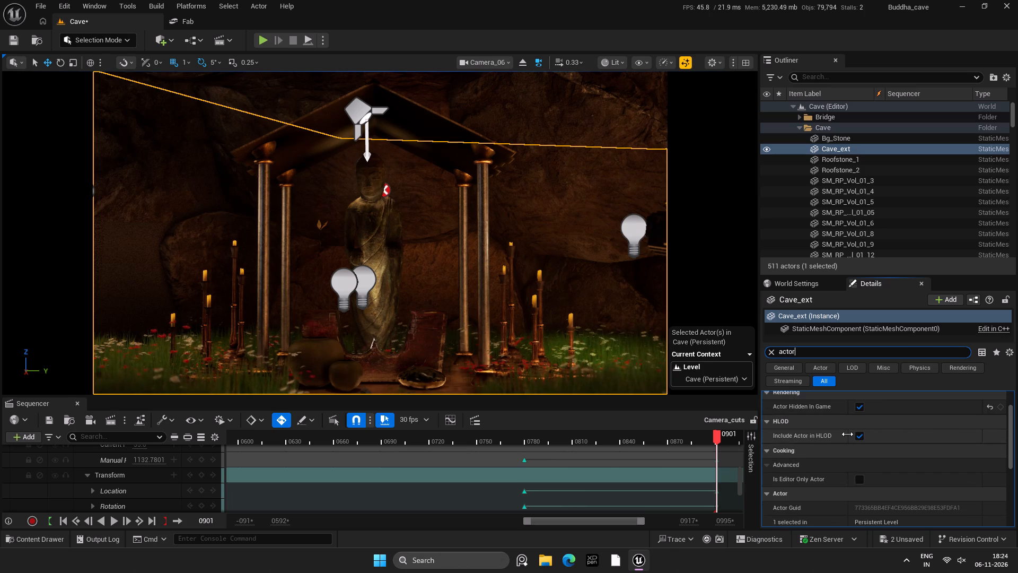
pyautogui.scroll(8, 847, 434)
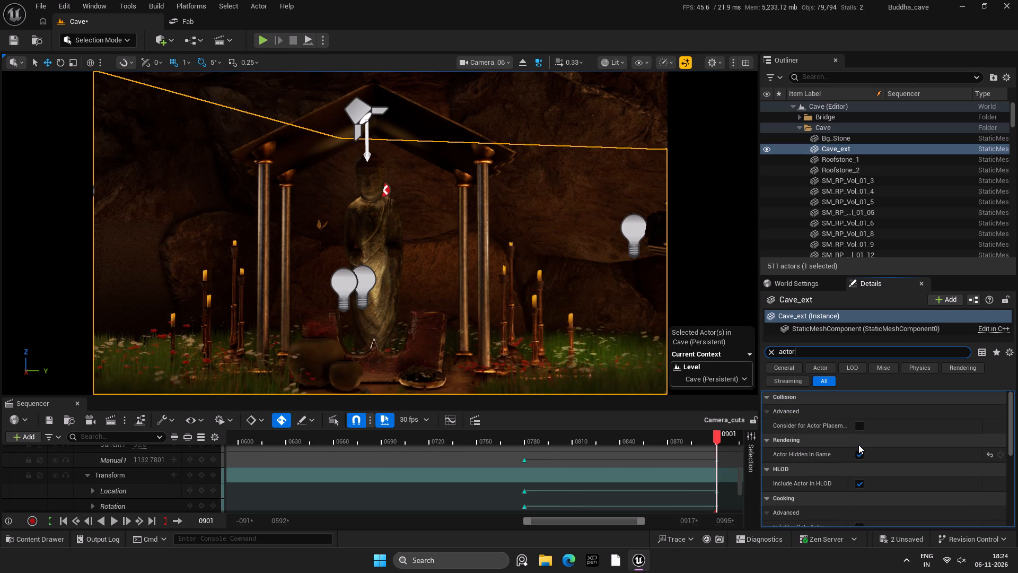
pyautogui.scroll(4, 858, 445)
pyautogui.moveTo(798, 353); pyautogui.dragTo(762, 351)
pyautogui.write('visi')
pyautogui.scroll(3, 869, 468)
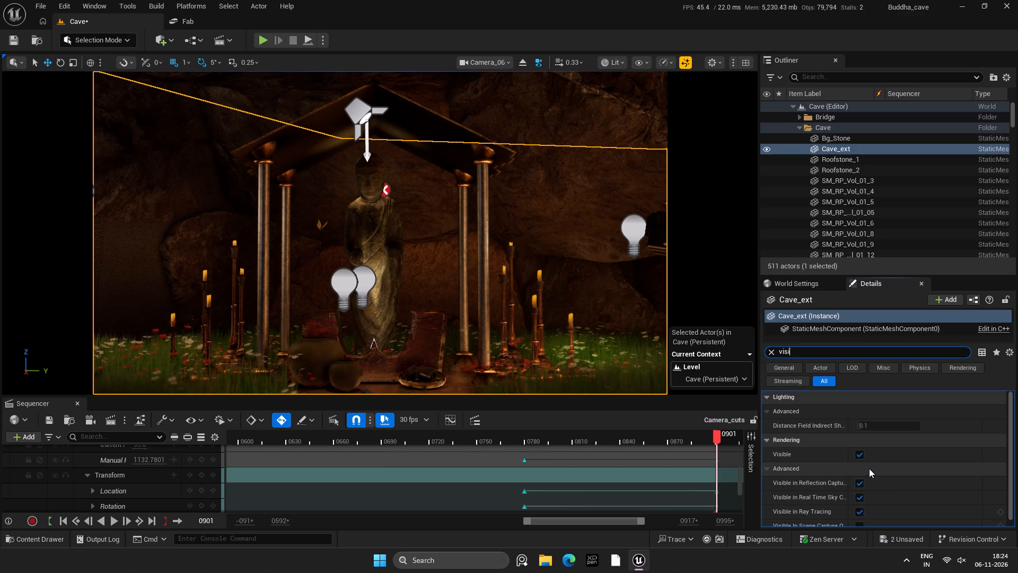
pyautogui.click(865, 459)
pyautogui.click(859, 455)
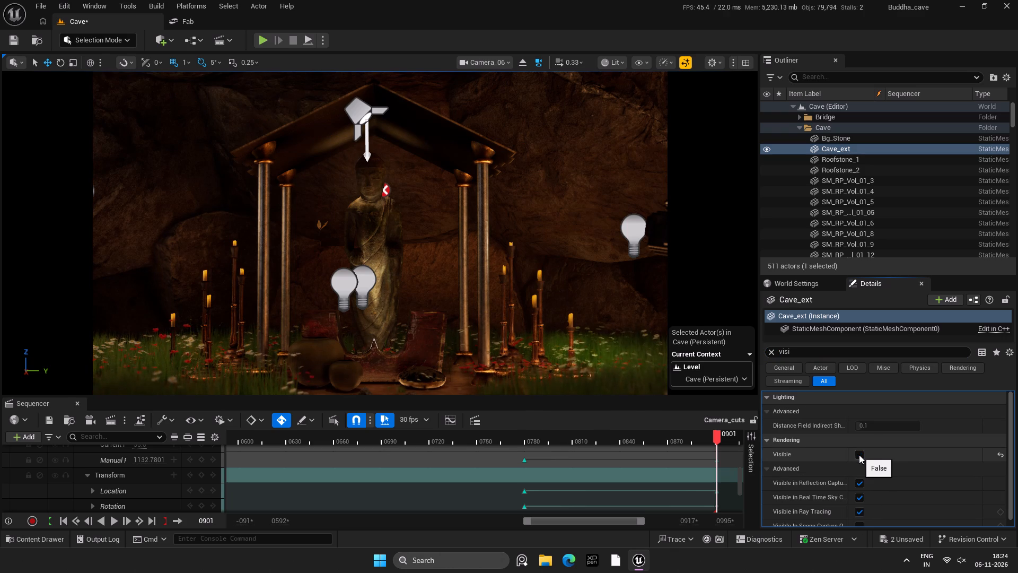
pyautogui.hotkey('ctrl', 's')
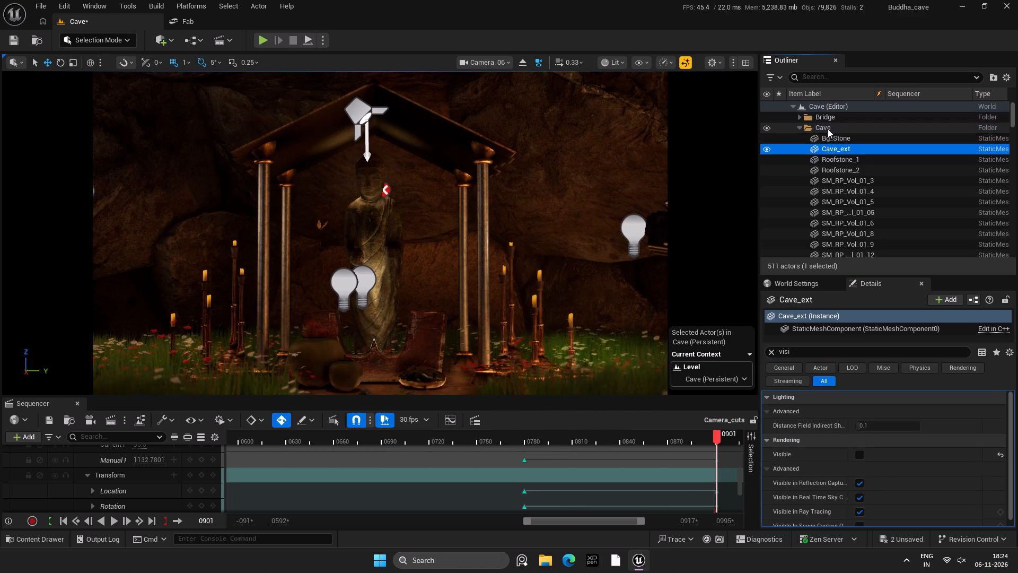
pyautogui.hotkey('ctrl', 's')
pyautogui.hotkey('ctrl', 's')
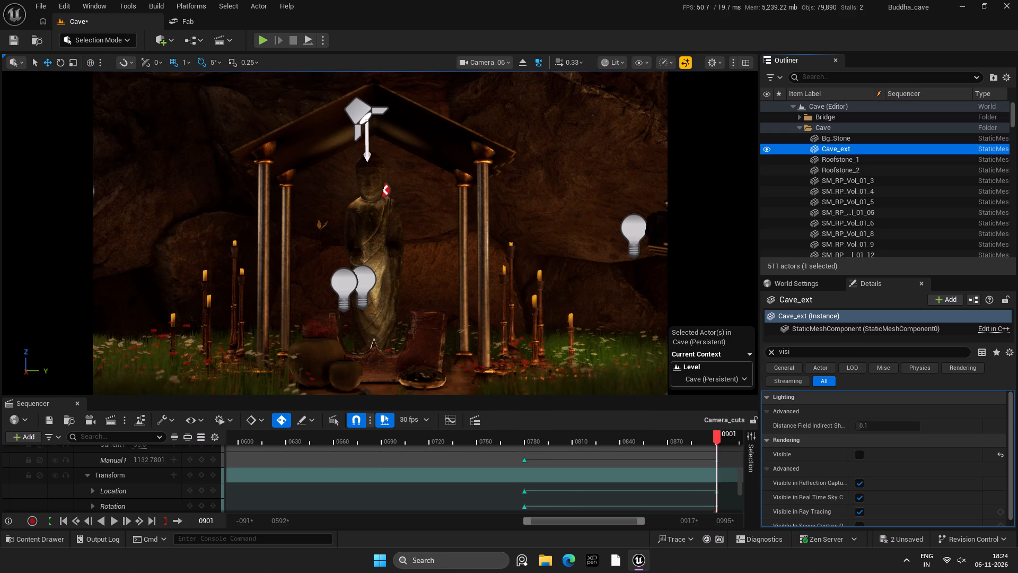
pyautogui.hotkey('ctrl', 's')
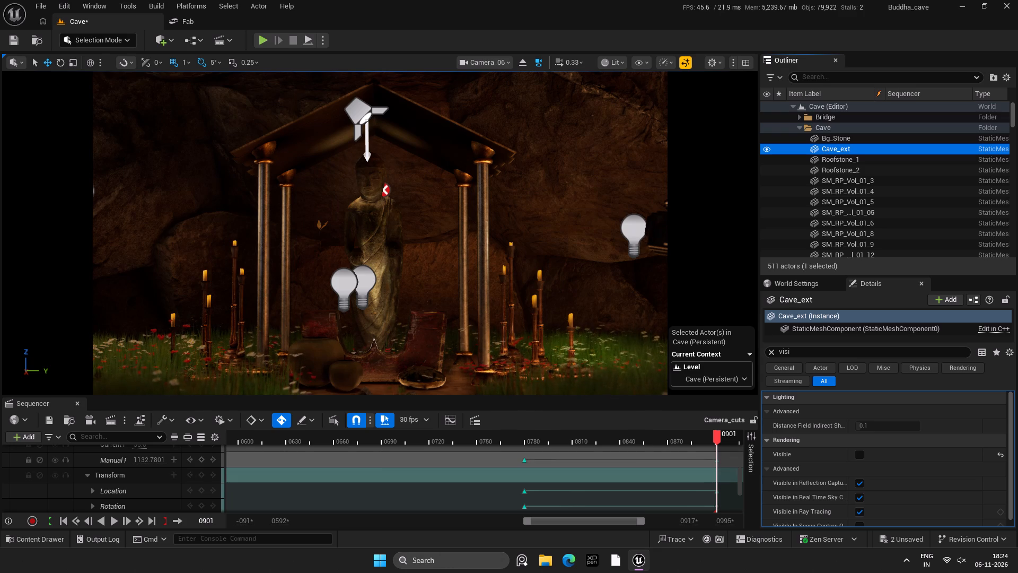
# Preview the Camera_06 shot from frame 774 with the editor icons hidden, and save.
pyautogui.moveTo(650, 438); pyautogui.dragTo(516, 438)
pyautogui.hotkey('ctrl', 's')
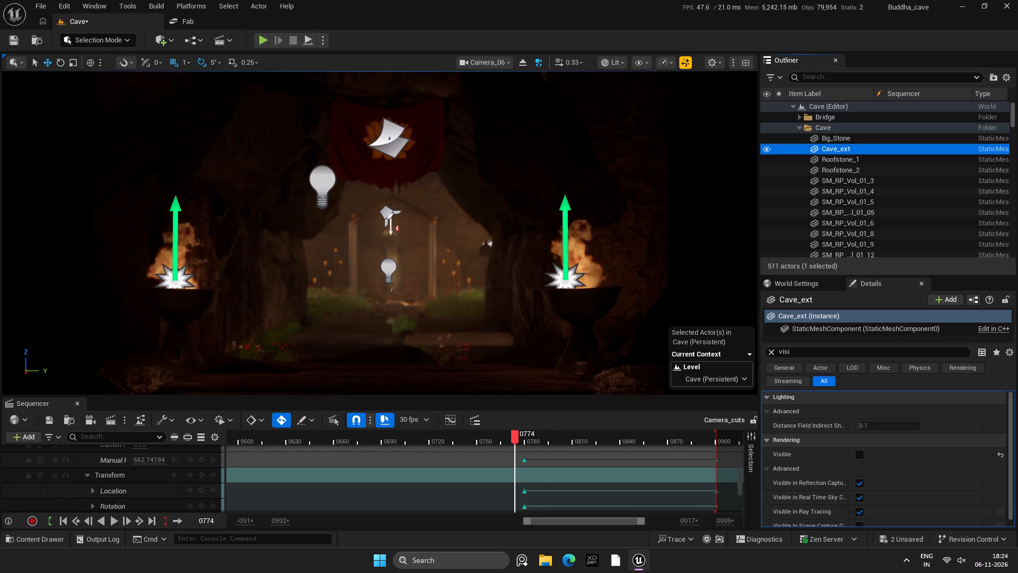
pyautogui.press('g')
pyautogui.click(110, 519)
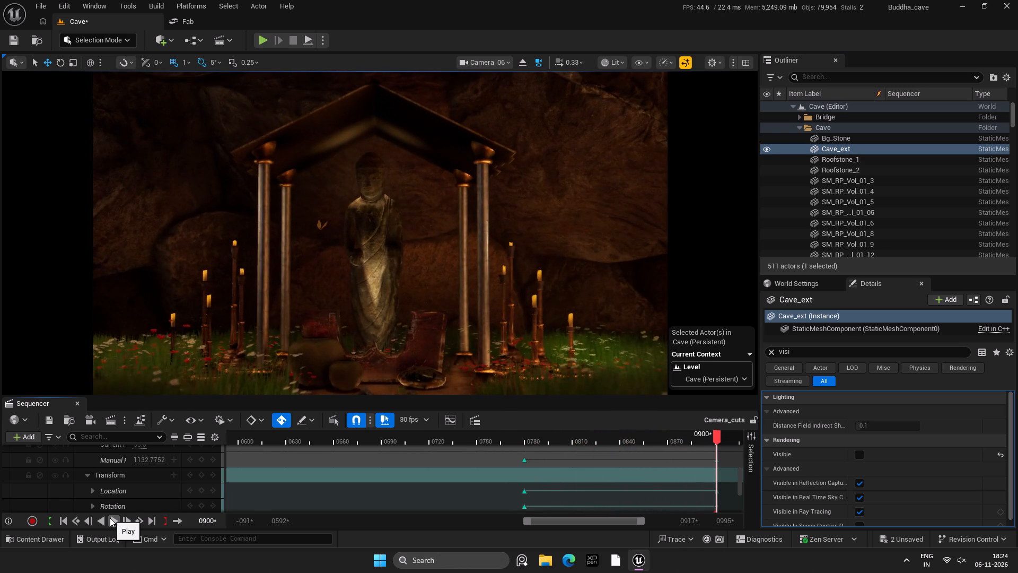
pyautogui.scroll(1, 110, 518)
pyautogui.click(110, 518)
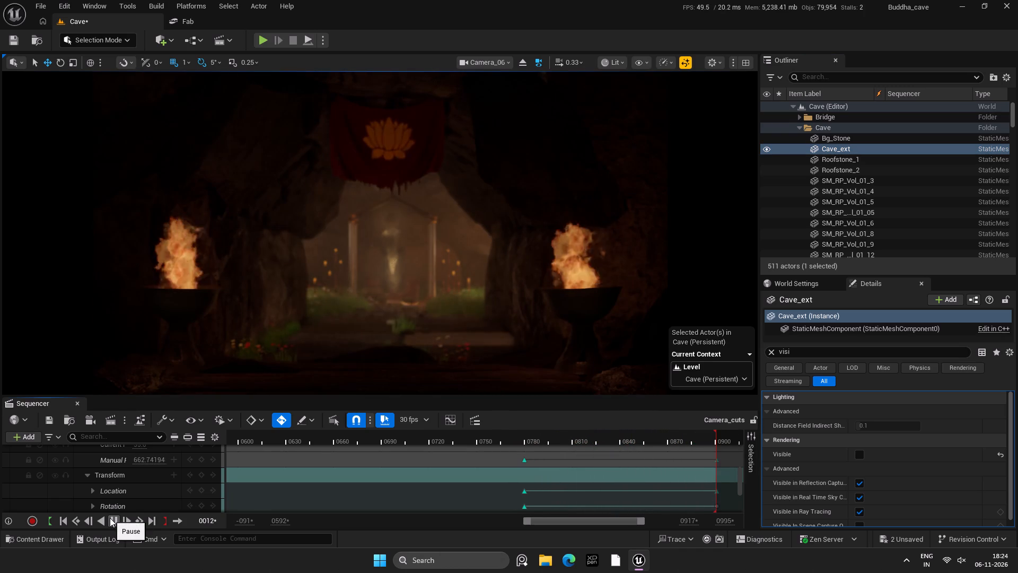
pyautogui.hotkey('ctrl', 's')
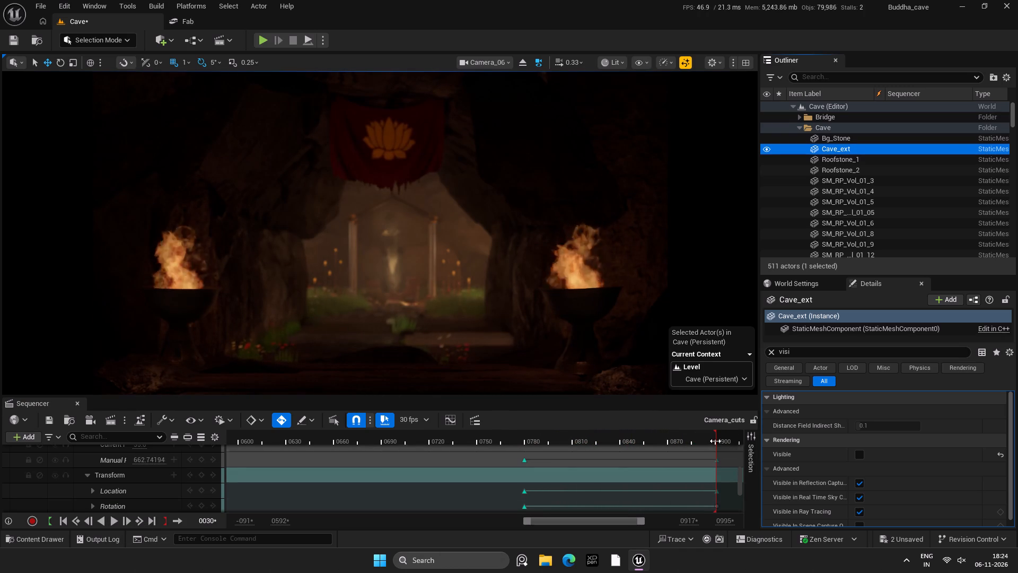
# Extend the playback end to about frame 917, and widen the sequence's timeline to a view end of 1051 and a working end of 1172.
pyautogui.moveTo(718, 439); pyautogui.dragTo(740, 446)
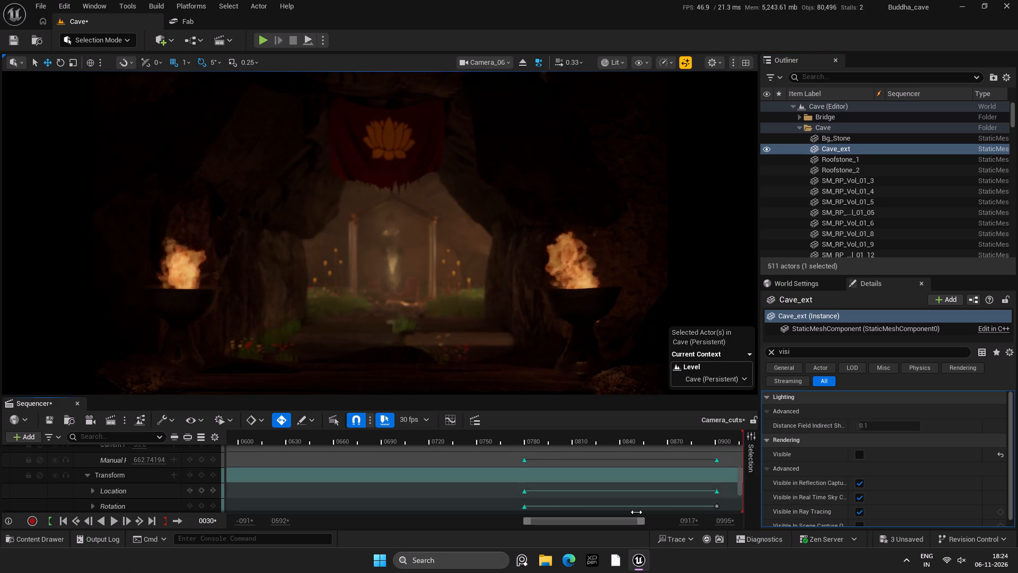
pyautogui.moveTo(643, 522); pyautogui.dragTo(677, 526)
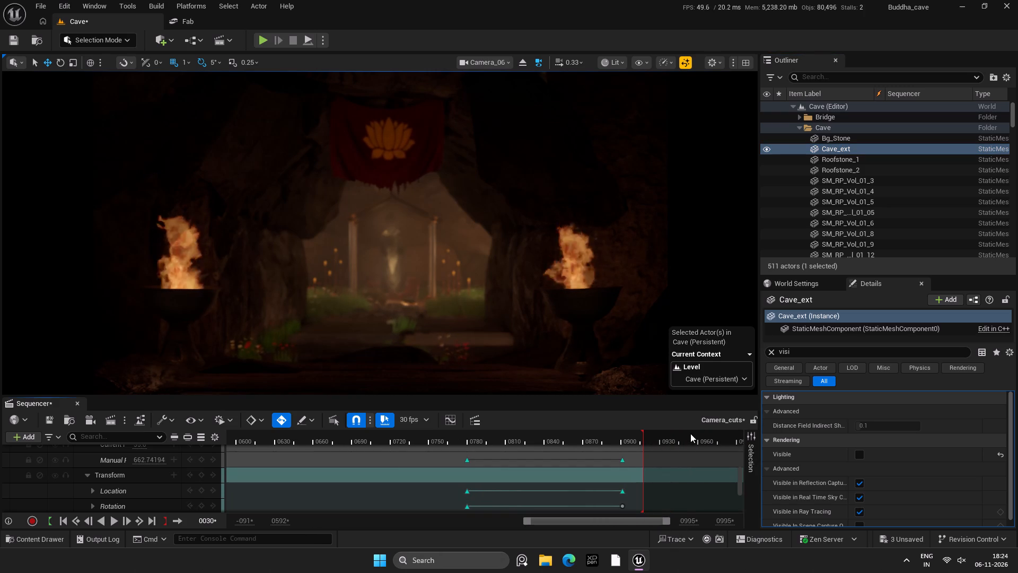
pyautogui.moveTo(691, 433); pyautogui.dragTo(699, 438)
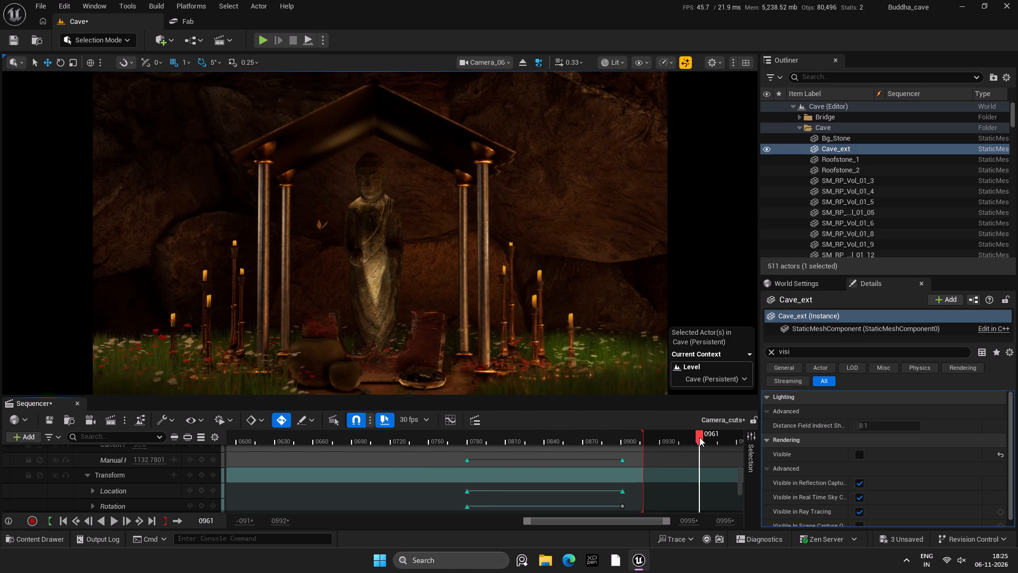
pyautogui.moveTo(700, 438); pyautogui.dragTo(694, 446)
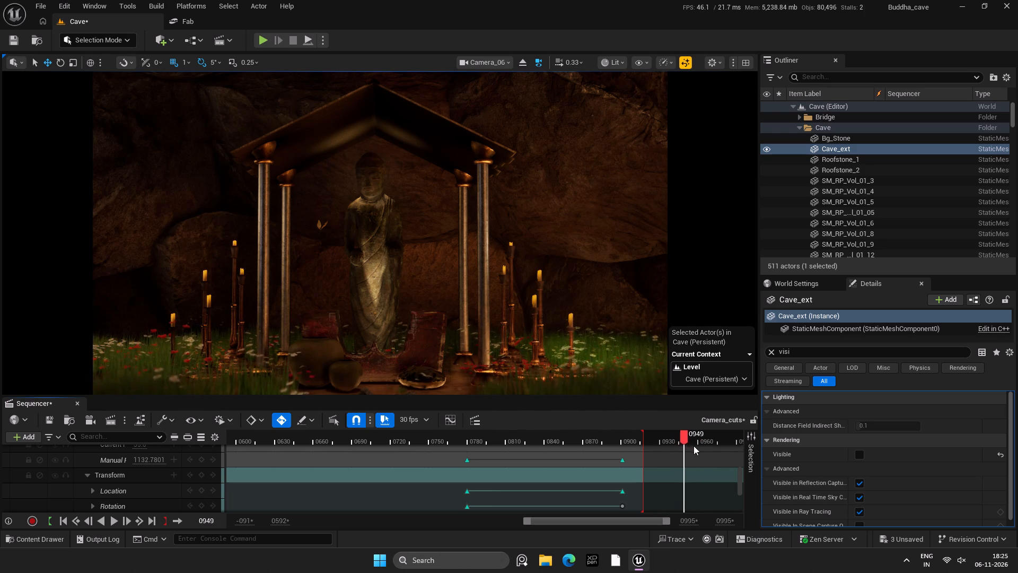
pyautogui.moveTo(694, 446); pyautogui.dragTo(698, 449)
pyautogui.moveTo(668, 519); pyautogui.dragTo(675, 519)
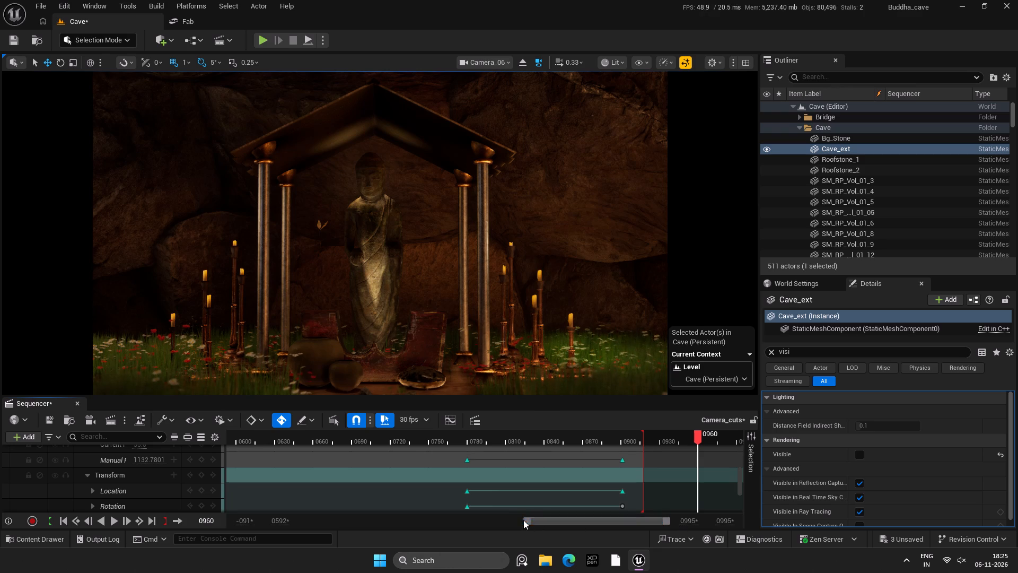
pyautogui.moveTo(523, 520); pyautogui.dragTo(532, 523)
pyautogui.moveTo(529, 521); pyautogui.dragTo(513, 522)
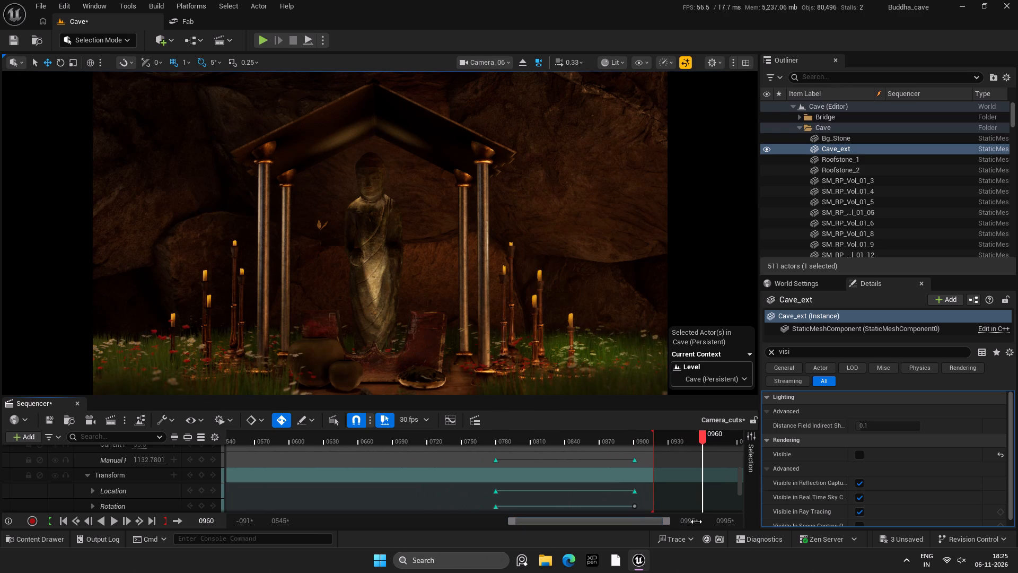
pyautogui.moveTo(722, 525); pyautogui.dragTo(1017, 572)
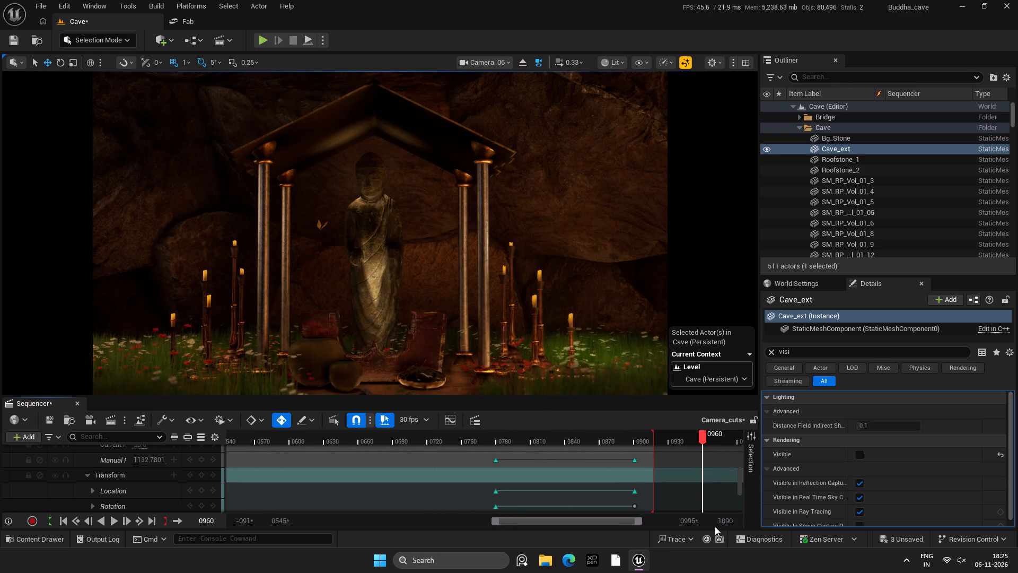
pyautogui.moveTo(723, 522); pyautogui.dragTo(1017, 522)
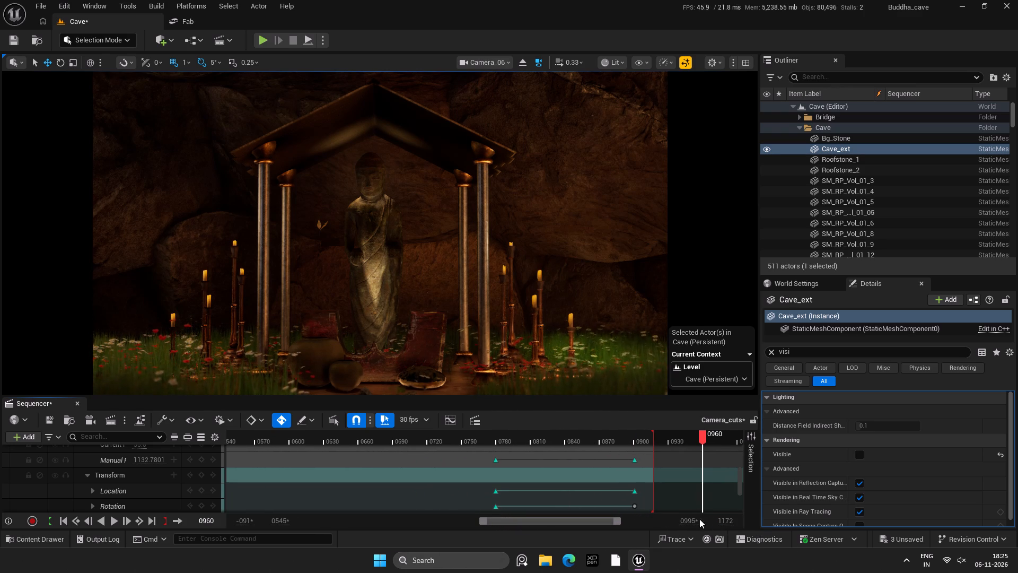
pyautogui.moveTo(691, 519); pyautogui.dragTo(1017, 526)
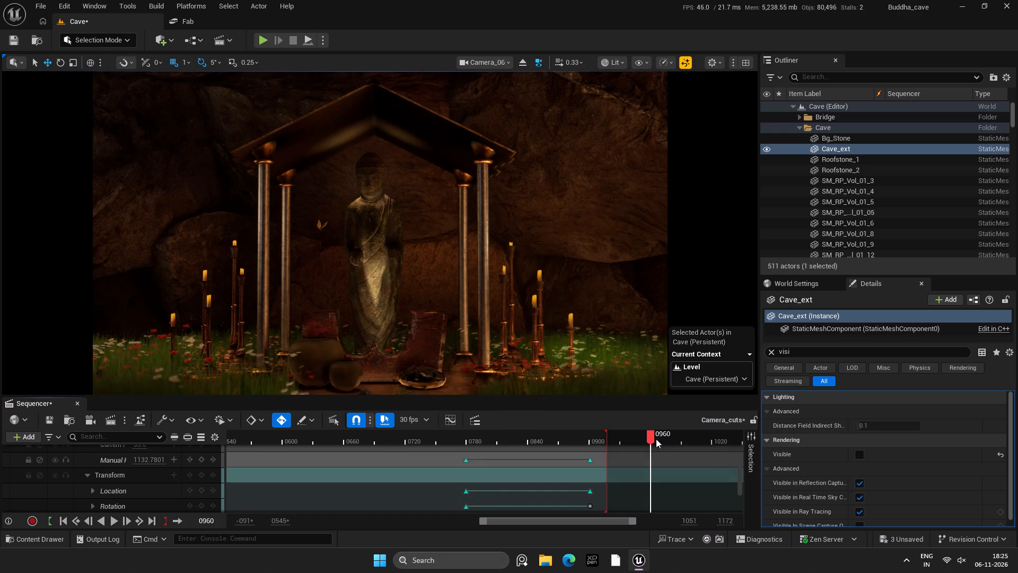
# Place the playhead at frame 1000 and extend the sequence's playback end to about frame 1019.
pyautogui.moveTo(654, 437); pyautogui.dragTo(684, 441)
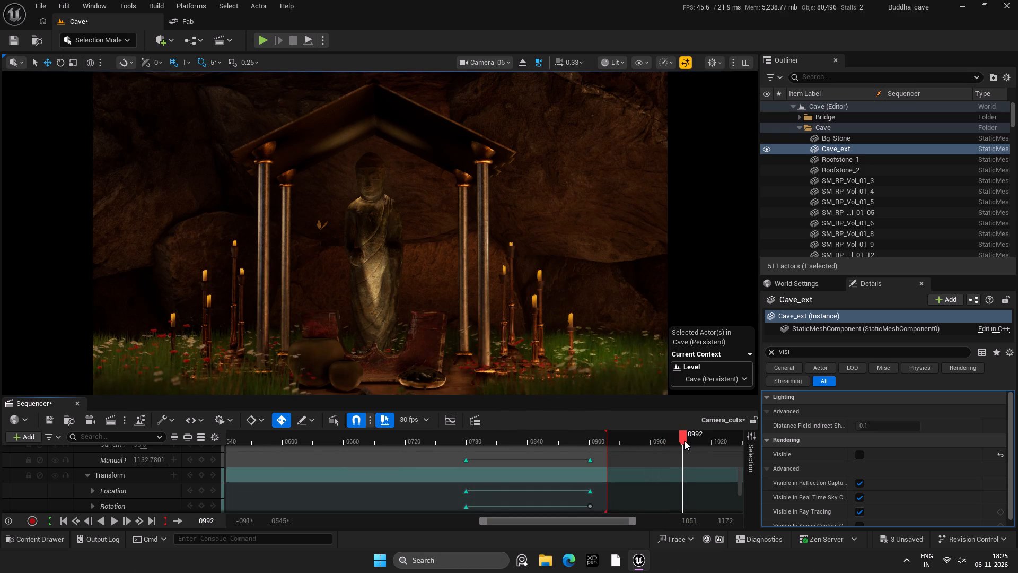
pyautogui.press('Right')
pyautogui.press('Right')
pyautogui.press('Right')
pyautogui.press('Right')
pyautogui.press('Right')
pyautogui.press('Right')
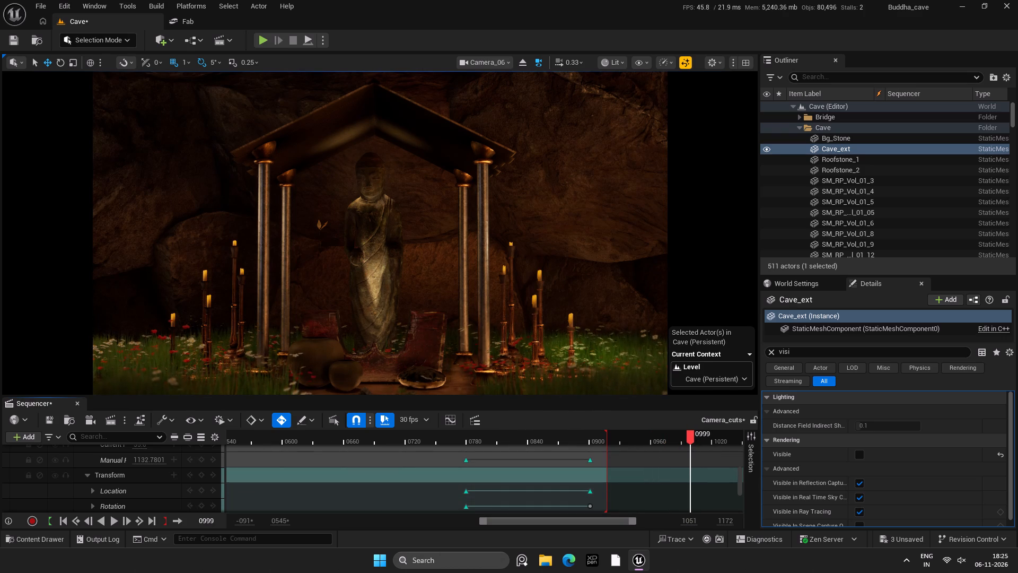
pyautogui.press('Right')
pyautogui.moveTo(607, 440); pyautogui.dragTo(683, 452)
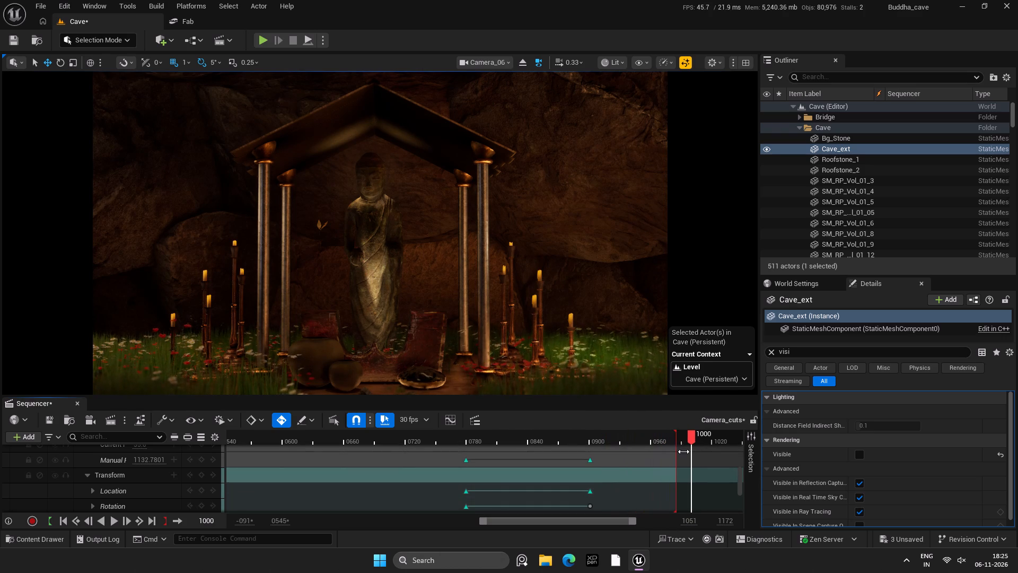
pyautogui.moveTo(683, 452); pyautogui.dragTo(714, 458)
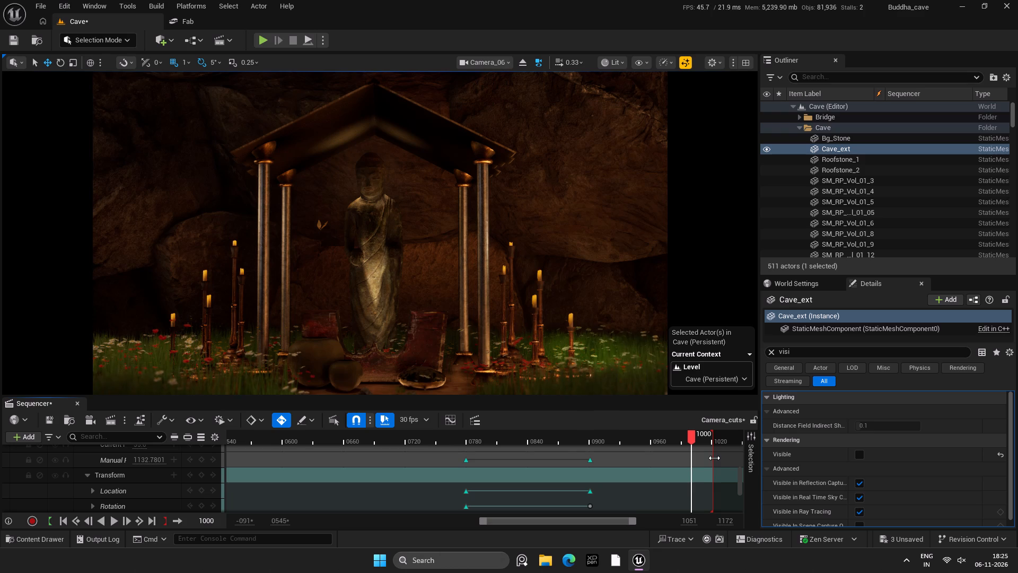
pyautogui.moveTo(714, 458); pyautogui.dragTo(712, 458)
# Select Camera_06's end keys at frame 901 on the Manual Focus Distance, Location and Rotation tracks.
pyautogui.moveTo(578, 454); pyautogui.dragTo(611, 509)
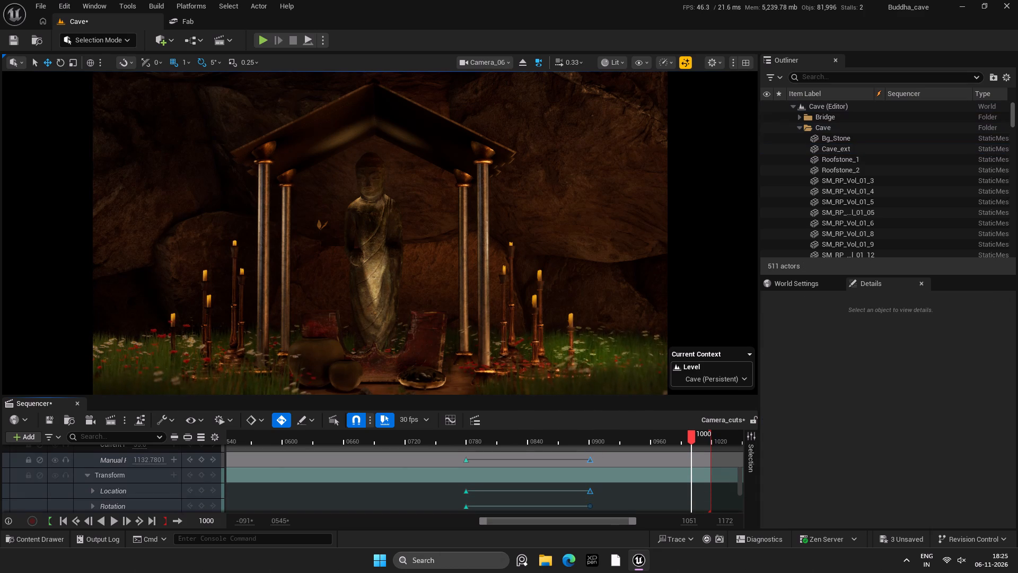
# Move Camera_06's selected focus distance, location and rotation end keys to frame 1000 and save the sequence.
pyautogui.moveTo(589, 461); pyautogui.dragTo(633, 461)
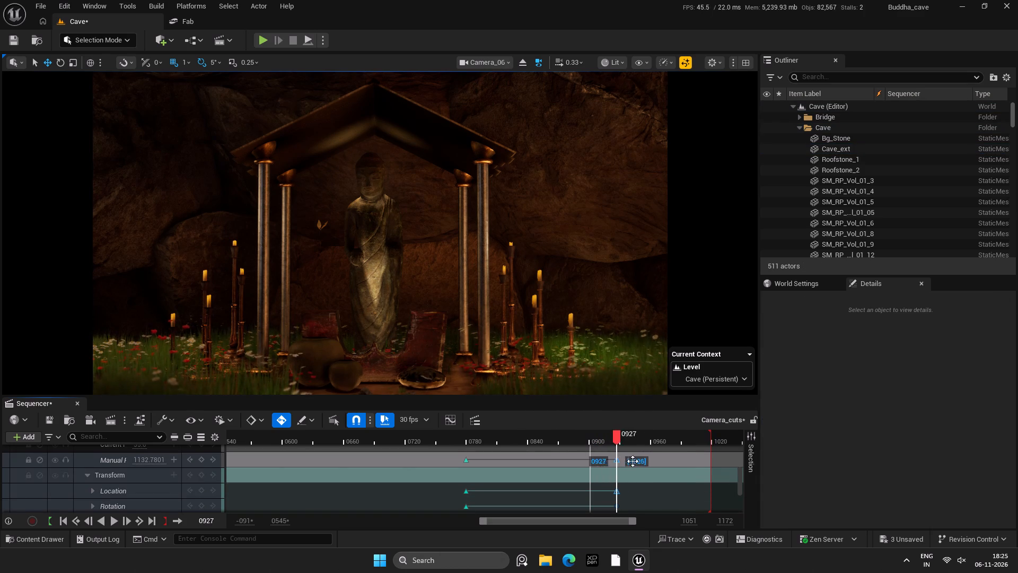
pyautogui.moveTo(633, 461); pyautogui.dragTo(695, 470)
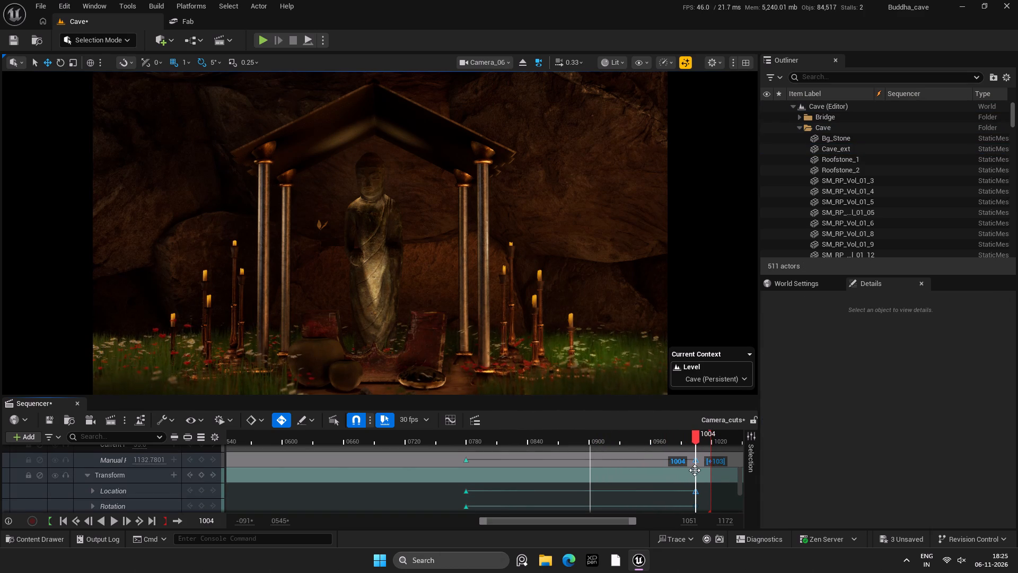
pyautogui.moveTo(695, 470); pyautogui.dragTo(690, 471)
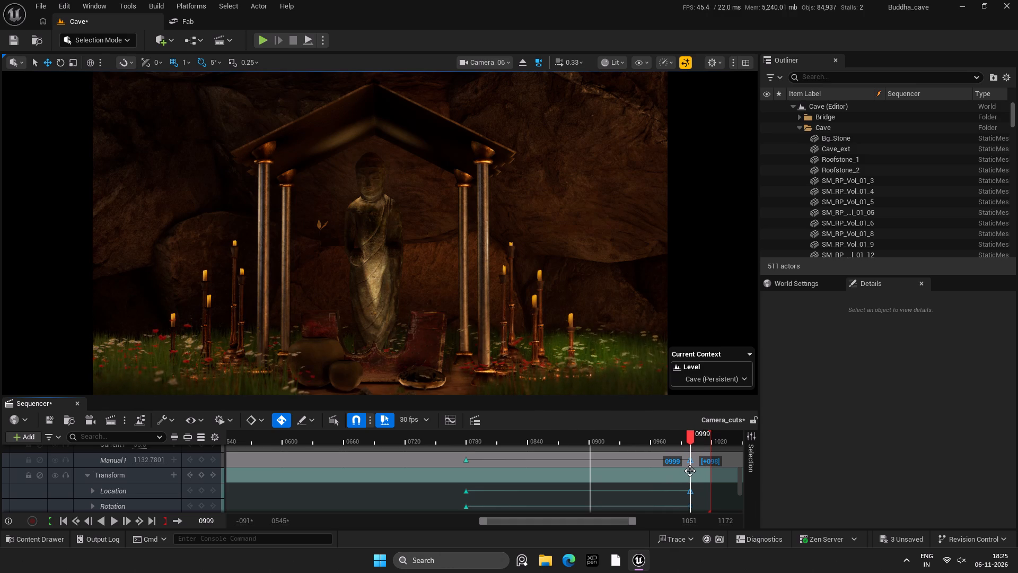
pyautogui.moveTo(690, 471); pyautogui.dragTo(691, 471)
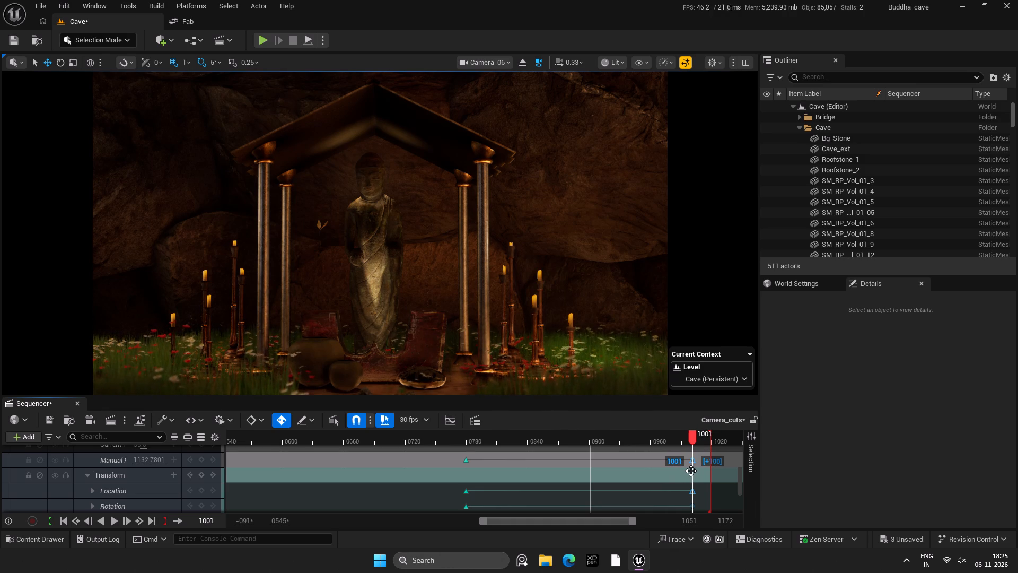
pyautogui.moveTo(691, 471); pyautogui.dragTo(689, 471)
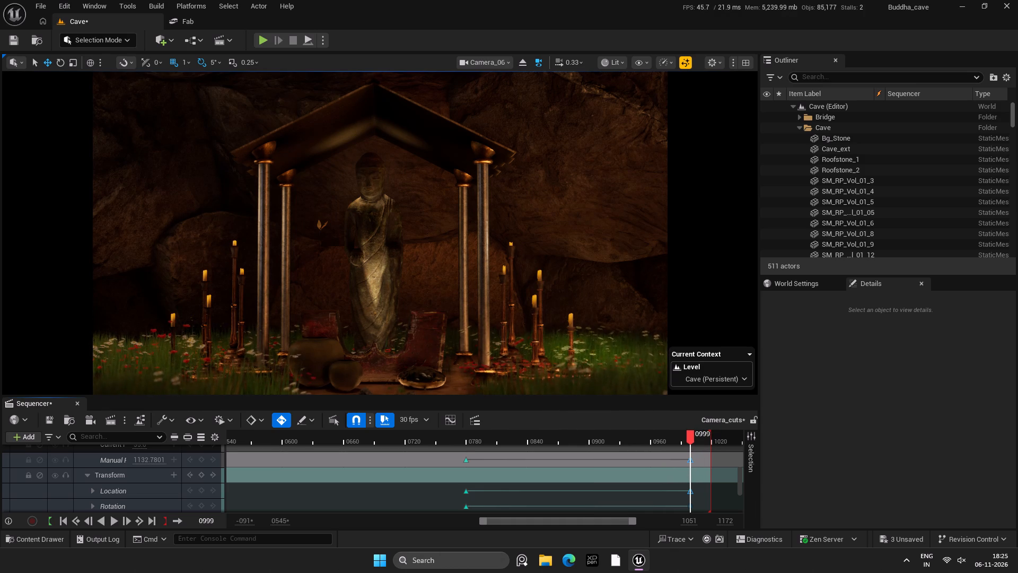
pyautogui.click(690, 461)
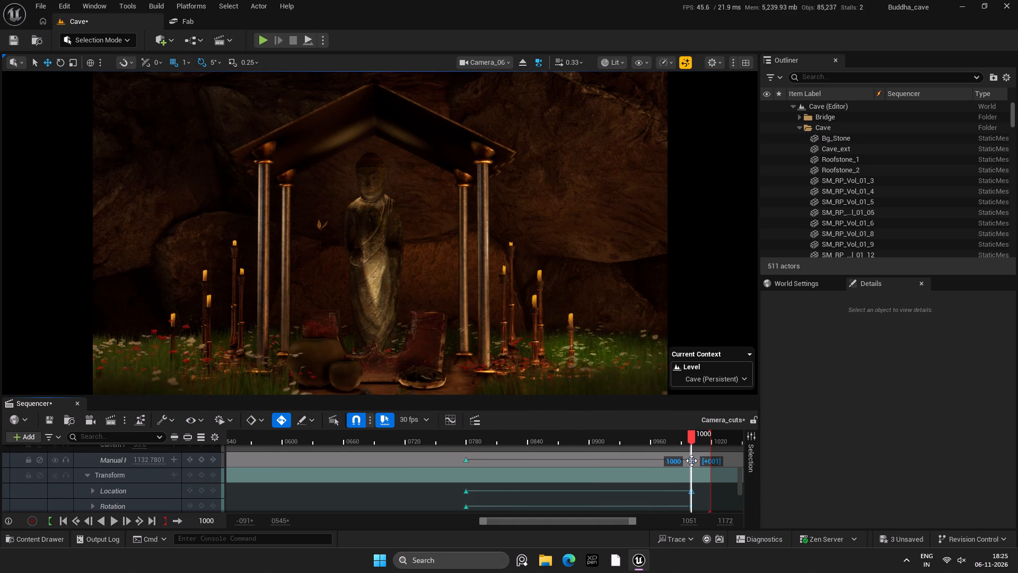
pyautogui.hotkey('ctrl', 's')
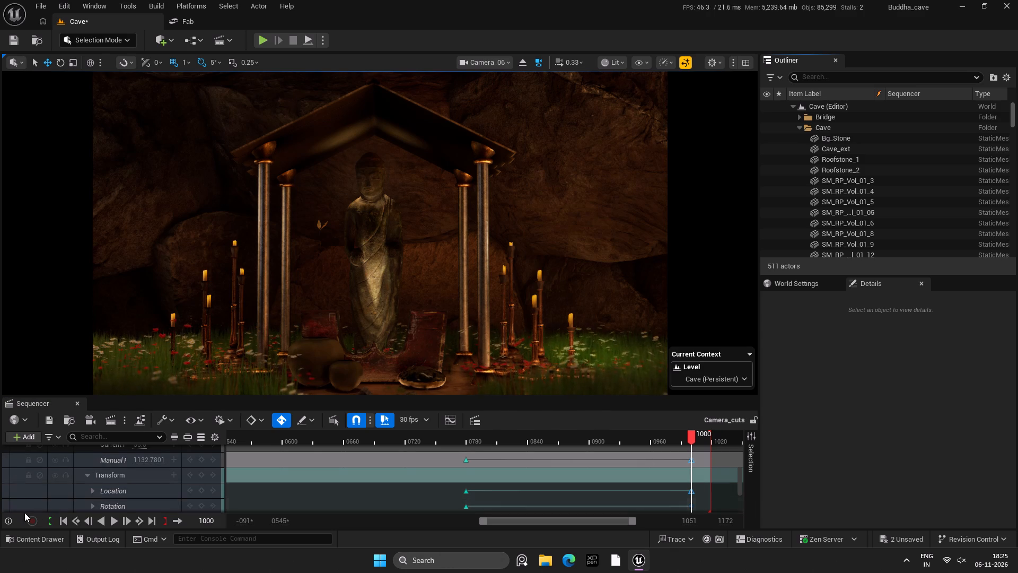
# Widen the timeline's view start to frame 135, save, and preview the Camera_06 shot from frame 765.
pyautogui.scroll(1, 390, 496)
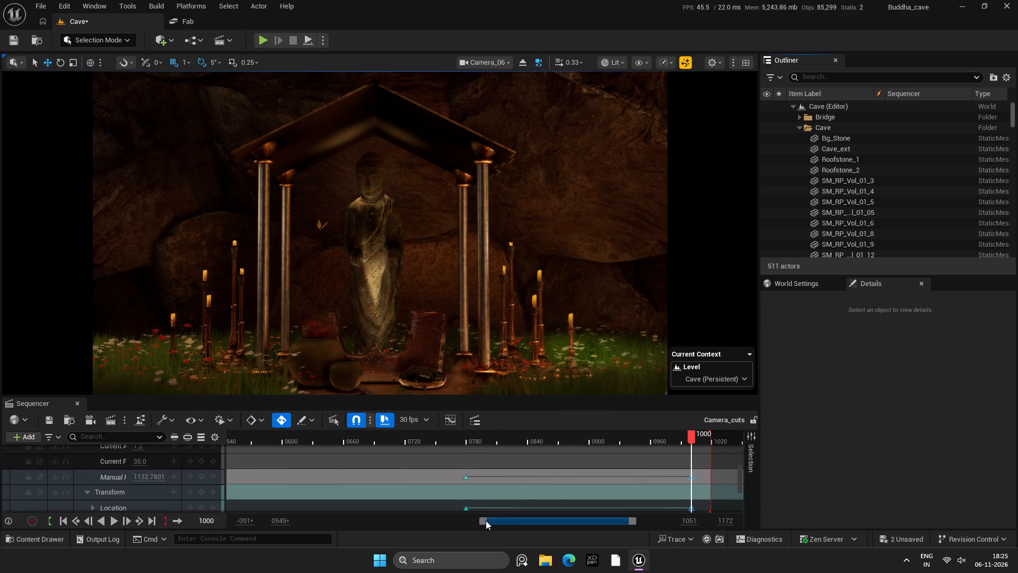
pyautogui.moveTo(485, 521); pyautogui.dragTo(370, 521)
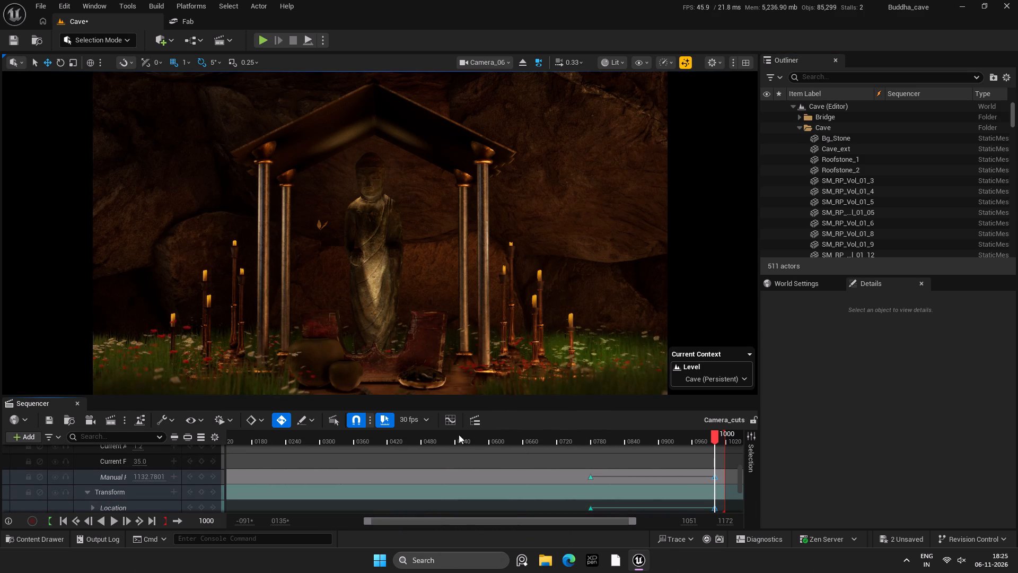
pyautogui.click(582, 436)
pyautogui.hotkey('ctrl', 's')
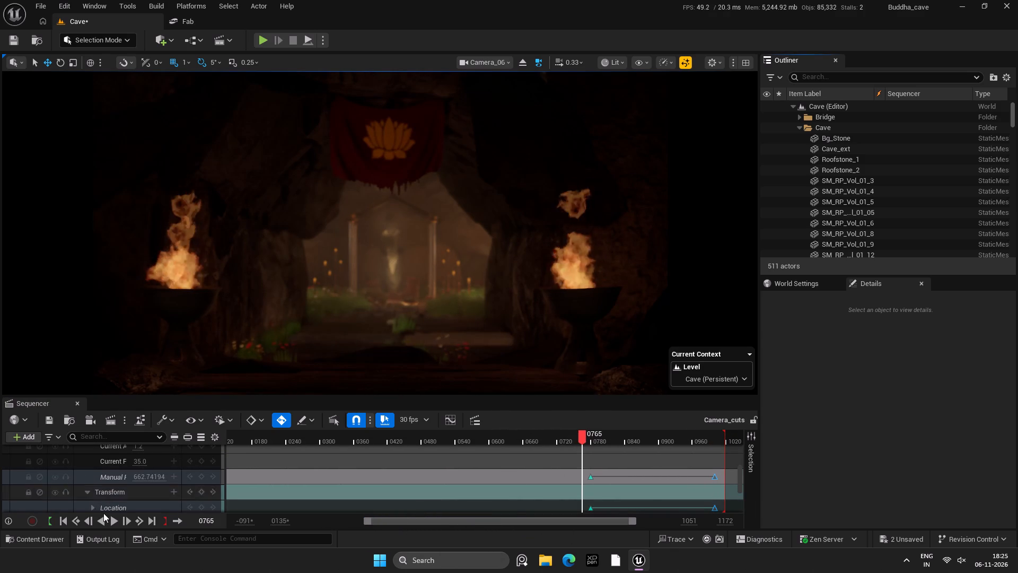
pyautogui.click(111, 516)
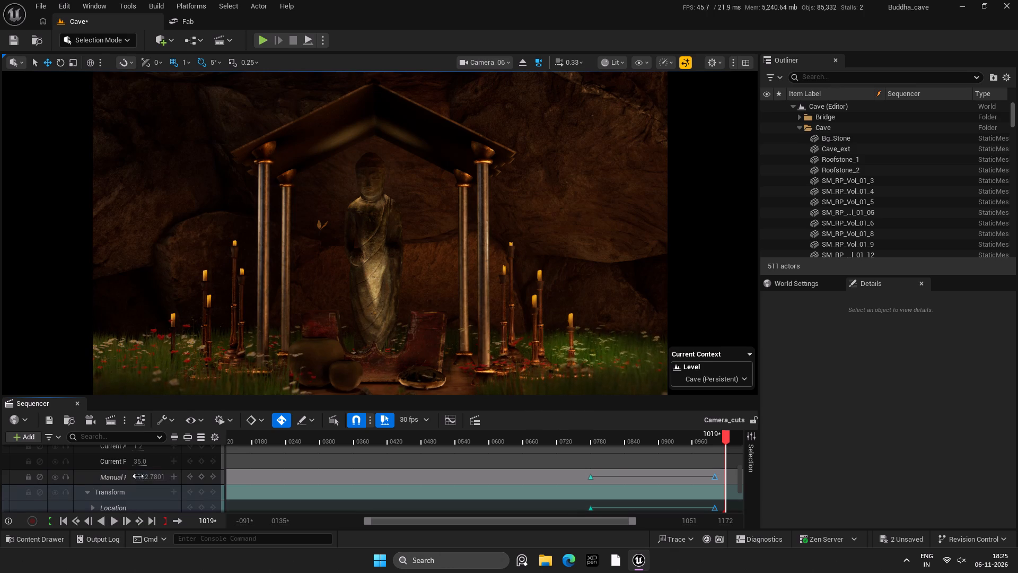
# Place the playhead on Camera_06's start keys at frame 780 and select the camera with its details filter cleared.
pyautogui.click(589, 436)
pyautogui.click(589, 436)
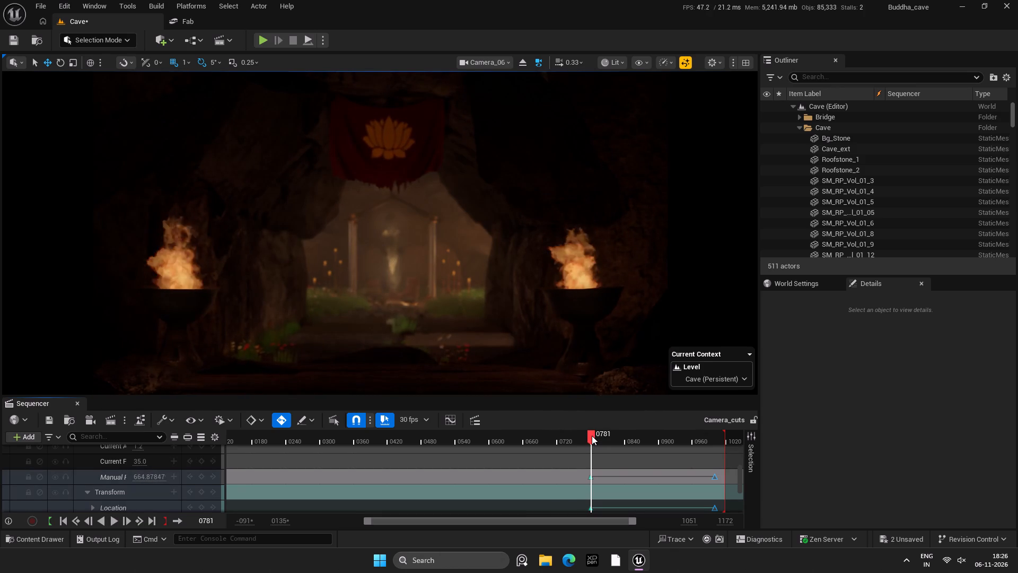
pyautogui.press('Left')
pyautogui.press('Left')
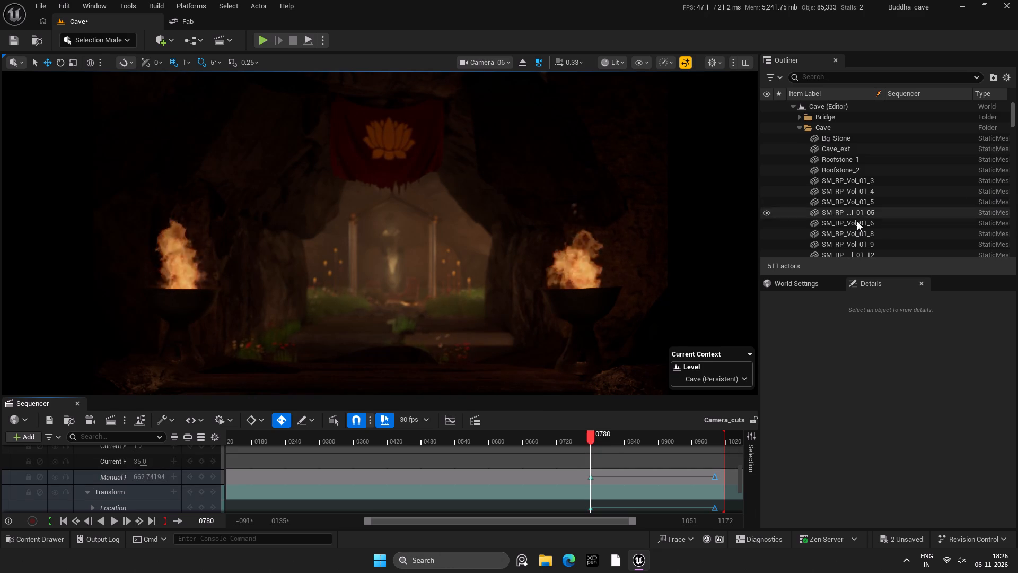
pyautogui.click(797, 127)
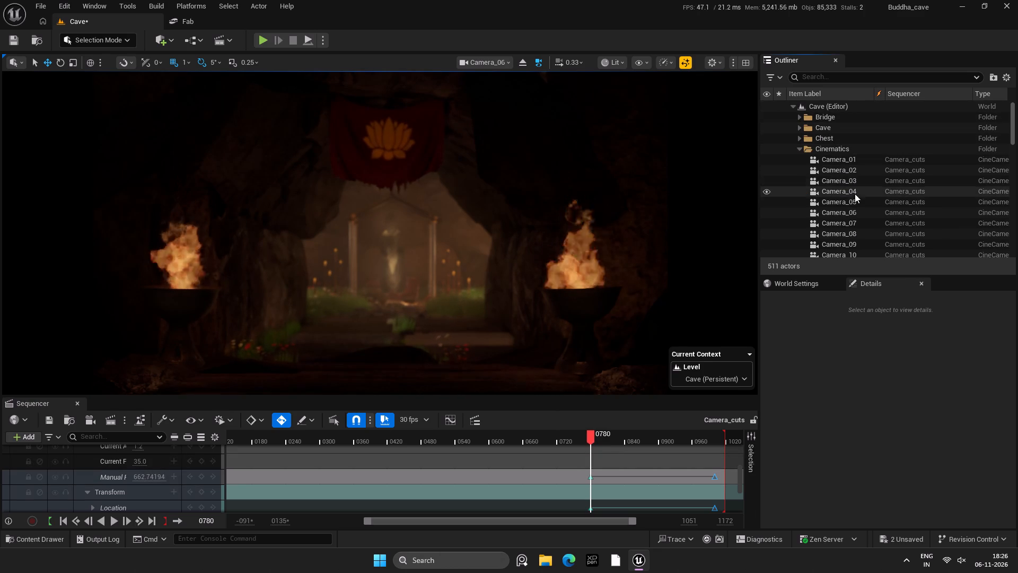
pyautogui.click(858, 212)
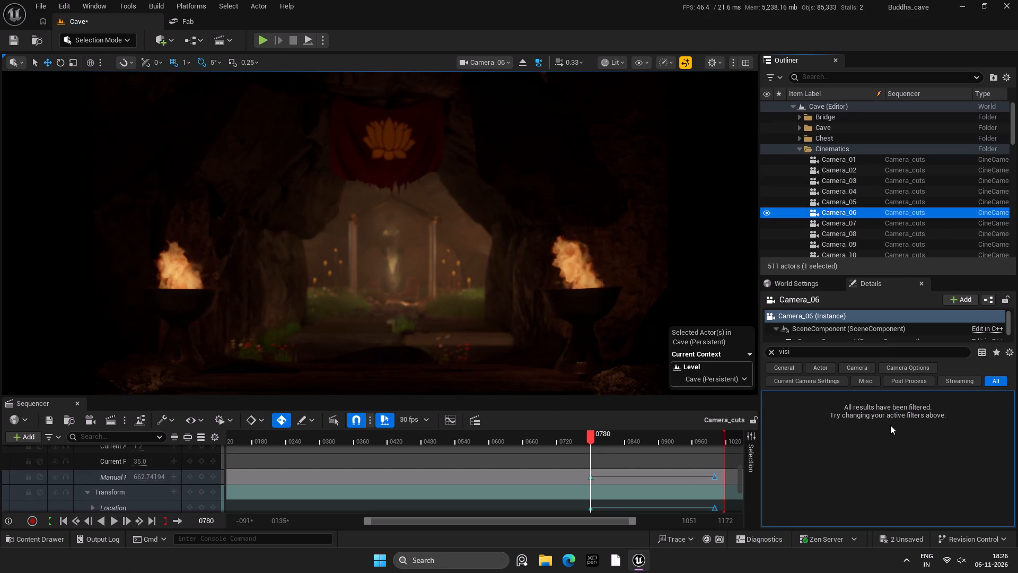
pyautogui.click(771, 353)
pyautogui.scroll(-1, 907, 433)
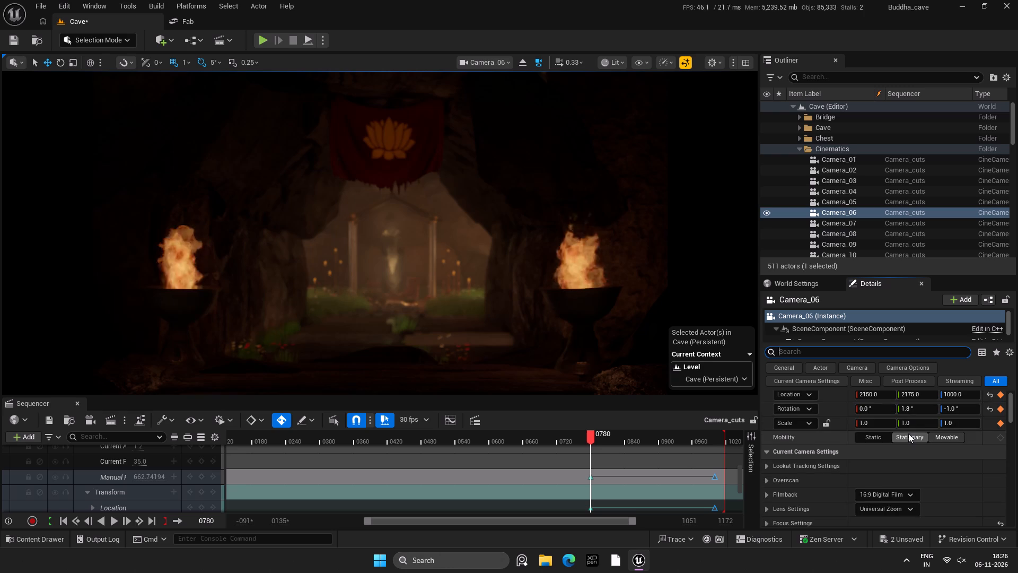
pyautogui.click(918, 412)
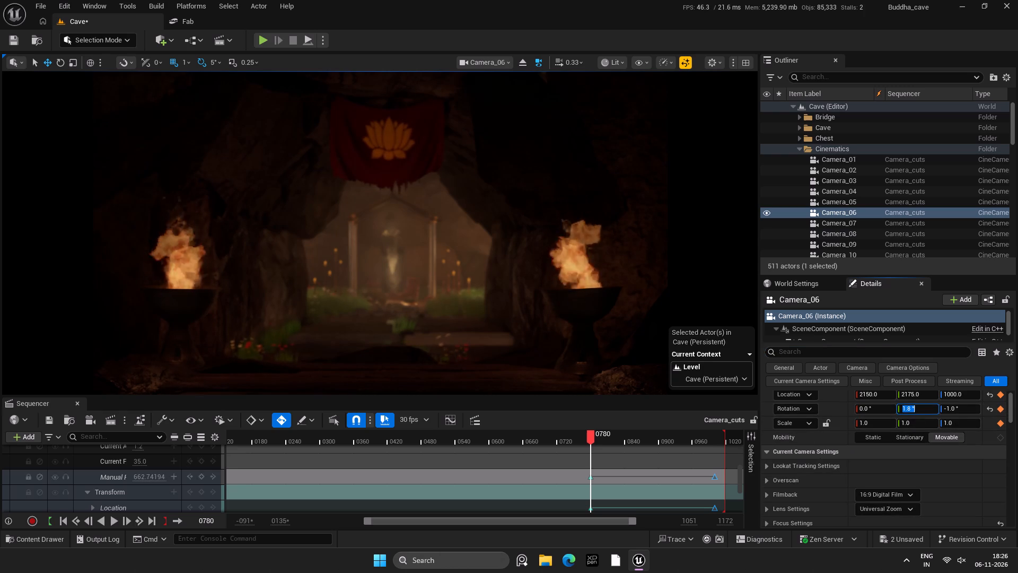
pyautogui.scroll(-2, 625, 491)
pyautogui.scroll(4, 262, 501)
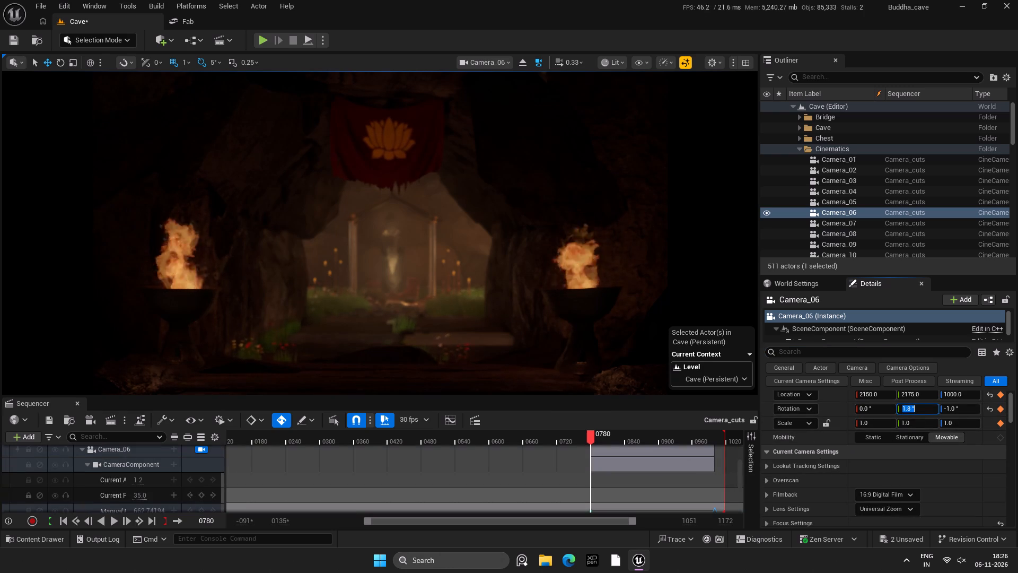
pyautogui.click(141, 454)
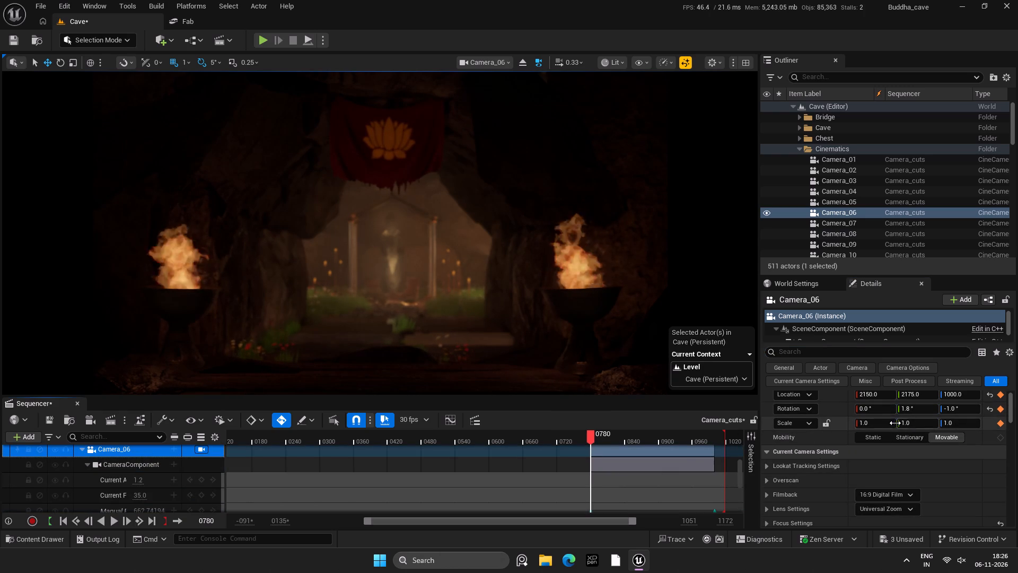
pyautogui.click(135, 461)
pyautogui.scroll(2, 117, 477)
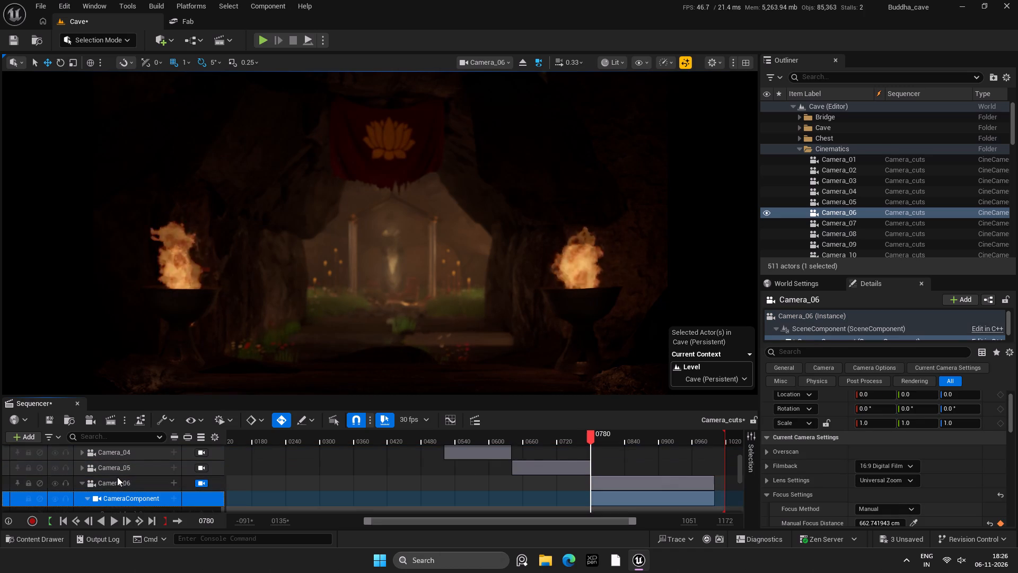
pyautogui.click(118, 483)
pyautogui.scroll(-2, 617, 454)
pyautogui.scroll(-2, 373, 513)
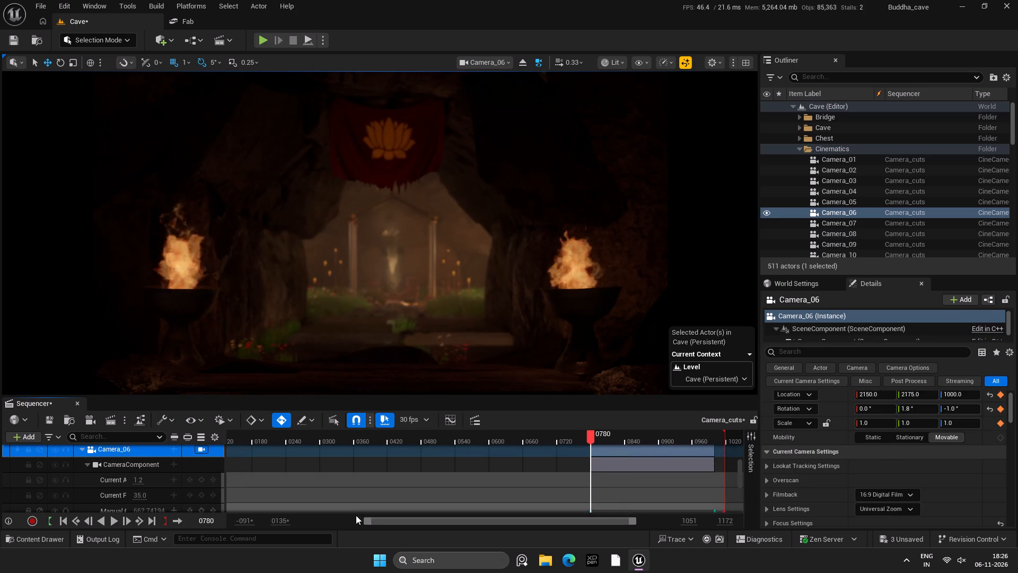
pyautogui.scroll(-1, 356, 515)
pyautogui.scroll(-2, 142, 478)
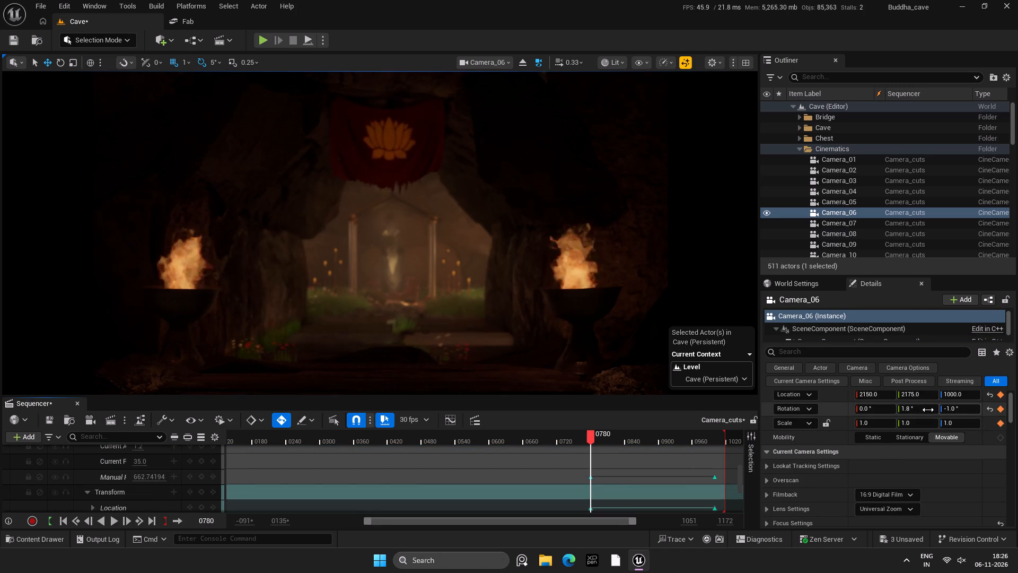
# Try Camera_06's pitch at 0° and 1.5° on frame 780, and set it to 3.5°.
pyautogui.click(929, 409)
pyautogui.press('0')
pyautogui.press('Return')
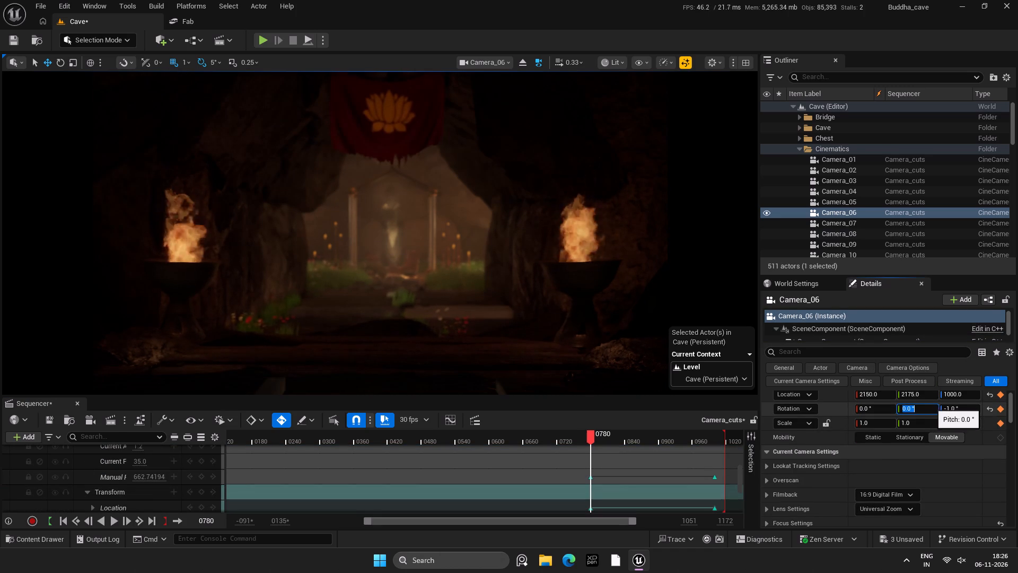
pyautogui.write('1.')
pyautogui.press('5')
pyautogui.press('Return')
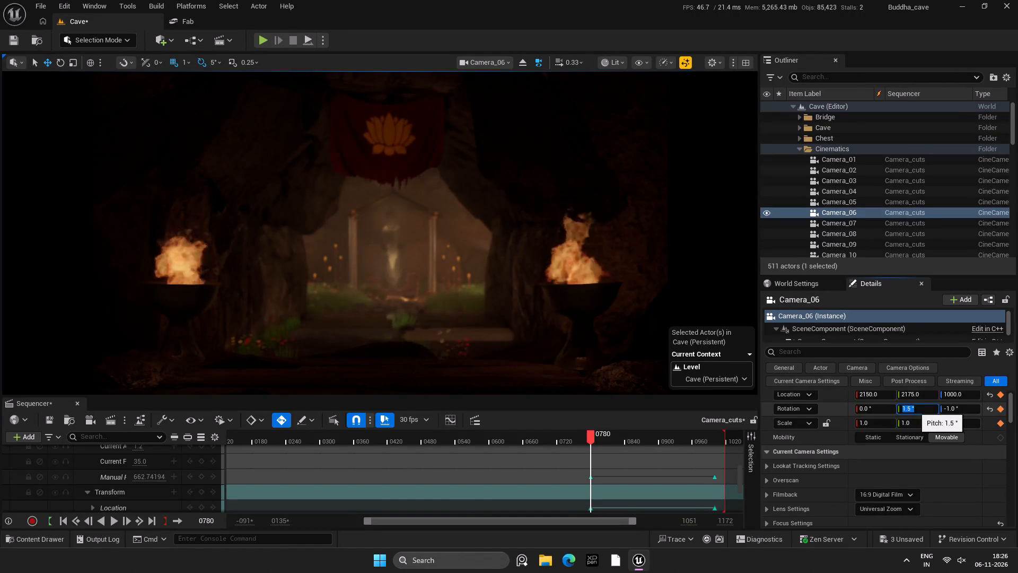
pyautogui.write('3.5')
pyautogui.press('Return')
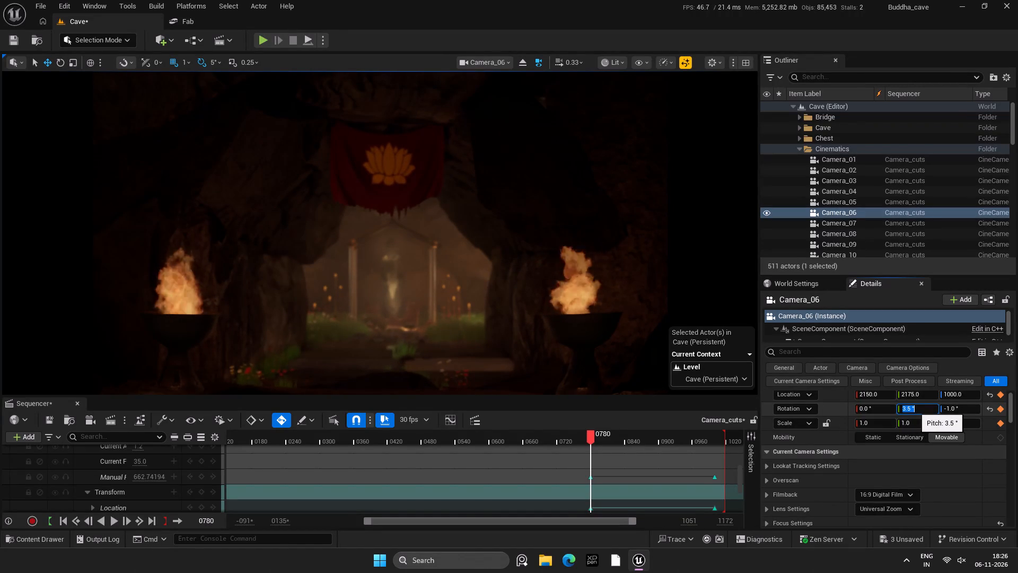
# Set Camera_06's yaw to 0° at frame 780 and save the sequence.
pyautogui.scroll(2, 959, 396)
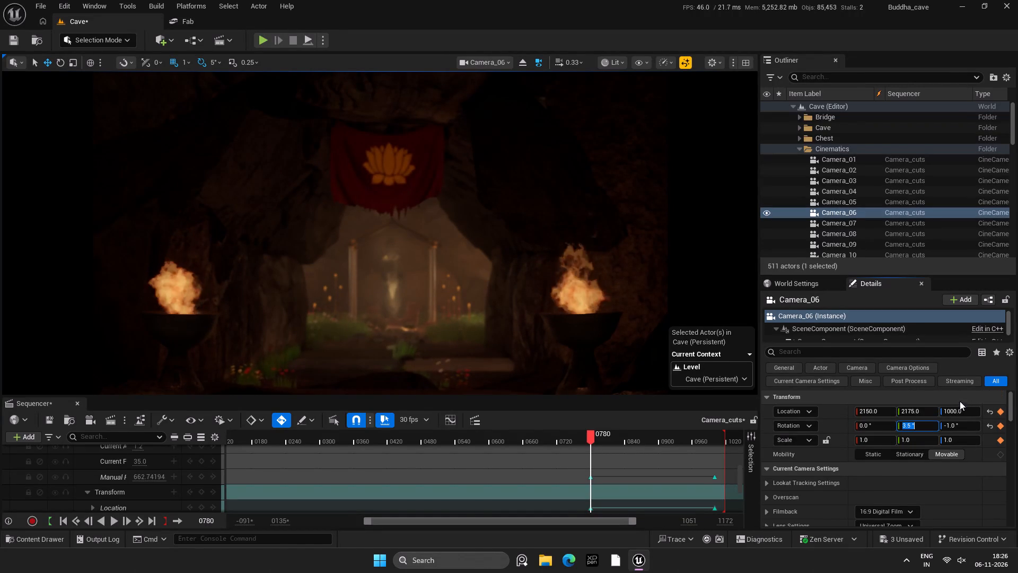
pyautogui.click(960, 425)
pyautogui.press('0')
pyautogui.press('Return')
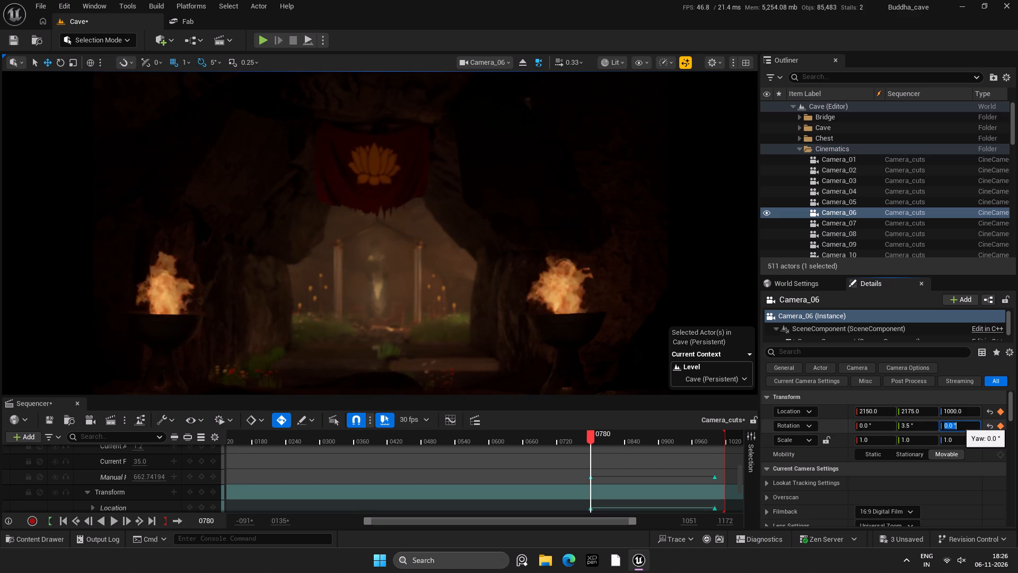
pyautogui.hotkey('ctrl', 's')
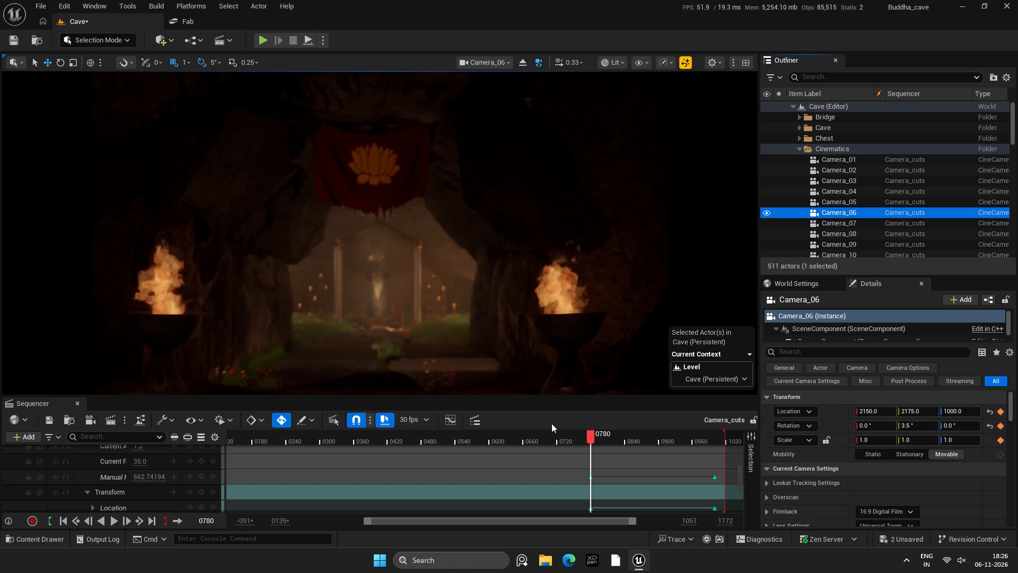
# Preview Camera_06's entrance move from frame 780 to about 834, and step back frame by frame to 780.
pyautogui.click(112, 519)
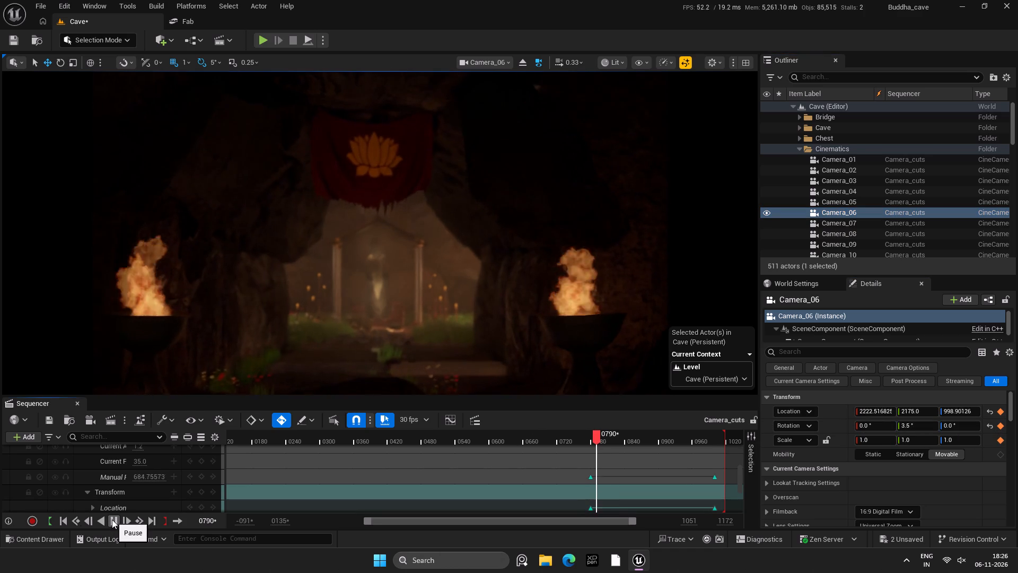
pyautogui.click(112, 519)
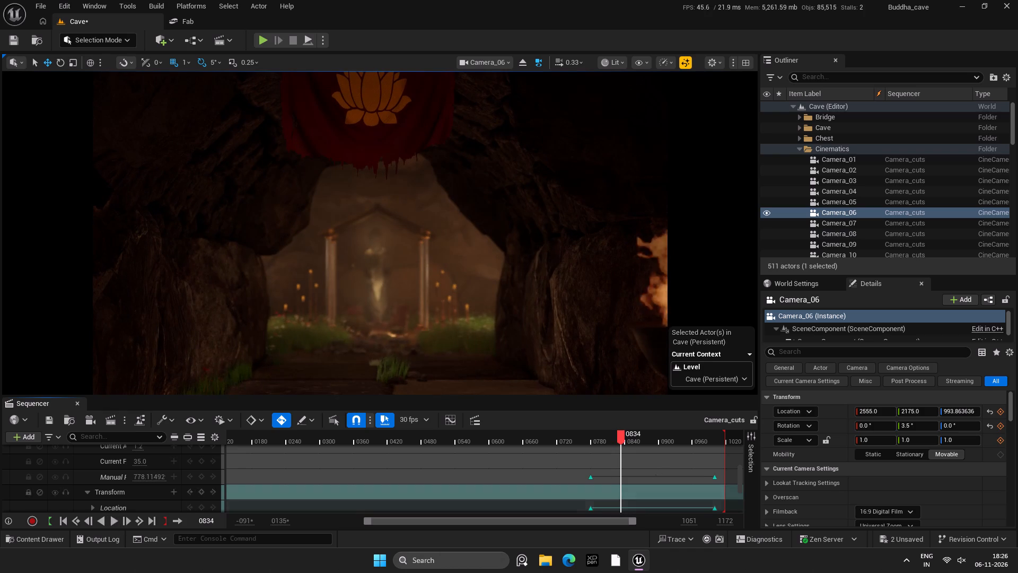
pyautogui.press('Left')
pyautogui.press('Left')
pyautogui.press('Left')
pyautogui.press('Left')
pyautogui.press('Left')
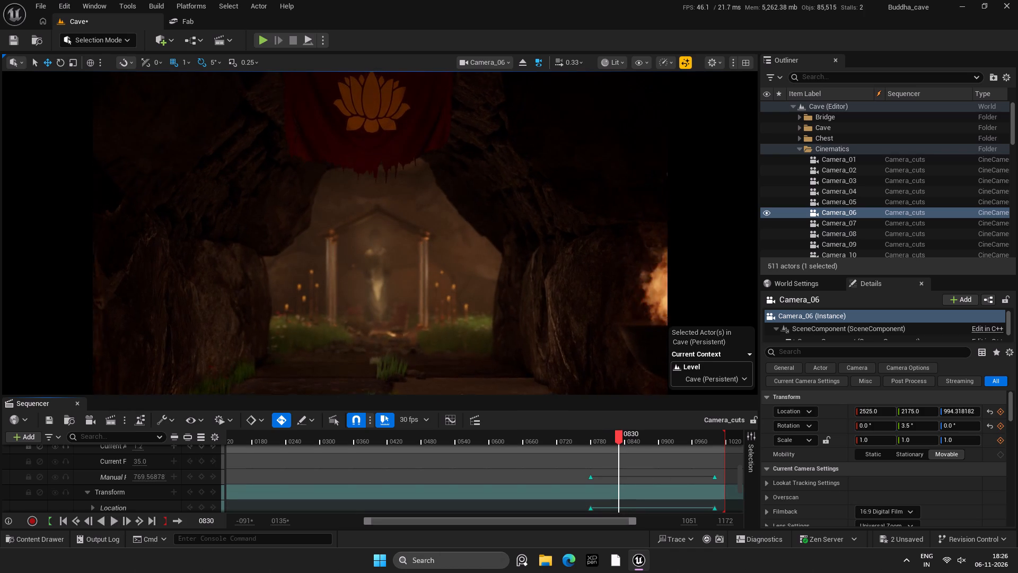
pyautogui.press('Left')
pyautogui.press('Left')
pyautogui.press('Left')
pyautogui.press('Left')
pyautogui.press('Left')
pyautogui.press('Left')
pyautogui.press('Left')
pyautogui.press('Left')
pyautogui.press('Left')
pyautogui.press('Left')
pyautogui.press('Left')
pyautogui.press('Left')
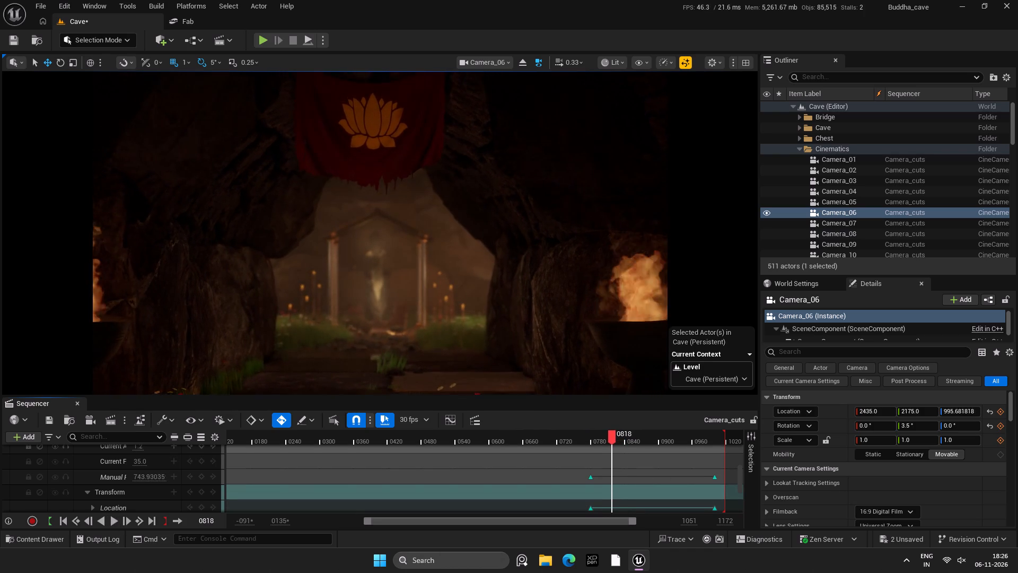
pyautogui.press('Left')
pyautogui.press('Left')
pyautogui.press('Left')
pyautogui.press('Left')
pyautogui.press('Left')
pyautogui.press('Left')
pyautogui.press('Left')
pyautogui.press('Left')
pyautogui.press('Left')
pyautogui.press('Left')
pyautogui.press('Left')
pyautogui.press('Left')
pyautogui.press('Left')
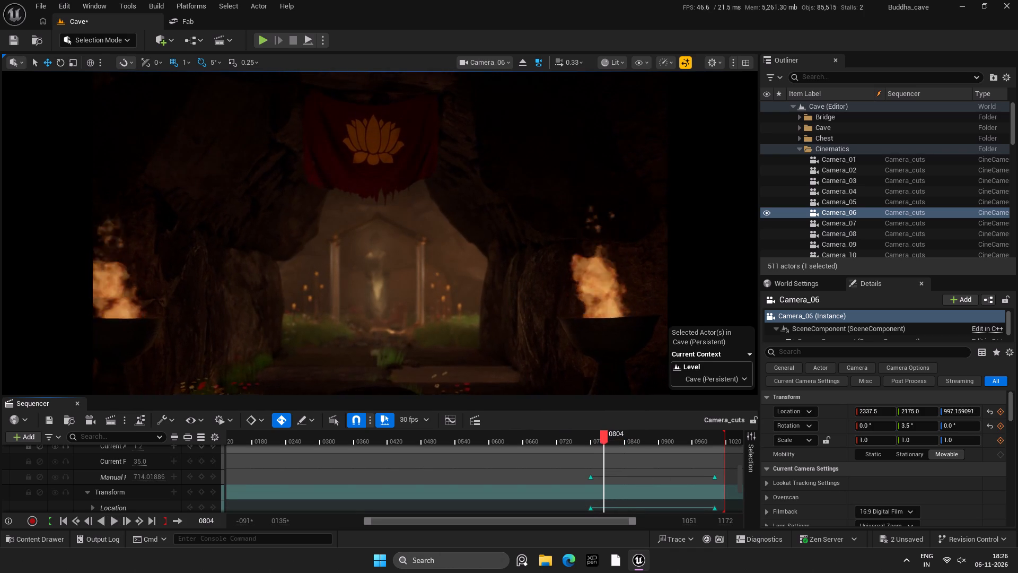
pyautogui.press('Left')
pyautogui.press('Left')
pyautogui.press('Left')
pyautogui.press('Left')
pyautogui.press('Left')
pyautogui.press('Left')
pyautogui.press('Left')
pyautogui.press('Left')
pyautogui.press('Left')
pyautogui.press('Left')
pyautogui.press('Left')
pyautogui.press('Left')
pyautogui.press('Left')
pyautogui.press('Left')
pyautogui.press('Left')
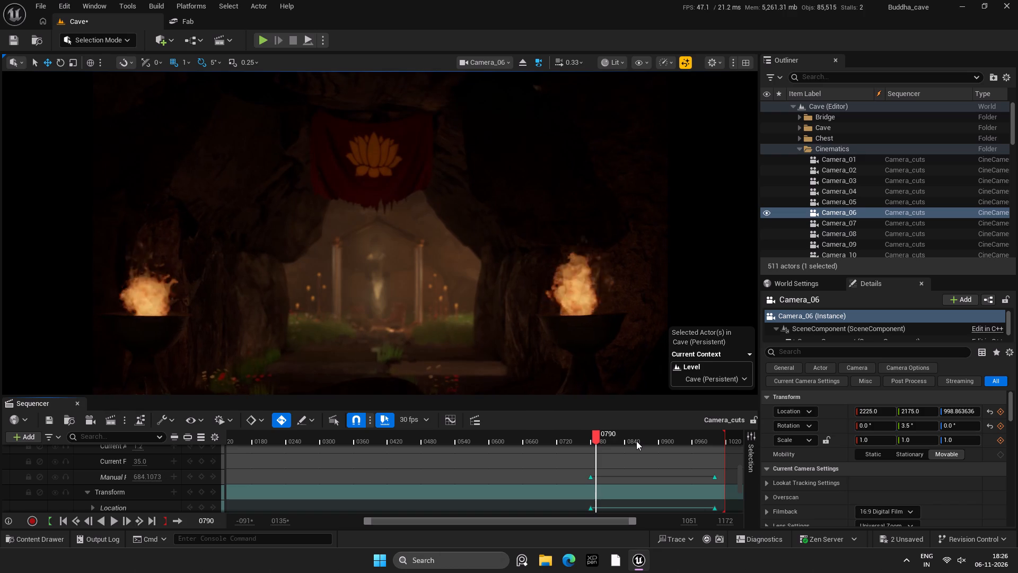
pyautogui.press('Left')
pyautogui.press('Left')
pyautogui.press('Left')
pyautogui.press('Left')
pyautogui.press('Left')
pyautogui.press('Left')
pyautogui.press('Left')
pyautogui.press('Left')
pyautogui.press('Left')
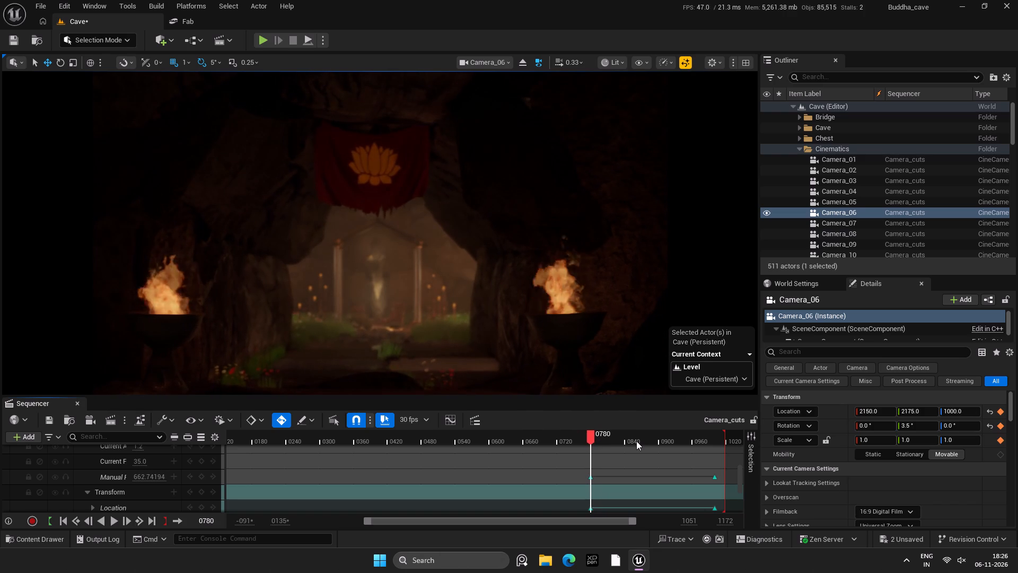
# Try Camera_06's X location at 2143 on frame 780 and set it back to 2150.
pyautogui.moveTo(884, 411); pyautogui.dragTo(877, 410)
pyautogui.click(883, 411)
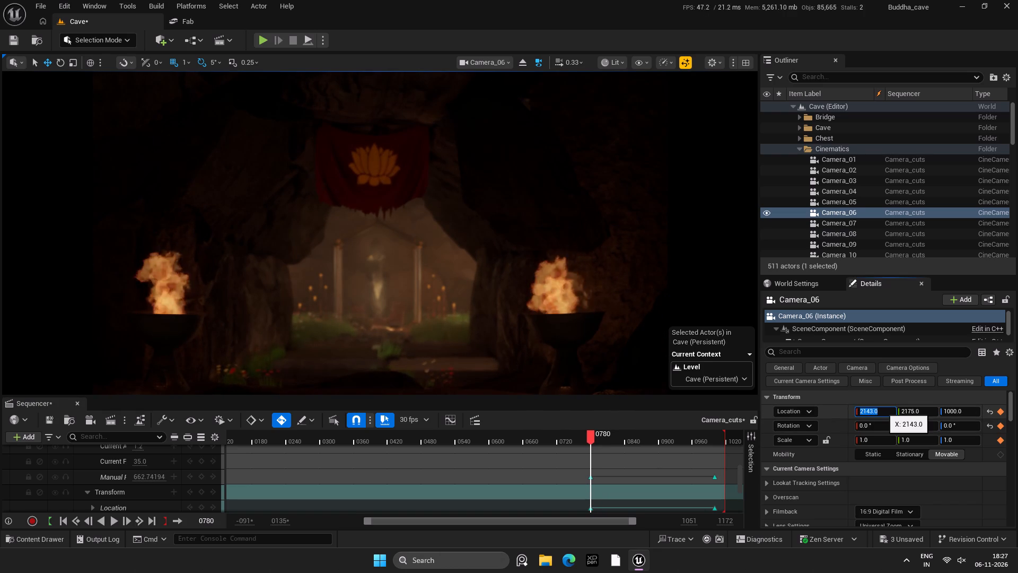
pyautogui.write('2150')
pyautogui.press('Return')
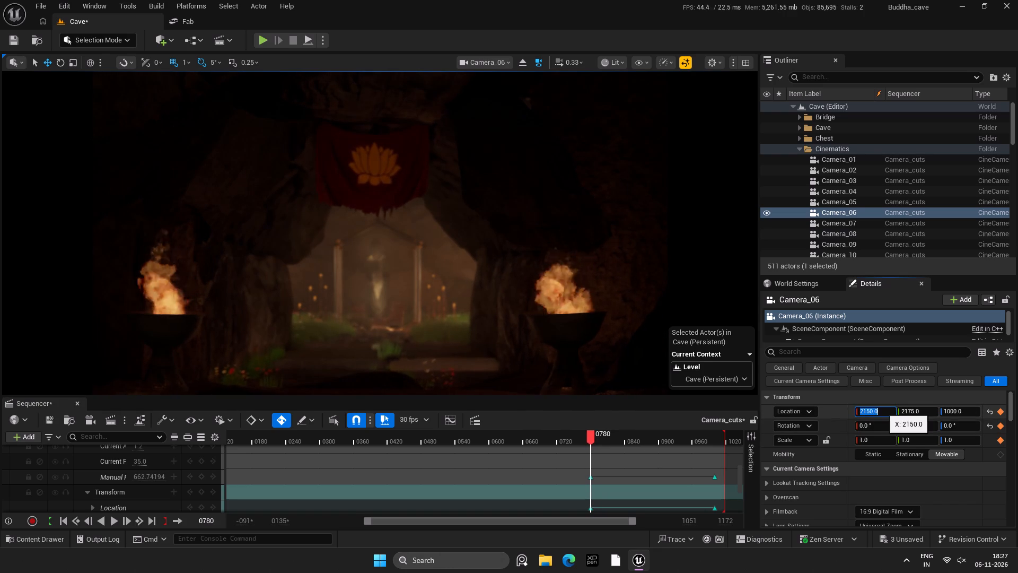
# Set Camera_06's Y location to 2155 at frame 780 and save the sequence.
pyautogui.moveTo(915, 413); pyautogui.dragTo(905, 411)
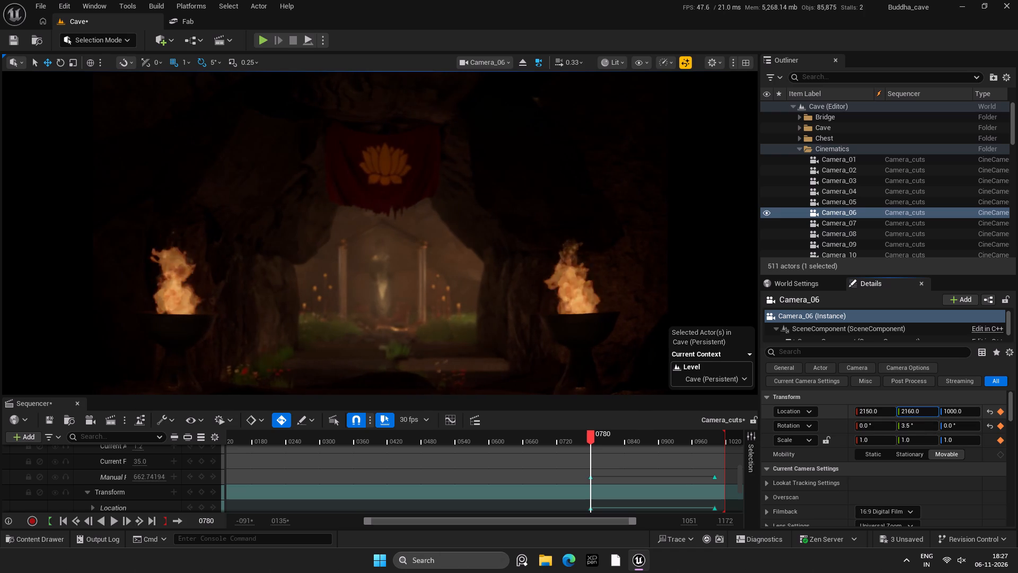
pyautogui.moveTo(905, 411); pyautogui.dragTo(904, 411)
pyautogui.click(590, 433)
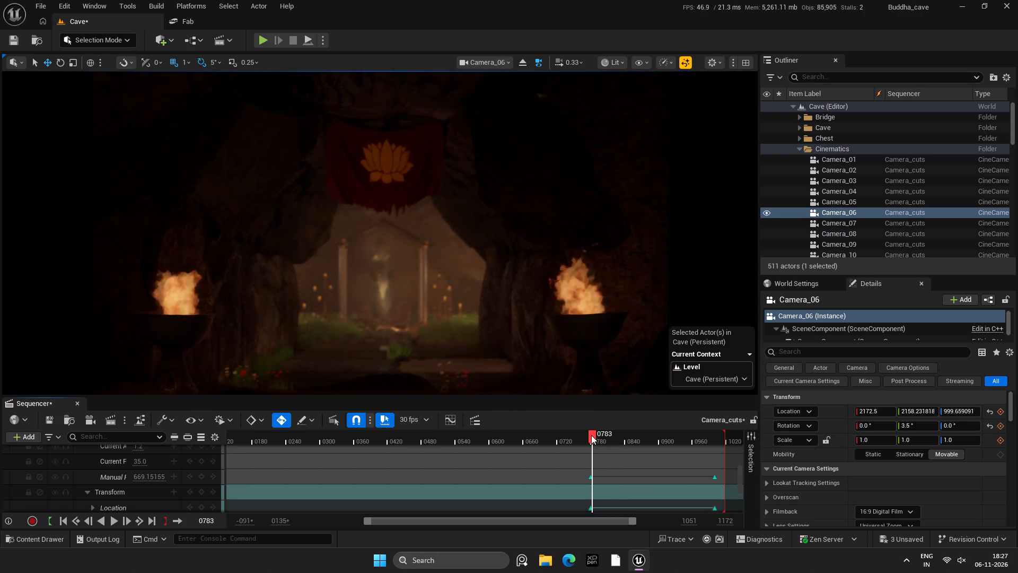
pyautogui.press('Left')
pyautogui.press('Left')
pyautogui.press('Right')
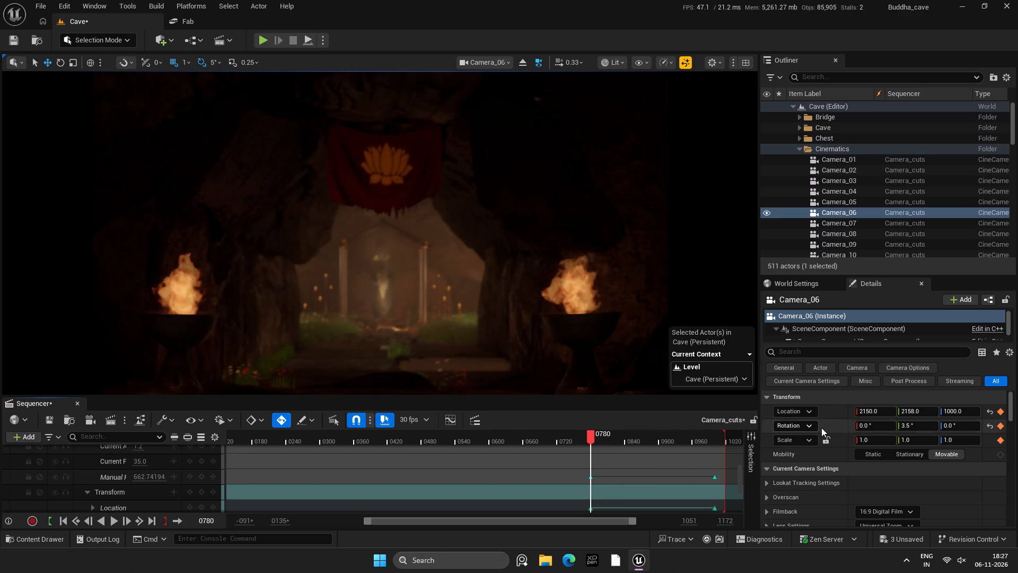
pyautogui.click(916, 412)
pyautogui.moveTo(921, 413); pyautogui.dragTo(910, 414)
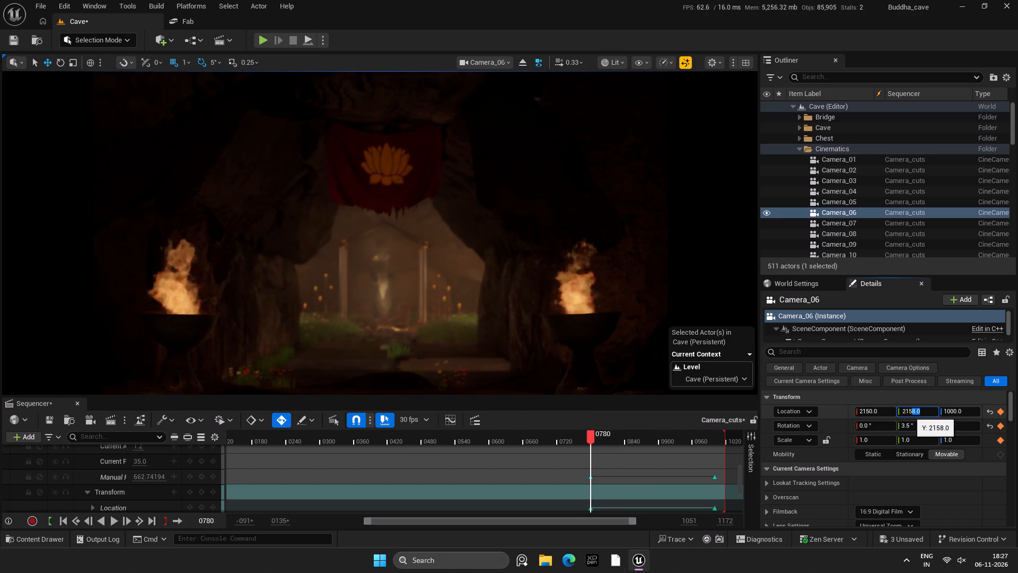
pyautogui.press('5')
pyautogui.press('Return')
pyautogui.hotkey('ctrl', 's')
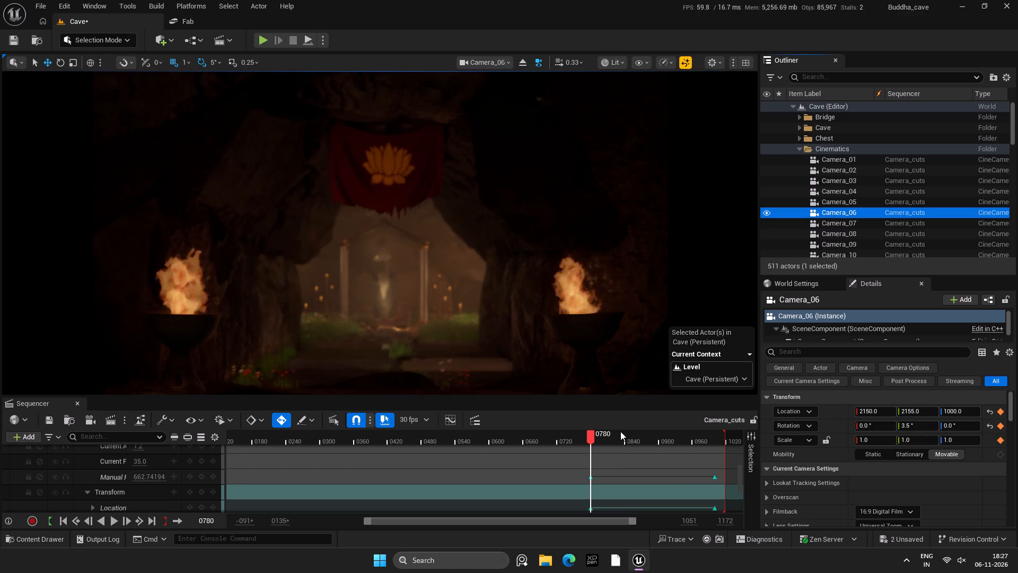
# Preview Camera_06's move from the cave entrance at frame 780 to the shrine at frame 1001.
pyautogui.moveTo(598, 436); pyautogui.dragTo(615, 439)
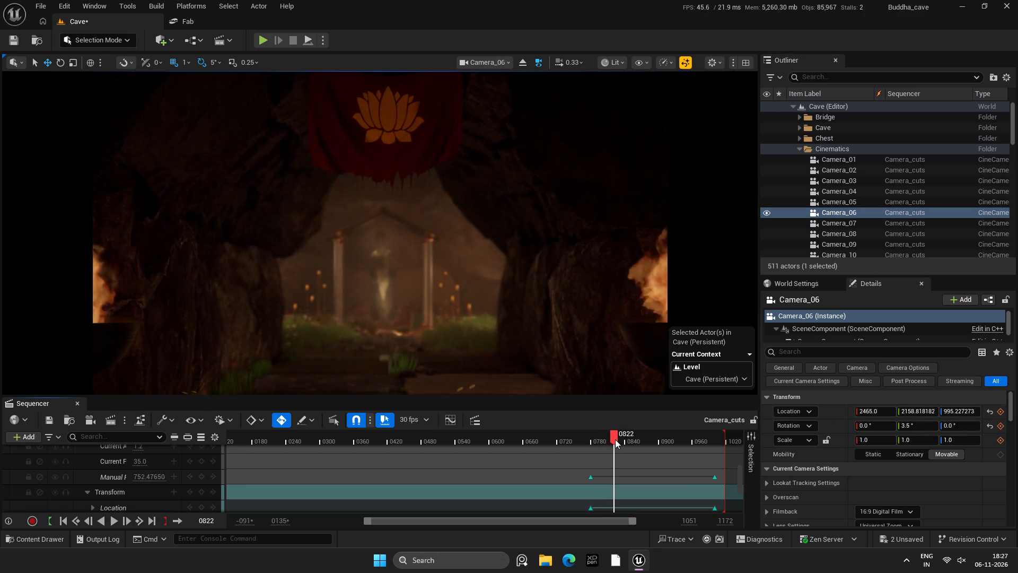
pyautogui.moveTo(615, 439); pyautogui.dragTo(618, 439)
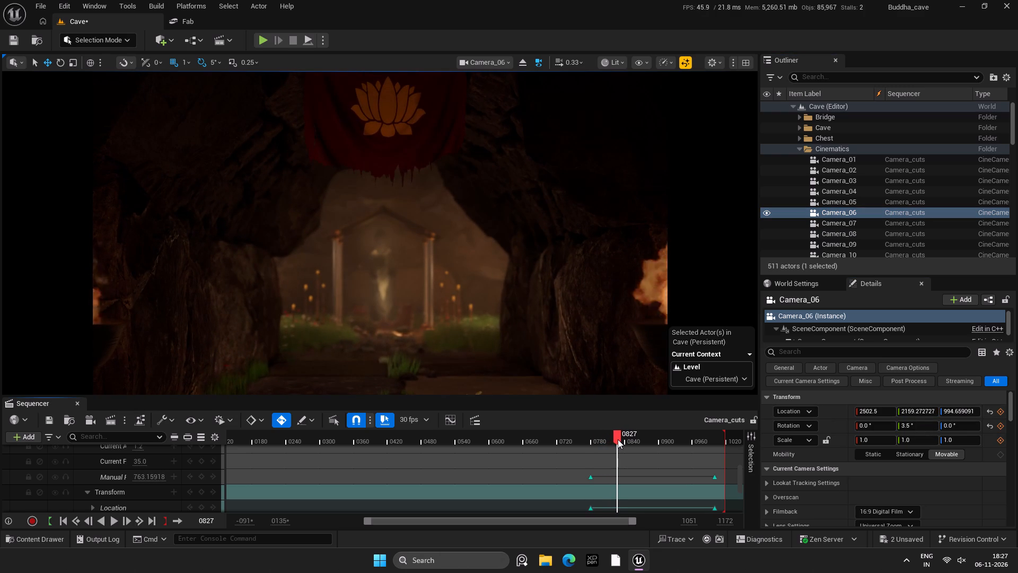
pyautogui.moveTo(618, 439); pyautogui.dragTo(596, 440)
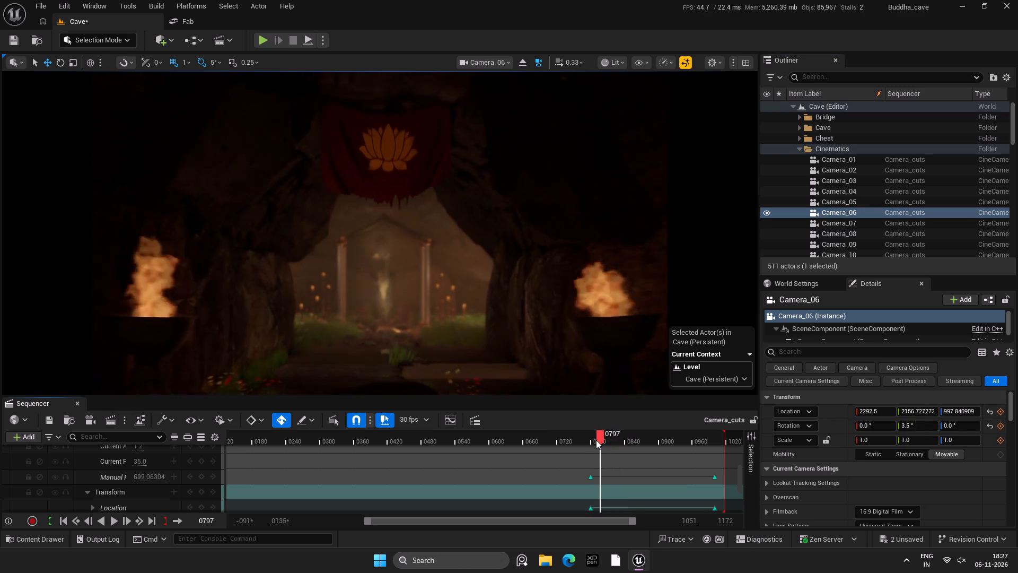
pyautogui.moveTo(596, 440); pyautogui.dragTo(655, 447)
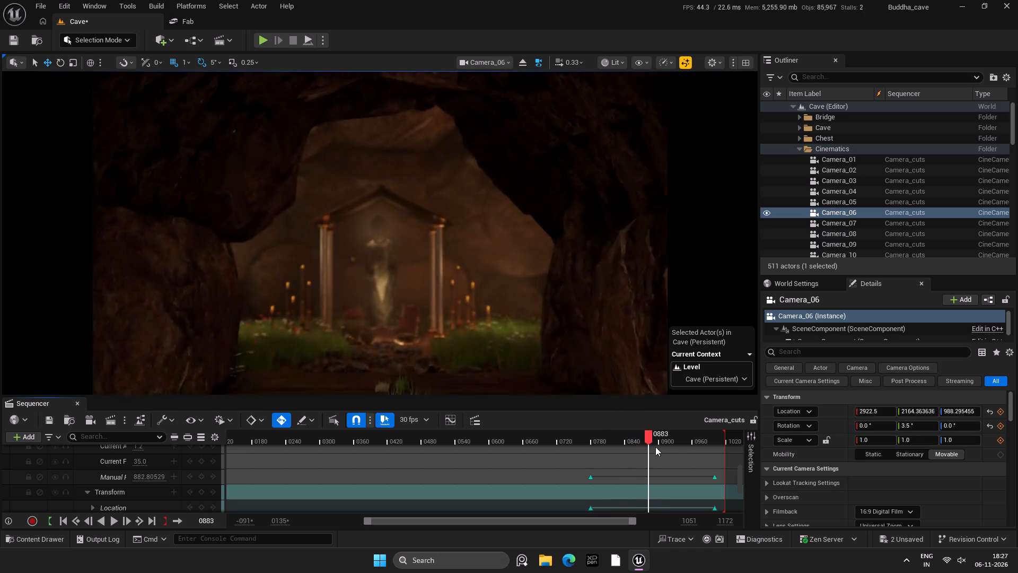
pyautogui.moveTo(655, 447); pyautogui.dragTo(707, 458)
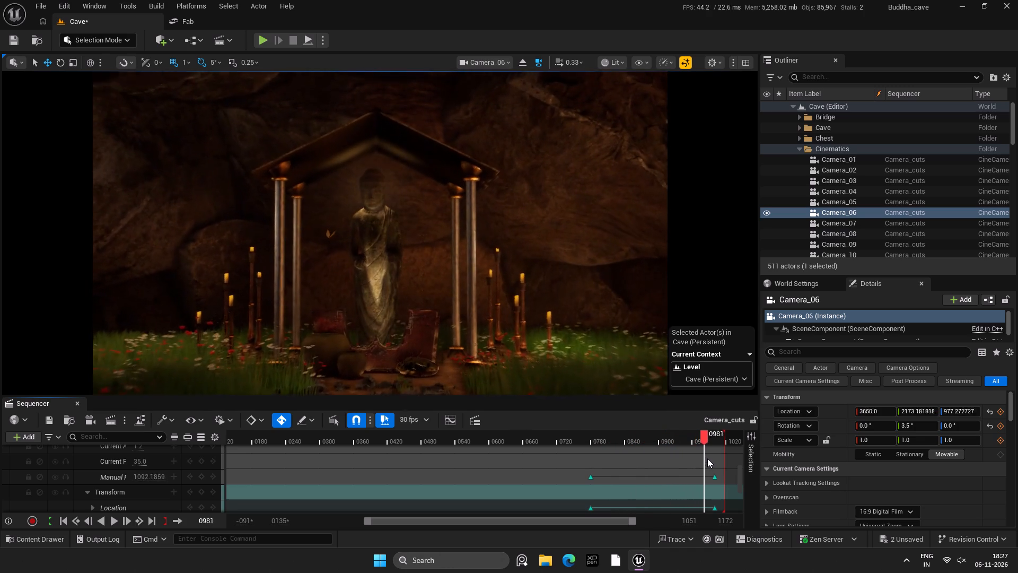
pyautogui.moveTo(707, 458); pyautogui.dragTo(715, 461)
pyautogui.press('Right')
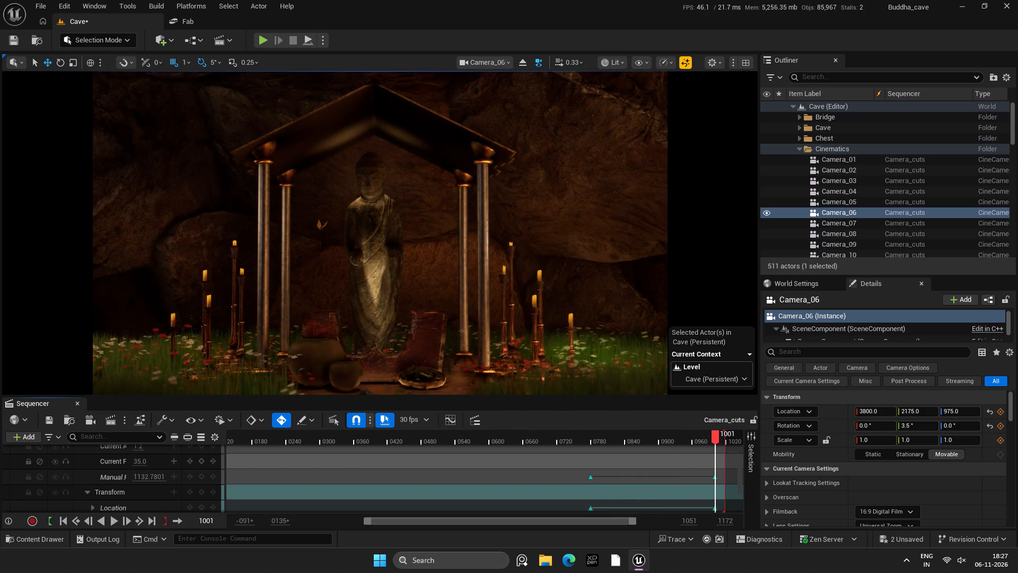
# Expand Camera_06's focus settings and turn on the debug focus plane.
pyautogui.scroll(-6, 873, 459)
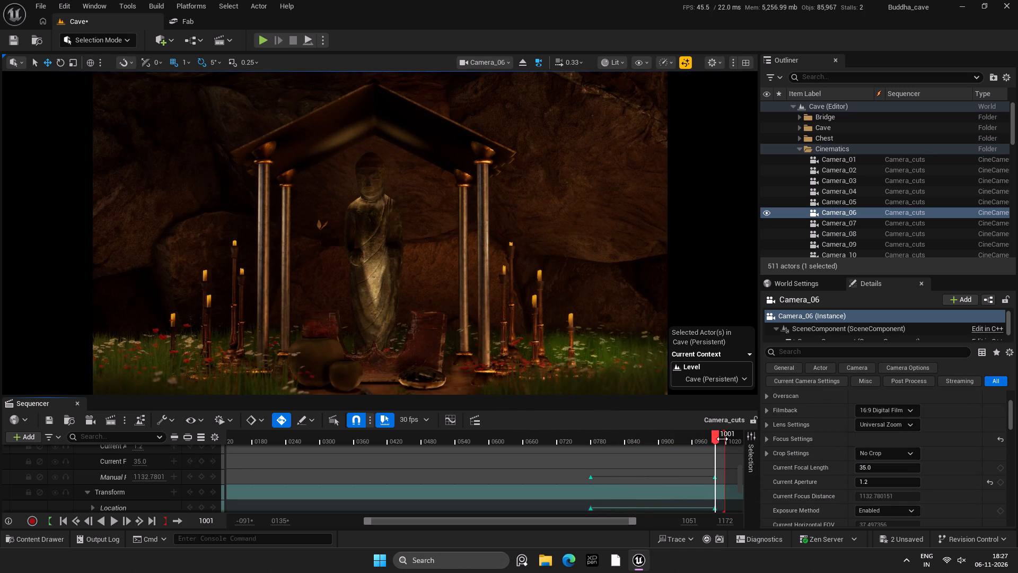
pyautogui.scroll(-3, 141, 481)
pyautogui.scroll(4, 142, 481)
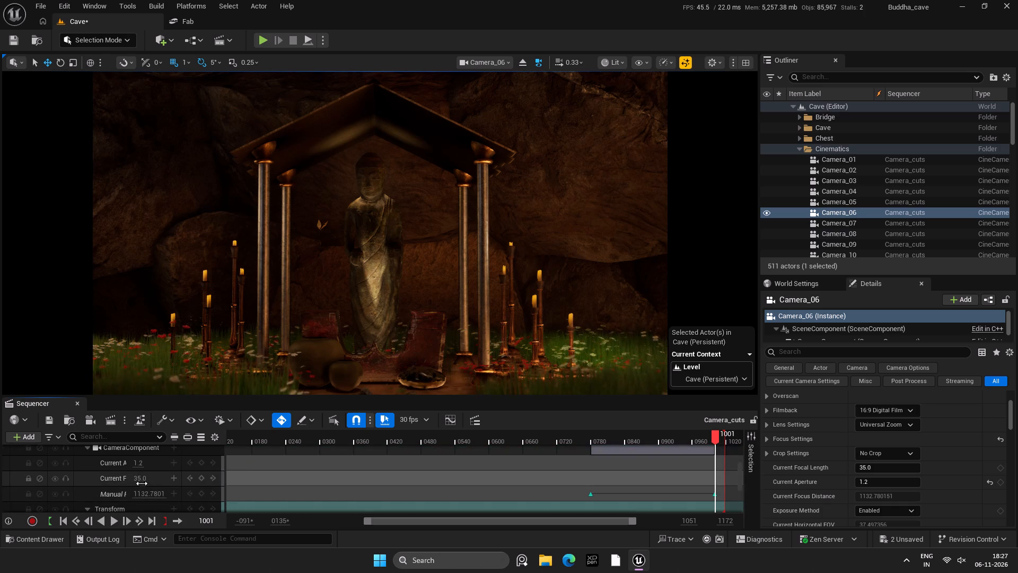
pyautogui.scroll(-12, 867, 468)
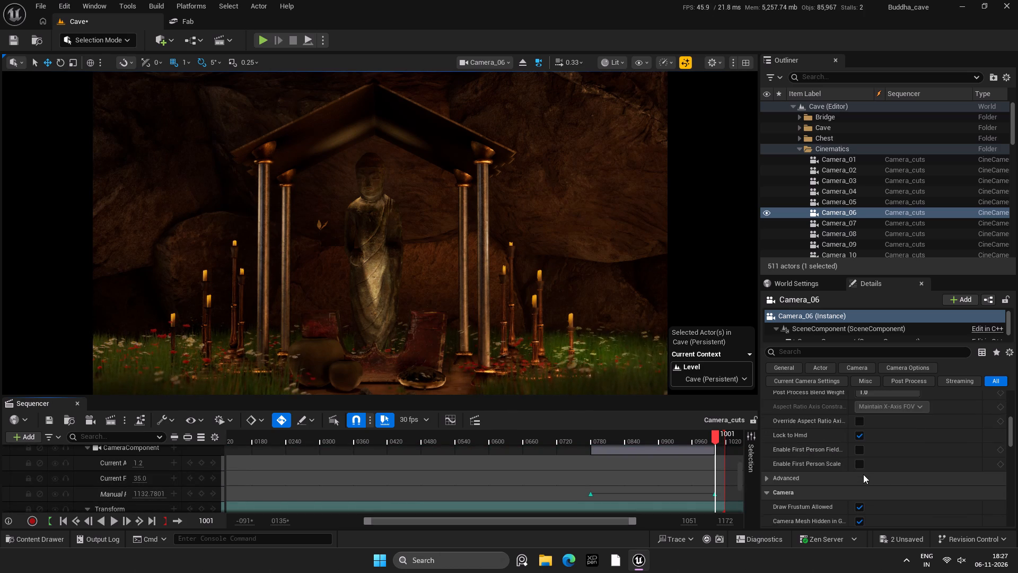
pyautogui.scroll(20, 863, 474)
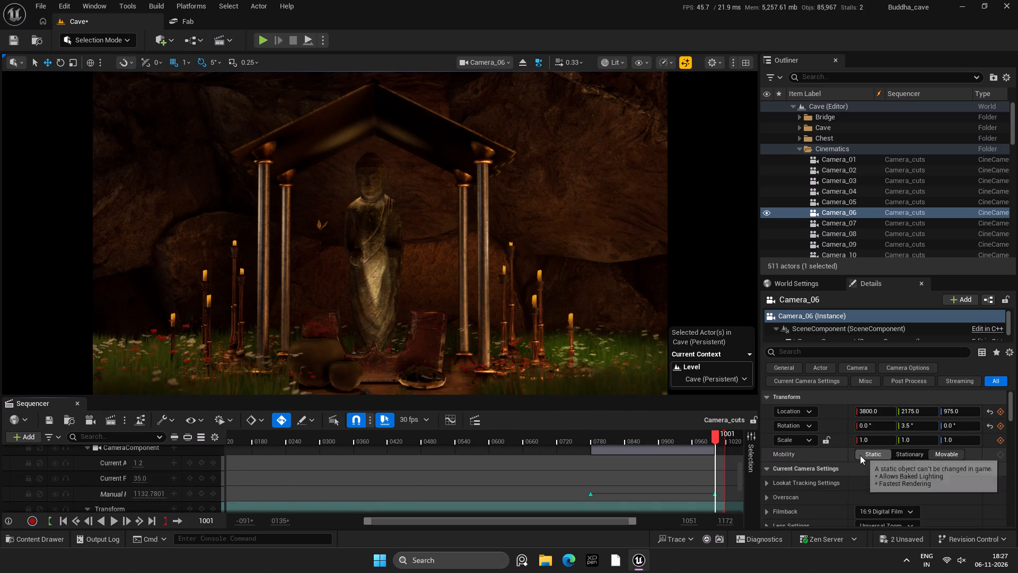
pyautogui.scroll(-3, 772, 483)
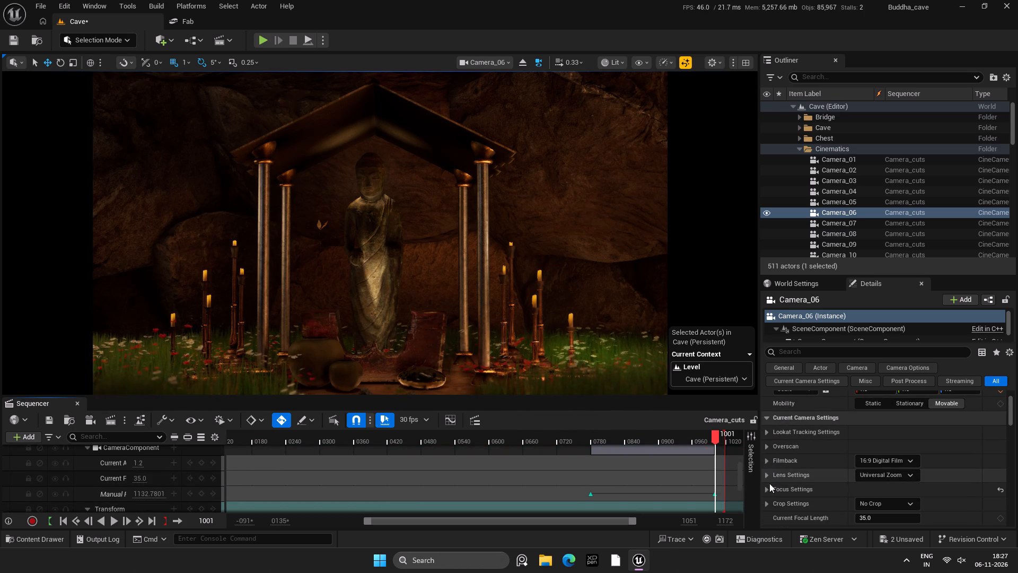
pyautogui.click(768, 491)
pyautogui.scroll(-5, 872, 466)
pyautogui.click(862, 451)
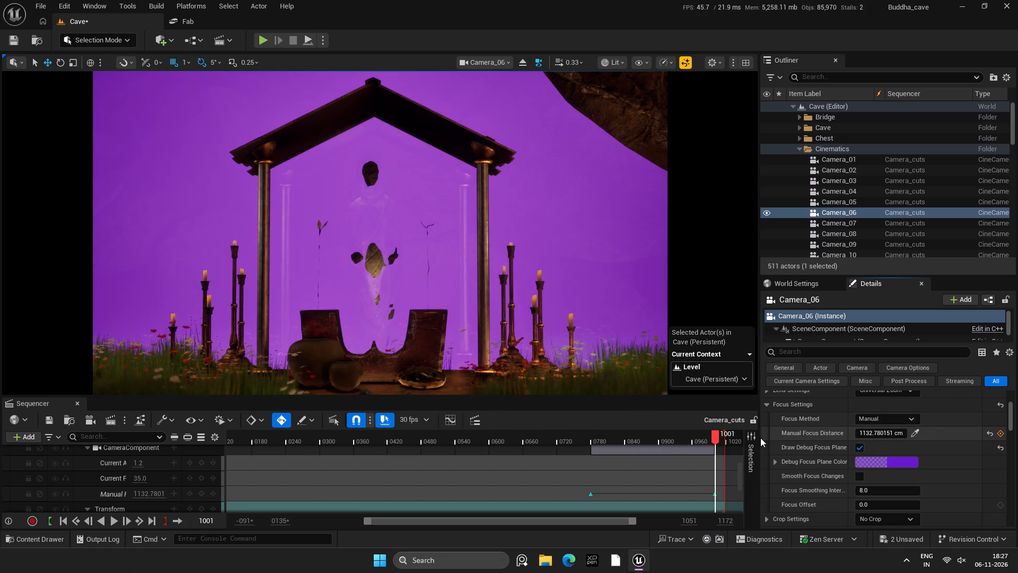
# Set Camera_06's manual focus distance to about 1699 cm on its end key at frame 1000.
pyautogui.press('Left')
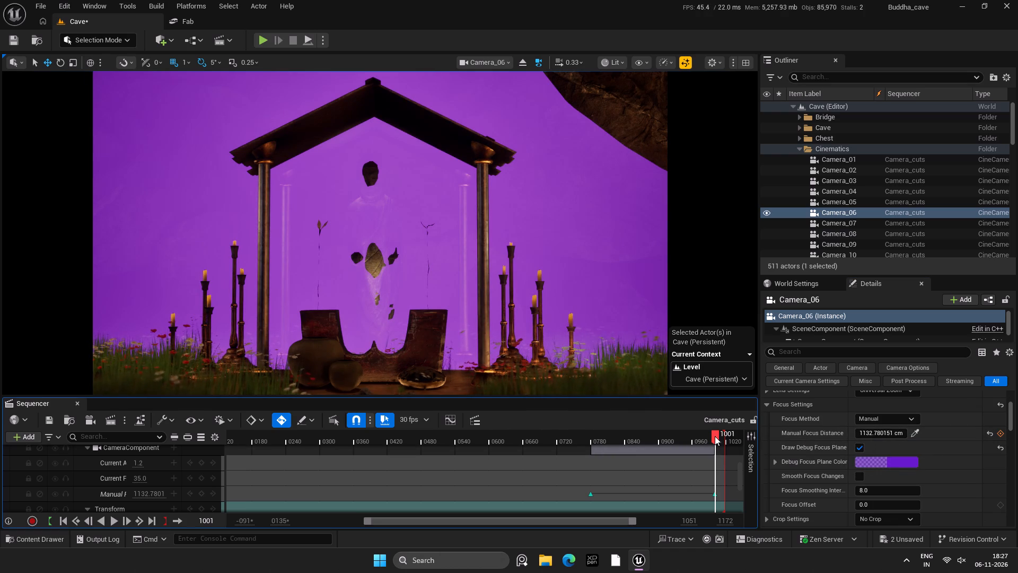
pyautogui.click(714, 436)
pyautogui.press('Right')
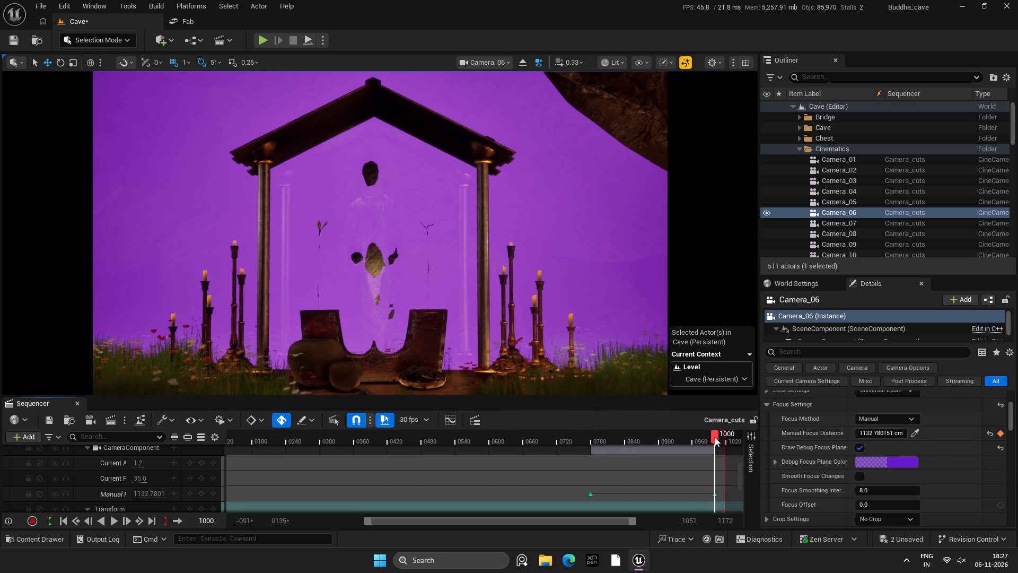
pyautogui.press('Right')
pyautogui.press('Left')
pyautogui.moveTo(871, 437); pyautogui.dragTo(885, 438)
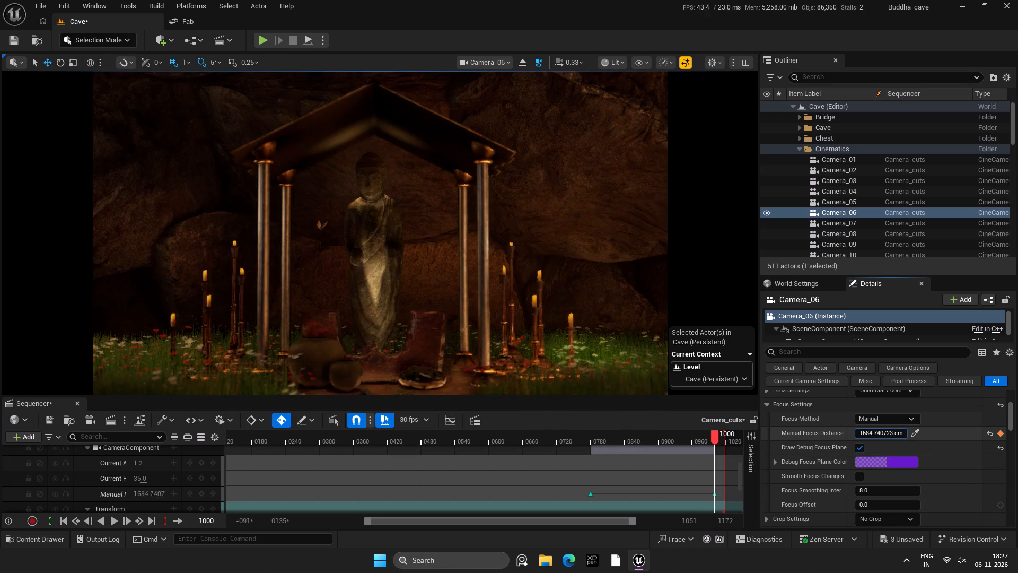
pyautogui.moveTo(885, 438); pyautogui.dragTo(886, 439)
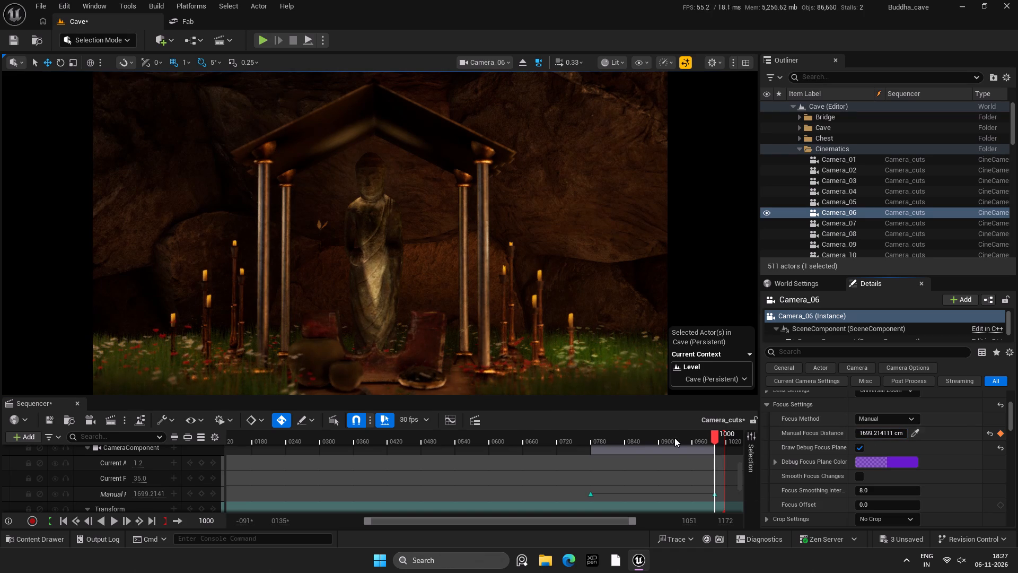
# Set Camera_06's manual focus distance to about 1026.55 cm at frame 780, turn off the debug focus plane and save.
pyautogui.moveTo(610, 432); pyautogui.dragTo(591, 432)
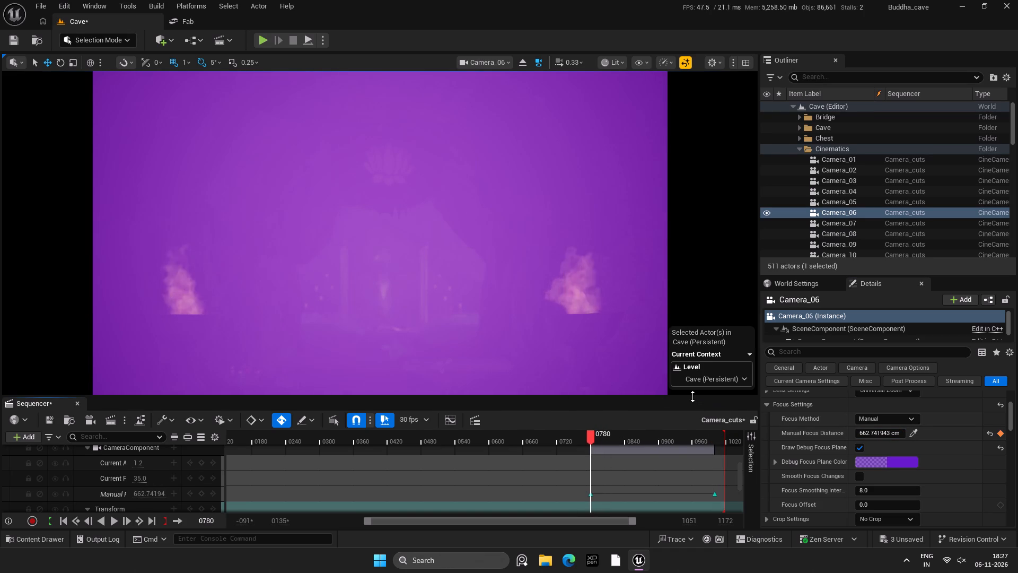
pyautogui.click(856, 447)
pyautogui.moveTo(884, 429); pyautogui.dragTo(875, 429)
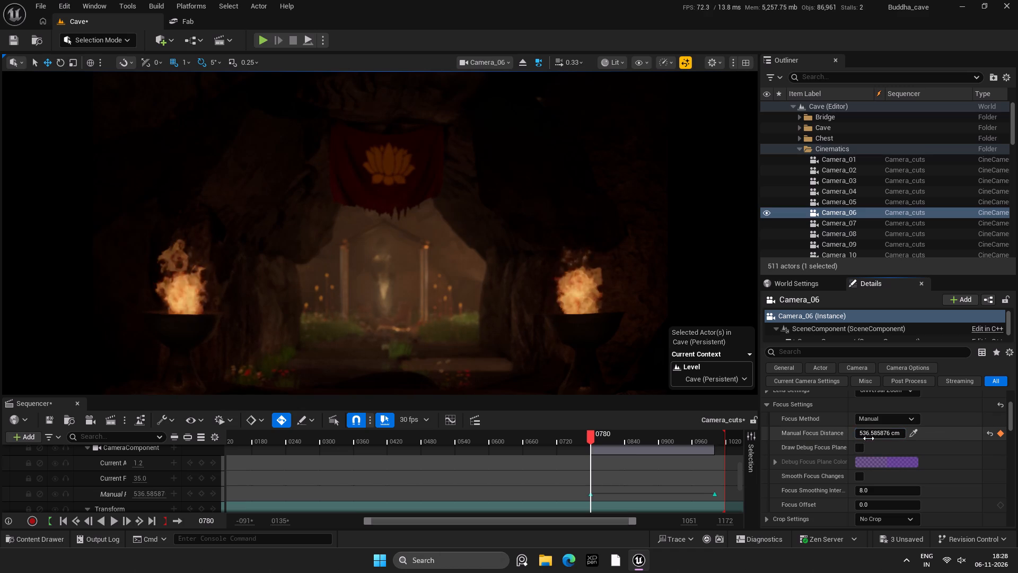
pyautogui.click(861, 447)
pyautogui.moveTo(879, 433); pyautogui.dragTo(864, 432)
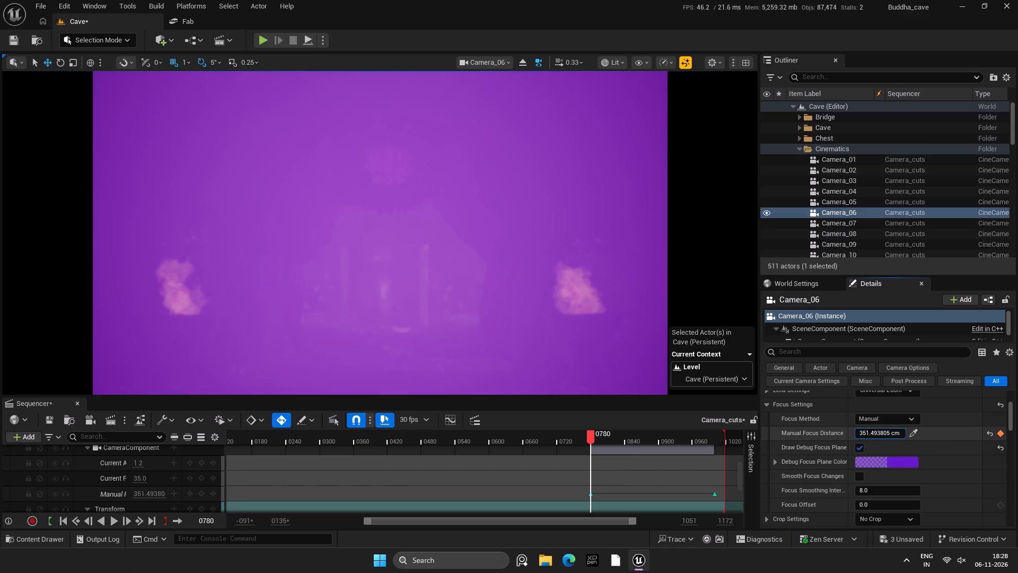
pyautogui.moveTo(864, 432); pyautogui.dragTo(894, 435)
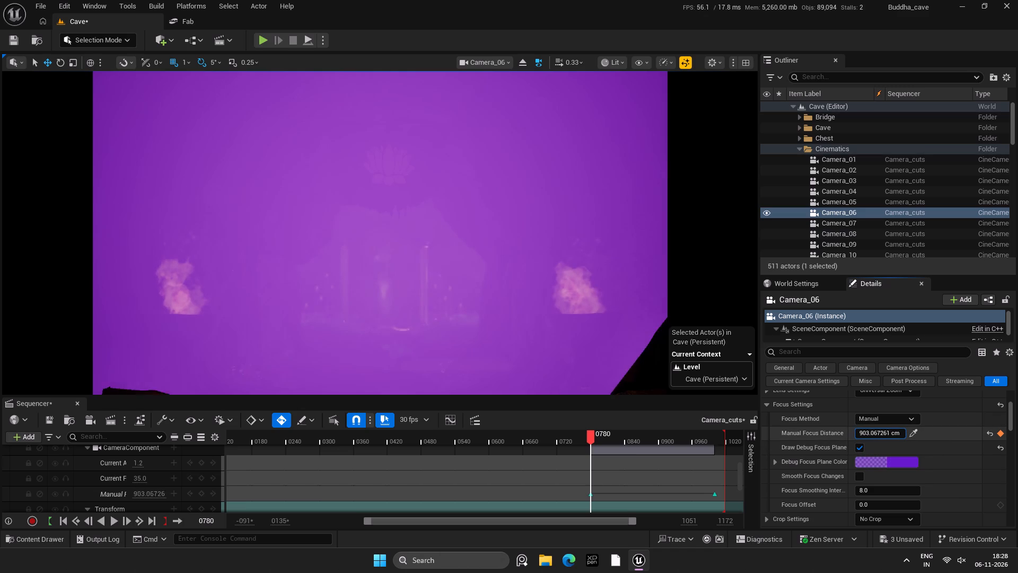
pyautogui.moveTo(894, 435); pyautogui.dragTo(897, 437)
pyautogui.click(856, 447)
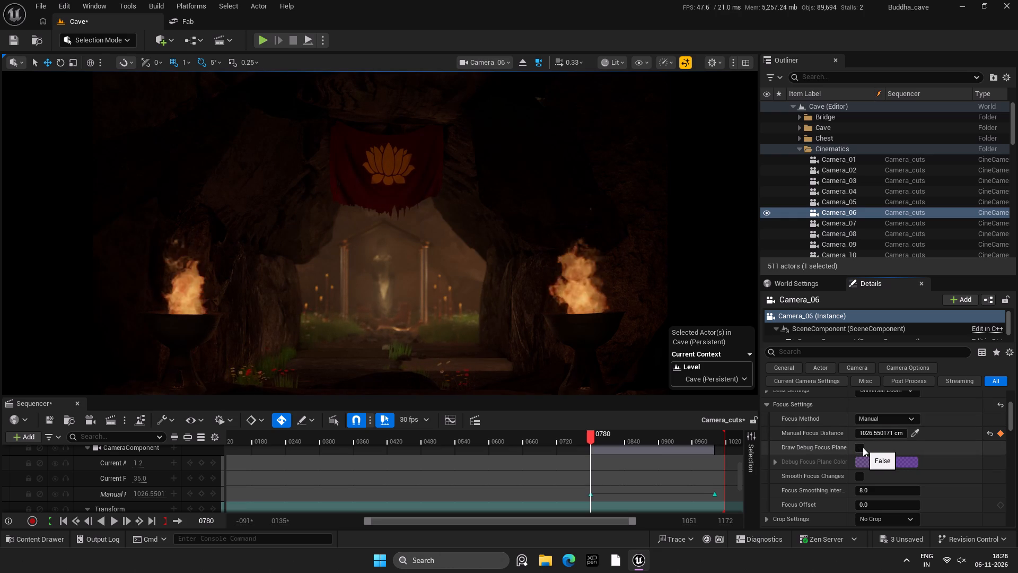
pyautogui.hotkey('ctrl', 's')
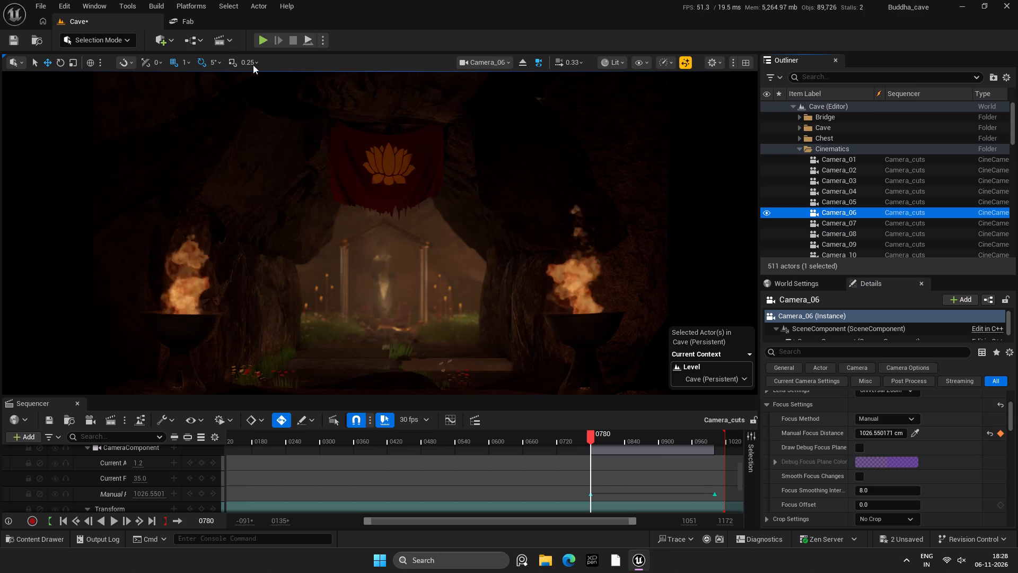
# Try to reach Fab's home from its error page, and close and reopen Fab.
pyautogui.click(217, 27)
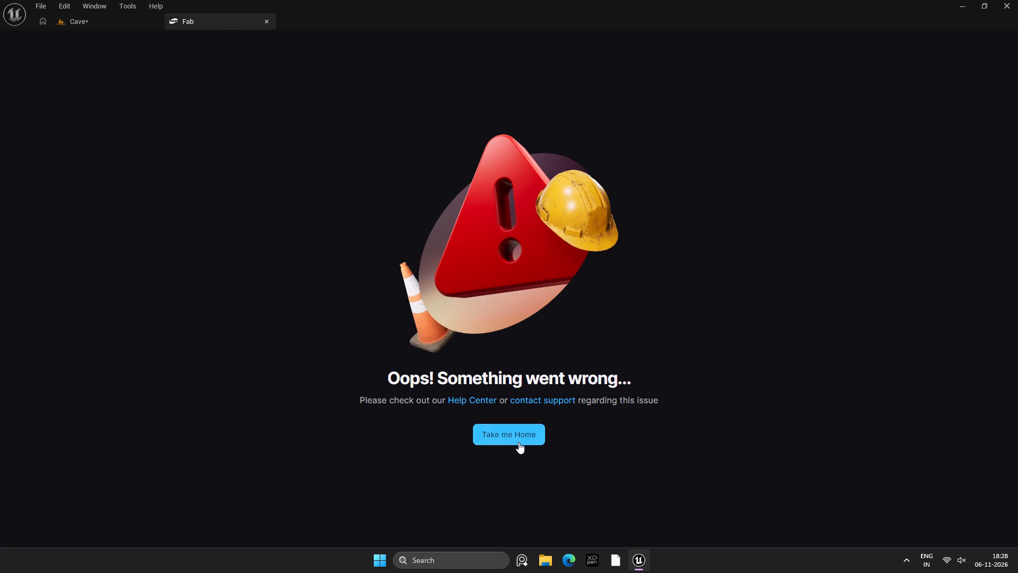
pyautogui.click(520, 439)
pyautogui.click(525, 437)
pyautogui.click(505, 432)
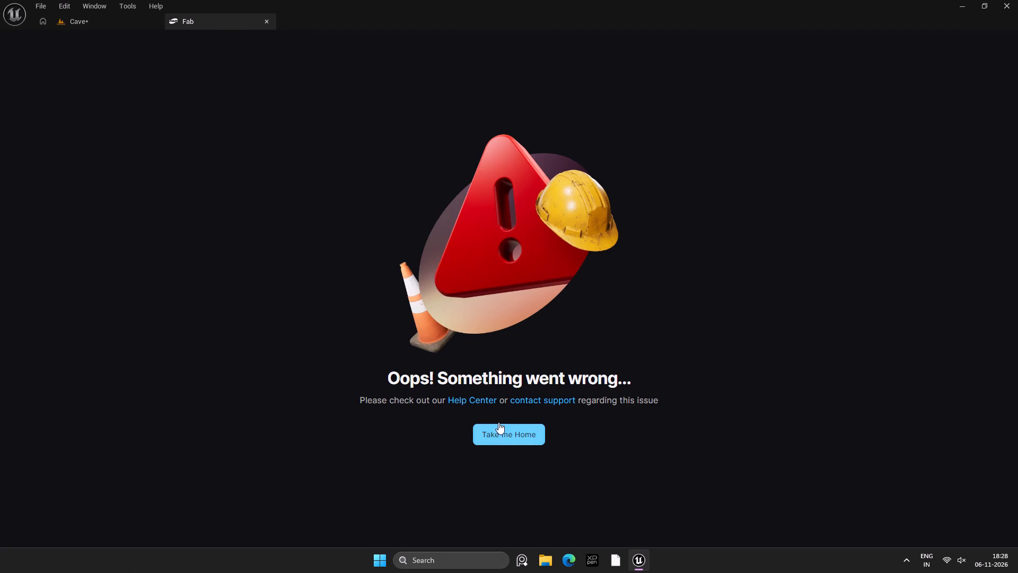
pyautogui.click(267, 17)
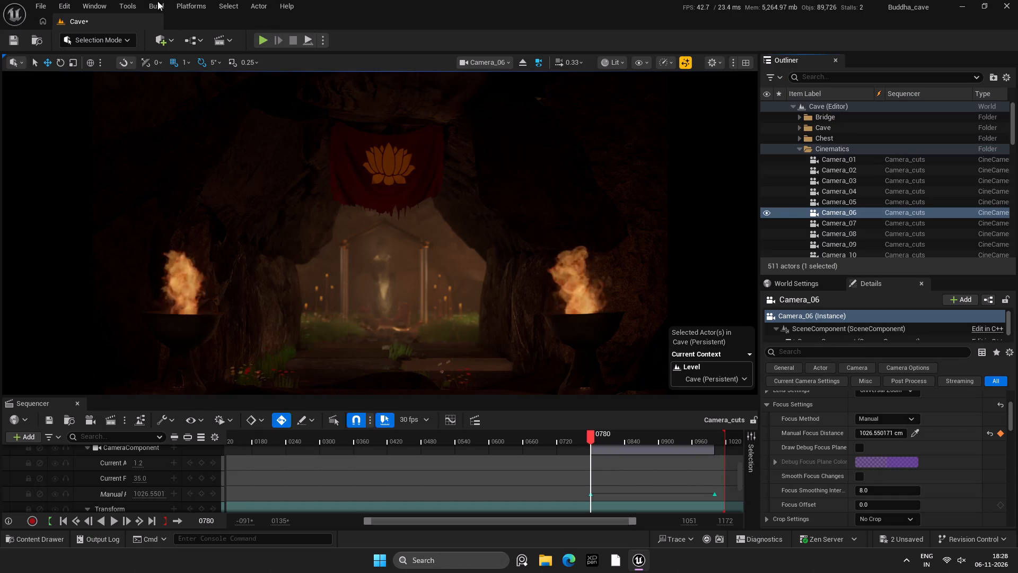
pyautogui.click(77, 2)
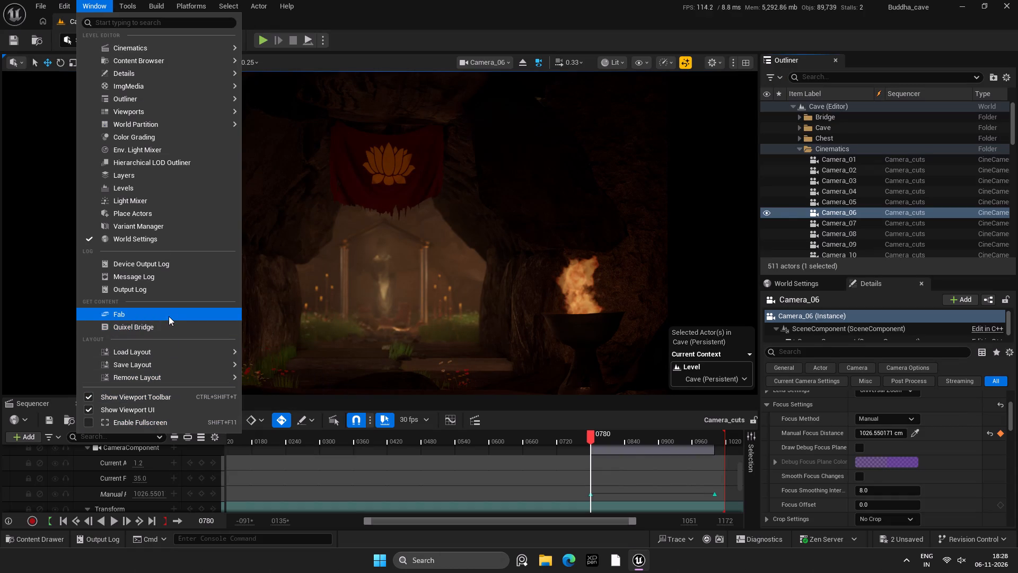
pyautogui.click(169, 316)
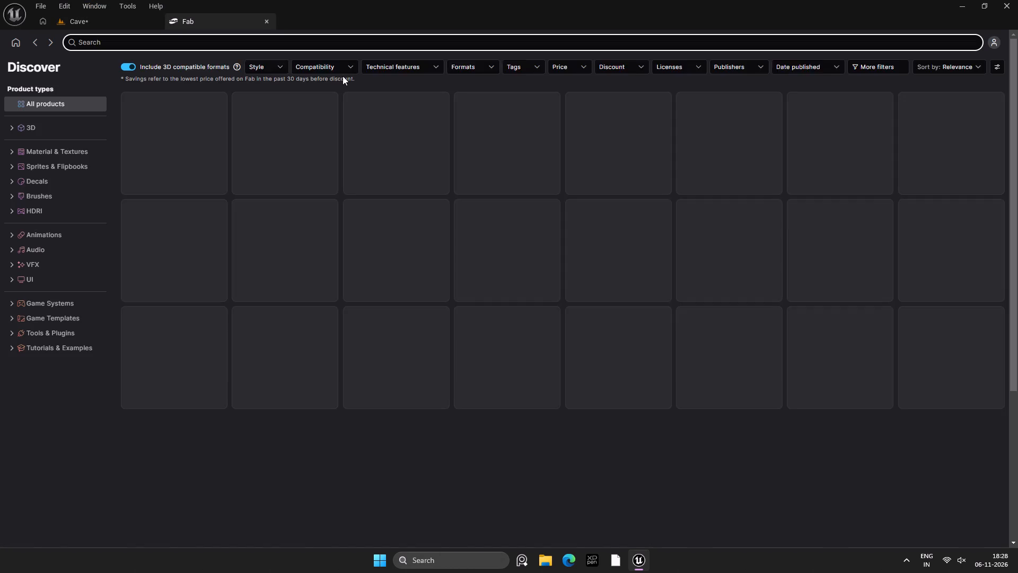
# Search Fab for "fire flies", show only free products, and look through the results for a firefly effect.
pyautogui.write('fire')
pyautogui.press('space')
pyautogui.write('flies')
pyautogui.click(361, 39)
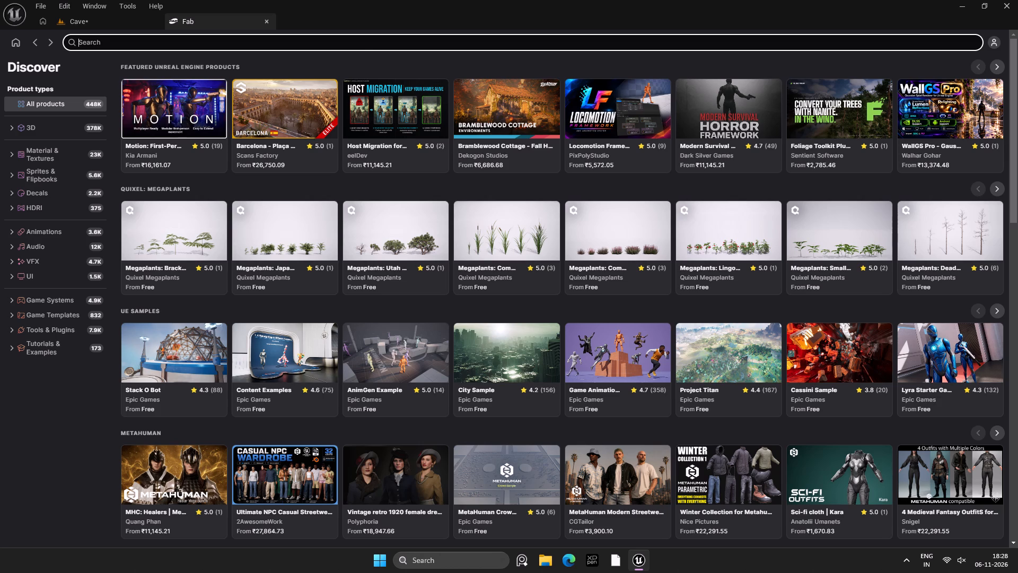
pyautogui.write('fire flies')
pyautogui.press('Return')
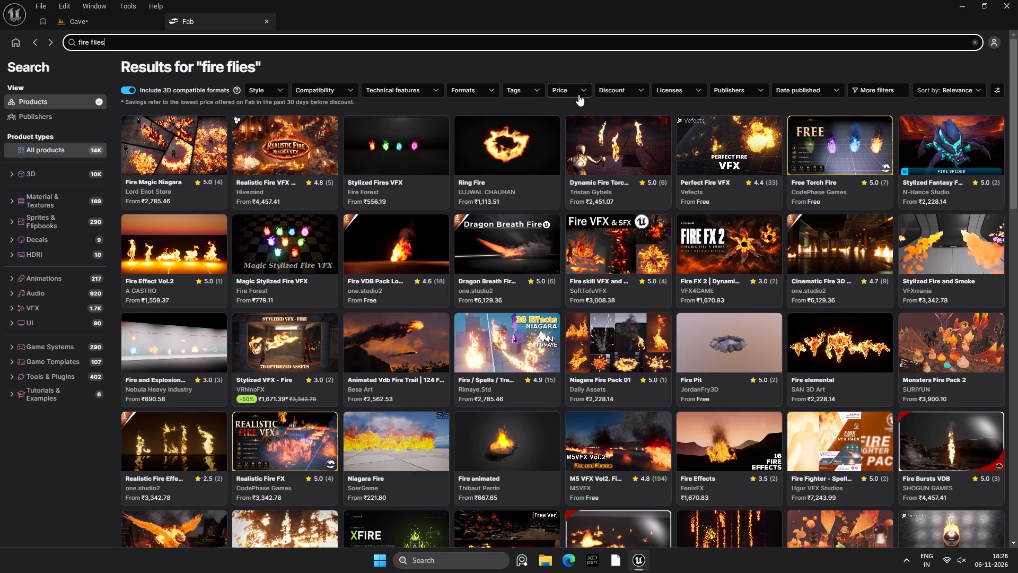
pyautogui.click(575, 92)
pyautogui.click(588, 142)
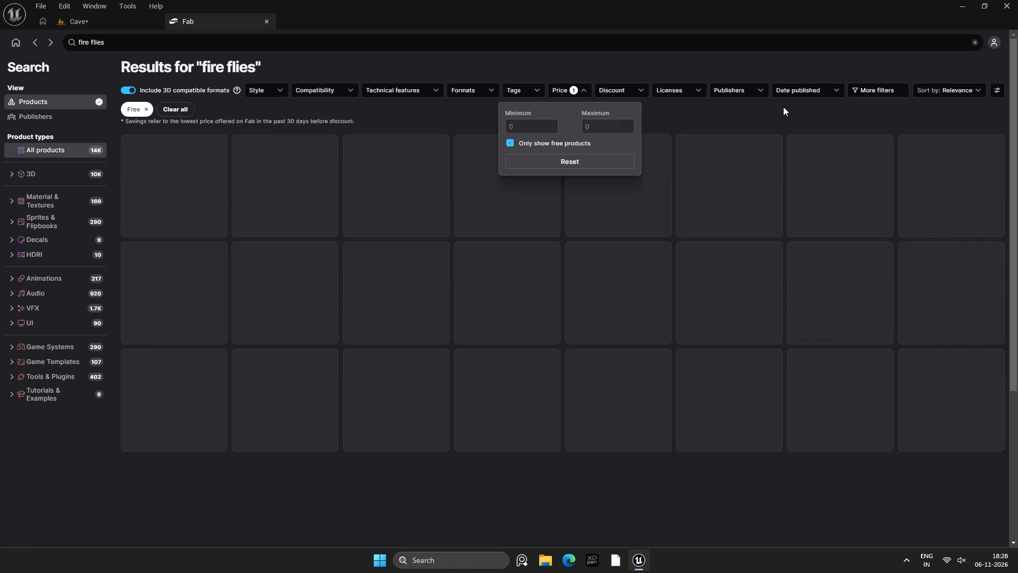
pyautogui.click(755, 113)
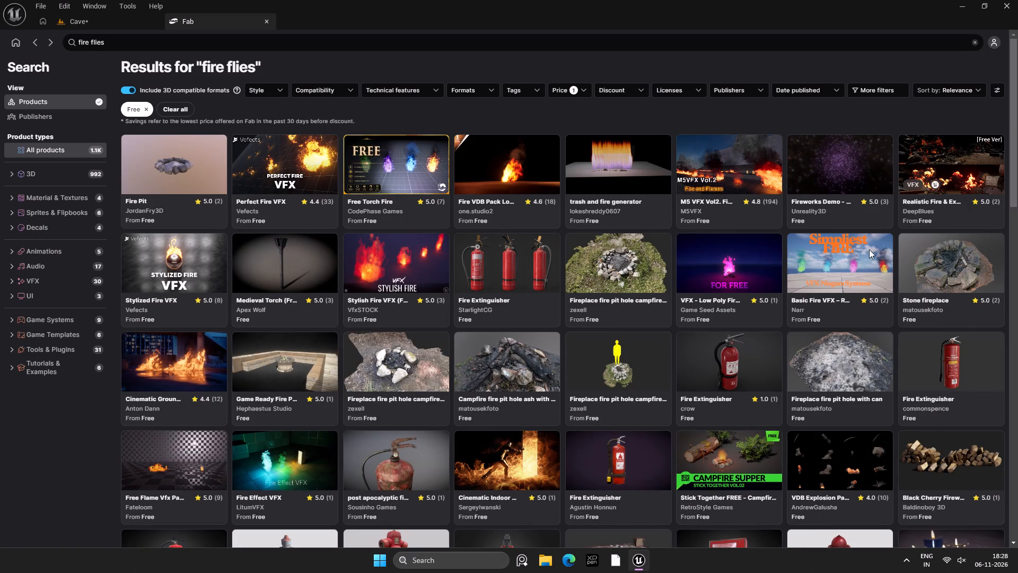
pyautogui.scroll(-2, 866, 308)
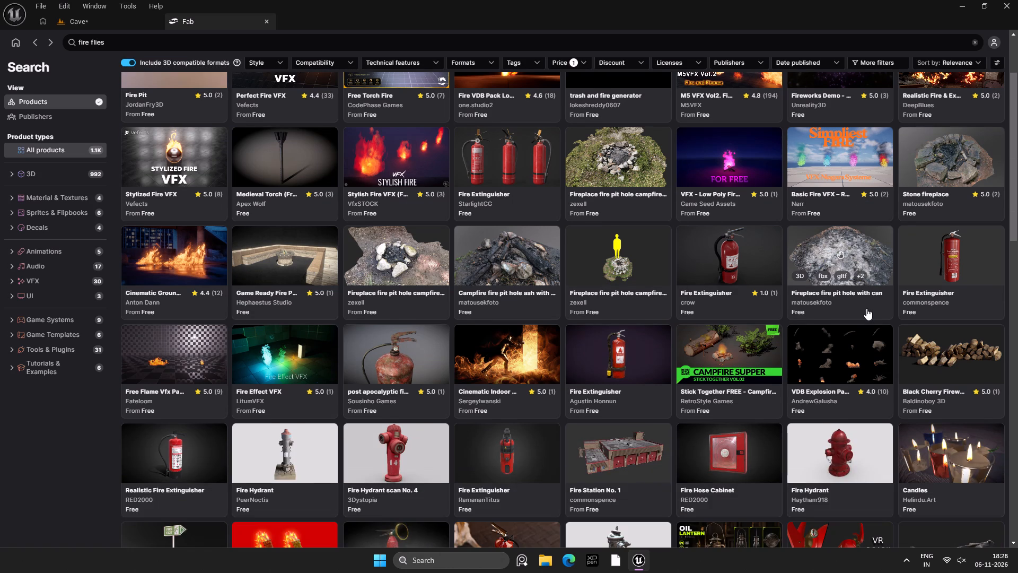
pyautogui.scroll(-2, 865, 308)
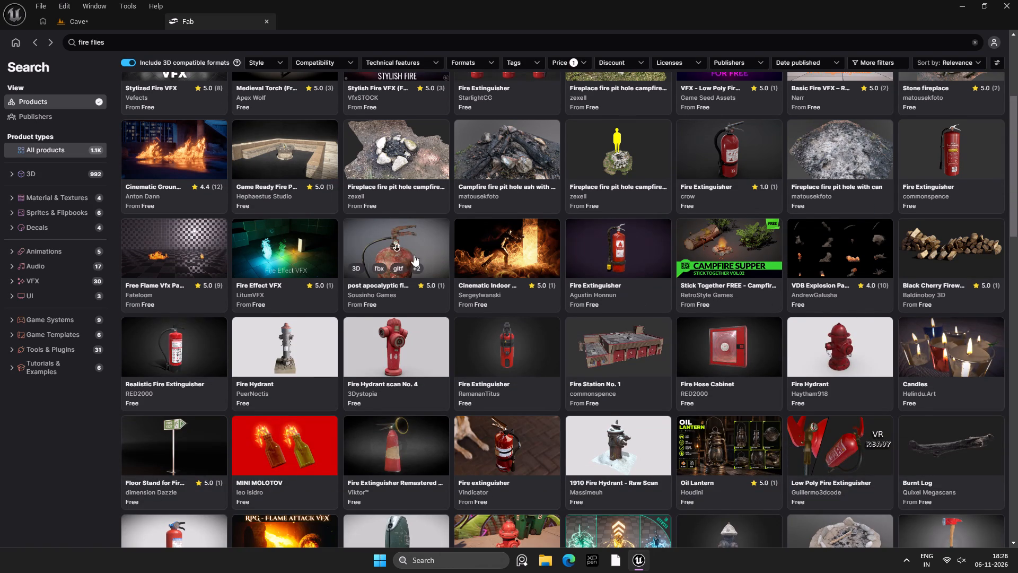
pyautogui.scroll(-5, 382, 248)
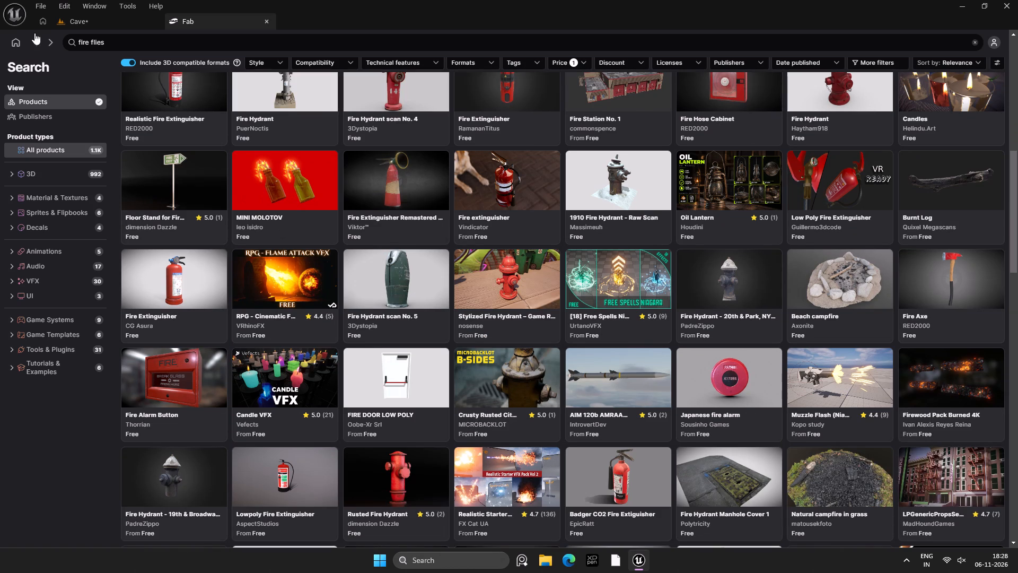
# Return to the Cave level and save all its unsaved changes.
pyautogui.click(129, 23)
pyautogui.click(925, 541)
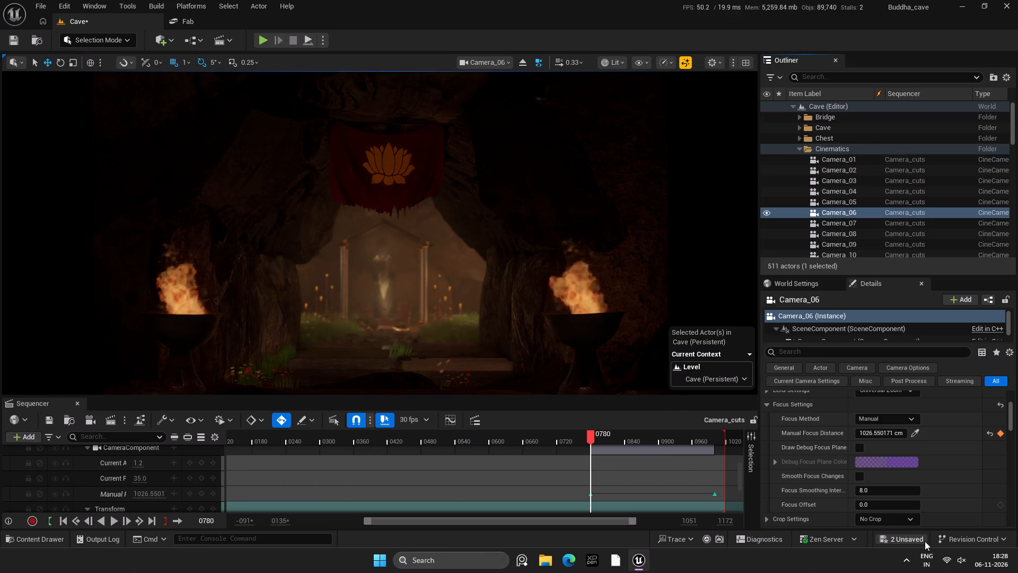
pyautogui.click(585, 394)
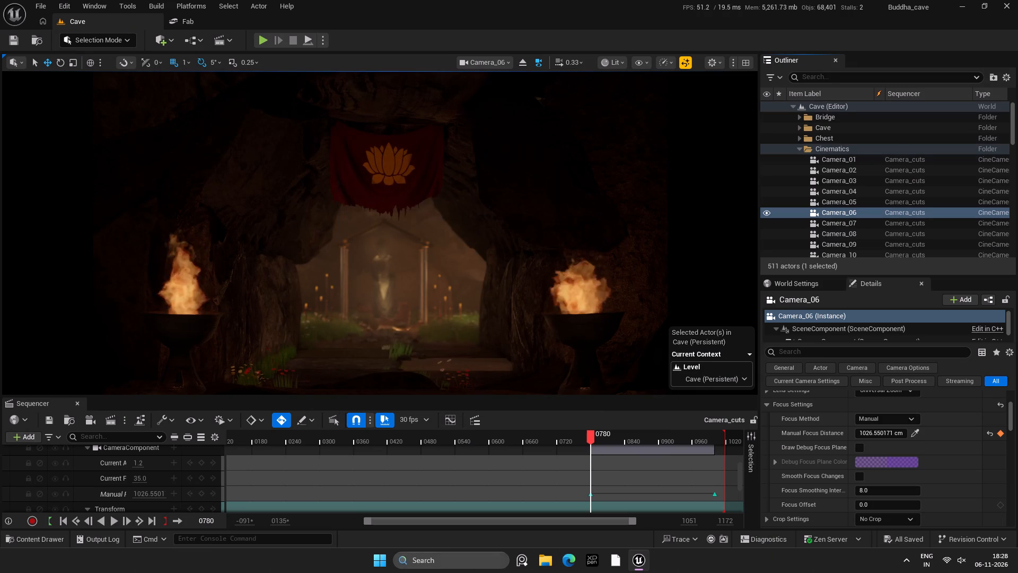
pyautogui.click(461, 555)
pyautogui.write('brae')
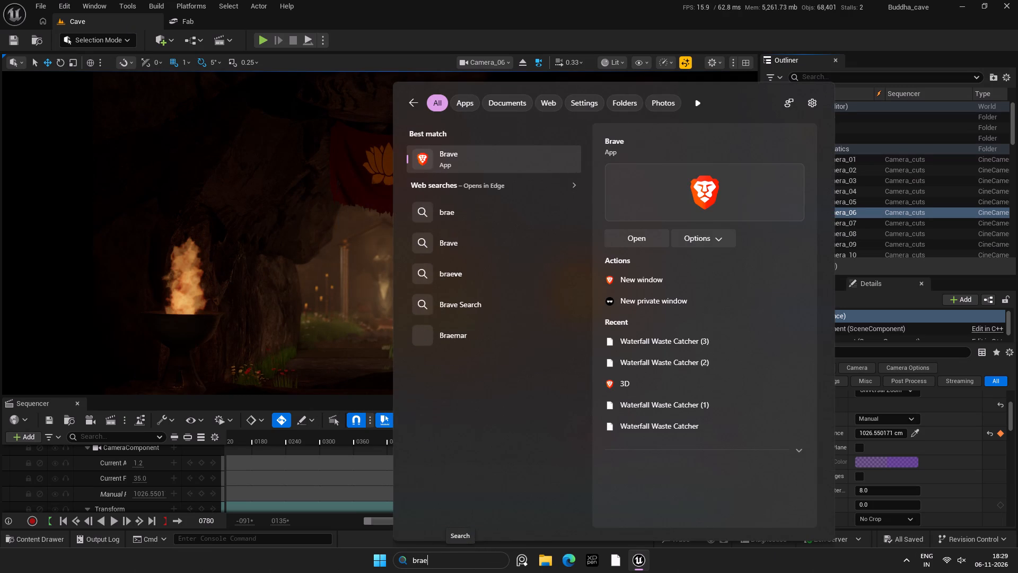
pyautogui.click(486, 139)
pyautogui.click(490, 152)
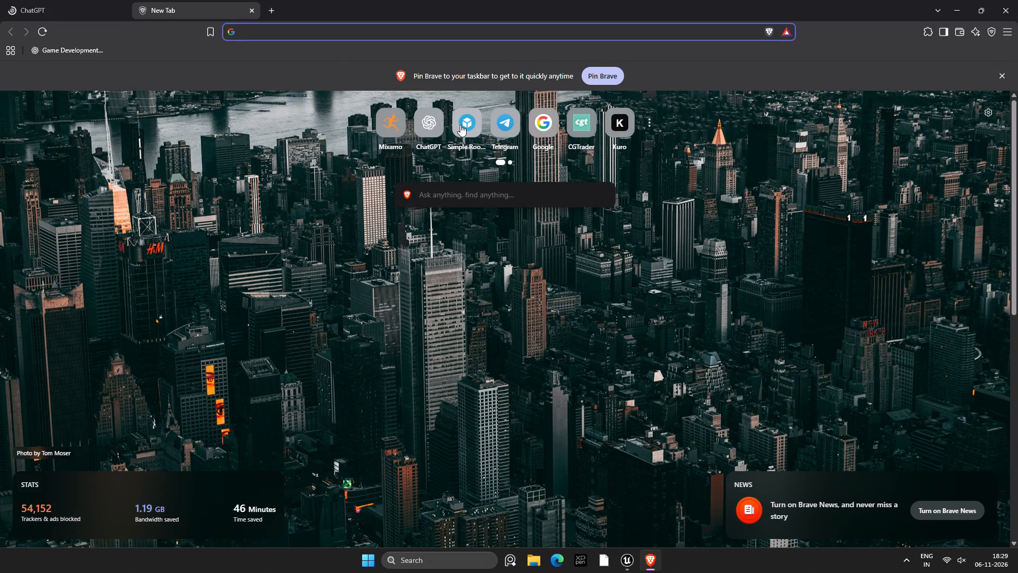
pyautogui.click(461, 125)
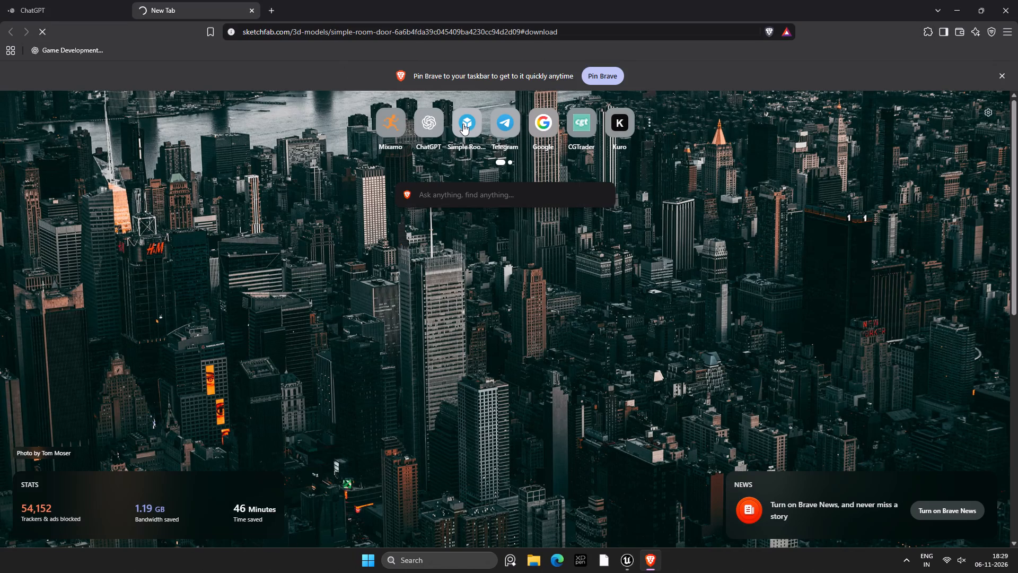
pyautogui.click(1001, 77)
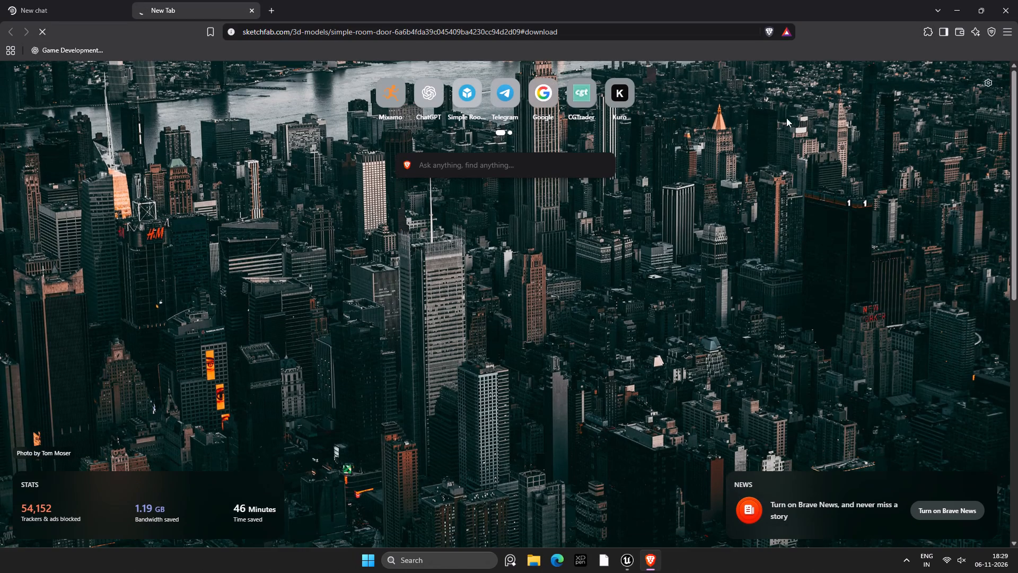
pyautogui.click(68, 0)
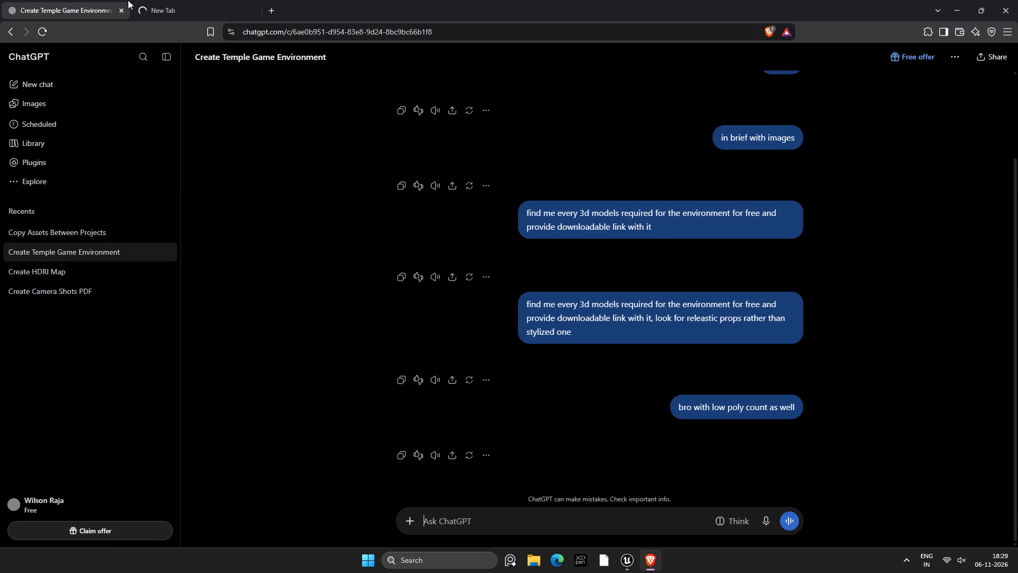
pyautogui.click(179, 0)
pyautogui.click(124, 8)
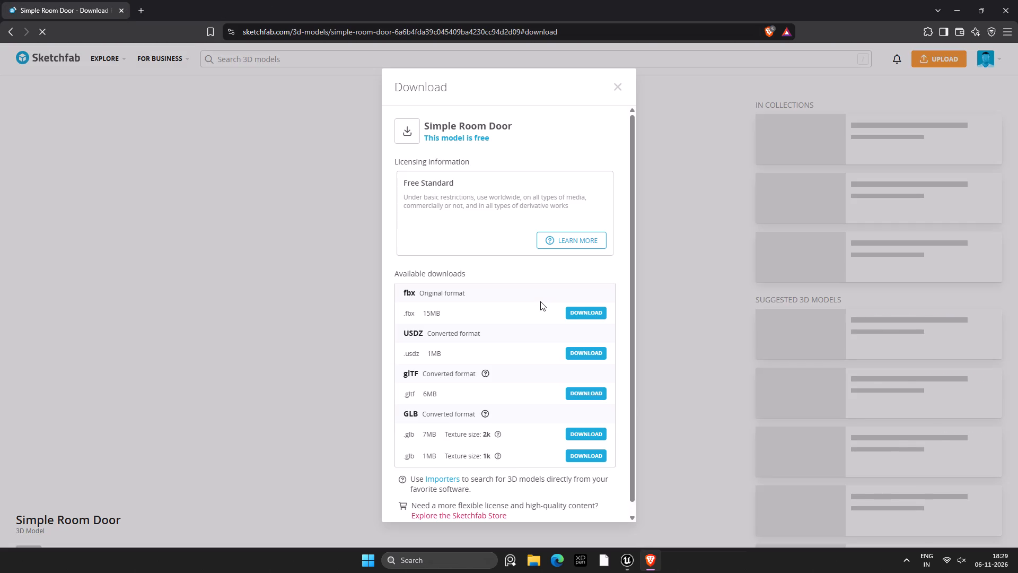
pyautogui.click(627, 88)
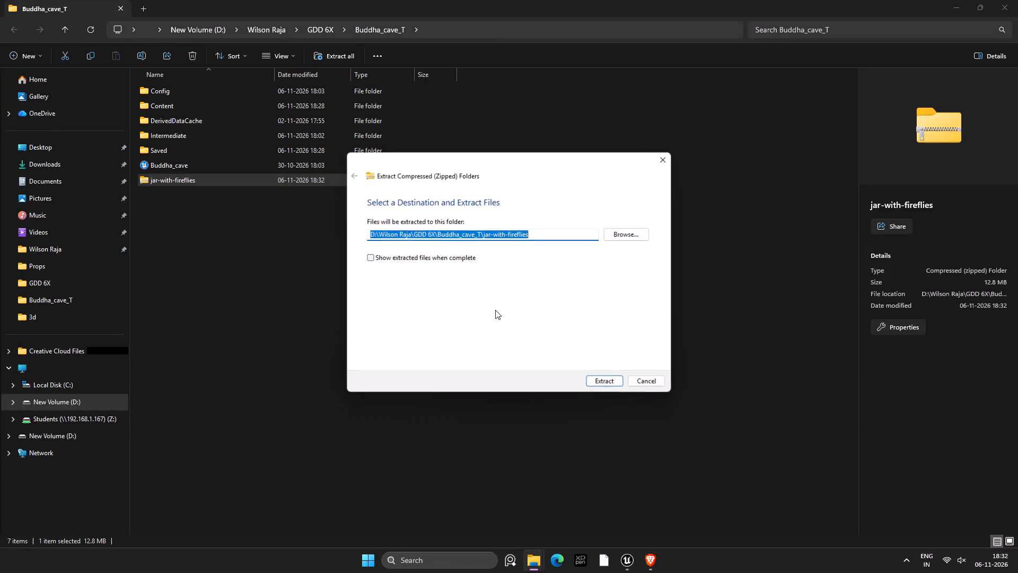
pyautogui.click(599, 386)
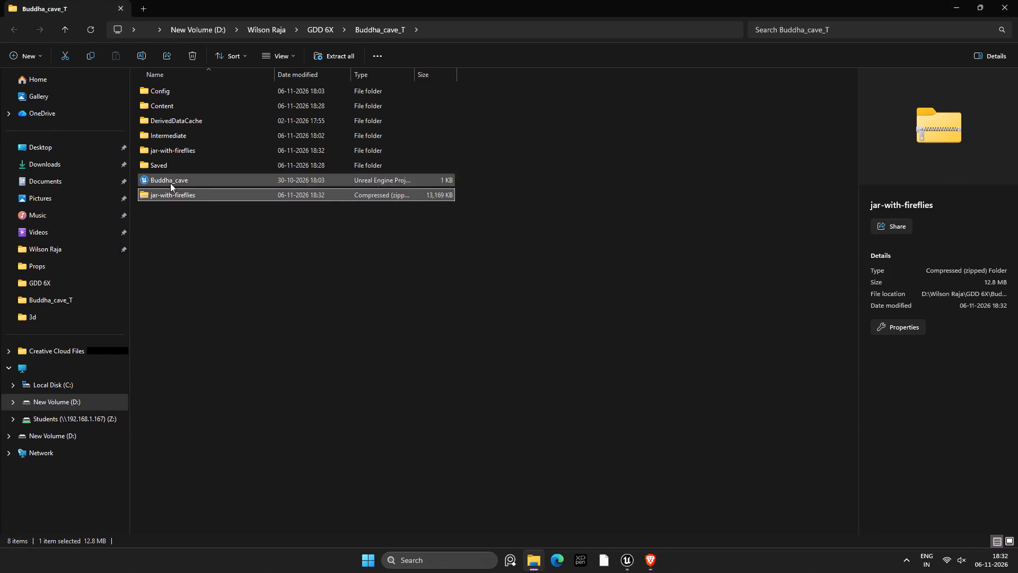
# Extract the Jar with Fireflies RAR archive inside the source subfolder of the jar-with-fireflies folder.
pyautogui.click(182, 231)
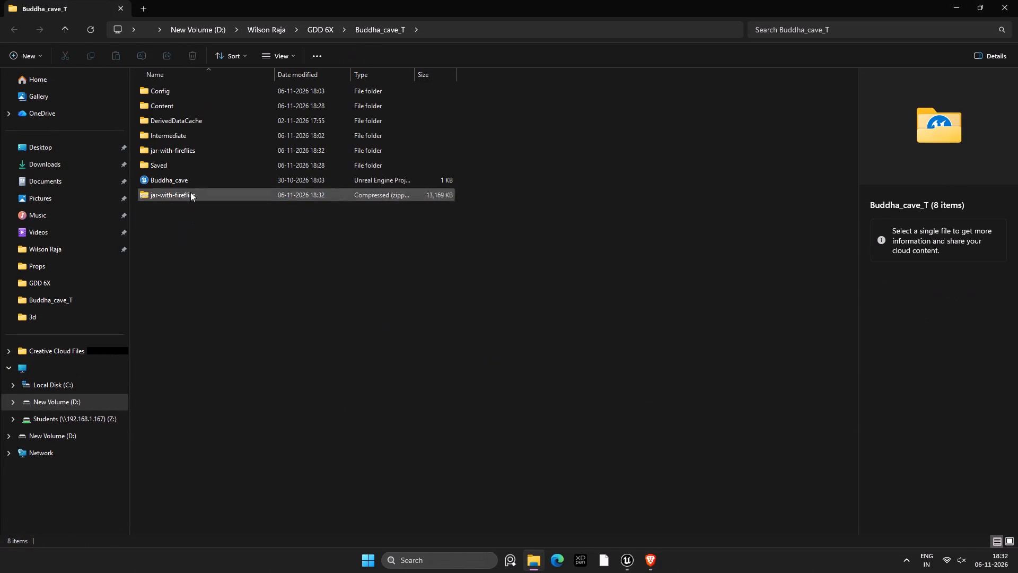
pyautogui.doubleClick(172, 151)
pyautogui.doubleClick(189, 102)
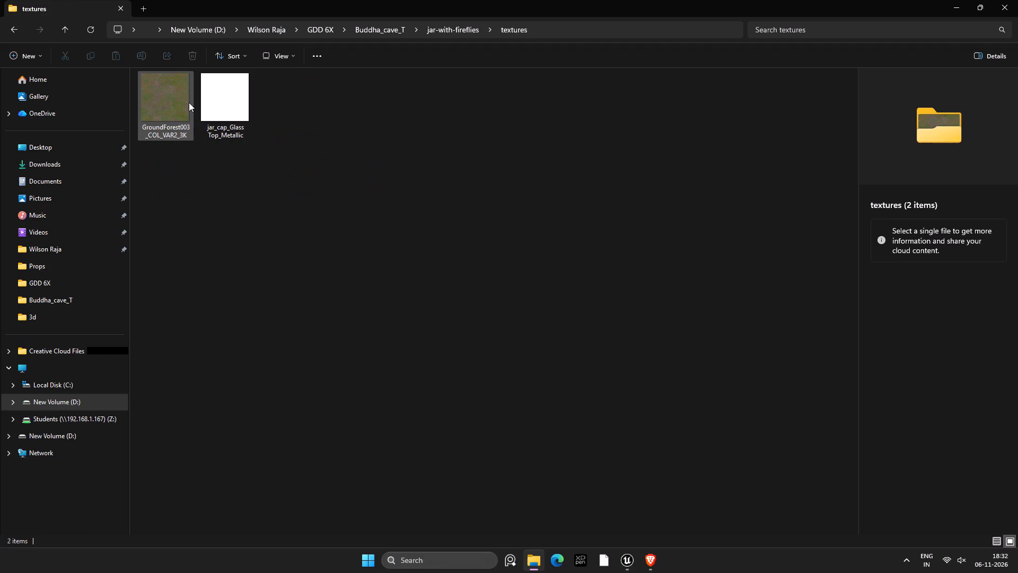
pyautogui.click(190, 102)
pyautogui.doubleClick(190, 93)
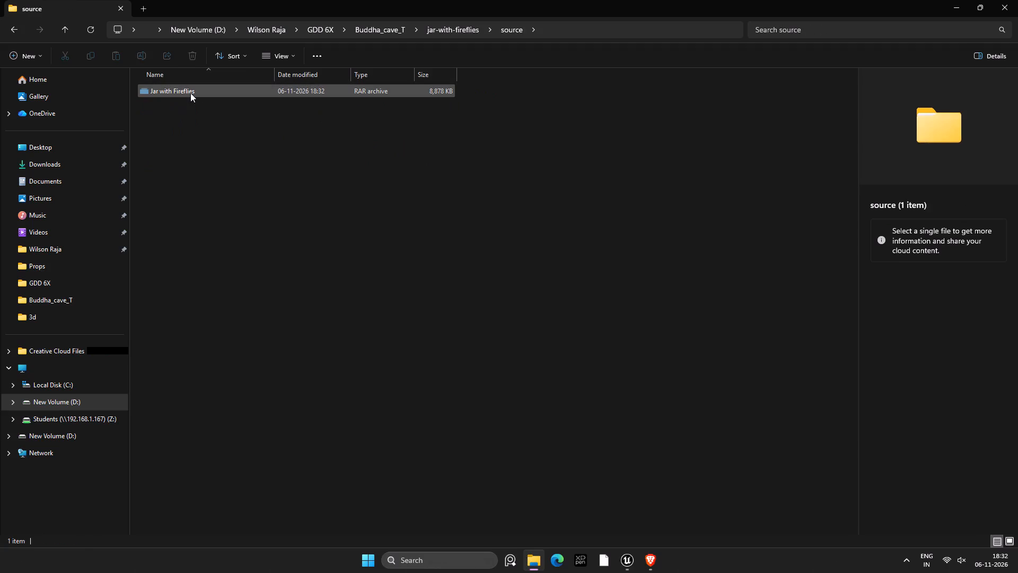
pyautogui.click(190, 93)
pyautogui.click(426, 182)
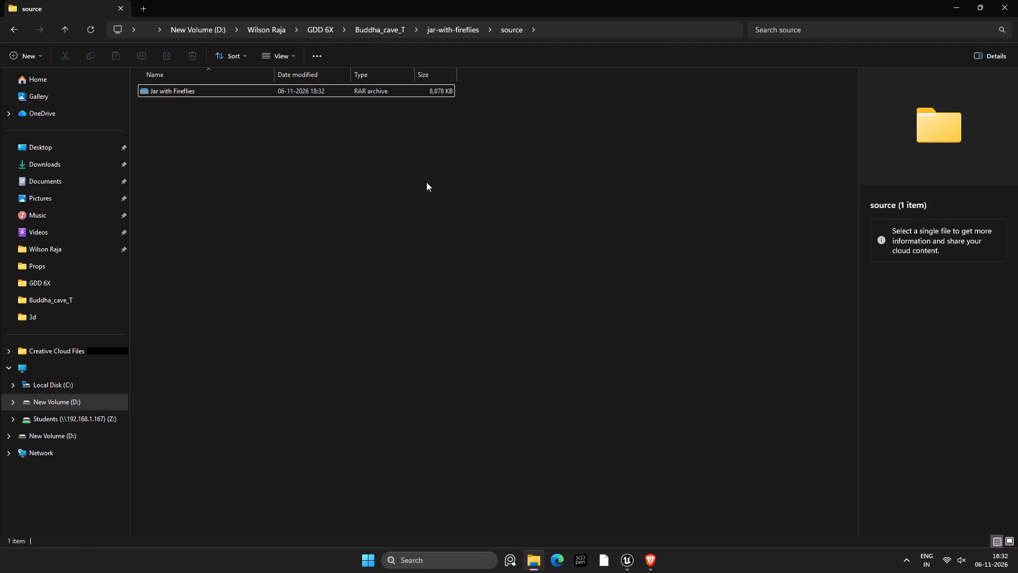
pyautogui.rightClick(313, 88)
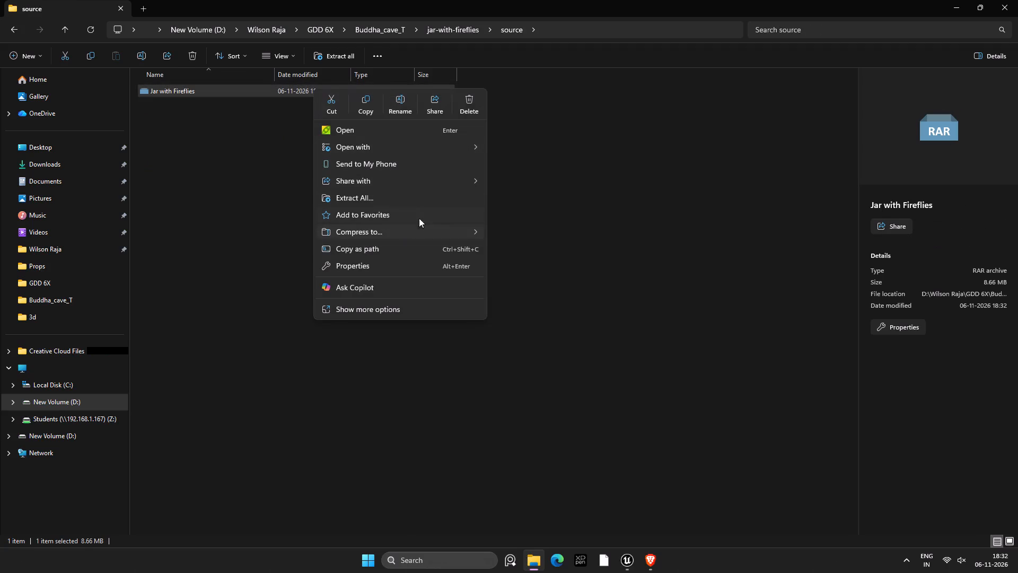
pyautogui.click(431, 192)
pyautogui.click(612, 380)
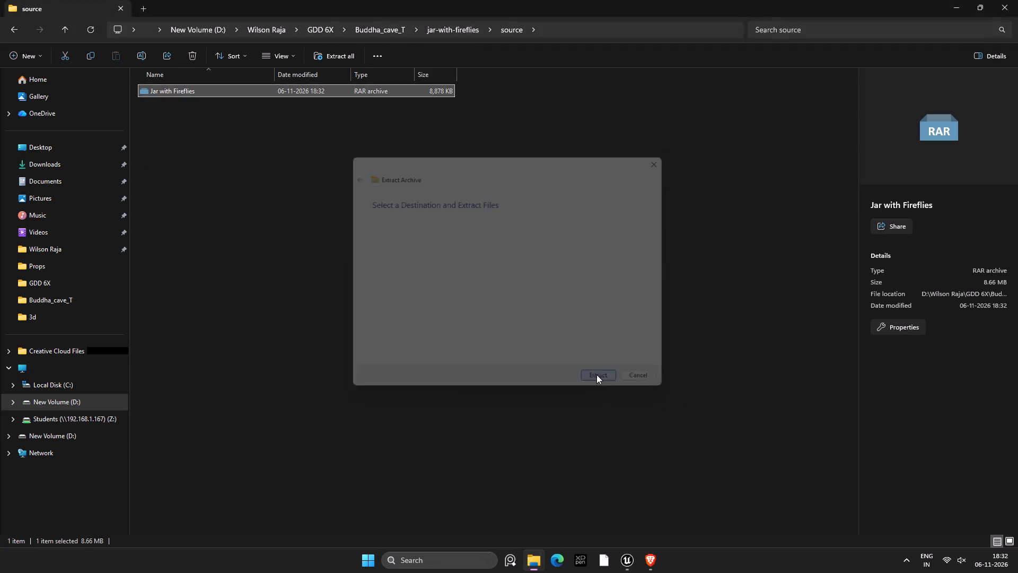
# Open the newly extracted Jar with Fireflies folder and check the texture files in its jar_cap_tex subfolder.
pyautogui.click(221, 113)
pyautogui.doubleClick(221, 108)
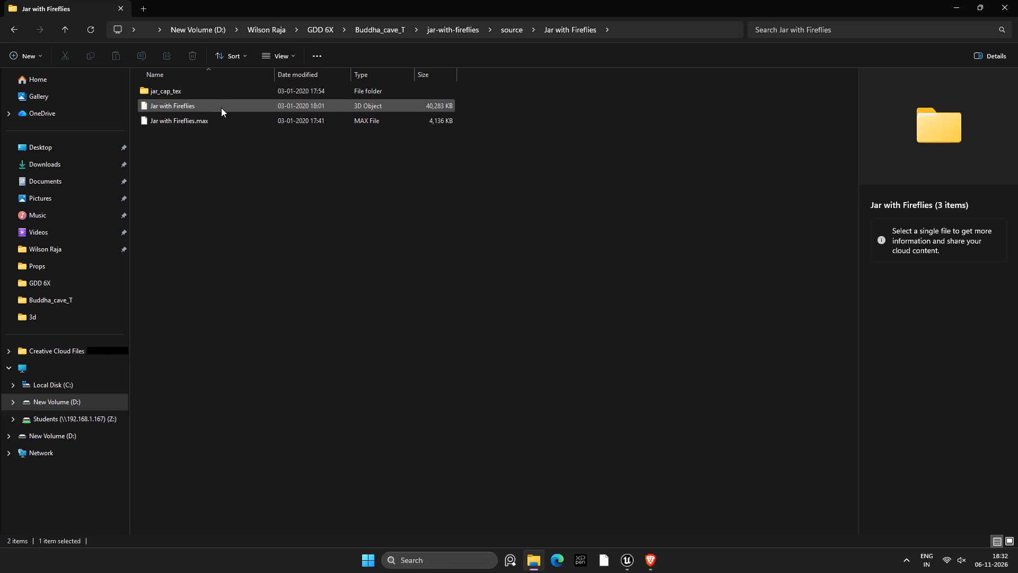
pyautogui.doubleClick(222, 92)
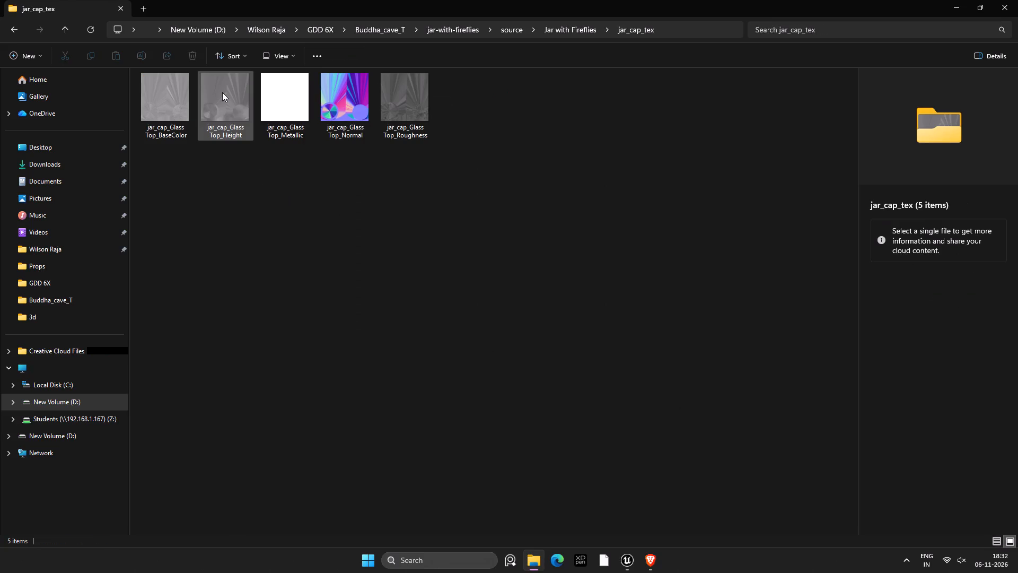
pyautogui.click(222, 94)
# Permanently delete the jar_cap_tex folder and the Jar with Fireflies.max file from the extracted Jar with Fireflies folder.
pyautogui.click(209, 105)
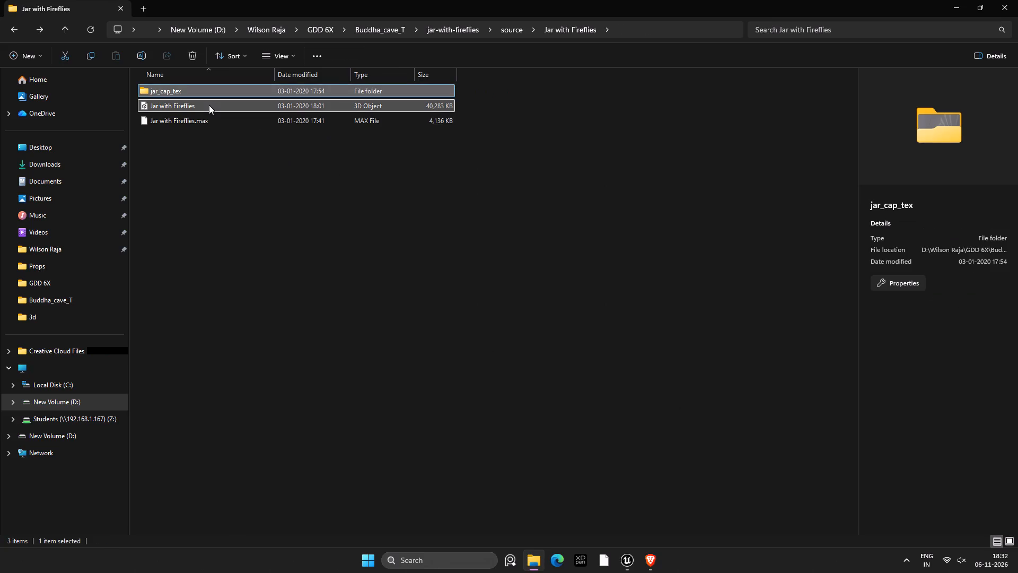
pyautogui.click(204, 124)
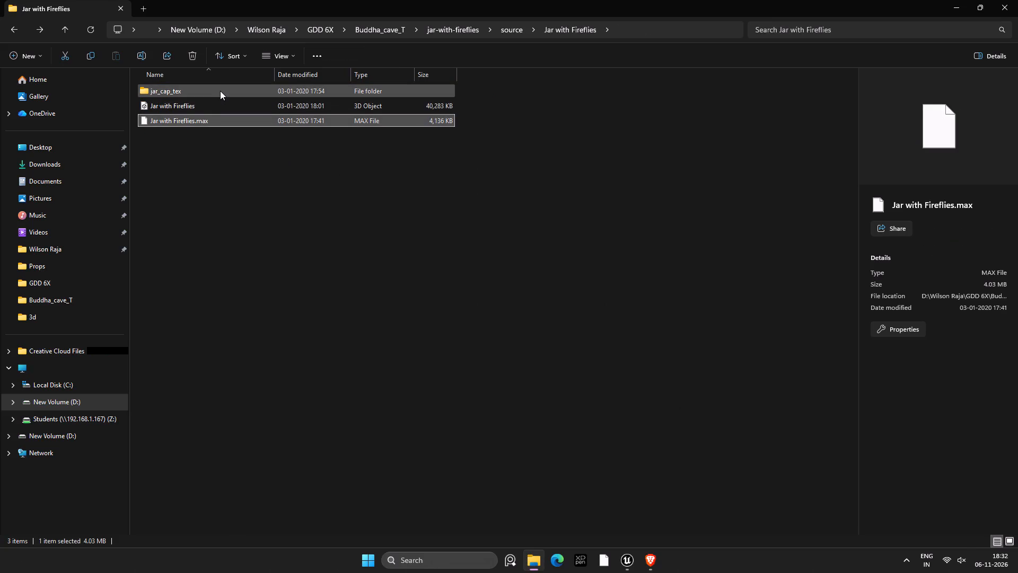
pyautogui.keyDown('ctrl'); pyautogui.click(220, 91); pyautogui.keyUp('ctrl')
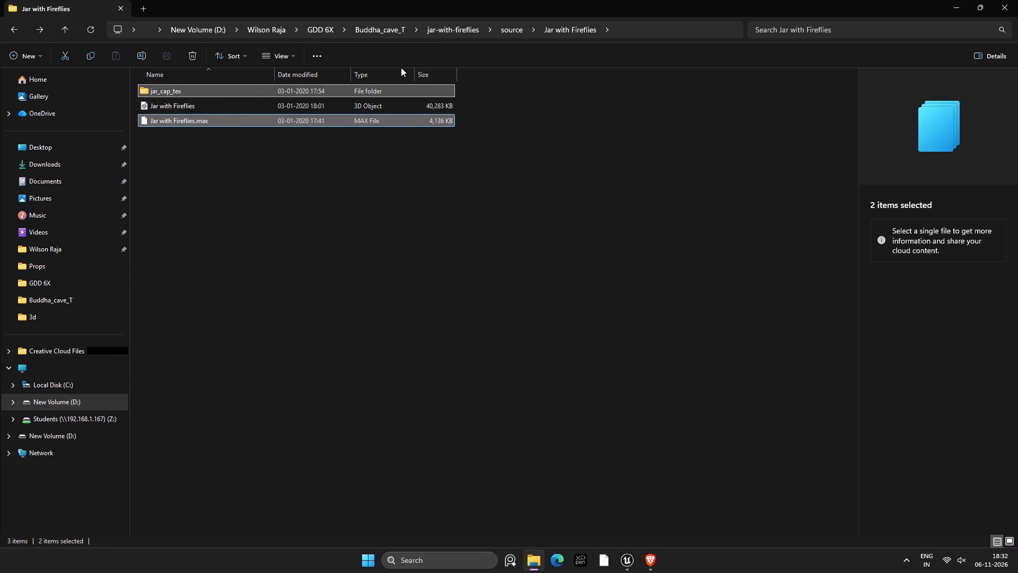
pyautogui.hotkey('shift', 'Delete')
pyautogui.press('Return')
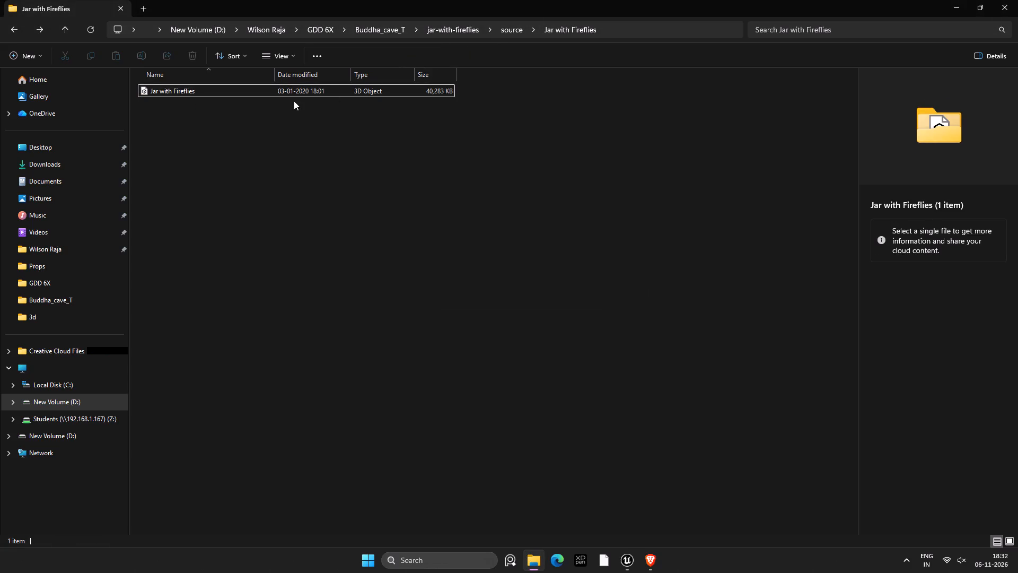
# Move the Jar with Fireflies 3D object file into the Content folder of Buddha_cave_T and return to the project folder.
pyautogui.click(282, 93)
pyautogui.hotkey('ctrl', 'x')
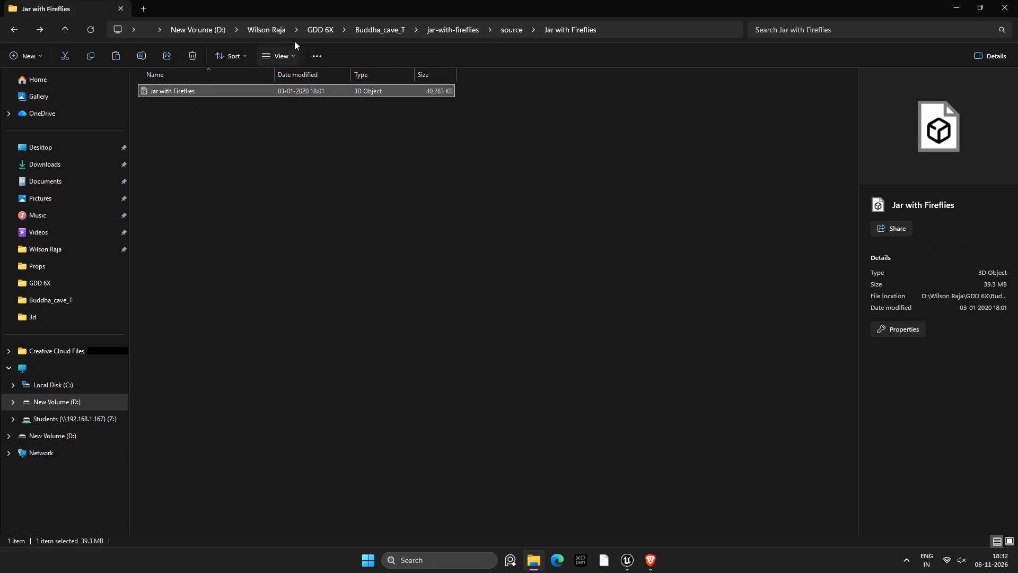
pyautogui.click(383, 27)
pyautogui.doubleClick(169, 102)
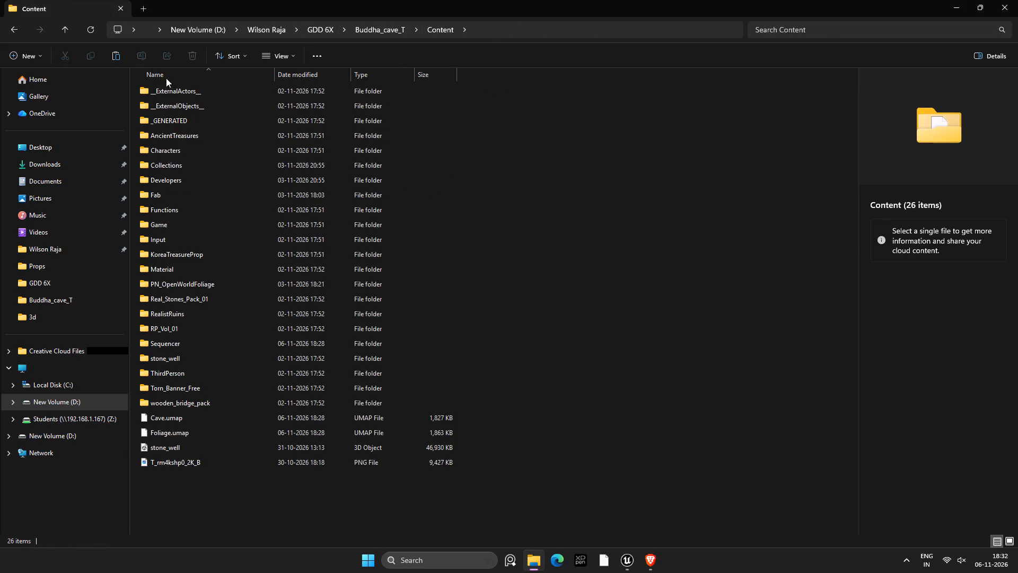
pyautogui.click(120, 58)
pyautogui.click(377, 35)
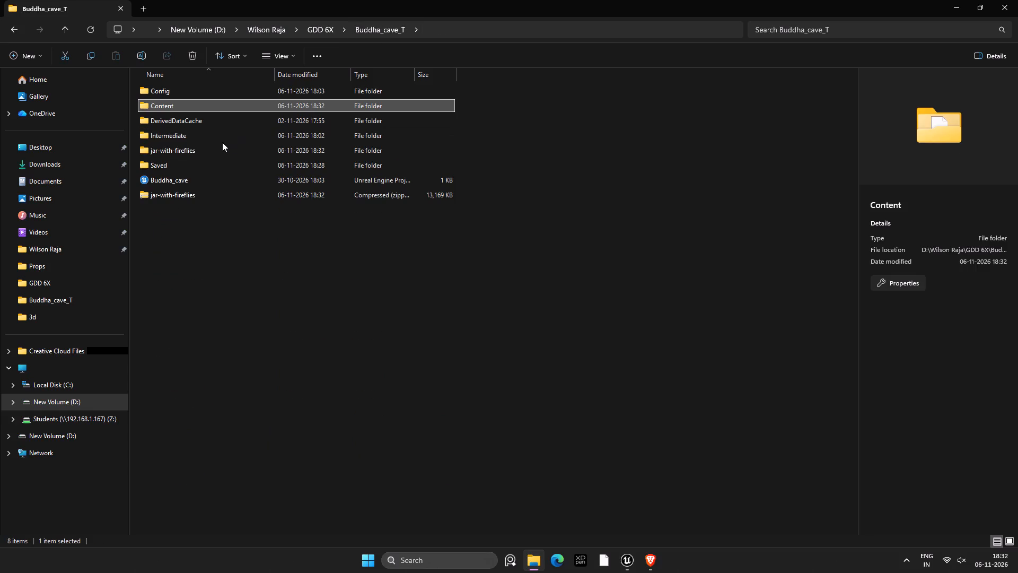
# Delete the leftover jar-with-fireflies folder and the jar-with-fireflies zip archive from Buddha_cave_T.
pyautogui.click(211, 148)
pyautogui.keyDown('ctrl'); pyautogui.click(212, 189); pyautogui.keyUp('ctrl')
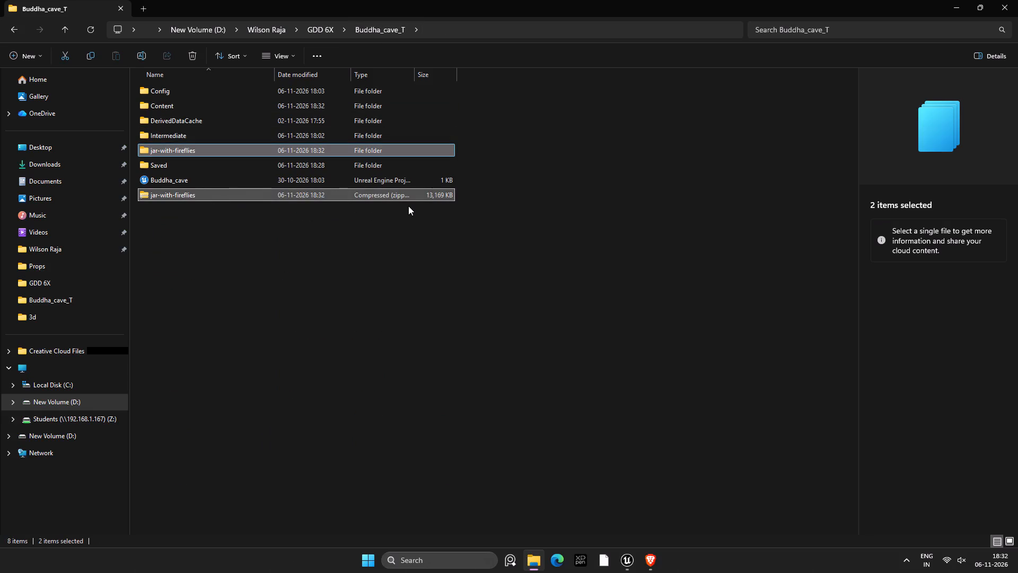
pyautogui.hotkey('shift', 'Delete')
pyautogui.click(610, 284)
pyautogui.moveTo(618, 233); pyautogui.dragTo(602, 229)
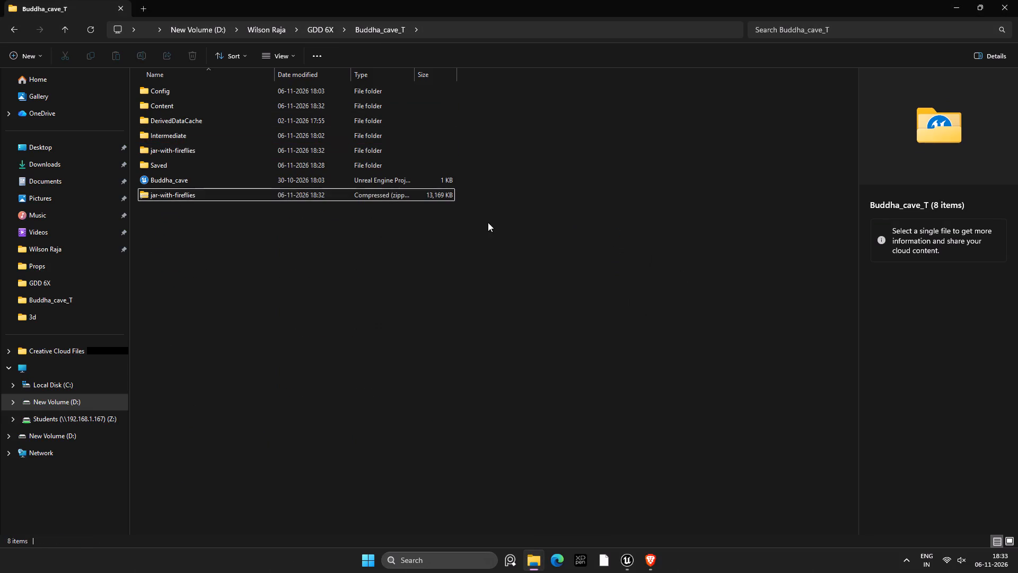
pyautogui.click(252, 153)
pyautogui.press('Delete')
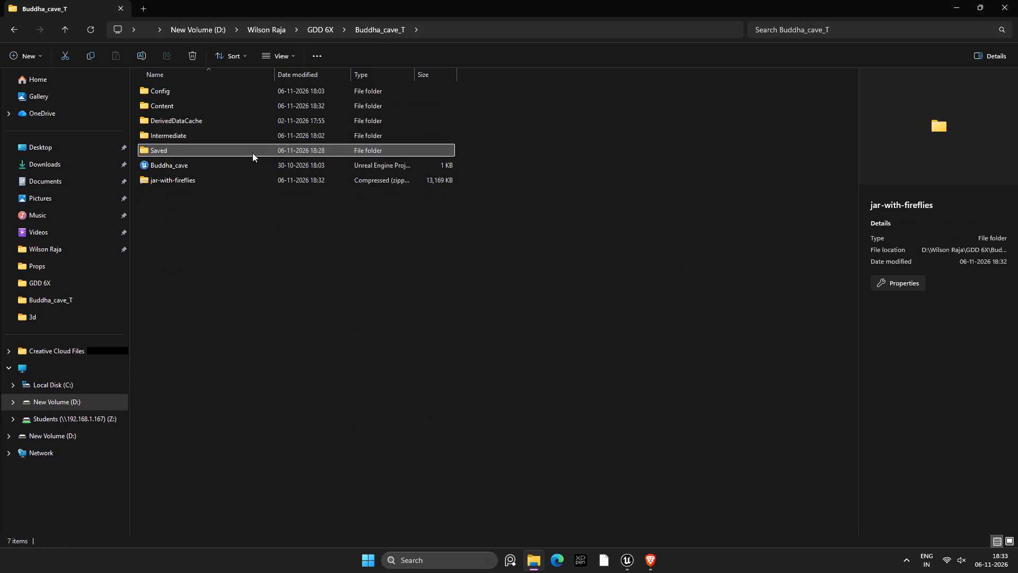
pyautogui.click(266, 186)
pyautogui.click(267, 183)
pyautogui.press('Delete')
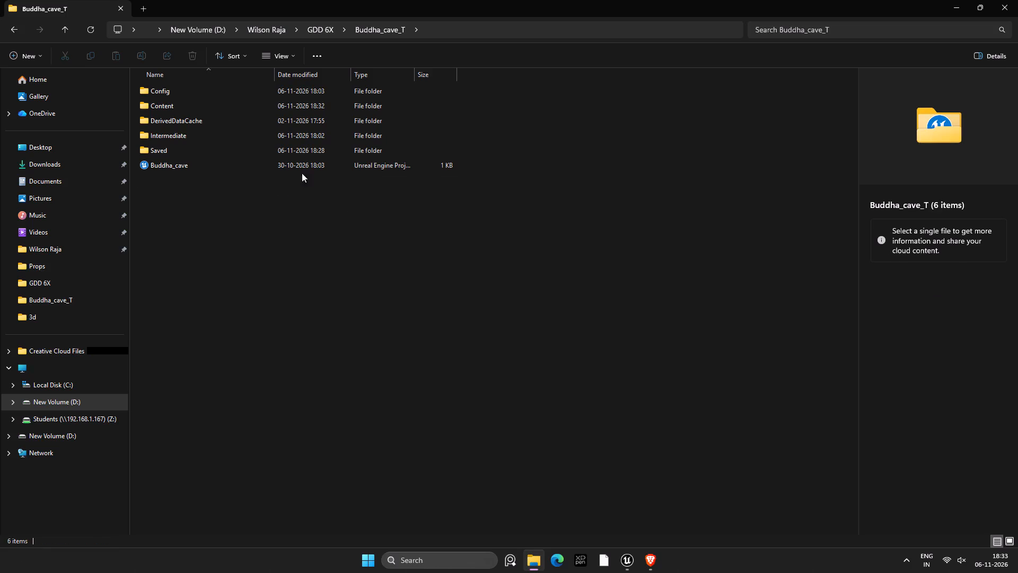
# Switch to Unreal Editor, close the Sequencer, and import the detected Jar with Fireflies.FBX using the default Scene pipeline settings.
pyautogui.doubleClick(238, 110)
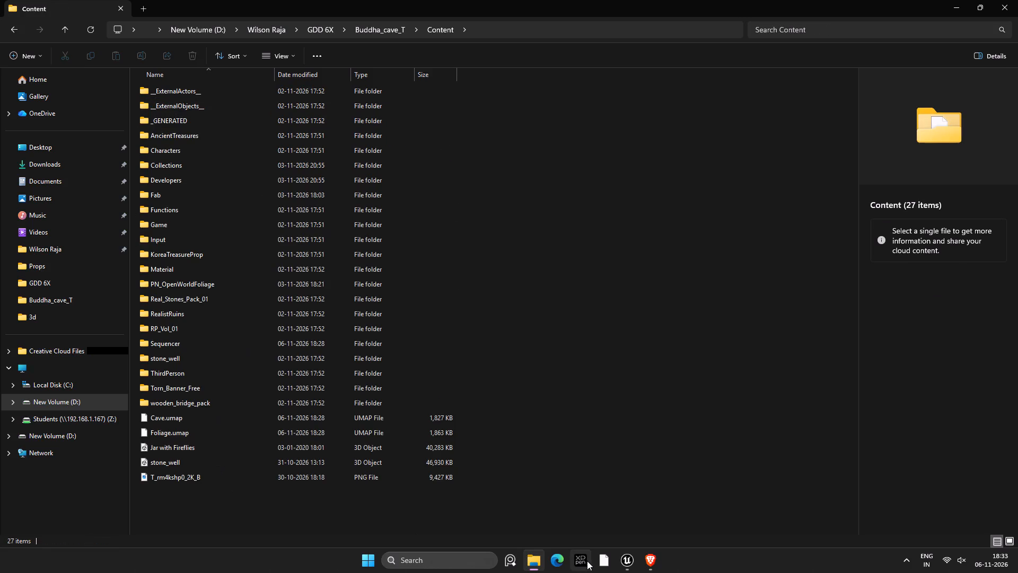
pyautogui.click(626, 559)
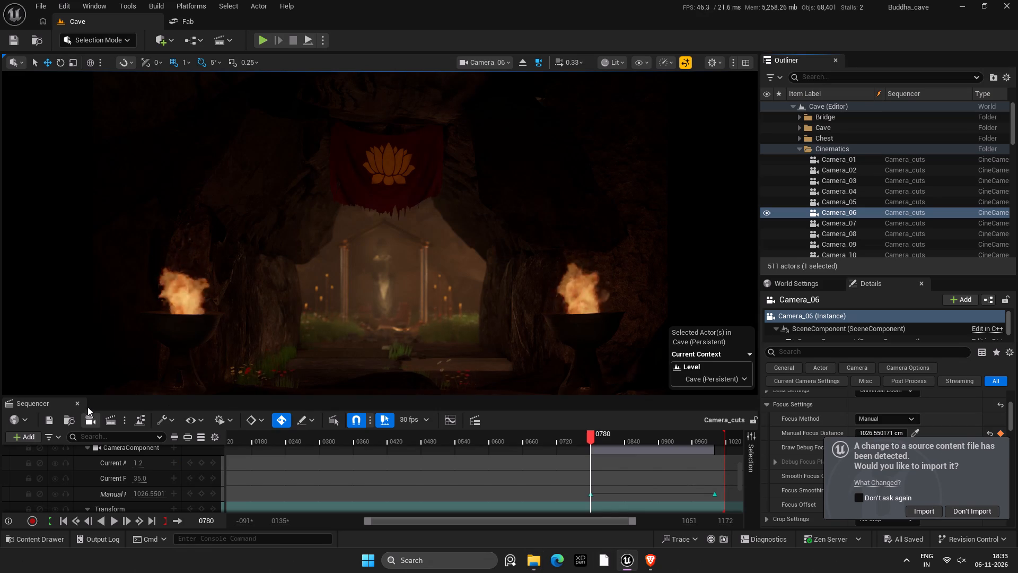
pyautogui.click(79, 405)
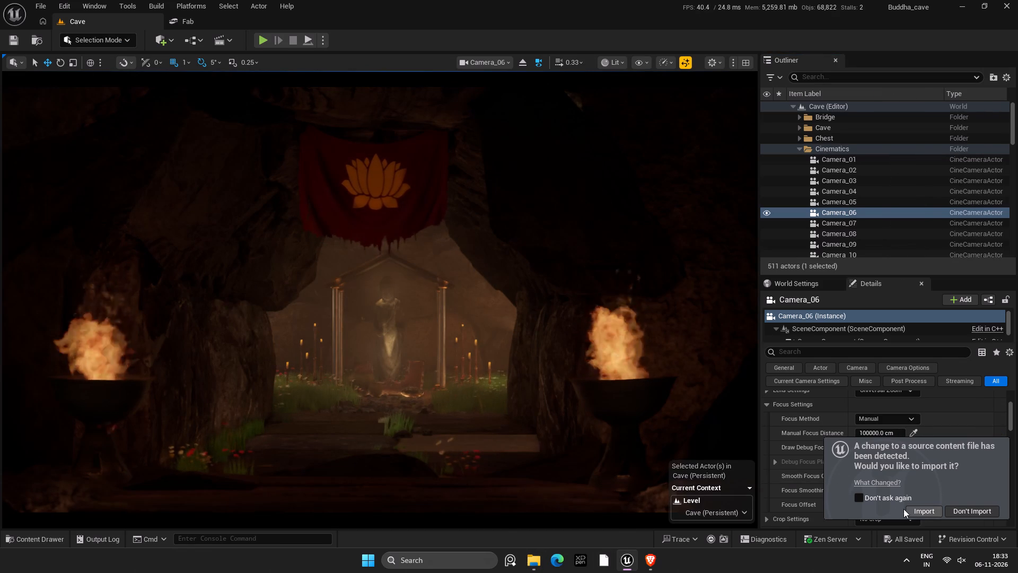
pyautogui.click(924, 510)
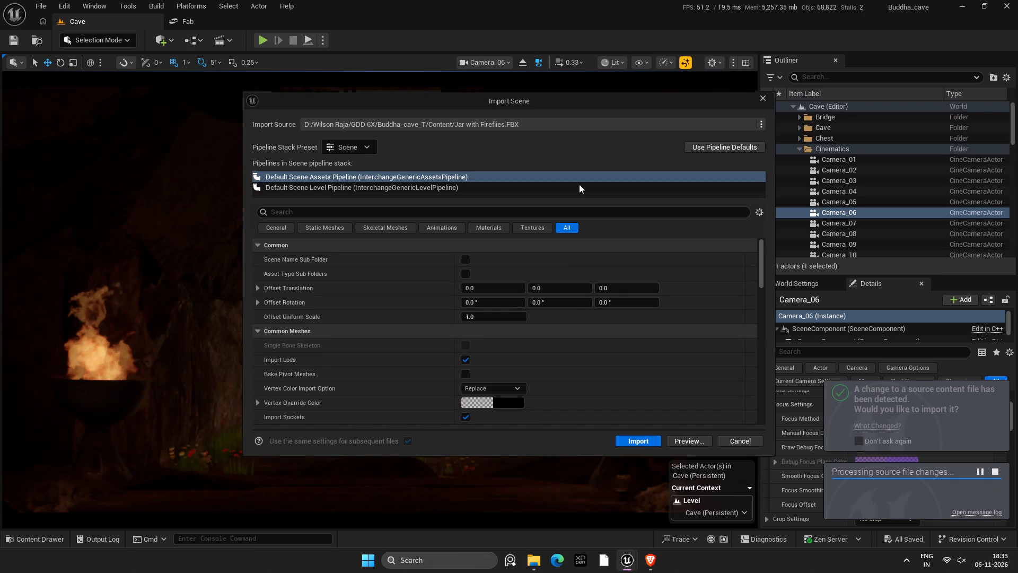
pyautogui.click(635, 439)
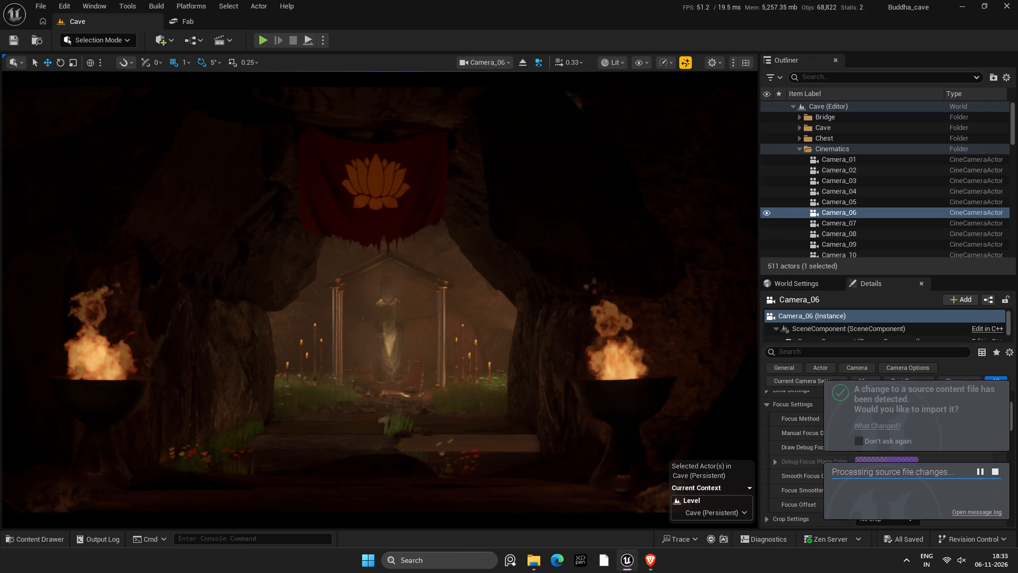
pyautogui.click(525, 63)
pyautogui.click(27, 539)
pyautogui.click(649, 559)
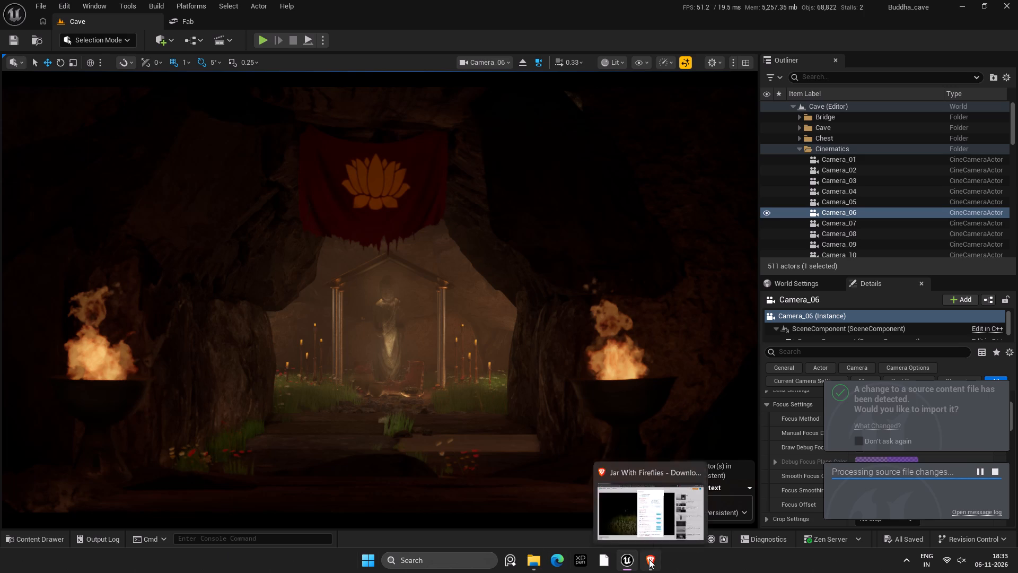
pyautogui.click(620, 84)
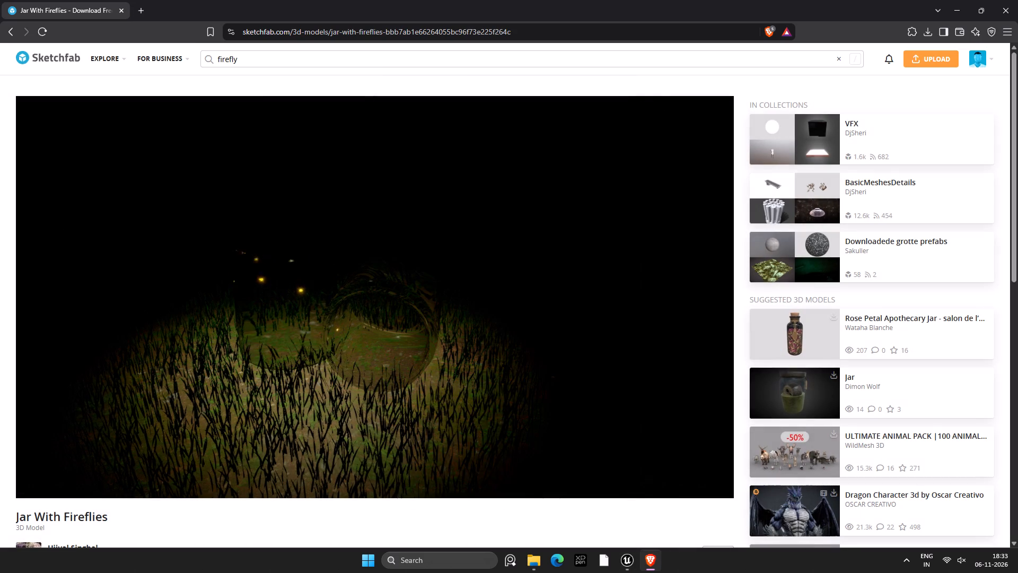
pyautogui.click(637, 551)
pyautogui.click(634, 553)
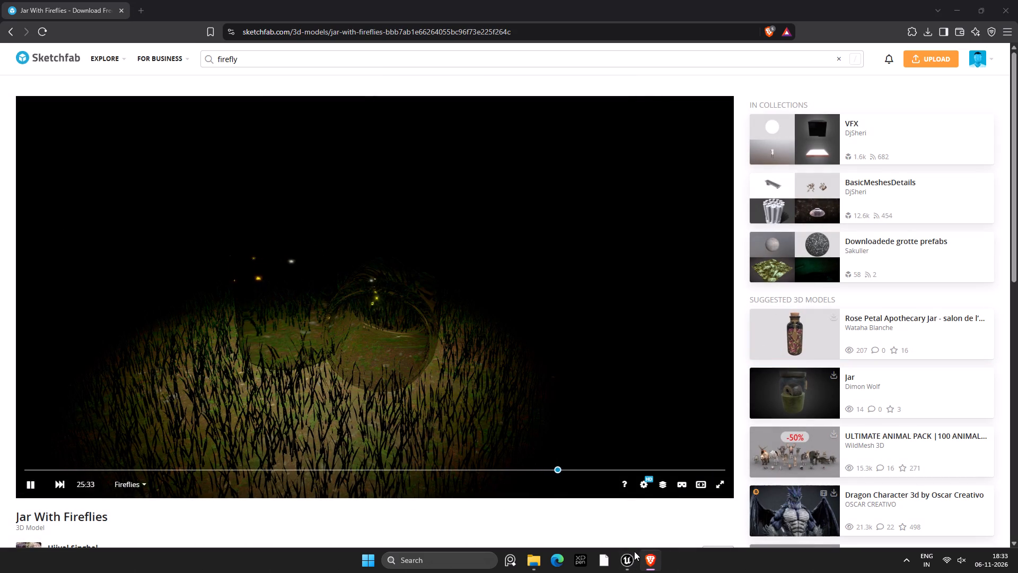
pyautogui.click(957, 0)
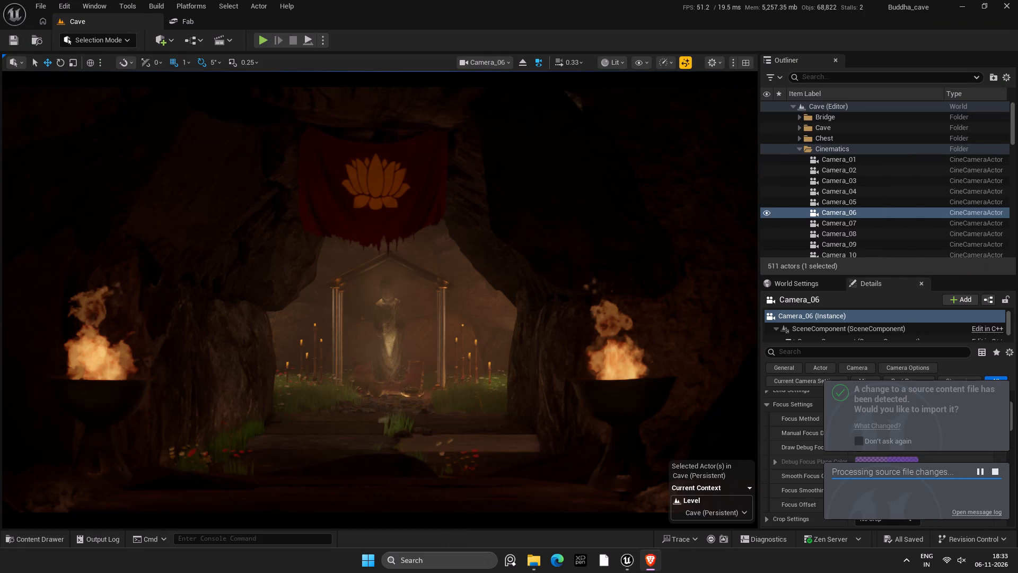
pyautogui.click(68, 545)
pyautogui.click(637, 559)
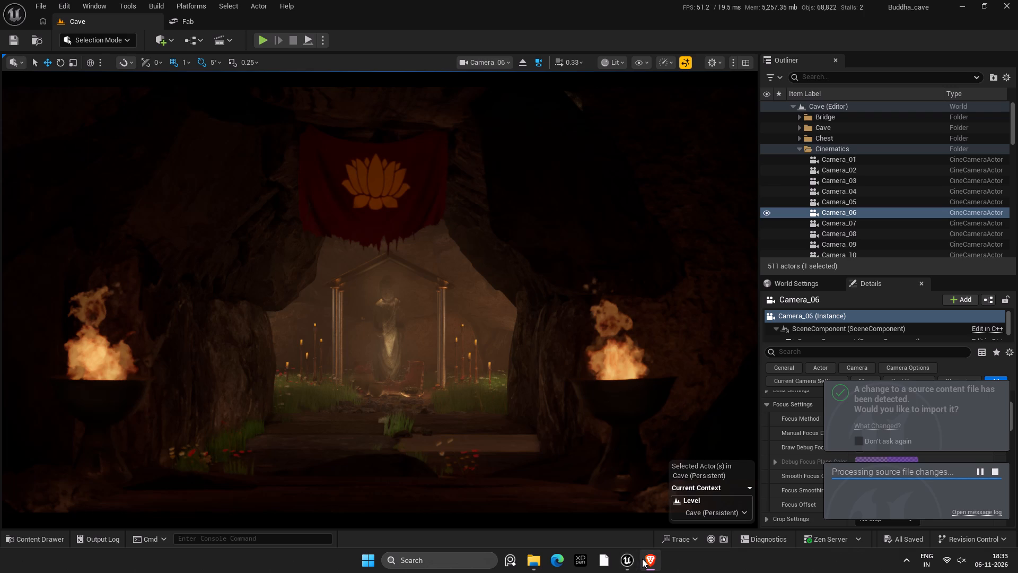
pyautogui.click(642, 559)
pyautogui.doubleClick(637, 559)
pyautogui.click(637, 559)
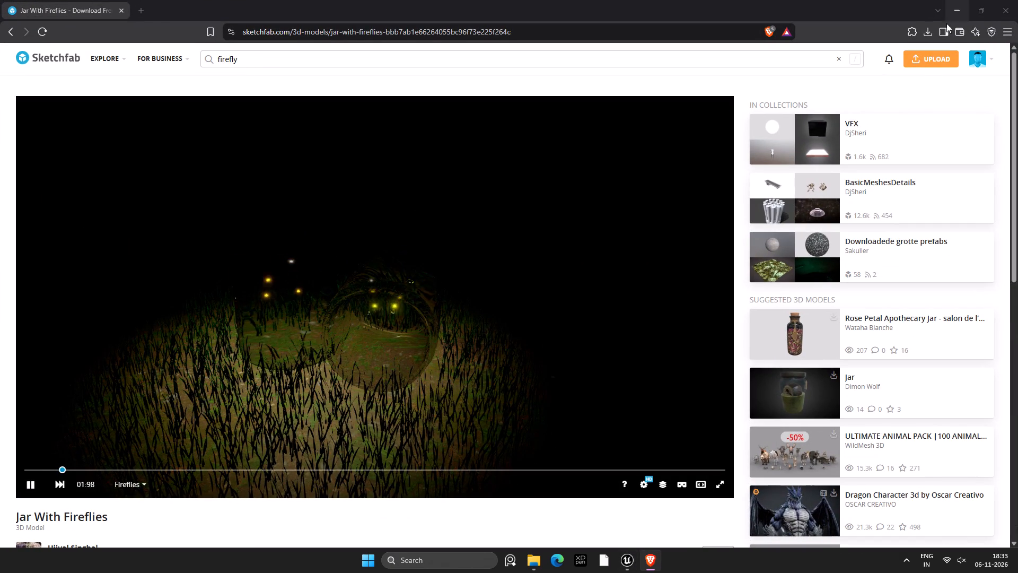
# Browse Sketchfab's suggested ULTIMATE ANIMAL PACK models, examining the animals from several angles and previewing the wolf animations.
pyautogui.scroll(-6, 598, 308)
pyautogui.scroll(4, 648, 415)
pyautogui.scroll(-5, 844, 377)
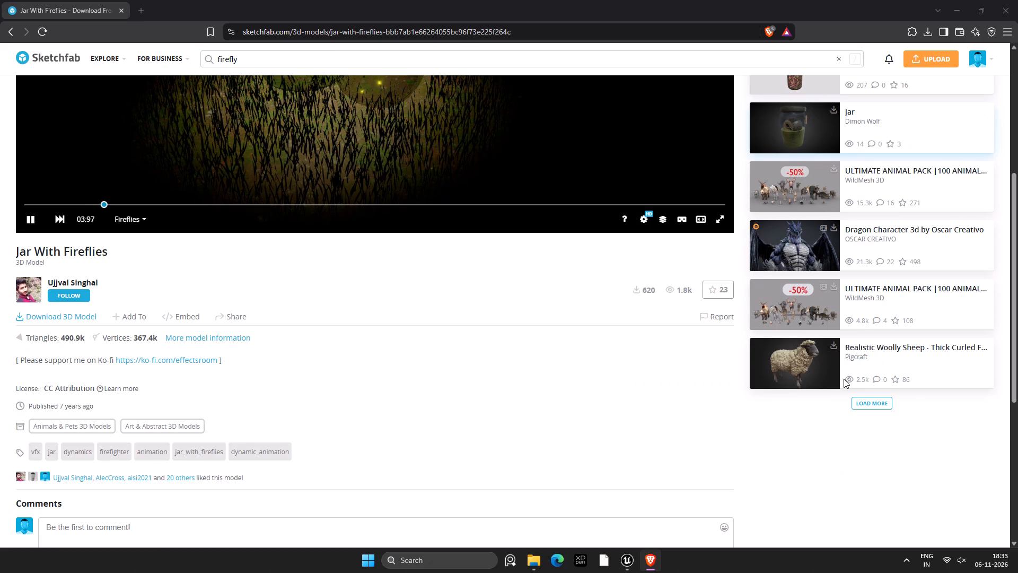
pyautogui.click(885, 289)
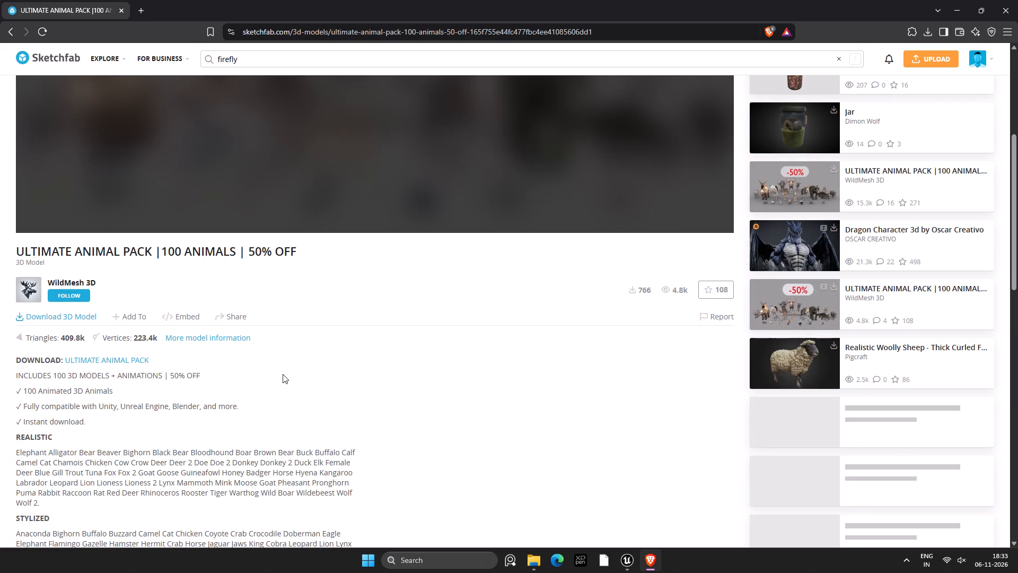
pyautogui.scroll(3, 278, 371)
pyautogui.scroll(3, 381, 308)
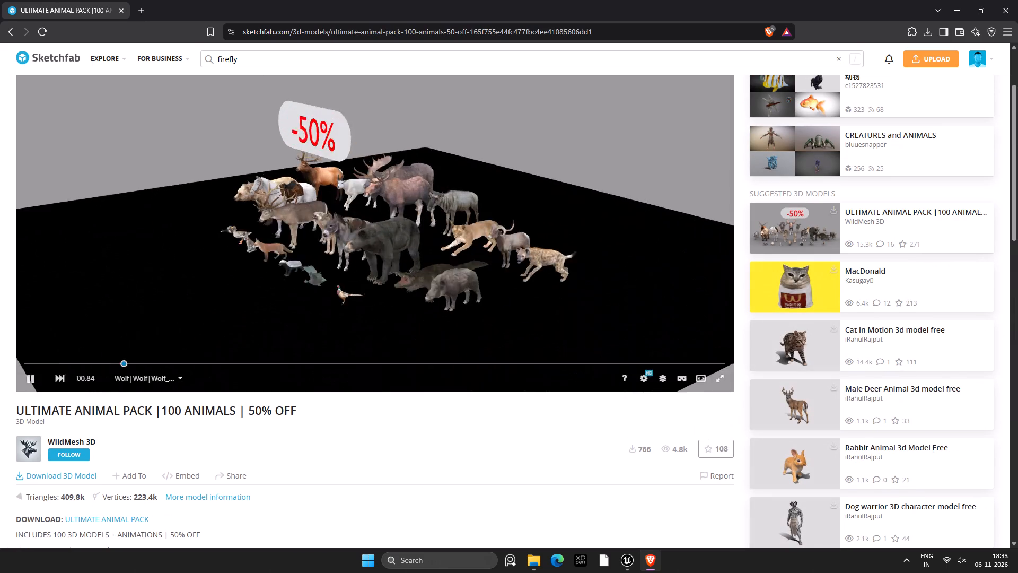
pyautogui.scroll(2, 379, 308)
pyautogui.click(380, 308)
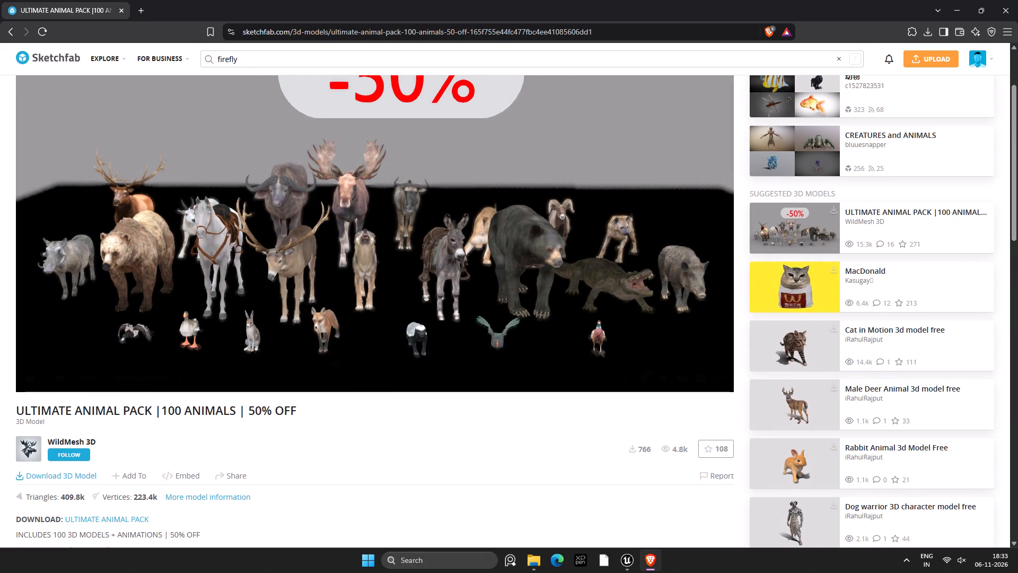
pyautogui.click(148, 380)
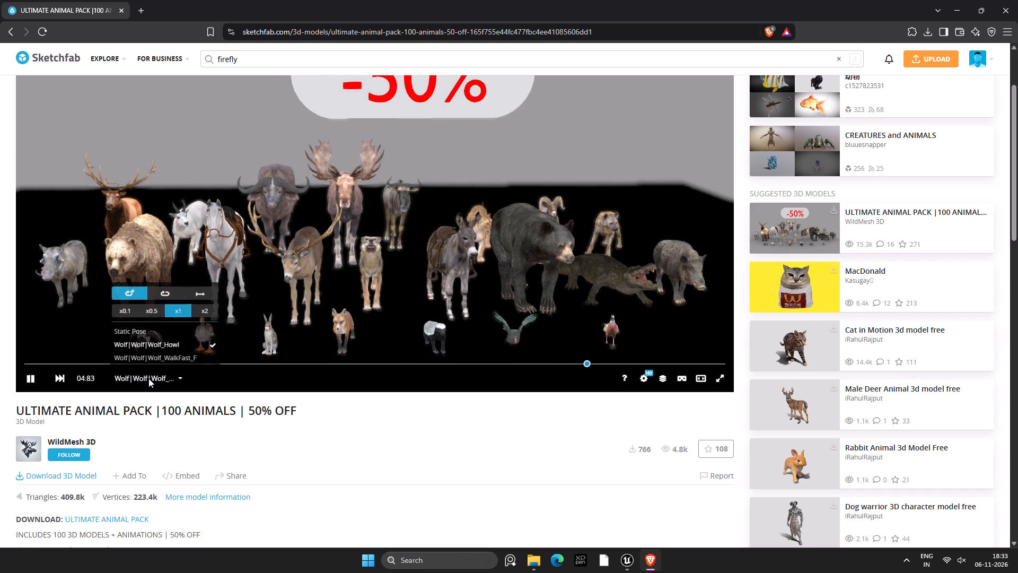
pyautogui.scroll(-2, 162, 344)
pyautogui.click(164, 355)
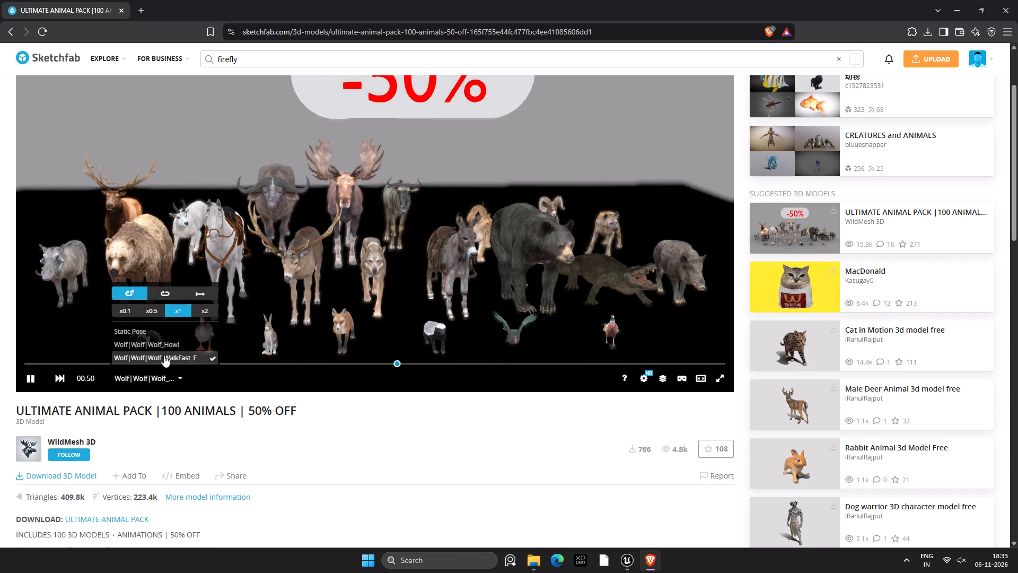
pyautogui.click(164, 340)
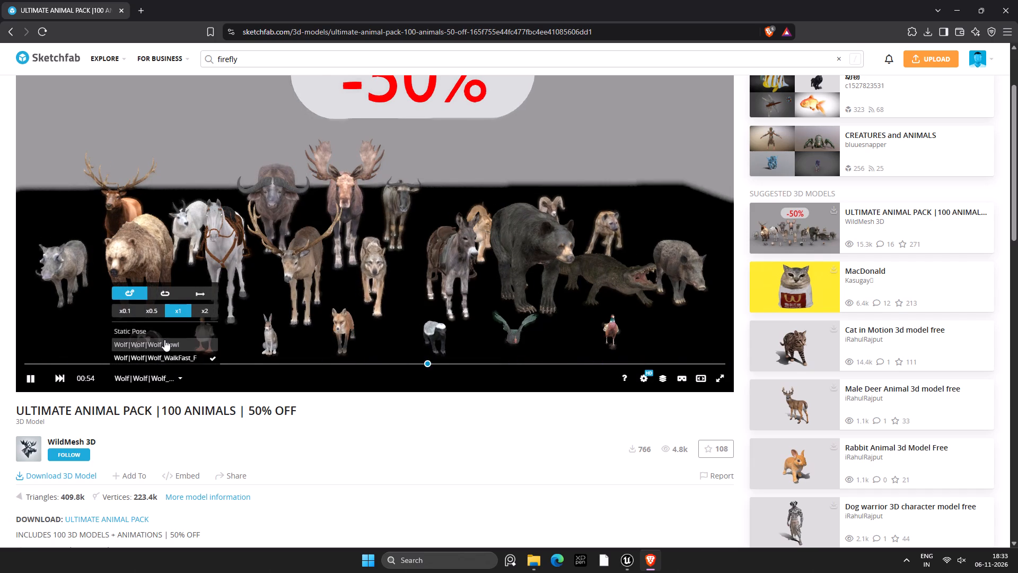
pyautogui.moveTo(479, 241); pyautogui.dragTo(443, 227)
pyautogui.scroll(-6, 443, 227)
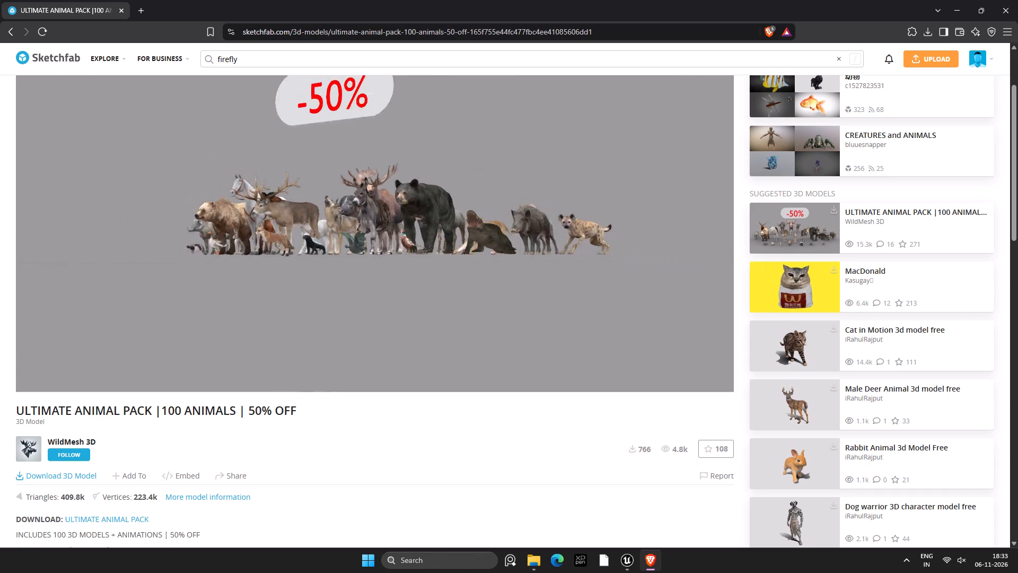
pyautogui.moveTo(412, 293); pyautogui.dragTo(436, 329)
pyautogui.scroll(-1, 416, 428)
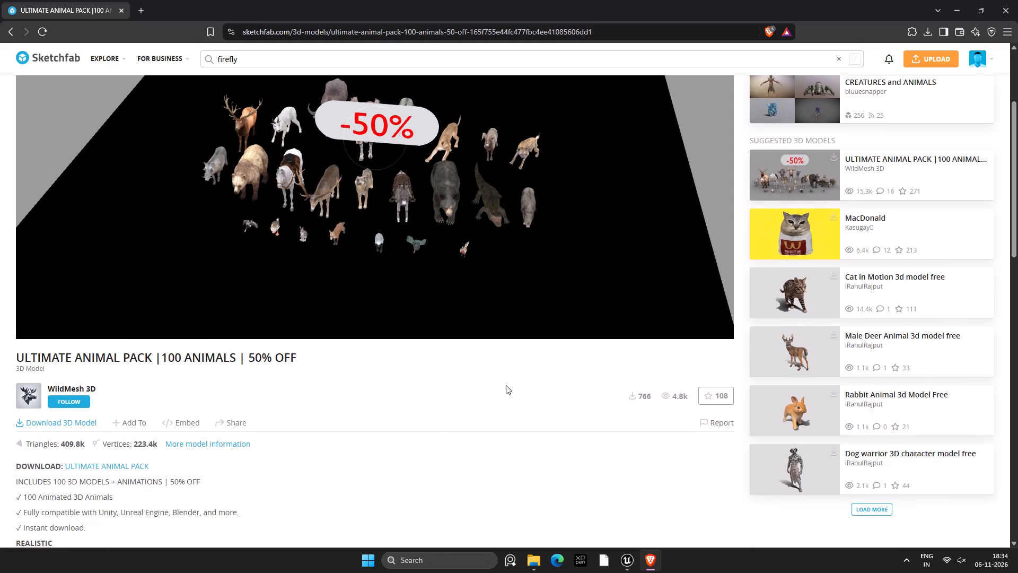
pyautogui.scroll(4, 507, 379)
pyautogui.scroll(4, 514, 325)
pyautogui.click(889, 316)
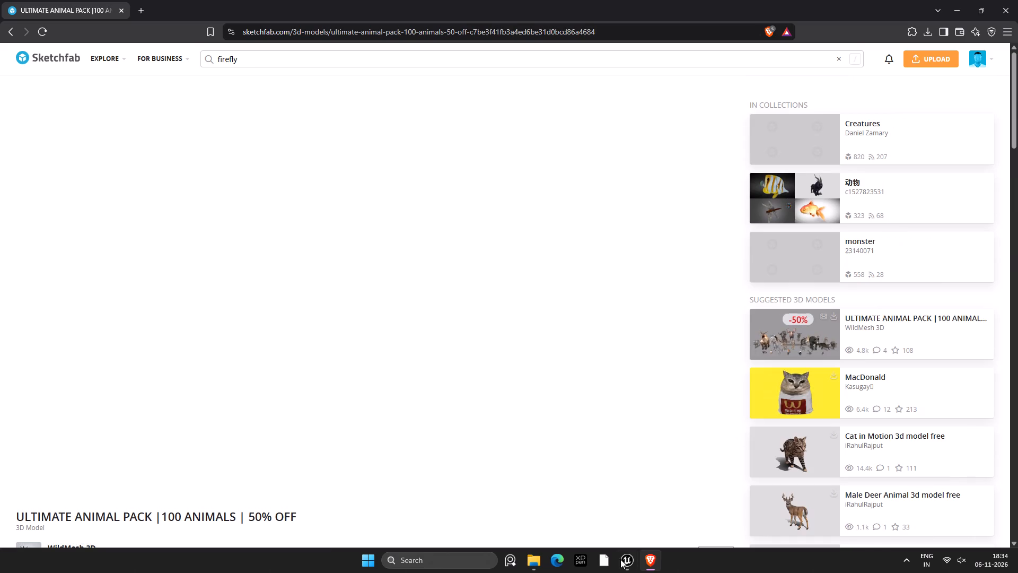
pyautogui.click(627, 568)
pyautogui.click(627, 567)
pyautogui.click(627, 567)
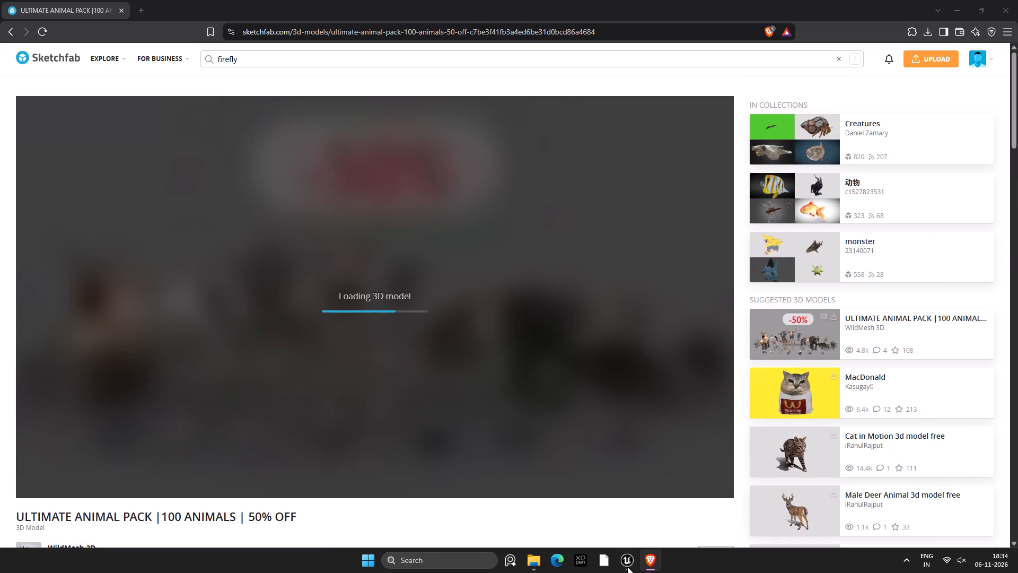
# Examine the ULTIMATE ANIMAL PACK model on Sketchfab from several angles and read through its description.
pyautogui.scroll(-4, 364, 469)
pyautogui.scroll(-3, 137, 499)
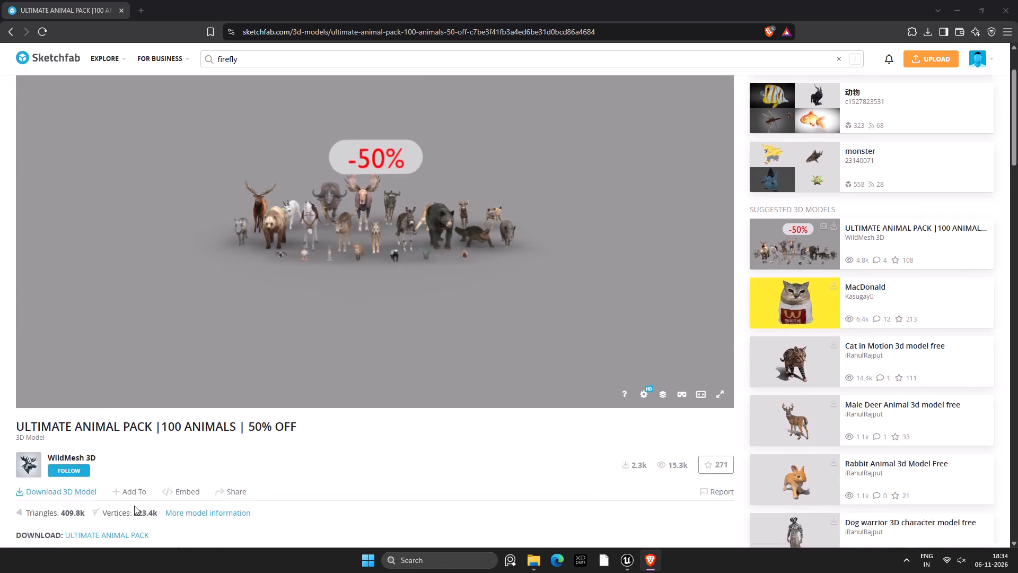
pyautogui.scroll(3, 195, 380)
pyautogui.scroll(4, 382, 345)
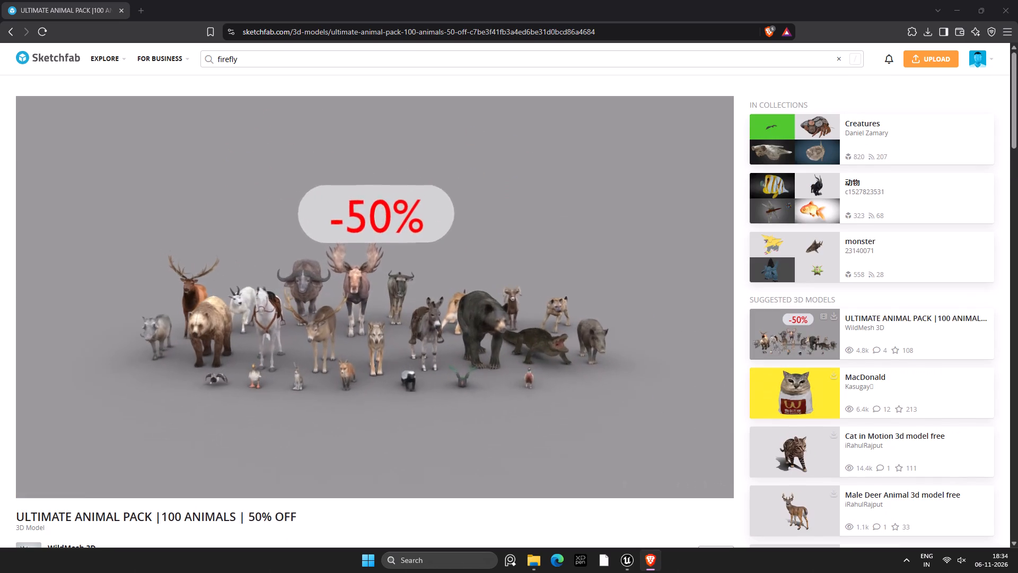
pyautogui.moveTo(394, 380); pyautogui.dragTo(401, 375)
pyautogui.scroll(4, 400, 375)
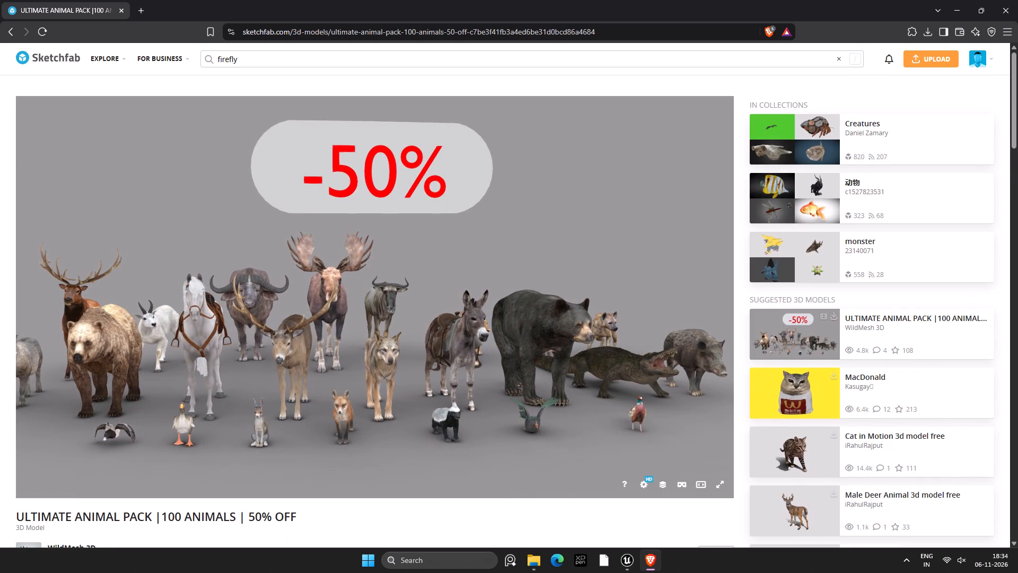
pyautogui.moveTo(172, 446); pyautogui.dragTo(172, 439)
pyautogui.moveTo(394, 342); pyautogui.dragTo(437, 400)
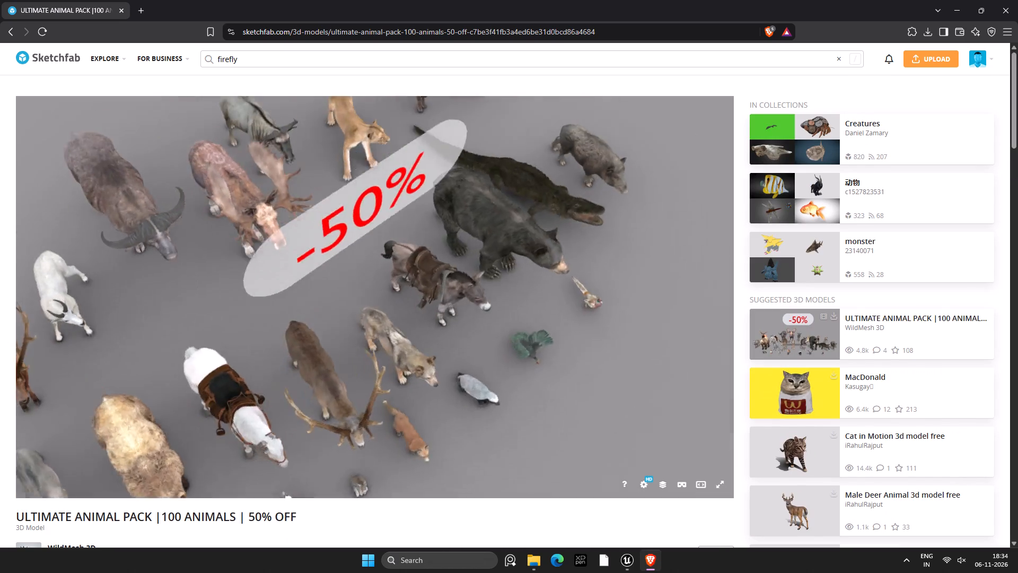
pyautogui.moveTo(437, 400); pyautogui.dragTo(419, 378)
pyautogui.scroll(-3, 494, 485)
pyautogui.moveTo(546, 419); pyautogui.dragTo(519, 402)
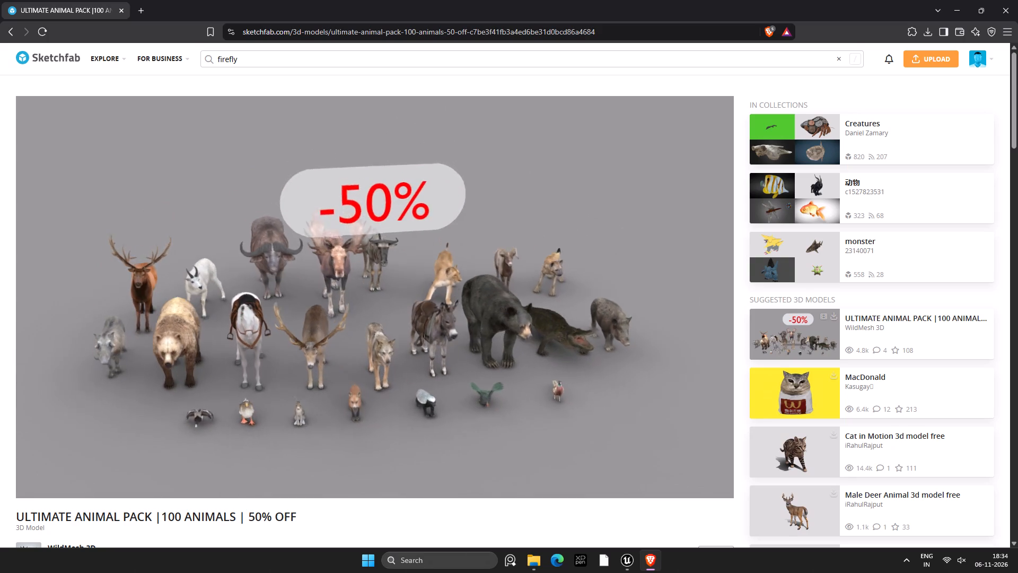
pyautogui.scroll(-2, 534, 389)
pyautogui.scroll(4, 532, 405)
pyautogui.moveTo(532, 405); pyautogui.dragTo(504, 416)
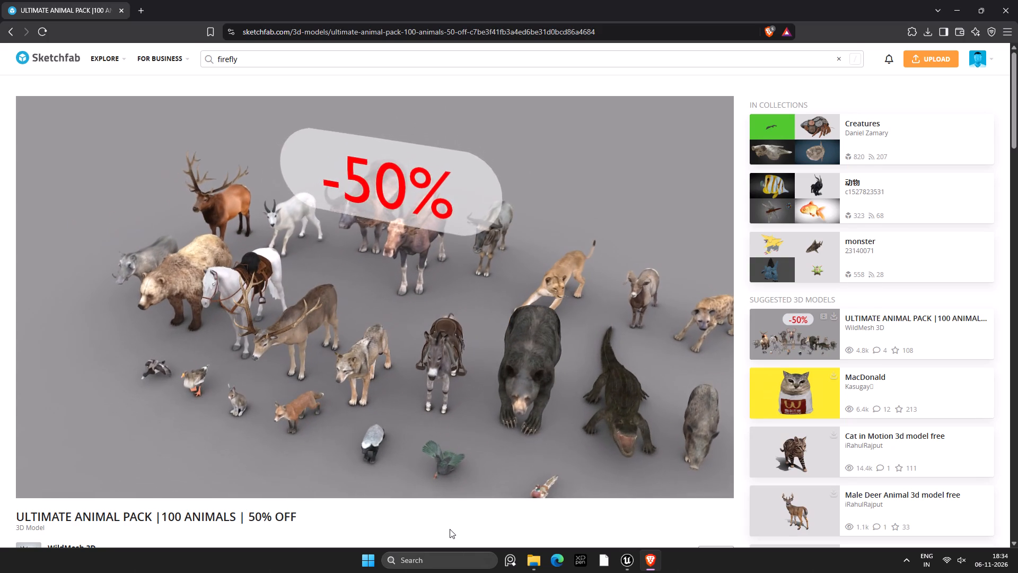
pyautogui.scroll(-7, 450, 529)
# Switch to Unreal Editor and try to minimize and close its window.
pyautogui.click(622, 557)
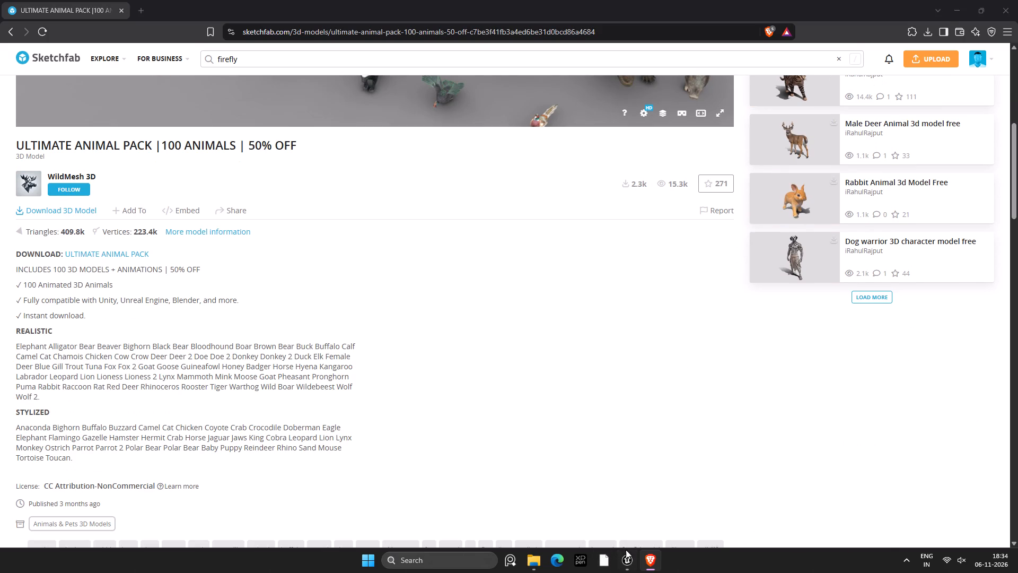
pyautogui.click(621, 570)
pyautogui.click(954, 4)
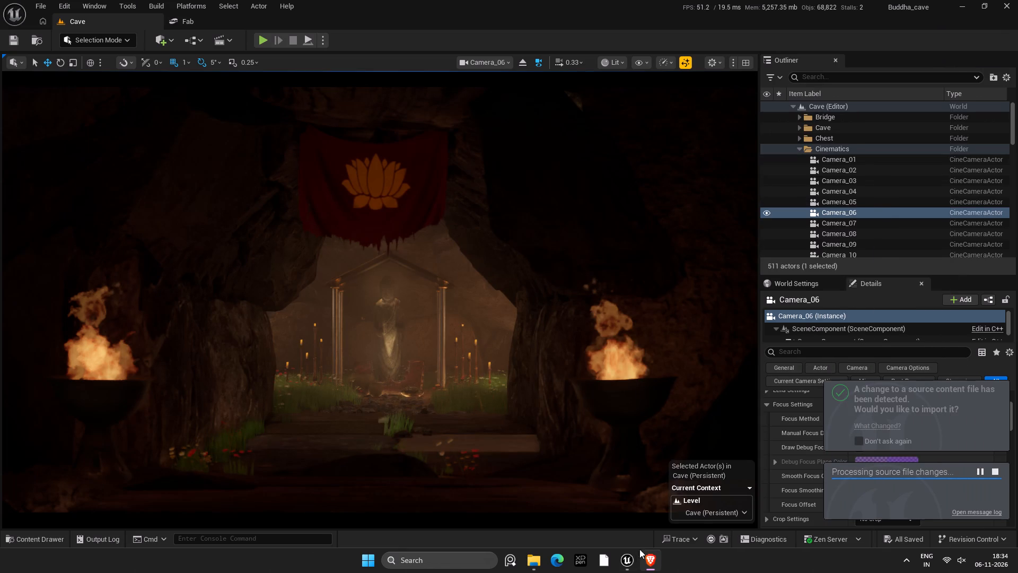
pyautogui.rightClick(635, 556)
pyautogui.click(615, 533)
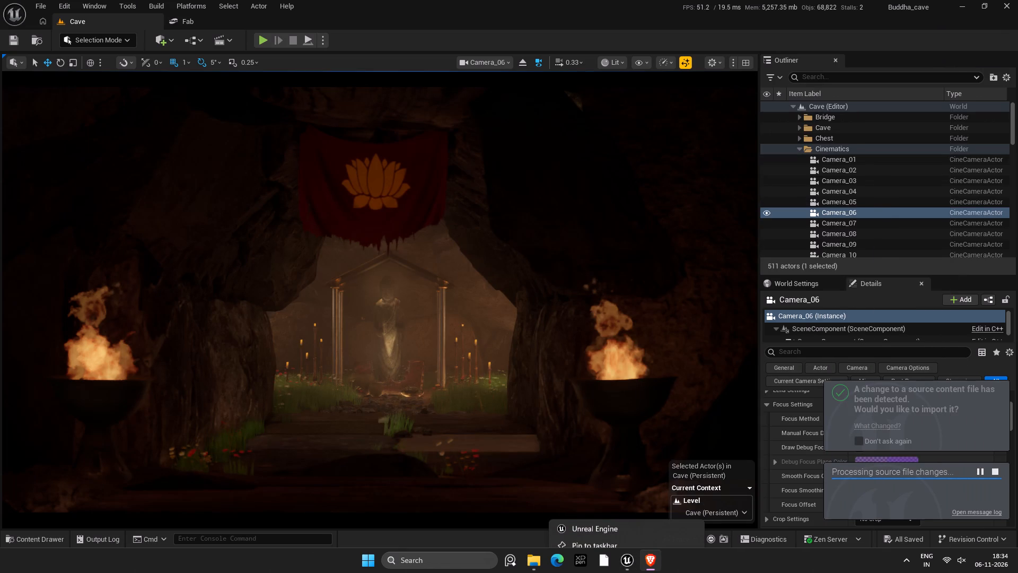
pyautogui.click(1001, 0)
# Force-end the UnrealEditor process in Task Manager and minimize Task Manager to reach the desktop.
pyautogui.hotkey('ctrl', 'shift', 'Escape')
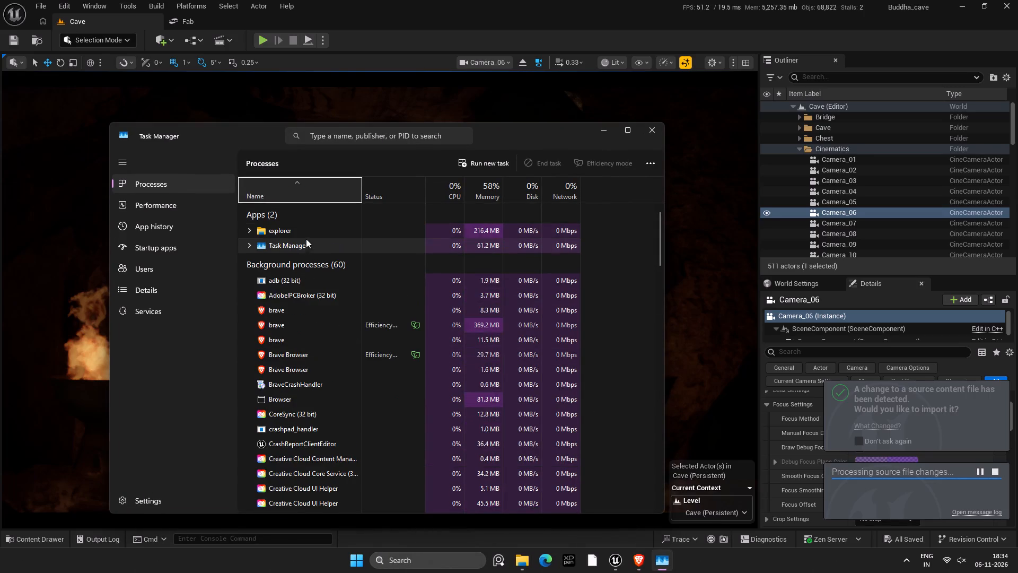
pyautogui.scroll(-7, 288, 265)
pyautogui.scroll(11, 288, 272)
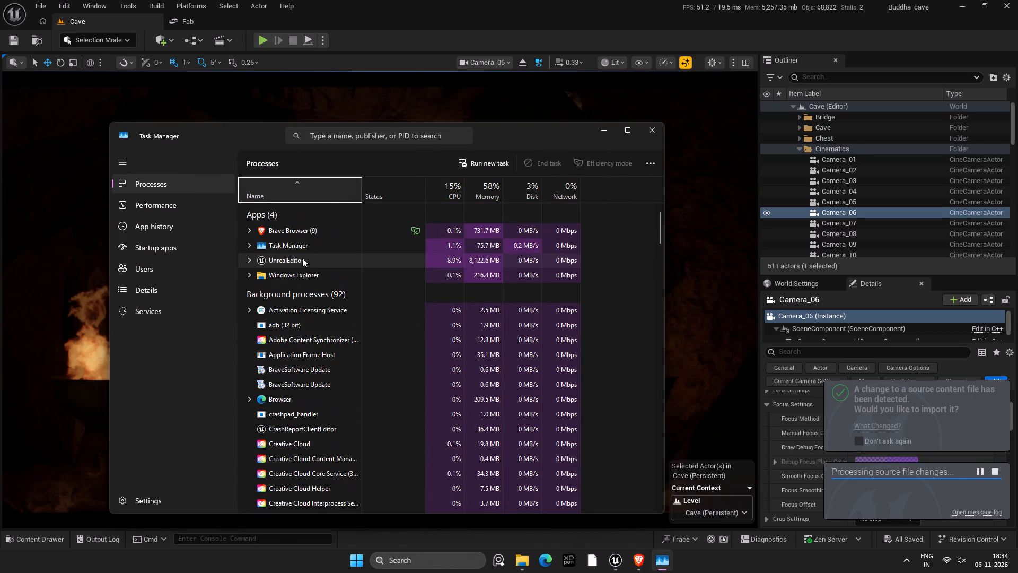
pyautogui.click(302, 258)
pyautogui.click(528, 166)
pyautogui.moveTo(655, 135); pyautogui.dragTo(673, 128)
pyautogui.click(959, 6)
pyautogui.click(618, 122)
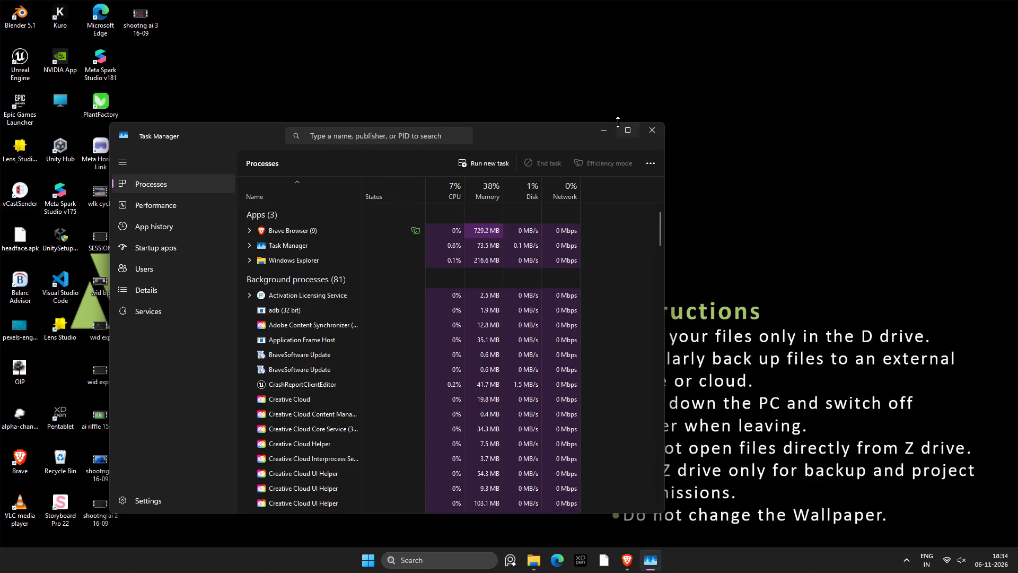
pyautogui.click(600, 134)
# Relaunch Unreal Engine from the desktop.
pyautogui.doubleClick(27, 74)
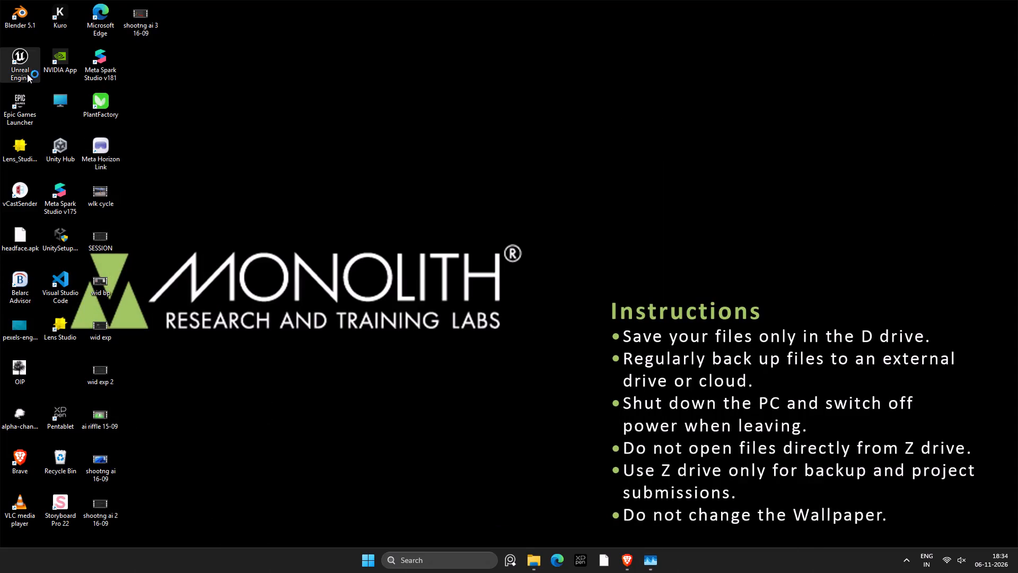
# Switch to the Sketchfab page, examine the ULTIMATE ANIMAL PACK again, and load more suggested 3D models.
pyautogui.click(624, 564)
pyautogui.scroll(6, 387, 365)
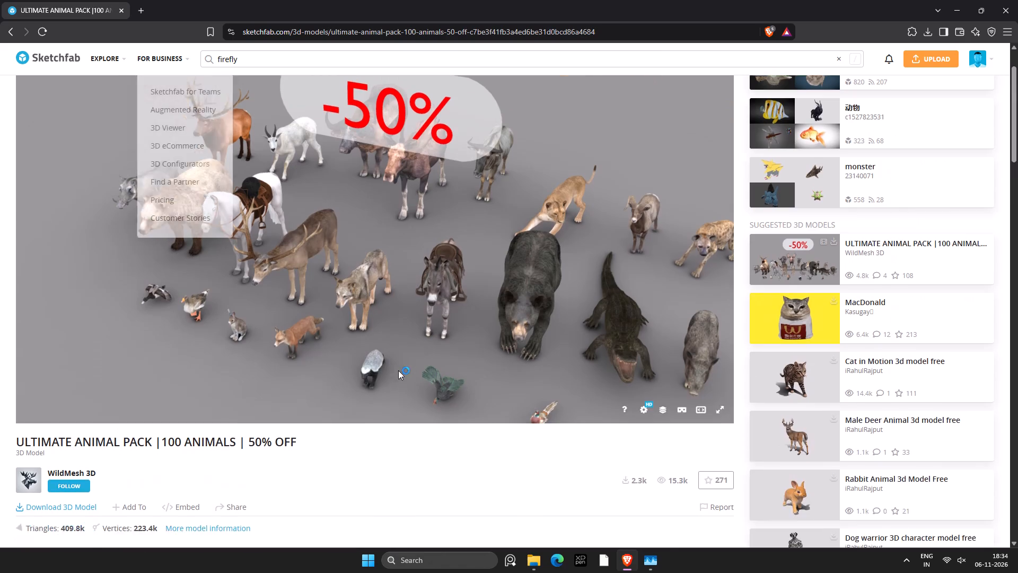
pyautogui.scroll(-5, 605, 432)
pyautogui.scroll(4, 704, 432)
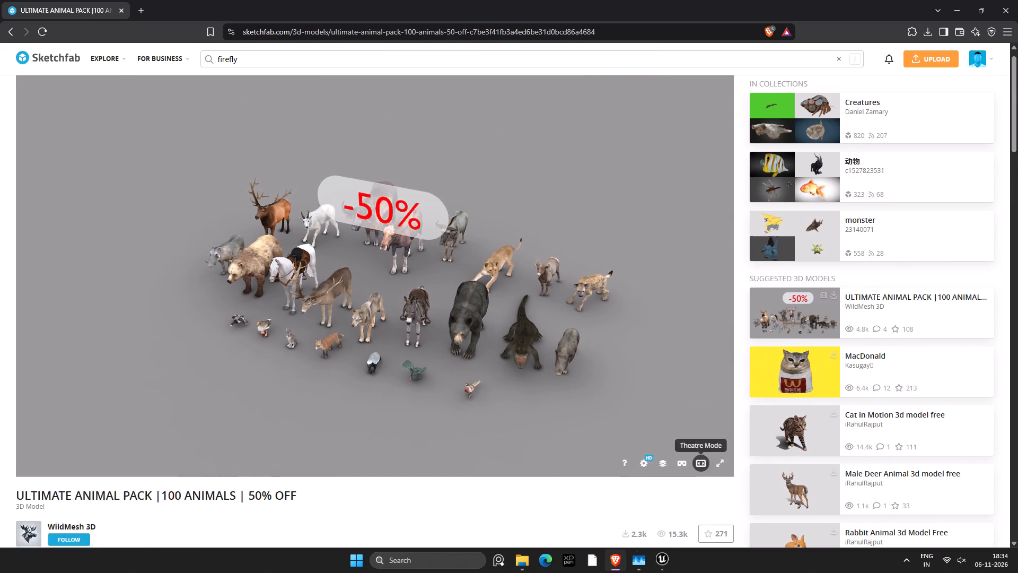
pyautogui.scroll(5, 533, 396)
pyautogui.moveTo(536, 377); pyautogui.dragTo(577, 368)
pyautogui.scroll(-4, 871, 333)
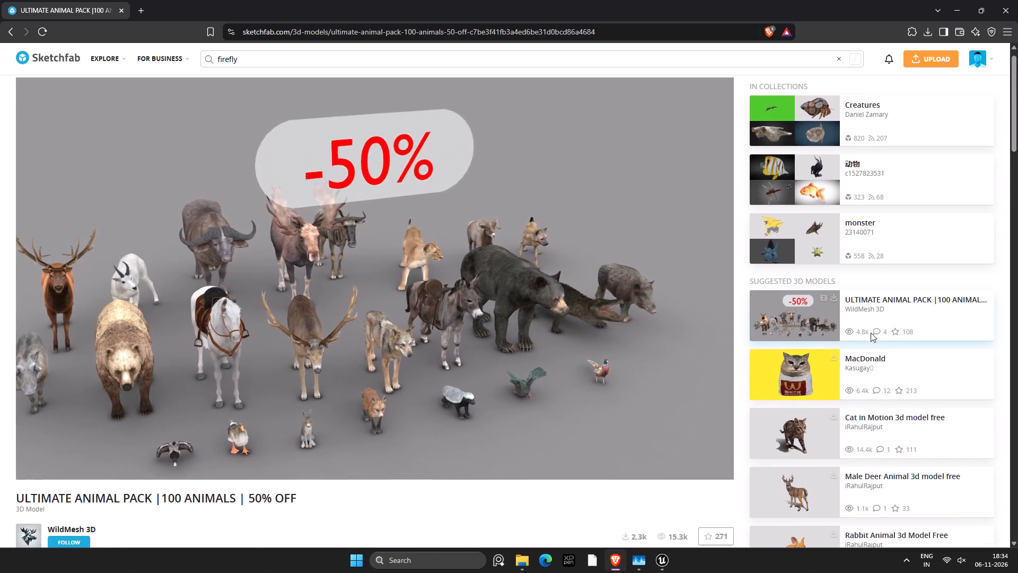
pyautogui.click(863, 454)
pyautogui.scroll(-5, 863, 454)
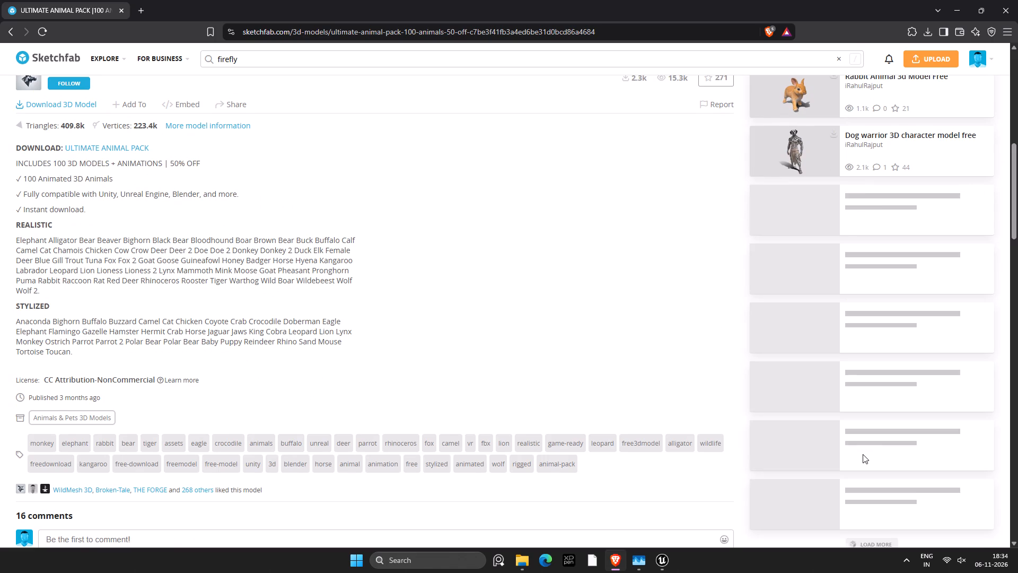
pyautogui.scroll(2, 301, 311)
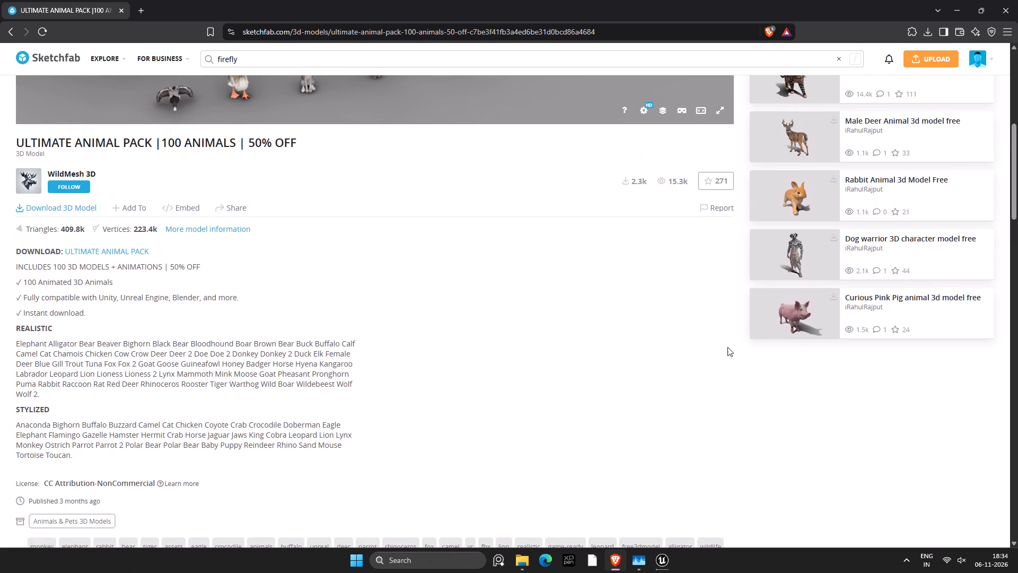
pyautogui.scroll(3, 181, 234)
# Open the WildMesh 3D creator profile and its HORSE - Realistic 3D Model, checking on Unreal Editor's startup.
pyautogui.click(49, 333)
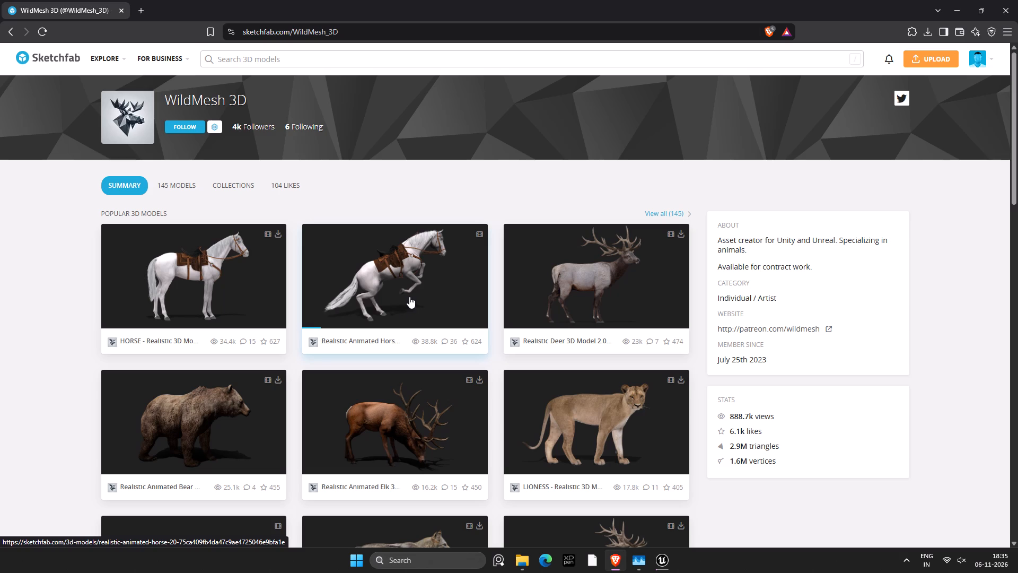
pyautogui.click(206, 292)
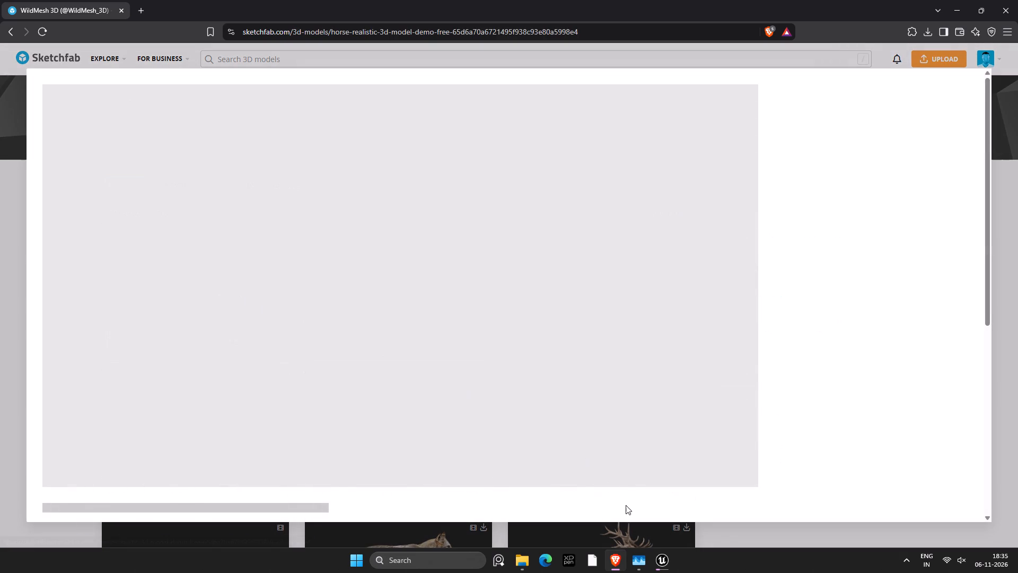
pyautogui.click(661, 563)
pyautogui.click(661, 563)
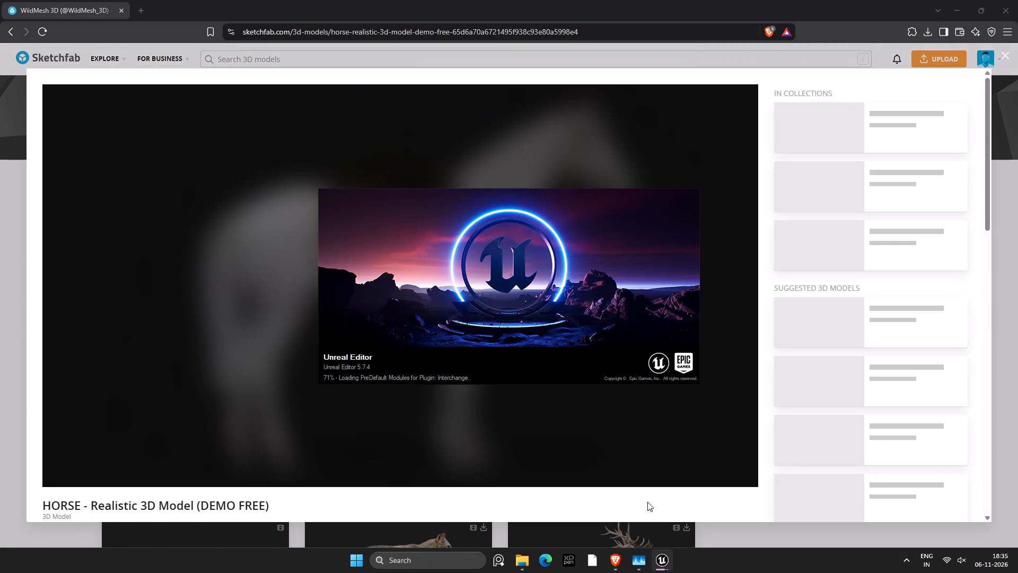
pyautogui.click(821, 80)
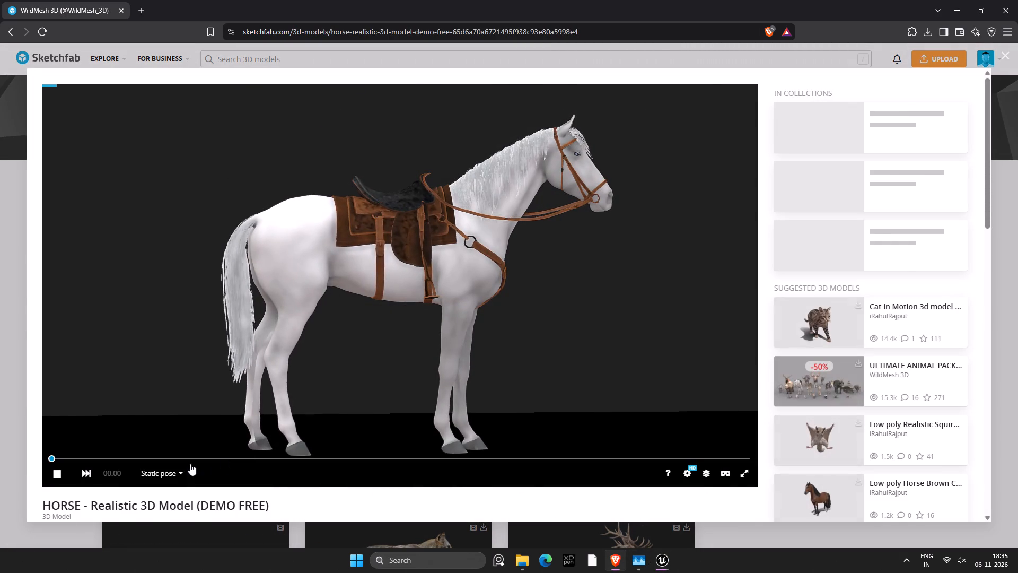
# Preview the Horse_Idle and Horse_Walk animations, set playback to Repeat all, and examine the horse from other angles.
pyautogui.click(160, 471)
pyautogui.click(182, 442)
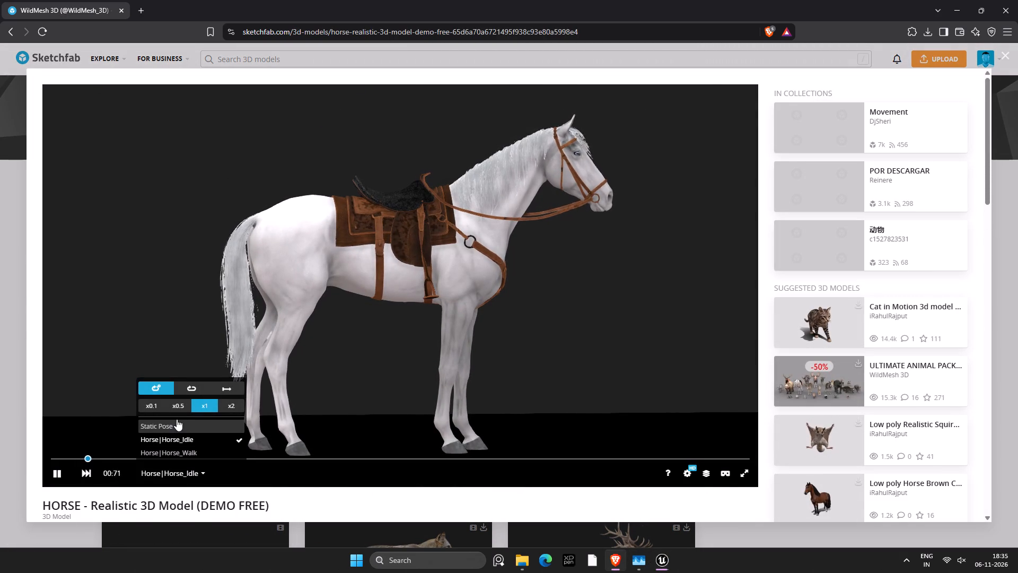
pyautogui.click(195, 447)
pyautogui.scroll(-4, 214, 453)
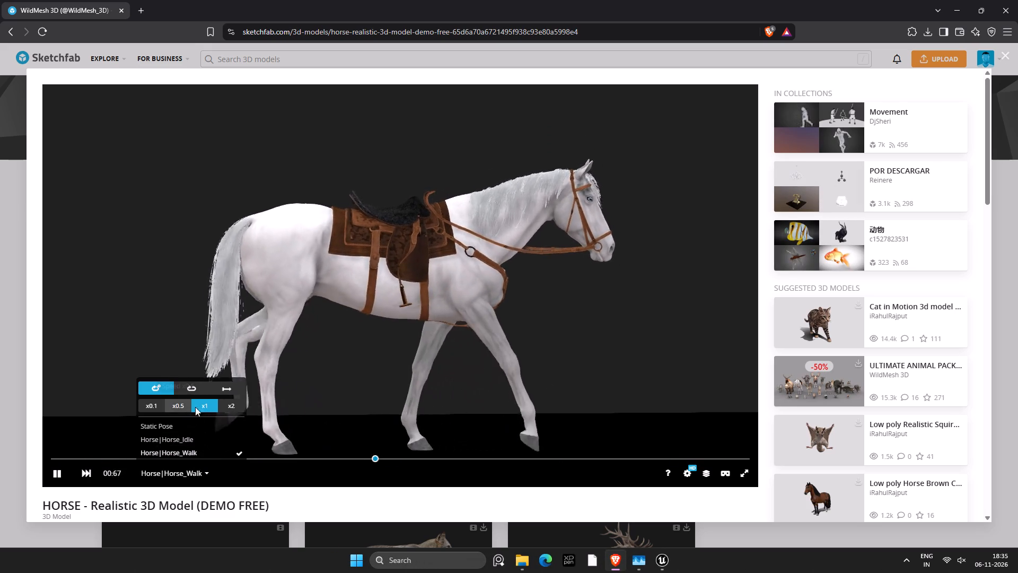
pyautogui.click(222, 401)
pyautogui.click(212, 404)
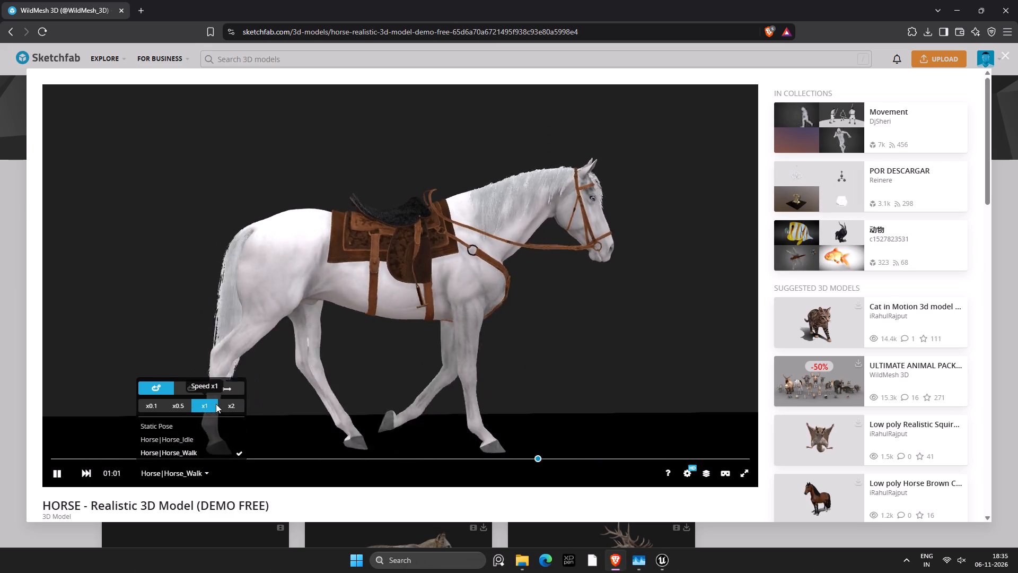
pyautogui.click(189, 403)
pyautogui.click(196, 404)
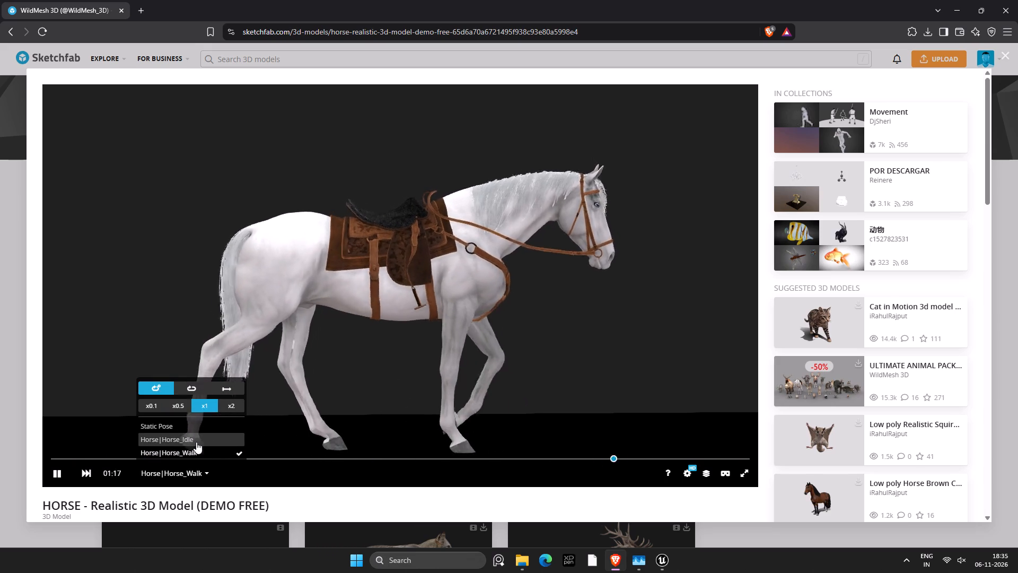
pyautogui.click(196, 442)
pyautogui.click(191, 387)
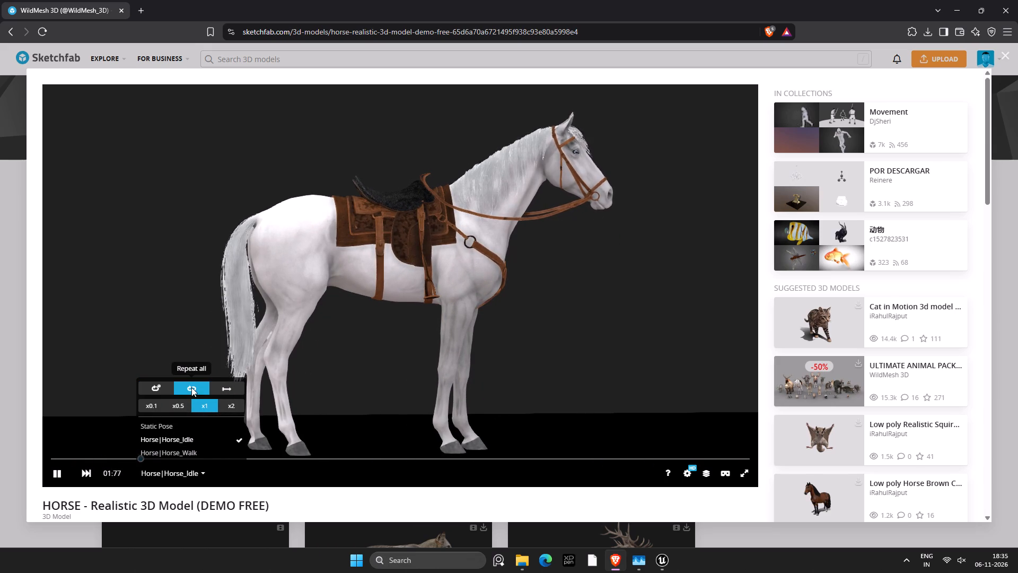
pyautogui.moveTo(403, 334); pyautogui.dragTo(391, 352)
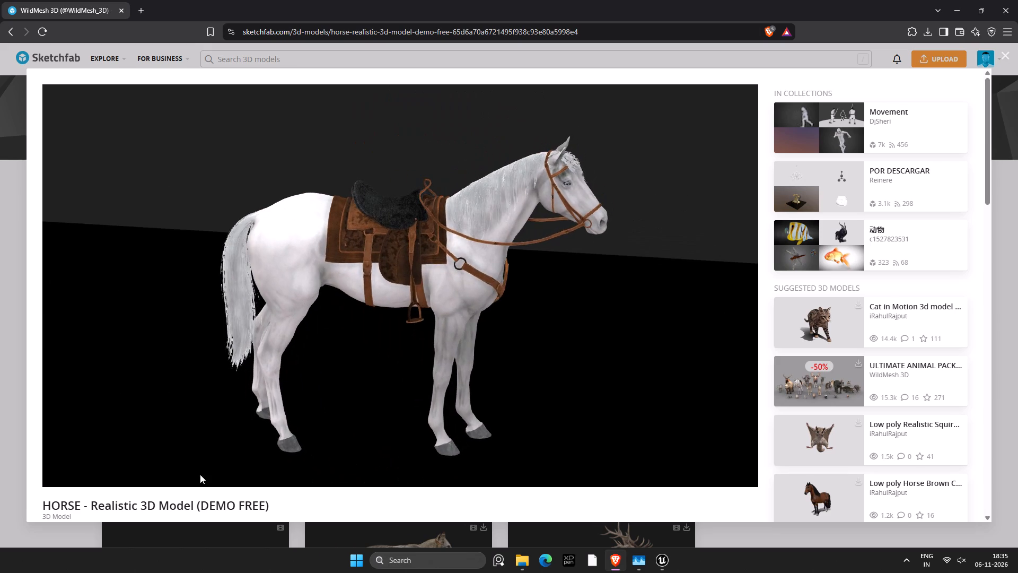
pyautogui.moveTo(247, 426); pyautogui.dragTo(241, 414)
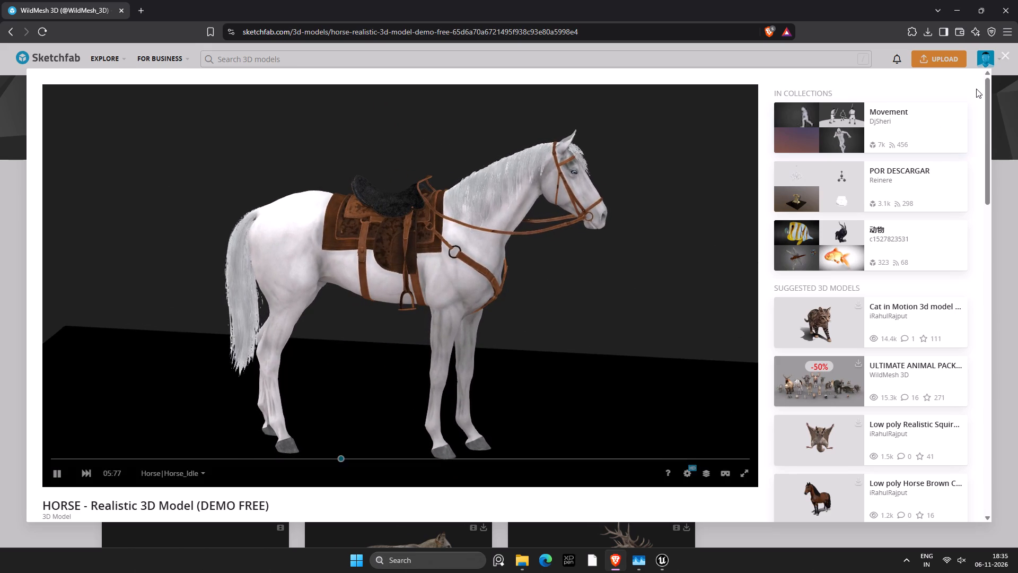
# Close the horse preview, browse WildMesh 3D's popular models, and open the ALLIGATOR - Realistic 3D Model.
pyautogui.click(1005, 54)
pyautogui.scroll(-3, 423, 415)
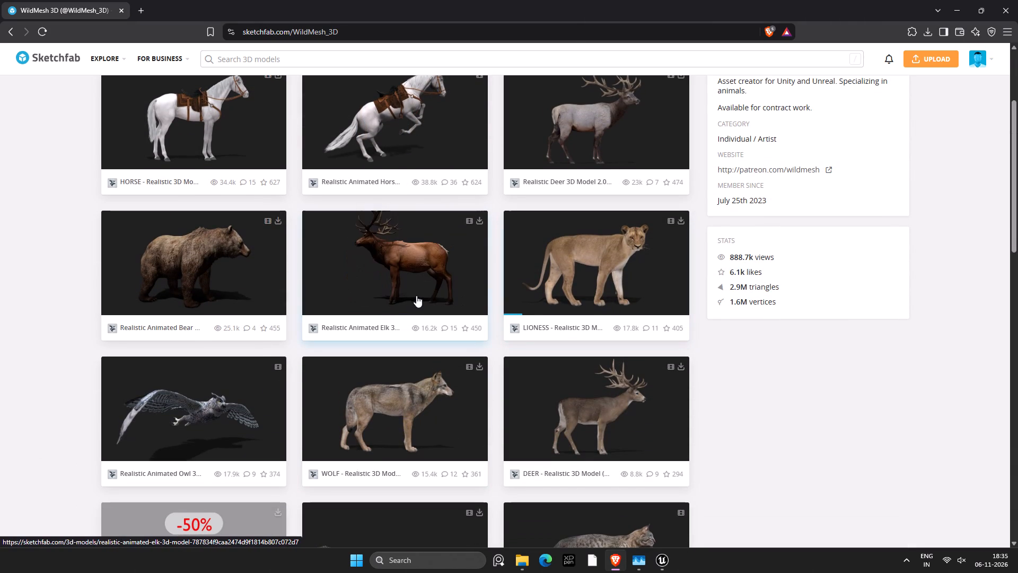
pyautogui.scroll(1, 456, 367)
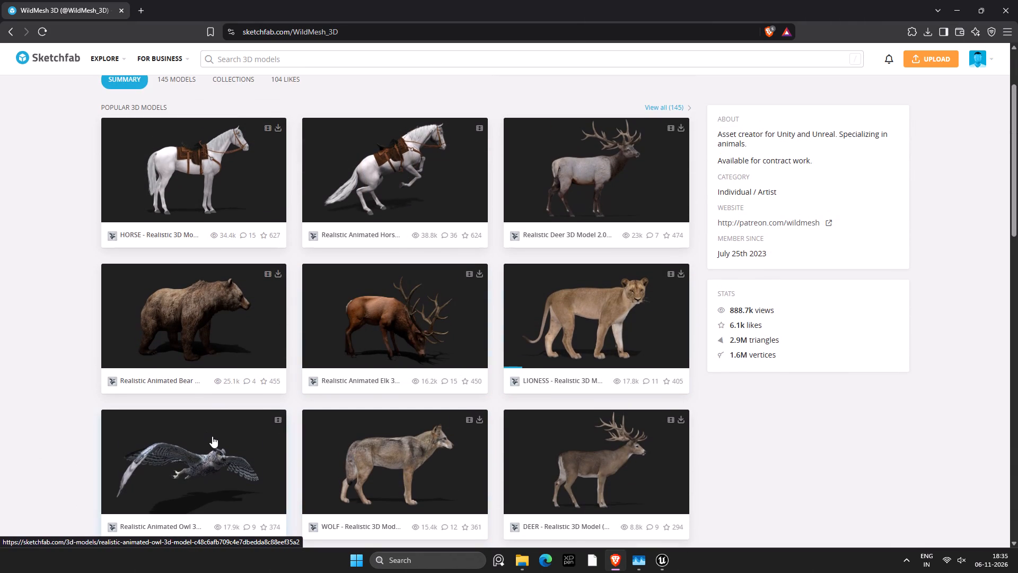
pyautogui.scroll(-7, 213, 315)
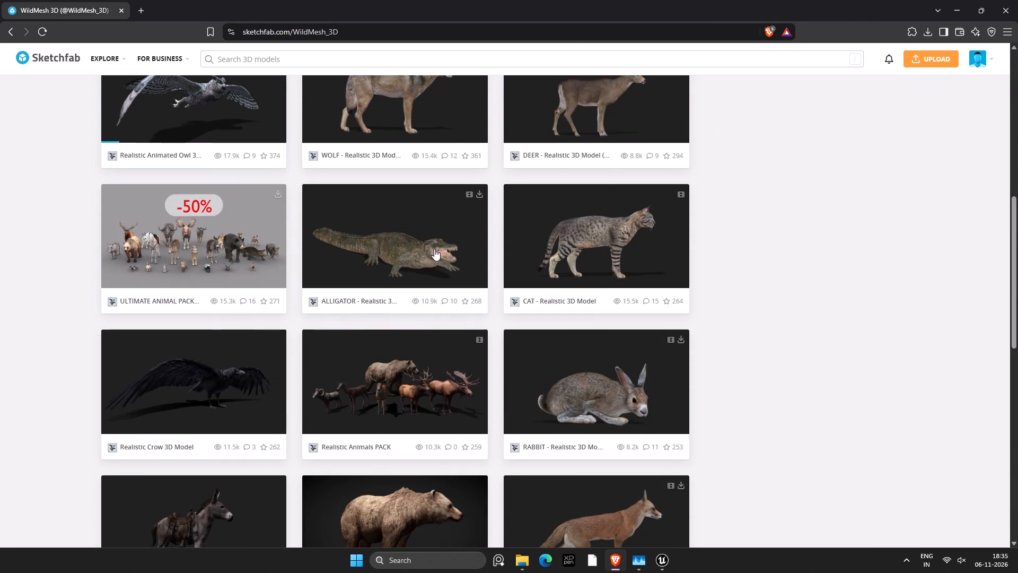
pyautogui.click(451, 238)
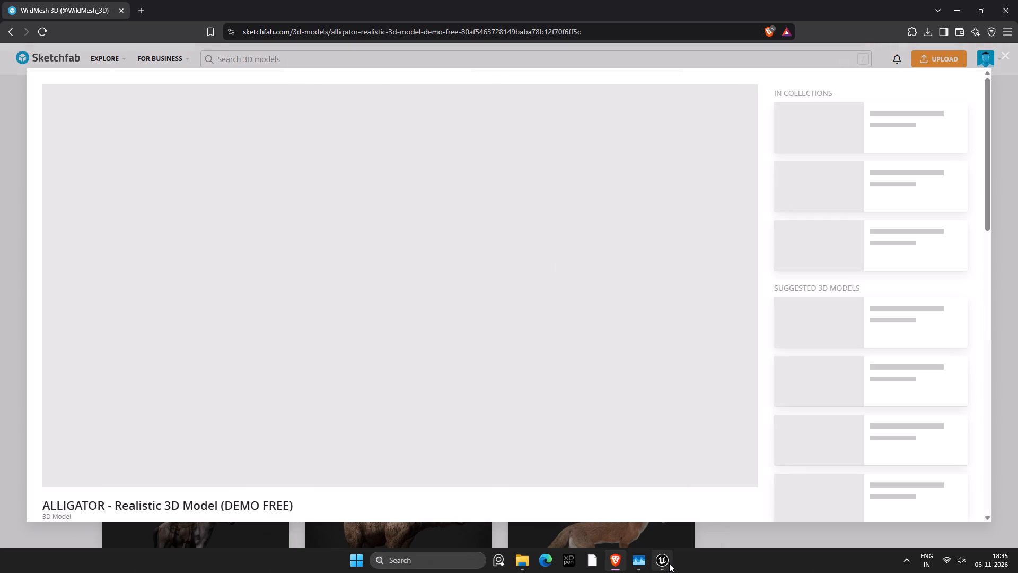
# Switch to the Unreal Engine project browser and open the Buddha_cave project from the Buddha_cave_T folder.
pyautogui.click(666, 563)
pyautogui.click(112, 144)
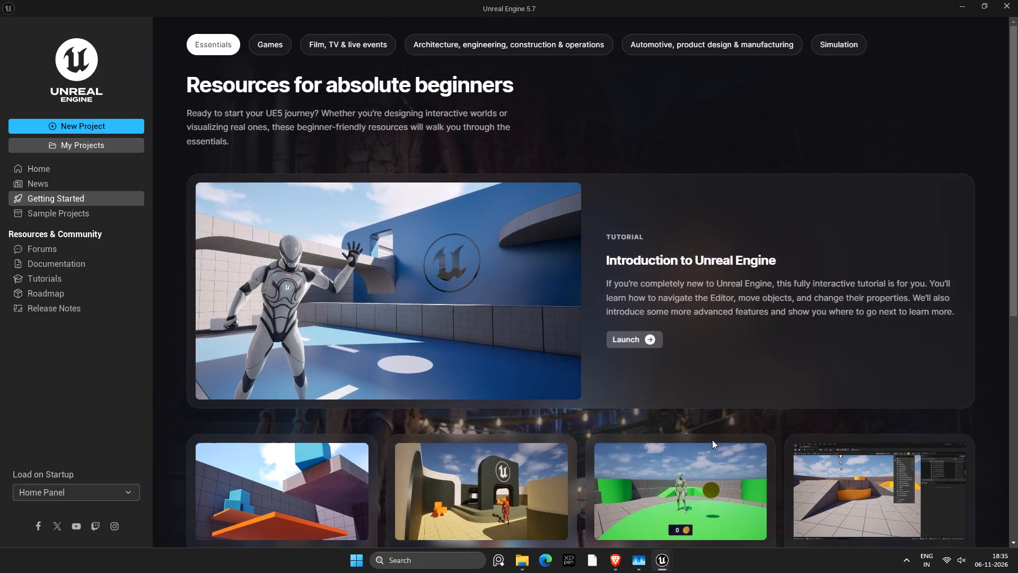
pyautogui.click(703, 484)
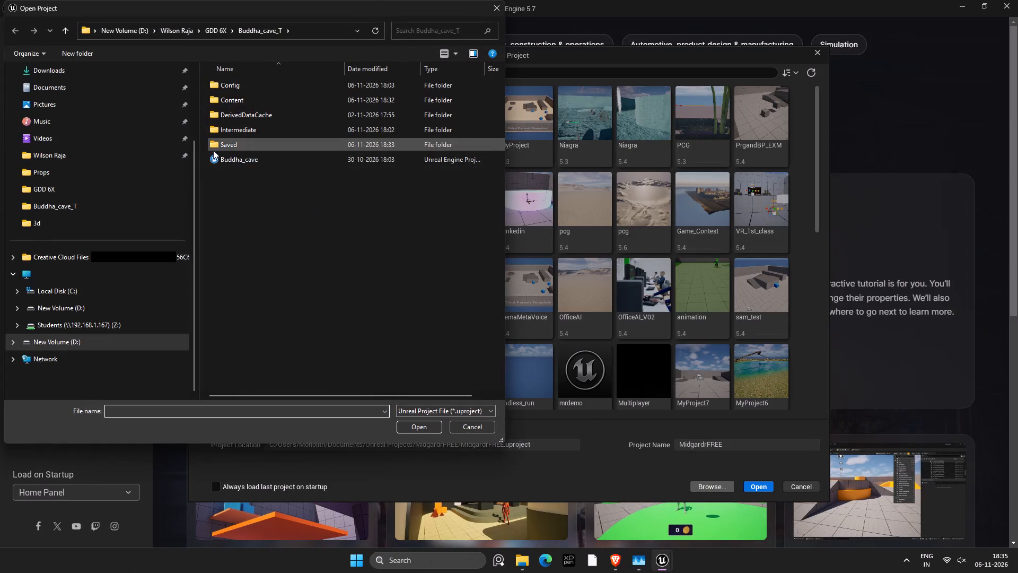
pyautogui.click(235, 164)
pyautogui.click(424, 430)
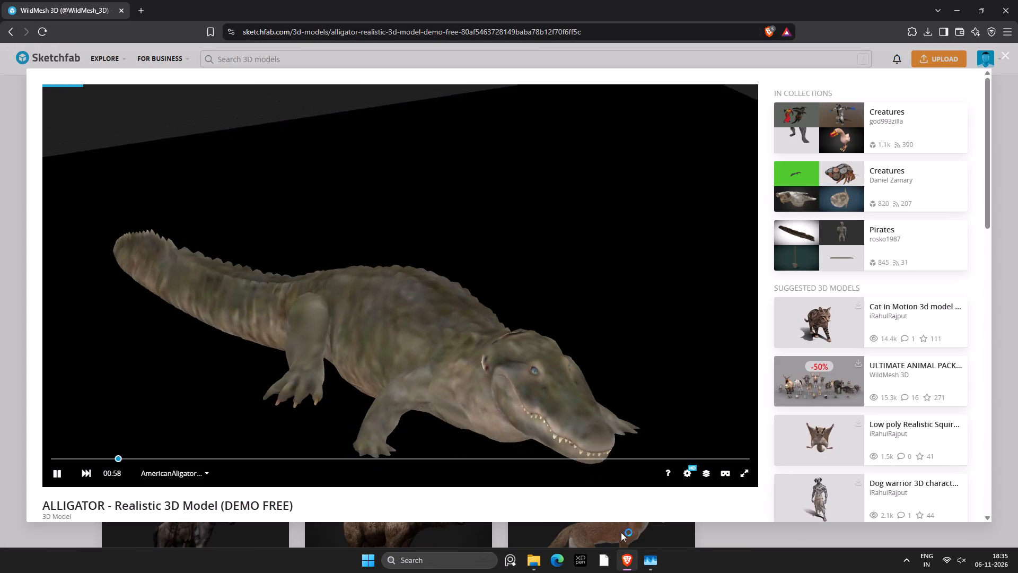
# Return to the Sketchfab alligator and preview its AmericanAlligator_Idle and movement animations, trying speeds x0.5, x1 and x2.
pyautogui.click(186, 473)
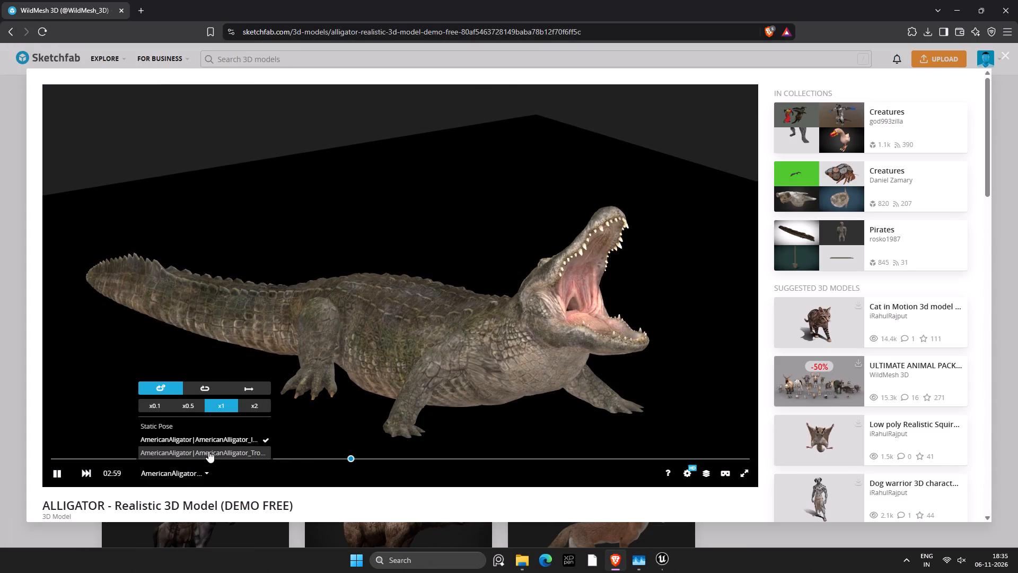
pyautogui.click(208, 451)
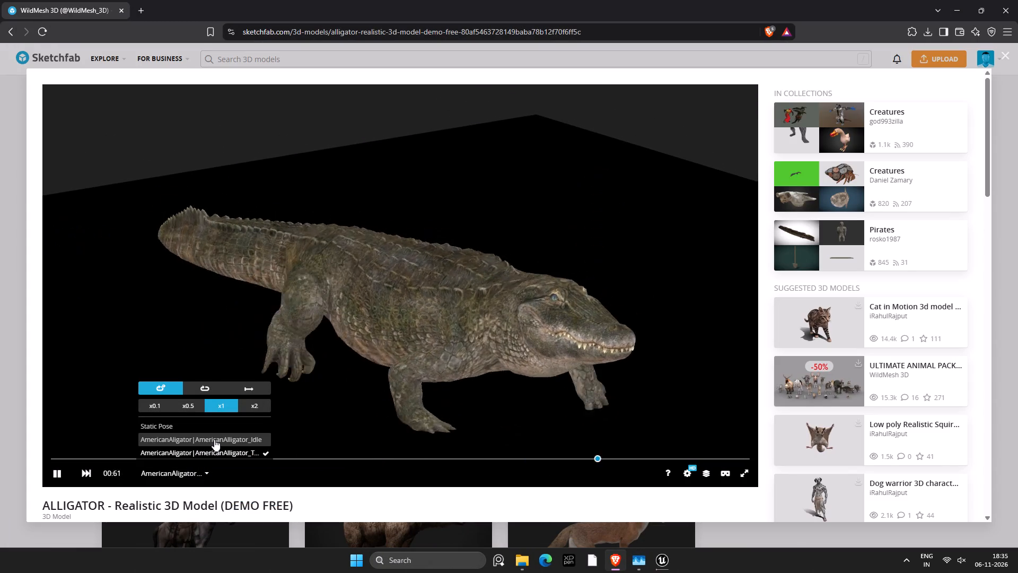
pyautogui.click(182, 403)
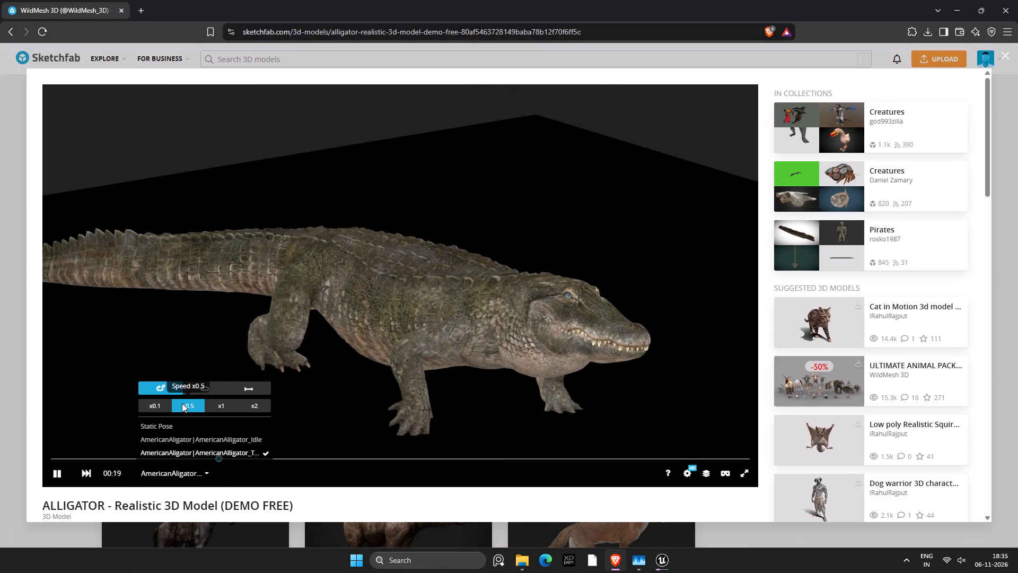
pyautogui.click(213, 405)
pyautogui.click(213, 439)
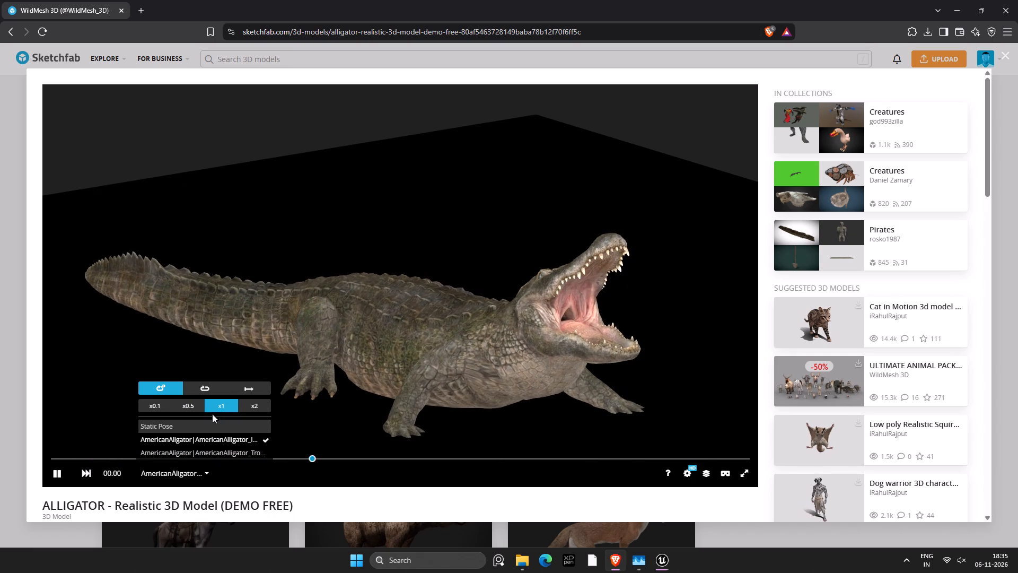
pyautogui.click(247, 406)
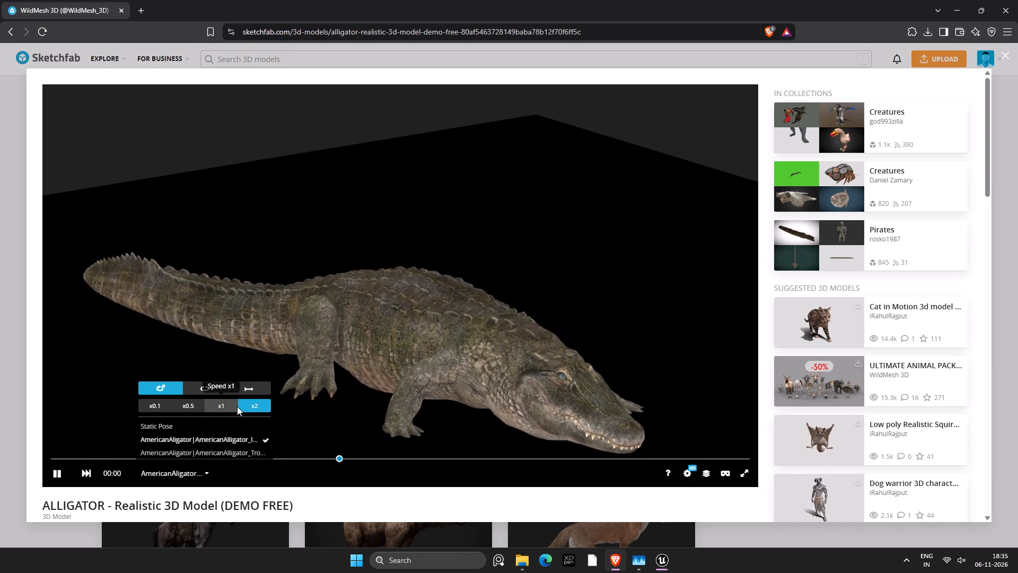
pyautogui.click(226, 403)
# Examine the alligator's Static Pose and replay its animations at x0.5 and x1 with different loop modes, closing the preview when finished.
pyautogui.click(190, 422)
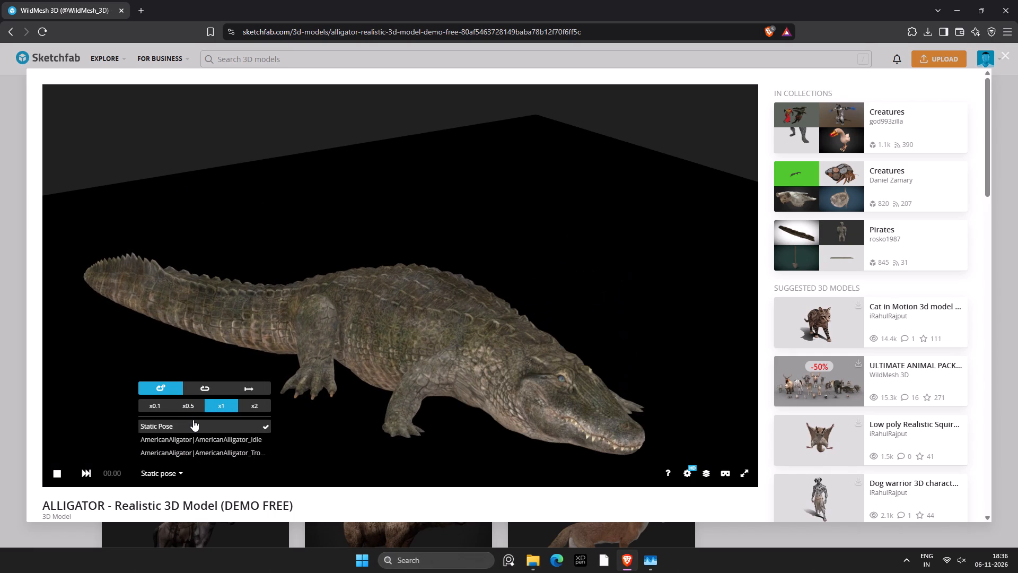
pyautogui.click(198, 437)
pyautogui.click(192, 409)
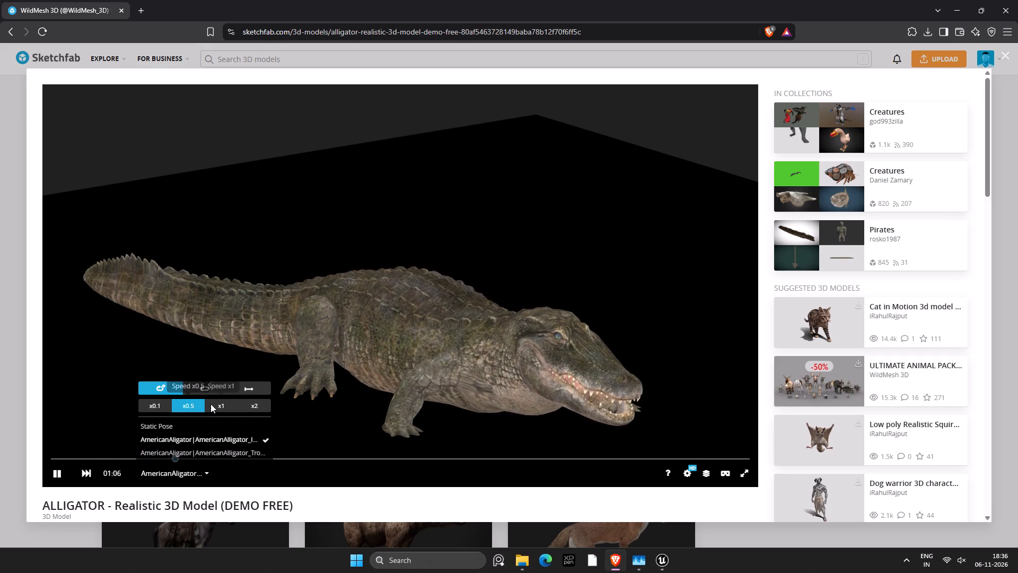
pyautogui.click(210, 404)
pyautogui.click(223, 446)
pyautogui.click(194, 406)
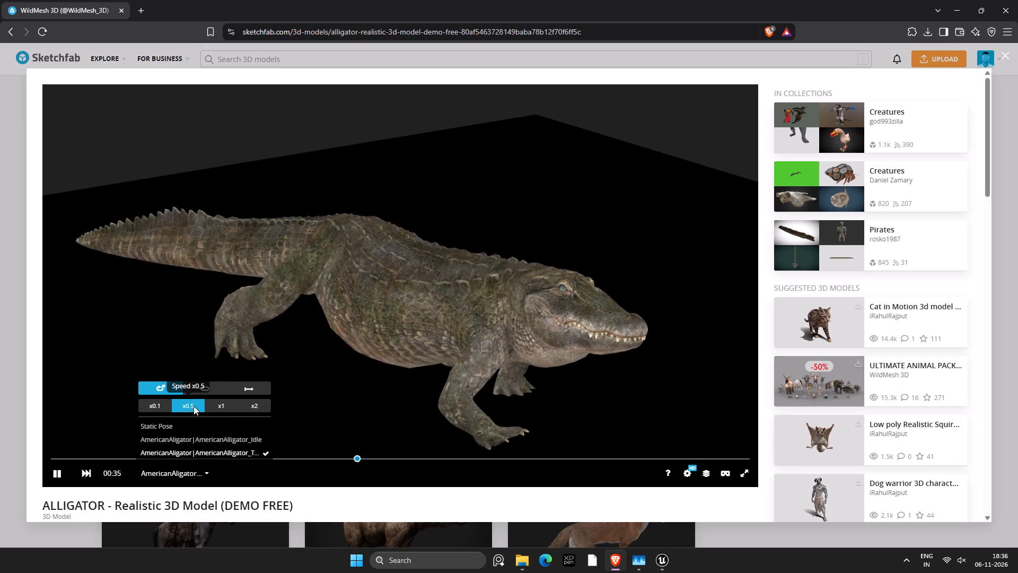
pyautogui.click(208, 391)
pyautogui.click(168, 387)
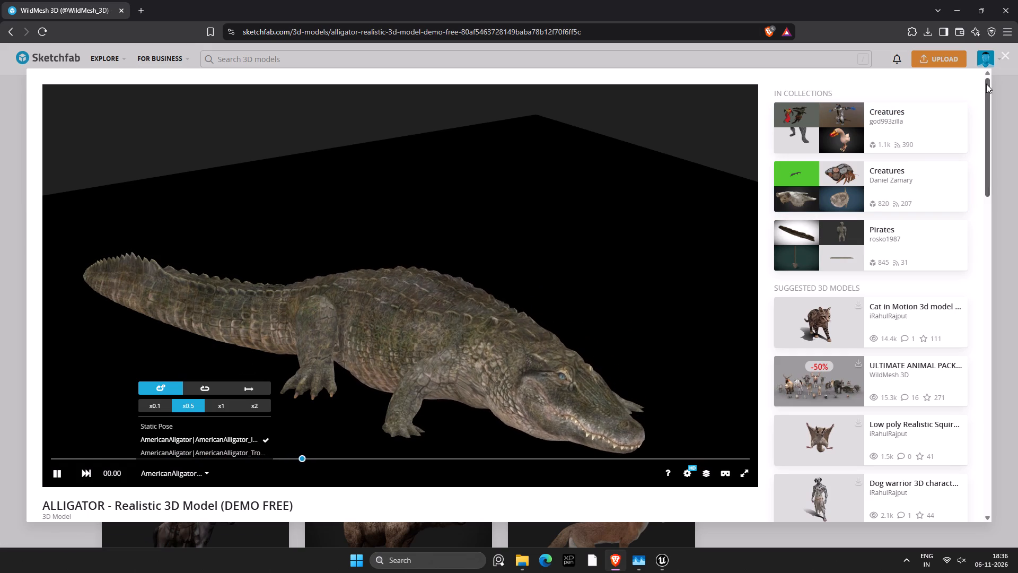
pyautogui.click(1008, 65)
pyautogui.scroll(-3, 604, 494)
# Switch to Unreal Editor, decline importing the changed source content with Don't ask again enabled, and close the empty Sequencer.
pyautogui.click(656, 560)
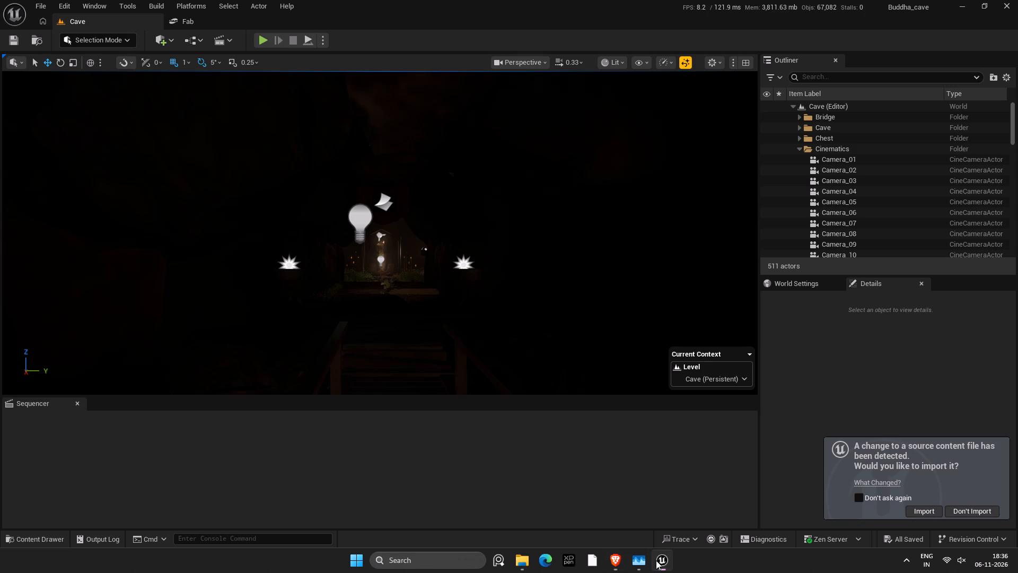
pyautogui.click(889, 502)
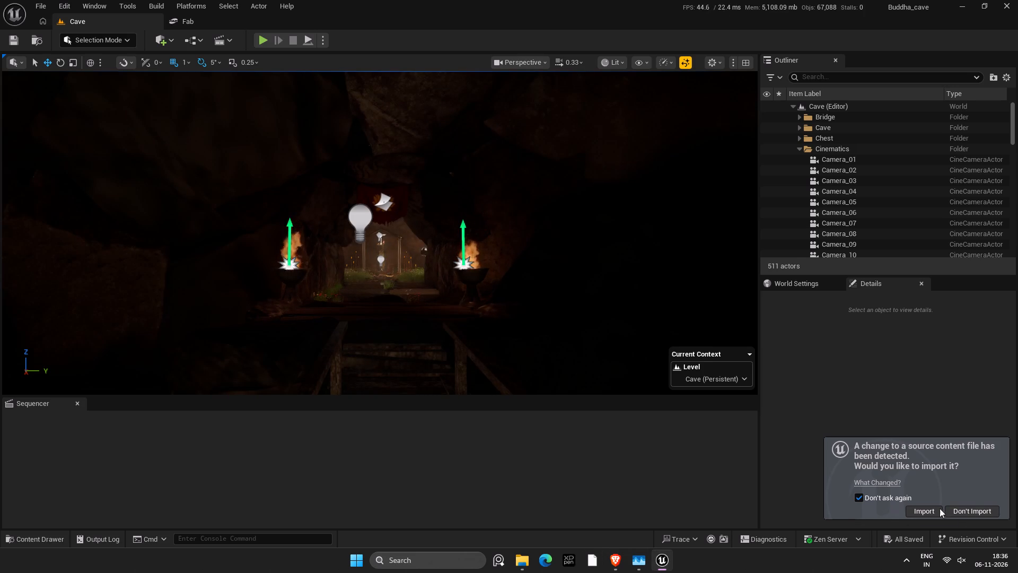
pyautogui.click(971, 515)
pyautogui.click(77, 403)
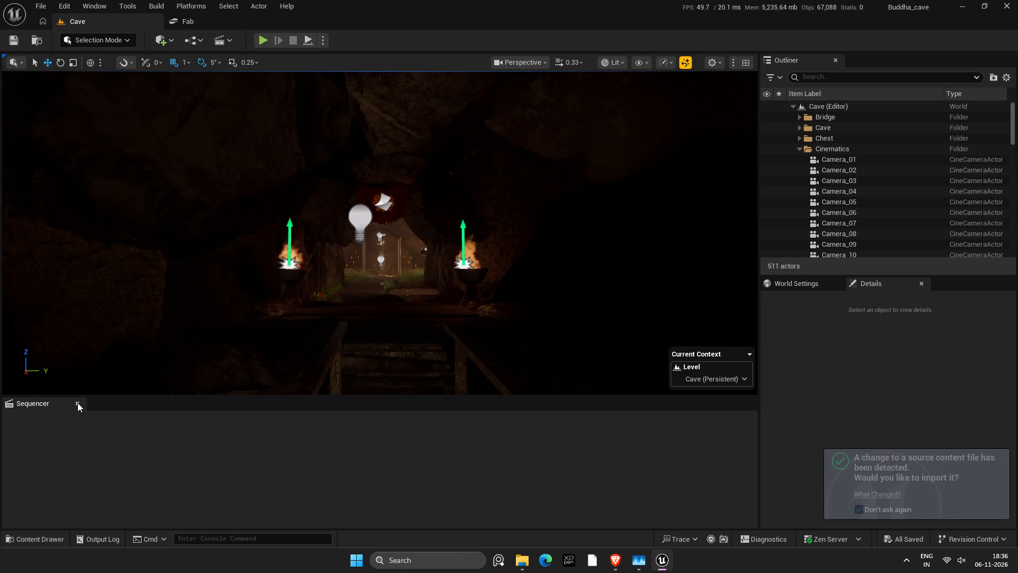
# Import the Jar with Fireflies FBX from the Buddha_cave_T Content folder into the project's top-level Content folder using the Assets pipeline.
pyautogui.hotkey('ctrl', 'space')
pyautogui.click(486, 365)
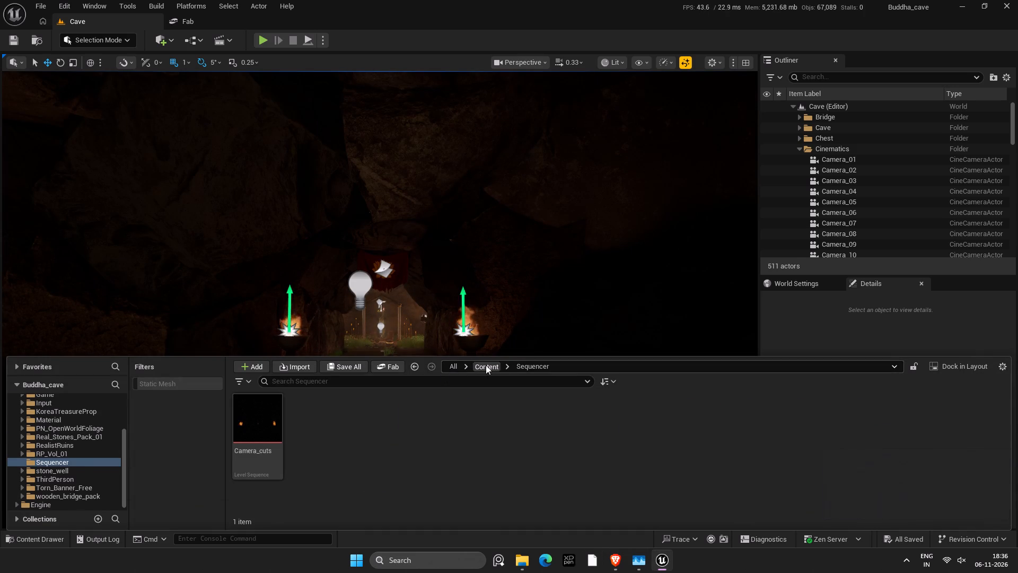
pyautogui.scroll(-4, 724, 492)
pyautogui.click(720, 488)
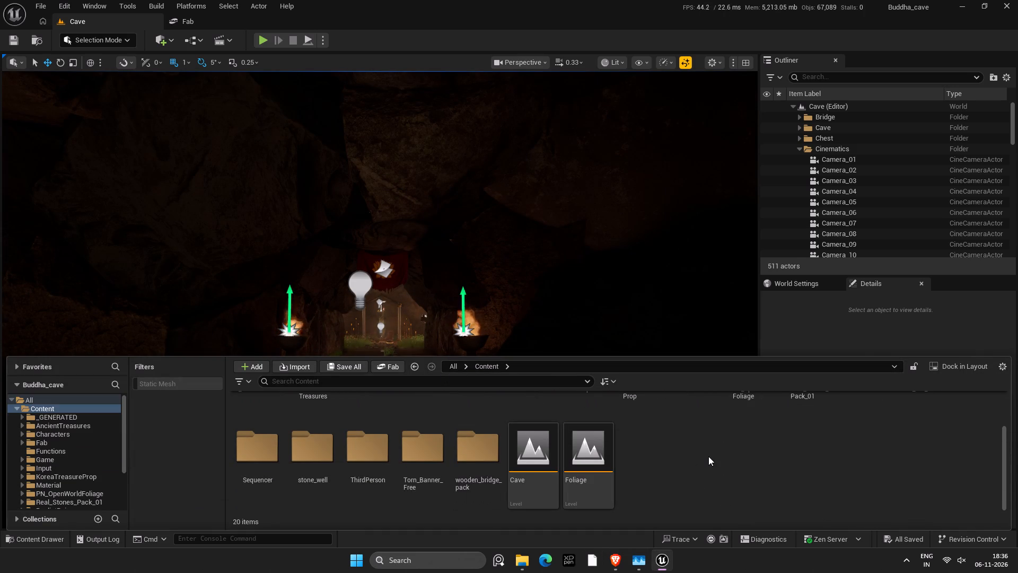
pyautogui.scroll(3, 703, 457)
pyautogui.click(695, 478)
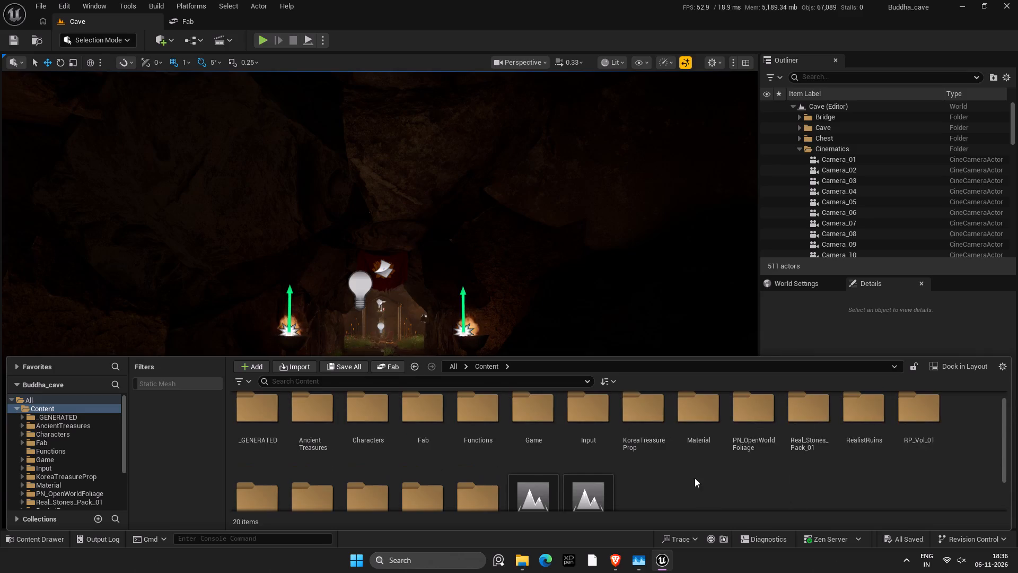
pyautogui.scroll(2, 513, 445)
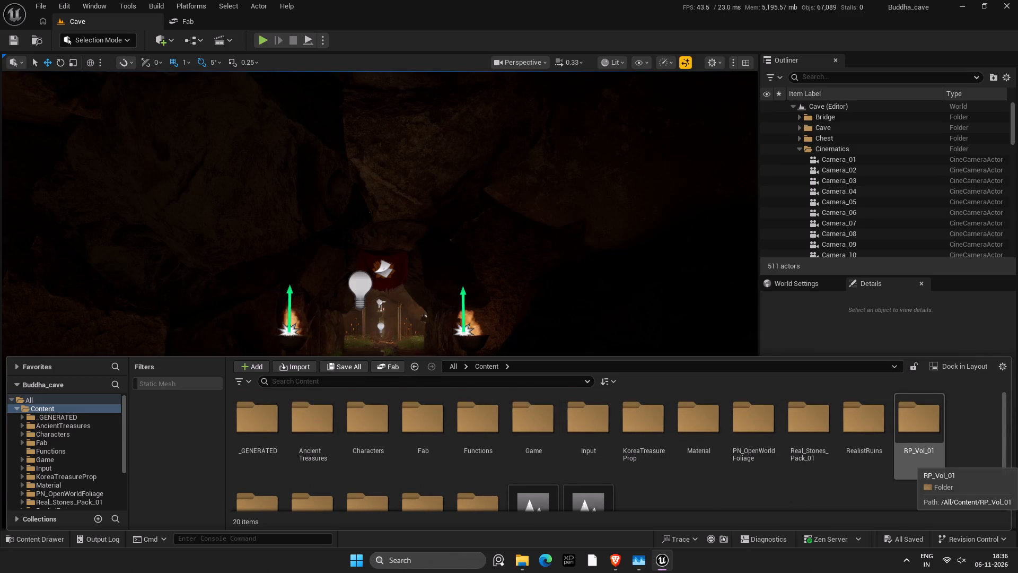
pyautogui.click(523, 556)
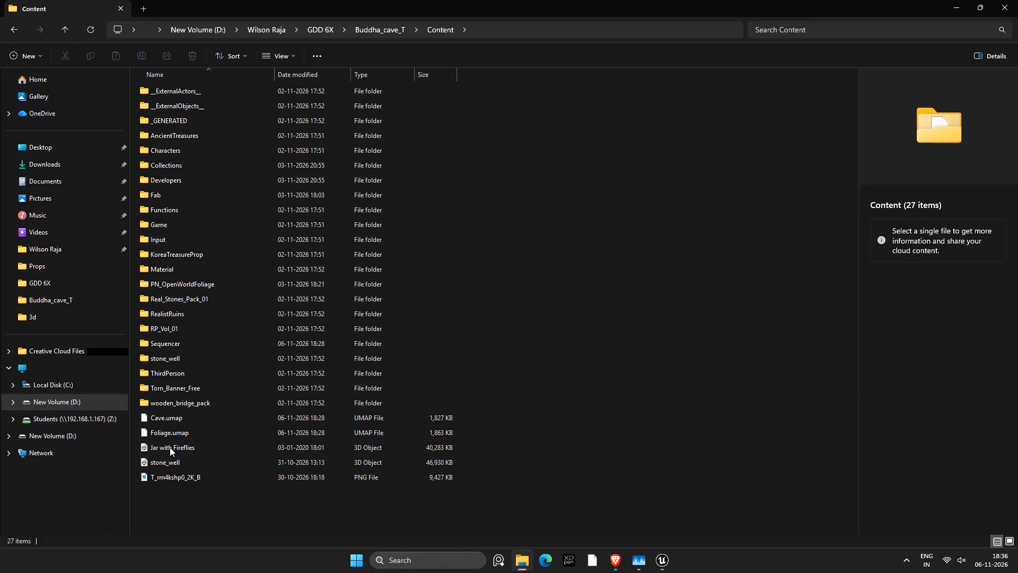
pyautogui.click(170, 447)
pyautogui.moveTo(168, 448); pyautogui.dragTo(602, 570)
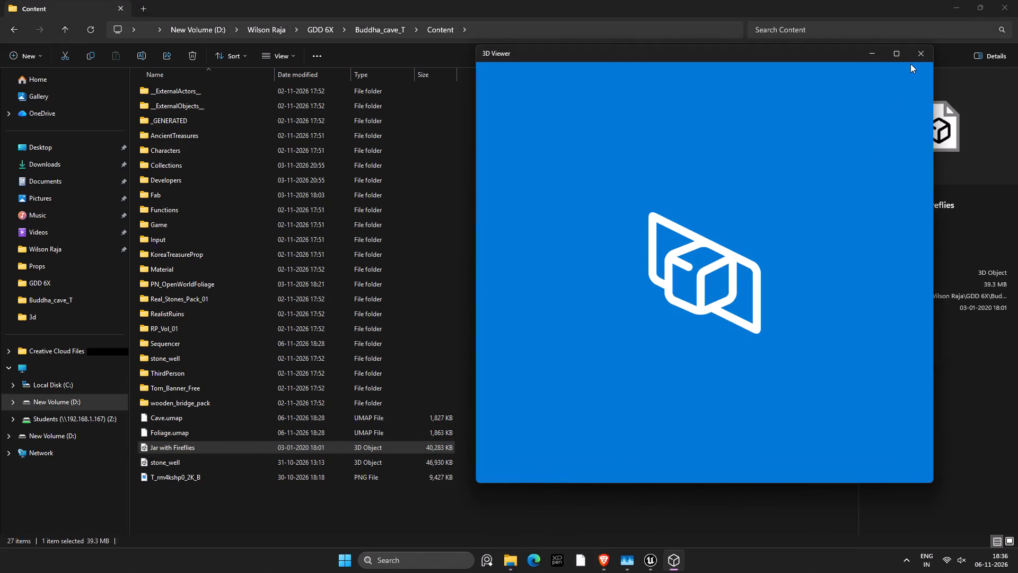
pyautogui.click(909, 51)
pyautogui.moveTo(175, 448); pyautogui.dragTo(318, 450)
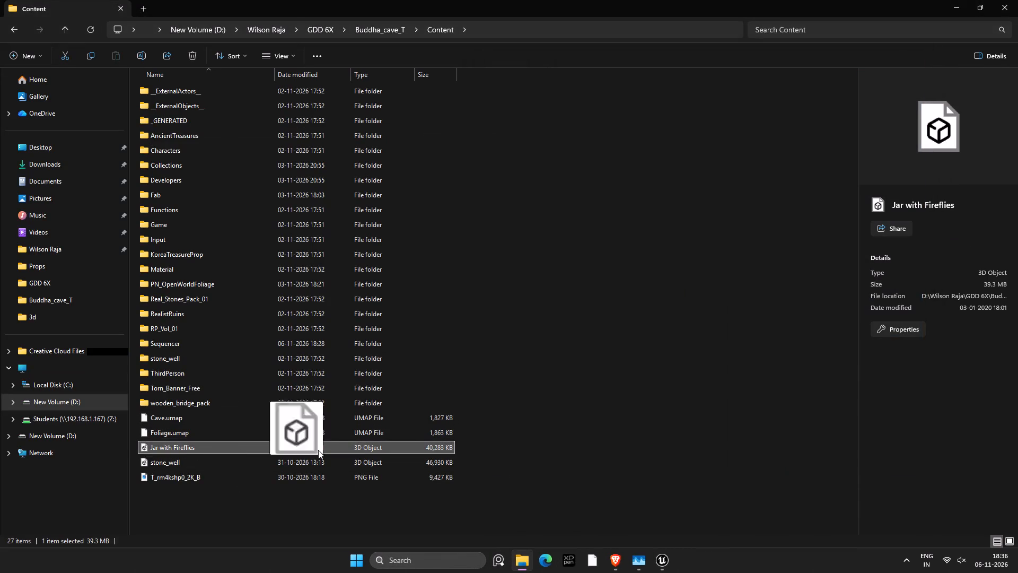
pyautogui.moveTo(318, 450); pyautogui.dragTo(814, 518)
pyautogui.hotkey('alt', 'Tab')
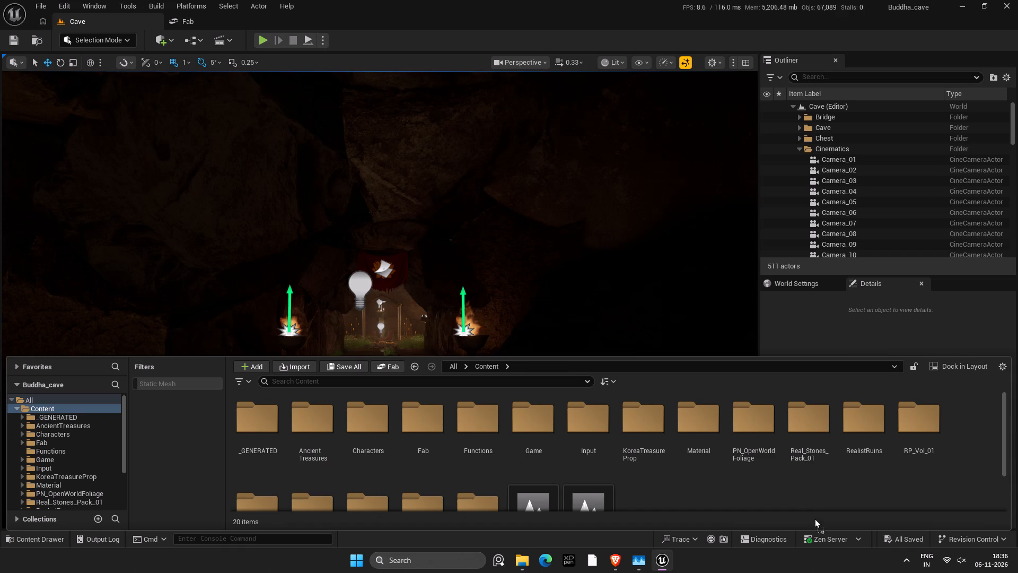
pyautogui.moveTo(814, 518); pyautogui.dragTo(774, 487)
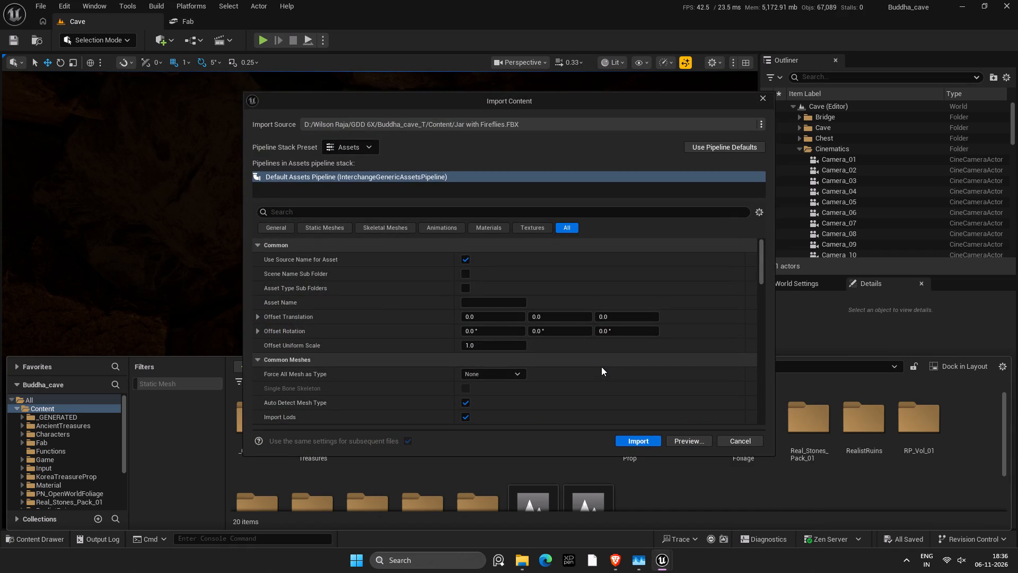
pyautogui.click(646, 440)
# Look over the newly imported materials and create a folder named Firesly in the Content folder.
pyautogui.scroll(-1, 729, 487)
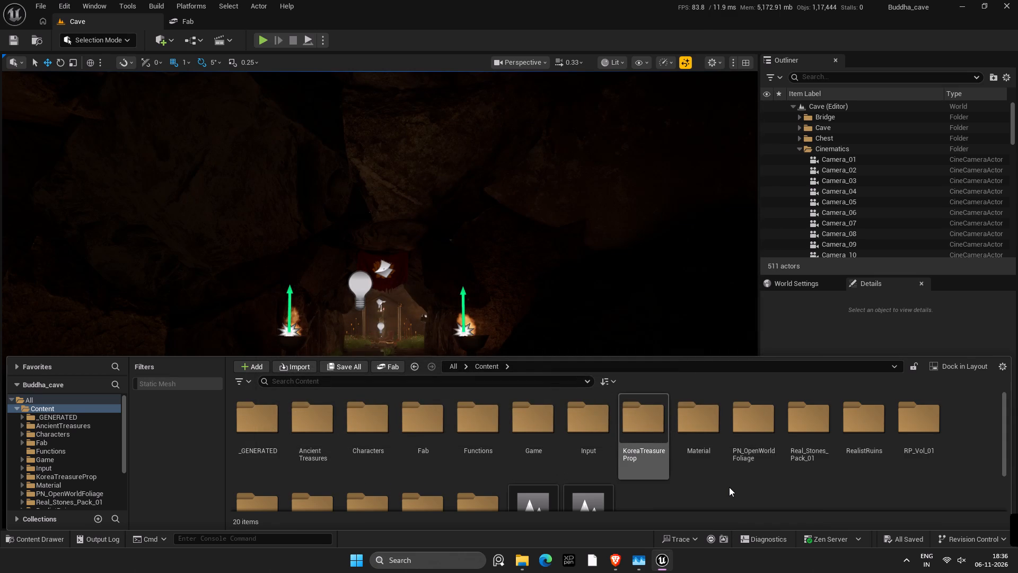
pyautogui.scroll(-2, 729, 487)
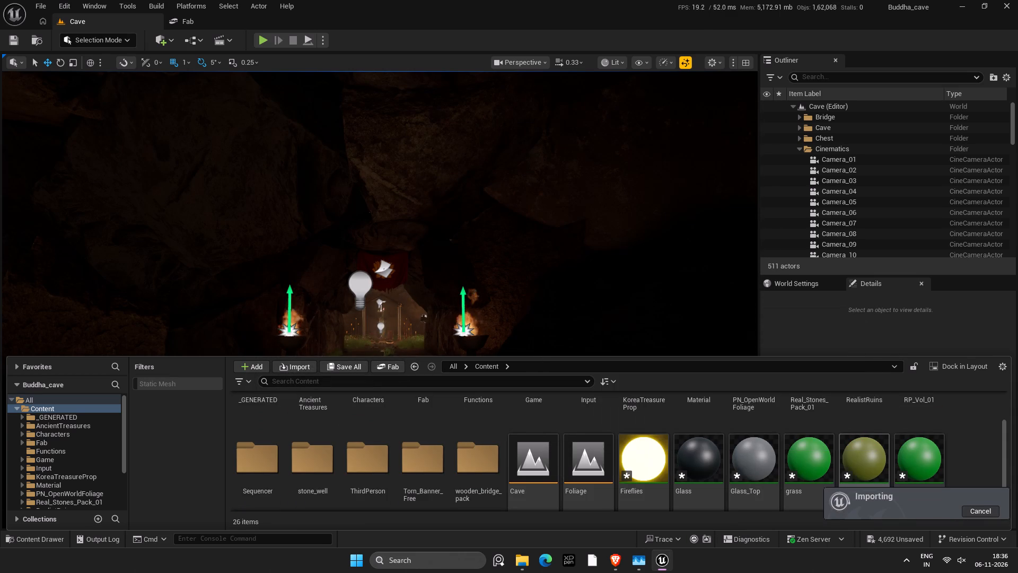
pyautogui.click(934, 452)
pyautogui.keyDown('shift'); pyautogui.click(650, 465); pyautogui.keyUp('shift')
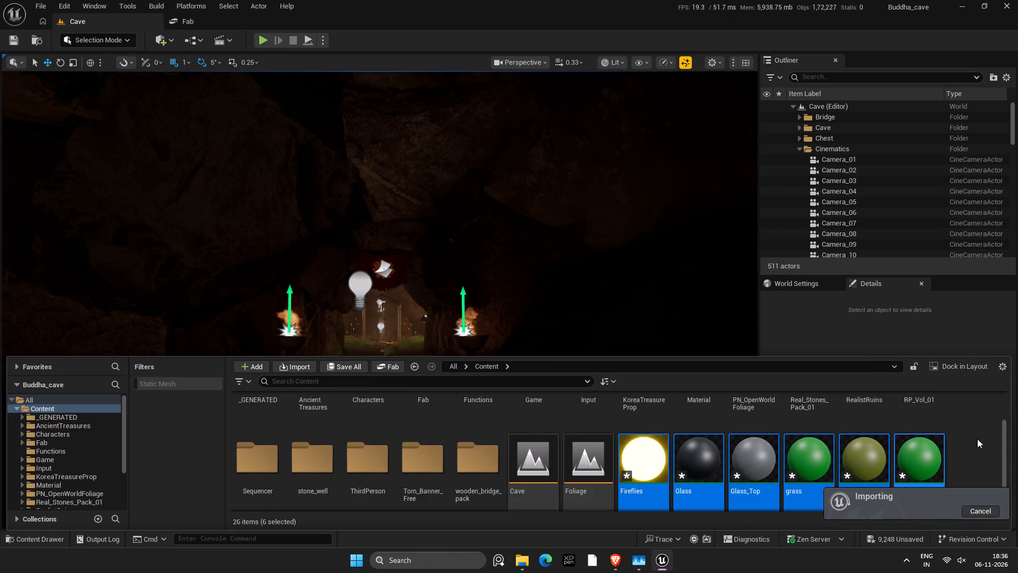
pyautogui.rightClick(977, 439)
pyautogui.click(945, 100)
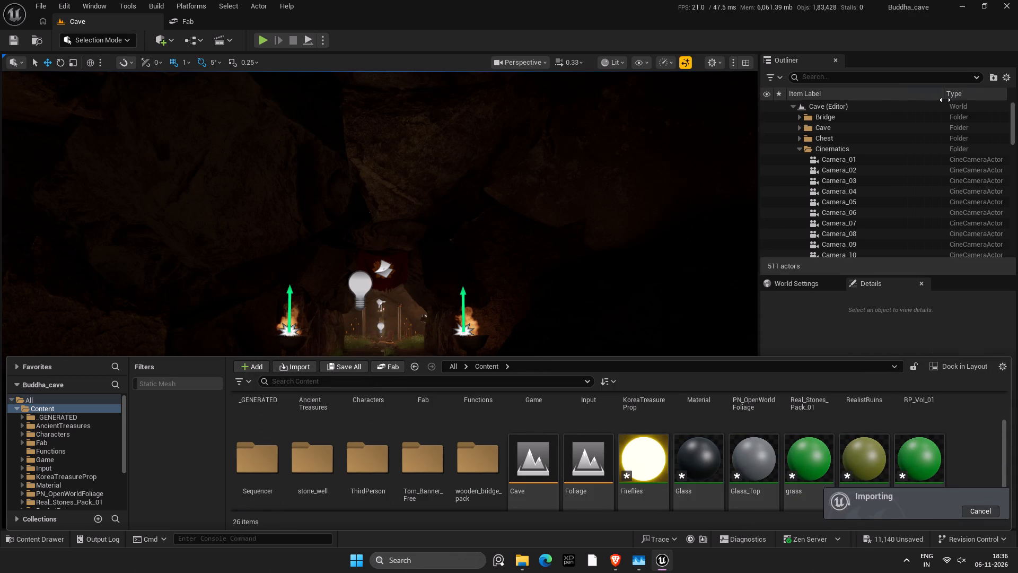
pyautogui.write('Fre')
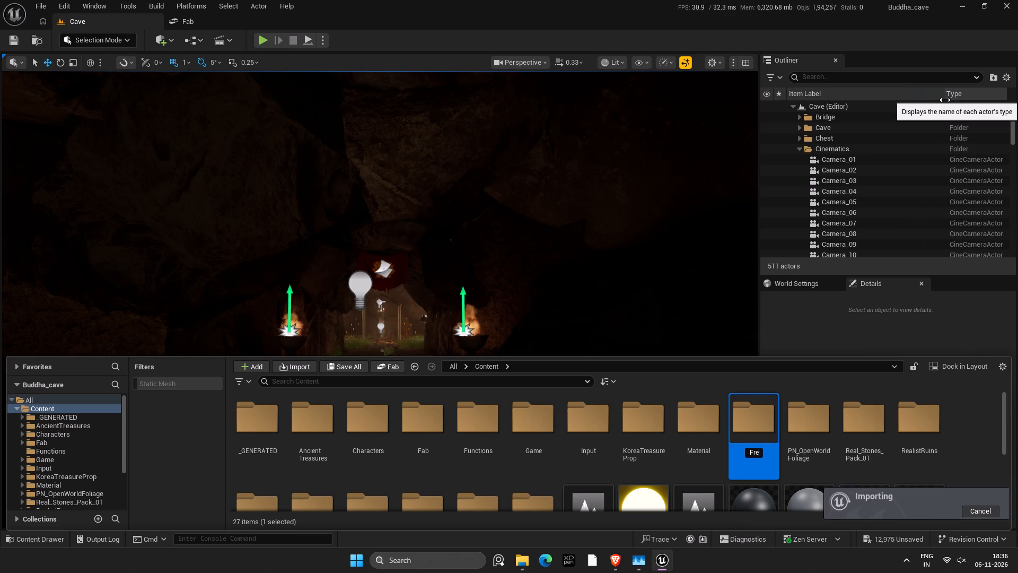
pyautogui.press('BackSpace')
pyautogui.press('BackSpace')
pyautogui.write('ire')
pyautogui.write('sly')
pyautogui.press('Return')
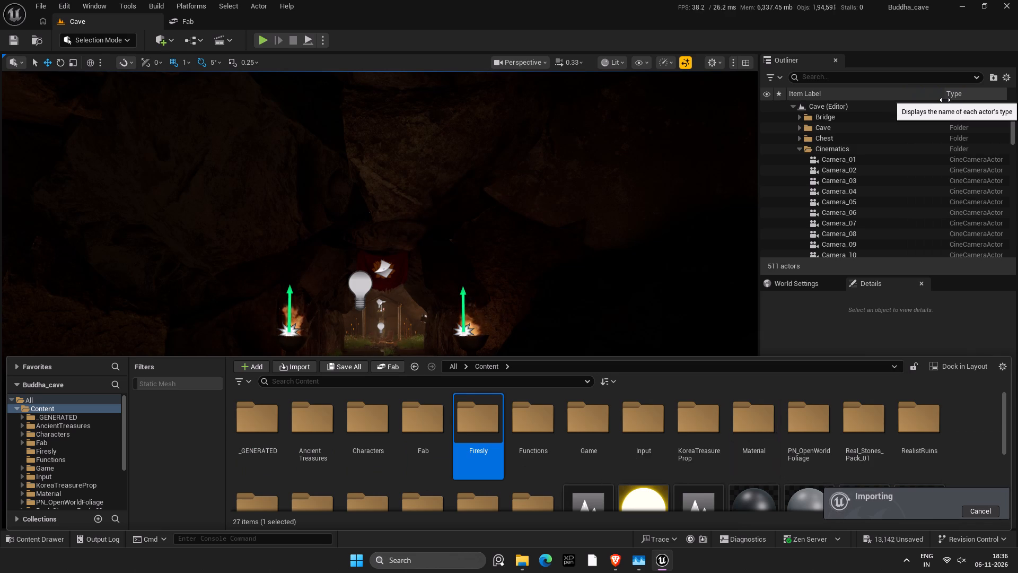
# Rename the Firesly folder as Firefly.
pyautogui.click(487, 427)
pyautogui.rightClick(487, 427)
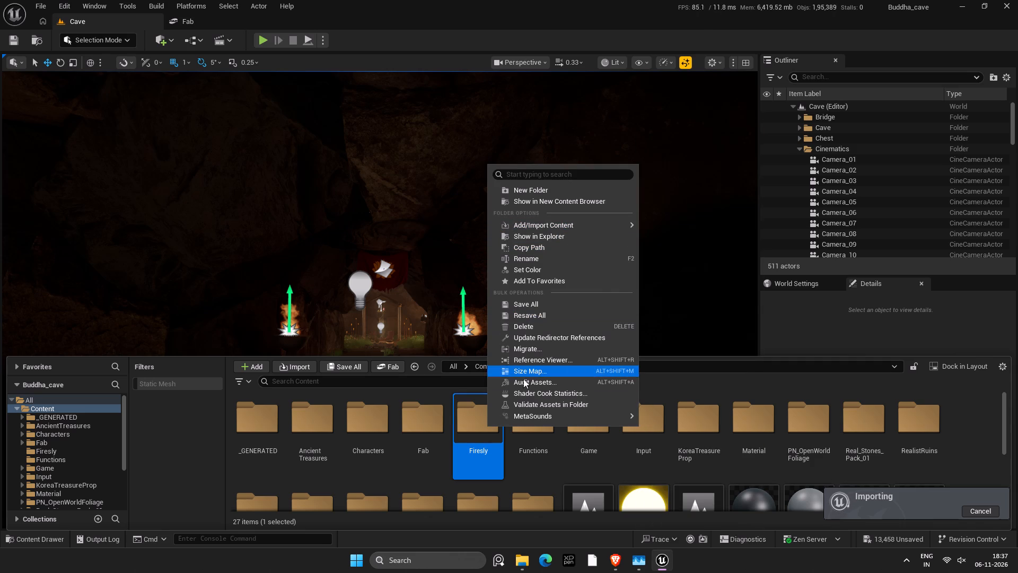
pyautogui.click(489, 459)
pyautogui.click(485, 454)
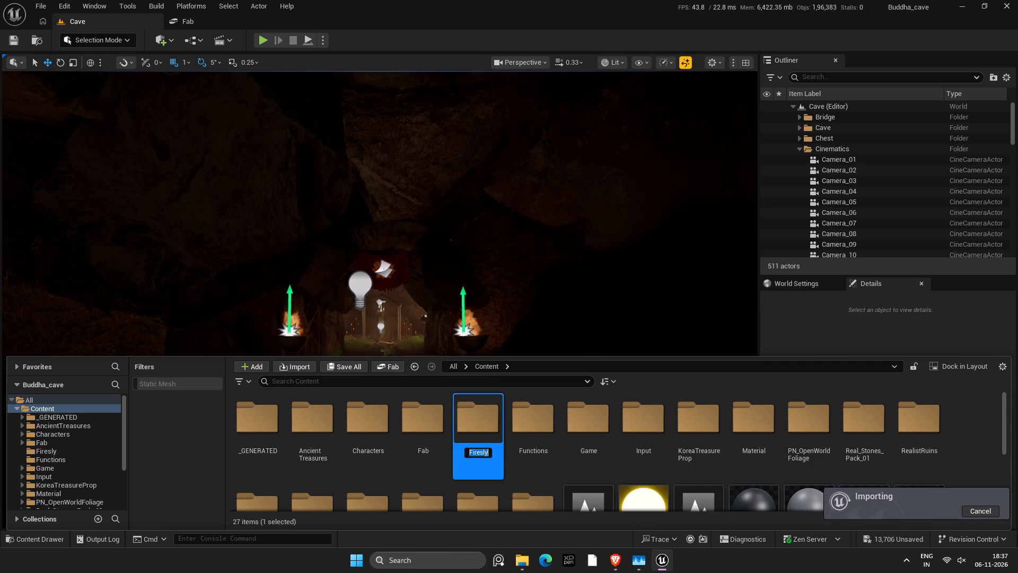
pyautogui.click(484, 452)
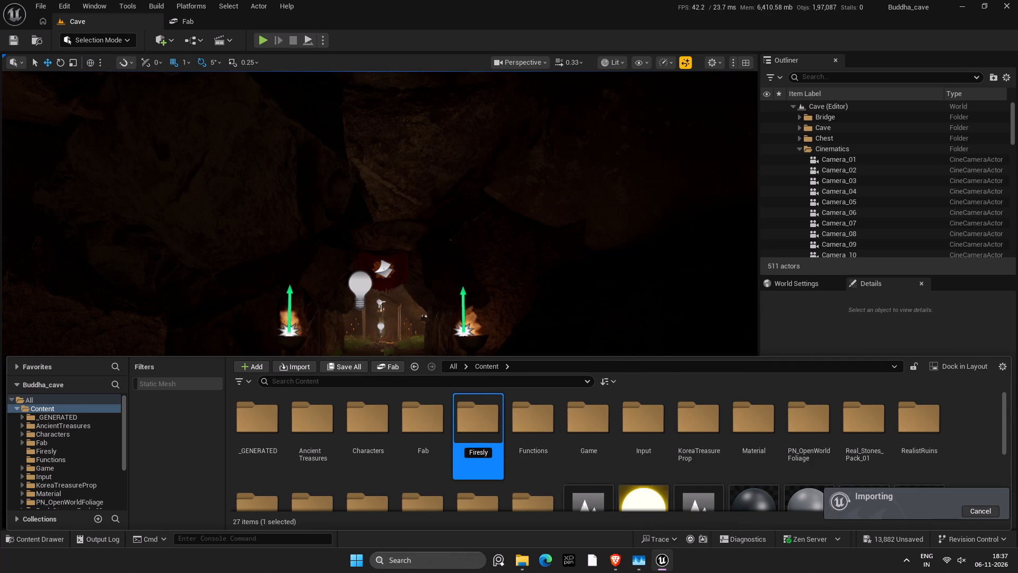
pyautogui.press('Left')
pyautogui.press('BackSpace')
pyautogui.press('f')
pyautogui.press('Return')
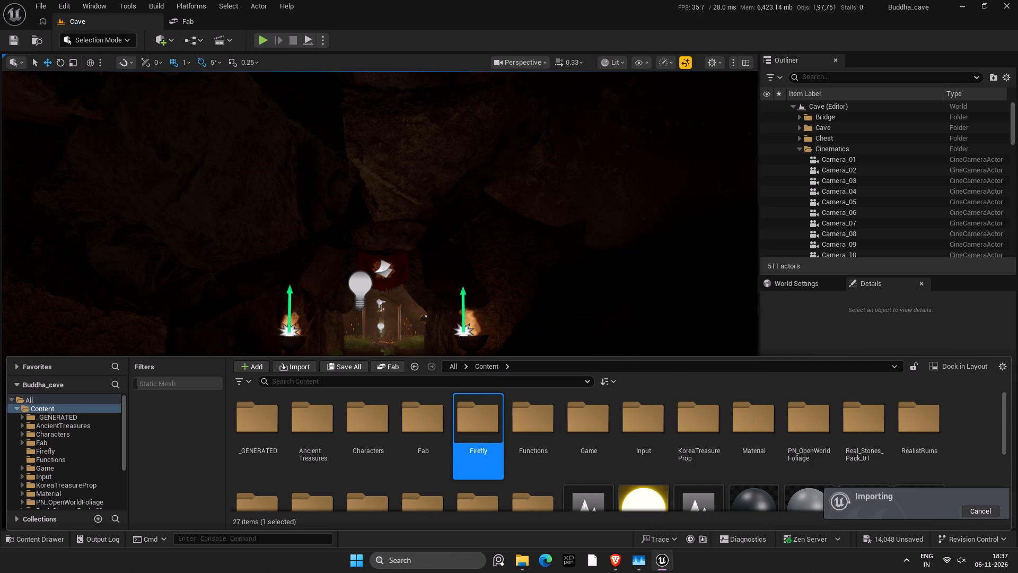
# Look over the imported Fireflies, Glass, grass and other material instances alongside the folders in the Content folder.
pyautogui.scroll(-4, 667, 502)
pyautogui.click(654, 470)
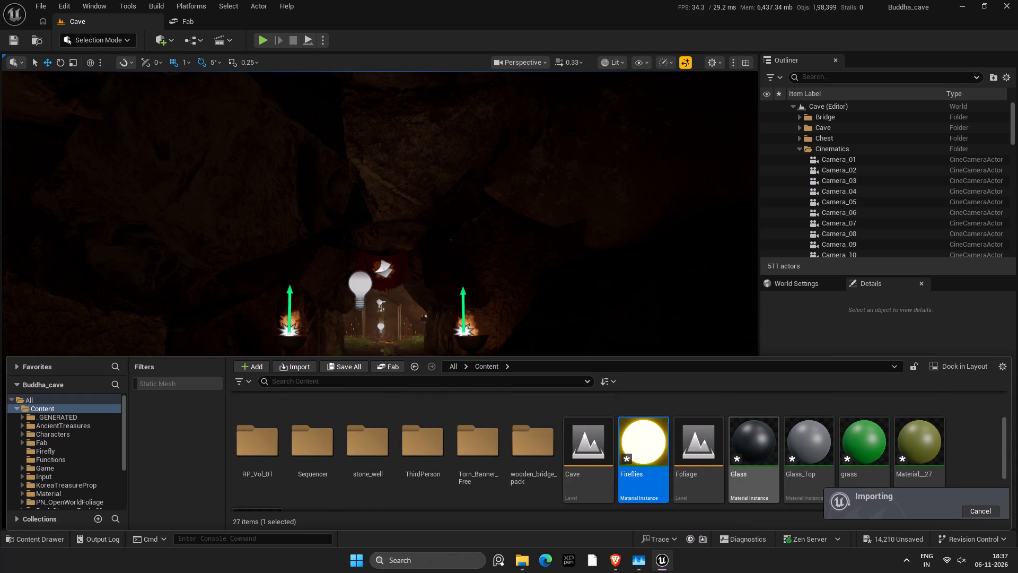
pyautogui.keyDown('ctrl'); pyautogui.click(766, 468); pyautogui.keyUp('ctrl')
pyautogui.click(657, 474)
pyautogui.scroll(3, 640, 483)
pyautogui.scroll(-4, 644, 487)
pyautogui.scroll(-4, 910, 467)
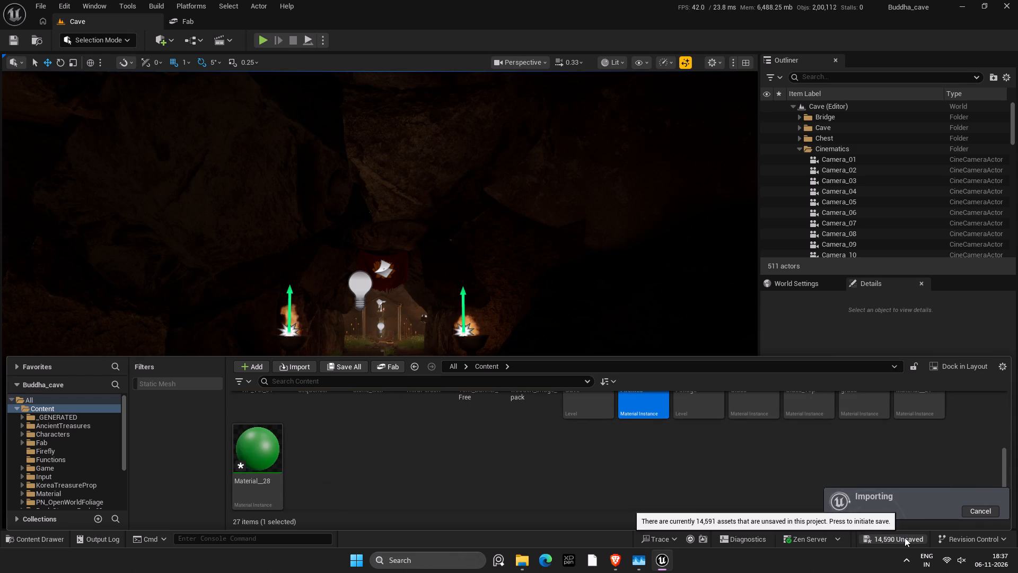
pyautogui.scroll(3, 712, 472)
pyautogui.click(653, 487)
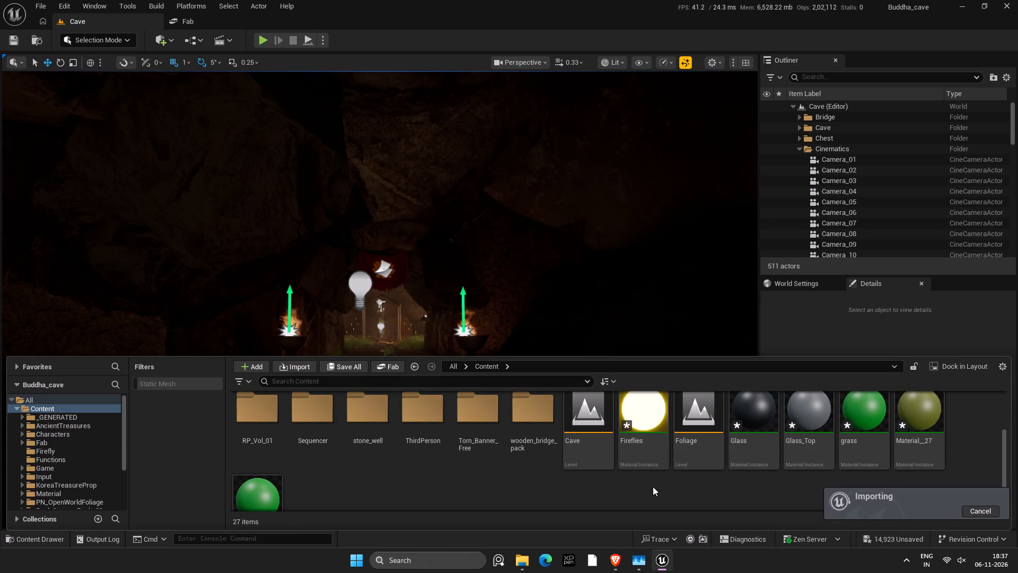
pyautogui.scroll(5, 653, 487)
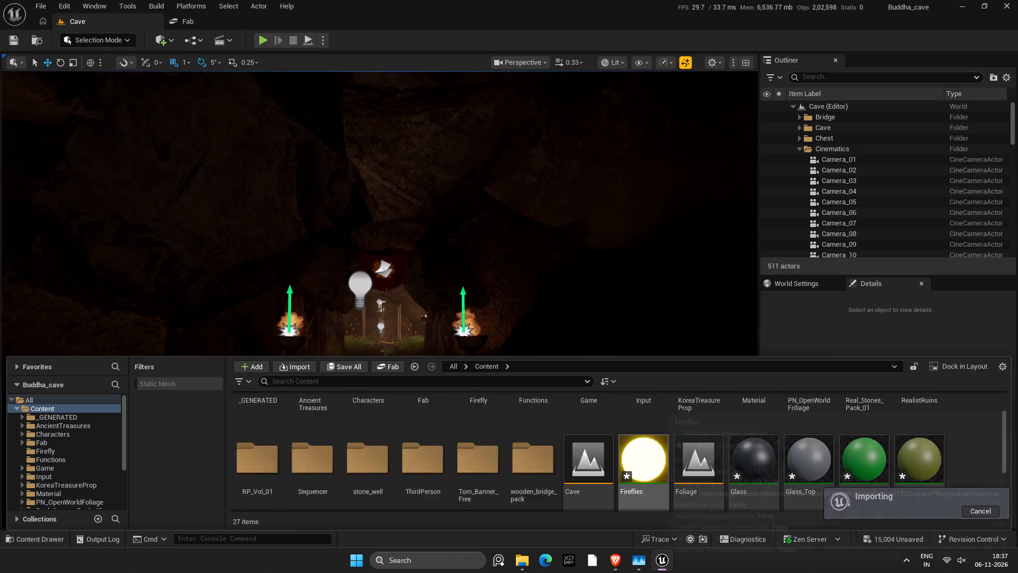
pyautogui.scroll(1, 653, 487)
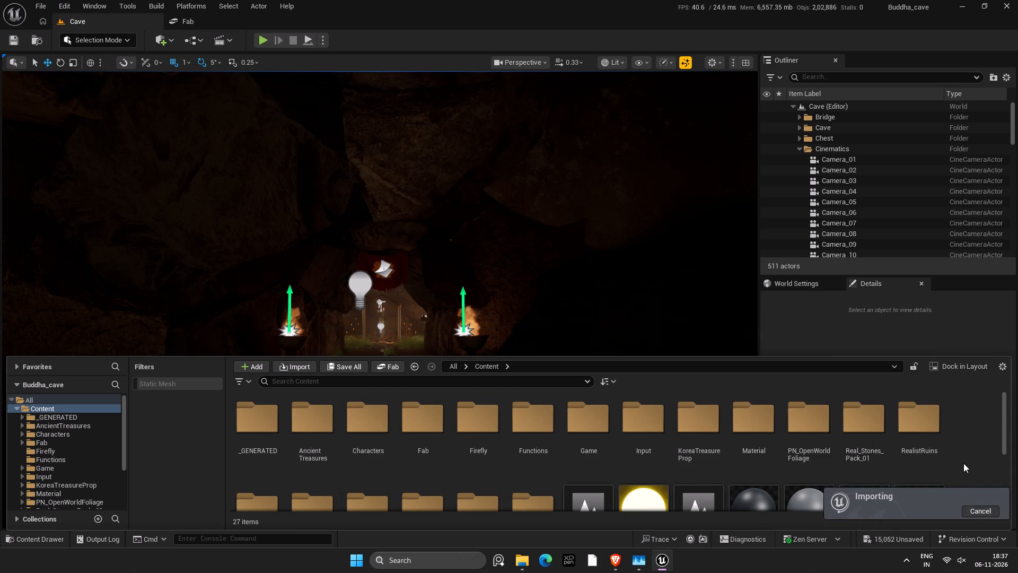
pyautogui.scroll(-8, 1001, 455)
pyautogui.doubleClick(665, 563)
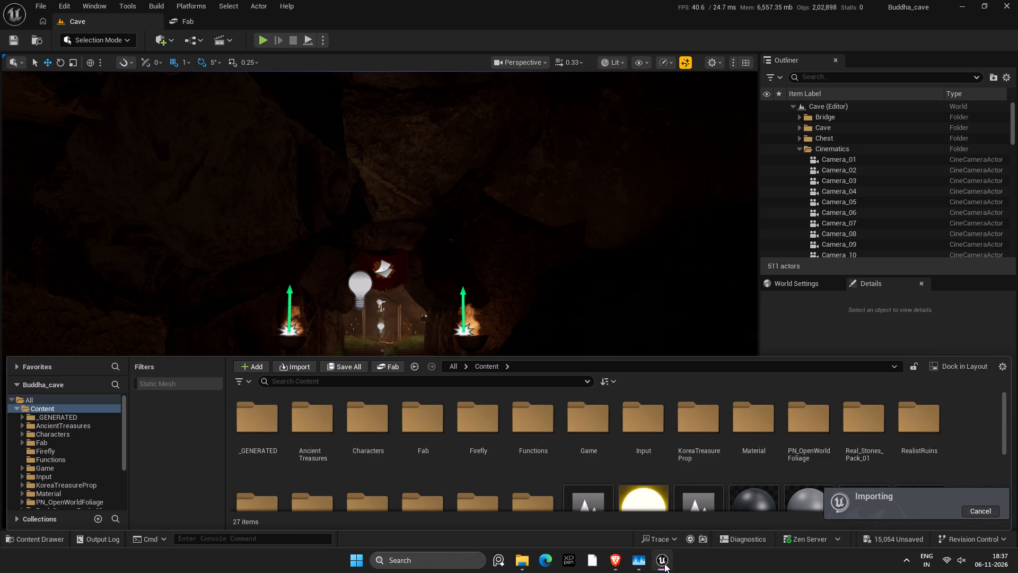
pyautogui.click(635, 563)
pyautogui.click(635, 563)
# Switch to the Brave browser and search Sketchfab for insect models, limiting the results to Animated.
pyautogui.click(608, 563)
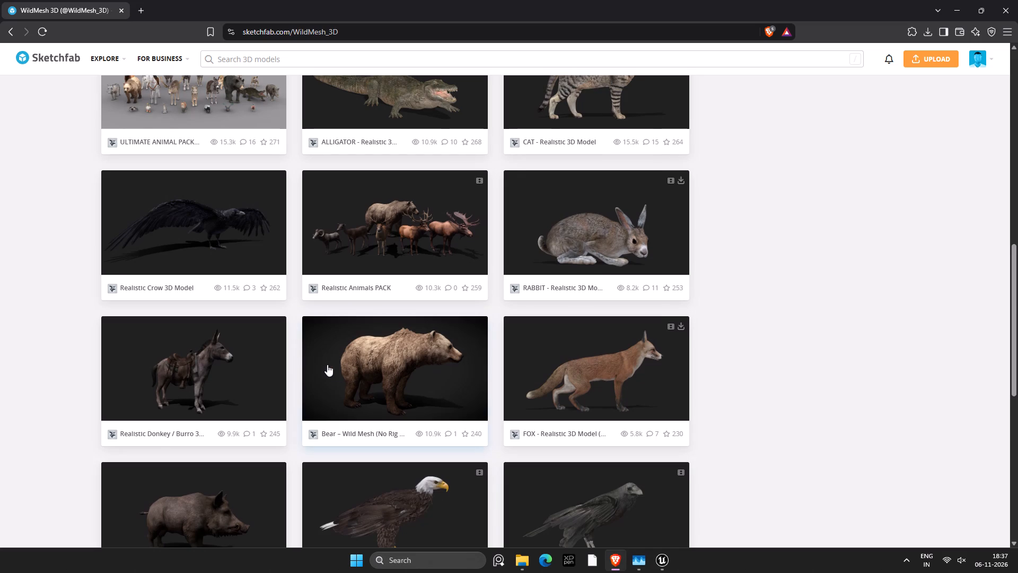
pyautogui.scroll(-4, 326, 363)
pyautogui.click(654, 555)
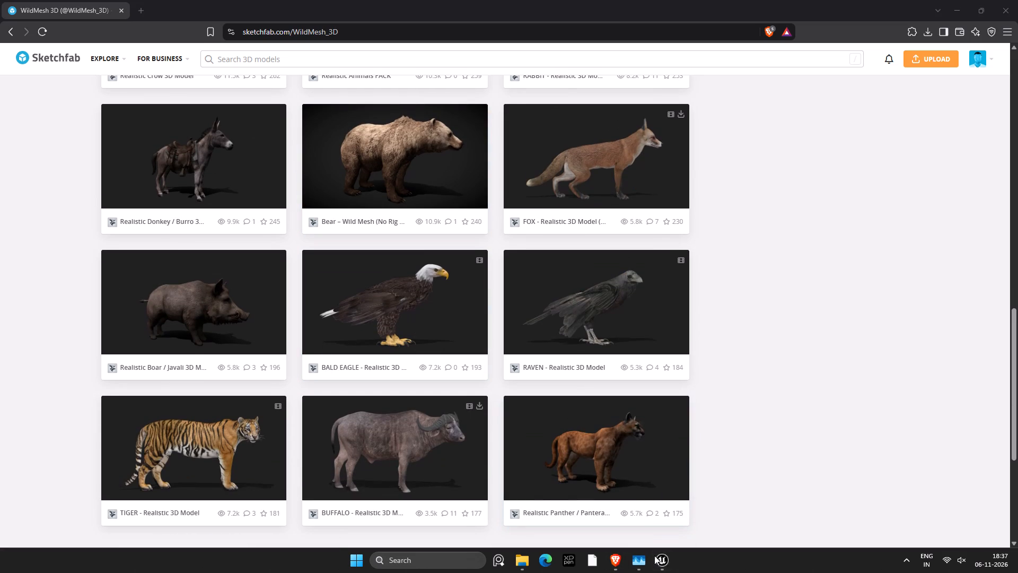
pyautogui.click(654, 555)
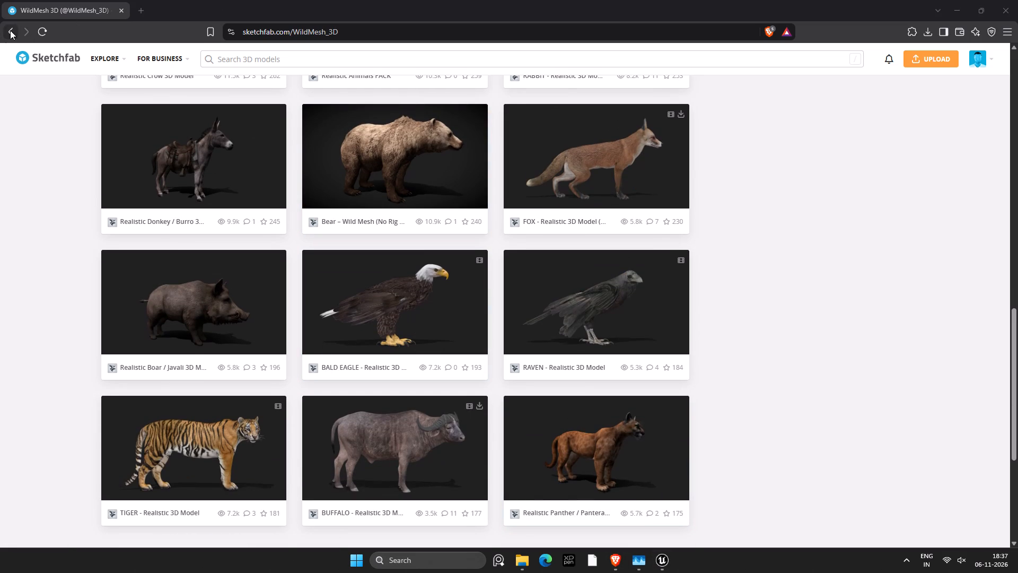
pyautogui.click(10, 30)
pyautogui.click(288, 53)
pyautogui.click(462, 68)
pyautogui.click(462, 58)
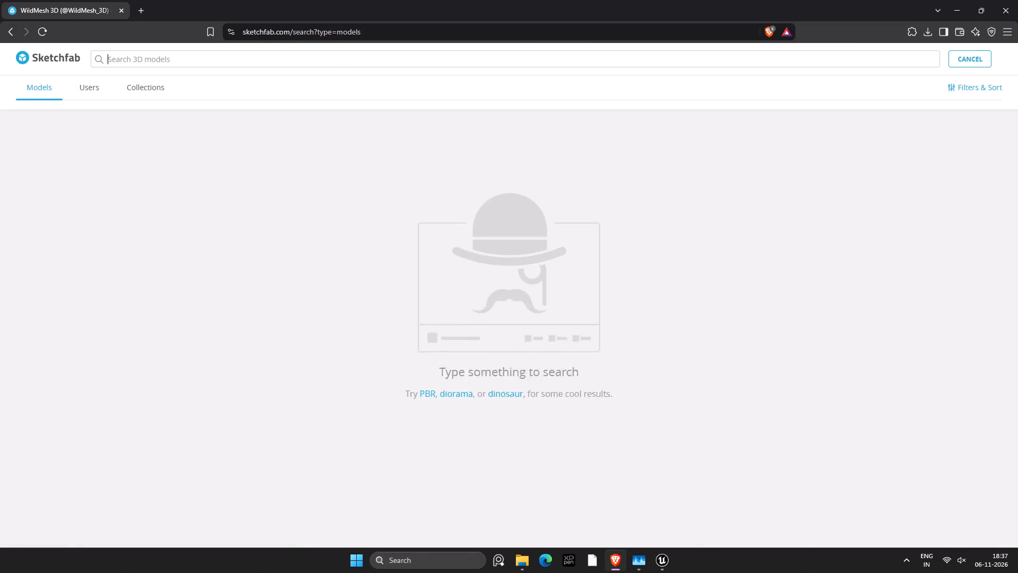
pyautogui.write('in')
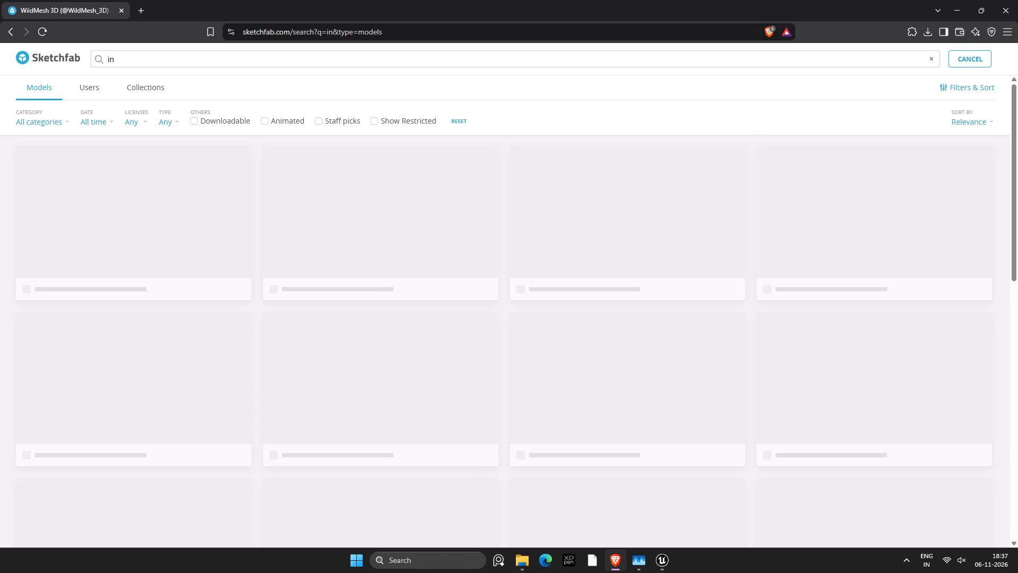
pyautogui.write('ces')
pyautogui.press('BackSpace')
pyautogui.press('BackSpace')
pyautogui.press('BackSpace')
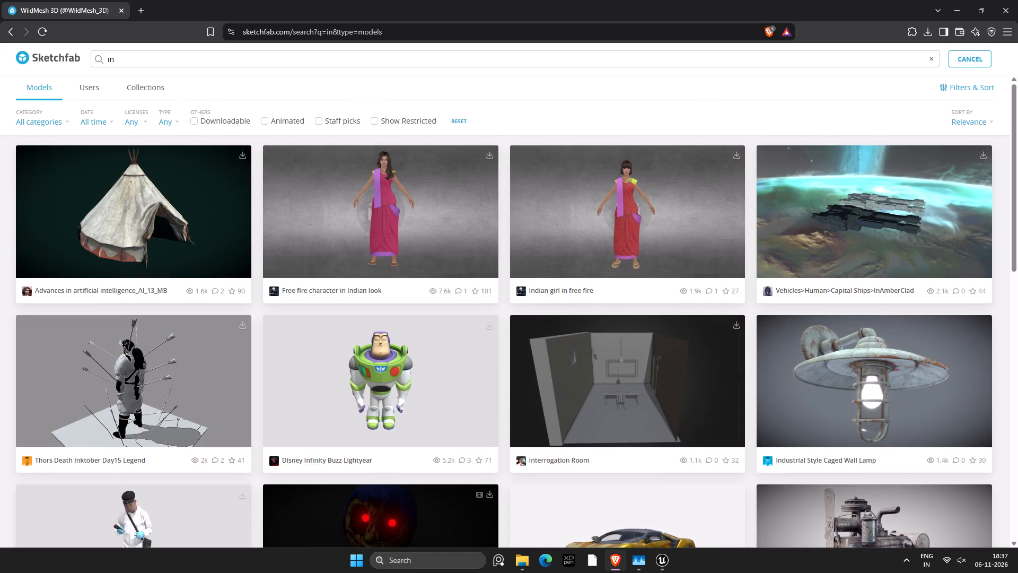
pyautogui.write('sect')
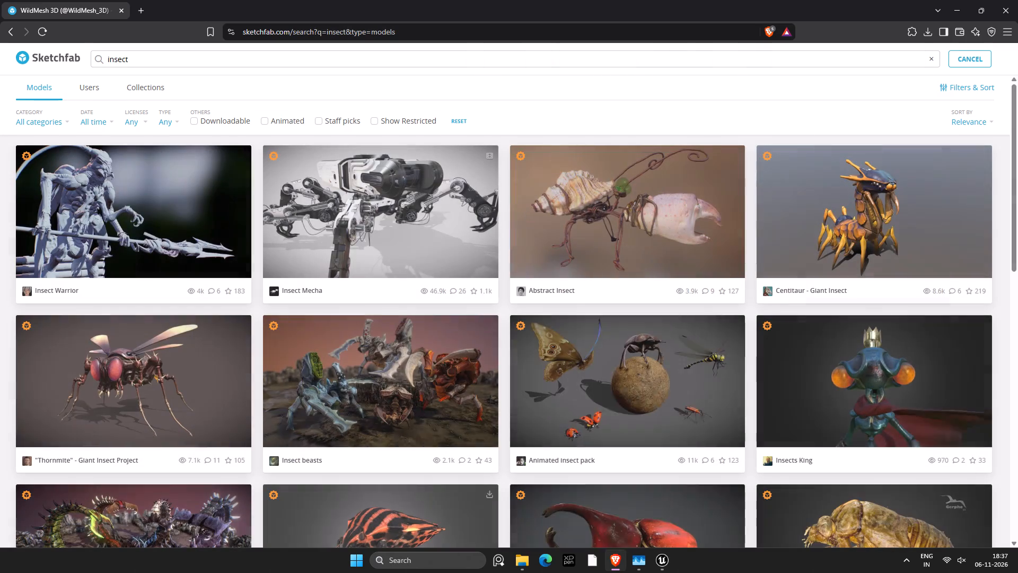
pyautogui.click(289, 124)
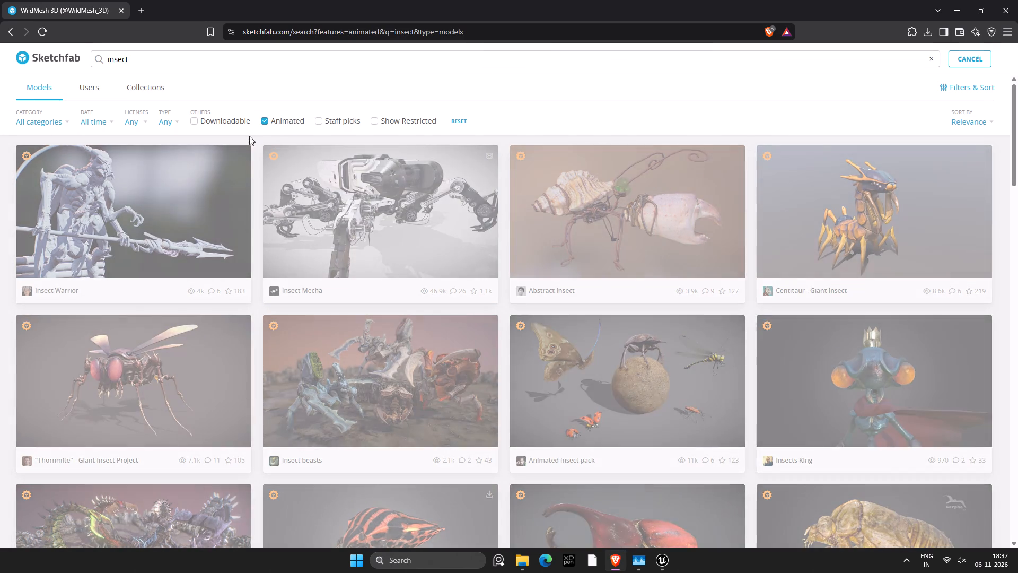
# Browse the animated insect results for a model suited to the cave scene.
pyautogui.scroll(-4, 259, 218)
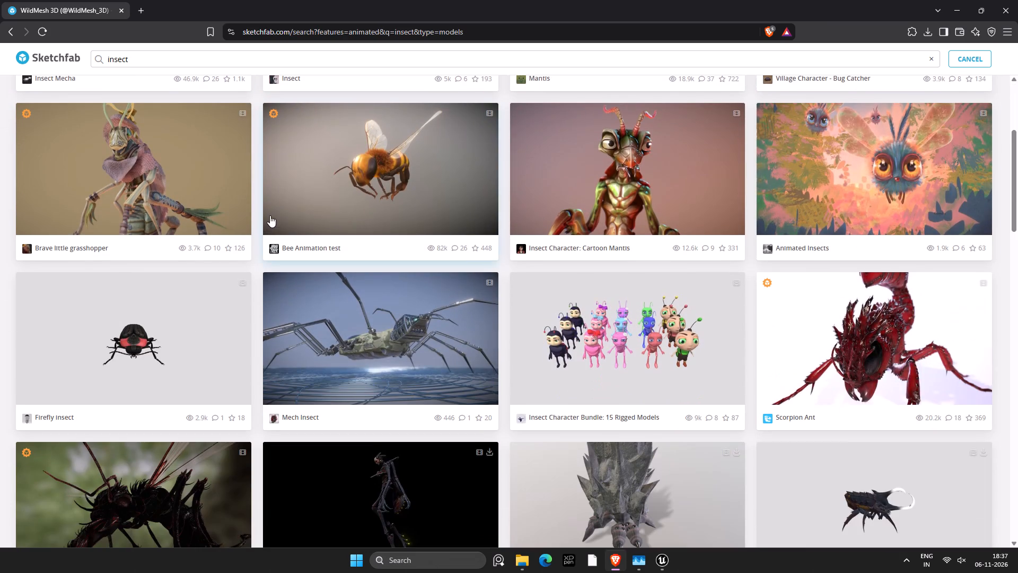
pyautogui.scroll(-5, 270, 215)
pyautogui.scroll(-4, 894, 240)
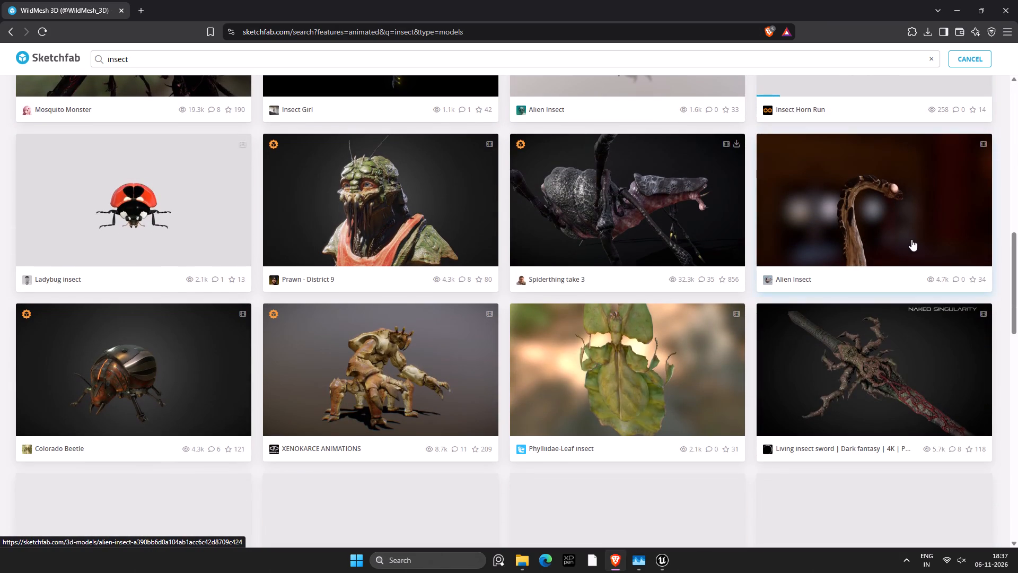
pyautogui.scroll(-6, 687, 233)
pyautogui.scroll(2, 687, 233)
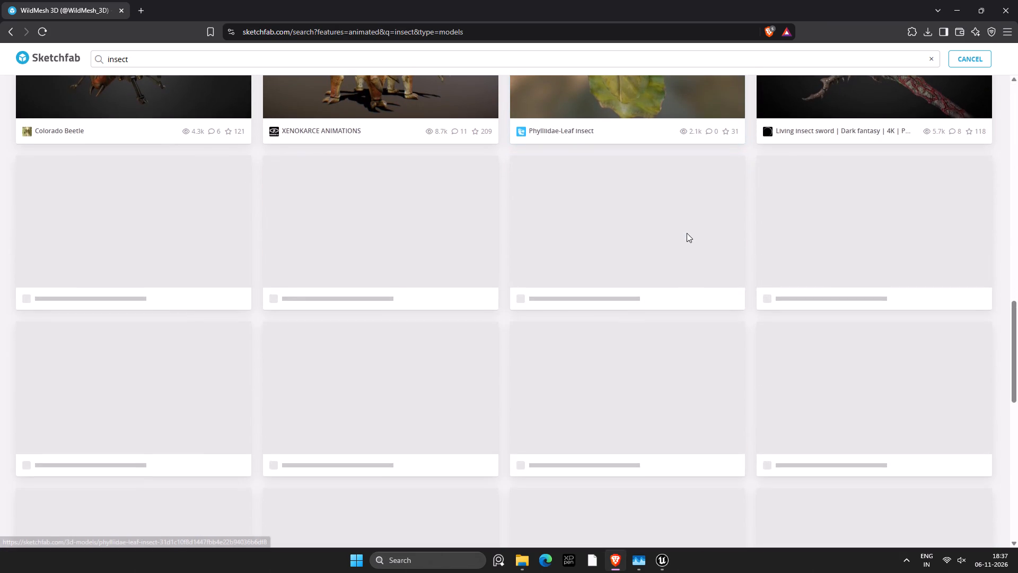
pyautogui.scroll(3, 687, 233)
pyautogui.scroll(4, 405, 287)
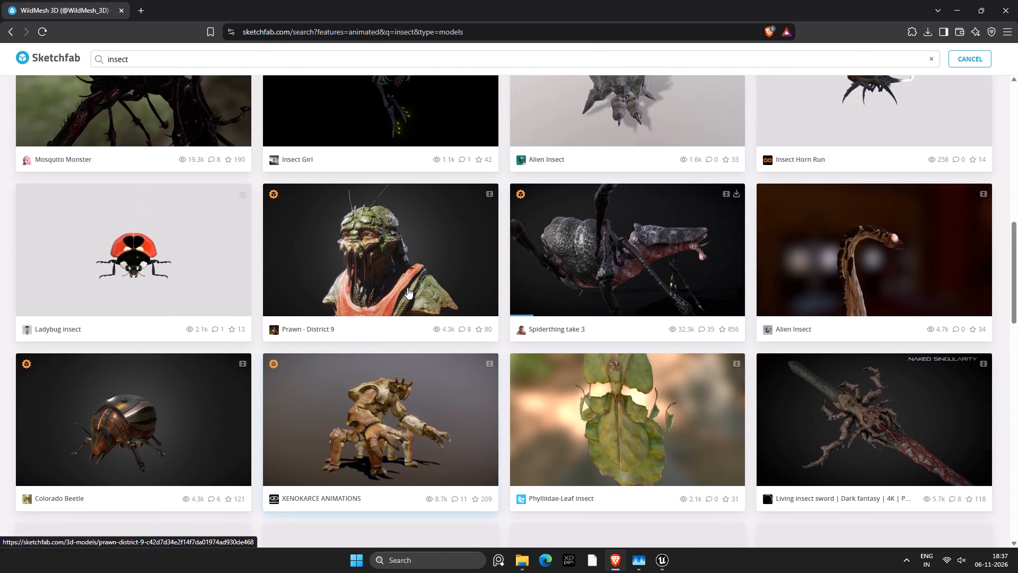
pyautogui.scroll(4, 838, 333)
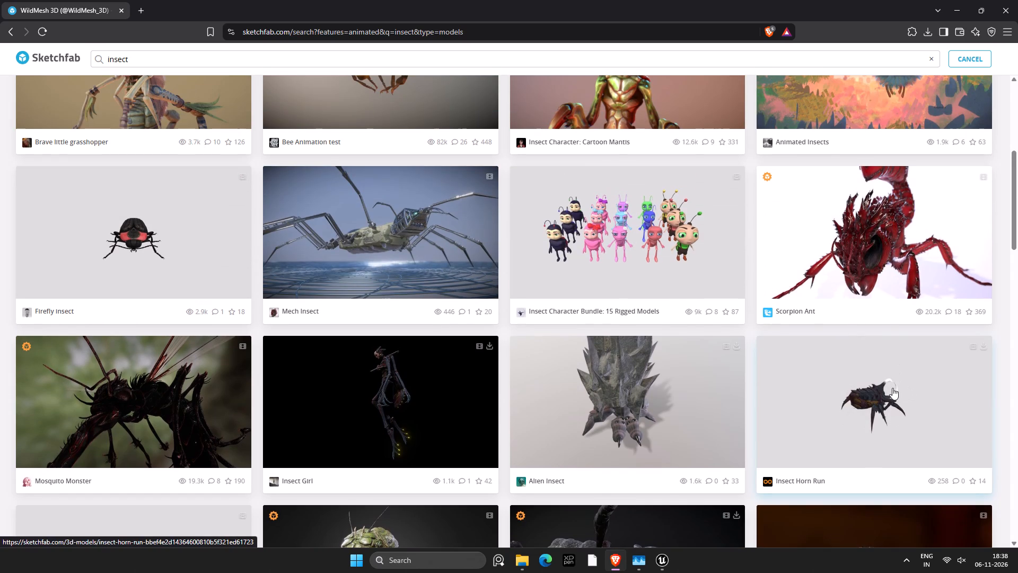
# Open the Insect Horn Run model, inspect its animation and Static Pose, and close the preview.
pyautogui.click(892, 388)
pyautogui.click(657, 560)
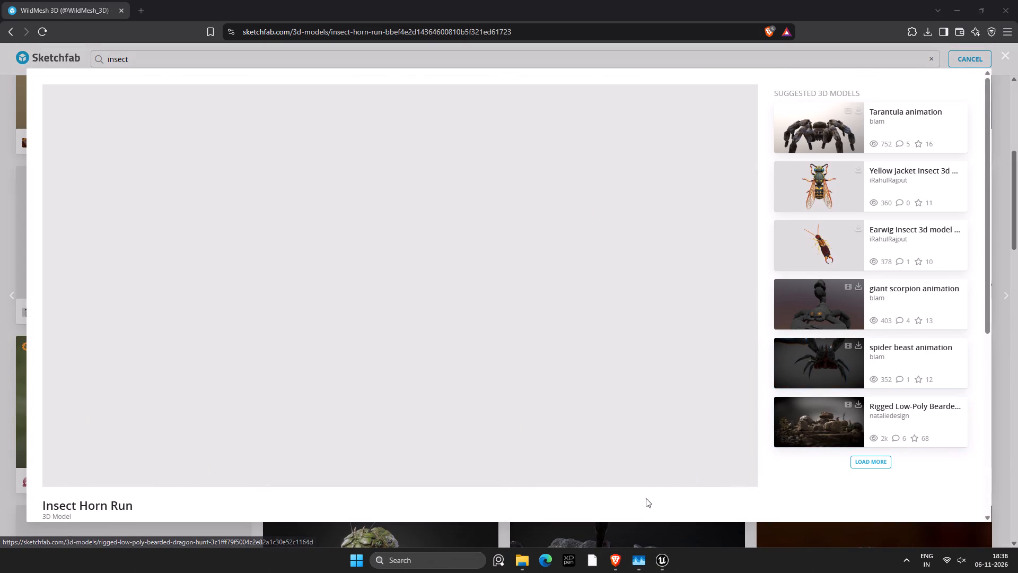
pyautogui.click(647, 562)
pyautogui.click(653, 562)
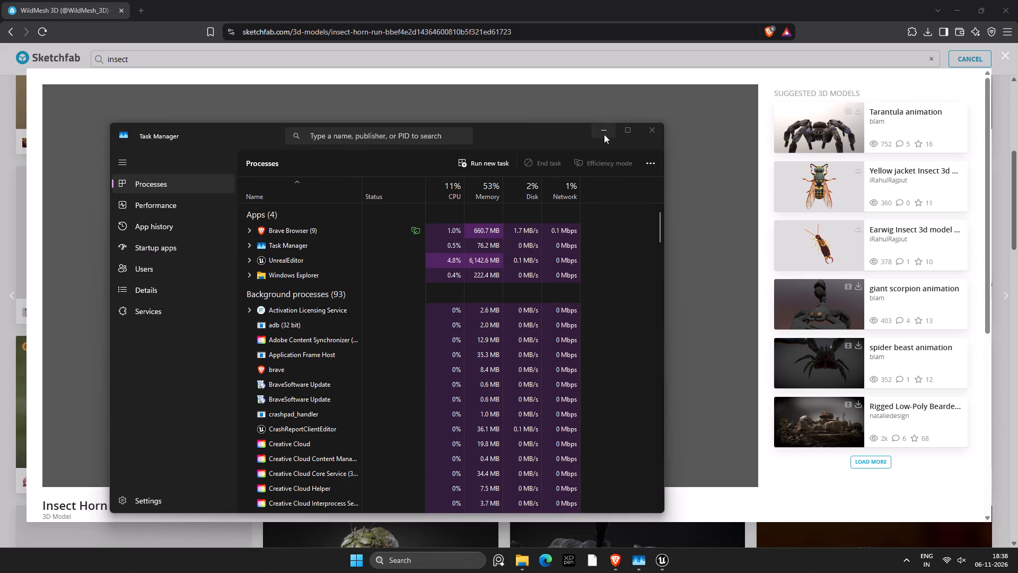
pyautogui.click(604, 134)
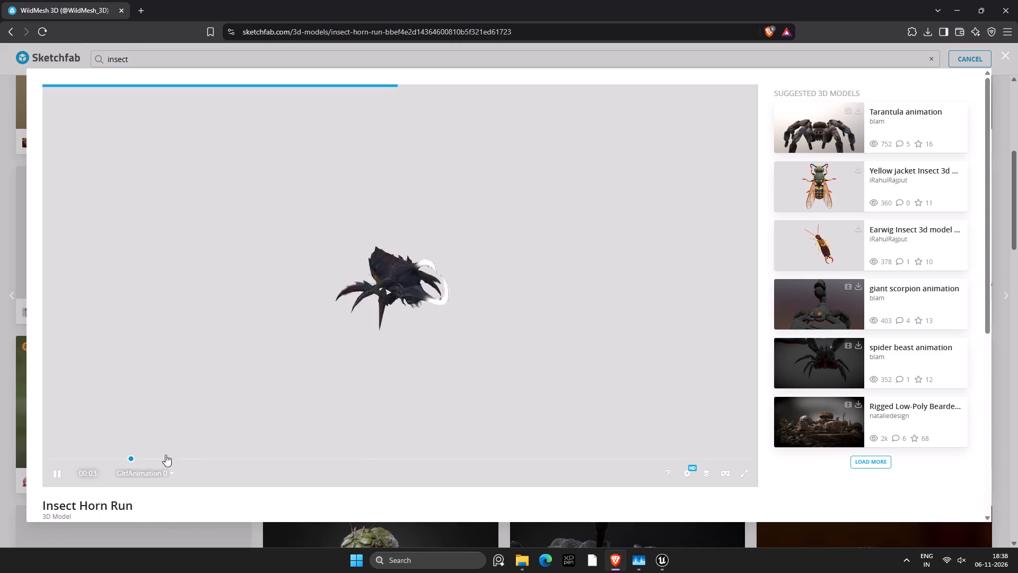
pyautogui.moveTo(404, 364); pyautogui.dragTo(410, 364)
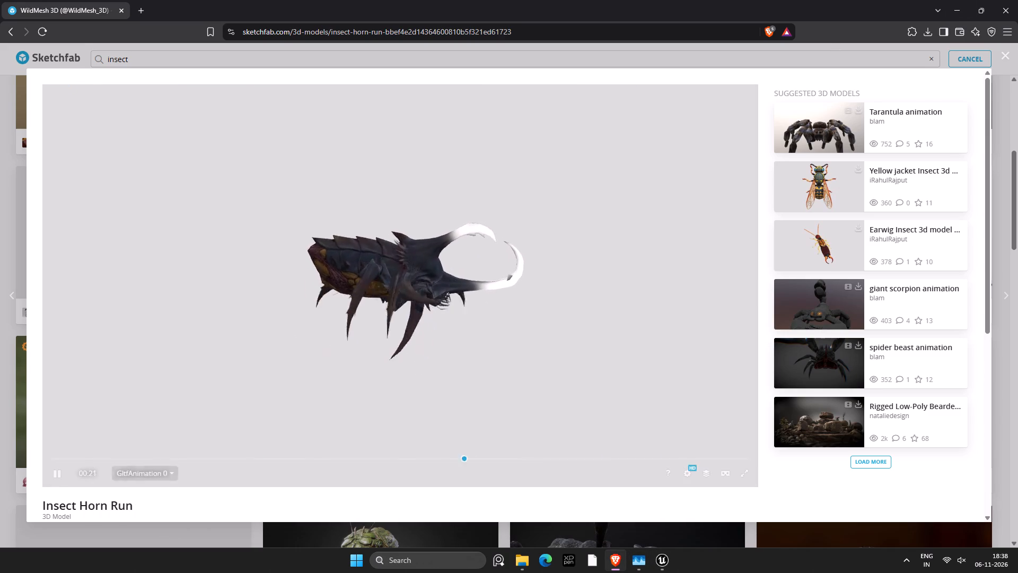
pyautogui.click(185, 408)
pyautogui.click(150, 472)
pyautogui.click(143, 476)
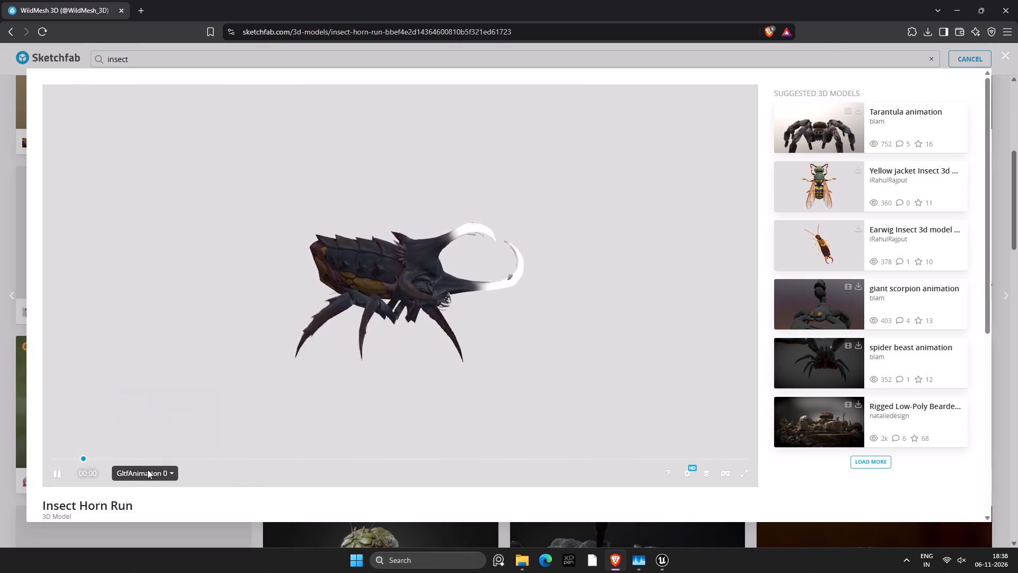
pyautogui.click(145, 471)
pyautogui.click(146, 442)
pyautogui.click(1011, 59)
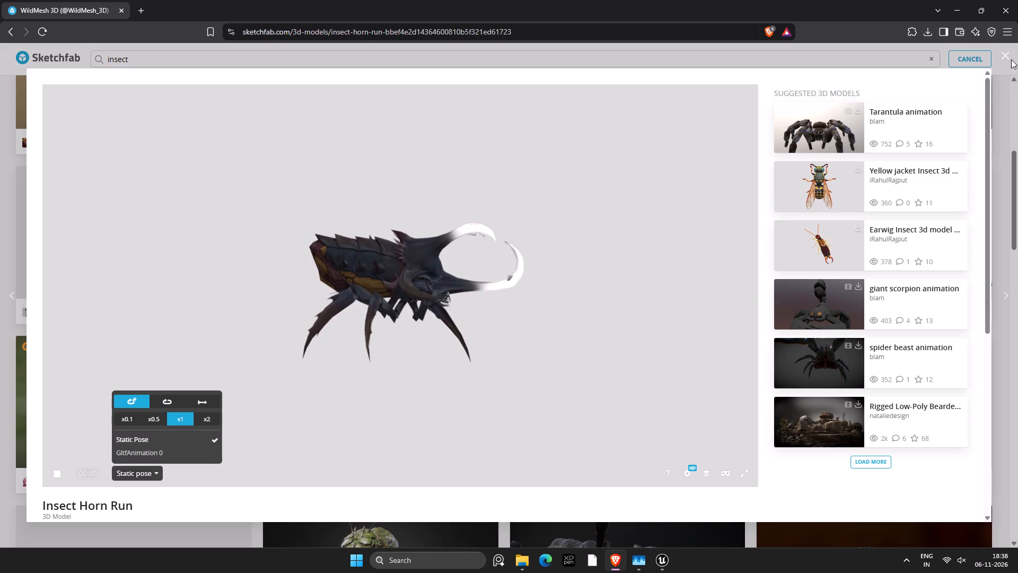
# Browse further insect results and replace the Sketchfab search with dust.
pyautogui.scroll(-8, 789, 221)
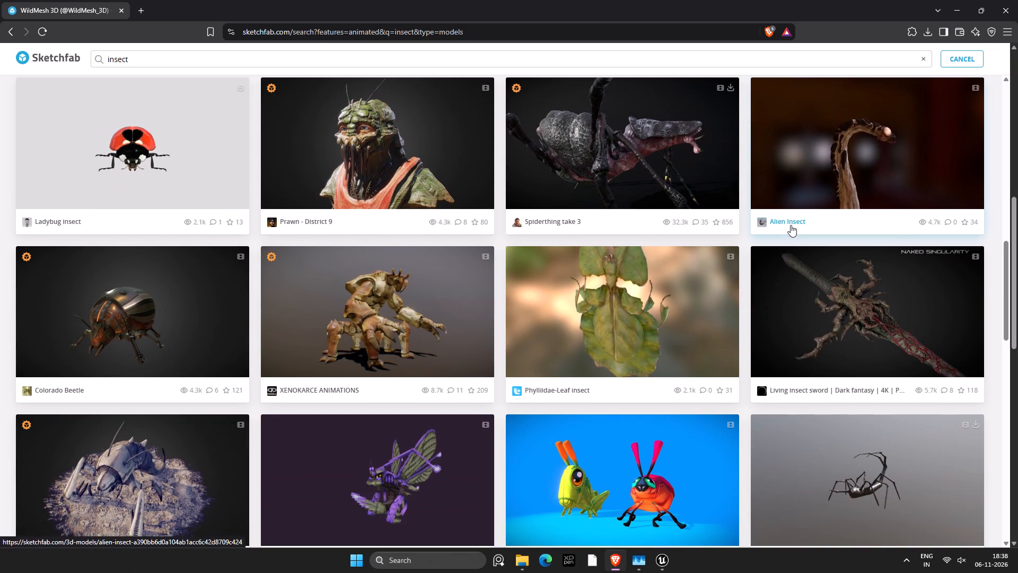
pyautogui.scroll(-1, 791, 225)
pyautogui.moveTo(239, 60); pyautogui.dragTo(0, 58)
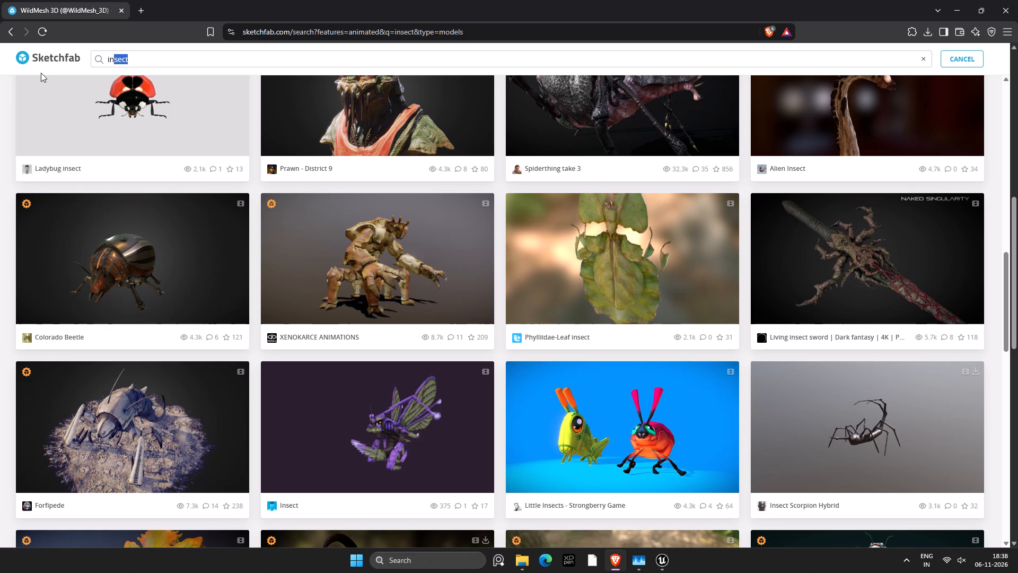
pyautogui.write('dst')
pyautogui.press('Return')
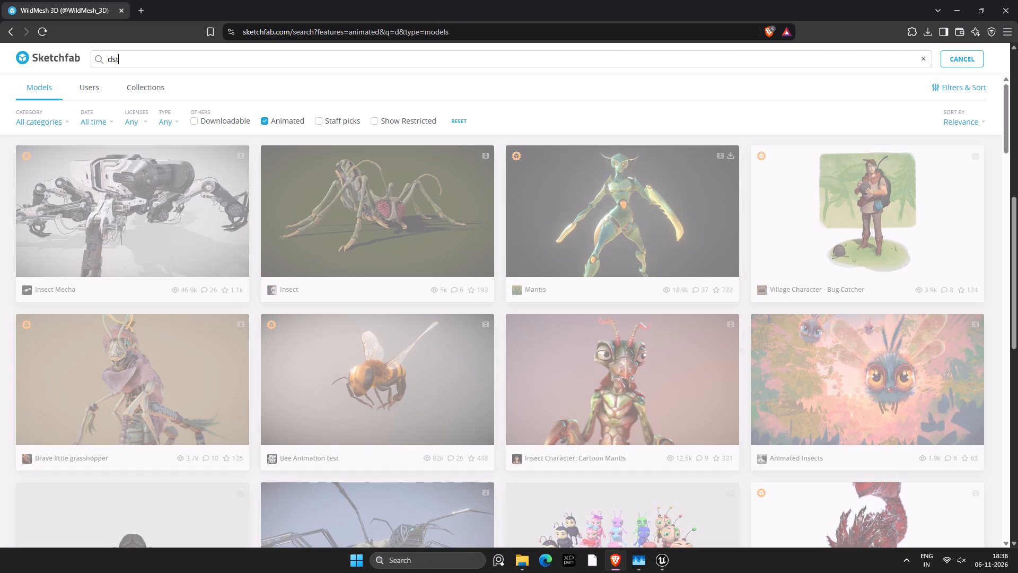
pyautogui.press('Left')
pyautogui.press('Left')
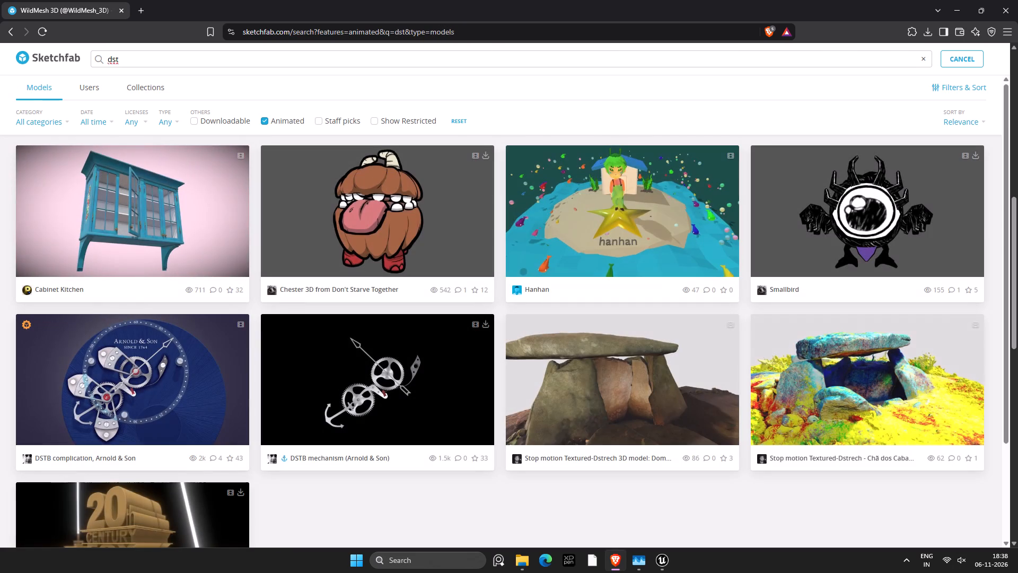
pyautogui.press('u')
pyautogui.press('Return')
# Remove the Animated filter from the dust search and browse the wider results.
pyautogui.scroll(-6, 490, 283)
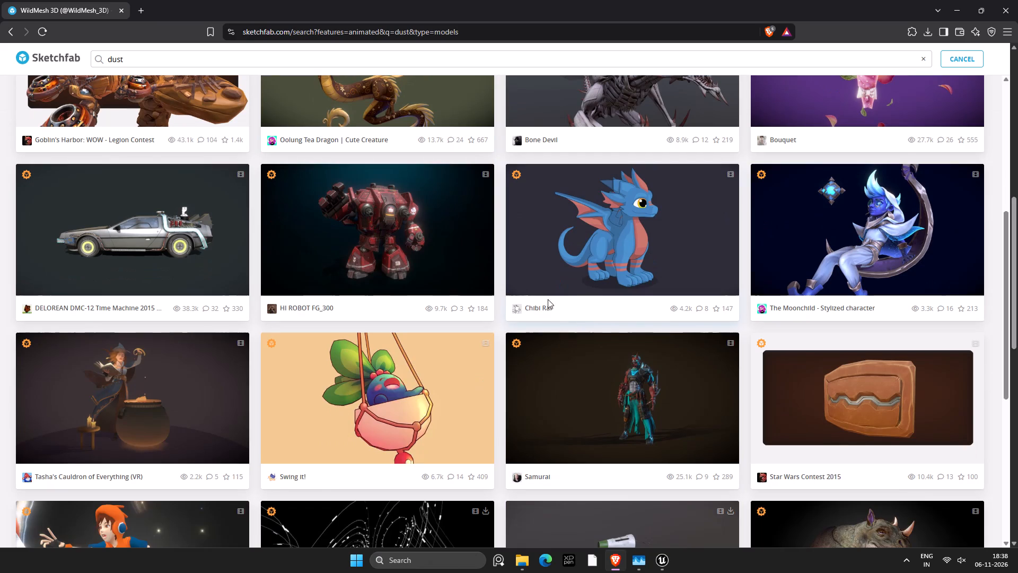
pyautogui.scroll(9, 745, 337)
pyautogui.click(264, 118)
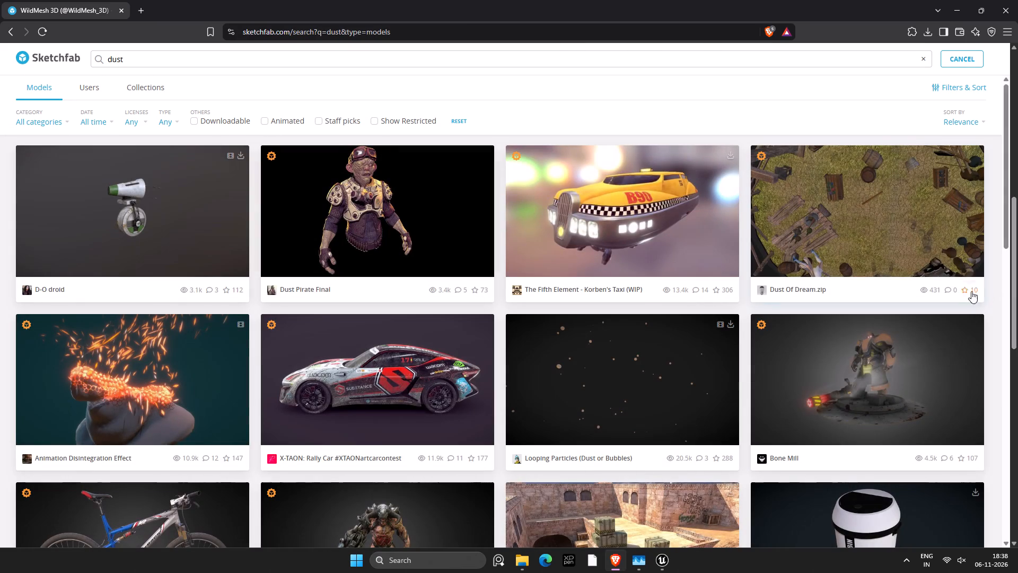
pyautogui.scroll(-13, 948, 299)
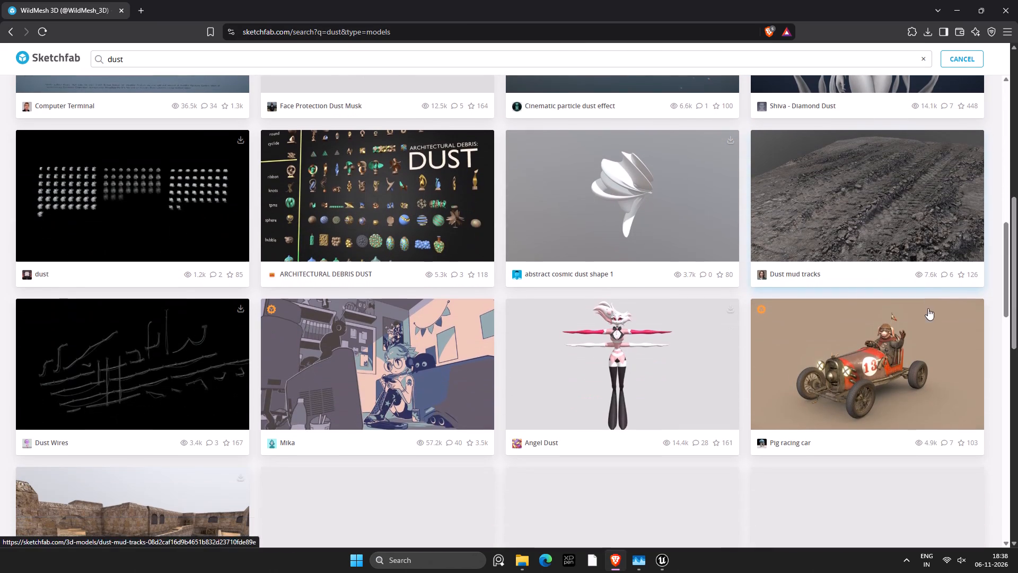
# Browse further through the dust search results and open the Dust looping rigged animation 10MB Free model.
pyautogui.moveTo(146, 58); pyautogui.dragTo(16, 58)
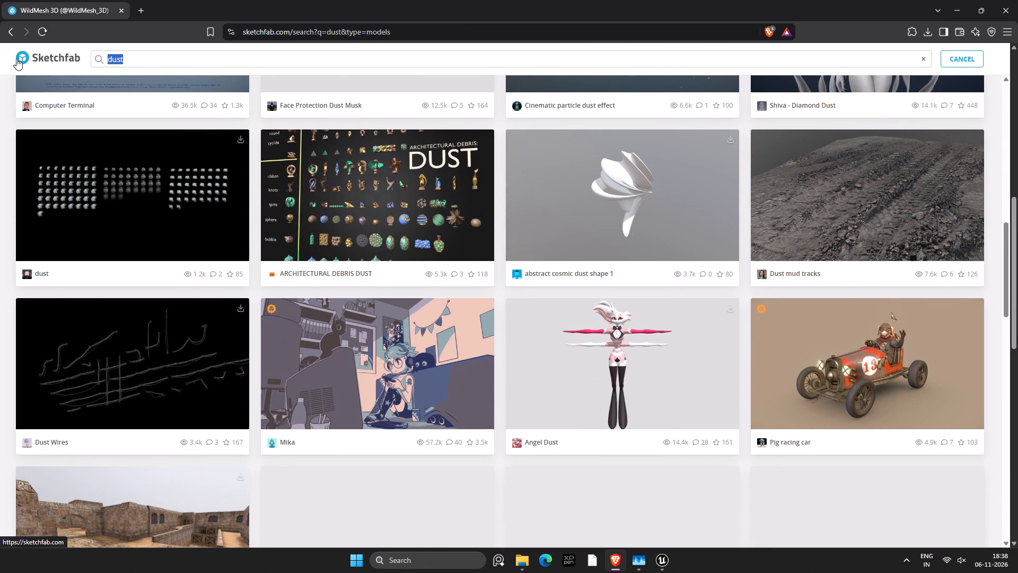
pyautogui.scroll(-3, 1006, 412)
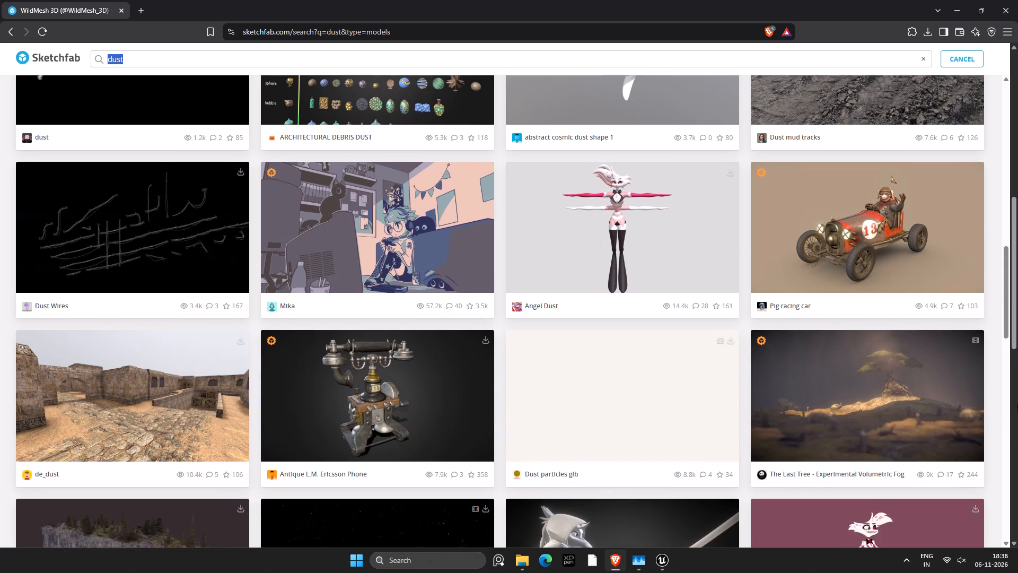
pyautogui.click(1012, 389)
pyautogui.scroll(-10, 1012, 389)
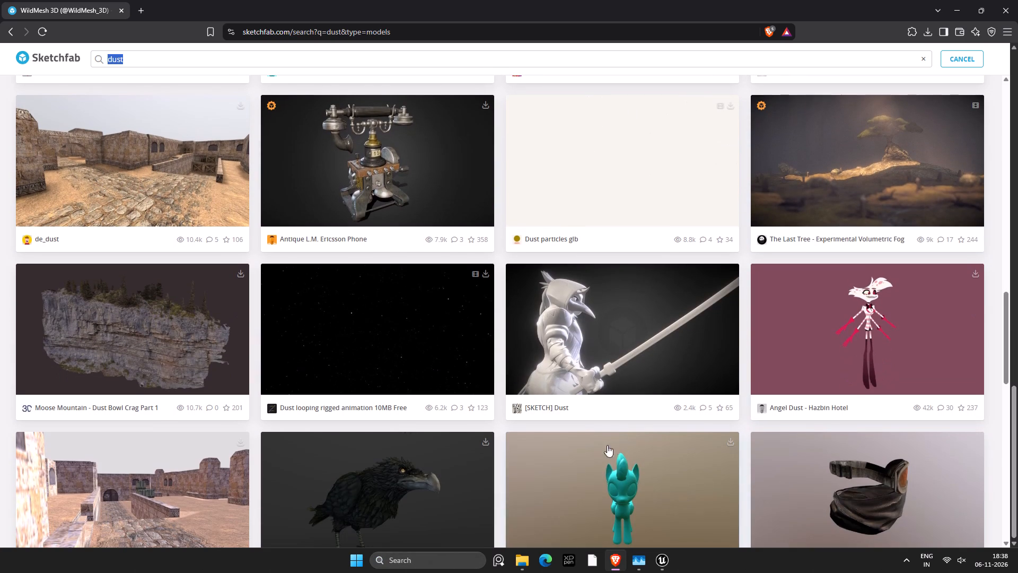
pyautogui.scroll(-11, 397, 341)
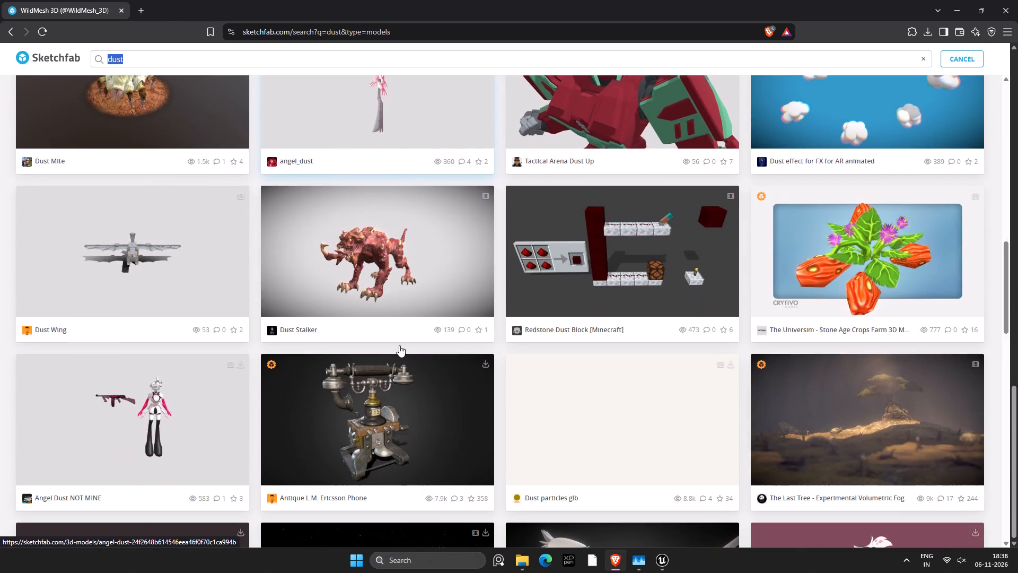
pyautogui.scroll(-4, 399, 345)
pyautogui.click(399, 345)
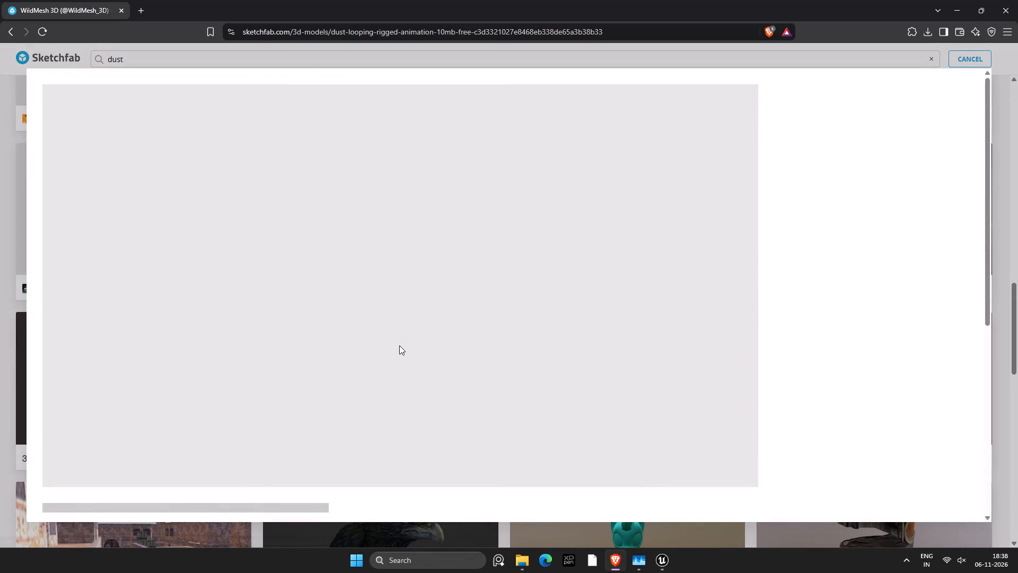
# Switch to the Buddha_cave project in Unreal Editor and check the running import.
pyautogui.click(660, 556)
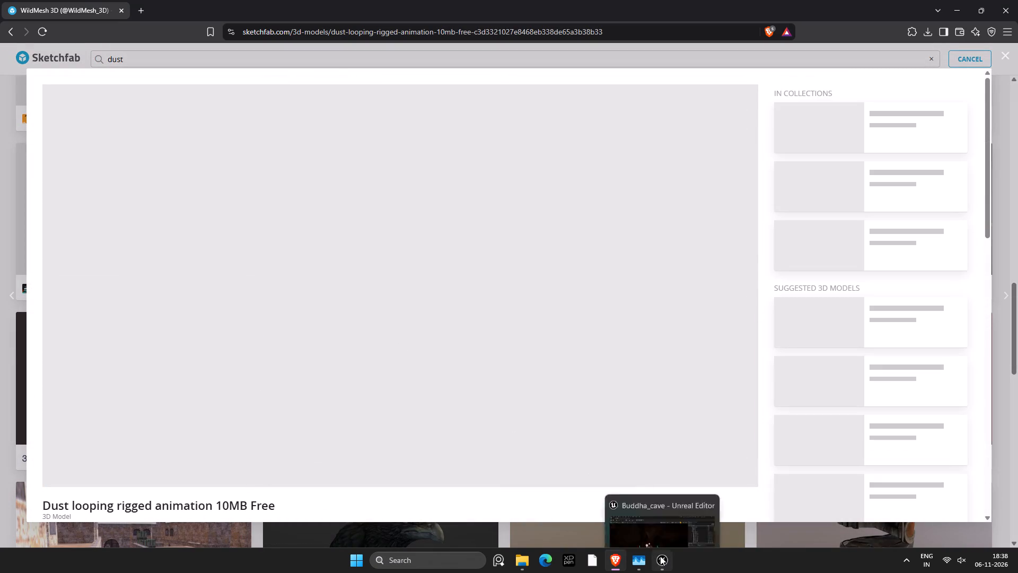
pyautogui.click(661, 556)
pyautogui.click(660, 557)
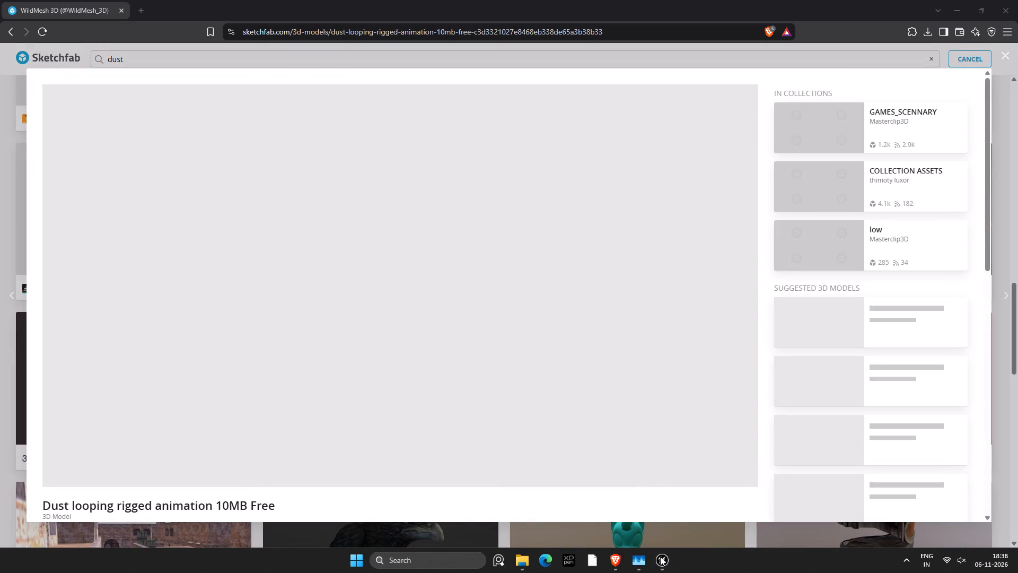
pyautogui.click(654, 557)
pyautogui.click(955, 6)
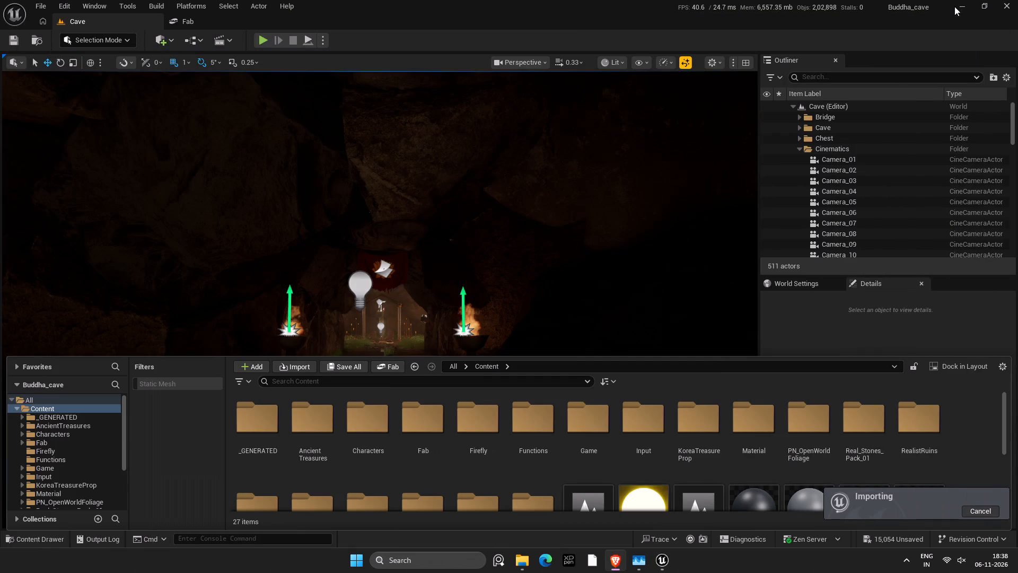
pyautogui.click(974, 464)
# End the UnrealEditor process in Task Manager and minimise its window to return to the dust model.
pyautogui.click(655, 560)
pyautogui.click(631, 560)
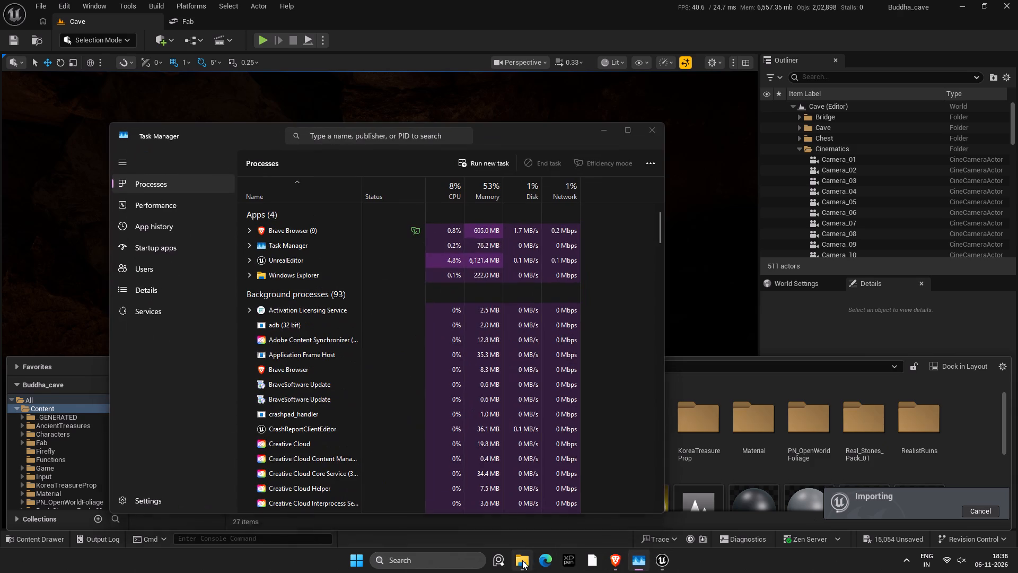
pyautogui.click(522, 560)
pyautogui.click(612, 559)
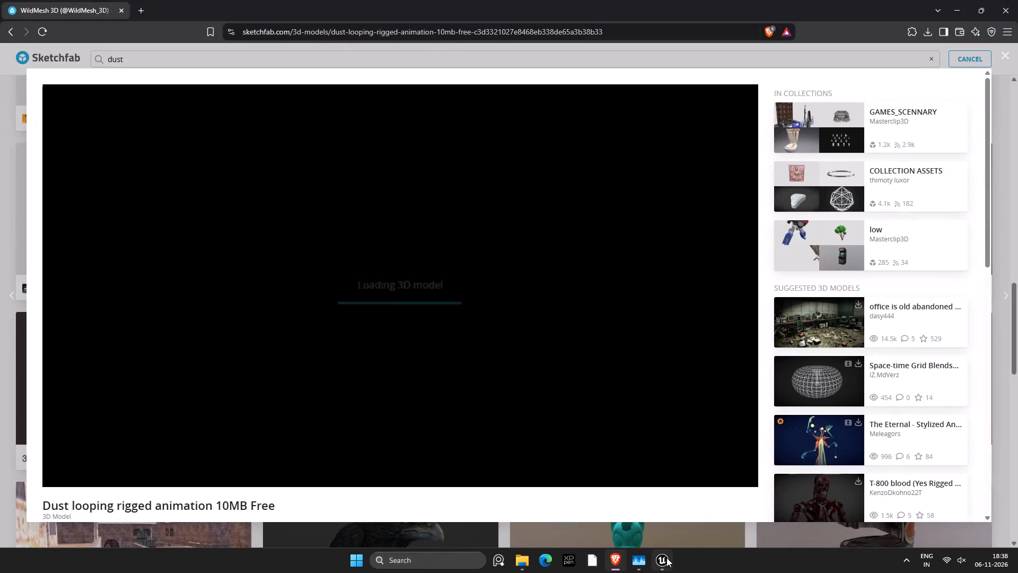
pyautogui.click(666, 558)
pyautogui.rightClick(666, 558)
pyautogui.click(633, 555)
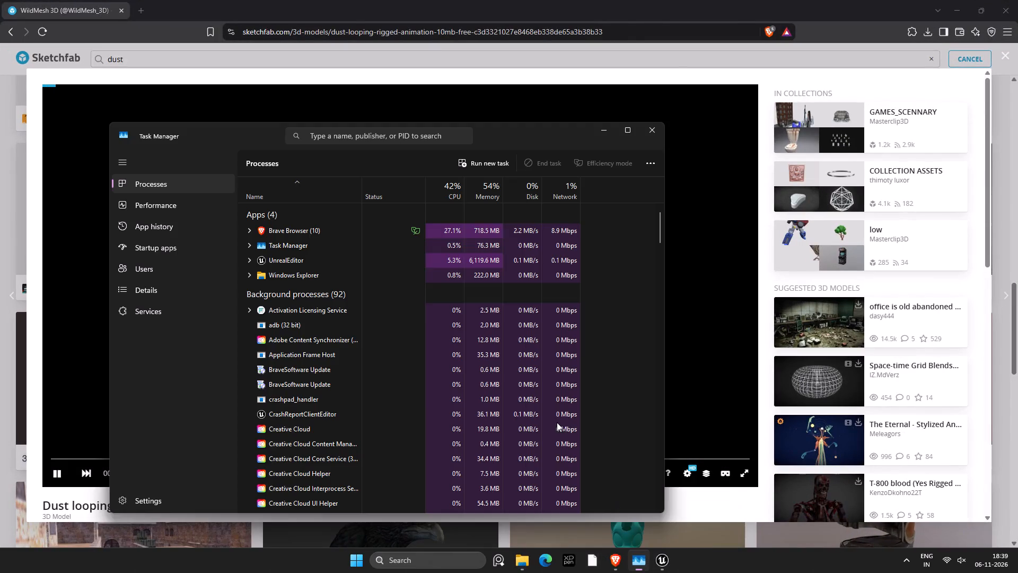
pyautogui.click(300, 261)
pyautogui.click(552, 150)
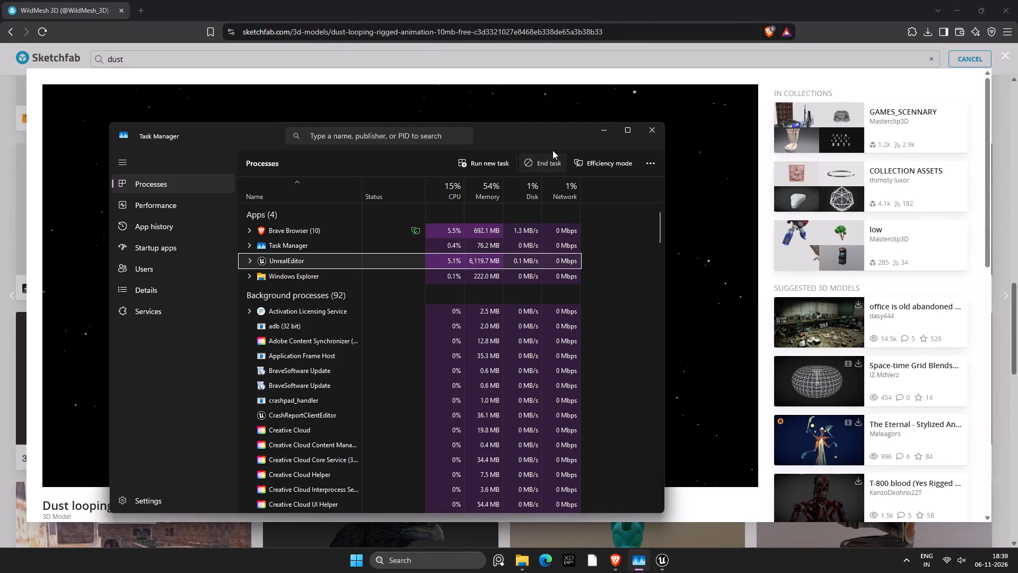
pyautogui.click(547, 153)
pyautogui.moveTo(584, 131); pyautogui.dragTo(814, 115)
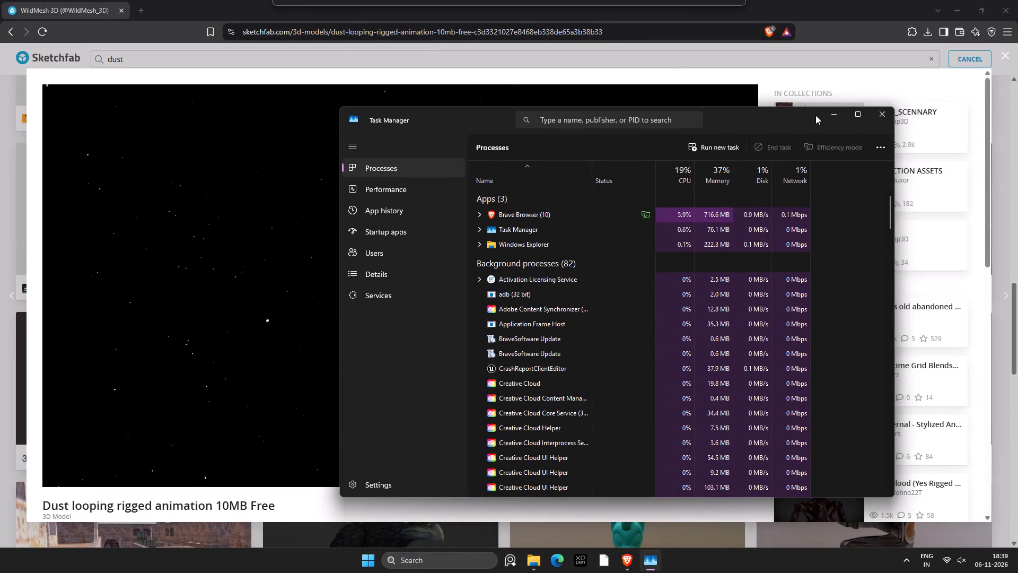
pyautogui.click(835, 113)
# Examine the dust model's looping animation preview and read its description, formats and licence.
pyautogui.scroll(-4, 440, 313)
pyautogui.scroll(3, 454, 353)
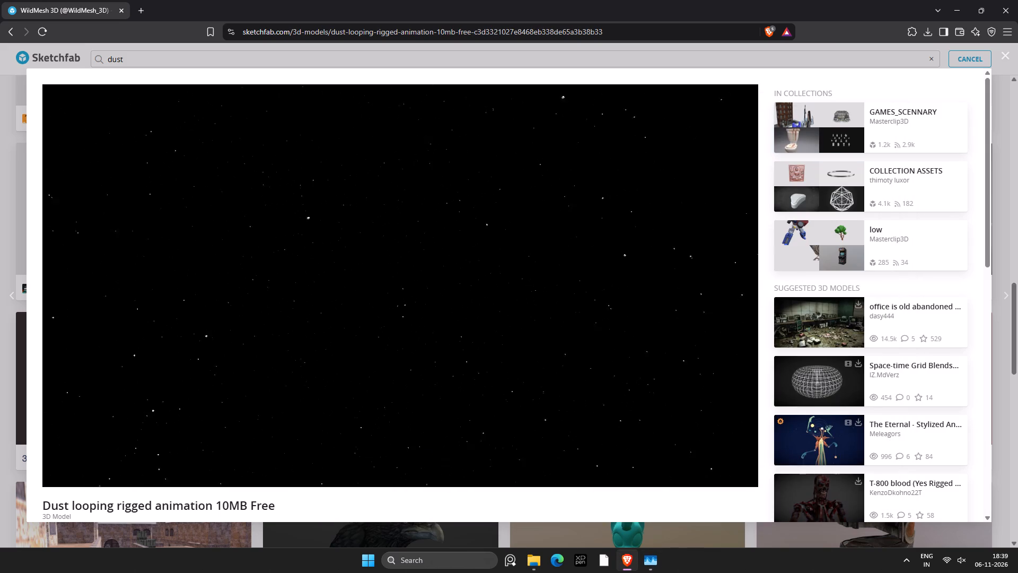
pyautogui.scroll(-12, 455, 352)
pyautogui.scroll(9, 457, 352)
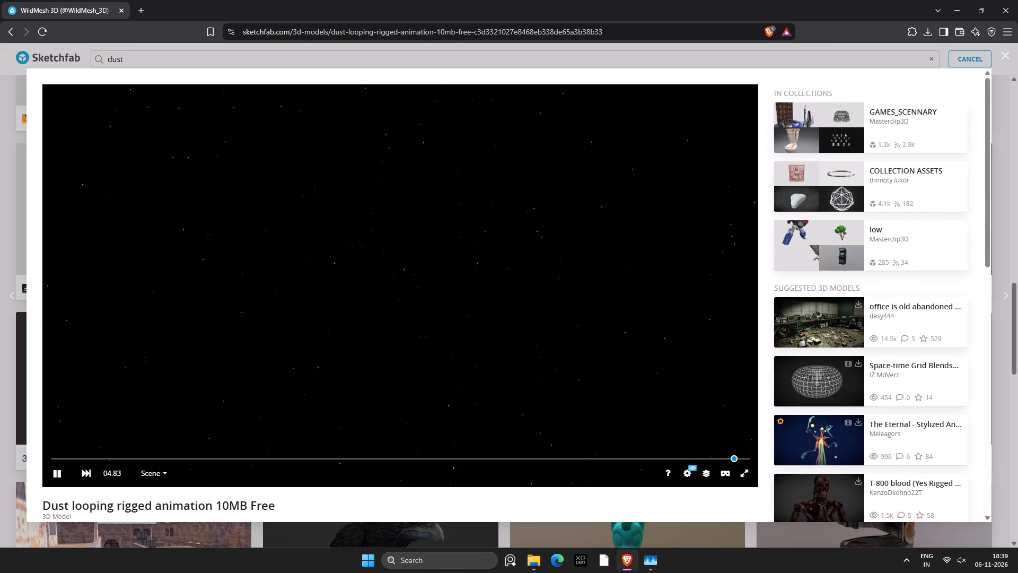
pyautogui.scroll(-2, 400, 501)
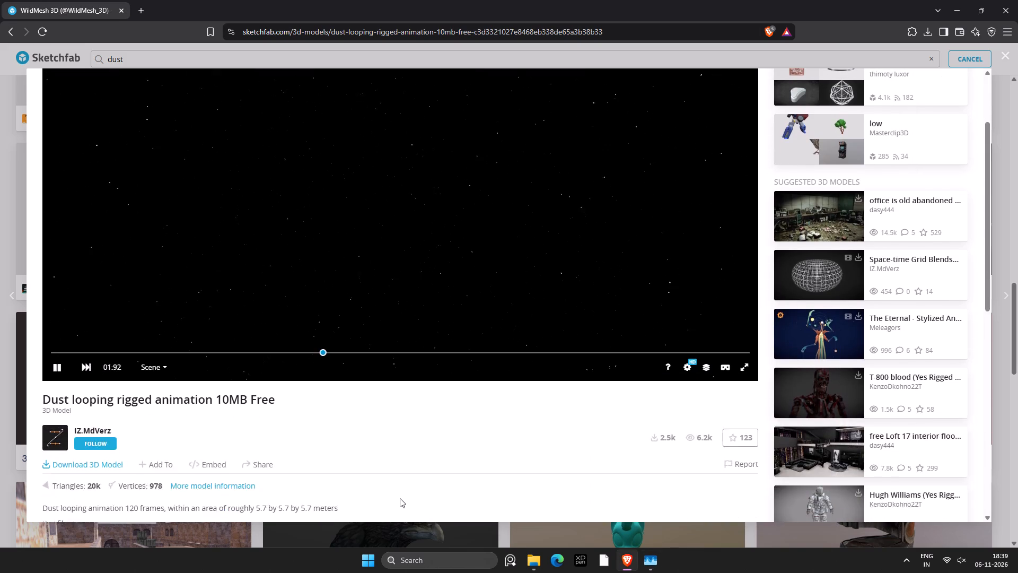
pyautogui.scroll(-4, 400, 498)
pyautogui.scroll(1, 409, 241)
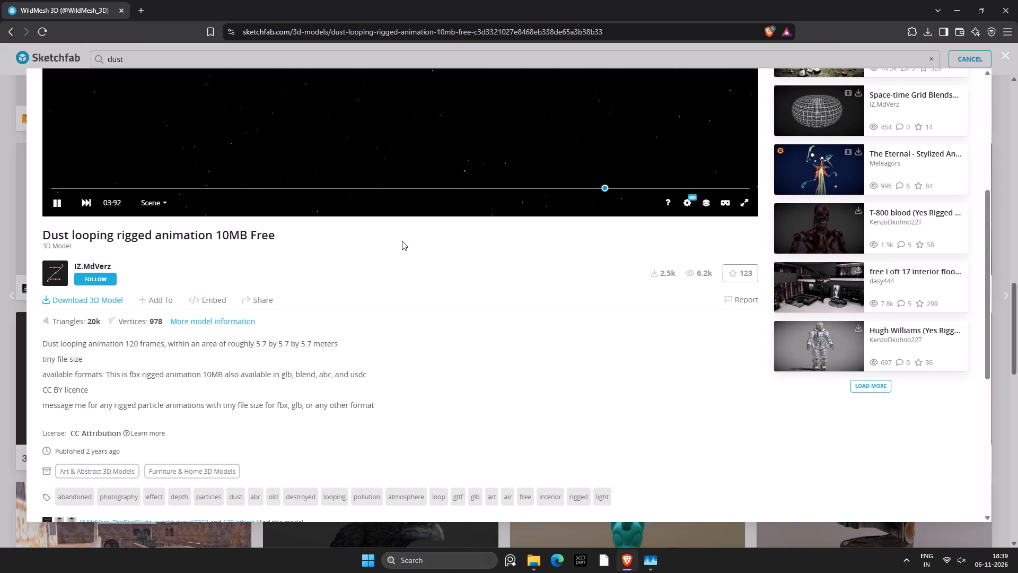
pyautogui.scroll(3, 646, 254)
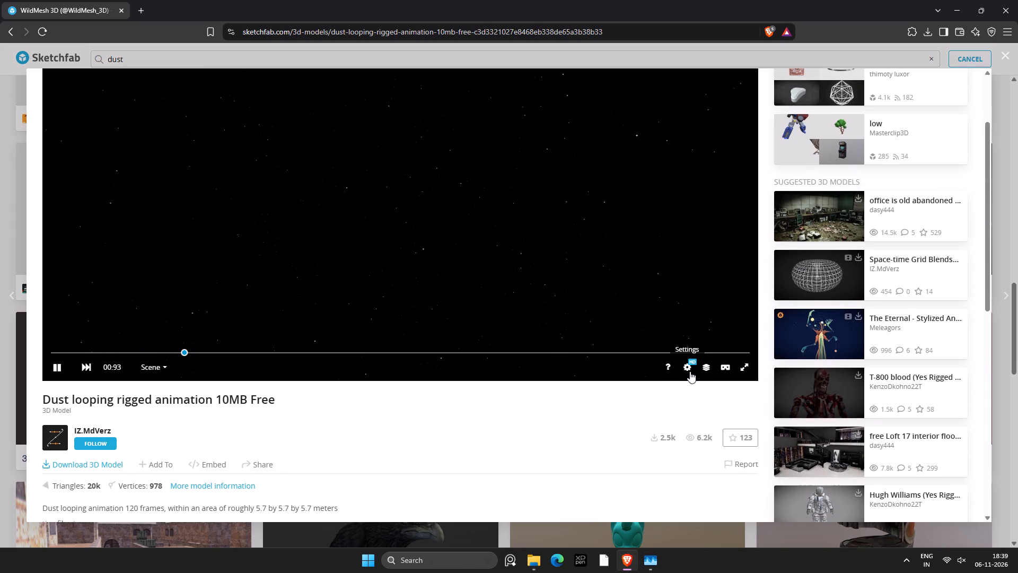
# Inspect the dust model in the Model Inspector with Static Pose, using the Wireframe, Vertex Normals, Matcap and Specular F0 views.
pyautogui.click(686, 371)
pyautogui.click(689, 366)
pyautogui.click(708, 366)
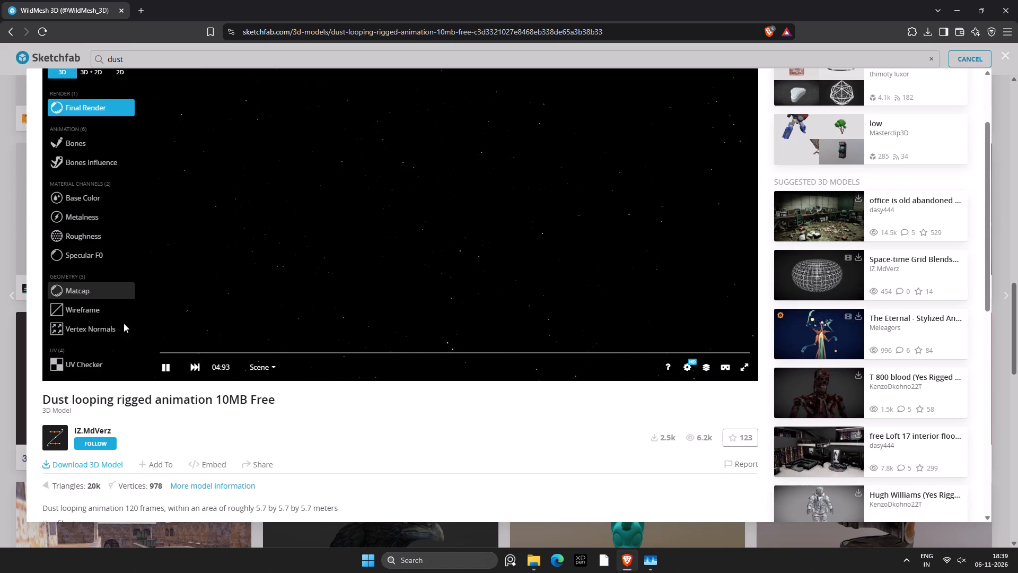
pyautogui.click(166, 367)
pyautogui.click(252, 364)
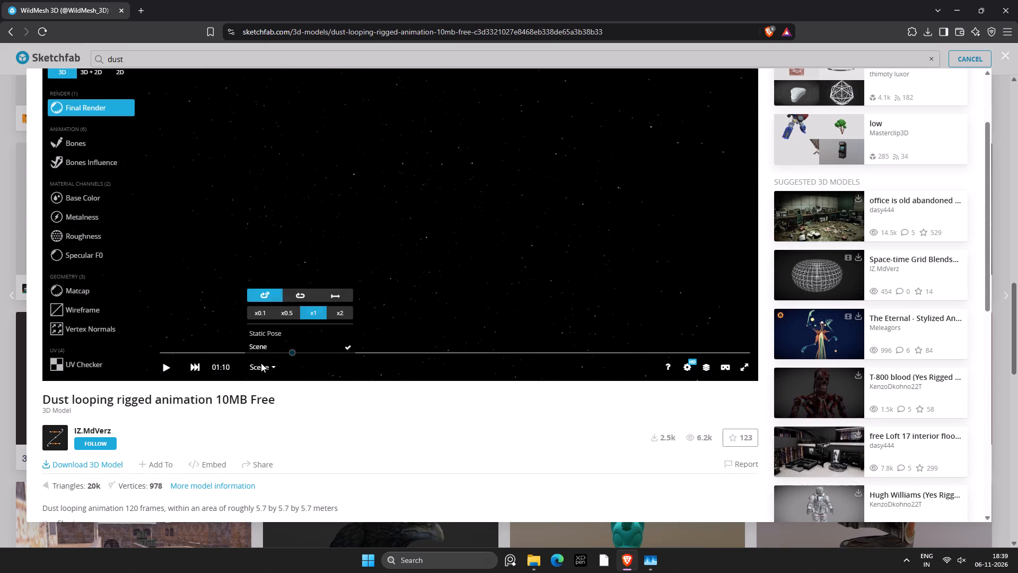
pyautogui.click(270, 336)
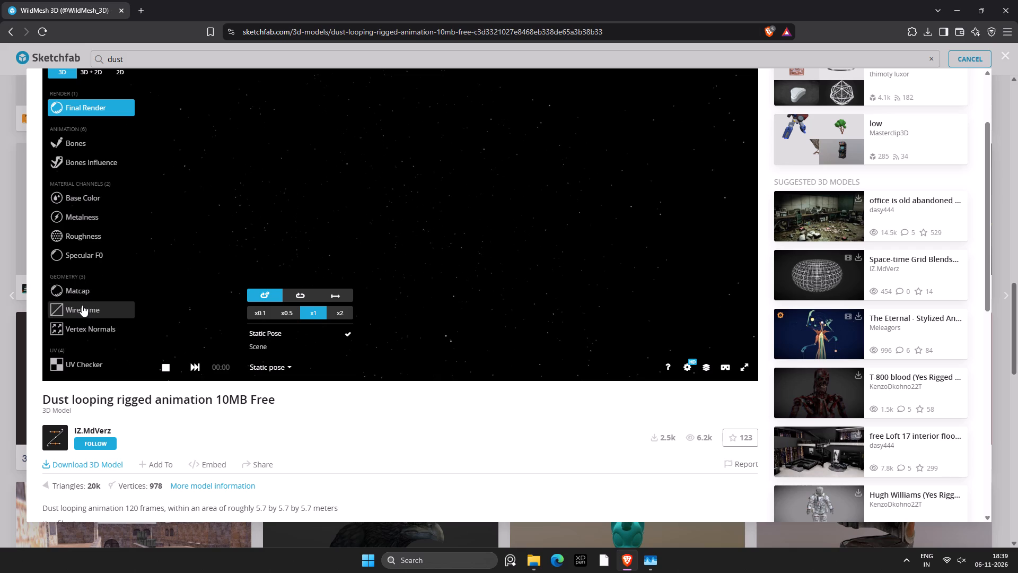
pyautogui.click(82, 305)
pyautogui.scroll(3, 321, 225)
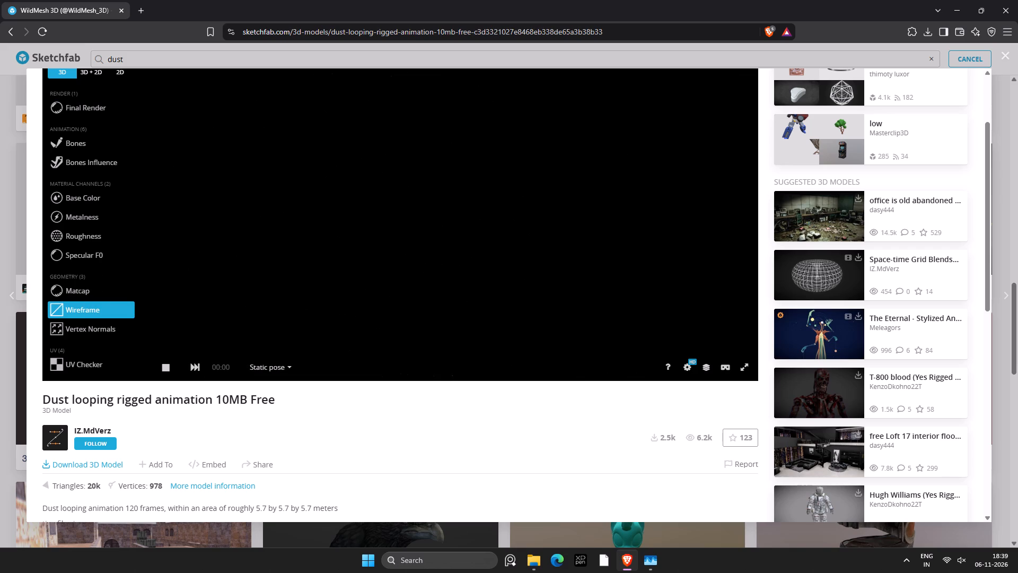
pyautogui.click(106, 335)
pyautogui.click(94, 292)
pyautogui.click(90, 249)
pyautogui.click(392, 413)
pyautogui.scroll(5, 763, 284)
pyautogui.scroll(-5, 752, 286)
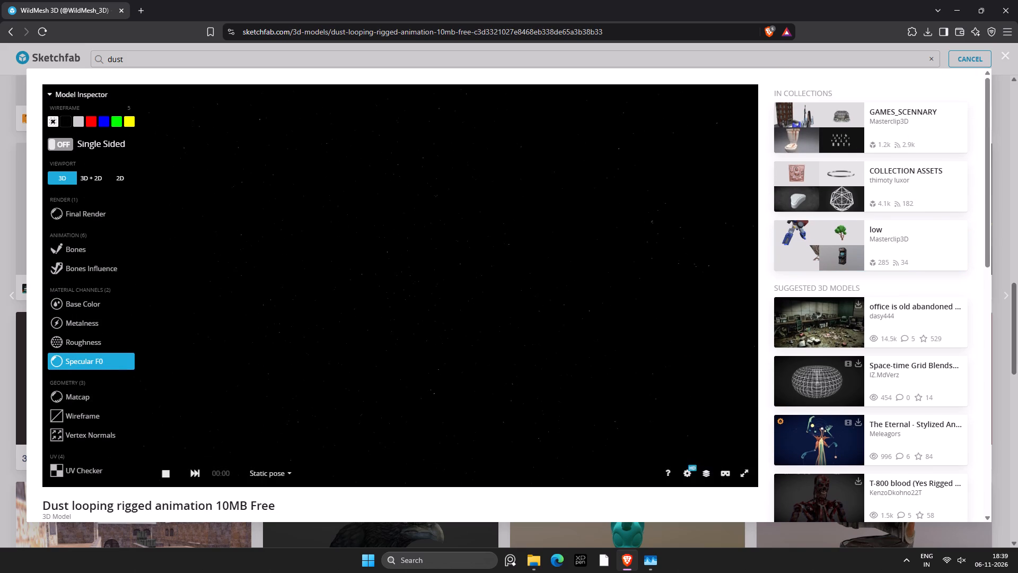
# Open the download options for the dust looping model.
pyautogui.scroll(-4, 728, 369)
pyautogui.scroll(-3, 824, 420)
pyautogui.click(85, 411)
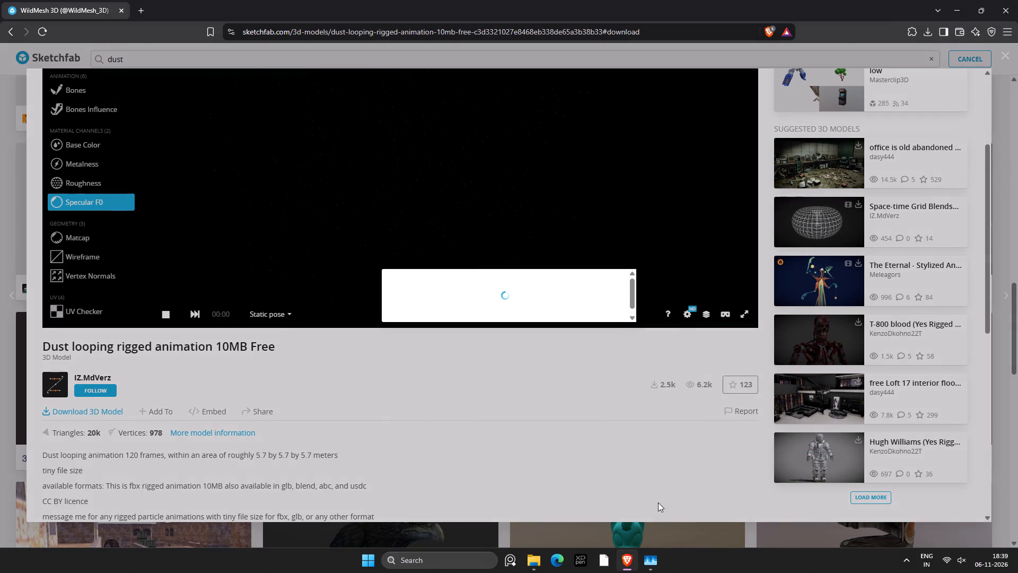
# Permanently delete the Jar with Fireflies file from the Buddha_cave_T Content folder in File Explorer.
pyautogui.click(403, 564)
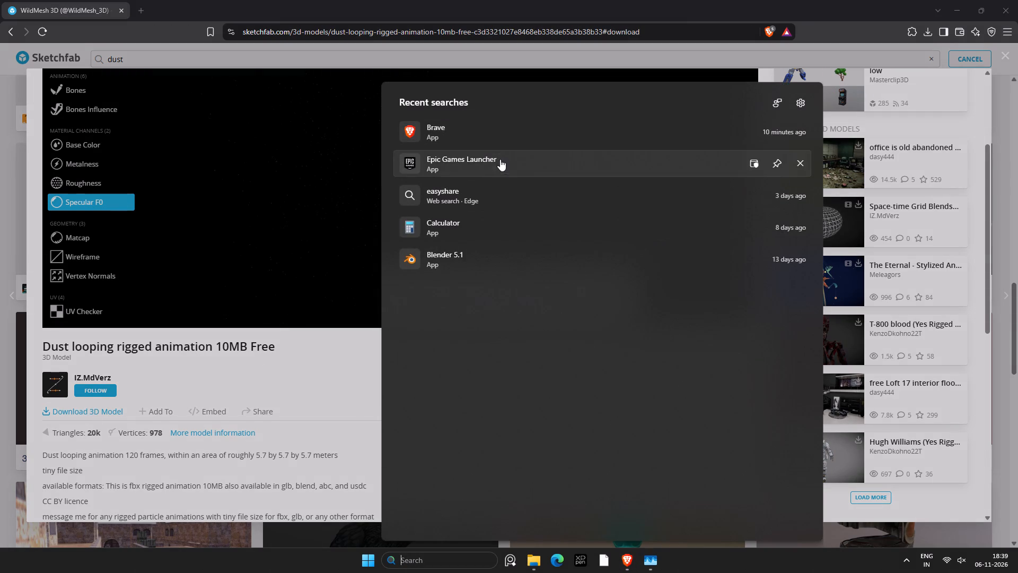
pyautogui.click(966, 1)
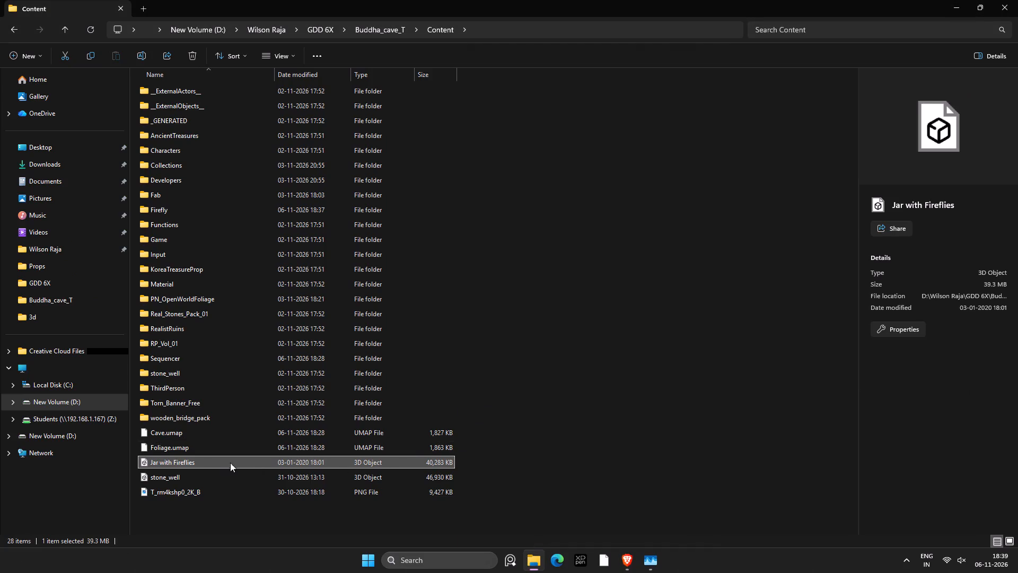
pyautogui.hotkey('shift', 'Delete')
pyautogui.press('Return')
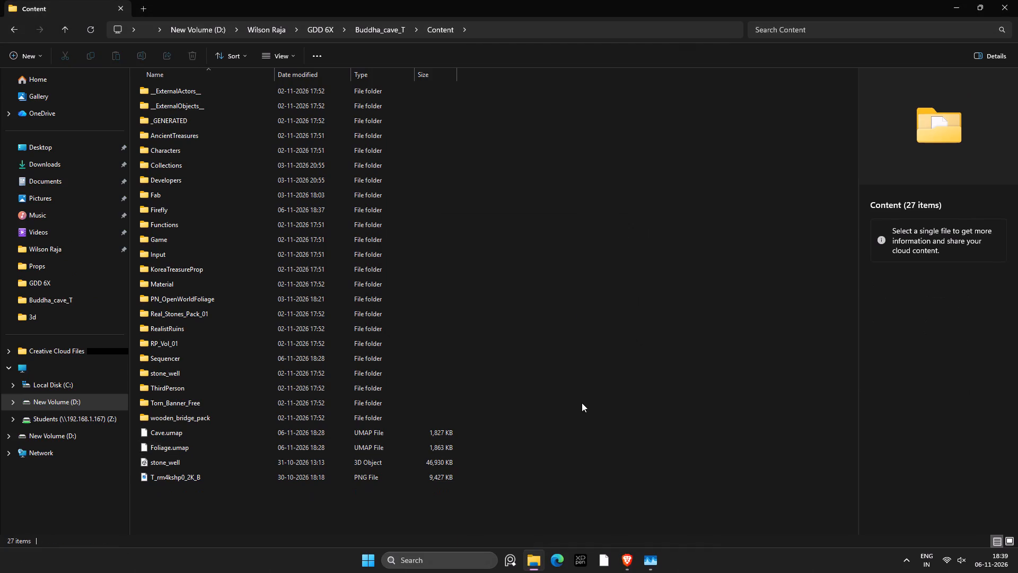
# Minimise File Explorer and relaunch Unreal Engine from the desktop.
pyautogui.click(958, 0)
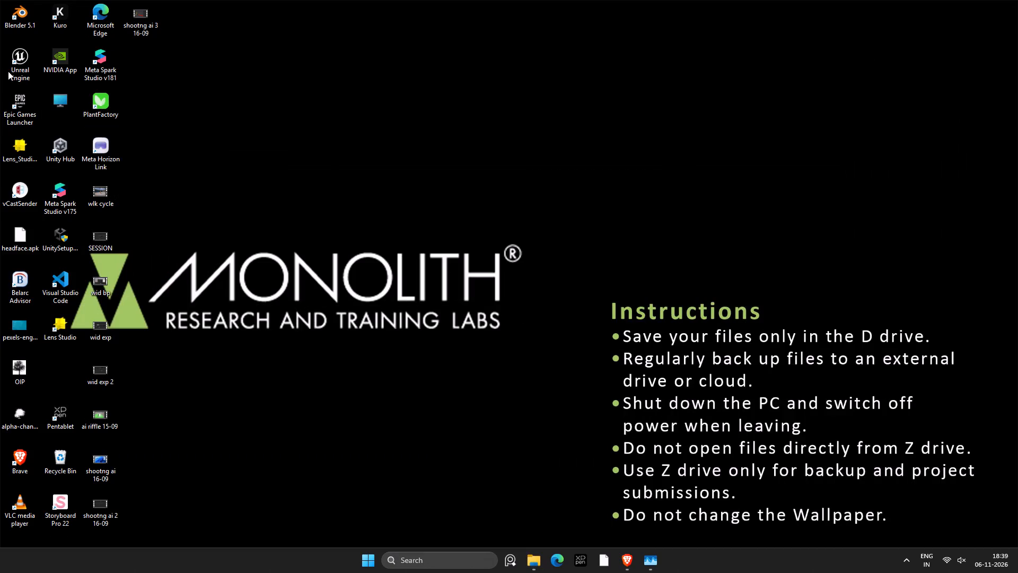
pyautogui.doubleClick(10, 68)
pyautogui.click(639, 563)
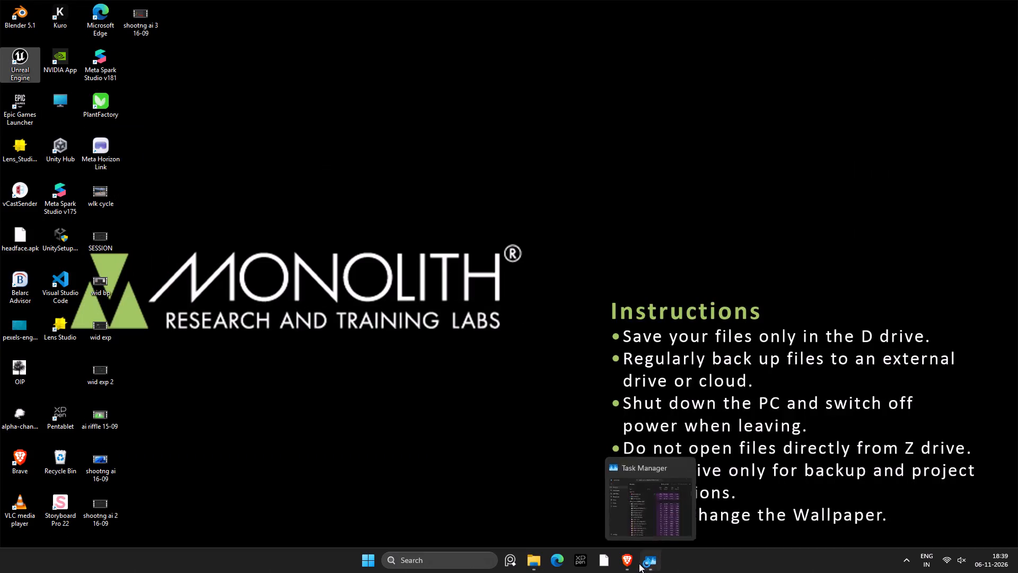
# Download the GLB version of the dust model into Buddha_cave_T's Content folder as dust_looping_rigged_animation, and minimise the browser.
pyautogui.click(629, 560)
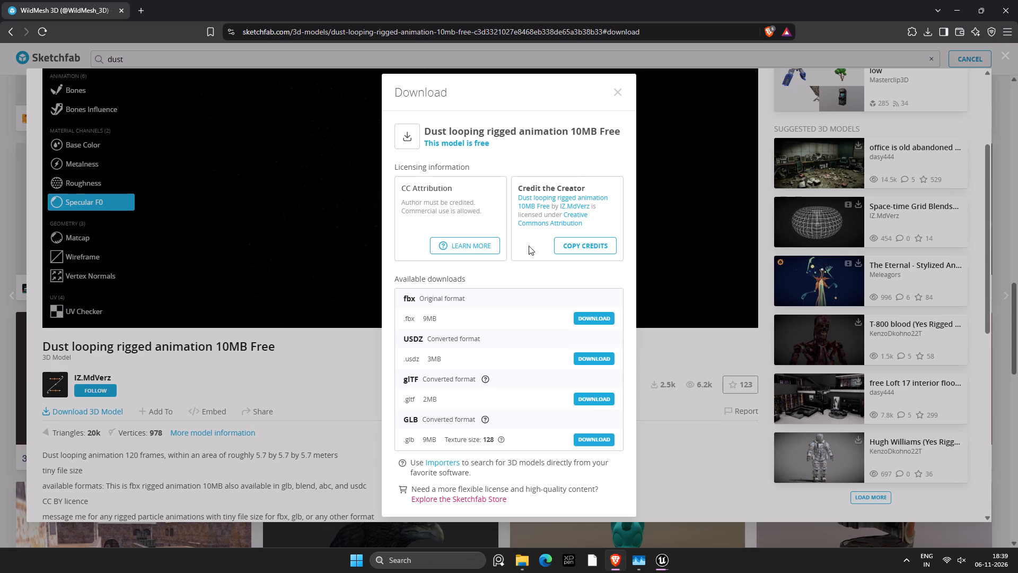
pyautogui.scroll(-2, 546, 367)
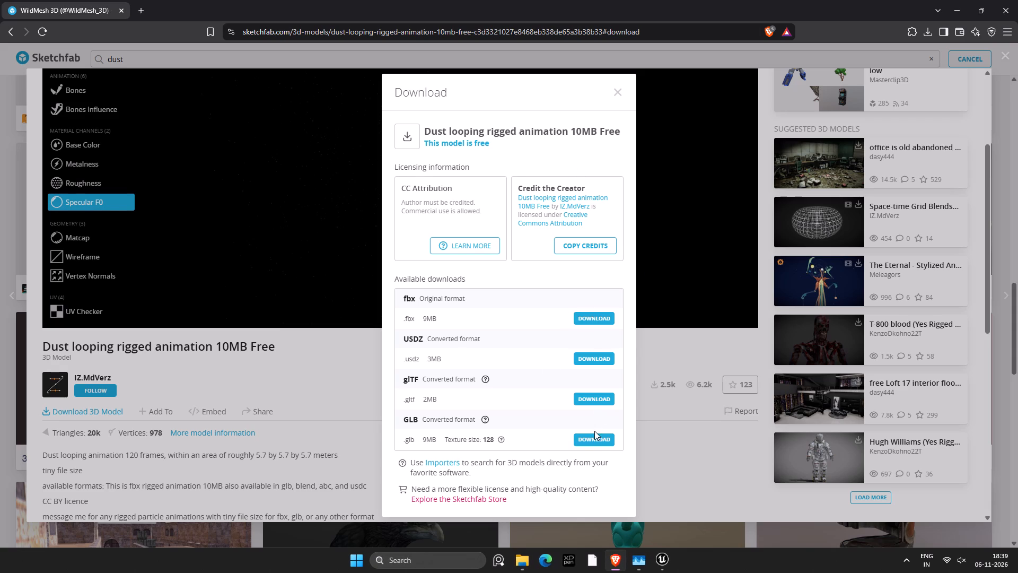
pyautogui.click(596, 441)
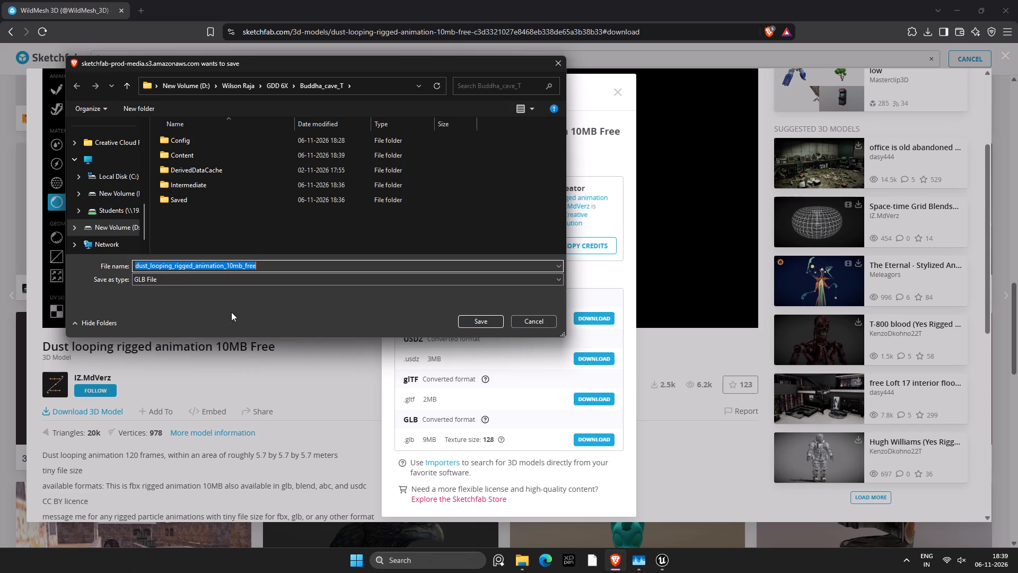
pyautogui.moveTo(274, 267); pyautogui.dragTo(273, 267)
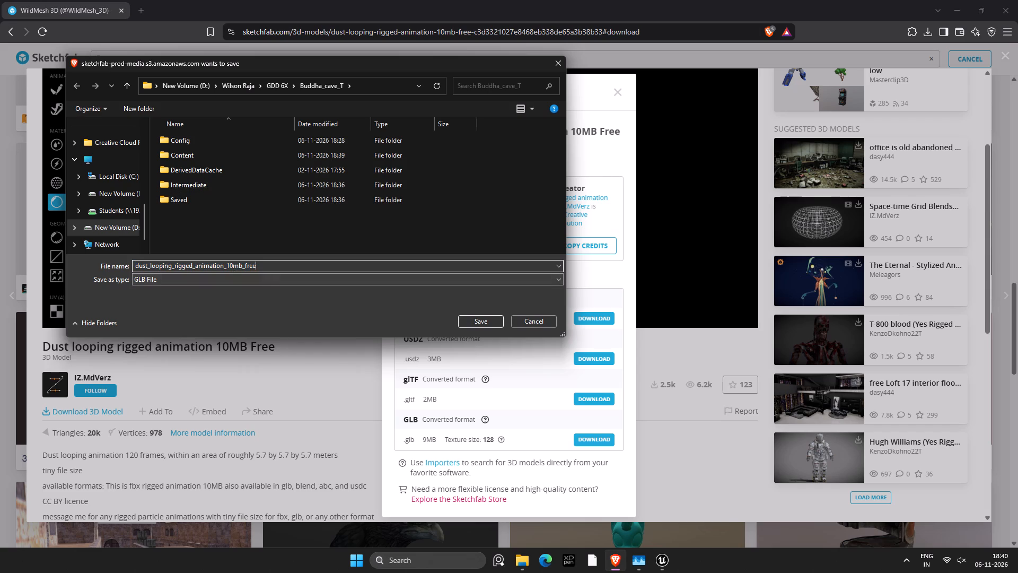
pyautogui.moveTo(273, 267); pyautogui.dragTo(224, 274)
pyautogui.press('BackSpace')
pyautogui.doubleClick(195, 157)
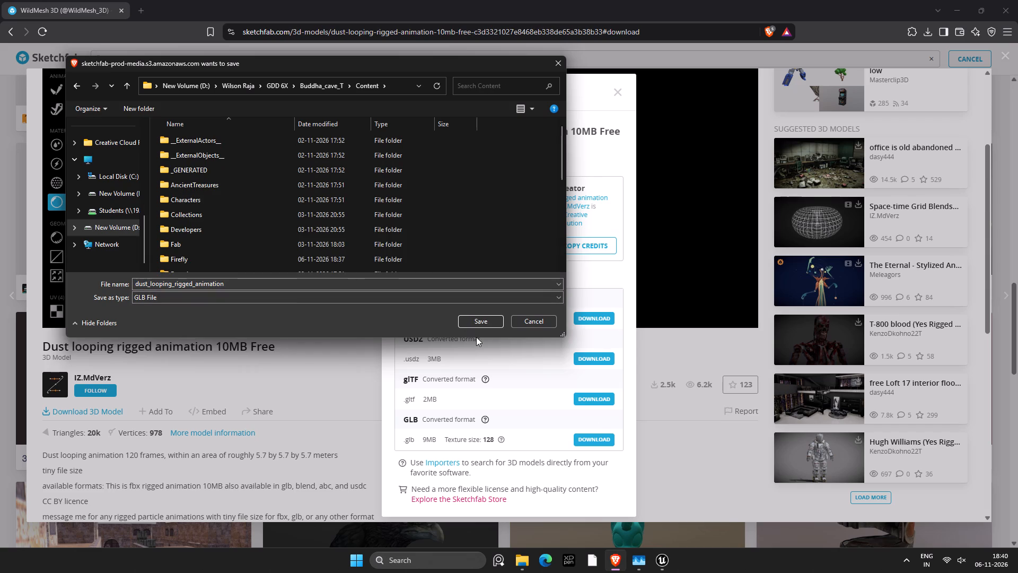
pyautogui.click(483, 324)
pyautogui.click(925, 38)
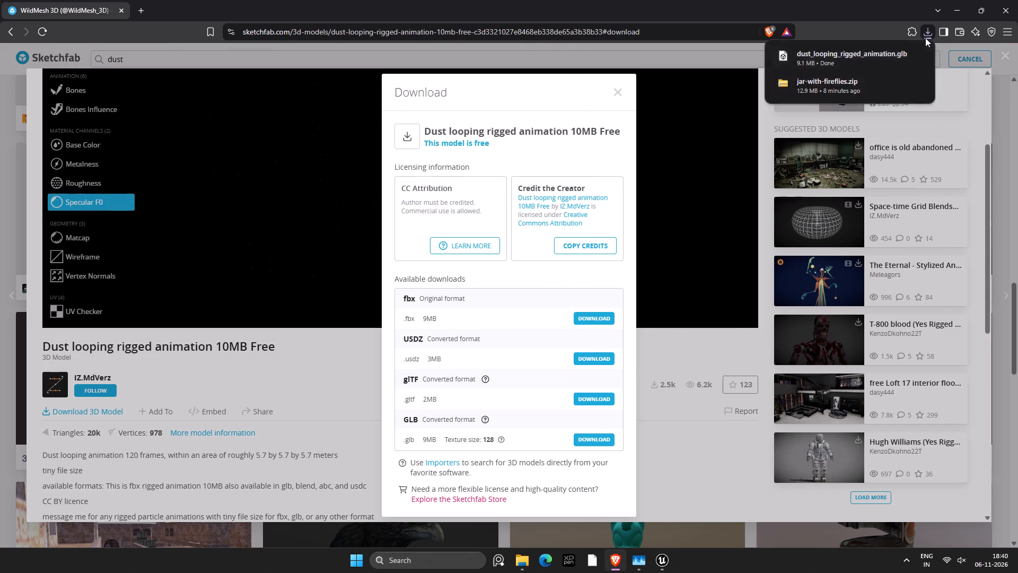
pyautogui.click(925, 38)
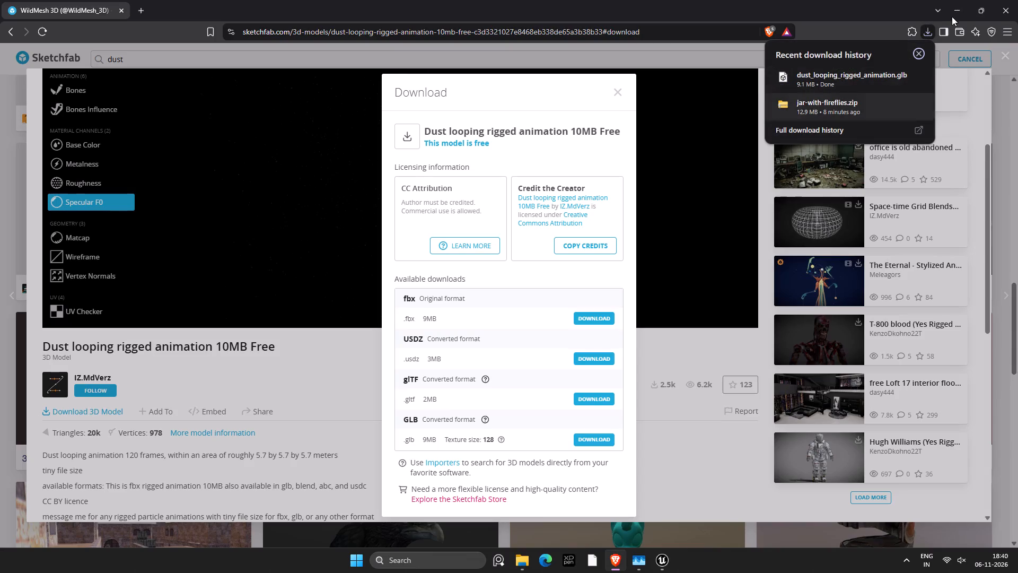
pyautogui.click(954, 7)
# Browse for the Buddha_cave project from Unreal Engine's project list, open it, and minimise Task Manager.
pyautogui.click(74, 141)
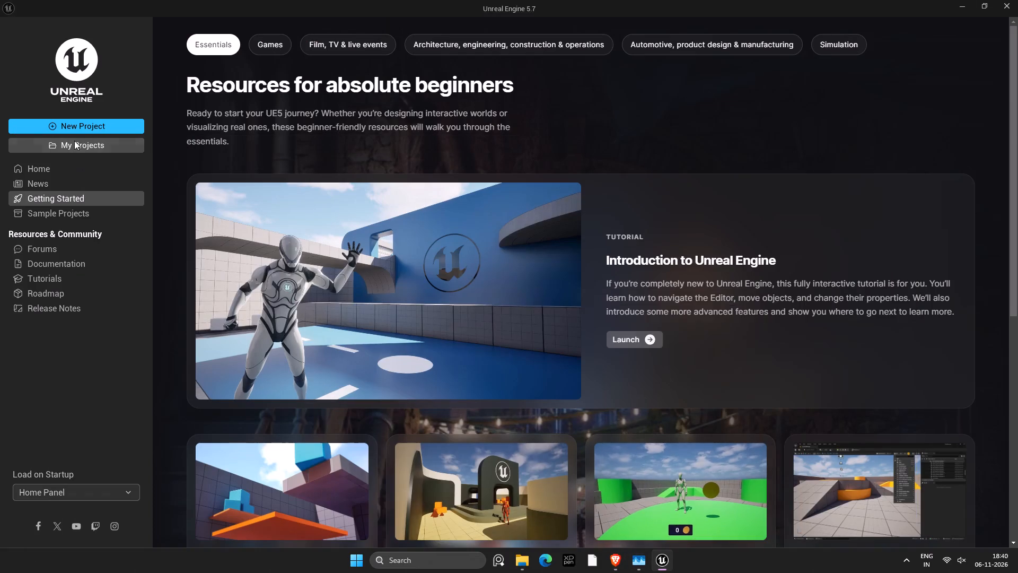
pyautogui.click(708, 483)
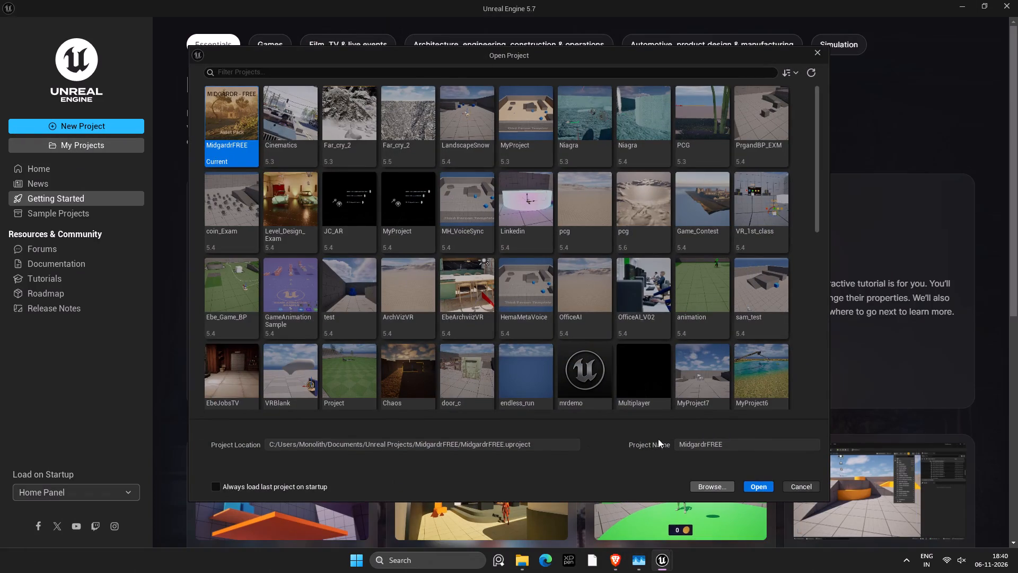
pyautogui.click(247, 153)
pyautogui.press('Return')
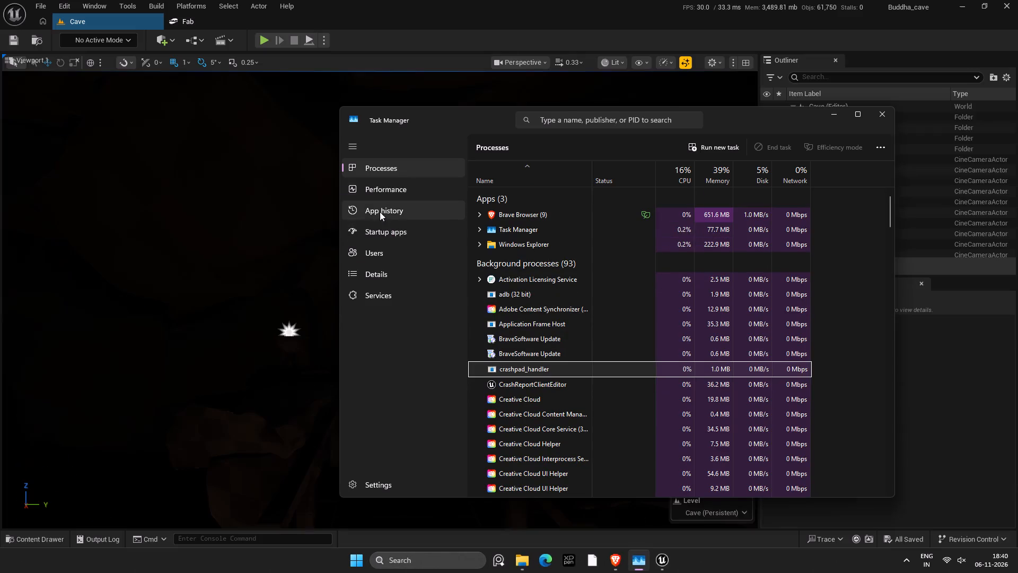
pyautogui.click(835, 114)
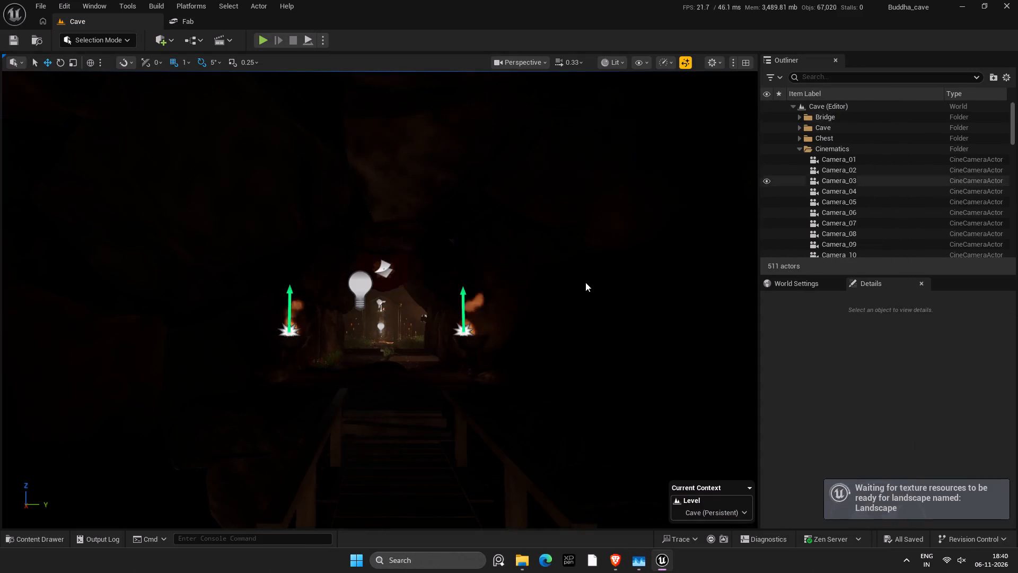
# Import the dust_looping_rigged_animation file from File Explorer into the Unreal project's Content folder.
pyautogui.hotkey('ctrl', 'space')
pyautogui.scroll(-5, 706, 469)
pyautogui.click(706, 475)
pyautogui.click(529, 560)
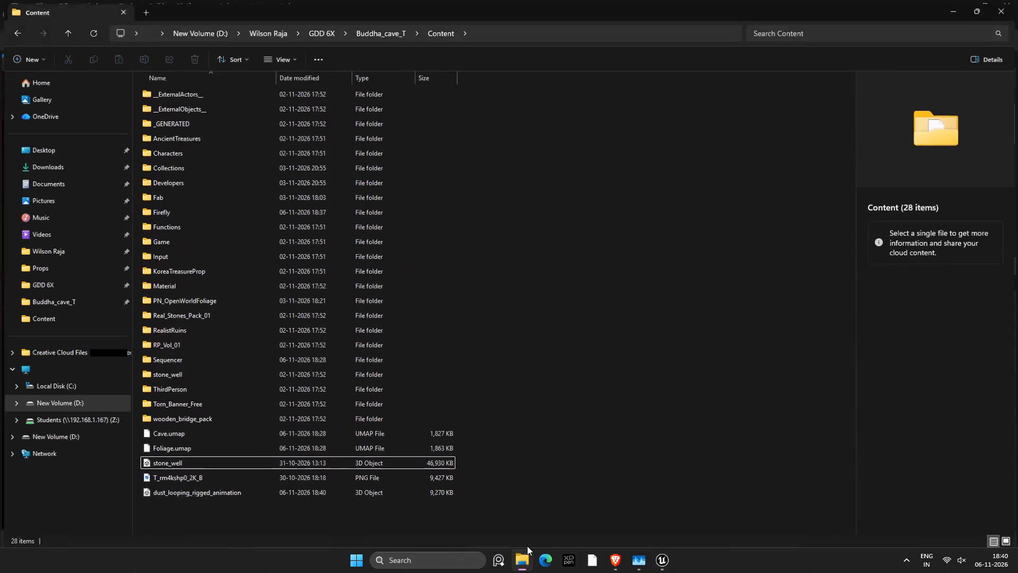
pyautogui.click(171, 493)
pyautogui.moveTo(162, 491); pyautogui.dragTo(663, 554)
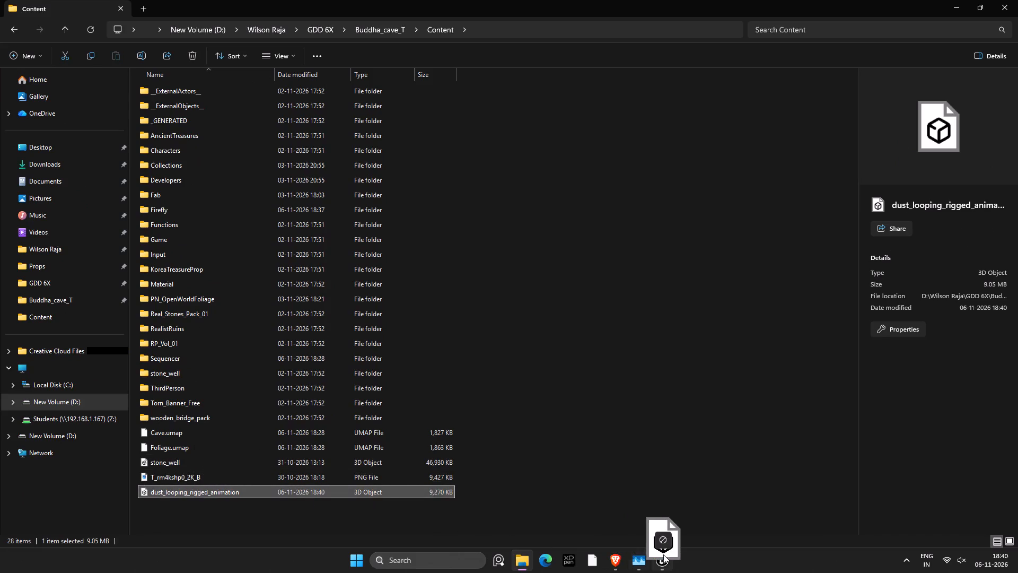
pyautogui.moveTo(663, 554); pyautogui.dragTo(771, 488)
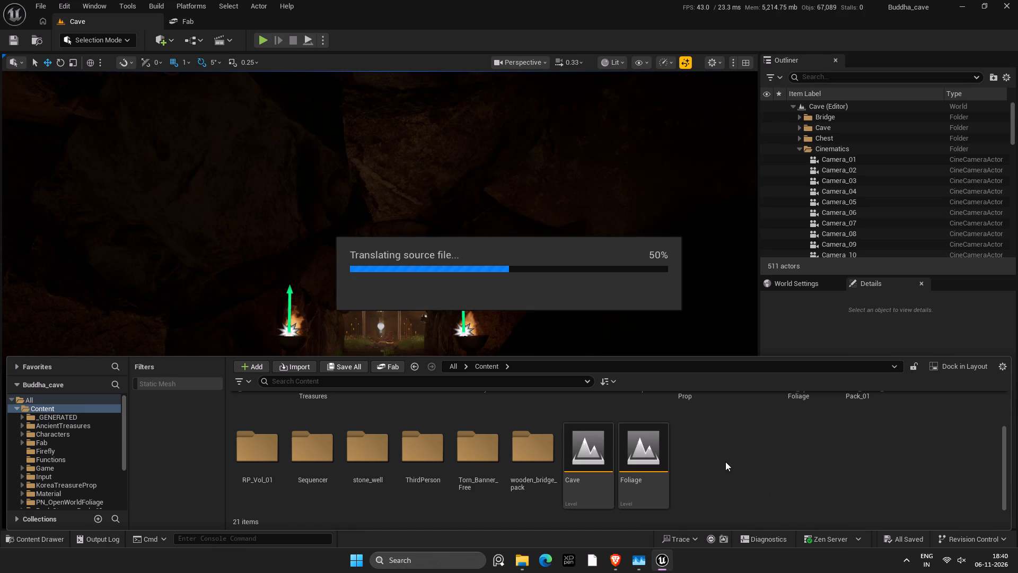
pyautogui.click(652, 444)
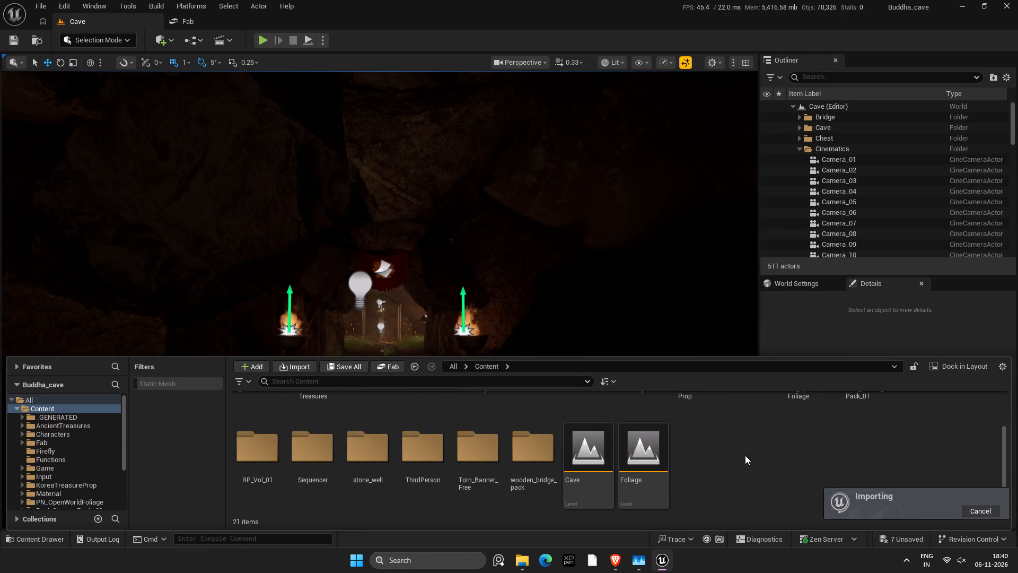
# Place the dust_looping_rigged_animation_Anim sequence from the imported SkeletalMeshes folder in the cave, at about X 2500, Y 2161, Z 863.
pyautogui.scroll(7, 745, 455)
pyautogui.doubleClick(437, 421)
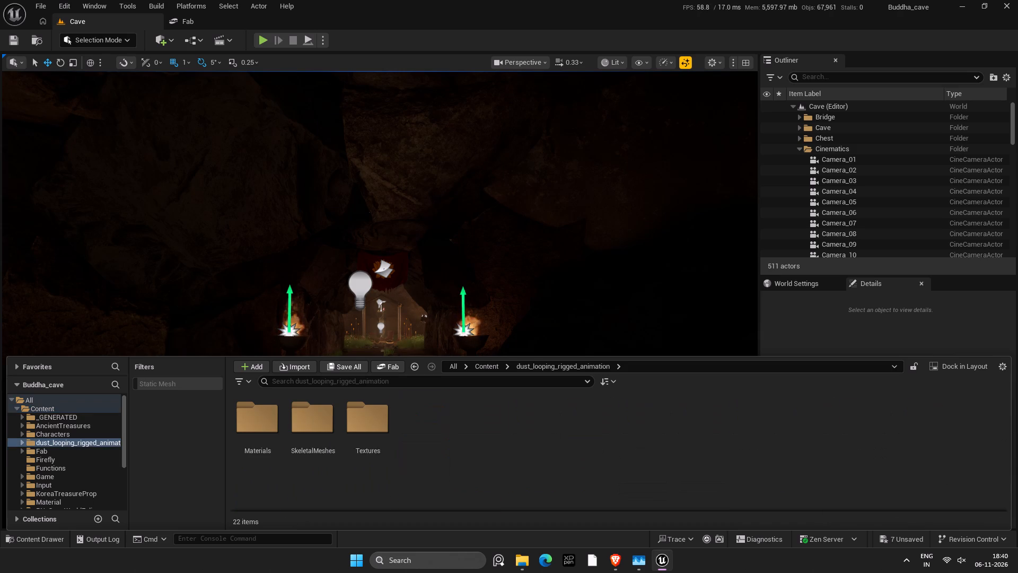
pyautogui.doubleClick(327, 422)
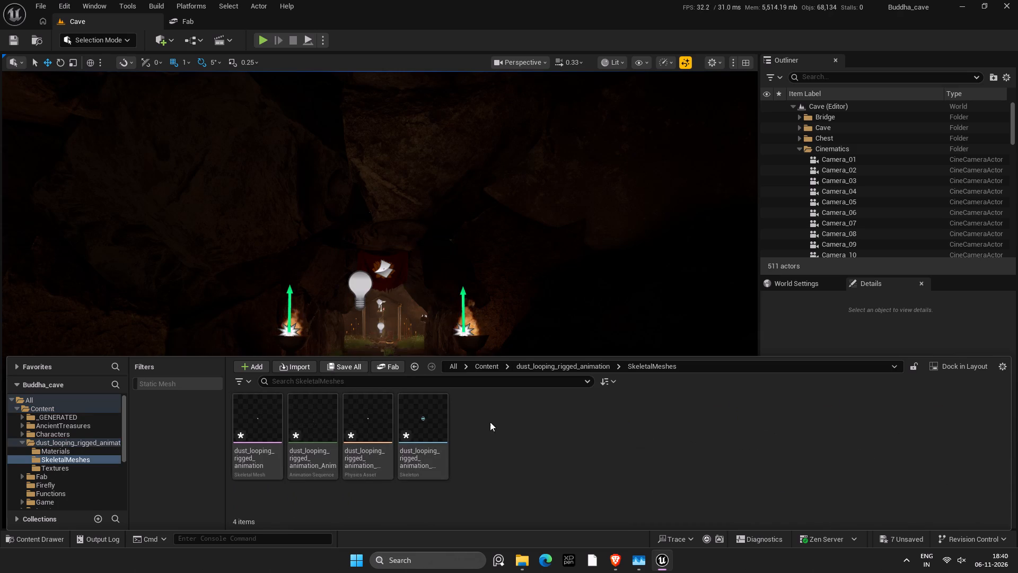
pyautogui.moveTo(303, 443); pyautogui.dragTo(398, 332)
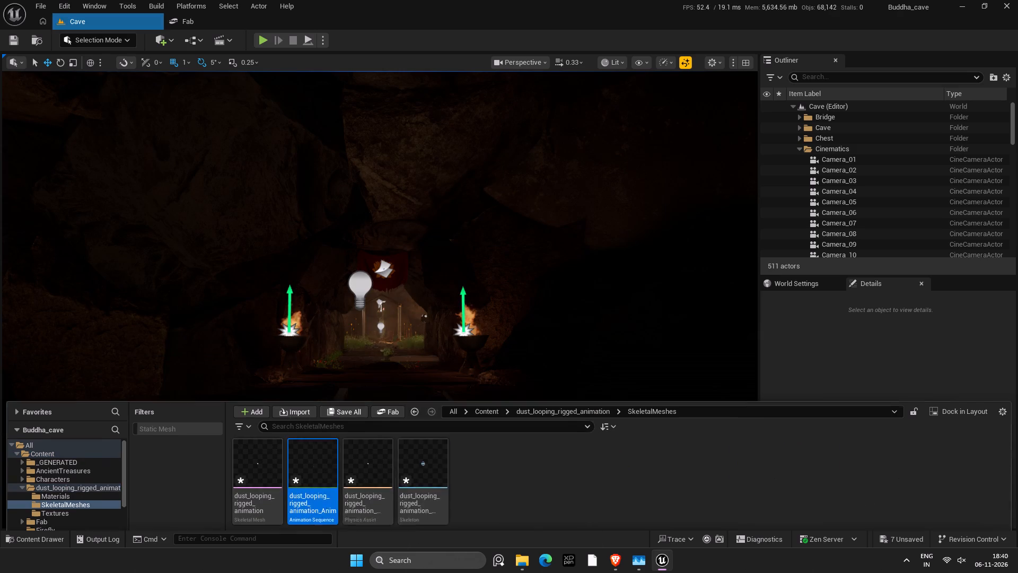
pyautogui.moveTo(398, 332); pyautogui.dragTo(387, 458)
# Move the dust animation actor along X from the wooden bridge towards the Buddha area, to about X 753.
pyautogui.scroll(-6, 408, 453)
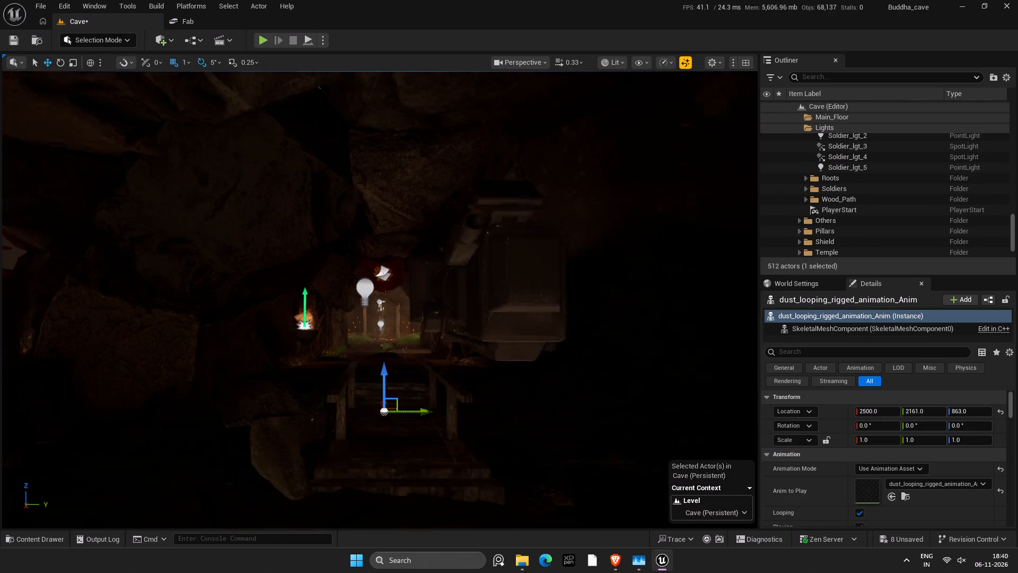
pyautogui.scroll(4, 408, 451)
pyautogui.scroll(-2, 413, 405)
pyautogui.moveTo(484, 385); pyautogui.dragTo(481, 385, button='right')
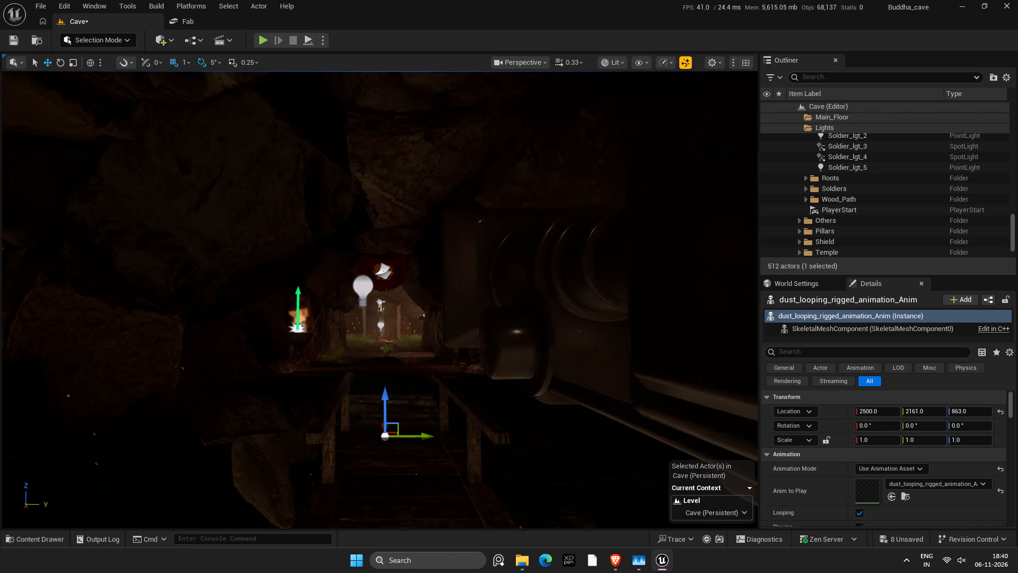
pyautogui.moveTo(481, 385); pyautogui.dragTo(390, 406, button='right')
pyautogui.press('r')
pyautogui.press('d')
pyautogui.press('d')
pyautogui.press('f')
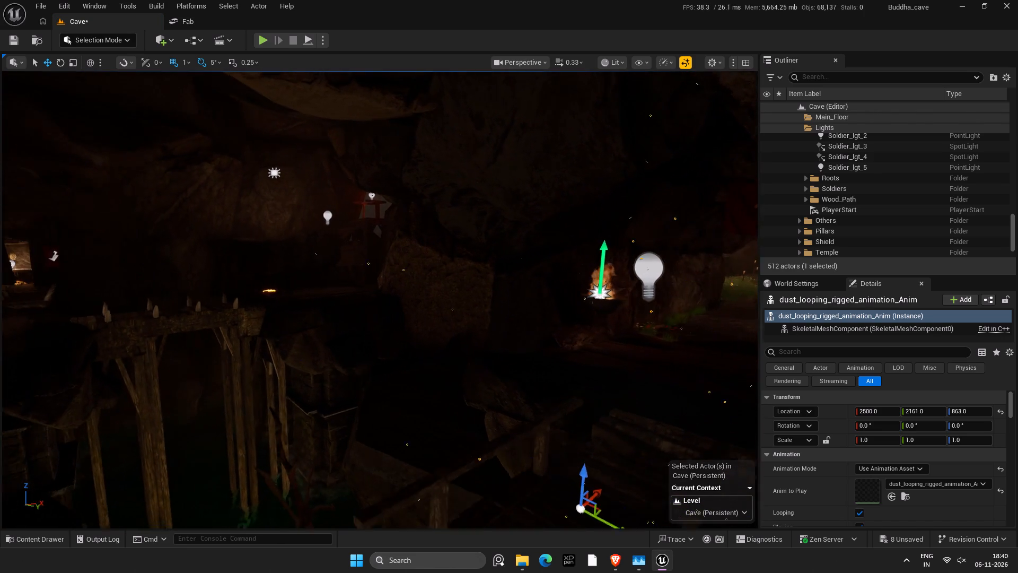
pyautogui.moveTo(390, 406); pyautogui.dragTo(346, 406, button='right')
pyautogui.press('s')
pyautogui.press('t')
pyautogui.write('sd')
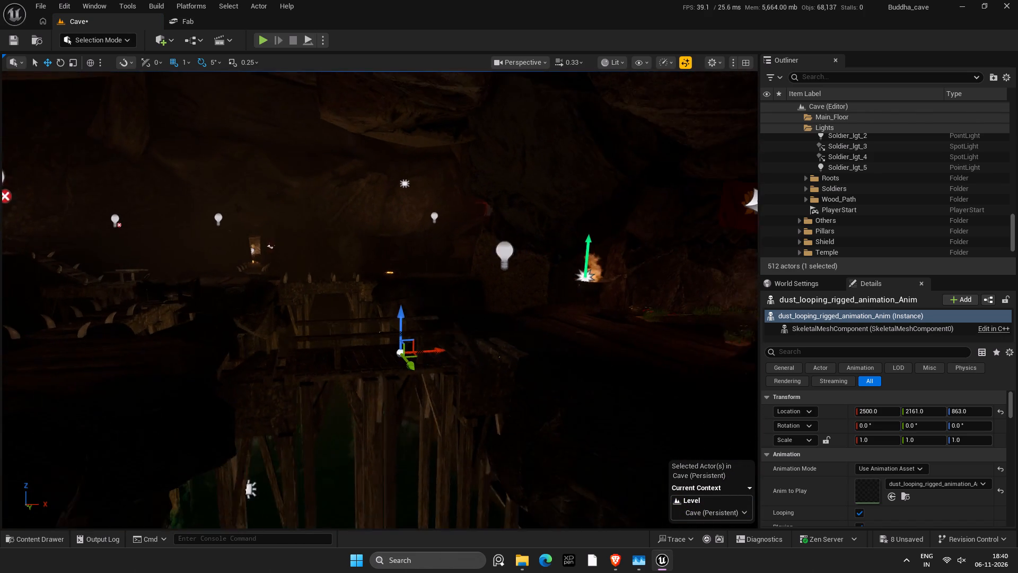
pyautogui.press('t')
pyautogui.moveTo(346, 406); pyautogui.dragTo(314, 410, button='right')
pyautogui.press('r')
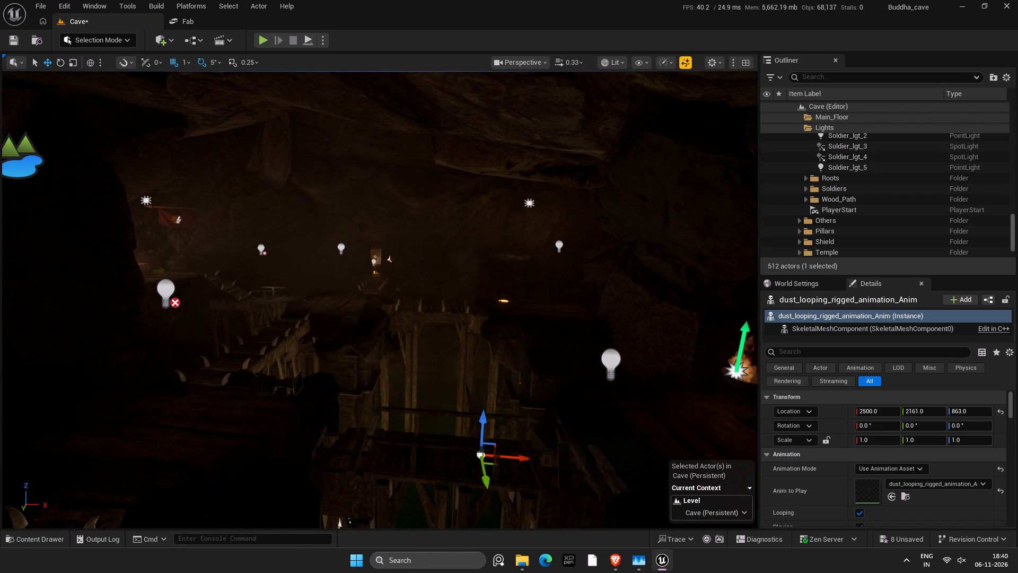
pyautogui.moveTo(314, 410); pyautogui.dragTo(333, 416, button='right')
pyautogui.press('a')
pyautogui.press('a')
pyautogui.press('a')
pyautogui.press('a')
pyautogui.press('a')
pyautogui.press('s')
pyautogui.press('s')
pyautogui.press('s')
pyautogui.press('s')
pyautogui.press('s')
pyautogui.press('s')
pyautogui.press('s')
pyautogui.press('s')
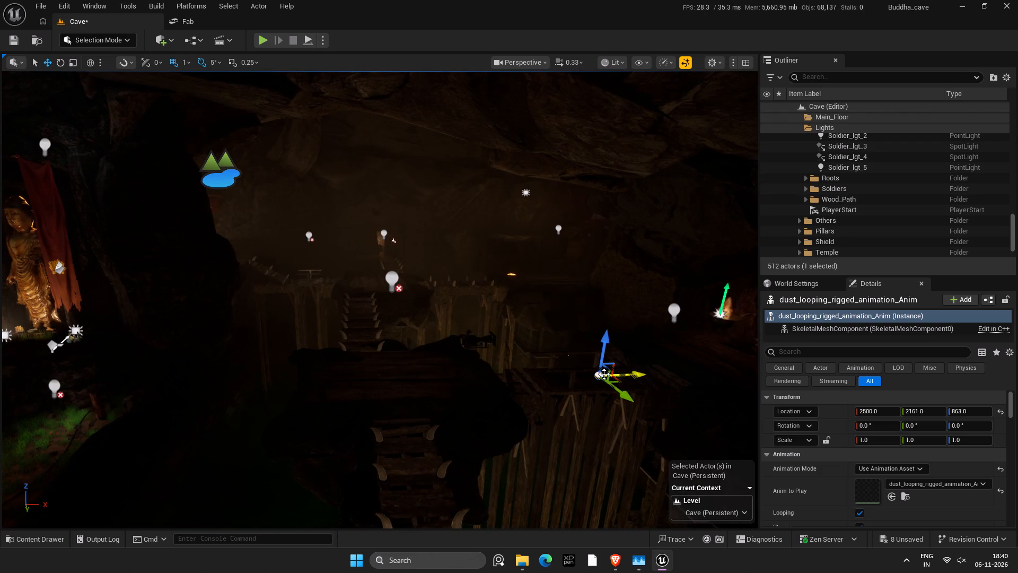
pyautogui.press('r')
pyautogui.press('e')
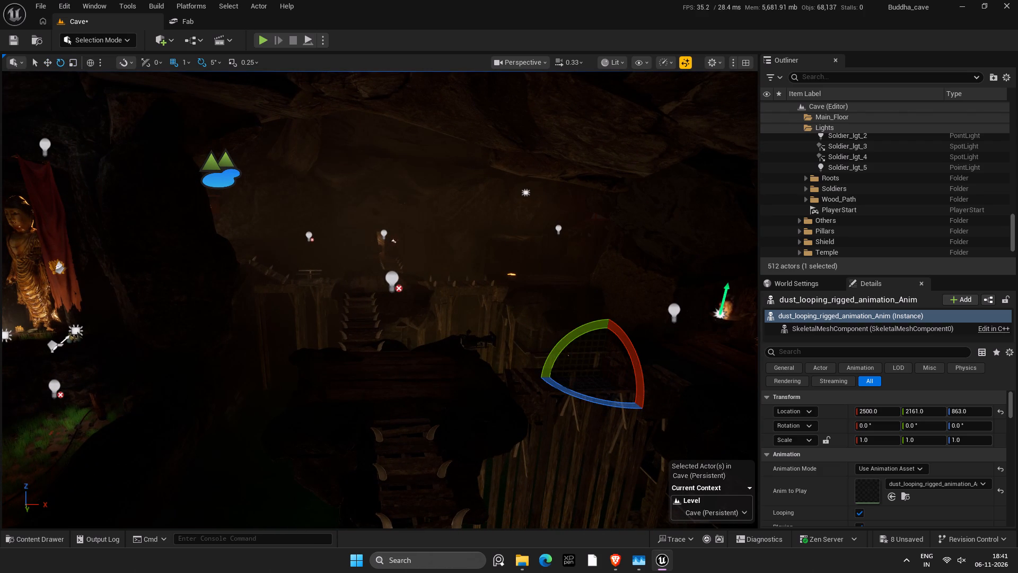
pyautogui.press('w')
pyautogui.moveTo(626, 374); pyautogui.dragTo(50, 376)
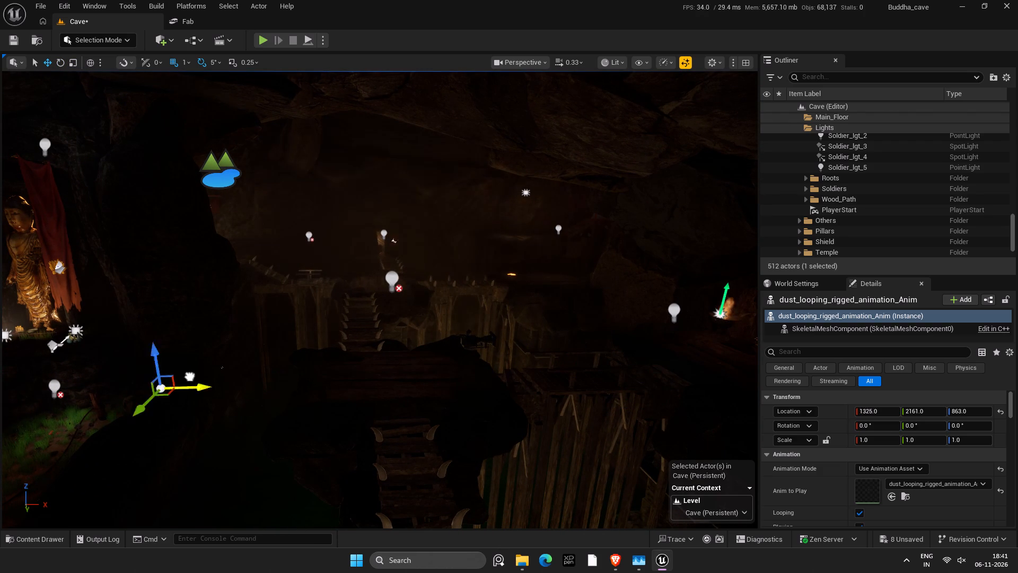
pyautogui.moveTo(50, 376); pyautogui.dragTo(30, 383)
# Move the dust animation actor to about X 412 and Y 2848, over the grassy path leading to the Buddha statue.
pyautogui.press('f')
pyautogui.moveTo(357, 302); pyautogui.dragTo(358, 302, button='right')
pyautogui.press('s')
pyautogui.press('s')
pyautogui.press('s')
pyautogui.press('s')
pyautogui.press('s')
pyautogui.press('s')
pyautogui.press('s')
pyautogui.press('s')
pyautogui.press('s')
pyautogui.press('s')
pyautogui.press('s')
pyautogui.press('s')
pyautogui.press('s')
pyautogui.press('s')
pyautogui.press('s')
pyautogui.press('s')
pyautogui.press('s')
pyautogui.press('s')
pyautogui.press('s')
pyautogui.press('s')
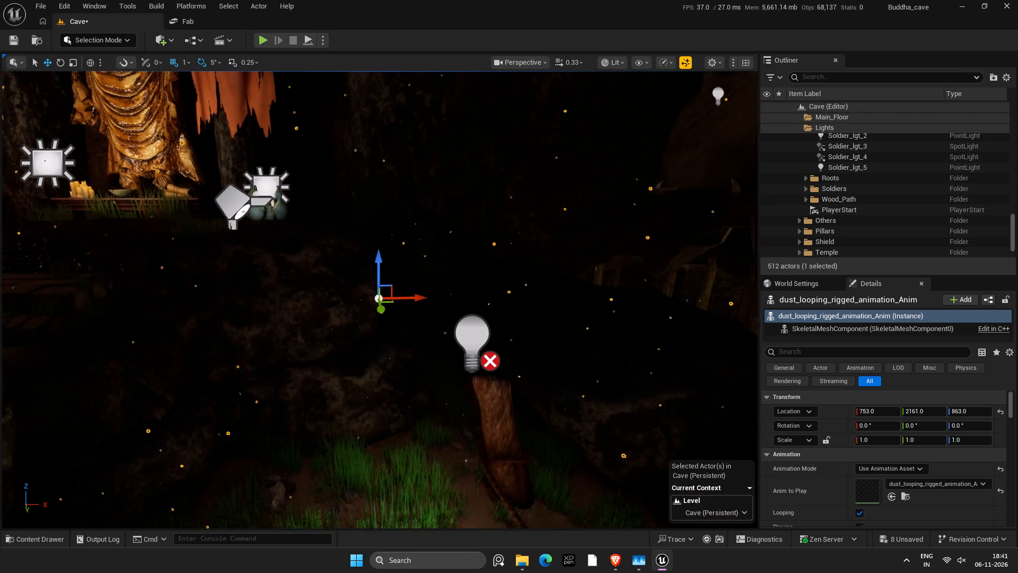
pyautogui.moveTo(358, 302); pyautogui.dragTo(410, 300, button='right')
pyautogui.press('a')
pyautogui.press('a')
pyautogui.press('a')
pyautogui.press('a')
pyautogui.press('s')
pyautogui.press('d')
pyautogui.press('d')
pyautogui.press('d')
pyautogui.press('d')
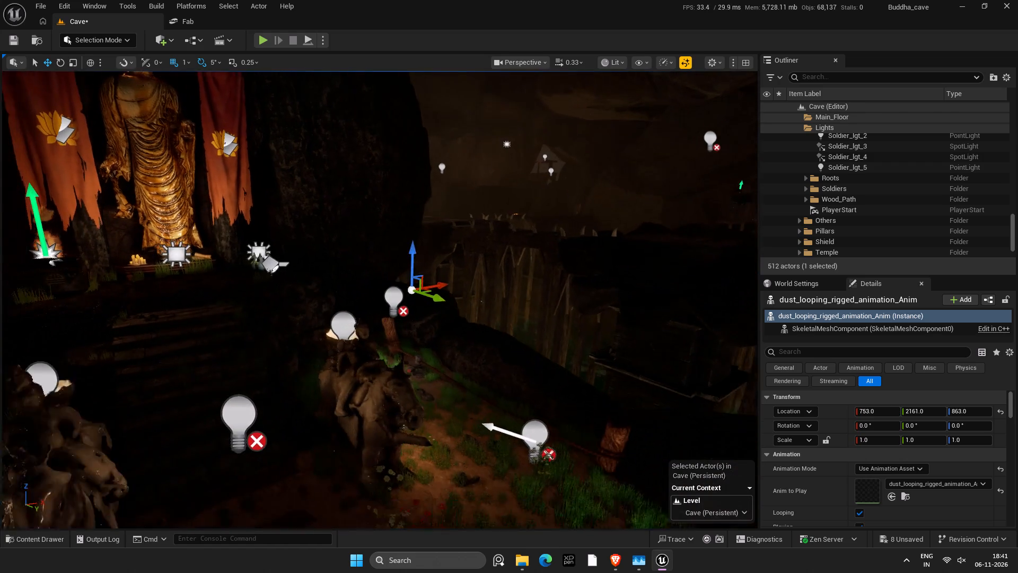
pyautogui.moveTo(410, 300); pyautogui.dragTo(333, 324, button='right')
pyautogui.press('s')
pyautogui.press('s')
pyautogui.press('s')
pyautogui.press('s')
pyautogui.press('s')
pyautogui.press('s')
pyautogui.press('s')
pyautogui.press('s')
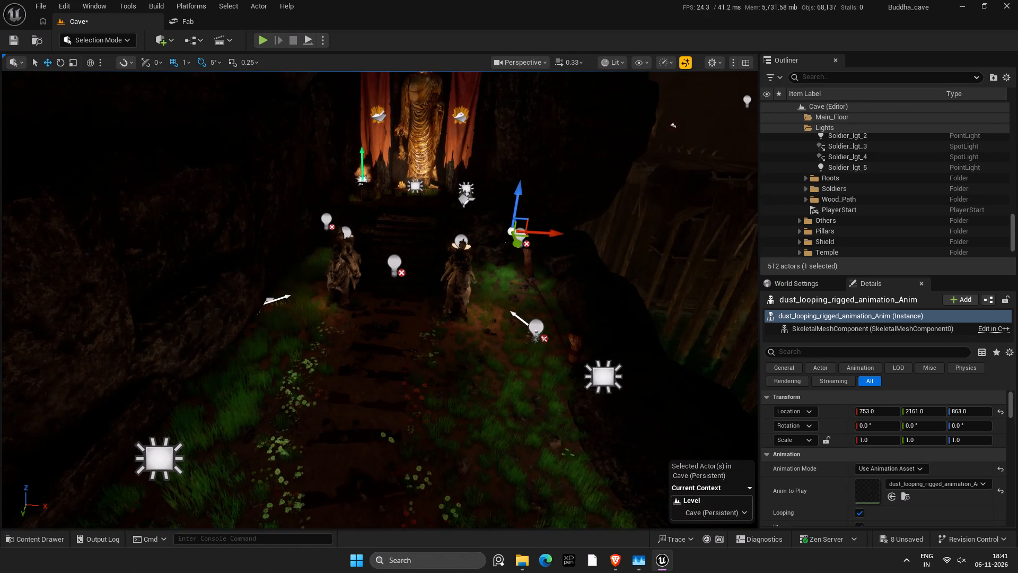
pyautogui.press('w')
pyautogui.moveTo(543, 233); pyautogui.dragTo(409, 237)
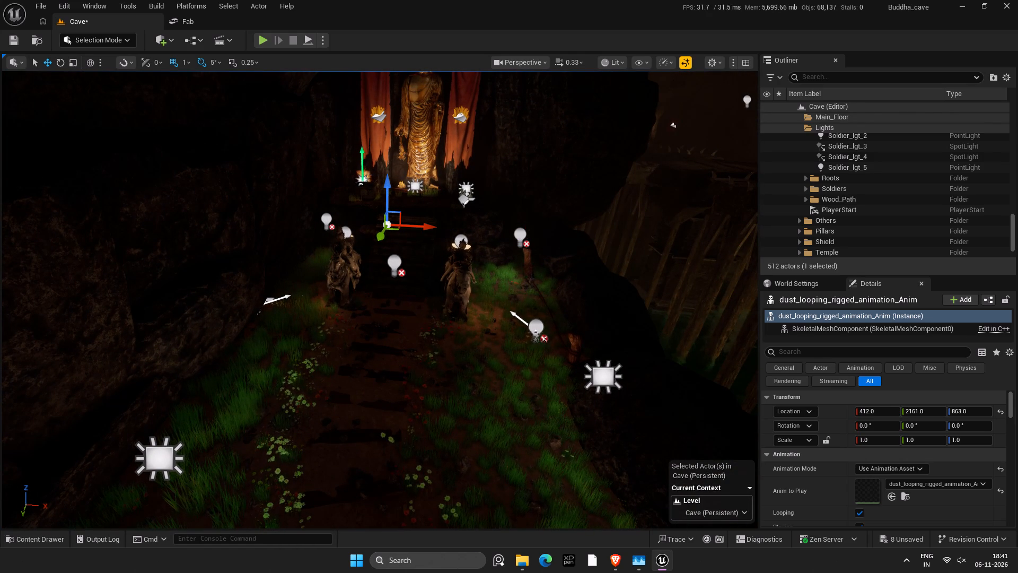
pyautogui.moveTo(383, 236); pyautogui.dragTo(198, 445)
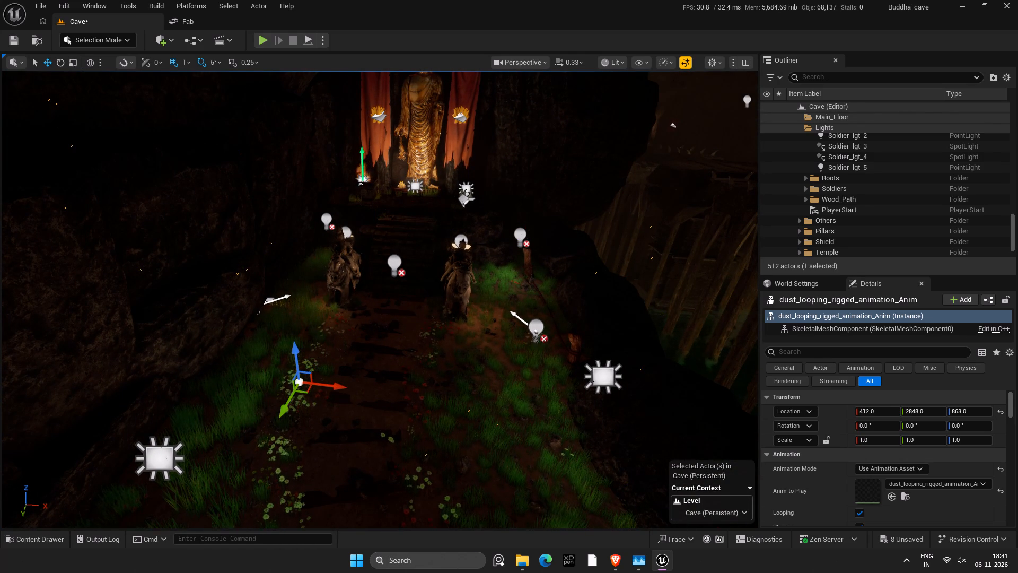
# Rotate the dust animation actor about its vertical axis and set its yaw to 90°.
pyautogui.press('r')
pyautogui.press('e')
pyautogui.moveTo(323, 415); pyautogui.dragTo(245, 423)
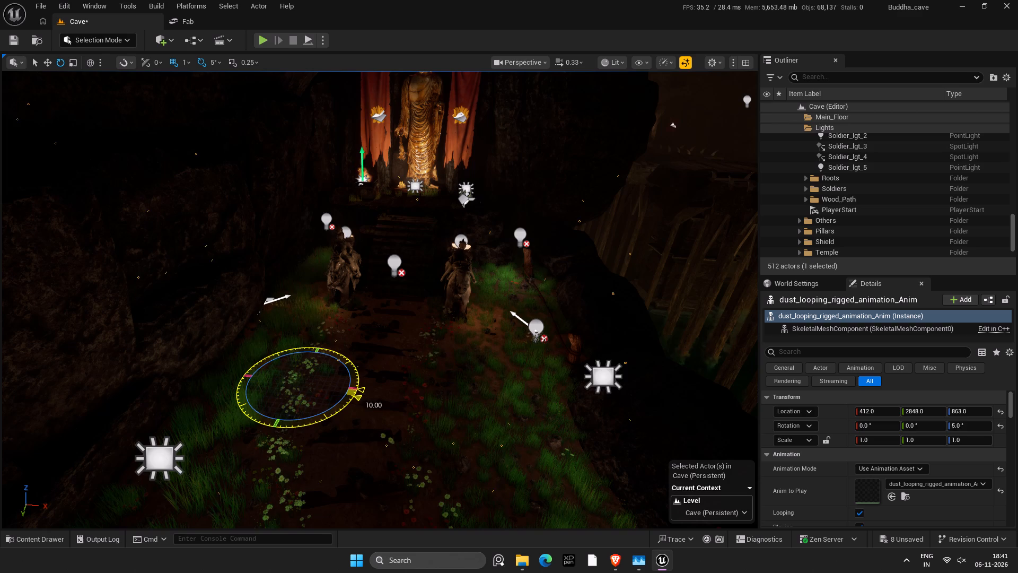
pyautogui.moveTo(245, 423); pyautogui.dragTo(63, 396)
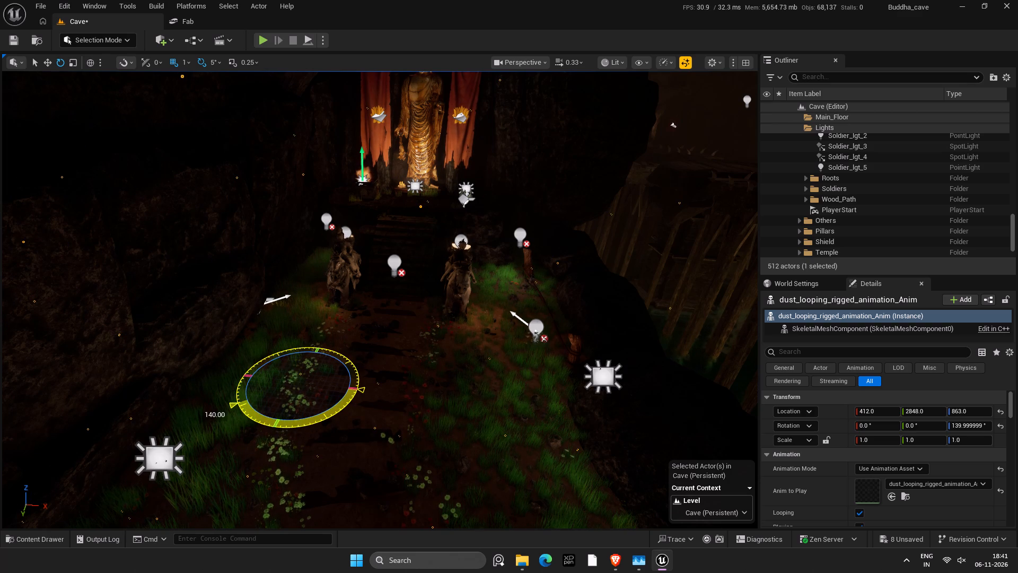
pyautogui.moveTo(63, 396); pyautogui.dragTo(134, 412)
pyautogui.click(980, 431)
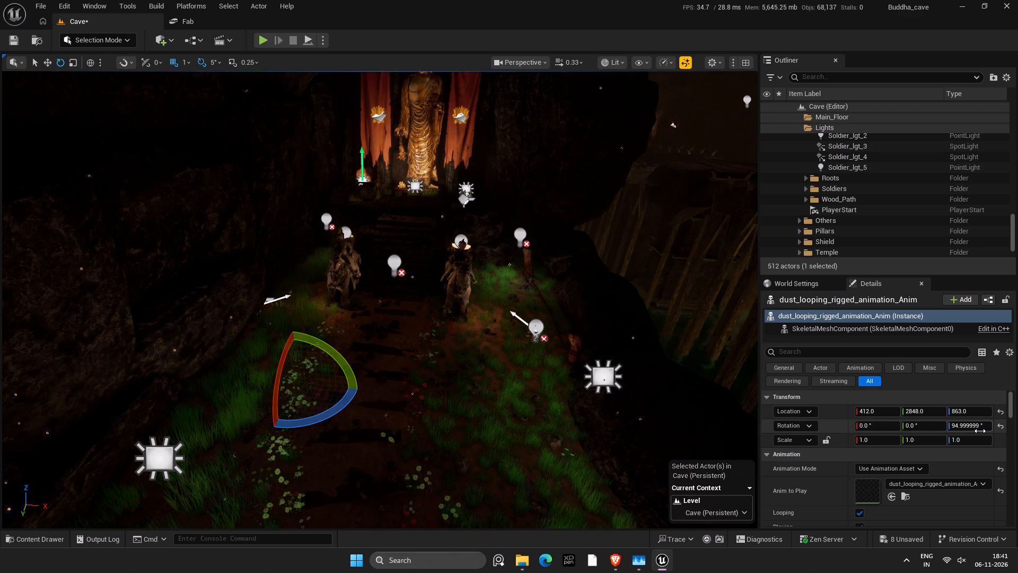
pyautogui.press('0')
pyautogui.press('-')
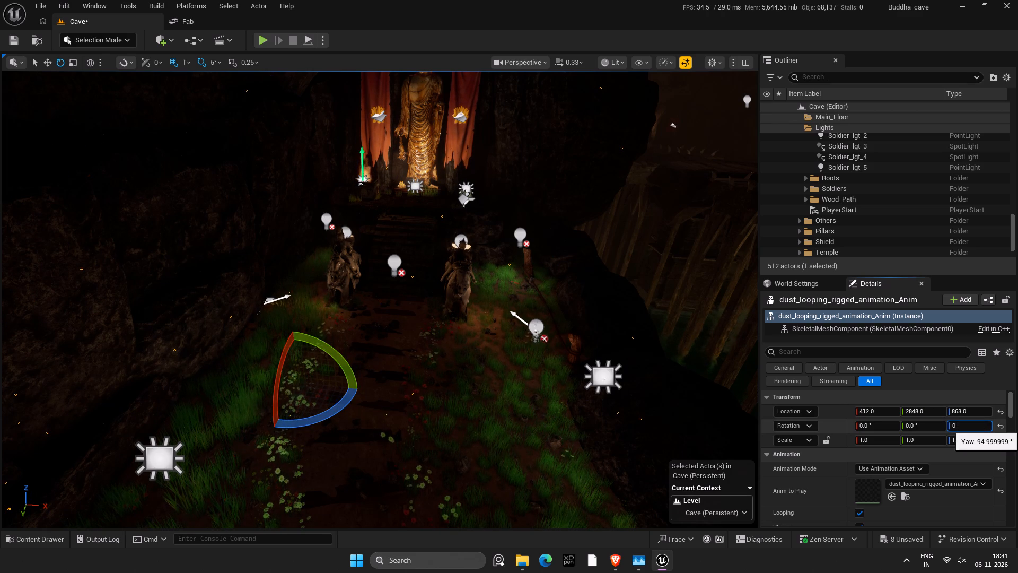
pyautogui.press('BackSpace')
pyautogui.press('Left')
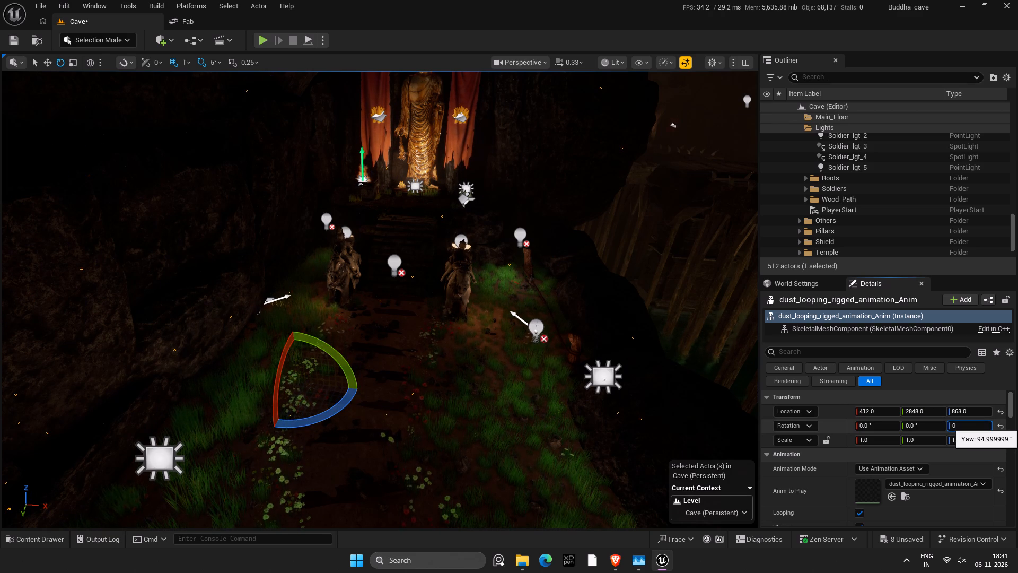
pyautogui.press('9')
pyautogui.press('Return')
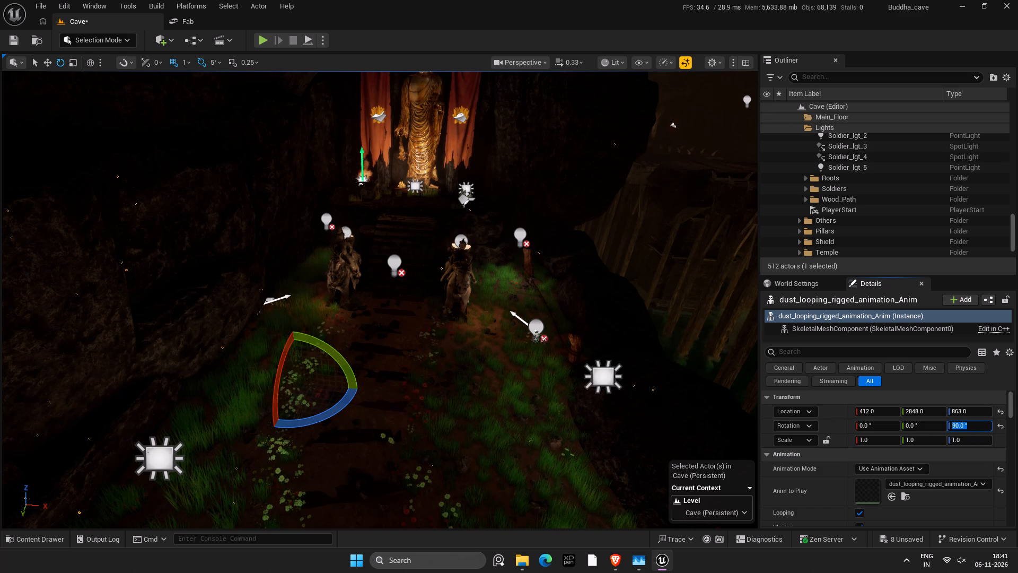
# Lower the dust animation actor to Z 773 and shift it along X to about 535, over the path.
pyautogui.moveTo(522, 291); pyautogui.dragTo(412, 276, button='right')
pyautogui.press('s')
pyautogui.press('d')
pyautogui.press('w')
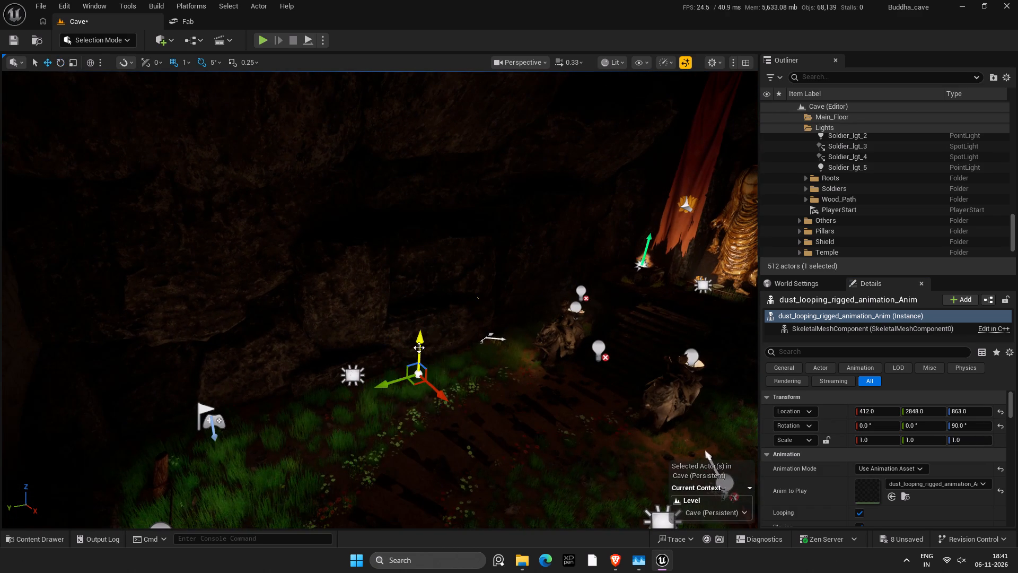
pyautogui.moveTo(419, 346); pyautogui.dragTo(411, 385)
pyautogui.moveTo(430, 427); pyautogui.dragTo(475, 458)
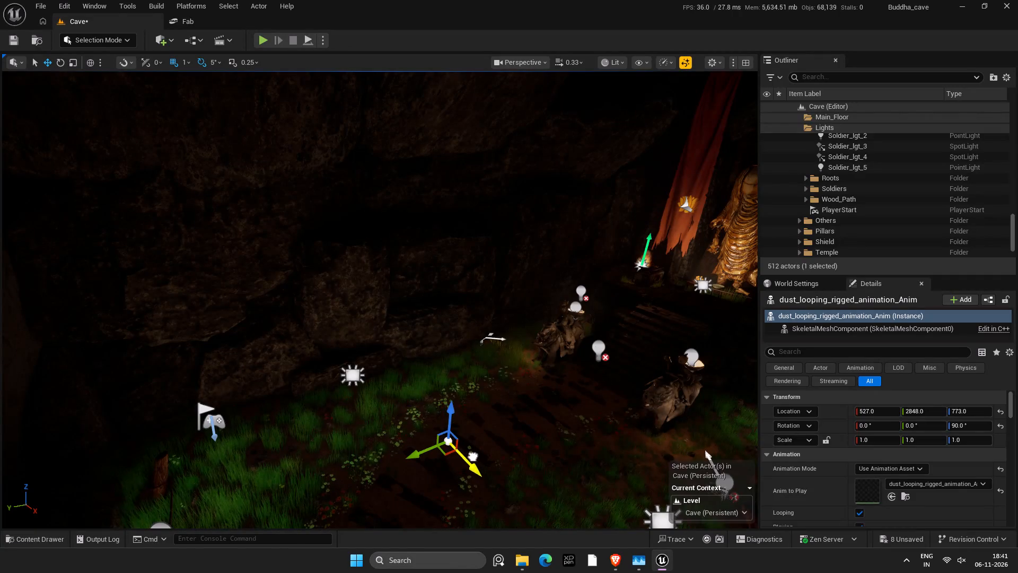
# Save the Cave level and all unsaved dust_looping_rigged_animation assets.
pyautogui.hotkey('ctrl', 'space')
pyautogui.hotkey('ctrl', 's')
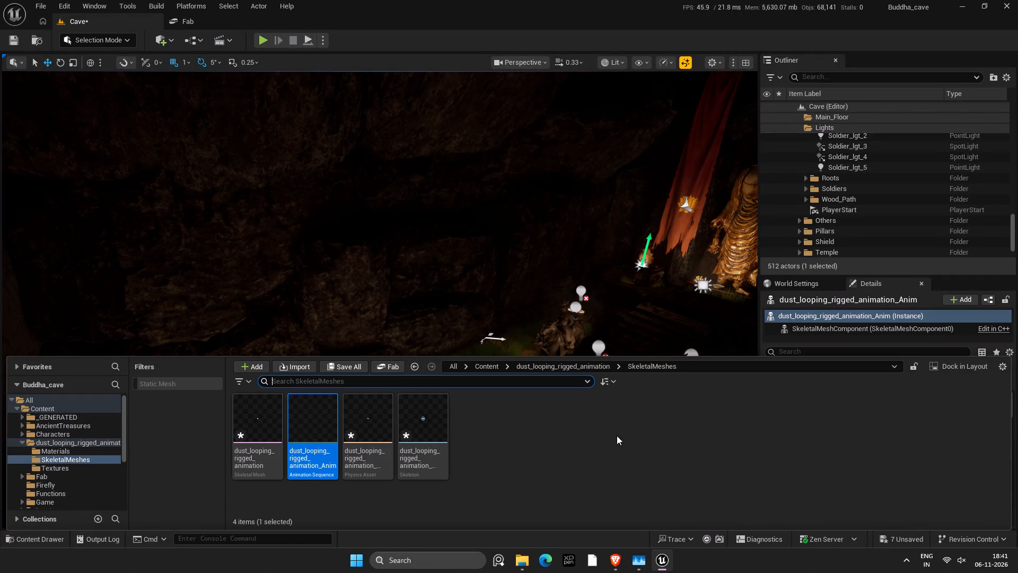
pyautogui.click(897, 540)
pyautogui.click(592, 401)
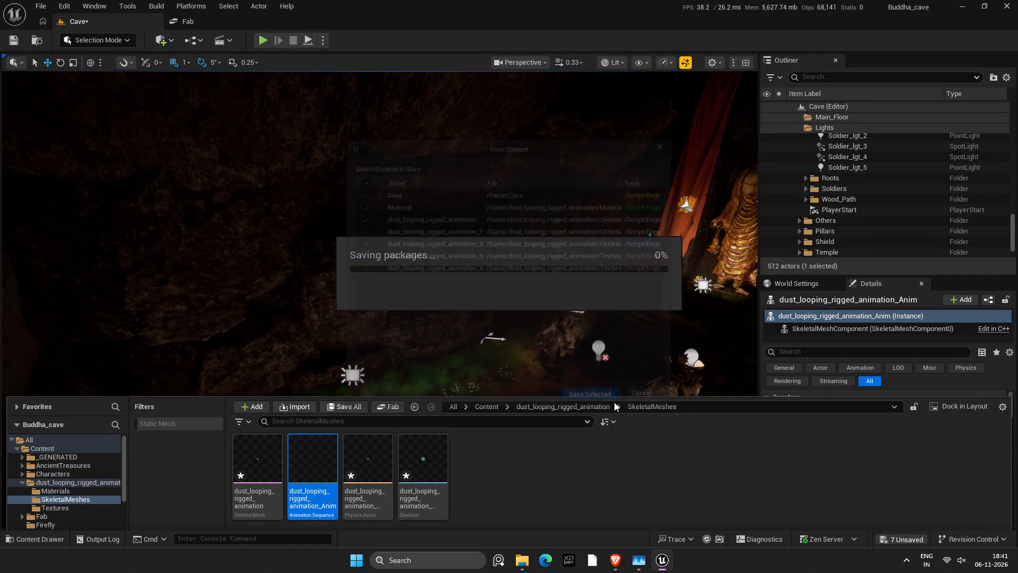
# Open the Camera_cuts level sequence from the Content folder's Sequencer subfolder.
pyautogui.hotkey('ctrl', 'space')
pyautogui.click(491, 369)
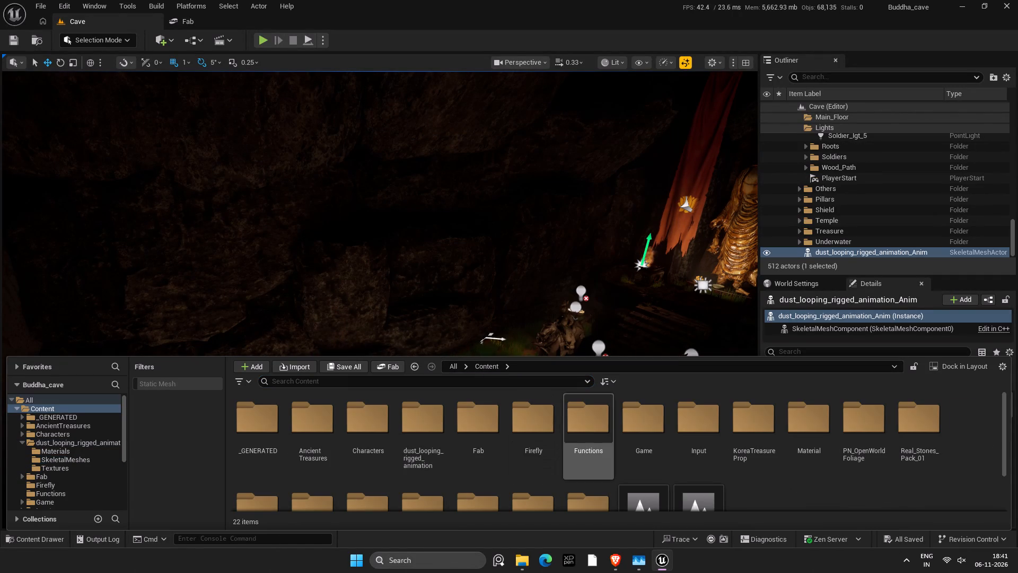
pyautogui.scroll(-6, 458, 458)
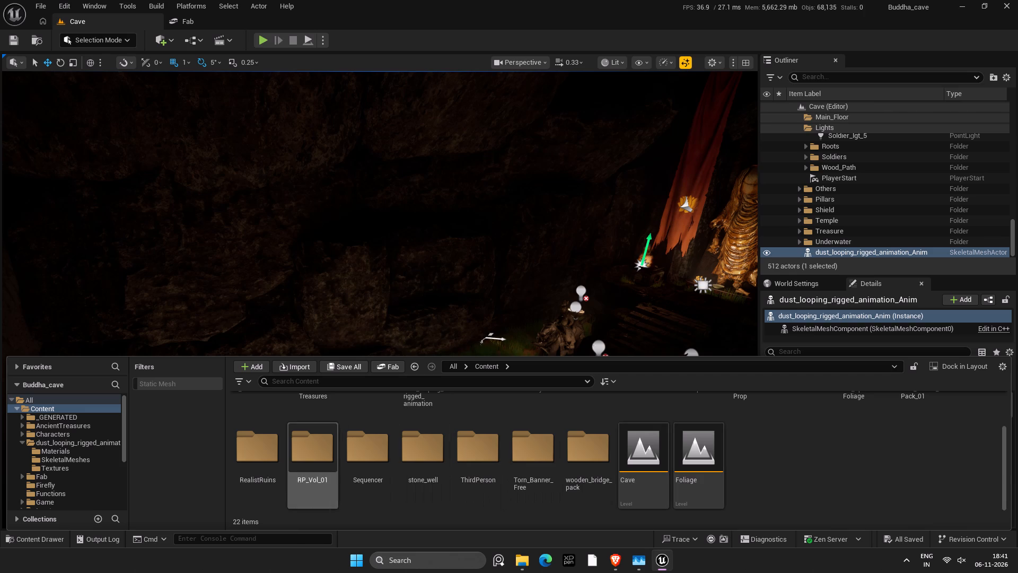
pyautogui.doubleClick(356, 464)
pyautogui.doubleClick(253, 436)
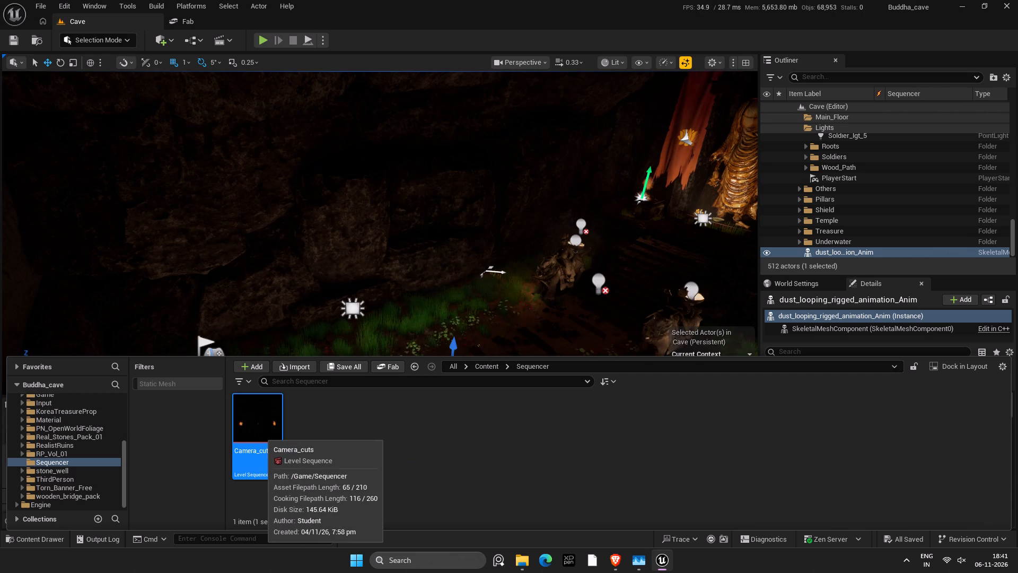
pyautogui.hotkey('ctrl', 'space')
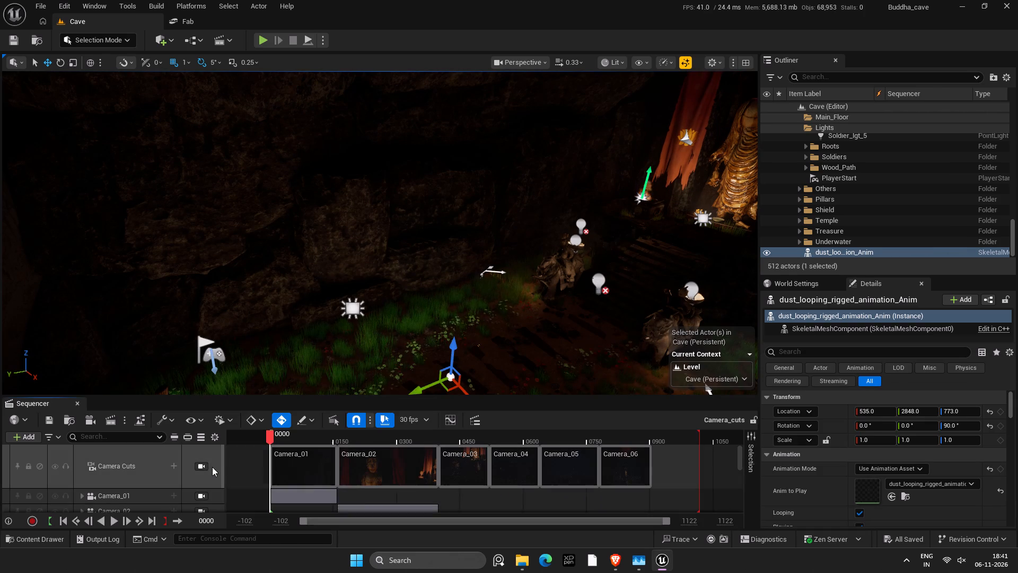
# Preview the Camera_01 to Camera_04 shots through the camera cuts to check the dust, and return to the free view.
pyautogui.click(202, 464)
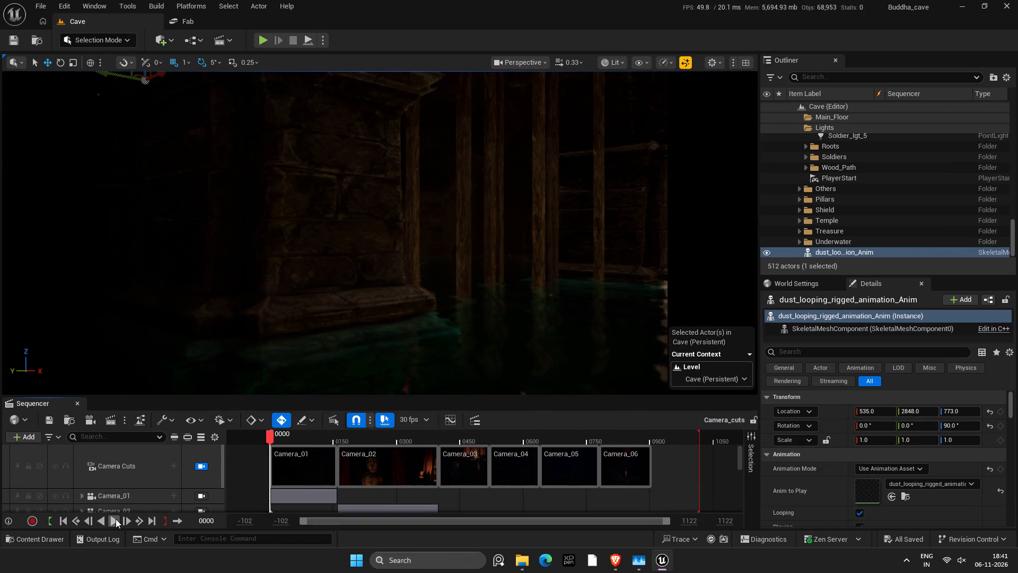
pyautogui.click(116, 519)
pyautogui.click(344, 441)
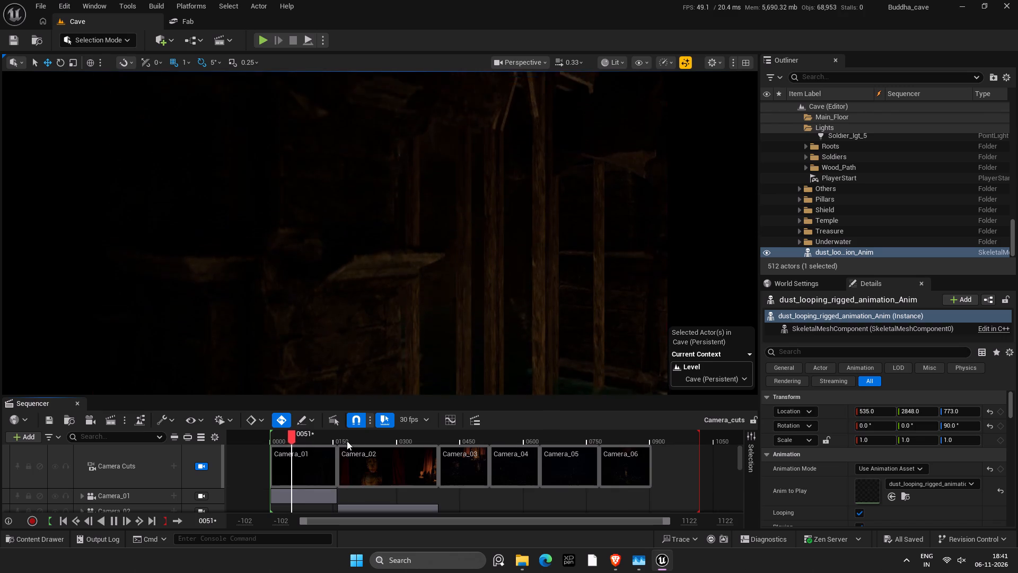
pyautogui.click(116, 520)
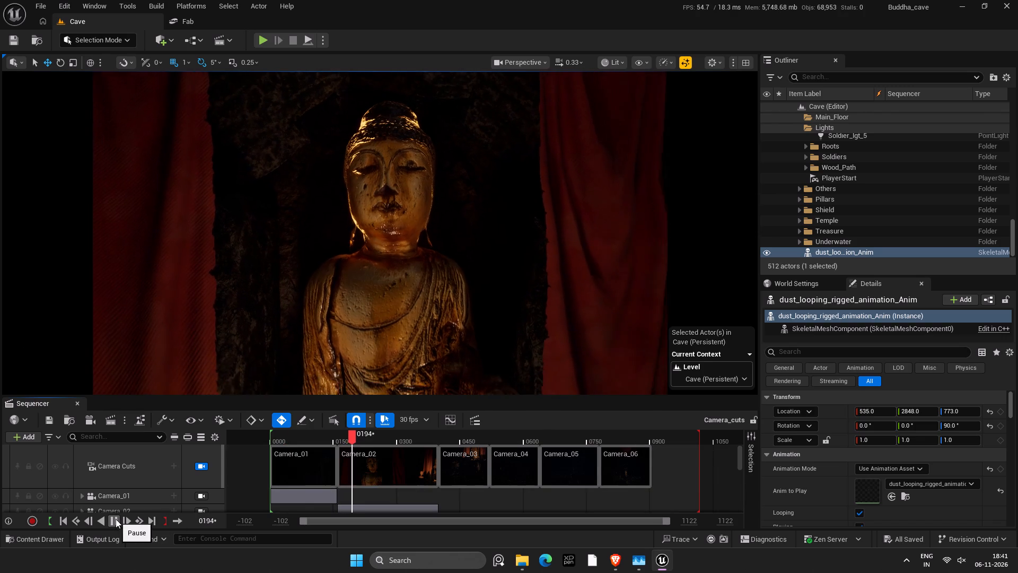
pyautogui.click(427, 436)
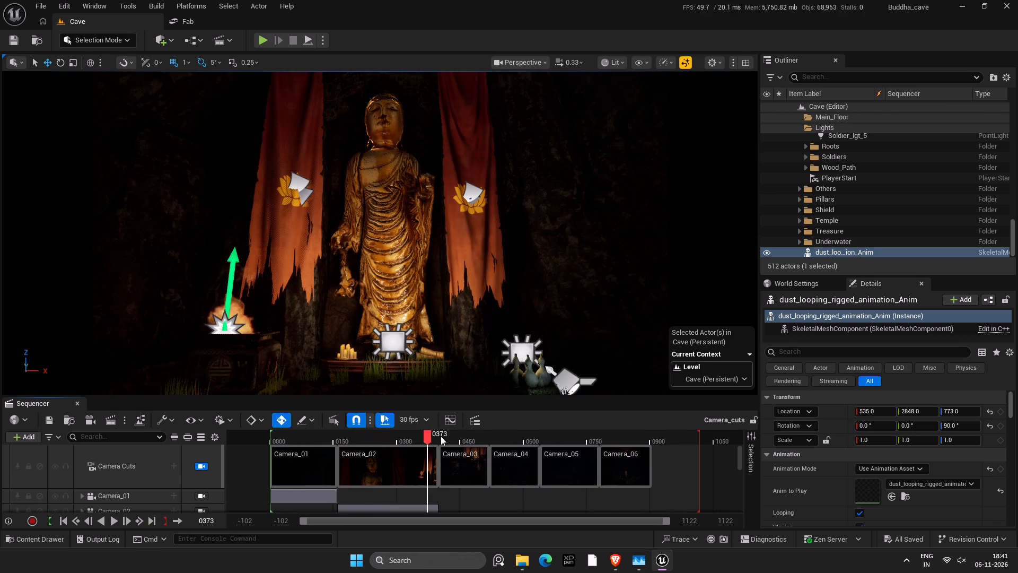
pyautogui.click(446, 437)
pyautogui.click(112, 522)
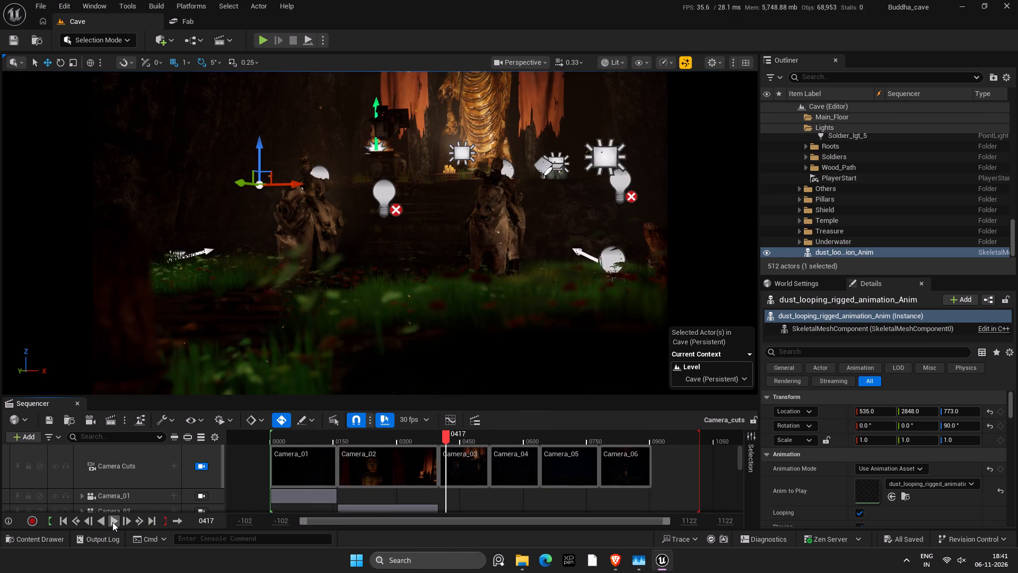
pyautogui.click(112, 522)
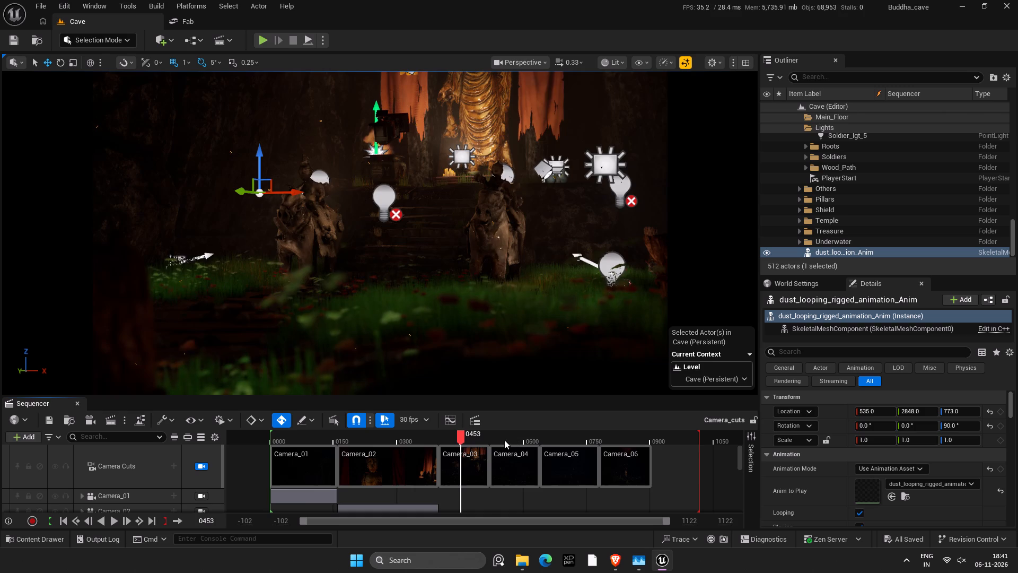
pyautogui.click(496, 440)
pyautogui.click(112, 520)
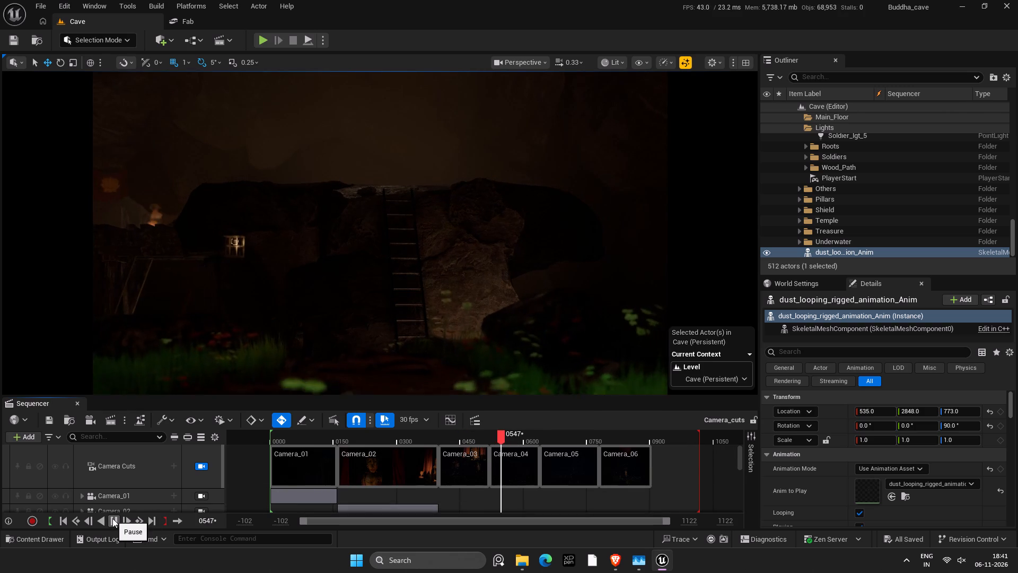
pyautogui.click(112, 518)
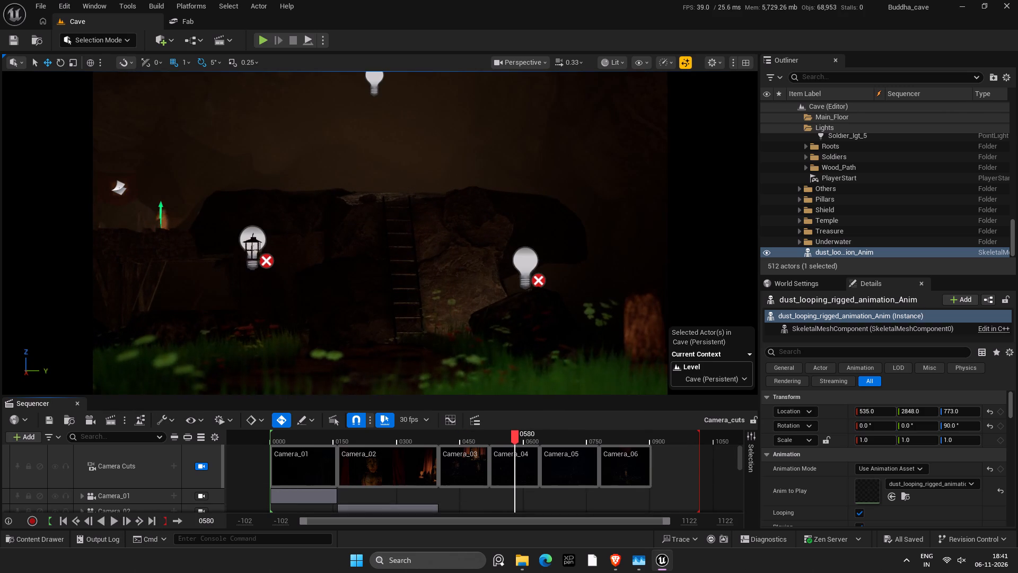
pyautogui.moveTo(451, 290); pyautogui.dragTo(399, 303, button='right')
pyautogui.press('w')
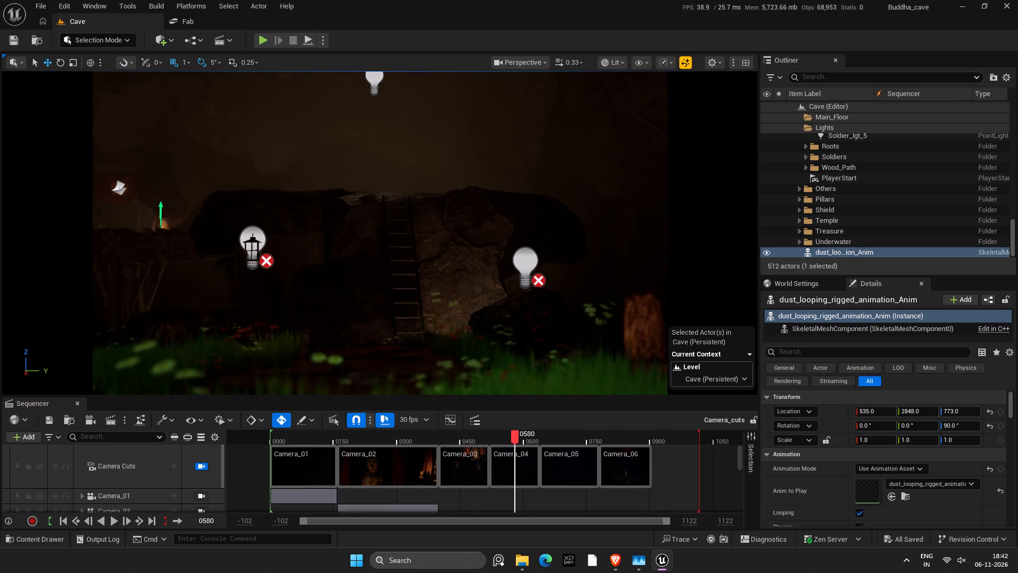
pyautogui.moveTo(399, 303); pyautogui.dragTo(374, 303, button='right')
pyautogui.moveTo(556, 241); pyautogui.dragTo(547, 245, button='right')
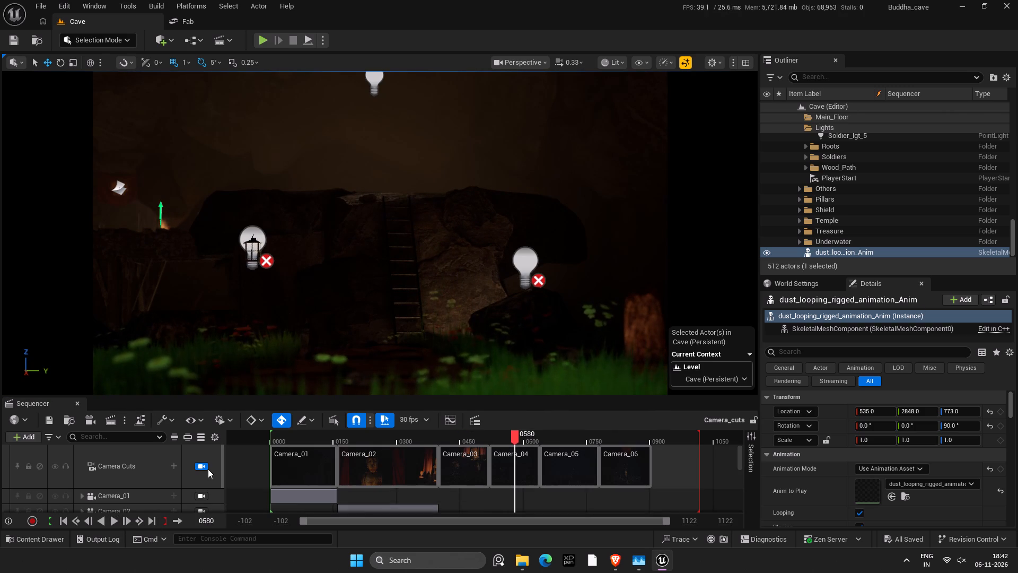
pyautogui.click(197, 466)
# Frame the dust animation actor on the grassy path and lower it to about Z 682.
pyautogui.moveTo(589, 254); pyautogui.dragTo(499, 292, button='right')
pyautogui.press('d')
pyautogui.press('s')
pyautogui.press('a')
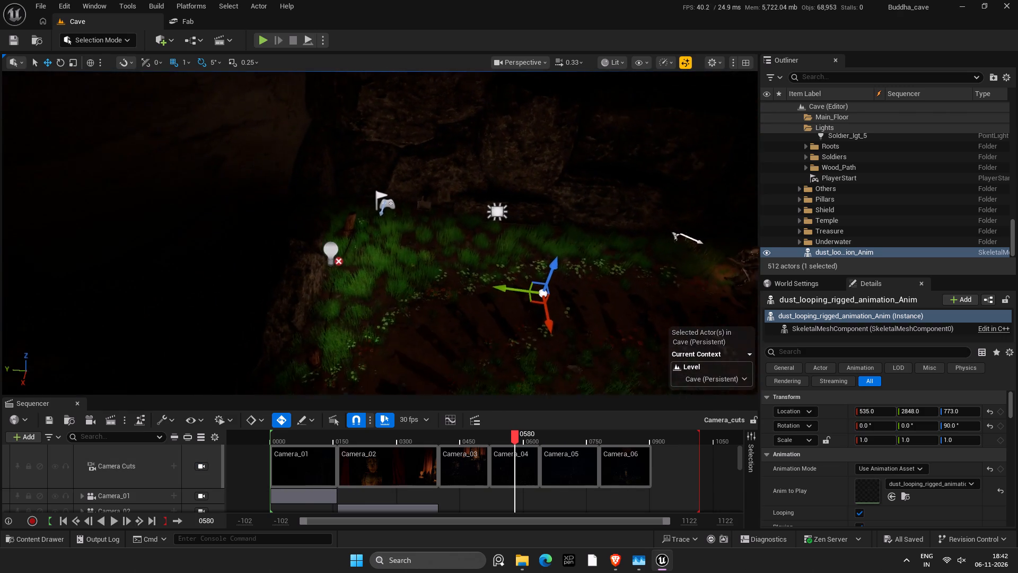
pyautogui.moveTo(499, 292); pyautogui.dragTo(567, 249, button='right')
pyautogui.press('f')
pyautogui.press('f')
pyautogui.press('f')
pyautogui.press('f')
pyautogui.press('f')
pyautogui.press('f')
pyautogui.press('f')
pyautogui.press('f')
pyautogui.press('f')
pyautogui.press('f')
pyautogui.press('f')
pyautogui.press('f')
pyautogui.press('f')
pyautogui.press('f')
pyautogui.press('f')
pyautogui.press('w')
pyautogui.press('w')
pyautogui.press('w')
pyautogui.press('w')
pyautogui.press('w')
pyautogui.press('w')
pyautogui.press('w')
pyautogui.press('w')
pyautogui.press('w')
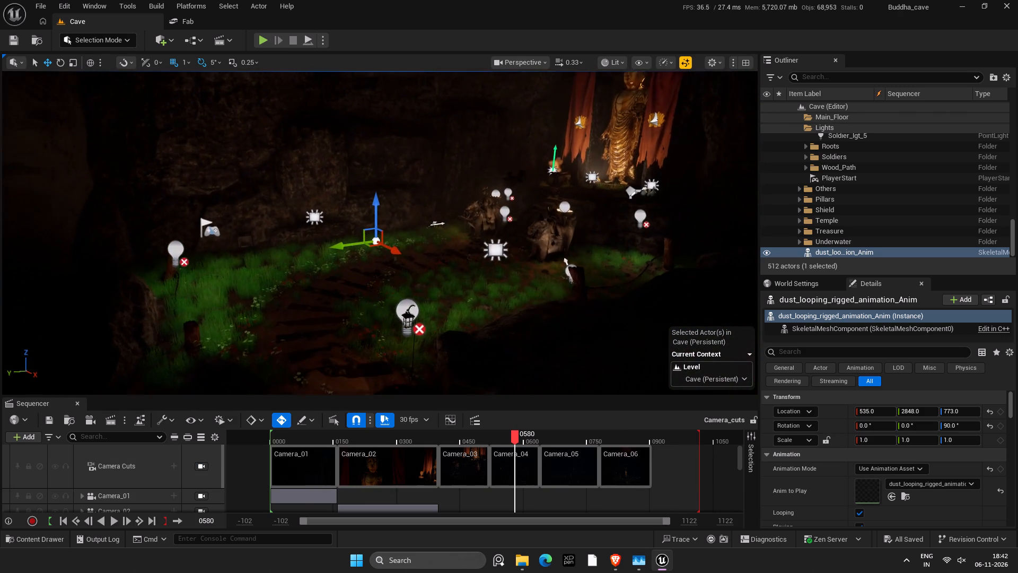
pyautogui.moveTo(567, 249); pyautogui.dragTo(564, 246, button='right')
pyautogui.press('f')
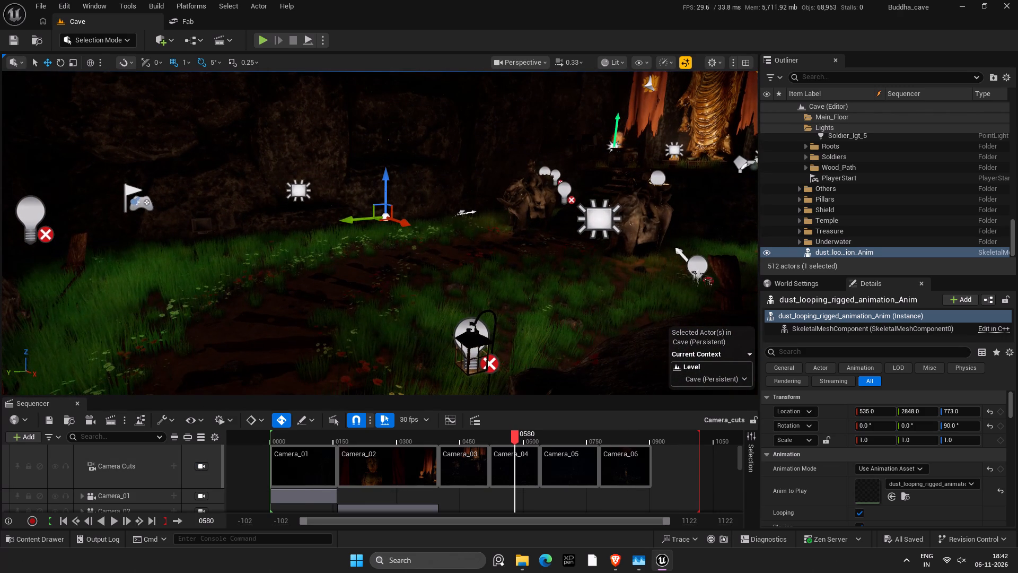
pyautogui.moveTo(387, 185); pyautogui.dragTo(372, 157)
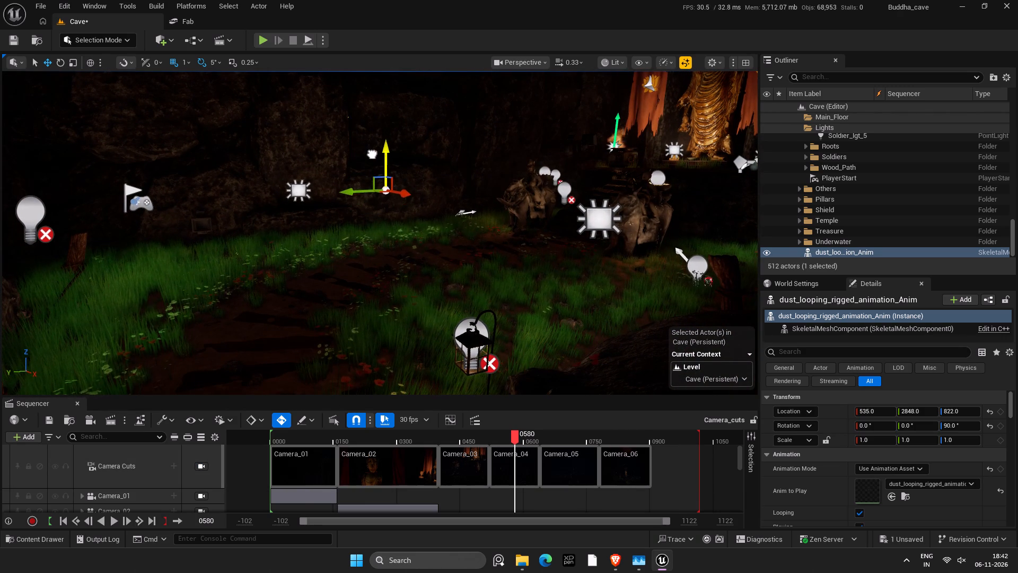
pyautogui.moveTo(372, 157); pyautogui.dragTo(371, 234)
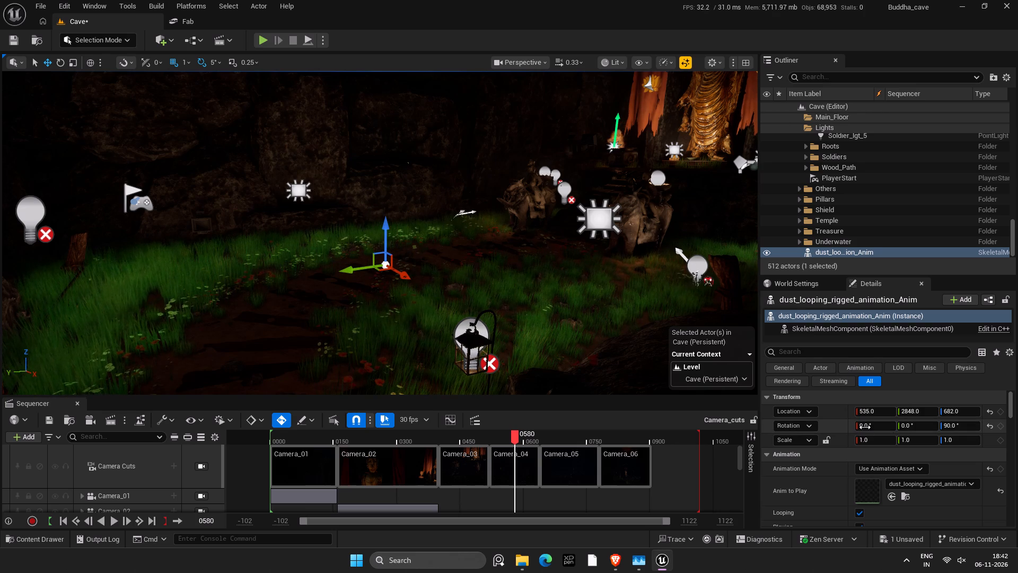
# Lock the dust animation actor's scale proportions and set its scale to 0.1 on all axes.
pyautogui.click(828, 442)
pyautogui.click(868, 441)
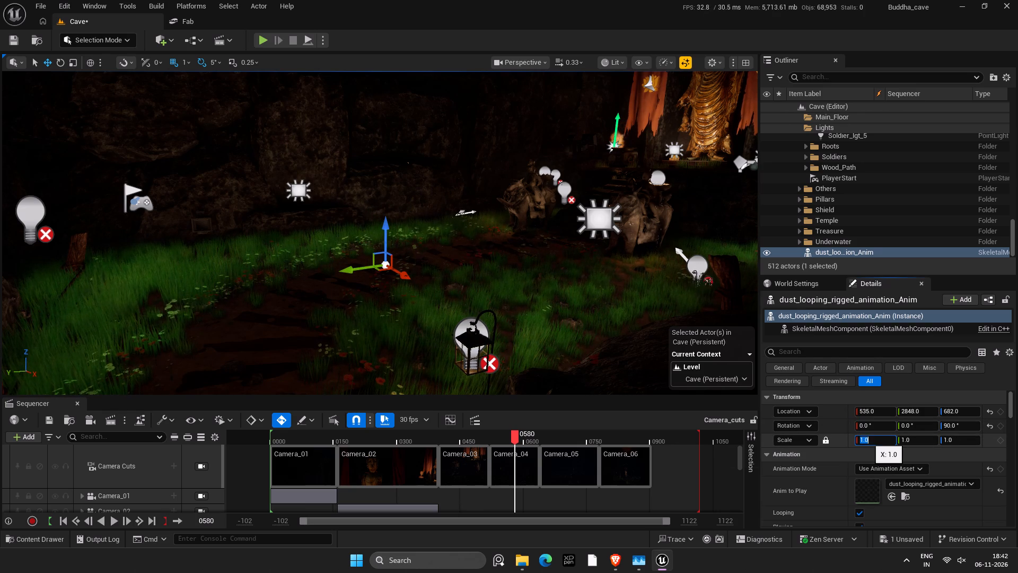
pyautogui.press('0')
pyautogui.press('.')
pyautogui.press('1')
pyautogui.press('Return')
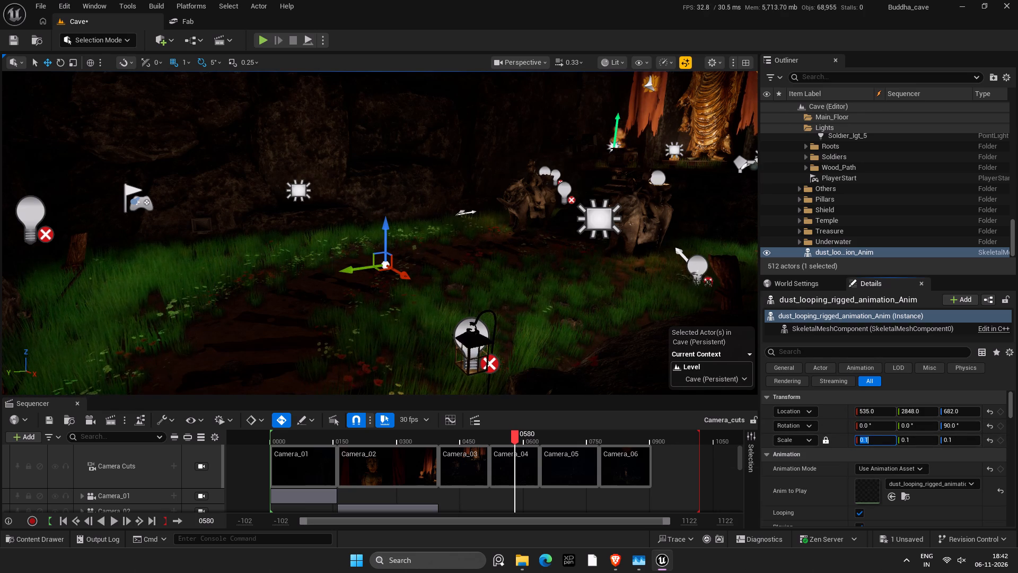
# Move the dust animation actor vertically to about Z 714, just above the path.
pyautogui.press('w')
pyautogui.moveTo(387, 238); pyautogui.dragTo(383, 207)
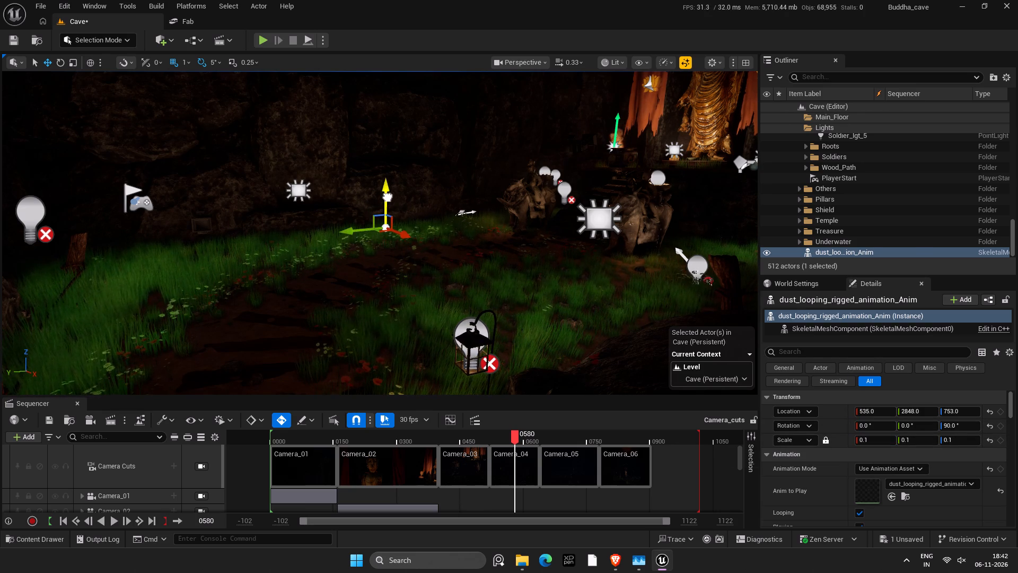
pyautogui.moveTo(383, 207); pyautogui.dragTo(378, 221)
pyautogui.scroll(6, 380, 248)
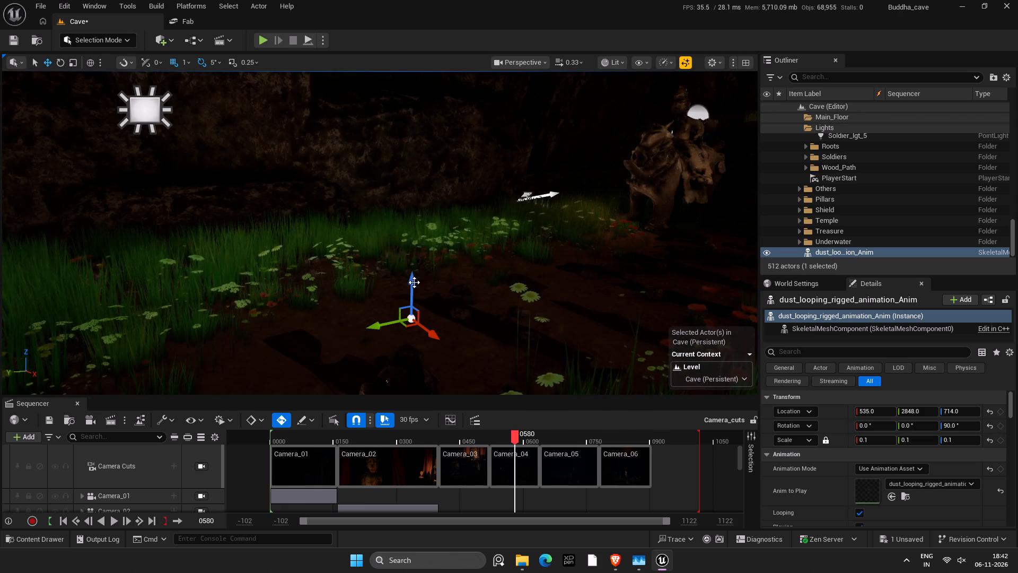
pyautogui.scroll(-1, 420, 333)
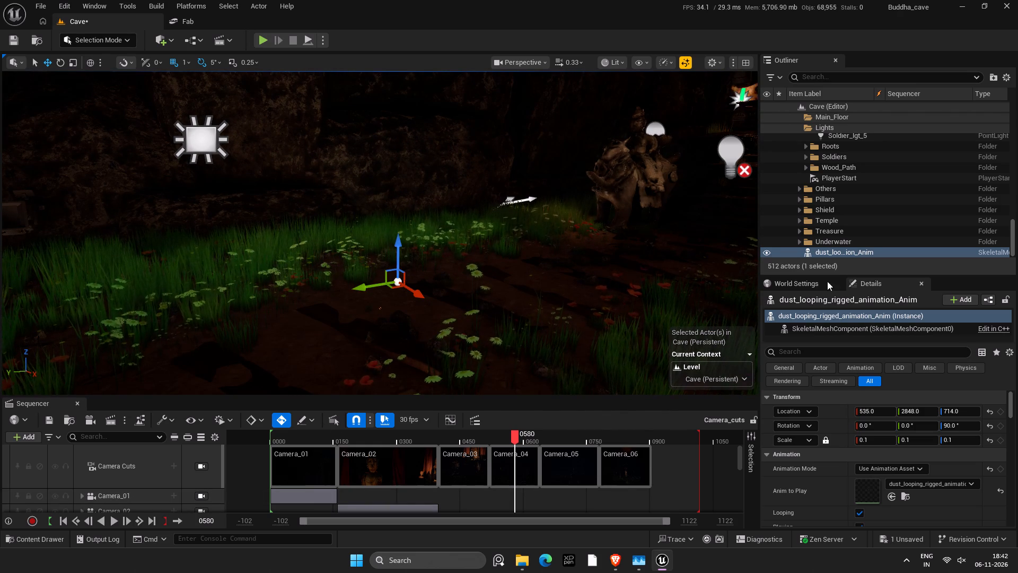
# Add the dust animation actor to the Camera_cuts sequence below the Camera_11 track and collapse its new track.
pyautogui.moveTo(850, 252); pyautogui.dragTo(138, 479)
pyautogui.scroll(-5, 140, 478)
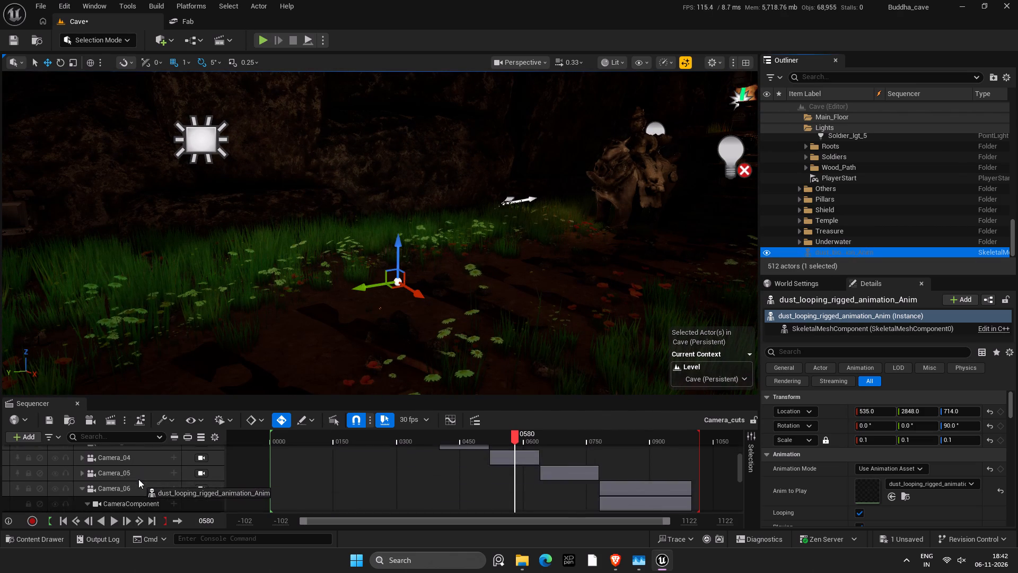
pyautogui.moveTo(138, 479); pyautogui.dragTo(131, 499)
pyautogui.scroll(-16, 138, 479)
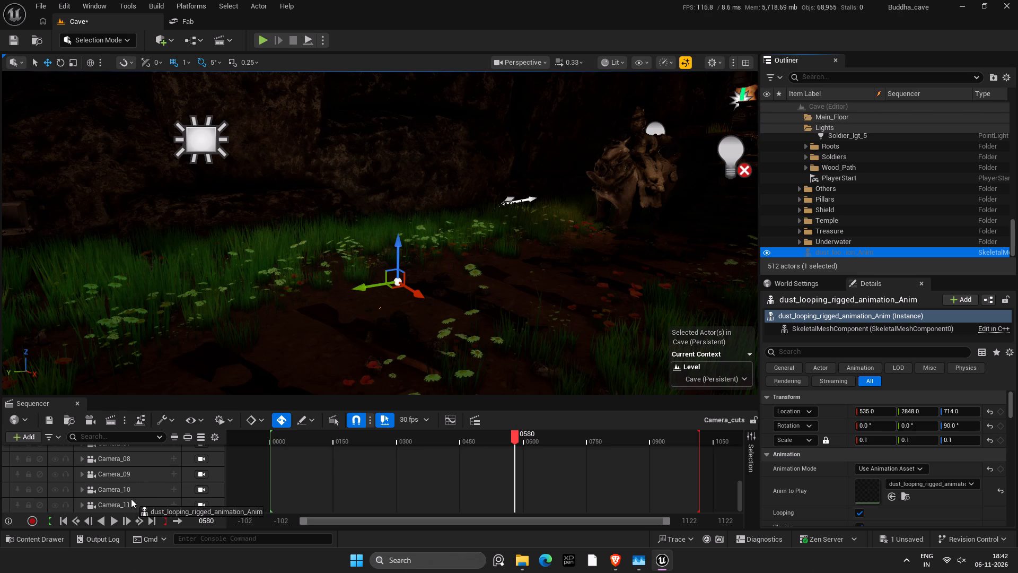
pyautogui.moveTo(131, 499); pyautogui.dragTo(141, 510)
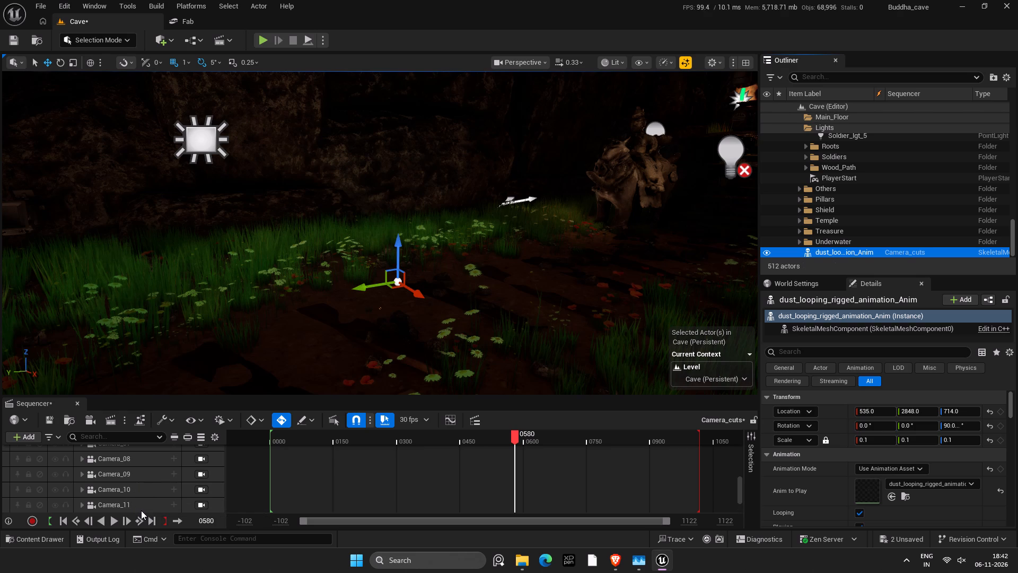
pyautogui.scroll(-4, 162, 500)
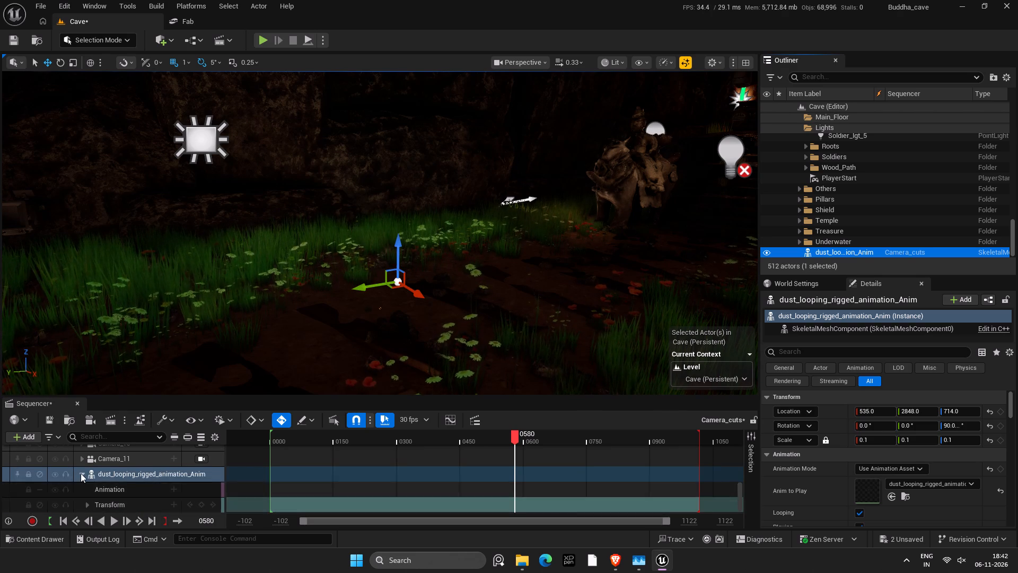
pyautogui.click(81, 473)
# Set the dust animation actor's scale to 1 on all axes and save.
pyautogui.click(862, 440)
pyautogui.press('1')
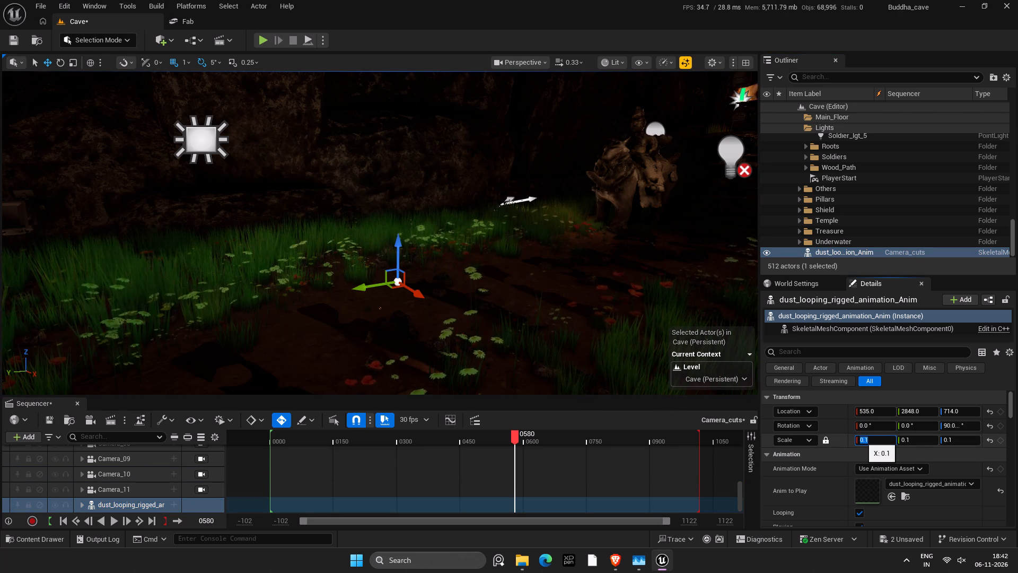
pyautogui.press('Return')
pyautogui.hotkey('ctrl', 's')
# View the scene through Camera_04 and go to frame 521, the start of its shot, to check the dust.
pyautogui.scroll(13, 158, 476)
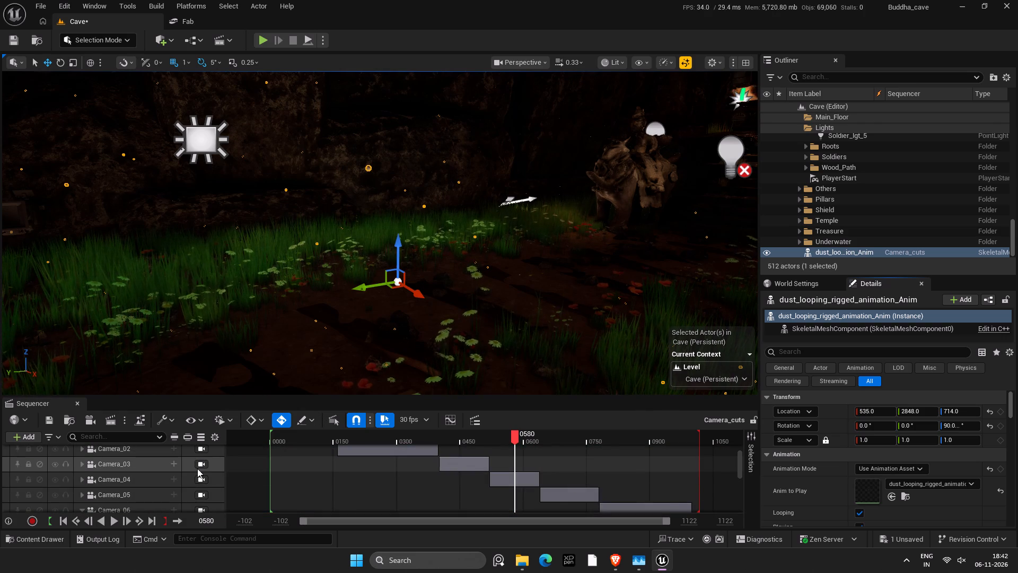
pyautogui.click(200, 476)
pyautogui.moveTo(506, 433); pyautogui.dragTo(493, 434)
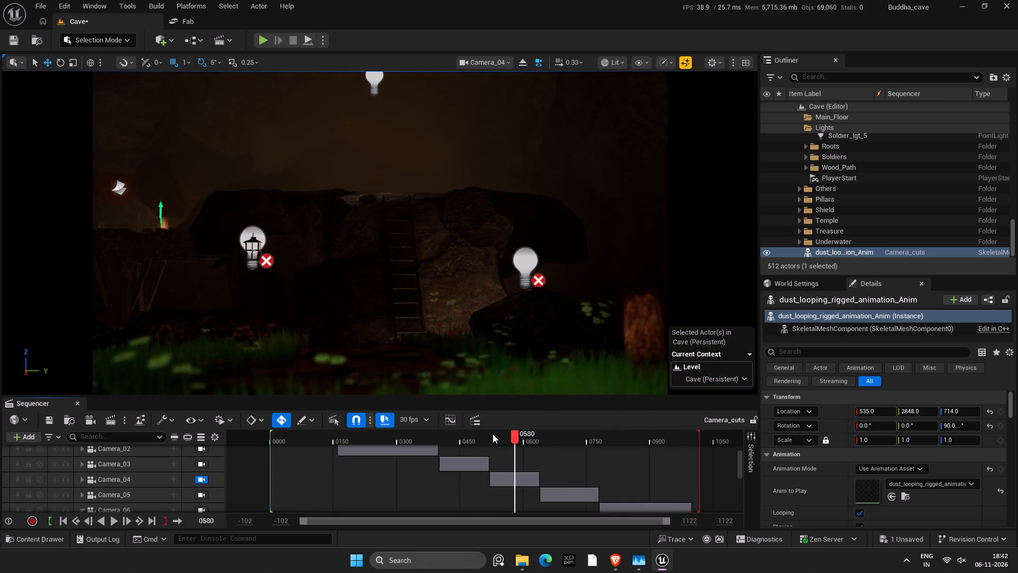
pyautogui.moveTo(493, 434); pyautogui.dragTo(484, 434)
pyautogui.click(113, 522)
pyautogui.click(113, 522)
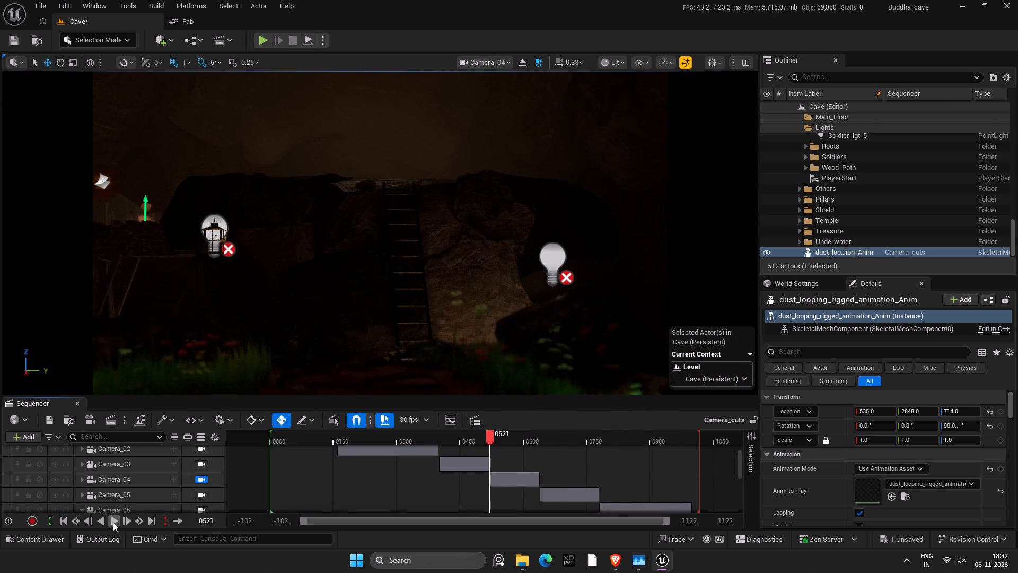
pyautogui.press('w')
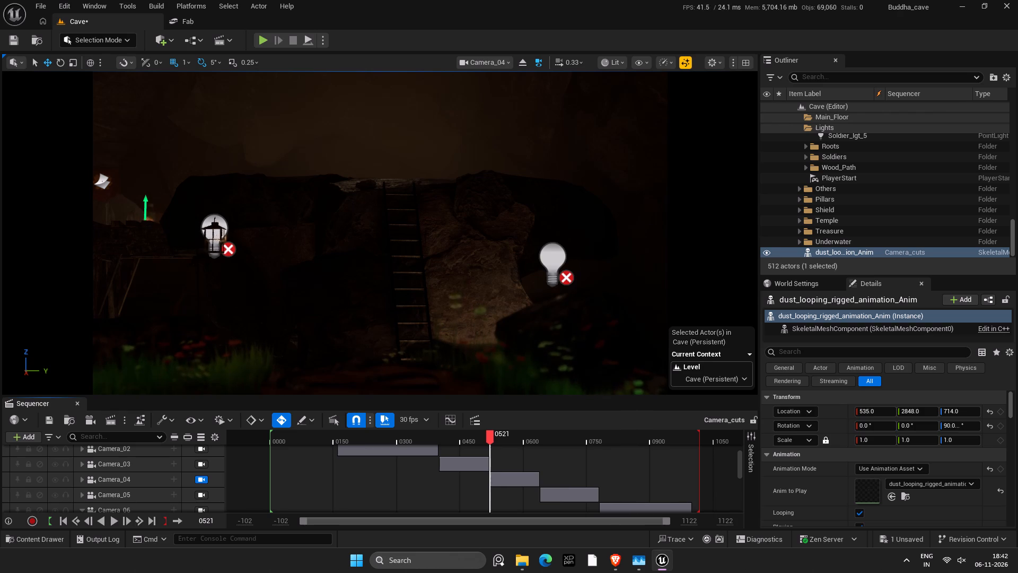
# Return to the free view and move the dust animation actor along the path to about X 633, Y 3041.
pyautogui.click(520, 66)
pyautogui.moveTo(506, 260); pyautogui.dragTo(487, 267, button='right')
pyautogui.press('s')
pyautogui.press('d')
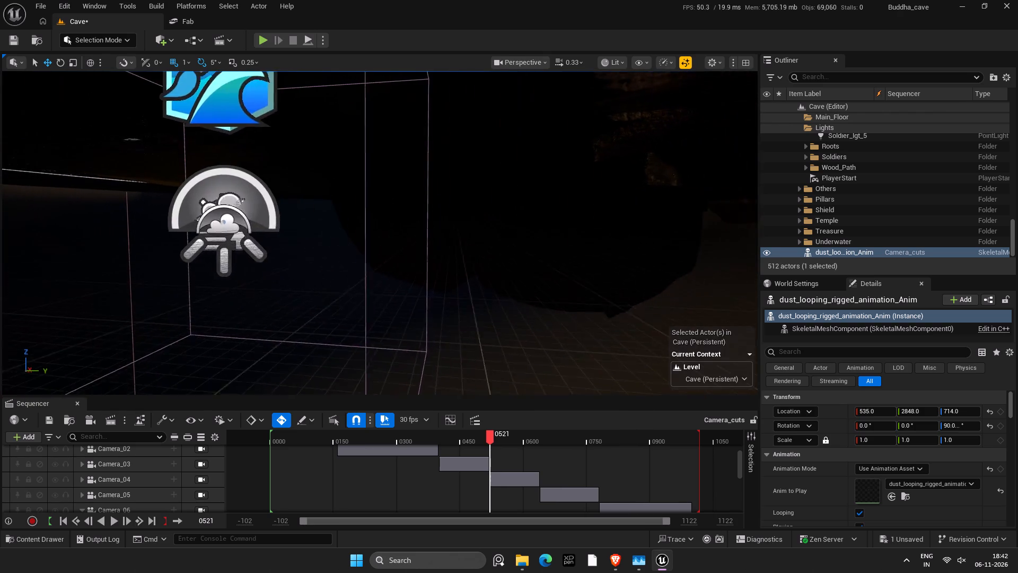
pyautogui.press('f')
pyautogui.moveTo(475, 259); pyautogui.dragTo(445, 271, button='right')
pyautogui.press('e')
pyautogui.press('e')
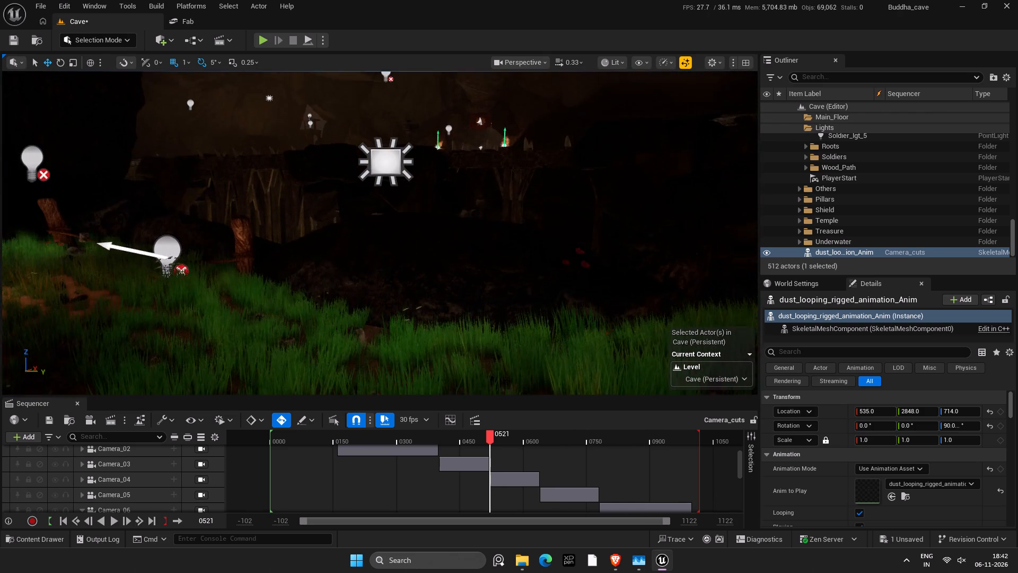
pyautogui.moveTo(445, 271); pyautogui.dragTo(166, 314, button='right')
pyautogui.press('s')
pyautogui.press('d')
pyautogui.press('d')
pyautogui.press('s')
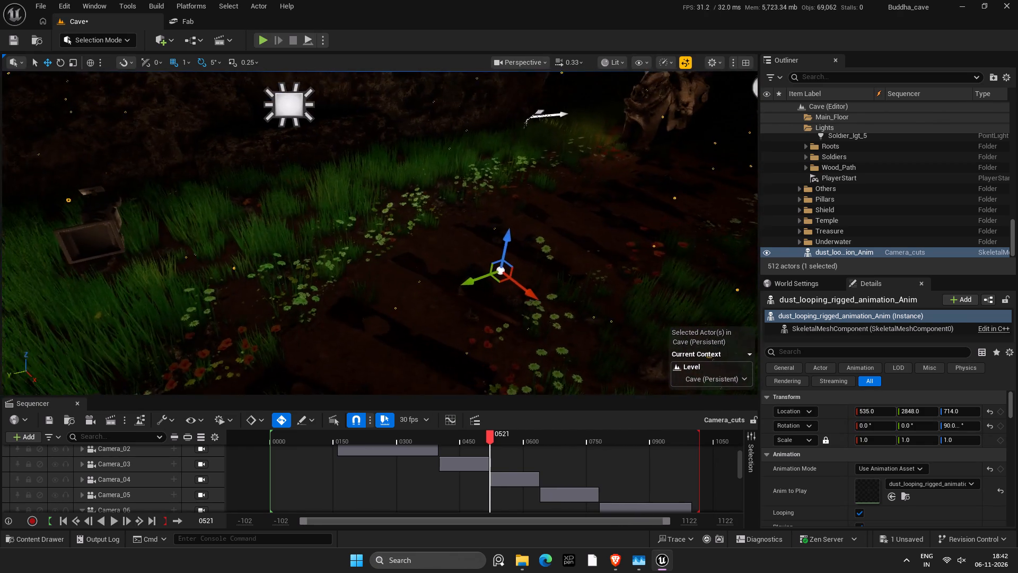
pyautogui.press('a')
pyautogui.moveTo(166, 314); pyautogui.dragTo(182, 315, button='right')
pyautogui.press('s')
pyautogui.press('a')
pyautogui.press('s')
pyautogui.press('s')
pyautogui.press('d')
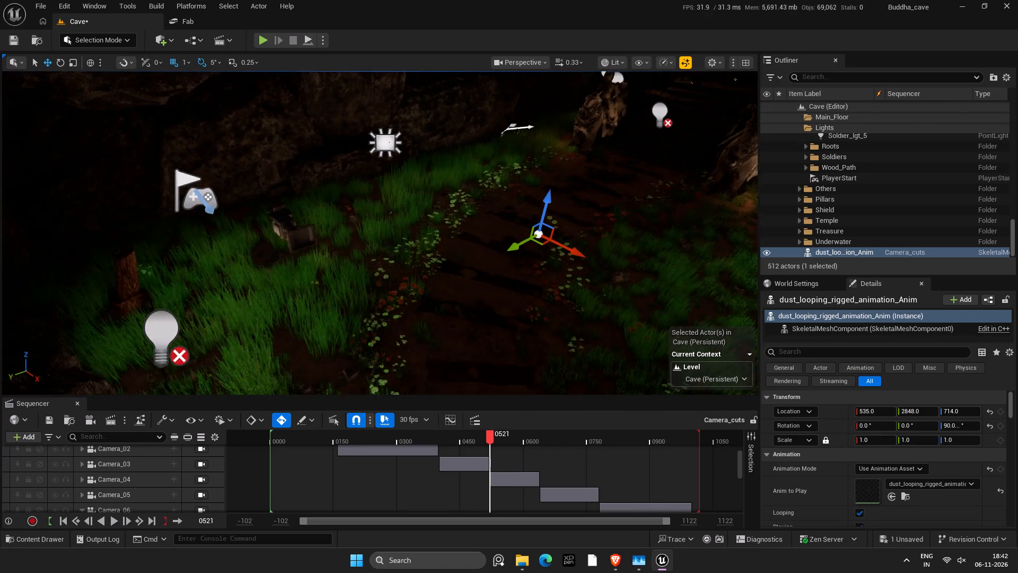
pyautogui.moveTo(182, 315); pyautogui.dragTo(153, 317, button='right')
pyautogui.press('d')
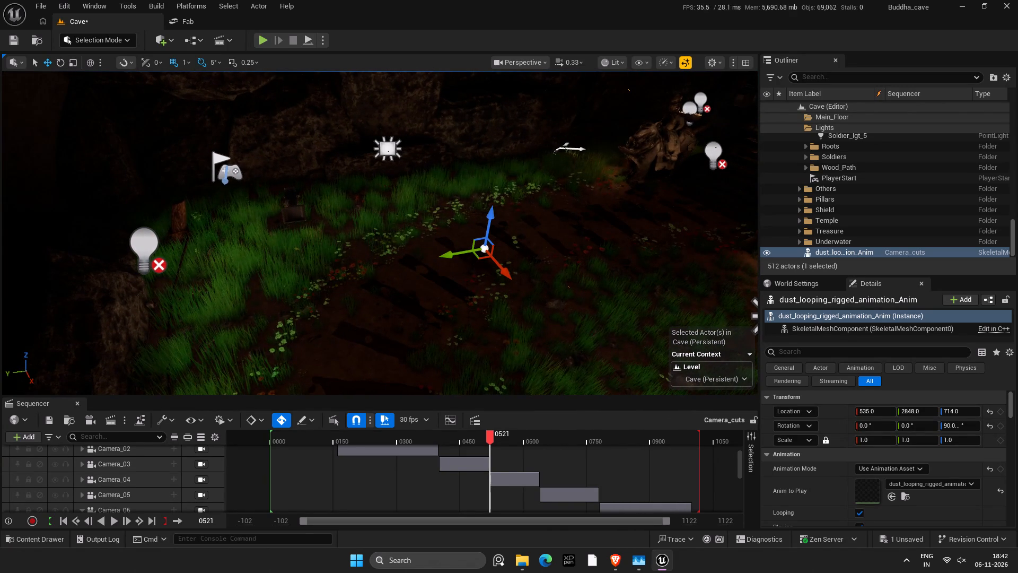
pyautogui.moveTo(447, 254); pyautogui.dragTo(315, 266)
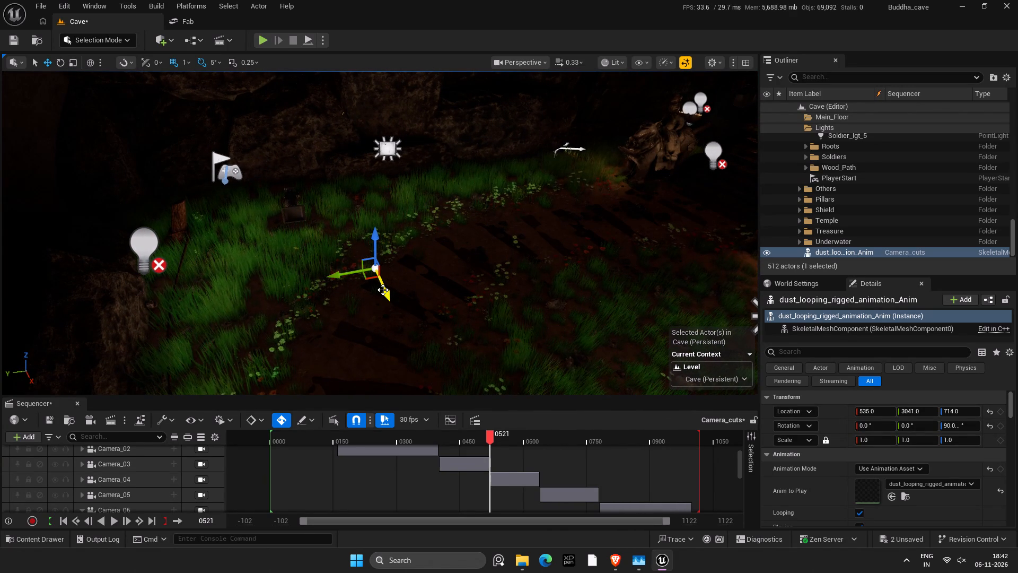
pyautogui.moveTo(384, 290); pyautogui.dragTo(405, 342)
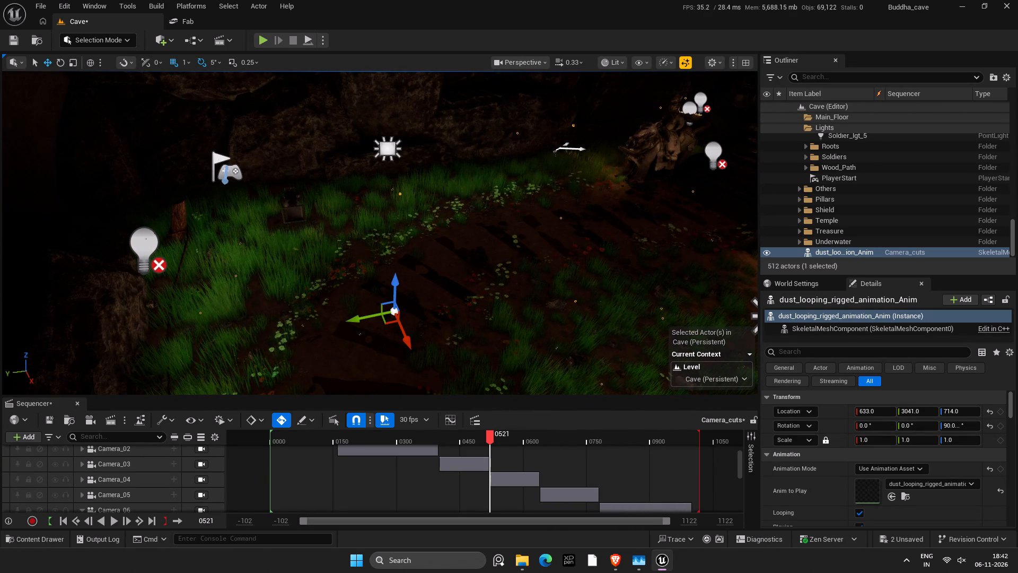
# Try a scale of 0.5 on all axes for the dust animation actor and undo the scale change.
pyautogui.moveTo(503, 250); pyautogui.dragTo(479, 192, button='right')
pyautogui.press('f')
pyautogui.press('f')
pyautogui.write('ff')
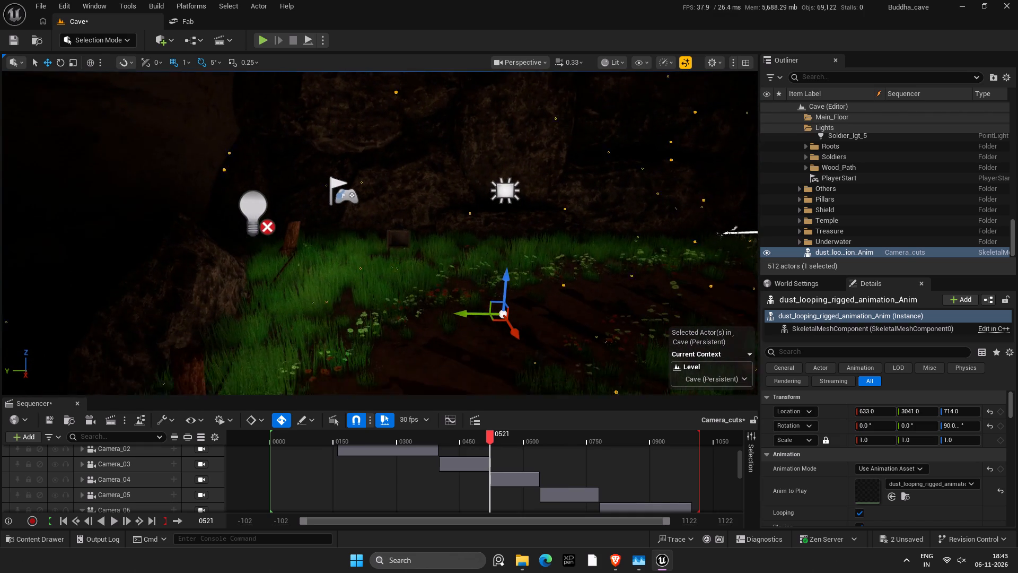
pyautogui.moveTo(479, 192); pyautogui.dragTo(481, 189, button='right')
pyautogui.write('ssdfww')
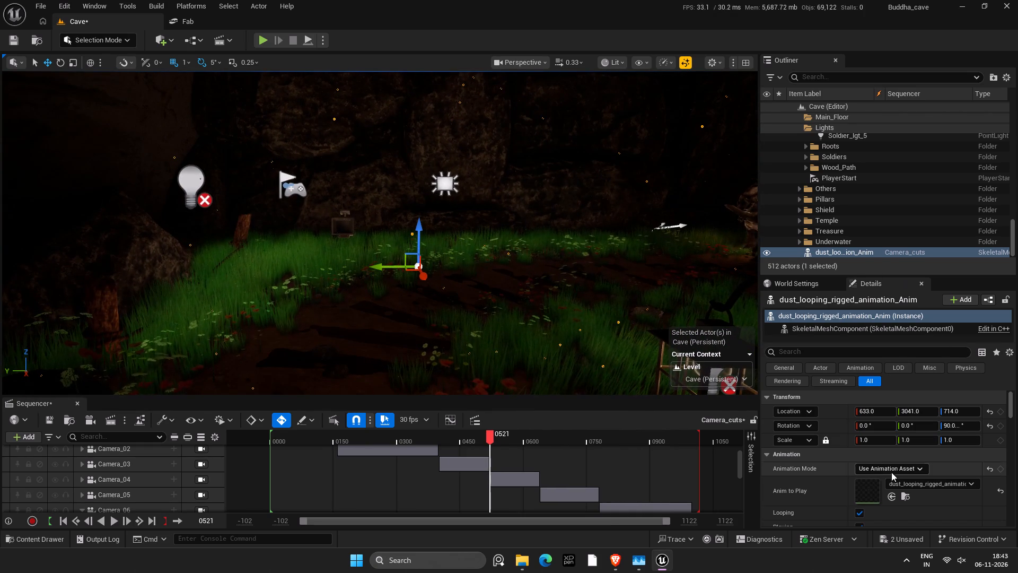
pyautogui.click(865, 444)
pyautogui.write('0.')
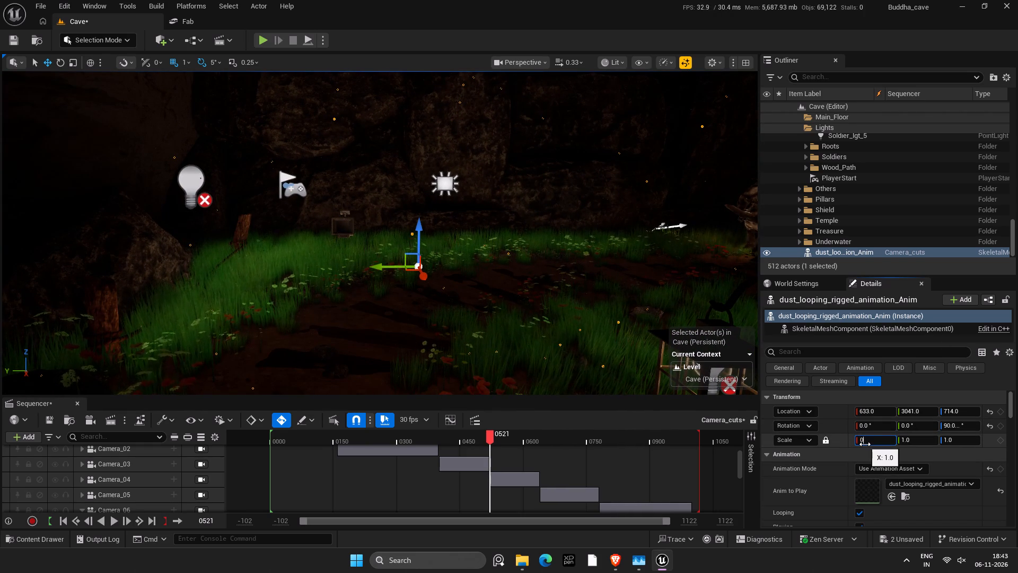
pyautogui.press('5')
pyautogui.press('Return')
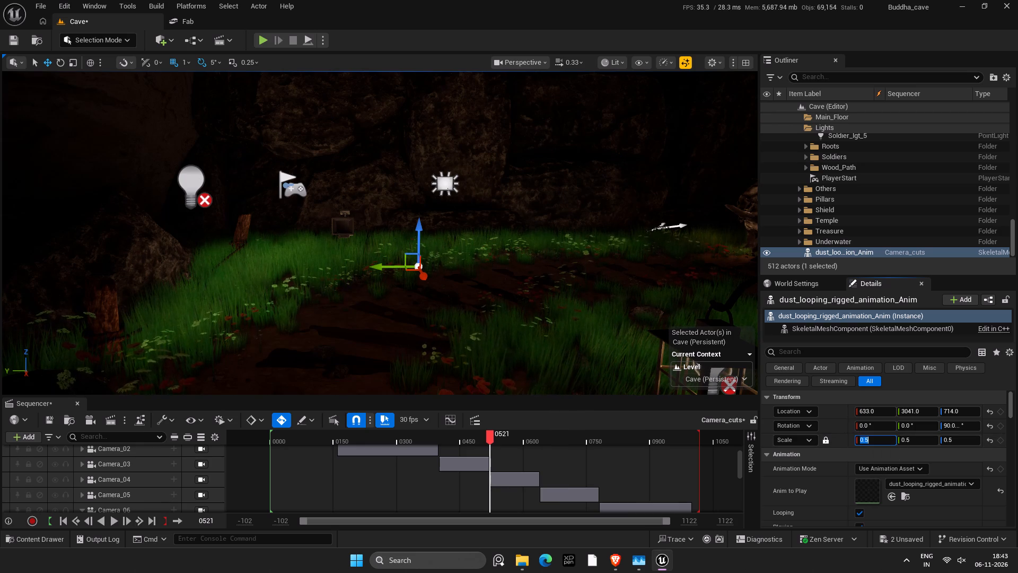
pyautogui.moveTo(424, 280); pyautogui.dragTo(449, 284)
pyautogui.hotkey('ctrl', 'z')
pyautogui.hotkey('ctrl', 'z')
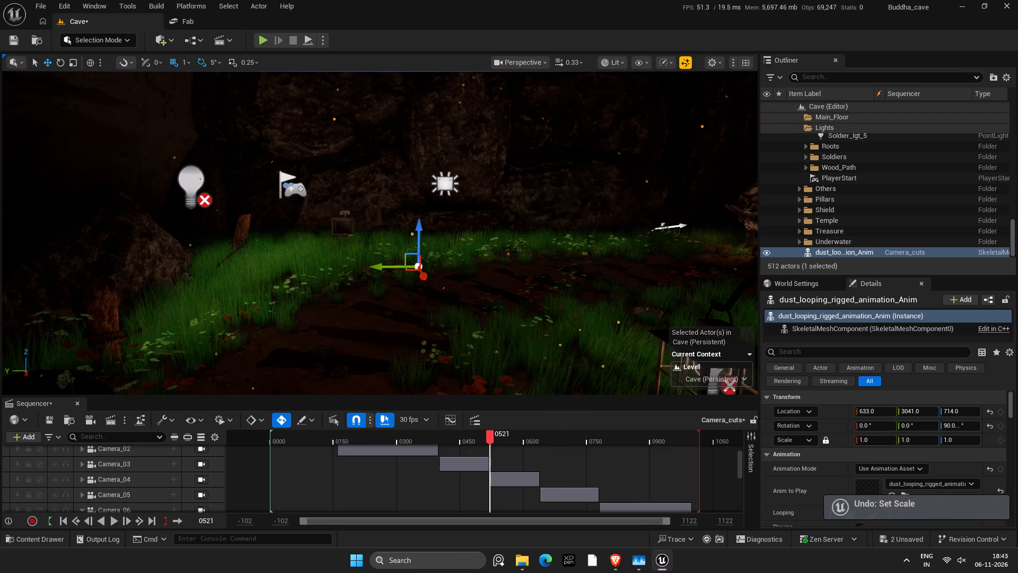
# Save the level.
pyautogui.hotkey('ctrl', 's')
# With the sequence at frame 400, move the dust animation actor across the path to about X 809 and save the level.
pyautogui.moveTo(470, 261); pyautogui.dragTo(501, 273, button='right')
pyautogui.press('w')
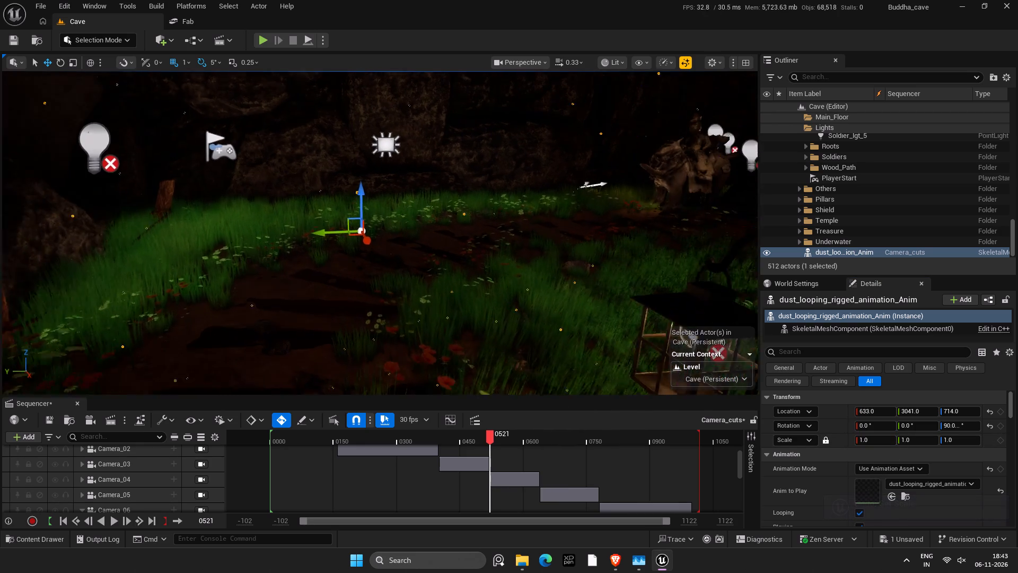
pyautogui.moveTo(501, 273); pyautogui.dragTo(651, 276, button='right')
pyautogui.press('a')
pyautogui.press('a')
pyautogui.press('a')
pyautogui.press('a')
pyautogui.press('a')
pyautogui.press('a')
pyautogui.press('a')
pyautogui.press('a')
pyautogui.press('a')
pyautogui.press('a')
pyautogui.press('a')
pyautogui.press('a')
pyautogui.press('a')
pyautogui.press('a')
pyautogui.press('a')
pyautogui.press('a')
pyautogui.press('a')
pyautogui.press('a')
pyautogui.press('a')
pyautogui.press('a')
pyautogui.press('a')
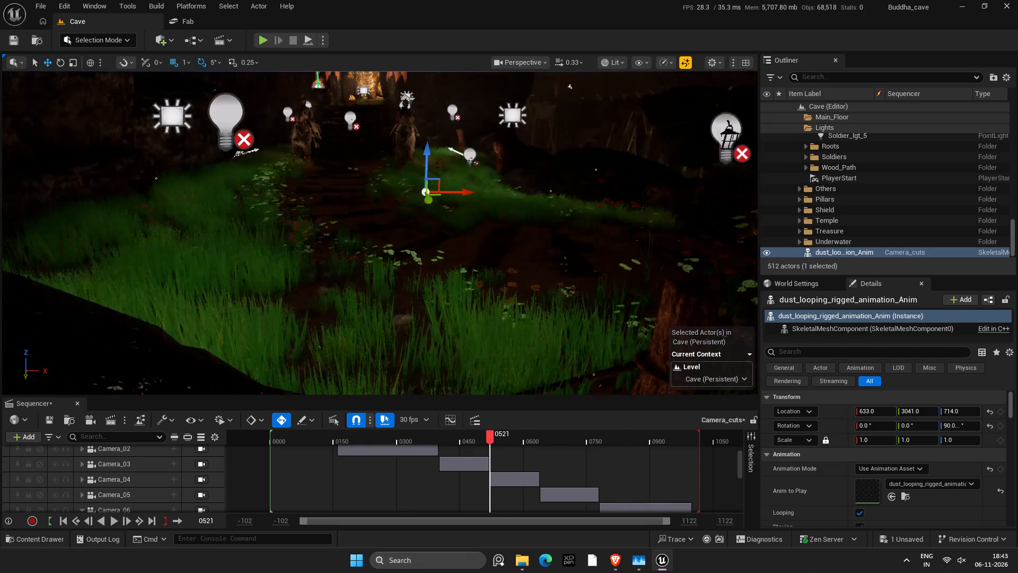
pyautogui.moveTo(651, 276); pyautogui.dragTo(634, 278, button='right')
pyautogui.write('de')
pyautogui.press('d')
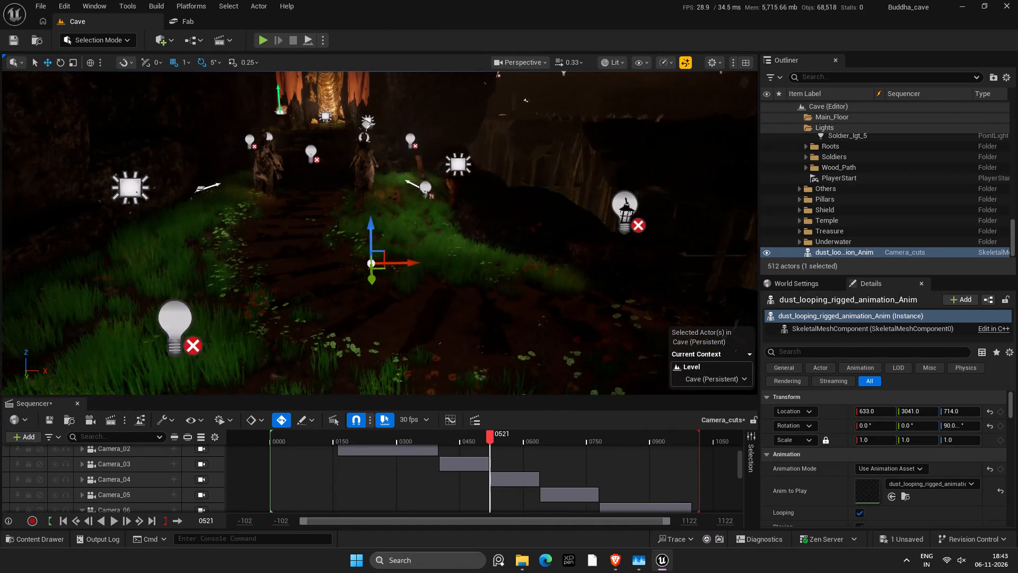
pyautogui.moveTo(634, 278); pyautogui.dragTo(608, 289, button='right')
pyautogui.press('d')
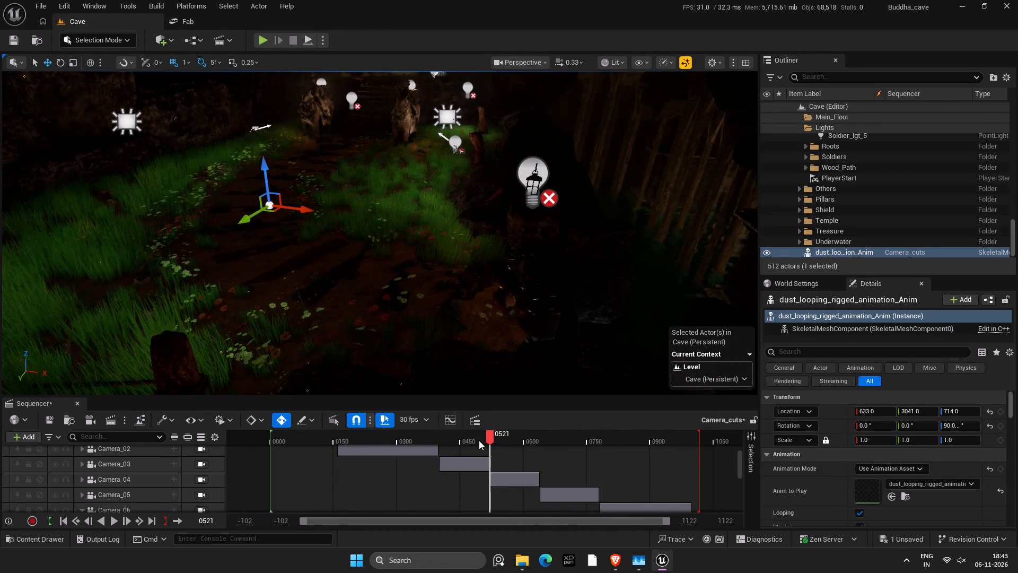
pyautogui.moveTo(493, 436); pyautogui.dragTo(440, 428)
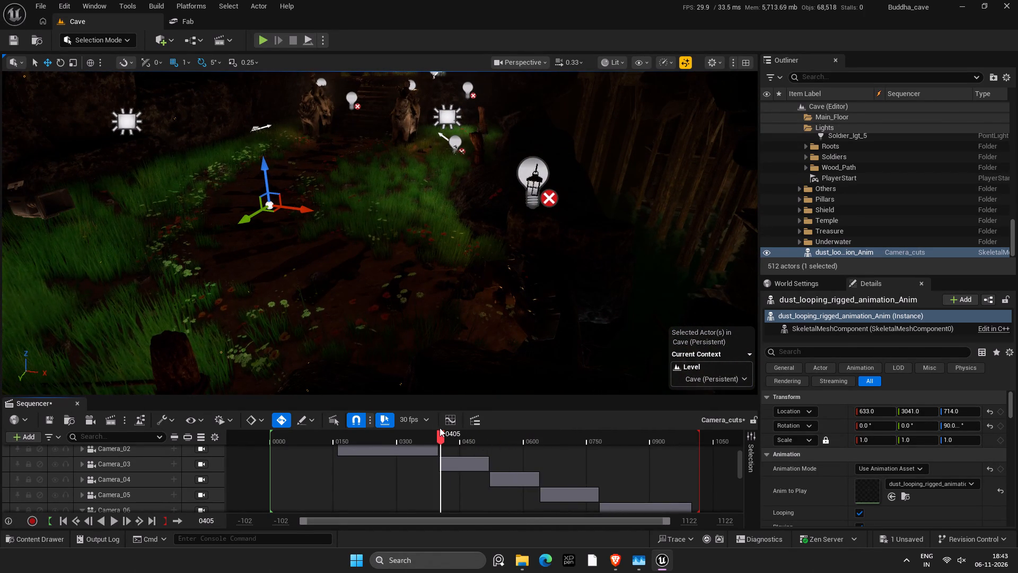
pyautogui.moveTo(440, 428); pyautogui.dragTo(439, 427)
pyautogui.moveTo(305, 212); pyautogui.dragTo(467, 234)
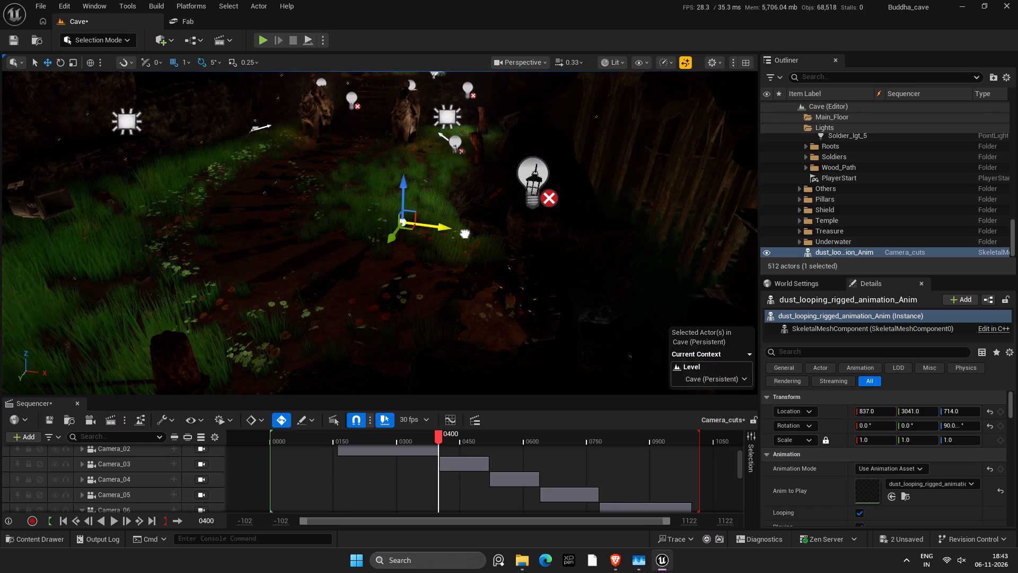
pyautogui.moveTo(467, 234); pyautogui.dragTo(444, 237)
pyautogui.hotkey('ctrl', 's')
# Examine the dust animation actor's placement on the path in Unlit view mode, restore Lit mode, and save.
pyautogui.moveTo(486, 191); pyautogui.dragTo(520, 193, button='right')
pyautogui.press('a')
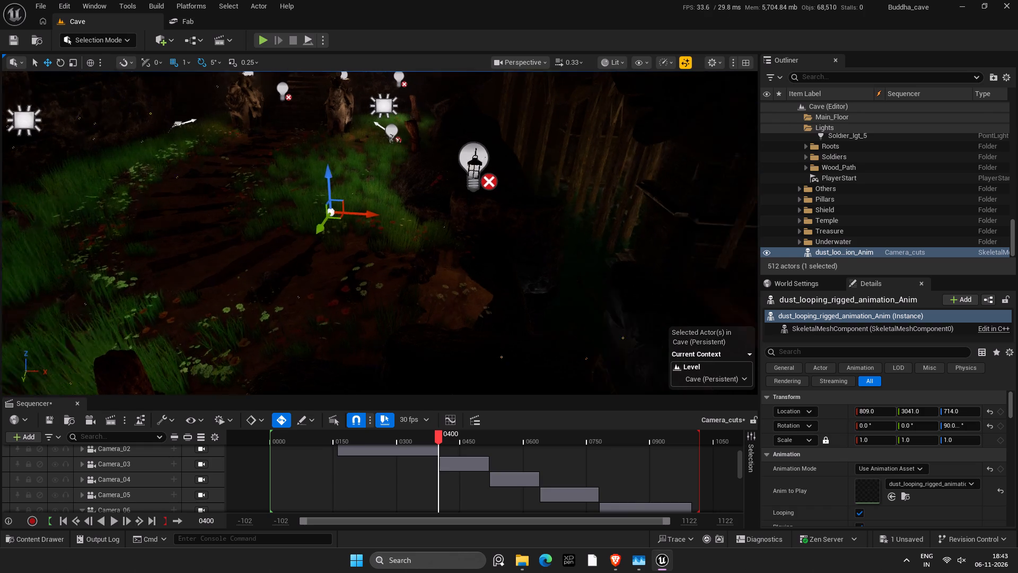
pyautogui.moveTo(520, 193); pyautogui.dragTo(527, 193, button='right')
pyautogui.press('s')
pyautogui.click(632, 65)
pyautogui.click(622, 65)
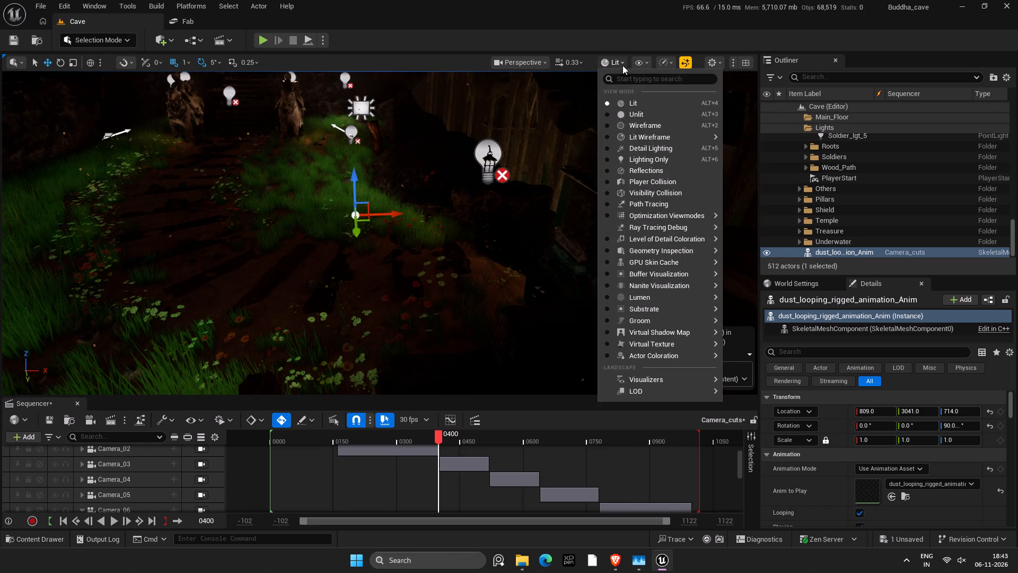
pyautogui.click(633, 114)
pyautogui.moveTo(485, 168); pyautogui.dragTo(420, 178, button='right')
pyautogui.press('s')
pyautogui.press('d')
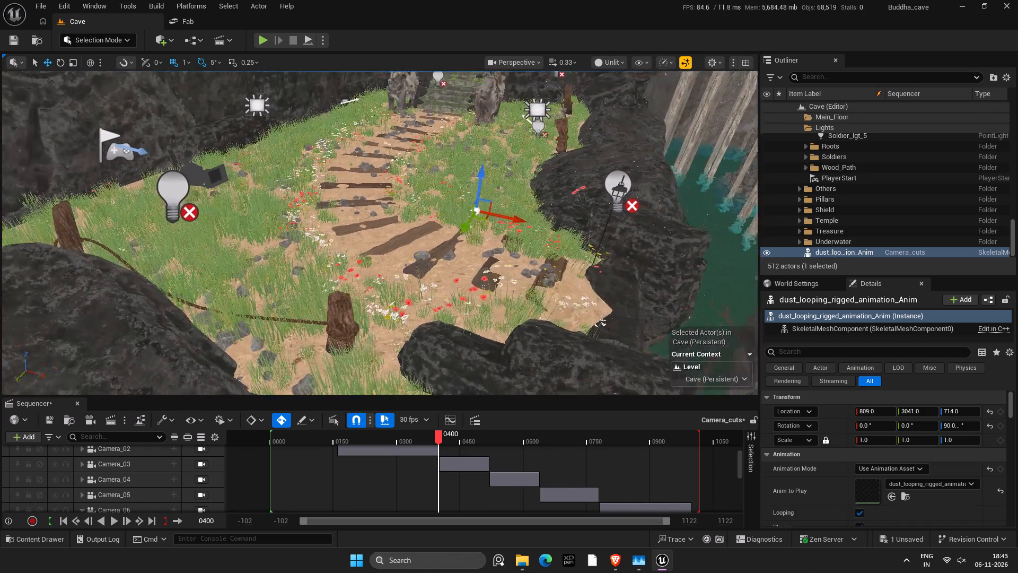
pyautogui.moveTo(420, 178); pyautogui.dragTo(404, 175, button='right')
pyautogui.press('w')
pyautogui.press('d')
pyautogui.click(611, 64)
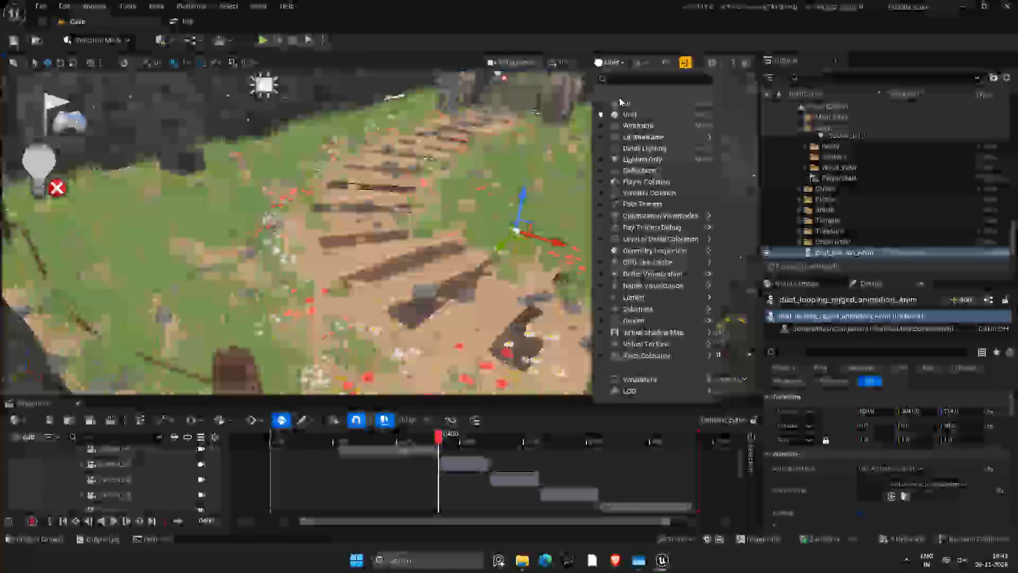
pyautogui.click(619, 100)
pyautogui.hotkey('ctrl', 's')
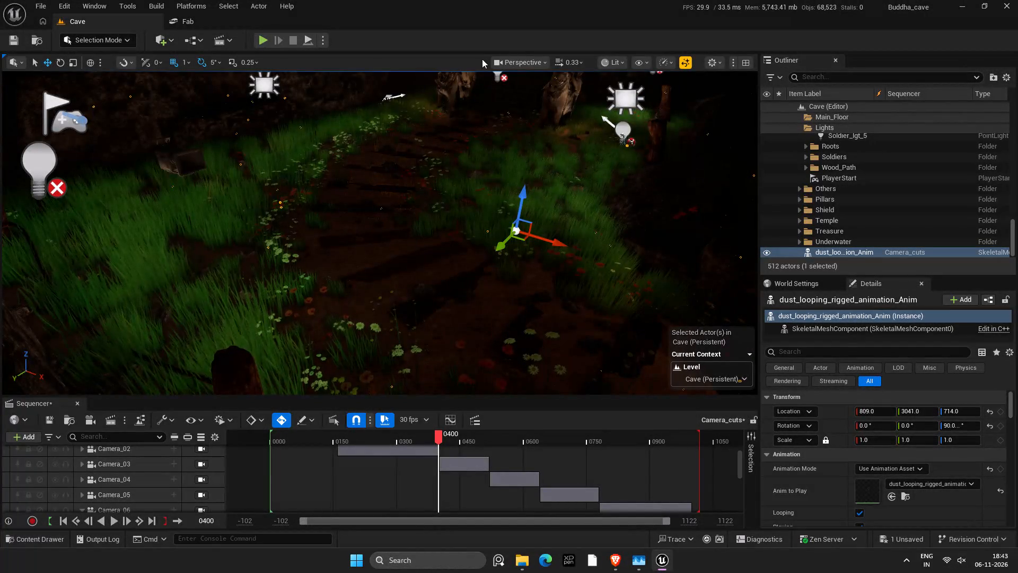
# Play the sequence from frame 400 through Camera_04 to check the dust in the shot.
pyautogui.click(198, 479)
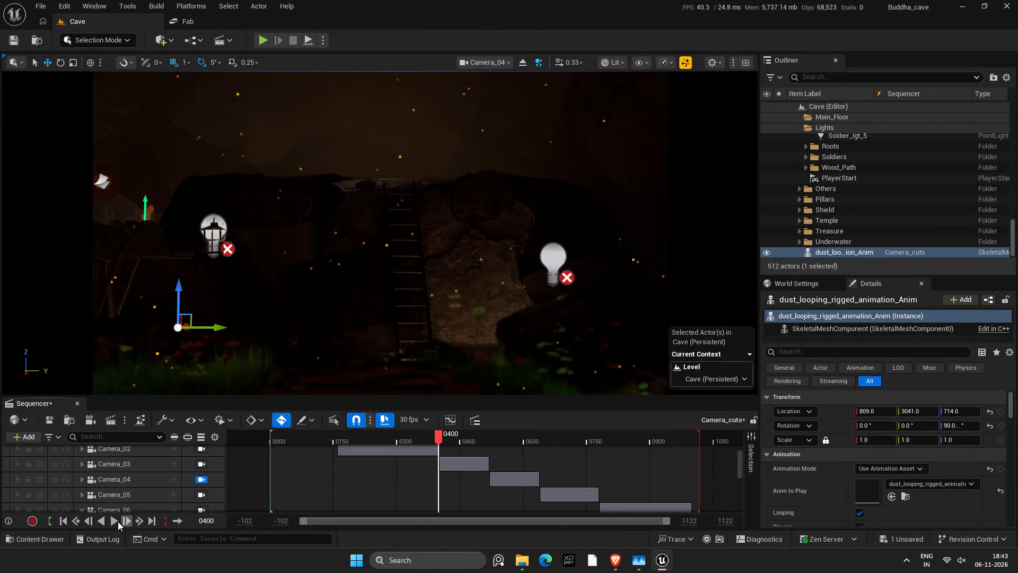
pyautogui.click(117, 522)
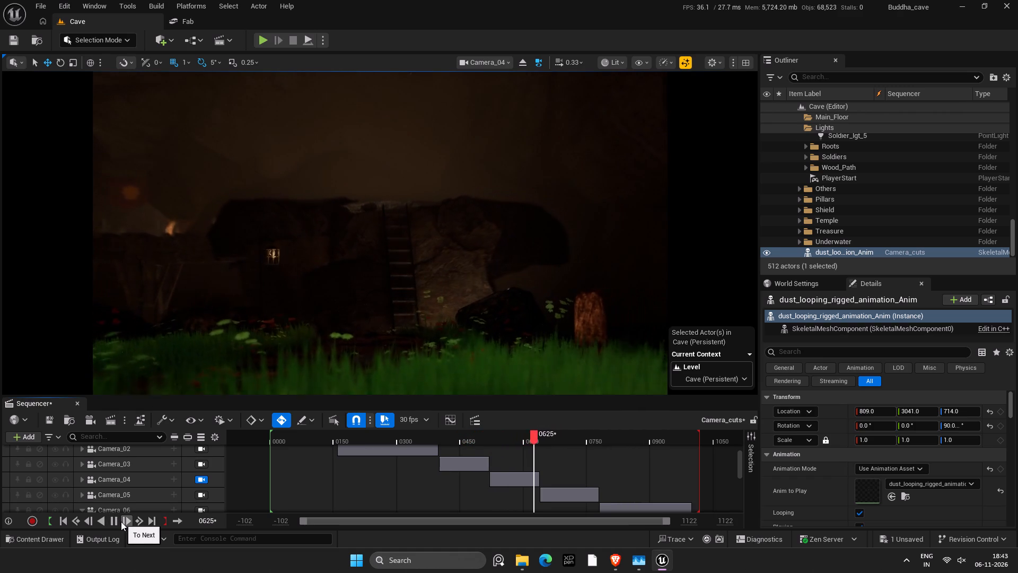
pyautogui.click(121, 522)
pyautogui.click(121, 522)
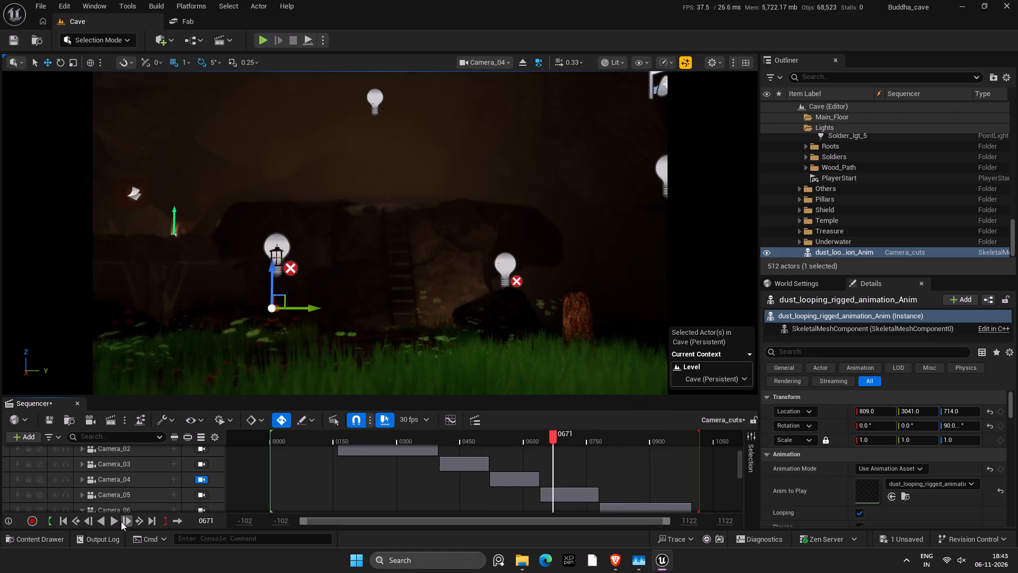
# Open the dust_looping_rigged_animation_Anim asset in the animation editor, examine the dust in its preview, and pause playback.
pyautogui.click(121, 522)
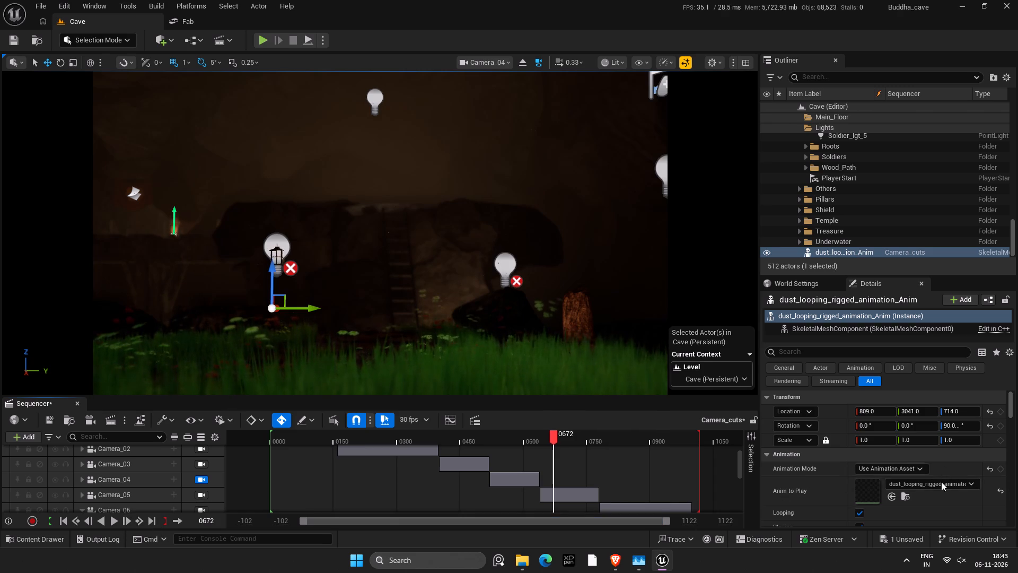
pyautogui.click(905, 498)
pyautogui.doubleClick(327, 432)
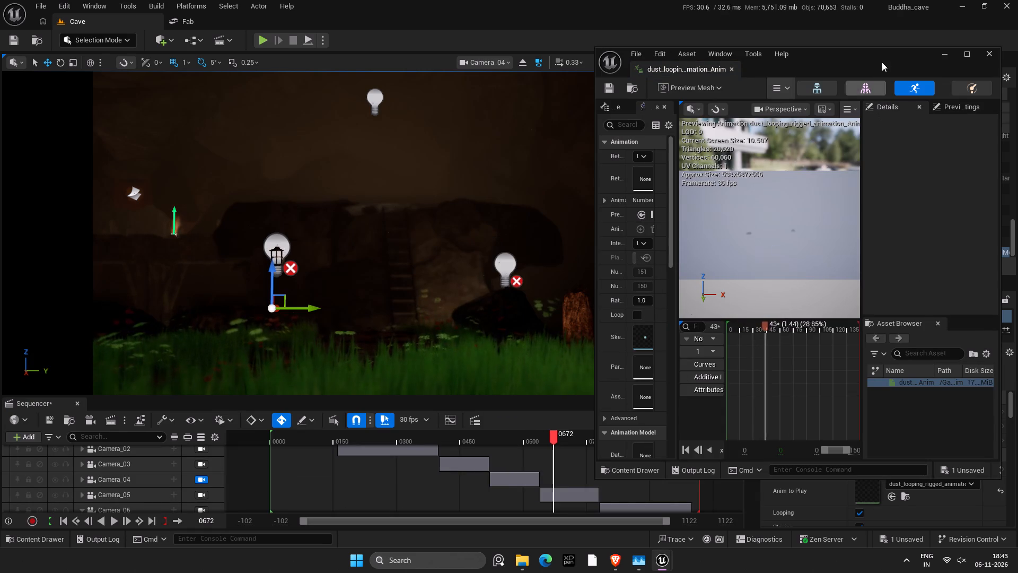
pyautogui.moveTo(885, 56); pyautogui.dragTo(640, 62)
pyautogui.click(717, 60)
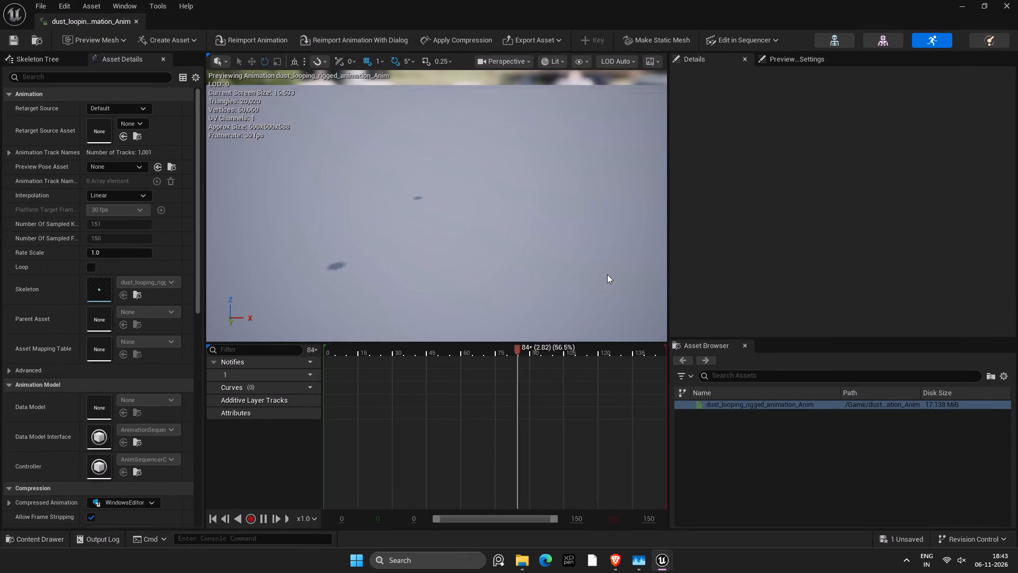
pyautogui.moveTo(599, 342); pyautogui.dragTo(597, 292)
pyautogui.scroll(-17, 525, 227)
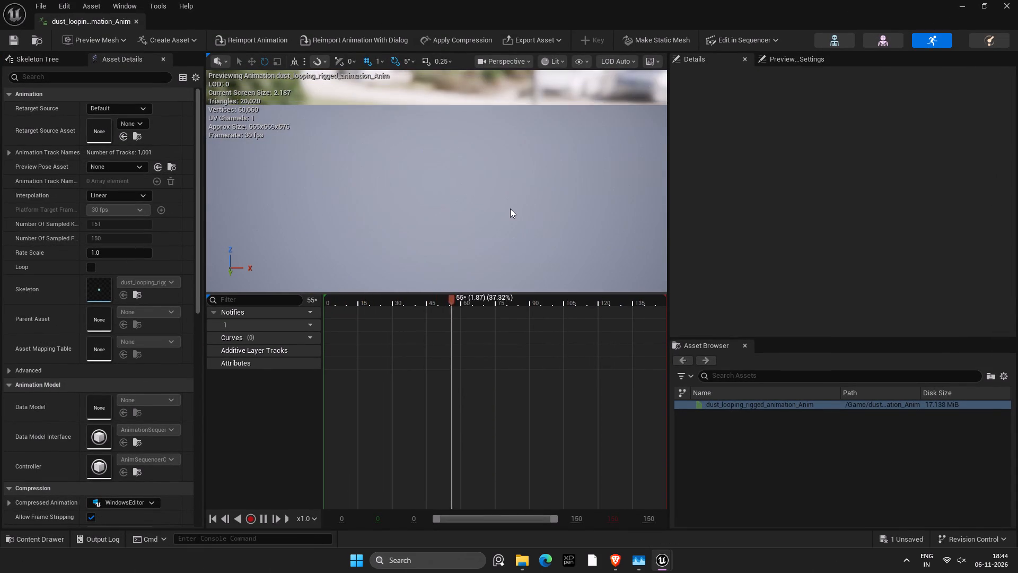
pyautogui.scroll(-6, 510, 209)
pyautogui.press('f')
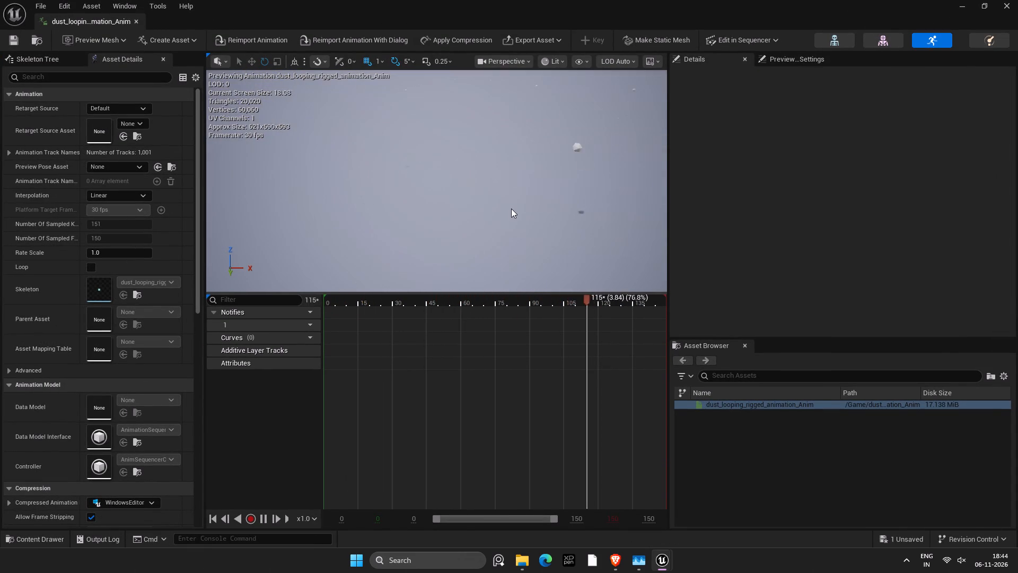
pyautogui.moveTo(511, 208); pyautogui.dragTo(532, 143)
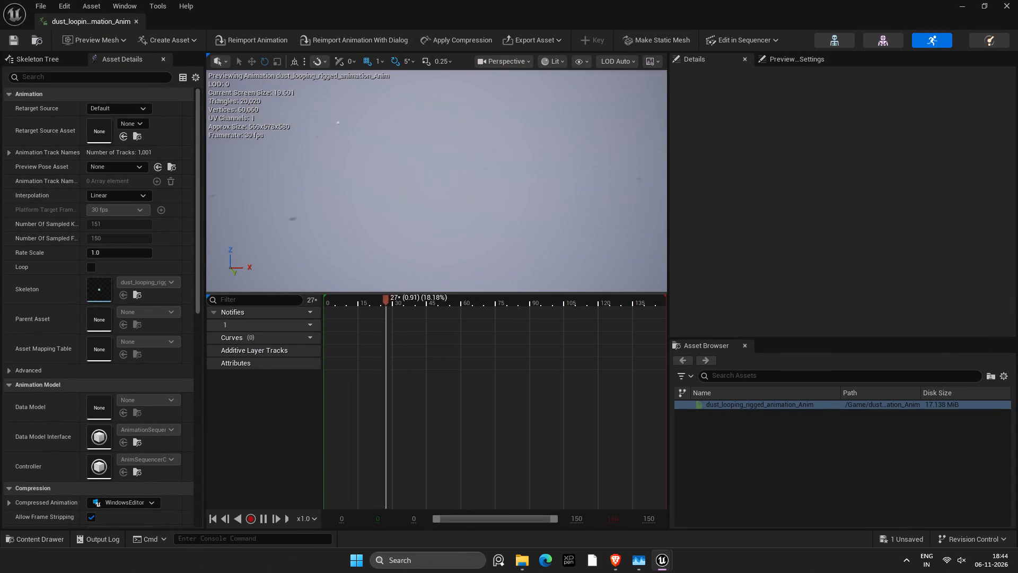
pyautogui.click(265, 518)
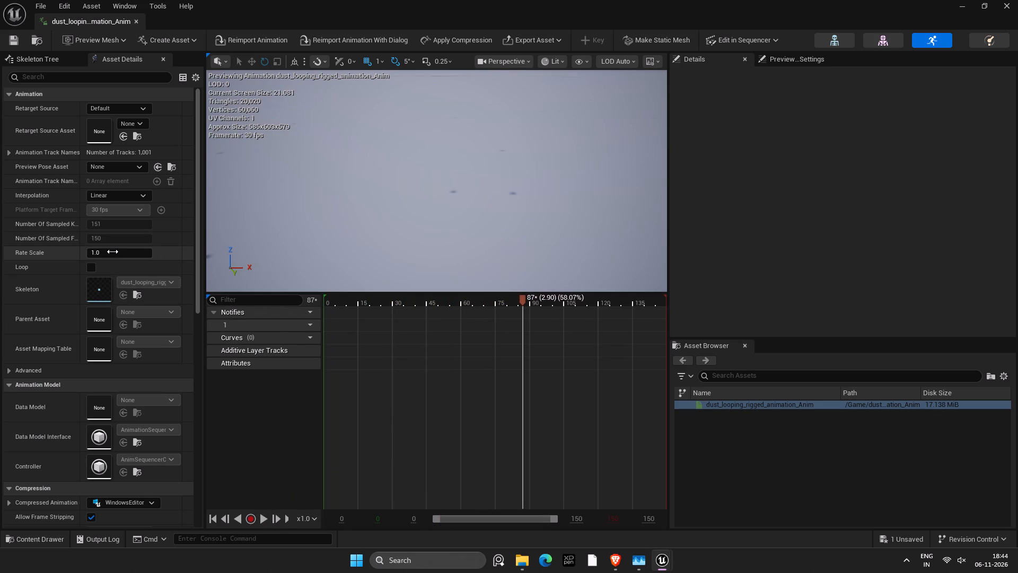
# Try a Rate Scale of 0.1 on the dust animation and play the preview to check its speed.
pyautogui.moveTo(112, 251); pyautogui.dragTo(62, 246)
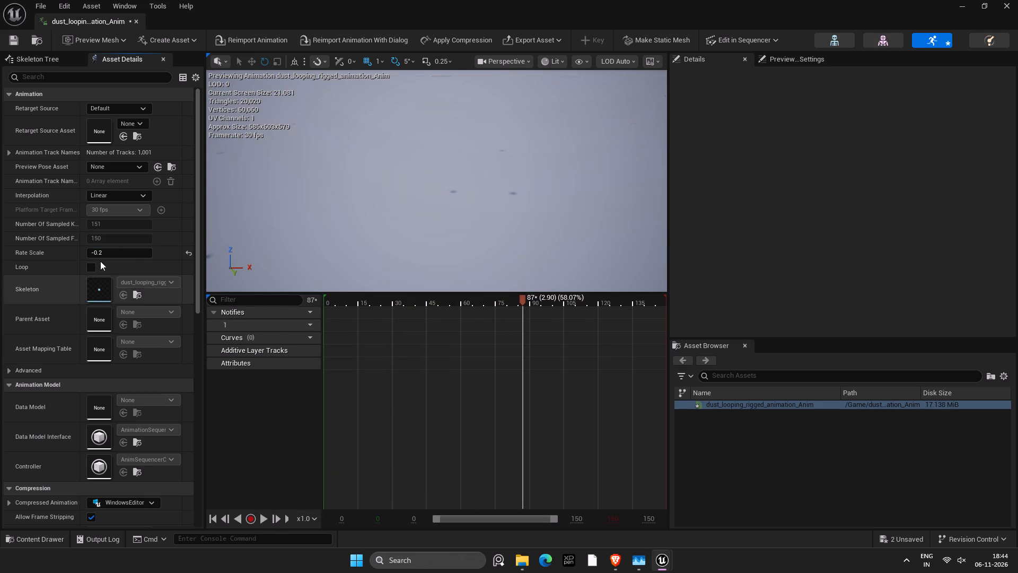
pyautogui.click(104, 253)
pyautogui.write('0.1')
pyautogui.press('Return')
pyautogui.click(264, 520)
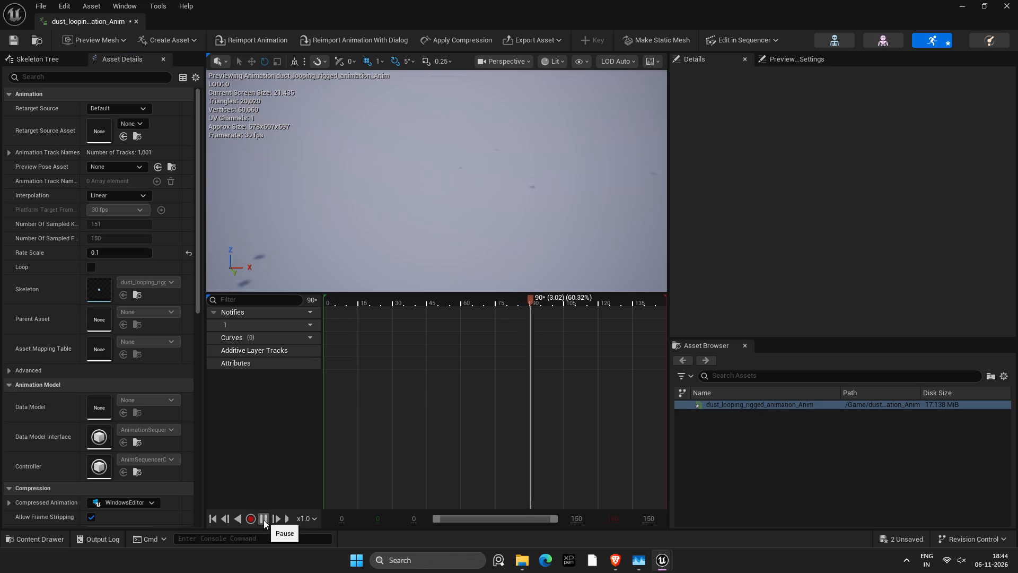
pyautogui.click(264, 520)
# Set the dust animation's Rate Scale to 0.5, preview the playback, save the asset, and close its editor.
pyautogui.click(108, 253)
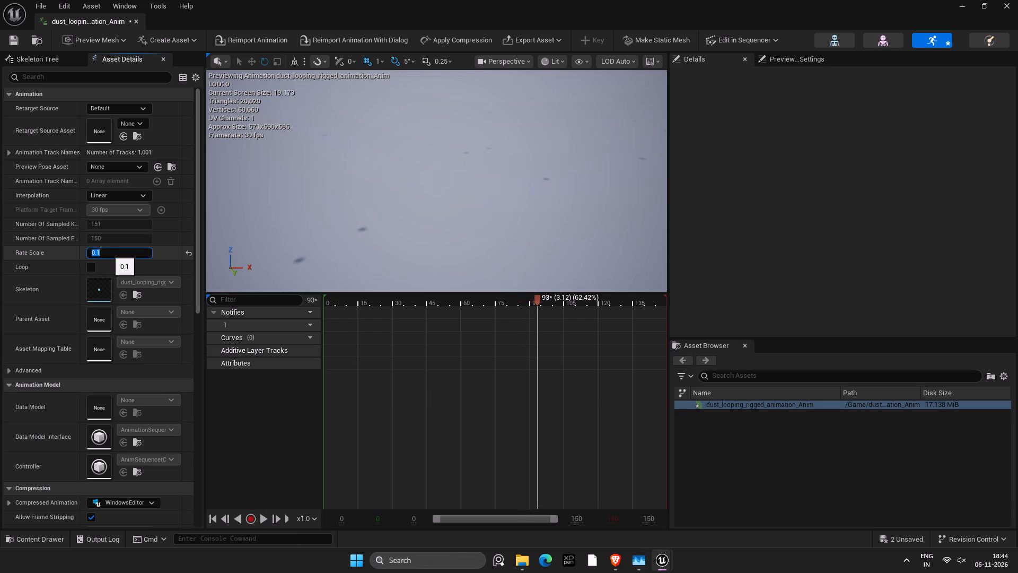
pyautogui.write('0.5')
pyautogui.press('Return')
pyautogui.click(258, 515)
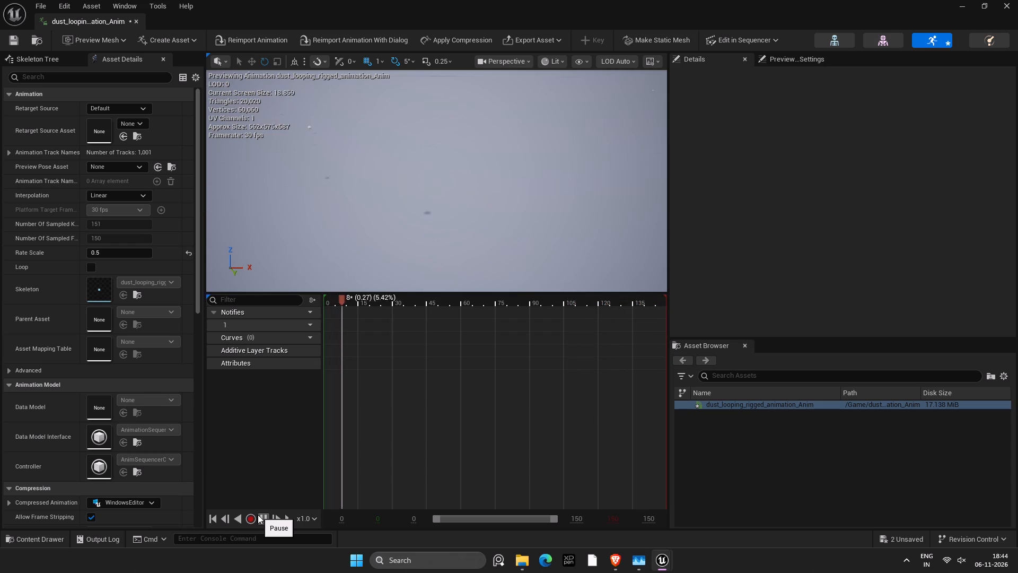
pyautogui.scroll(-4, 136, 371)
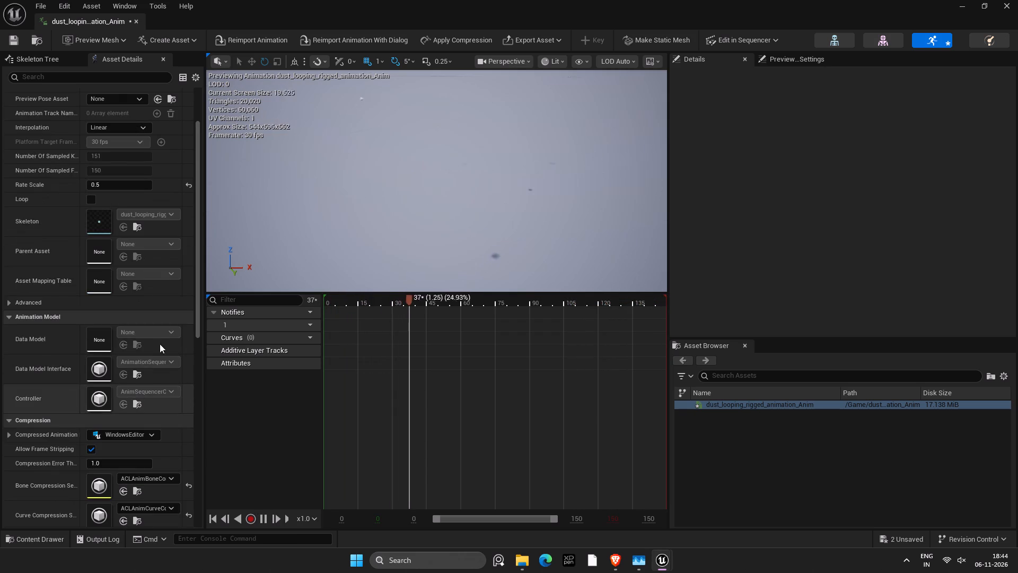
pyautogui.scroll(-9, 157, 286)
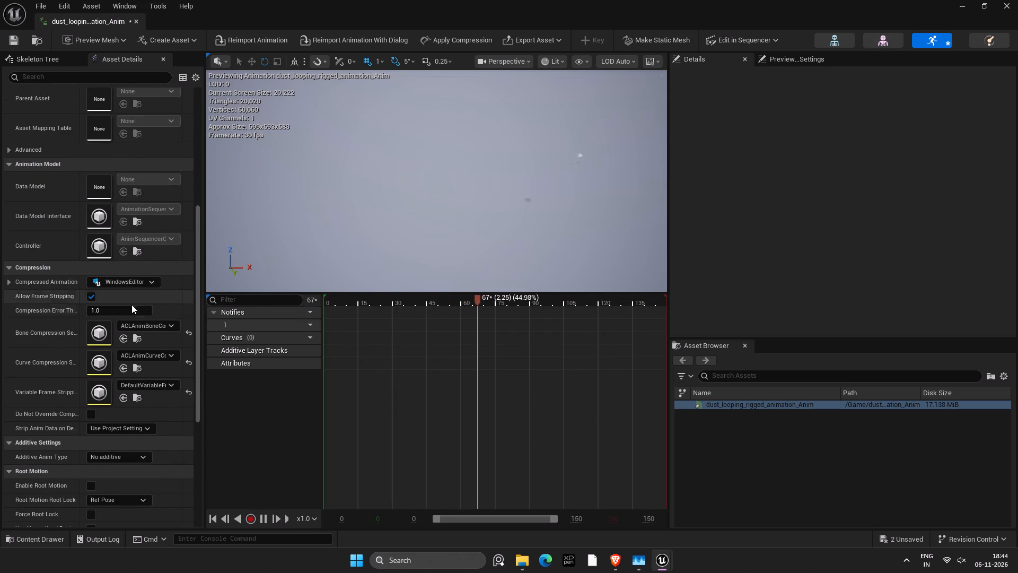
pyautogui.click(11, 39)
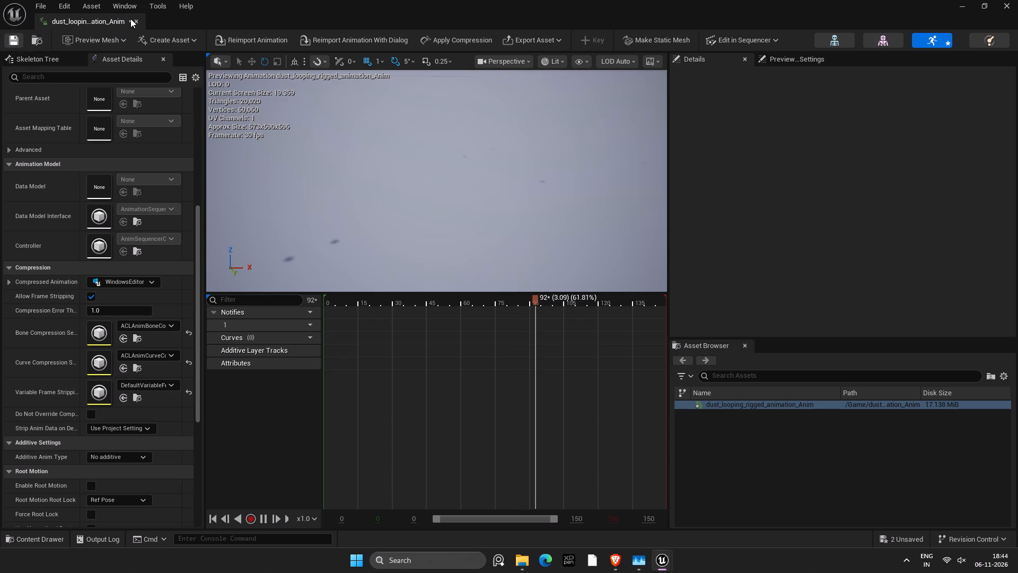
pyautogui.click(136, 20)
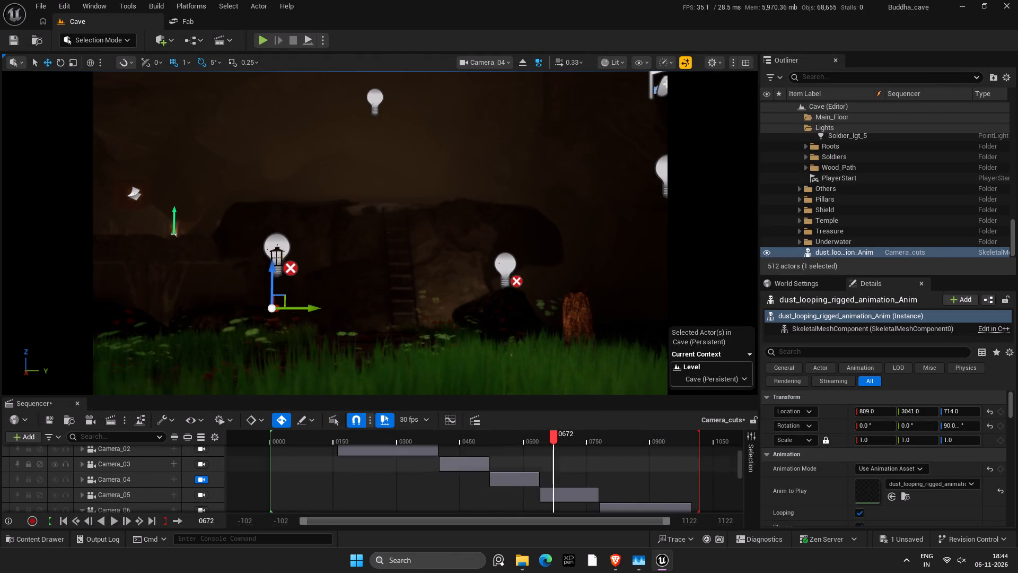
# Move the dust animation actor along the path and raise it to about Y 3155, Z 812.
pyautogui.click(864, 250)
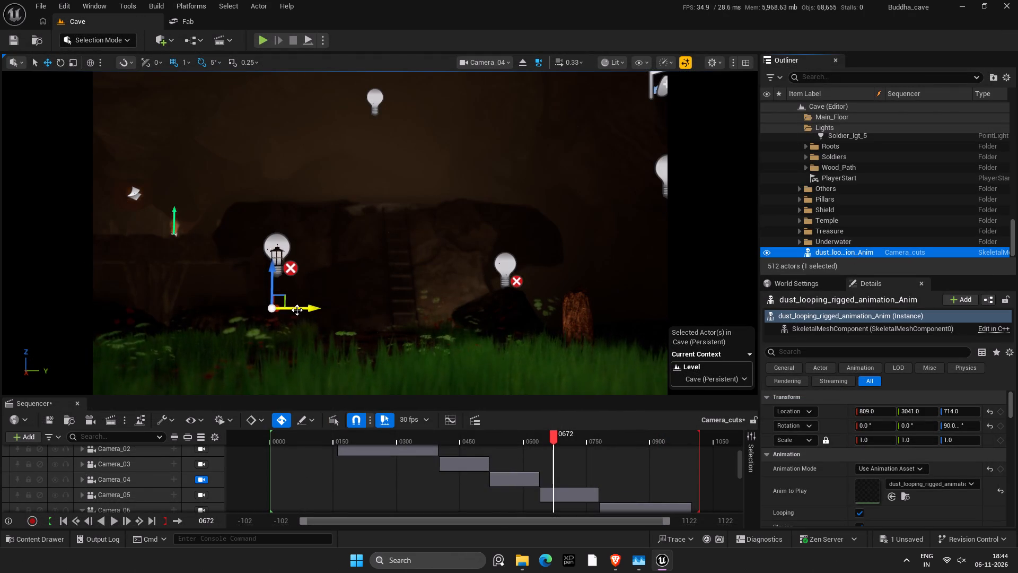
pyautogui.moveTo(303, 310); pyautogui.dragTo(451, 315)
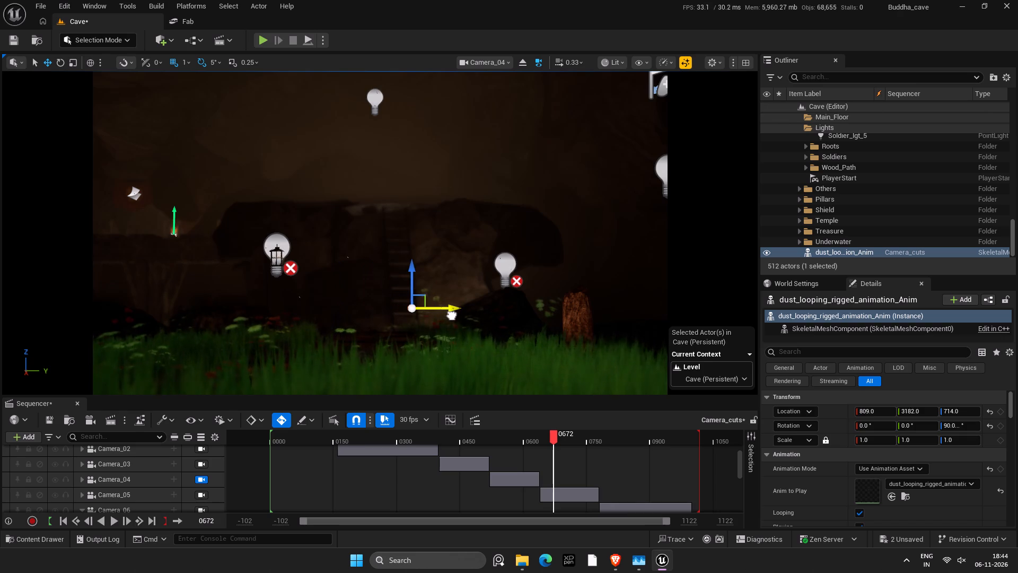
pyautogui.moveTo(451, 315); pyautogui.dragTo(423, 318)
pyautogui.moveTo(384, 266); pyautogui.dragTo(384, 235)
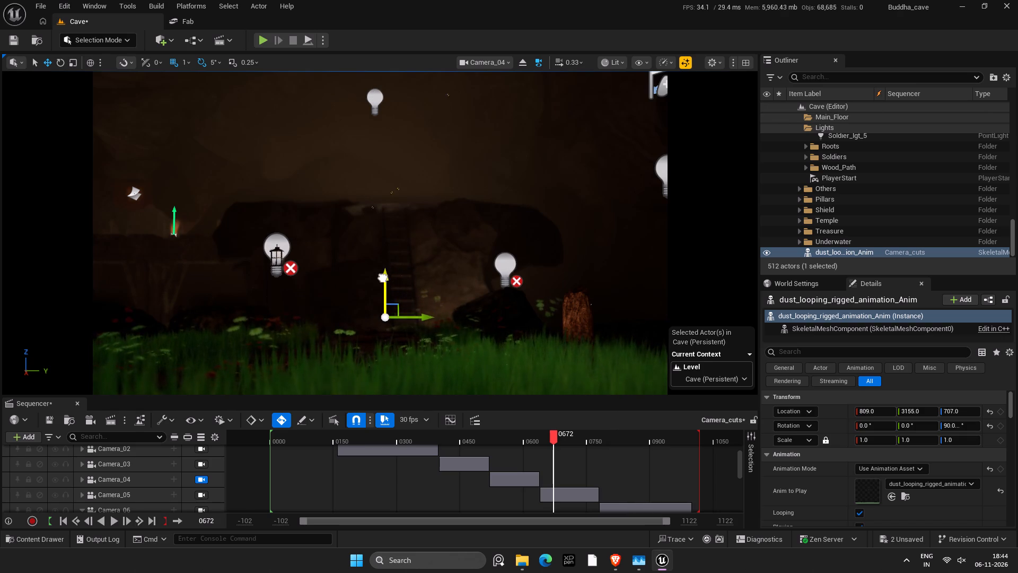
pyautogui.moveTo(384, 235); pyautogui.dragTo(386, 132)
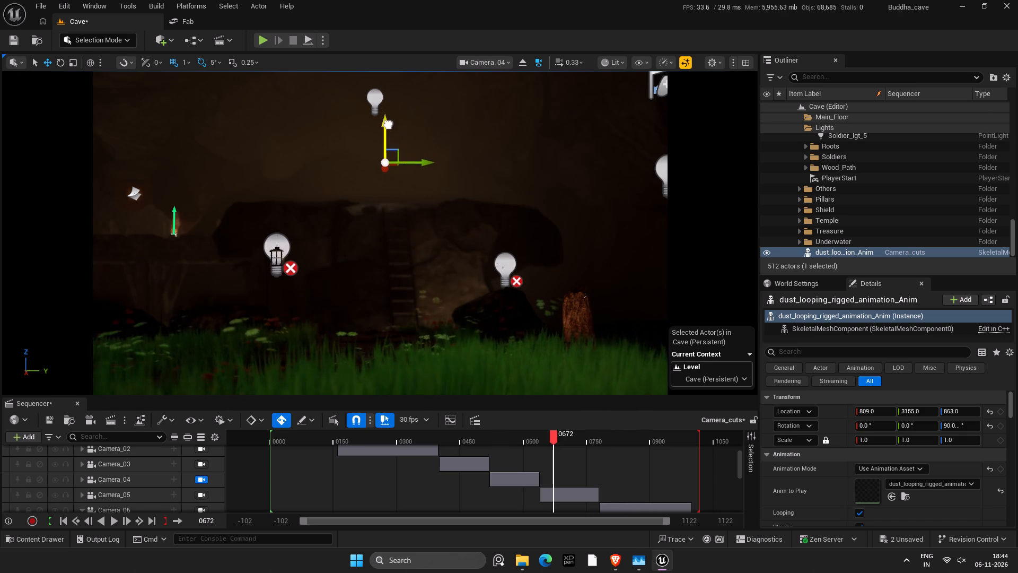
pyautogui.moveTo(386, 132); pyautogui.dragTo(375, 172)
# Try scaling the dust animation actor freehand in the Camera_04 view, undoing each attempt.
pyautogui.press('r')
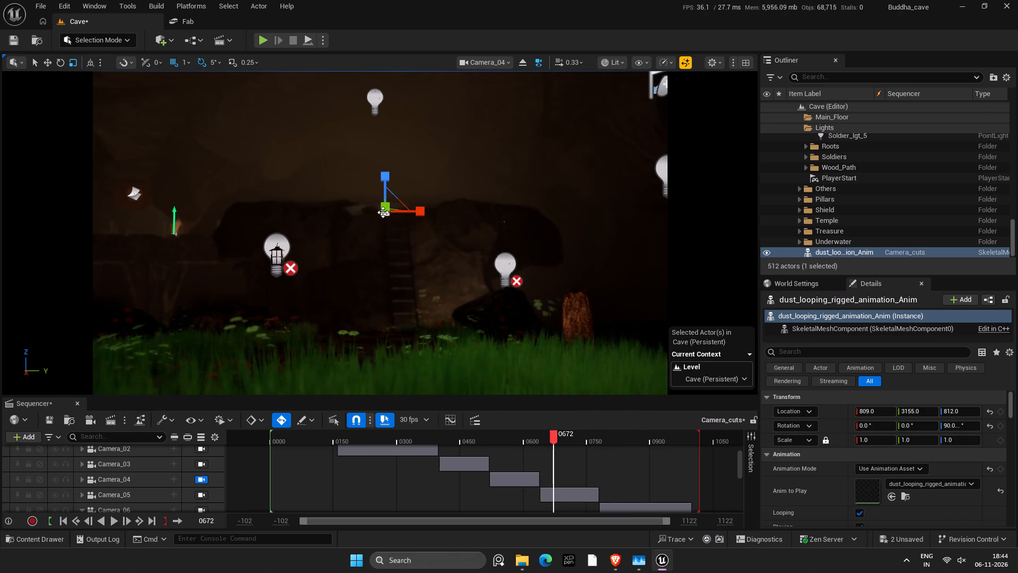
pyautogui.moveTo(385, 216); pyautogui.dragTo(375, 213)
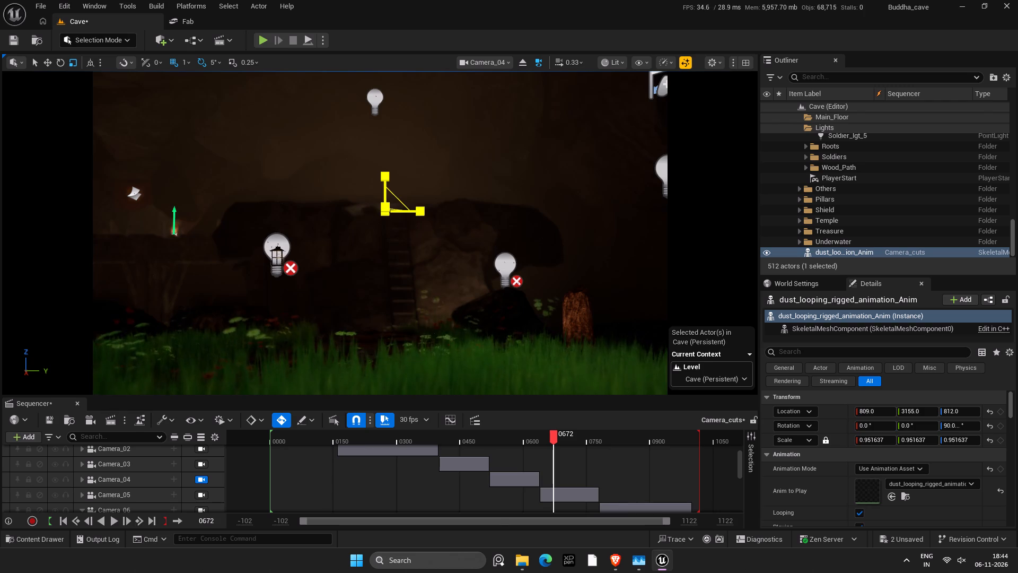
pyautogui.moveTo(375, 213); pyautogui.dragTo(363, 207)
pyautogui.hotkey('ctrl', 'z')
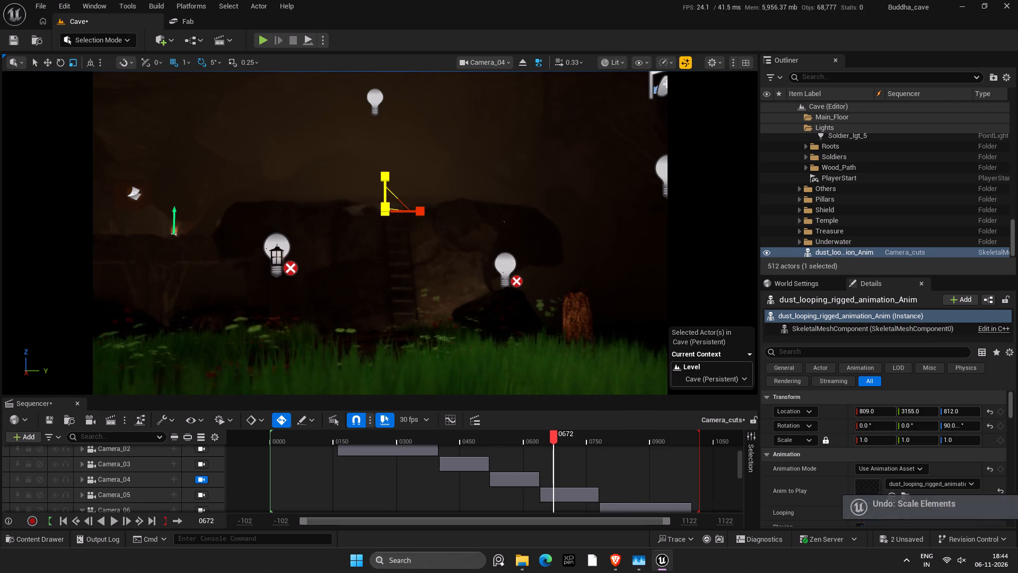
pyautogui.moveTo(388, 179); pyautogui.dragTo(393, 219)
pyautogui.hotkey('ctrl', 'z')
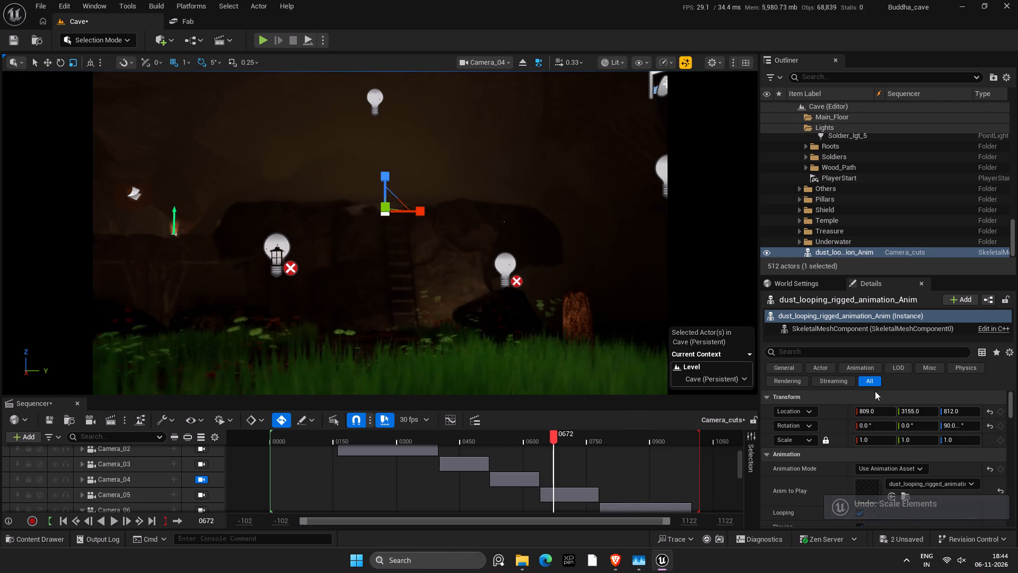
# Scale the dust animation actor uniformly to 0.79 with the scale axes locked.
pyautogui.moveTo(961, 441); pyautogui.dragTo(877, 430)
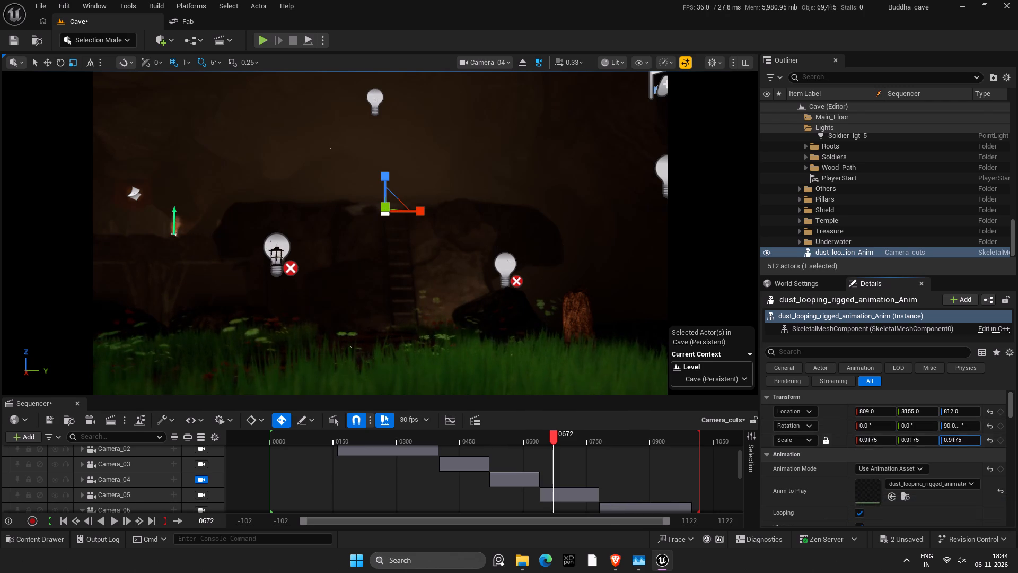
pyautogui.moveTo(877, 430); pyautogui.dragTo(788, 413)
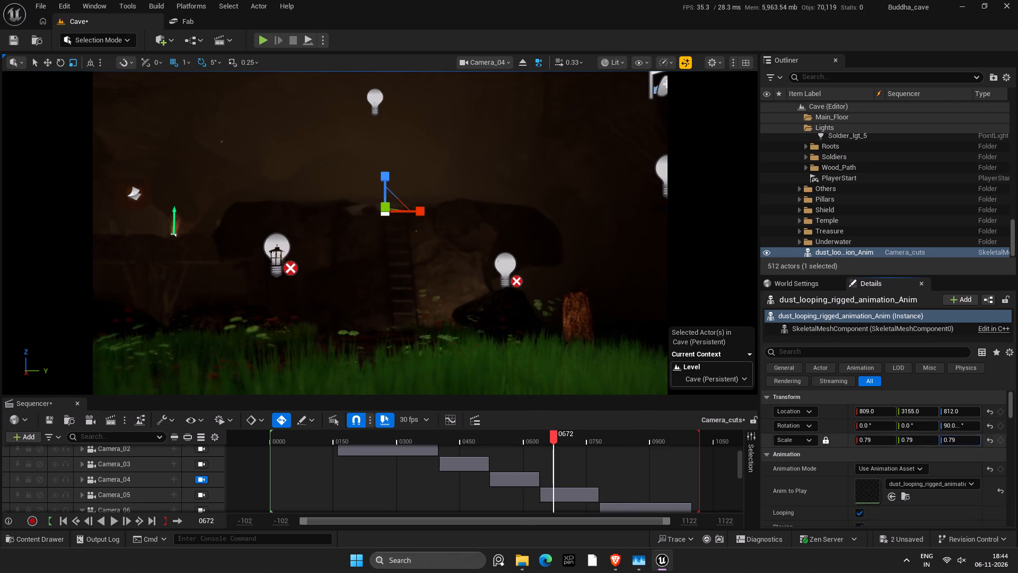
# Play the sequence in game view through the Camera_04 shot, restarting from frames 640 and 531, to check the dust.
pyautogui.press('g')
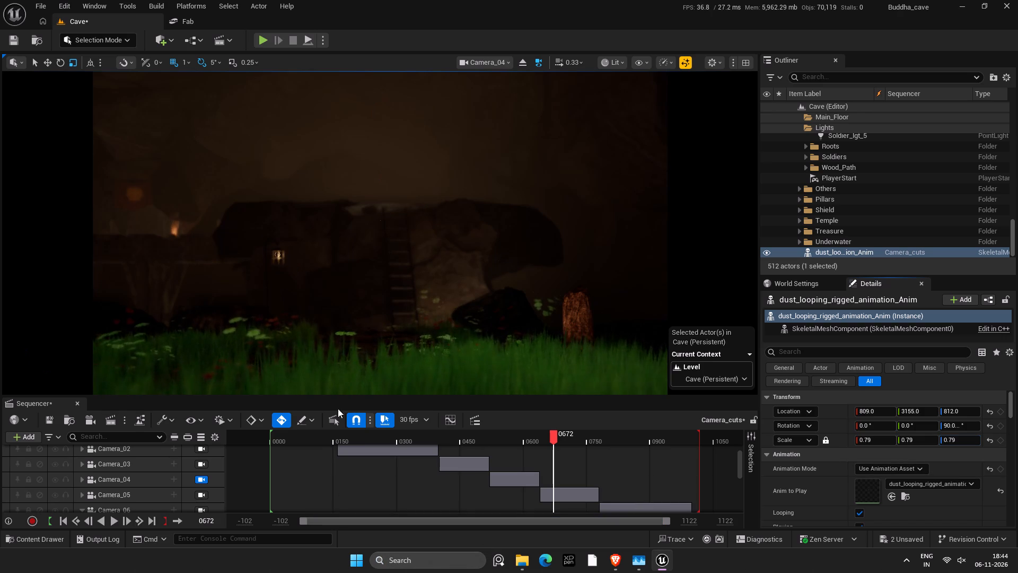
pyautogui.click(112, 524)
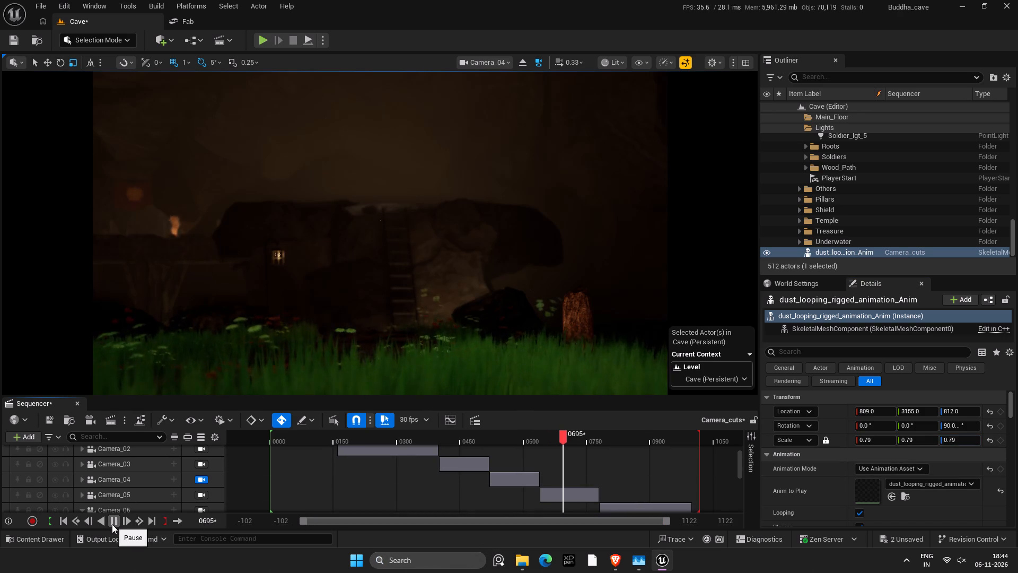
pyautogui.click(540, 437)
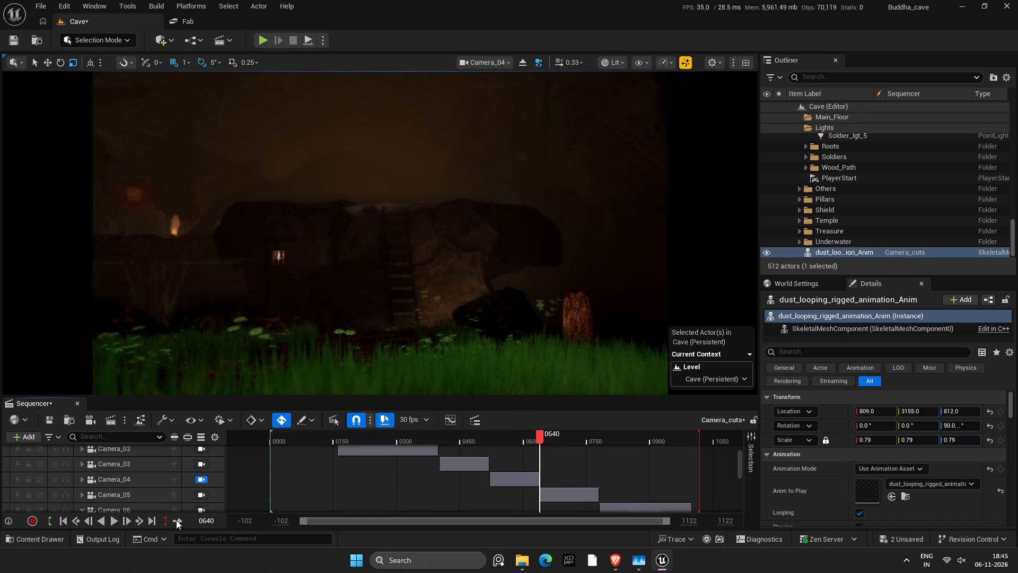
pyautogui.click(110, 518)
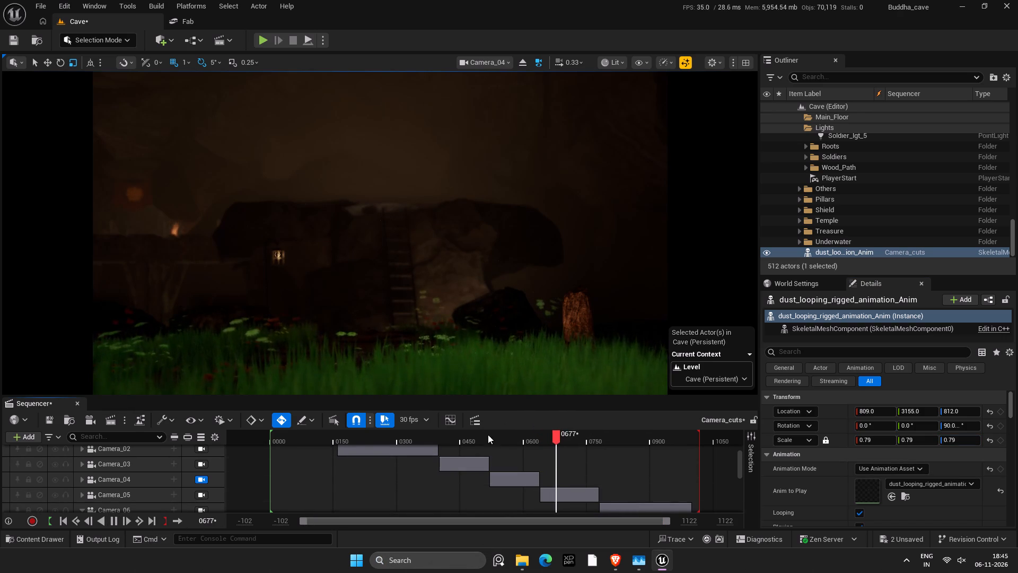
pyautogui.click(495, 435)
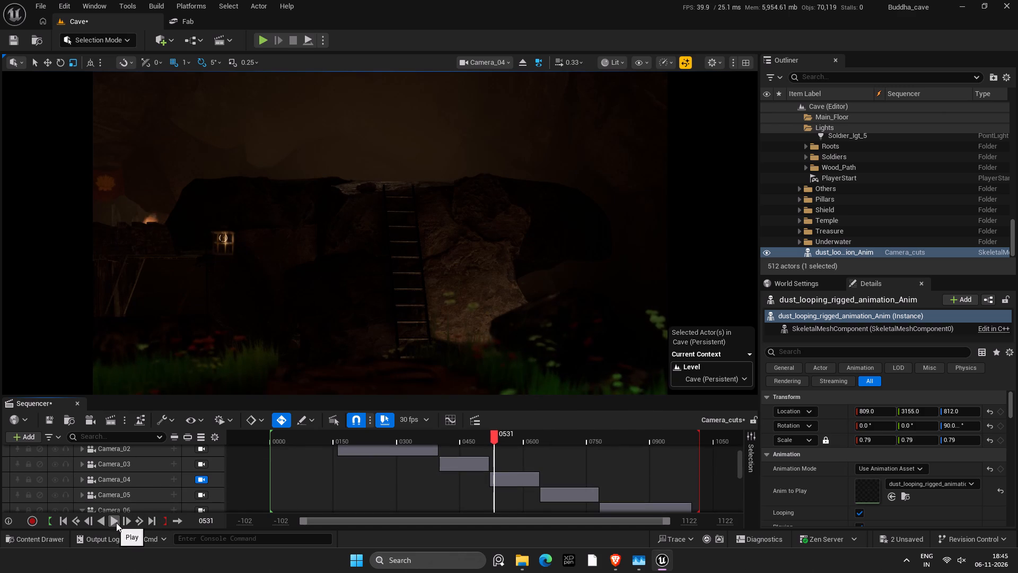
pyautogui.click(121, 517)
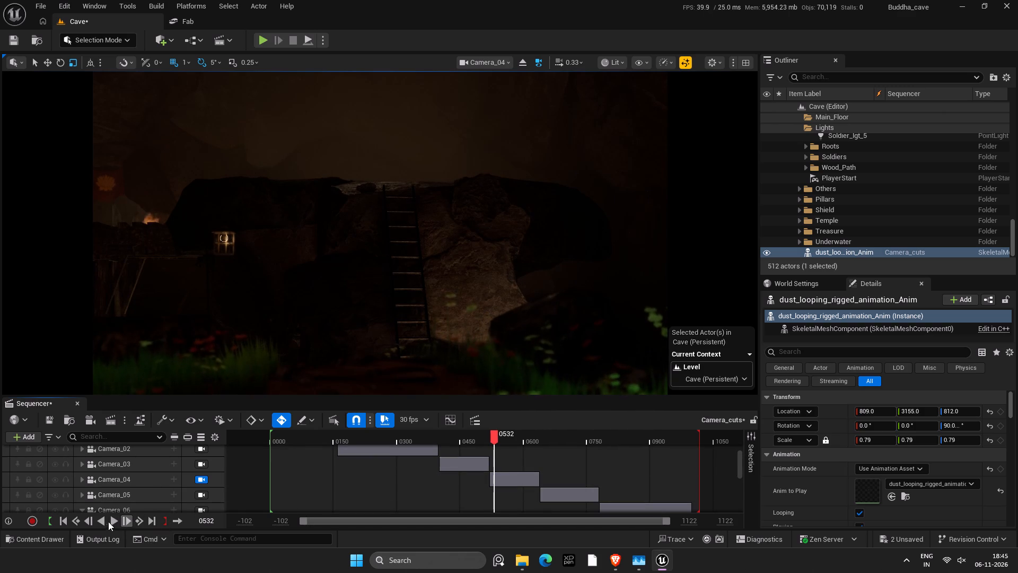
pyautogui.click(106, 523)
pyautogui.click(106, 523)
pyautogui.click(111, 520)
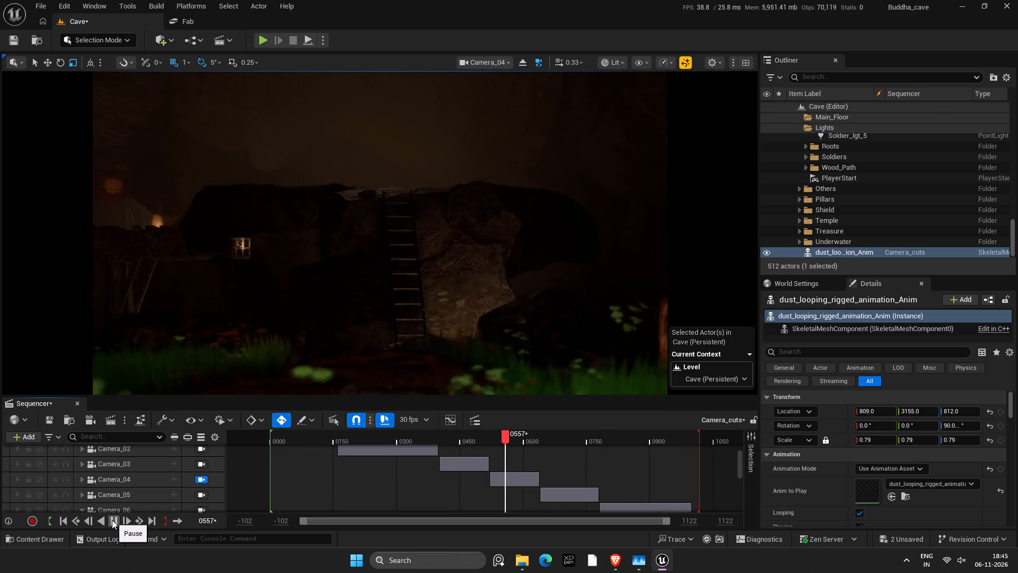
pyautogui.click(112, 520)
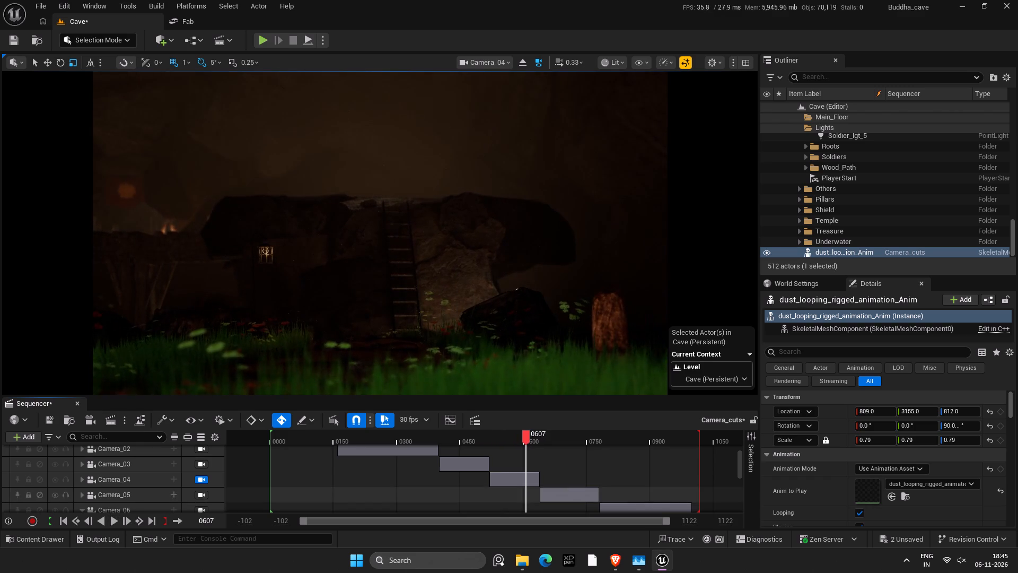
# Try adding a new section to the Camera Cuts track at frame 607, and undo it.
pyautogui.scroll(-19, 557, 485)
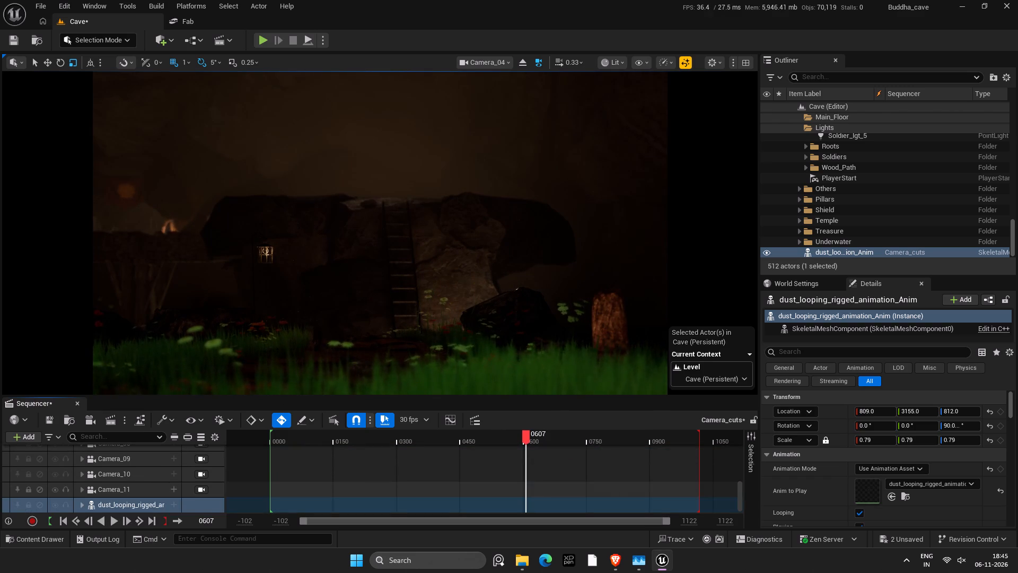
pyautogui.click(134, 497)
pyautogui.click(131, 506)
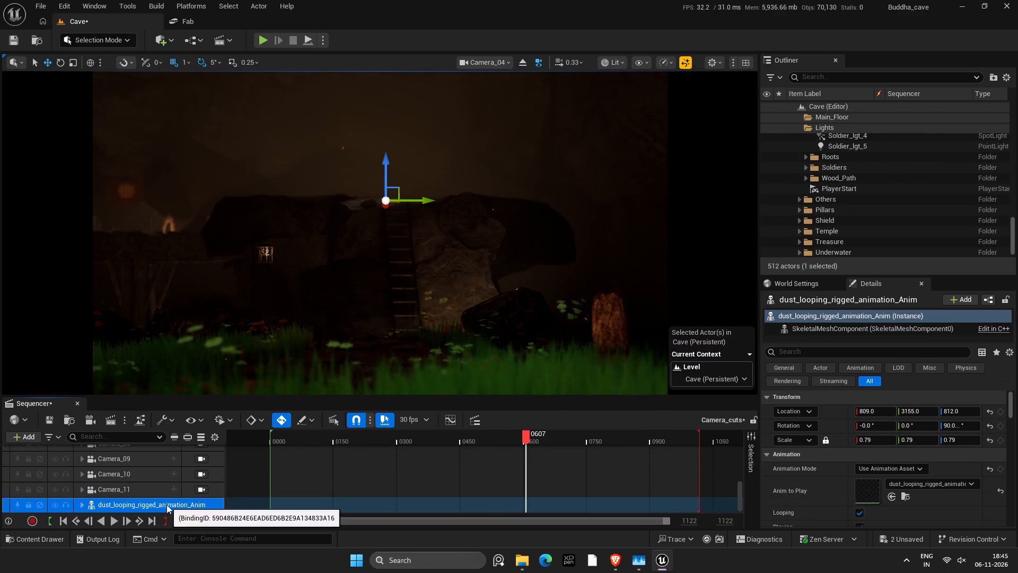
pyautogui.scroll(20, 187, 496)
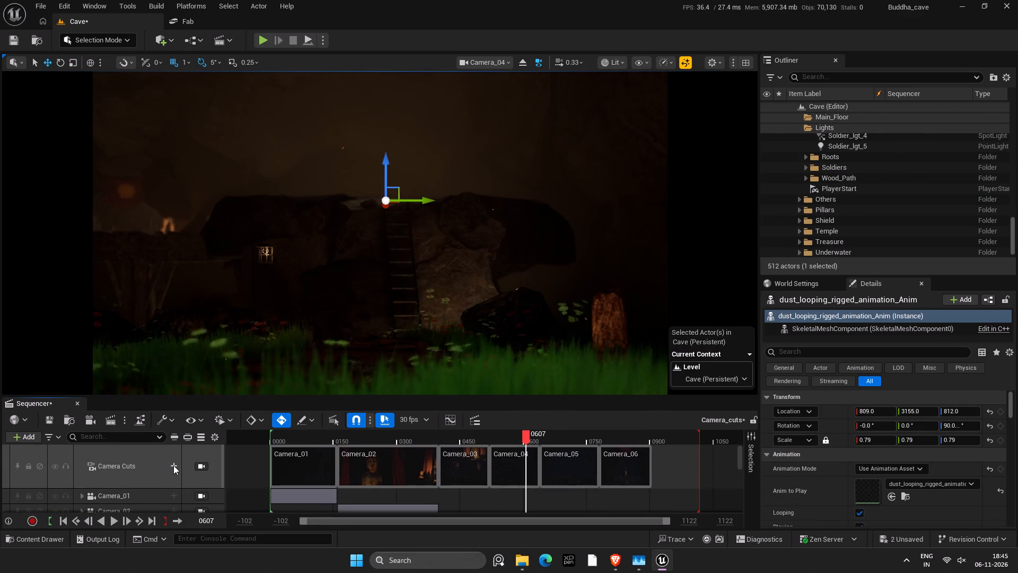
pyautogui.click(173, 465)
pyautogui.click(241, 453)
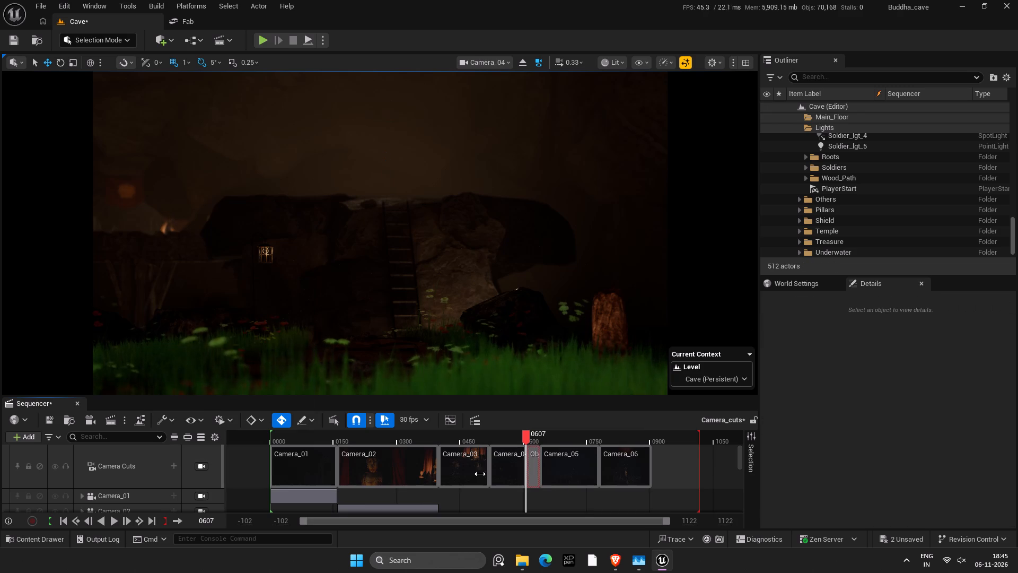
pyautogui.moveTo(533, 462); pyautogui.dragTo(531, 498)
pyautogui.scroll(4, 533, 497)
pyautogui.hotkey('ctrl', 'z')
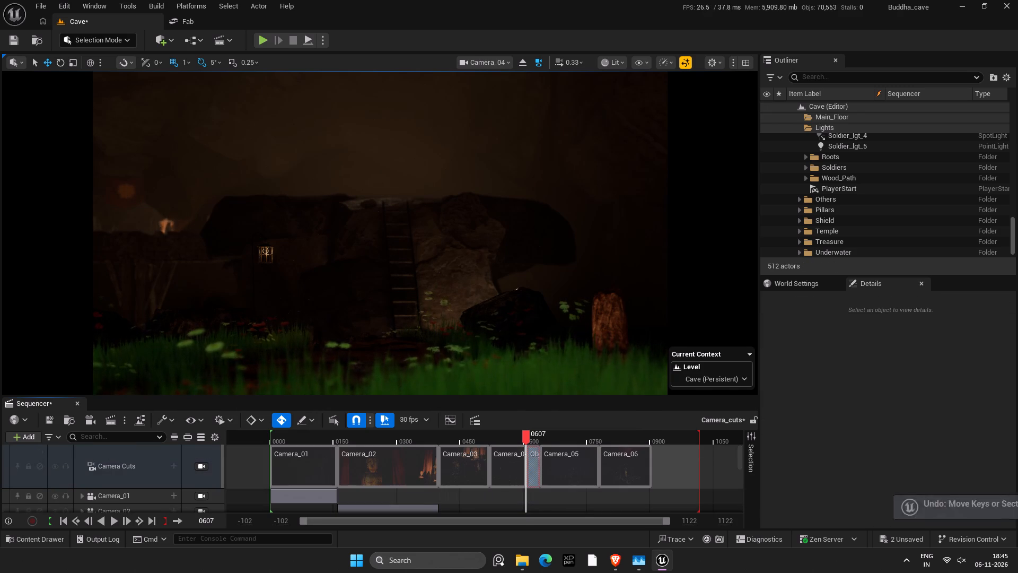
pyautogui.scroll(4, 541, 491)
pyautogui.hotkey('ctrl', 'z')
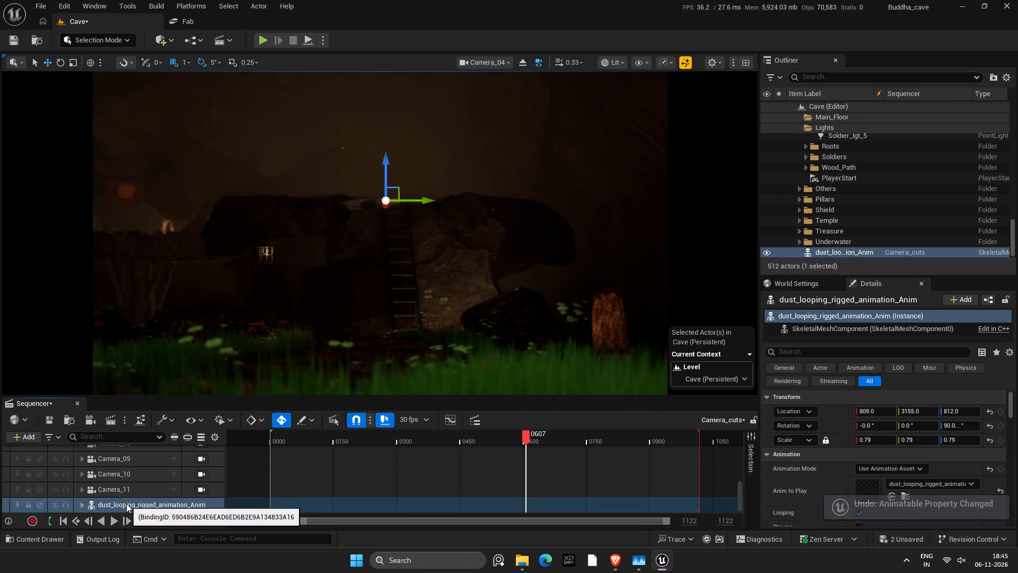
# Delete the dust_looping_rigged_animation_Anim track from the Camera_cuts sequence and save the sequence.
pyautogui.rightClick(127, 503)
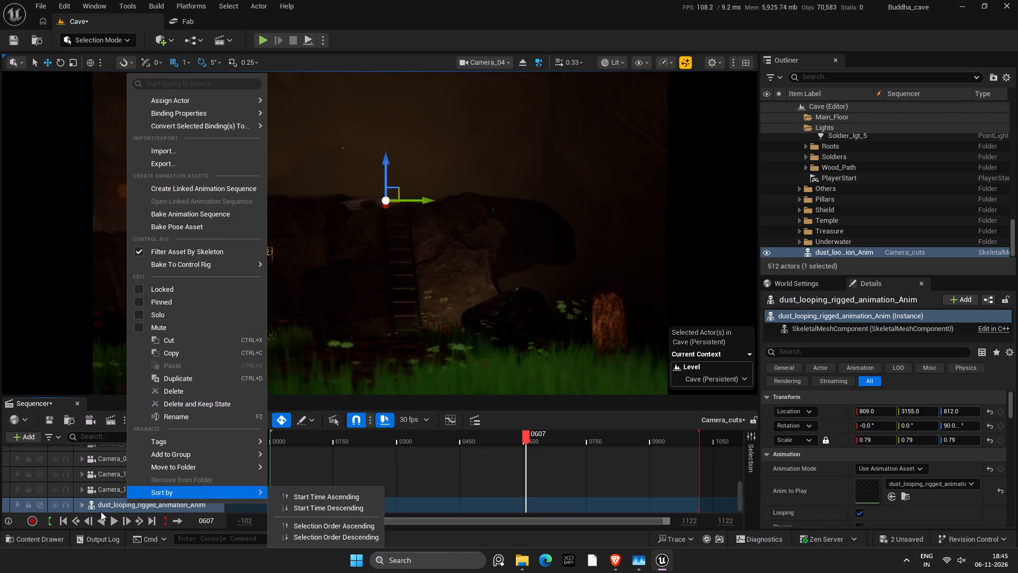
pyautogui.click(182, 390)
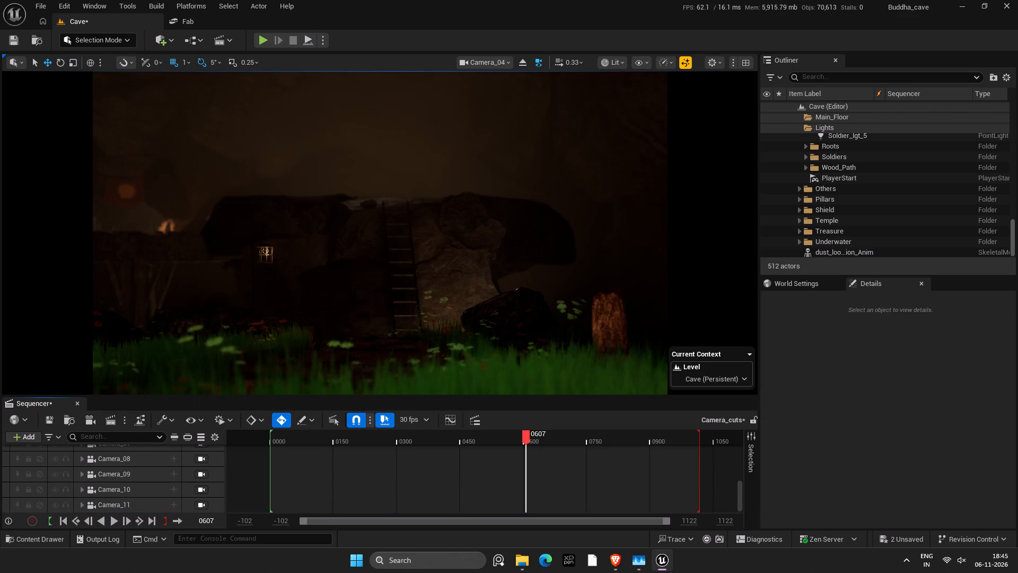
pyautogui.hotkey('ctrl', 's')
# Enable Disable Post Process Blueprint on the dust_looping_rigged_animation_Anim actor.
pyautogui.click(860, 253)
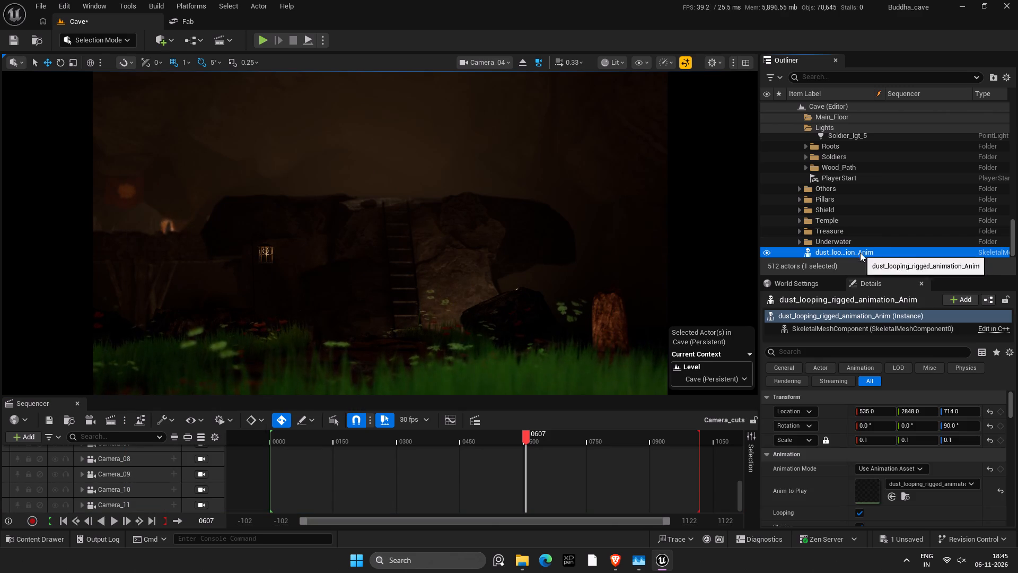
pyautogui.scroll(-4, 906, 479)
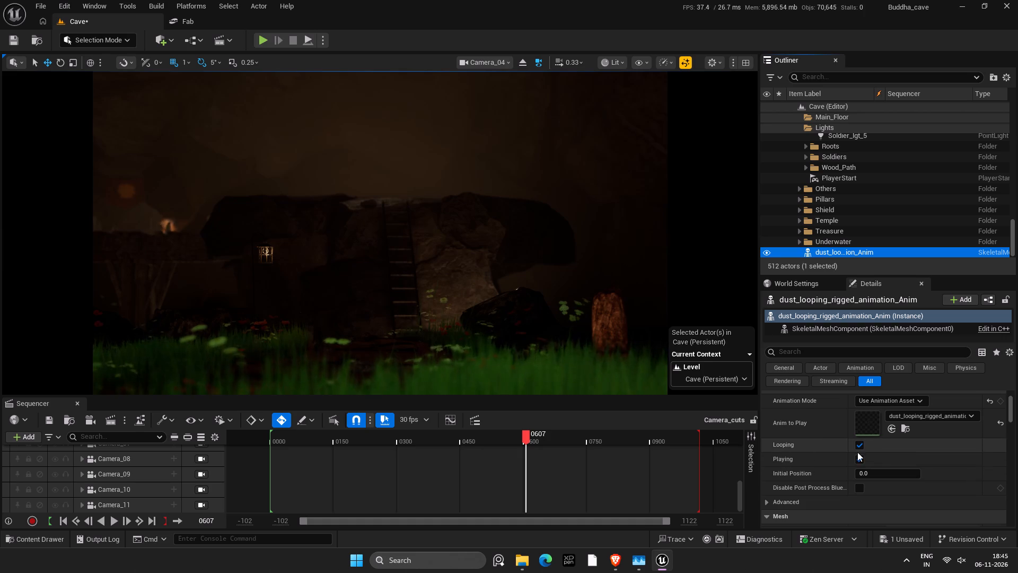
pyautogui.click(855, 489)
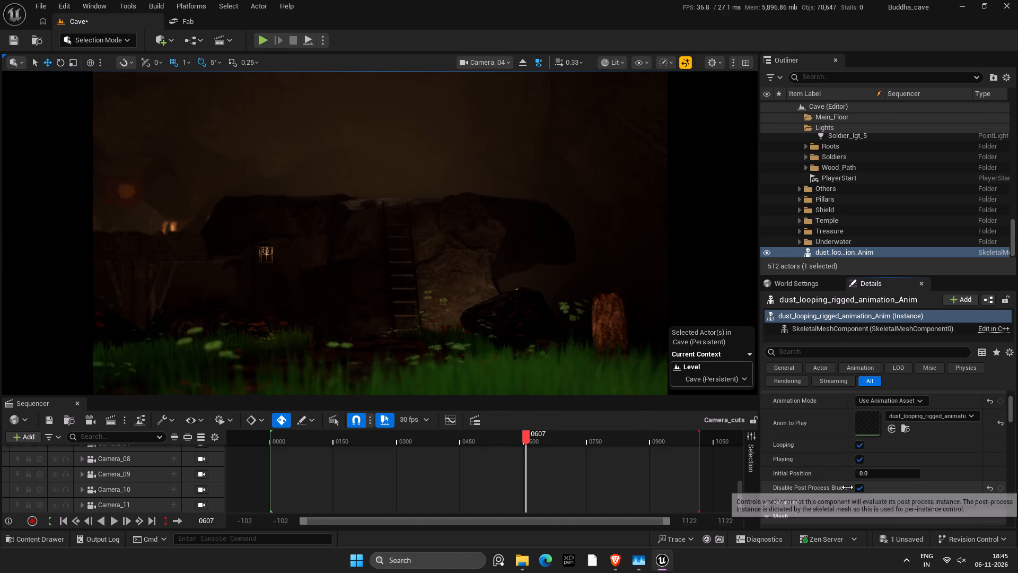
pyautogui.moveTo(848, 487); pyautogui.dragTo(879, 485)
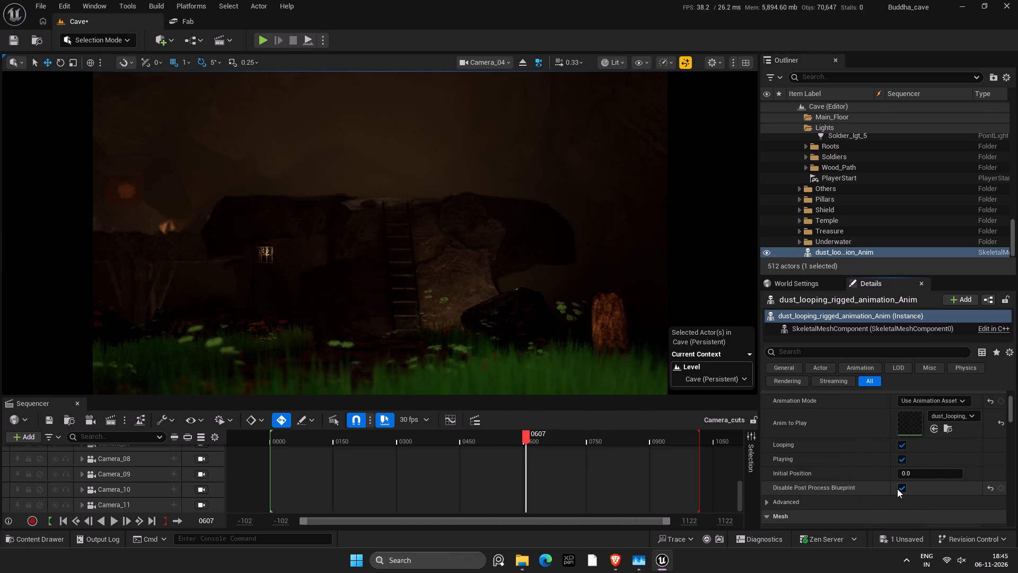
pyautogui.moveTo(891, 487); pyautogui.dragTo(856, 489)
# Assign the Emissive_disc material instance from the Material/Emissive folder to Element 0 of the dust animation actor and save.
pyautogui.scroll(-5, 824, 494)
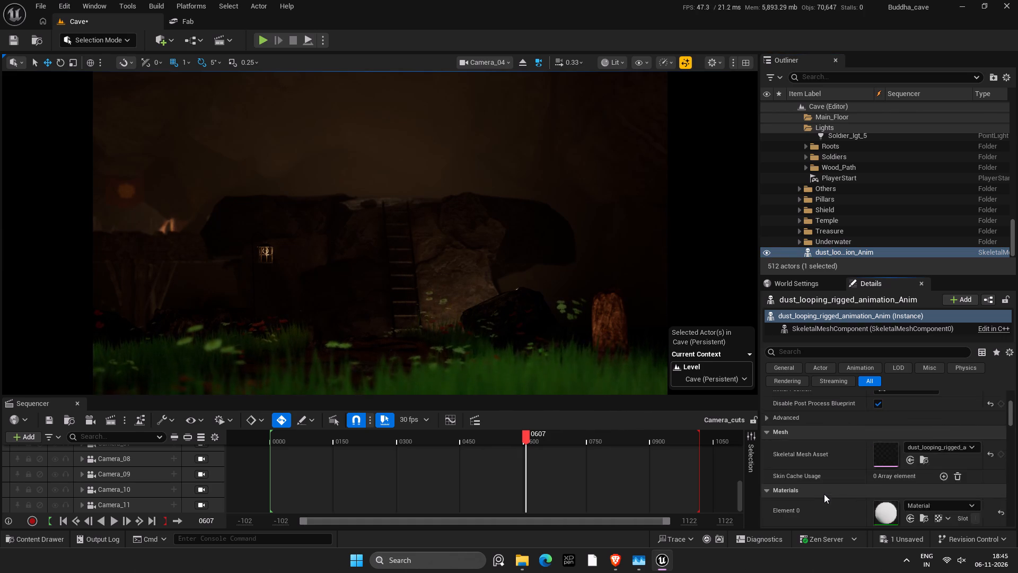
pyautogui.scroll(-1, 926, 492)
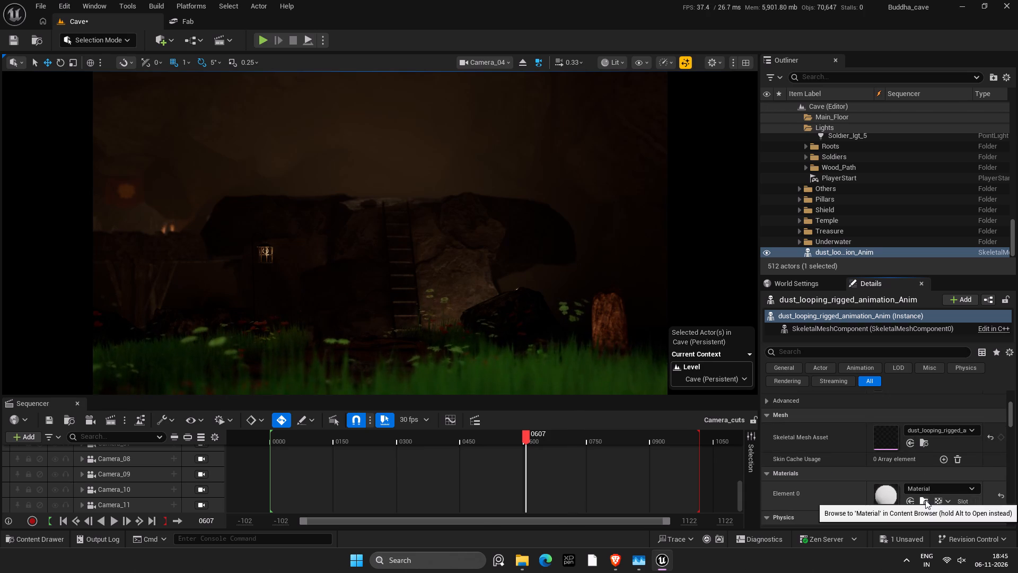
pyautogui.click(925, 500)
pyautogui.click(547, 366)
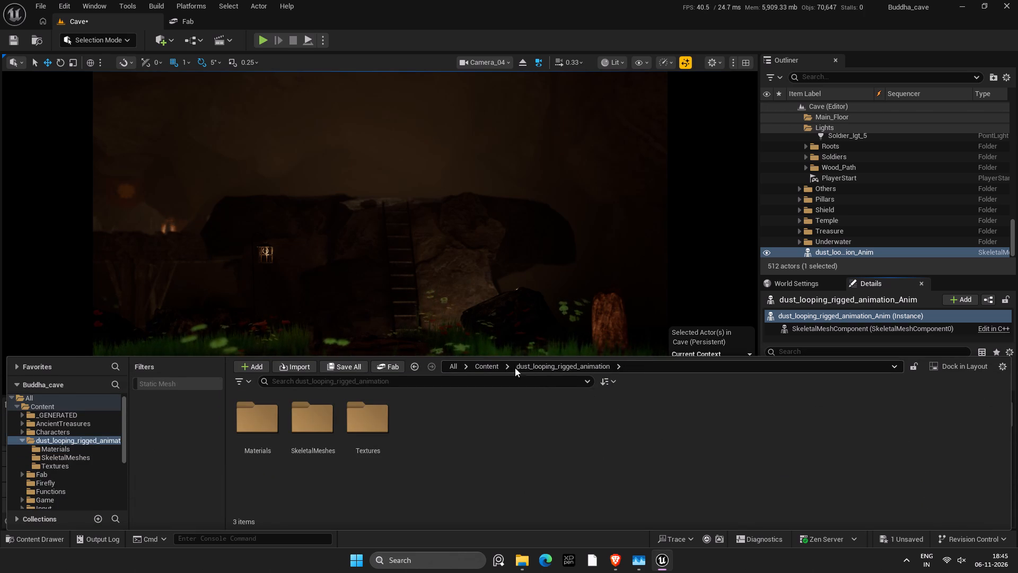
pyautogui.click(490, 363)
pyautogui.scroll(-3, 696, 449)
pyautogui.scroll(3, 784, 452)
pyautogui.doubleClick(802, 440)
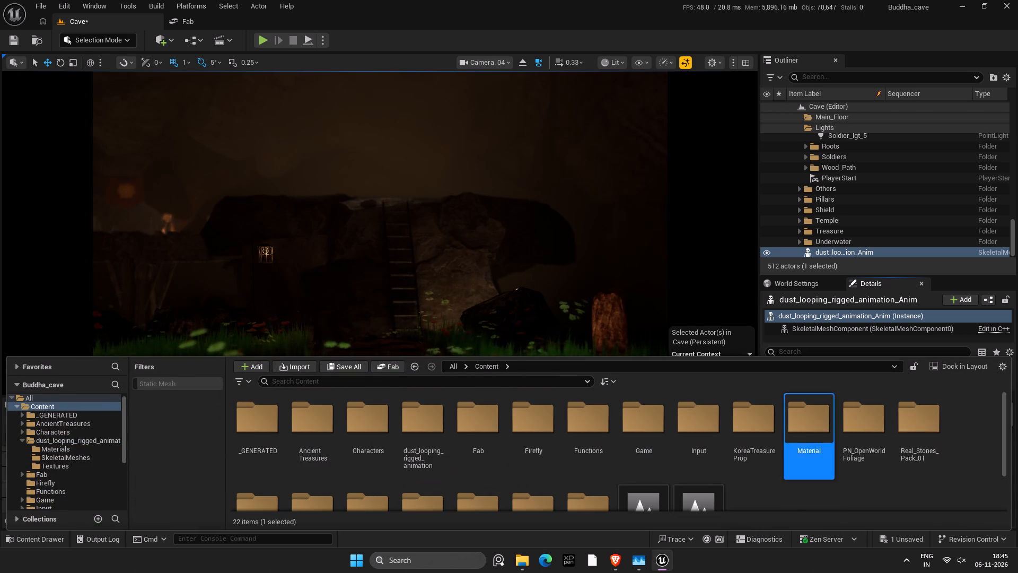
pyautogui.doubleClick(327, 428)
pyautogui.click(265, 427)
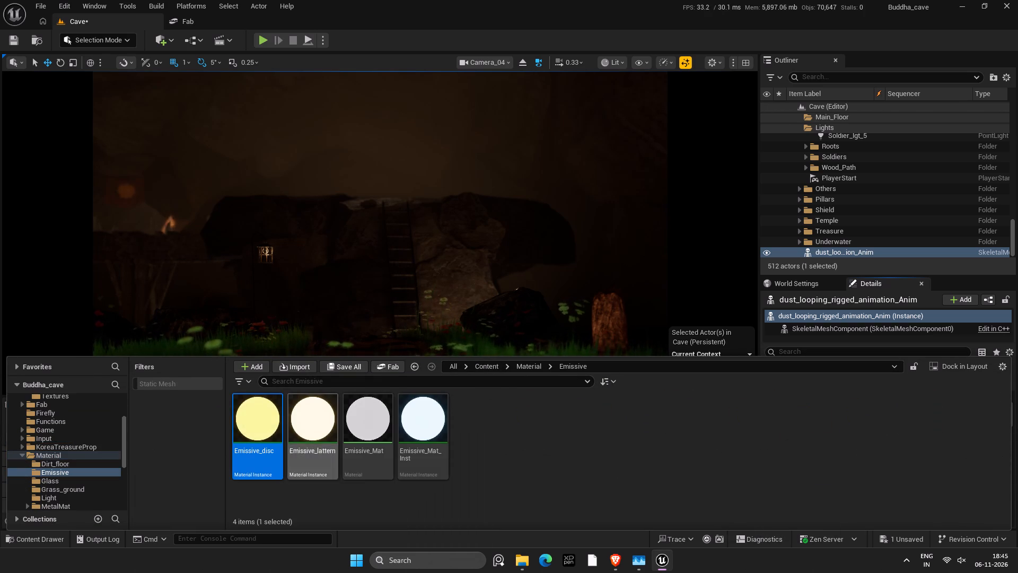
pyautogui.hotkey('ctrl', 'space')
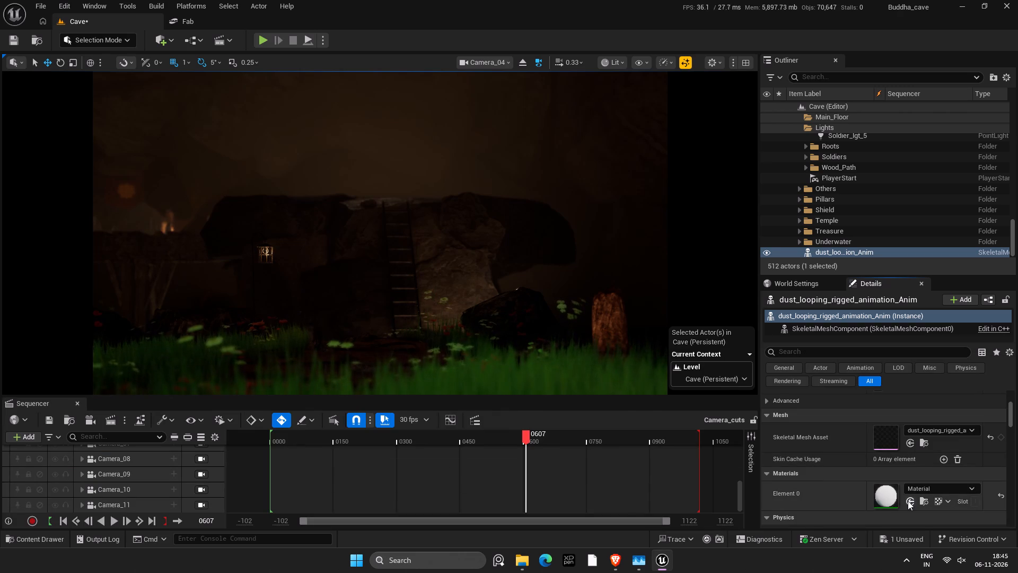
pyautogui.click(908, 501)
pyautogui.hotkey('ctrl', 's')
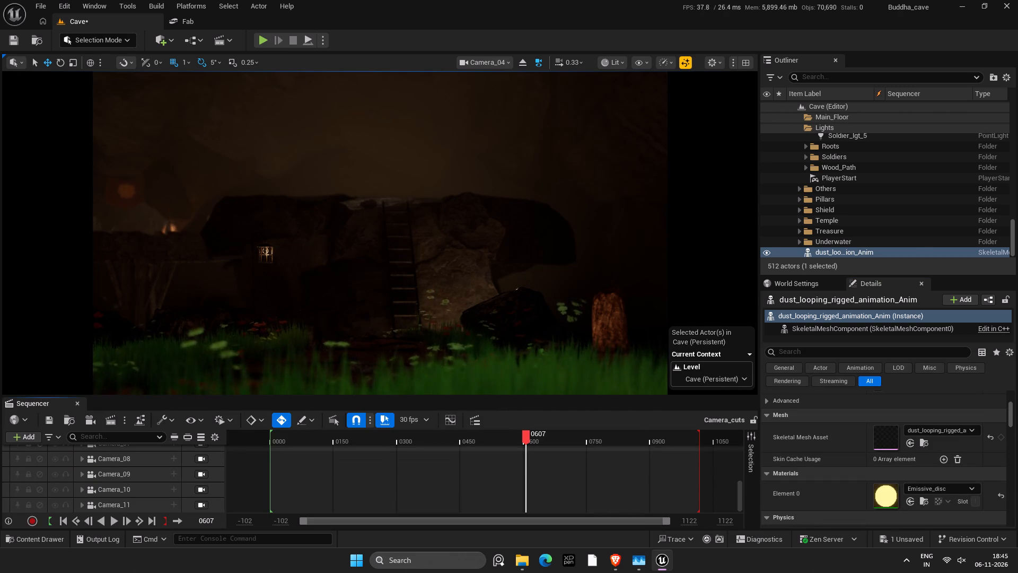
# Play the sequence through the Camera_04 shot to check the dust with its emissive material.
pyautogui.moveTo(513, 444); pyautogui.dragTo(466, 441)
pyautogui.click(109, 520)
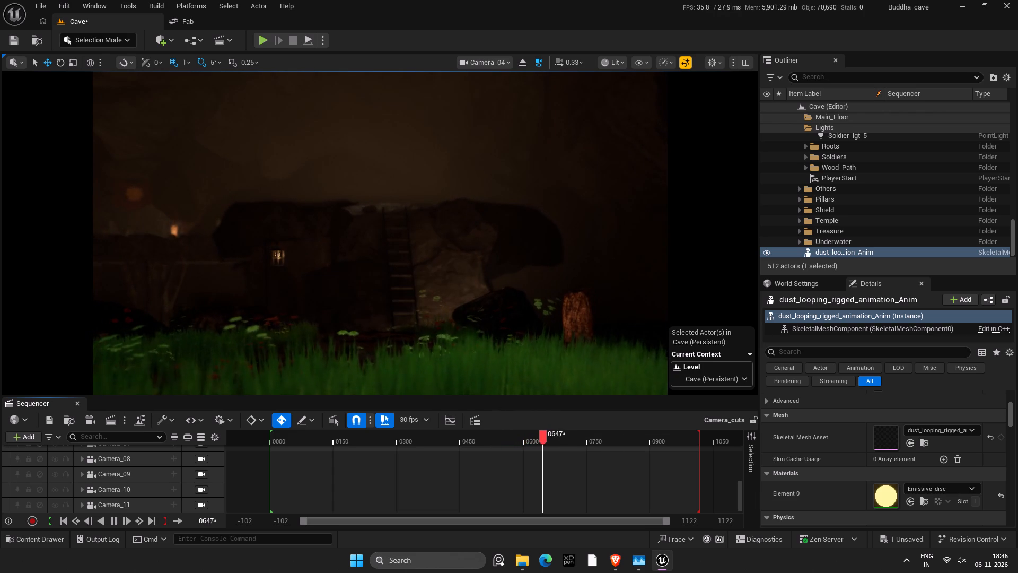
pyautogui.hotkey('ctrl', 's')
pyautogui.press('w')
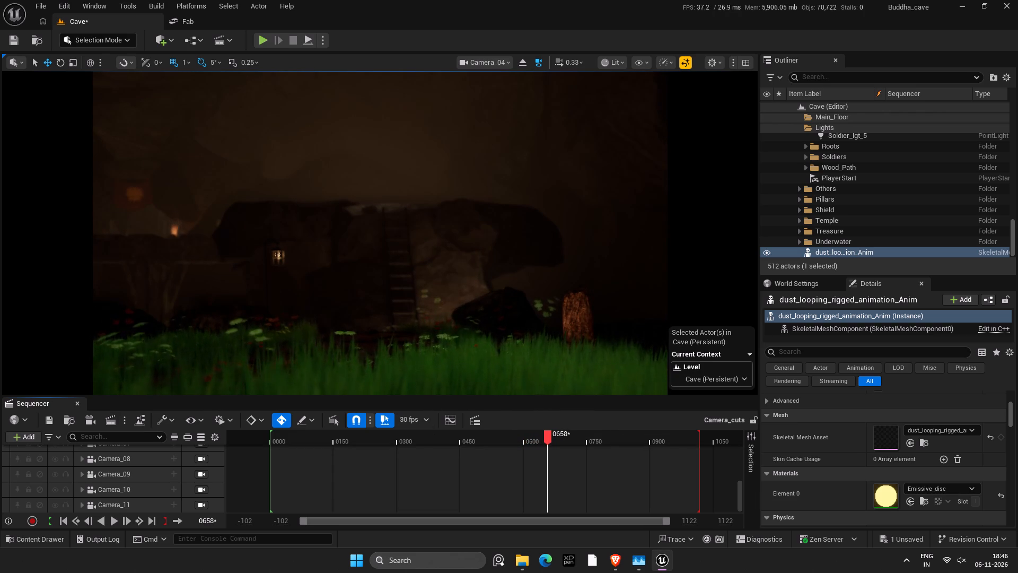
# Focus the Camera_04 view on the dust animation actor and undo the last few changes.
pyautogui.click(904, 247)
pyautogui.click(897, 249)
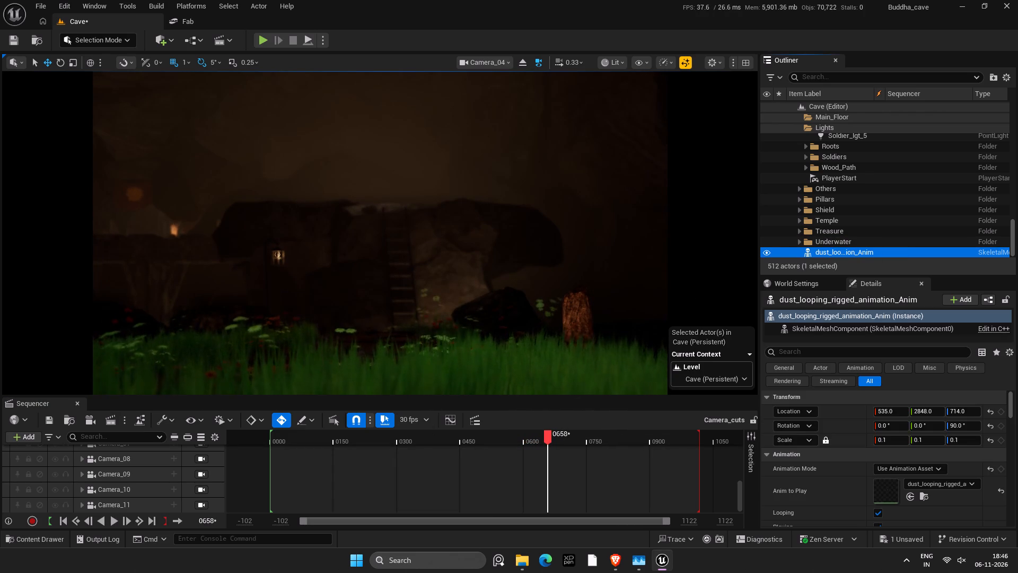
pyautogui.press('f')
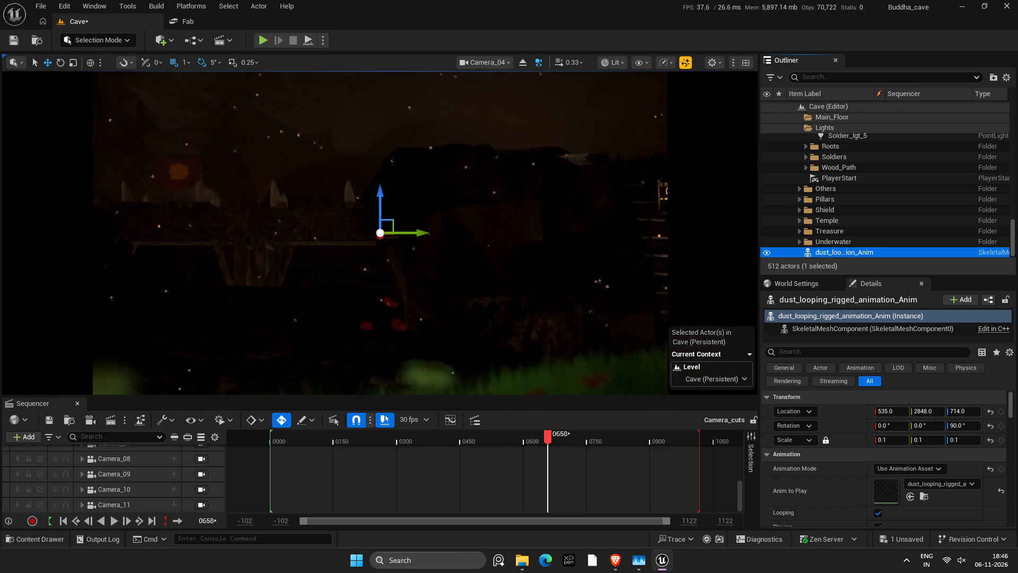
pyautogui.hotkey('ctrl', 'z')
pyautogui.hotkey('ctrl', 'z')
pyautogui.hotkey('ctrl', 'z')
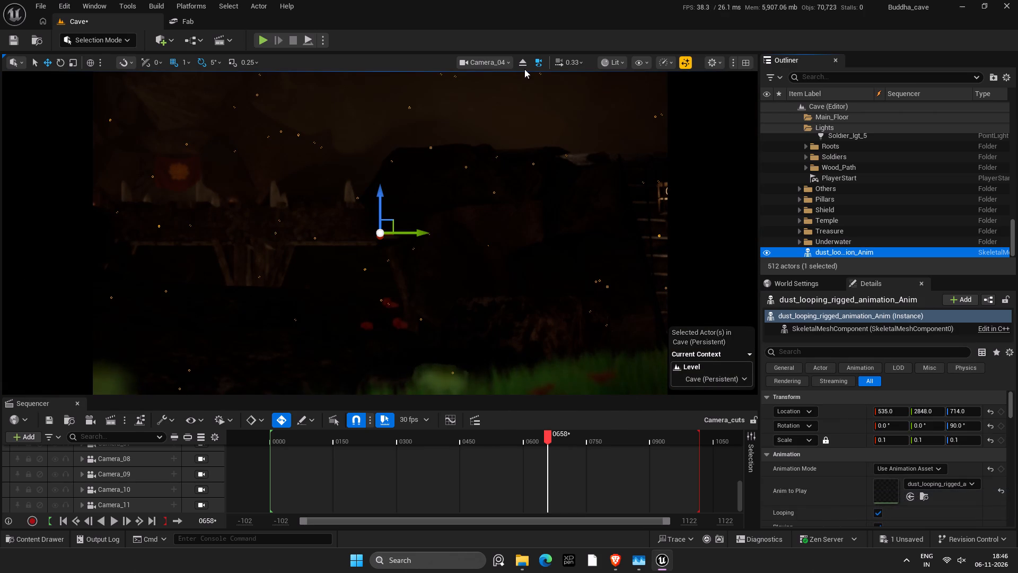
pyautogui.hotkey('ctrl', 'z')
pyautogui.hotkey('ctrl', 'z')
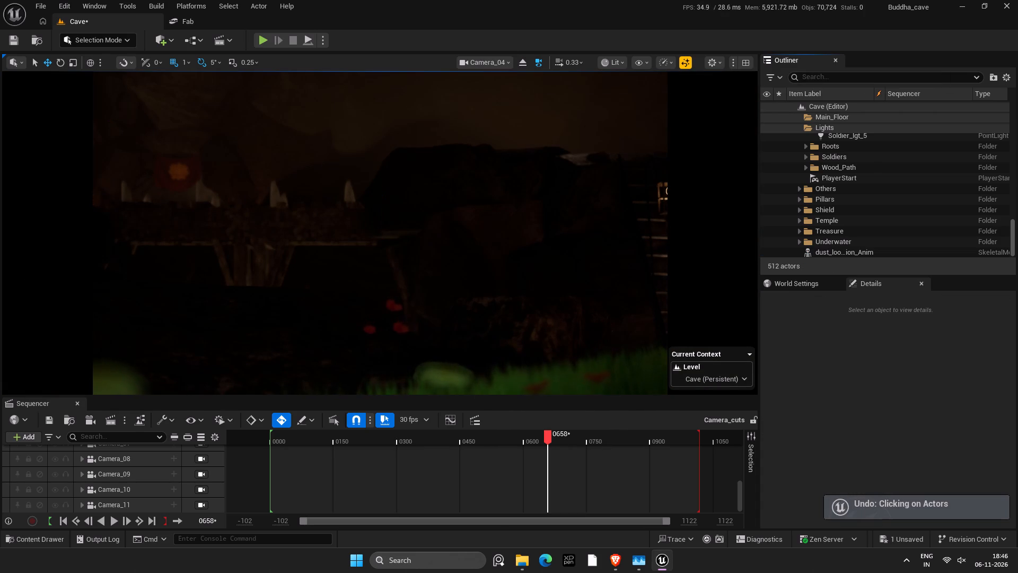
# Close the editor without saving the Cave level, and relaunch Unreal Engine from the desktop.
pyautogui.click(1017, 0)
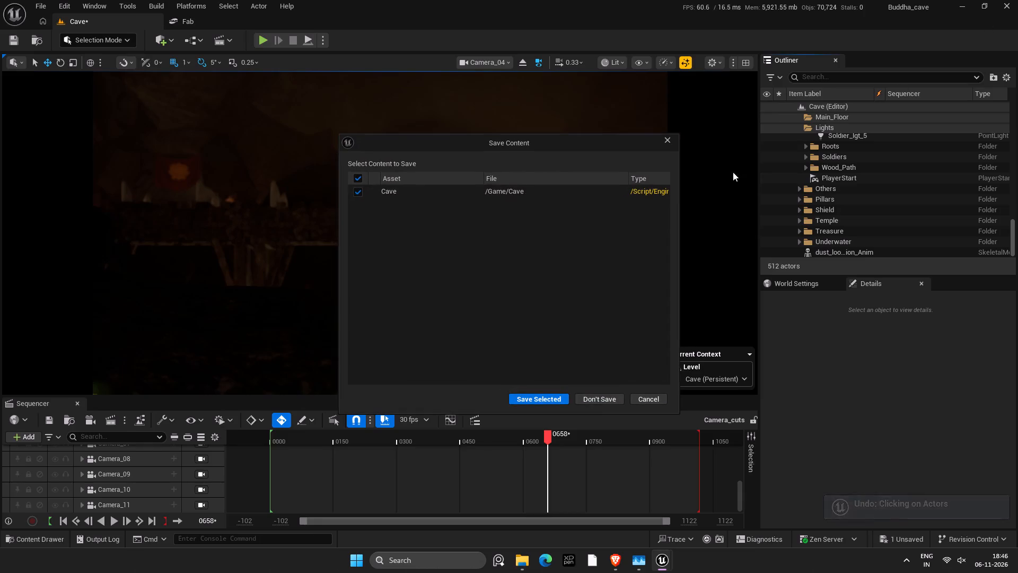
pyautogui.click(592, 401)
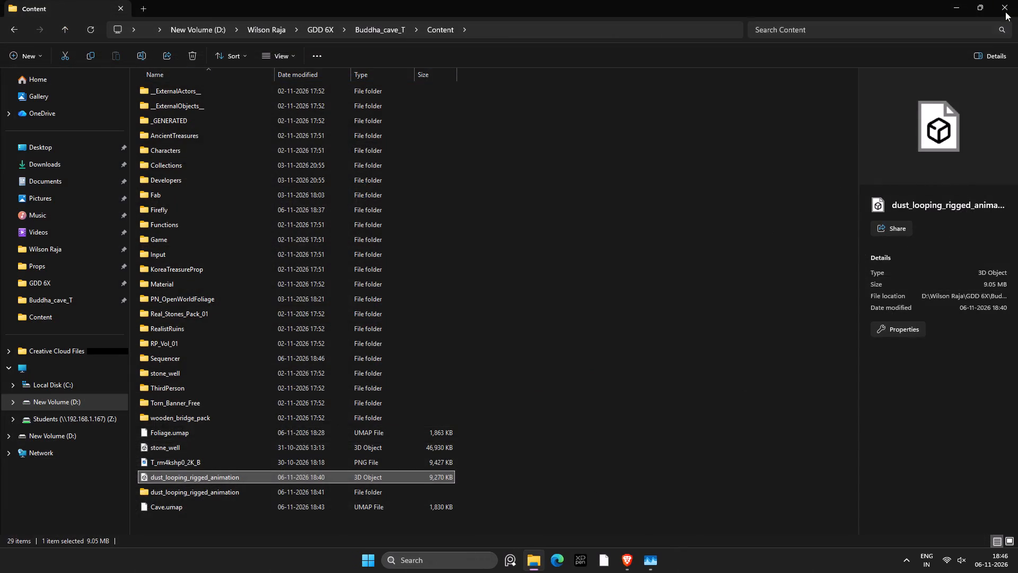
pyautogui.click(965, 2)
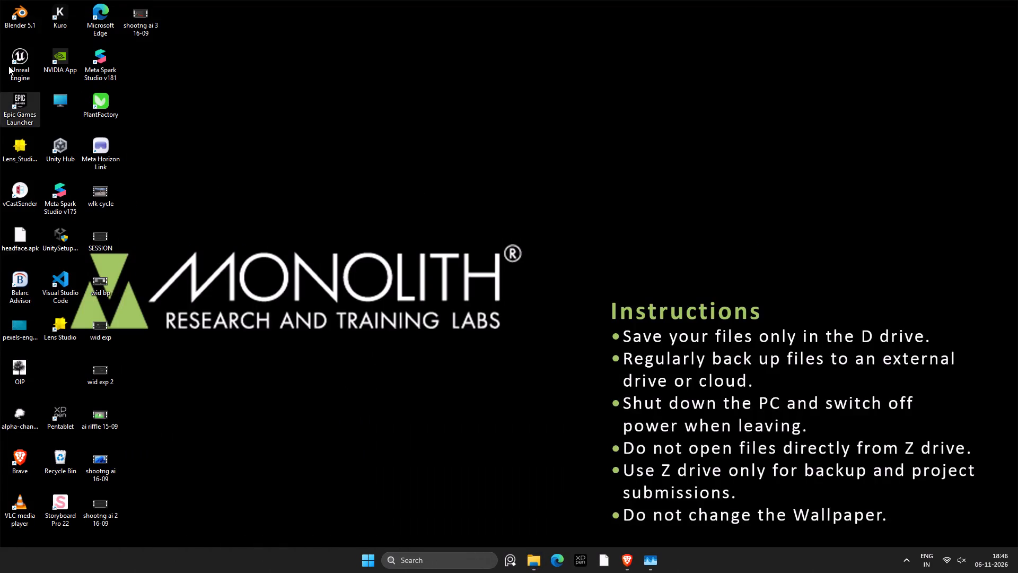
pyautogui.doubleClick(8, 66)
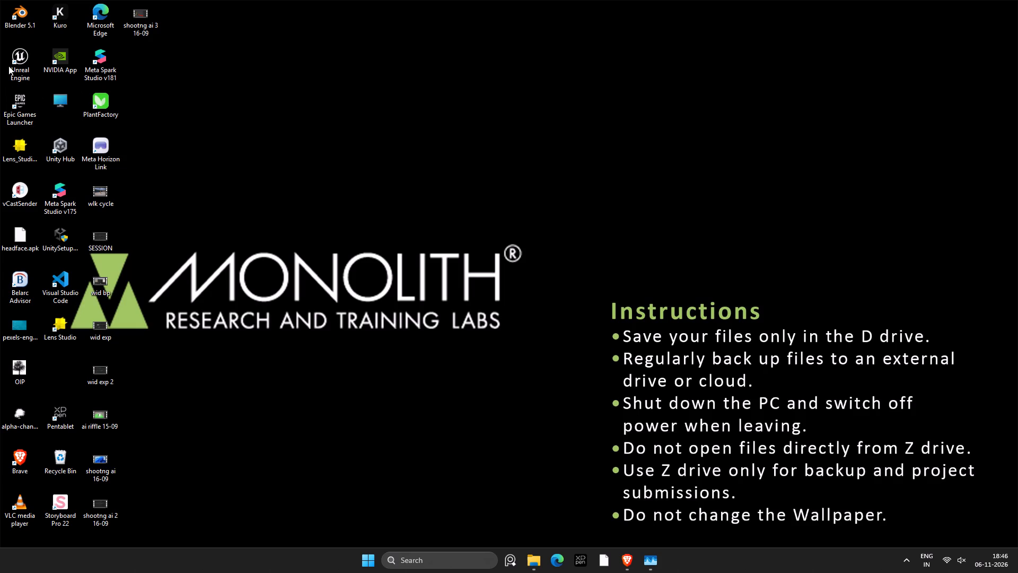
pyautogui.doubleClick(13, 62)
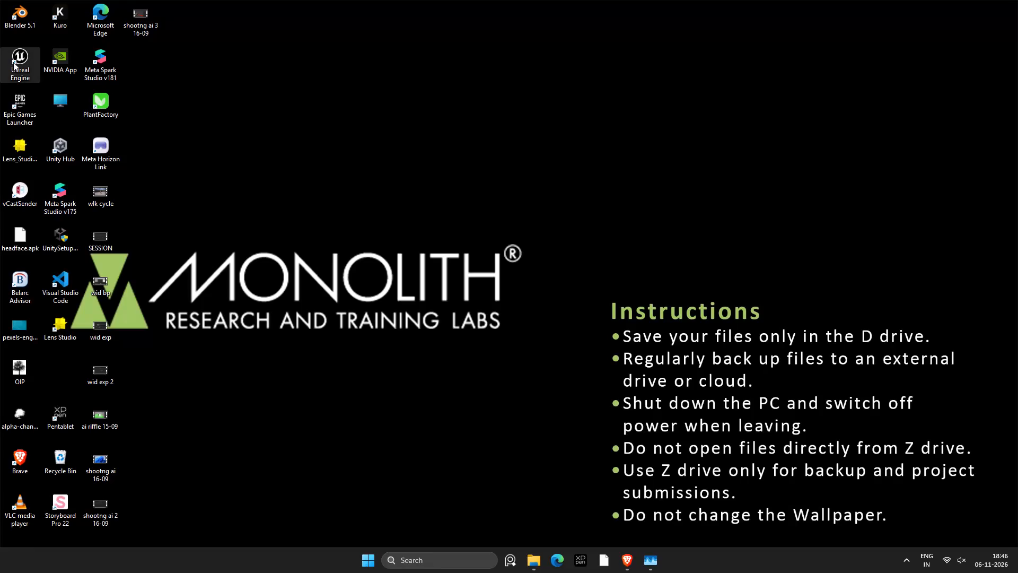
# Back in Brave, dismiss the Sketchfab download options and examine the dust animation's page, its suggested models and more dust search results.
pyautogui.click(626, 553)
pyautogui.click(609, 90)
pyautogui.click(613, 90)
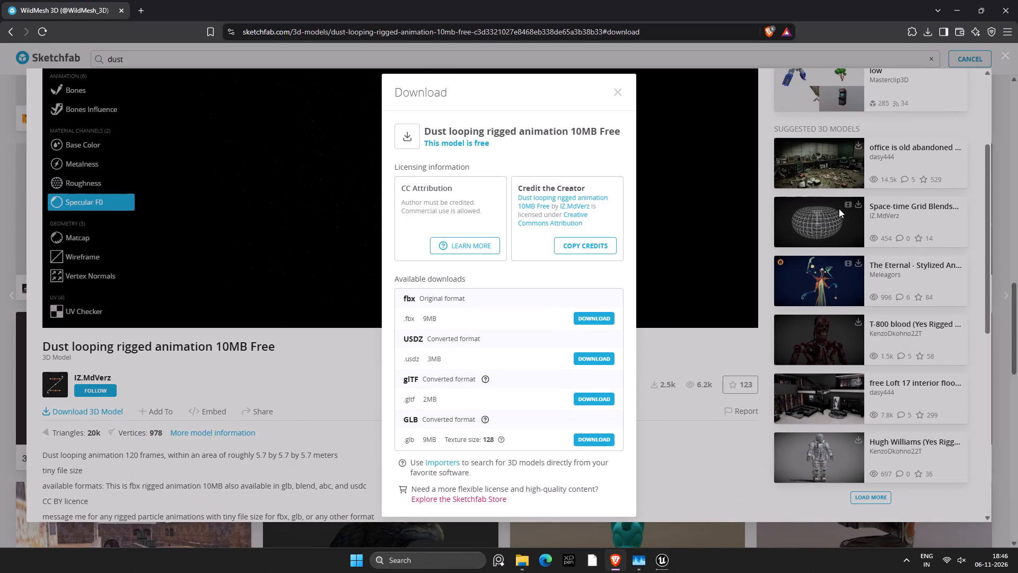
pyautogui.click(616, 95)
pyautogui.scroll(-6, 885, 314)
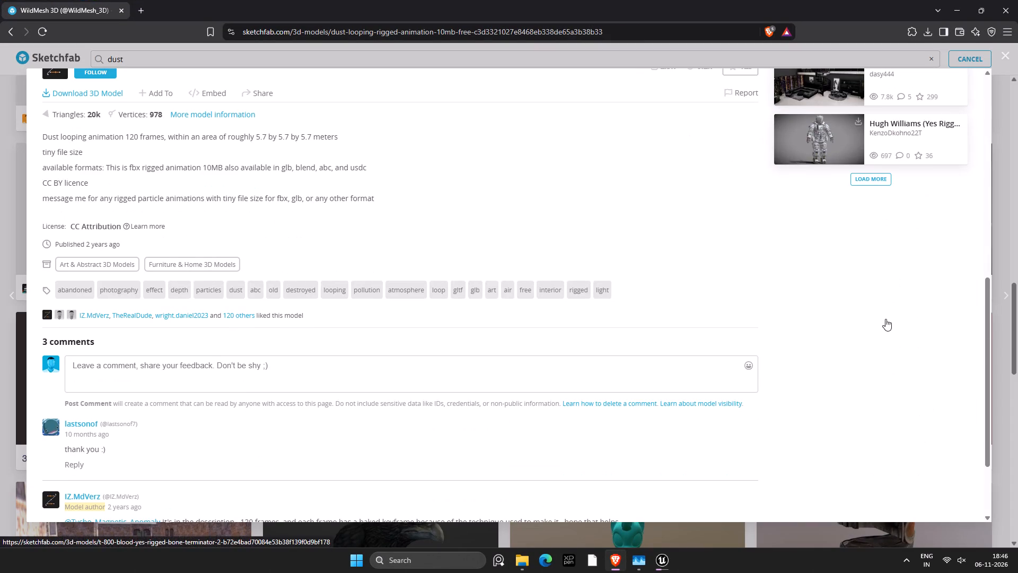
pyautogui.scroll(4, 885, 309)
pyautogui.click(875, 397)
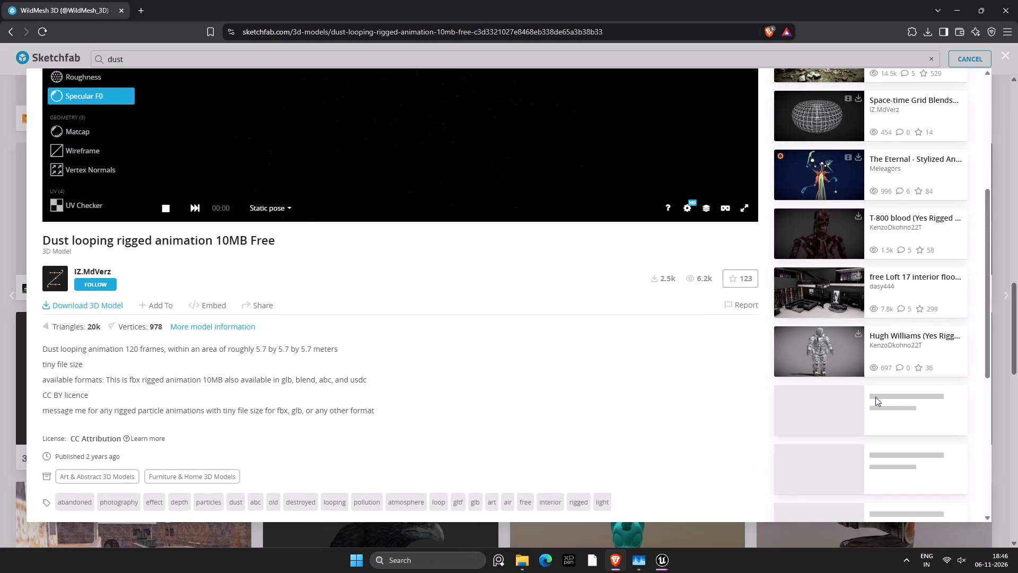
pyautogui.scroll(-3, 875, 398)
pyautogui.scroll(5, 877, 401)
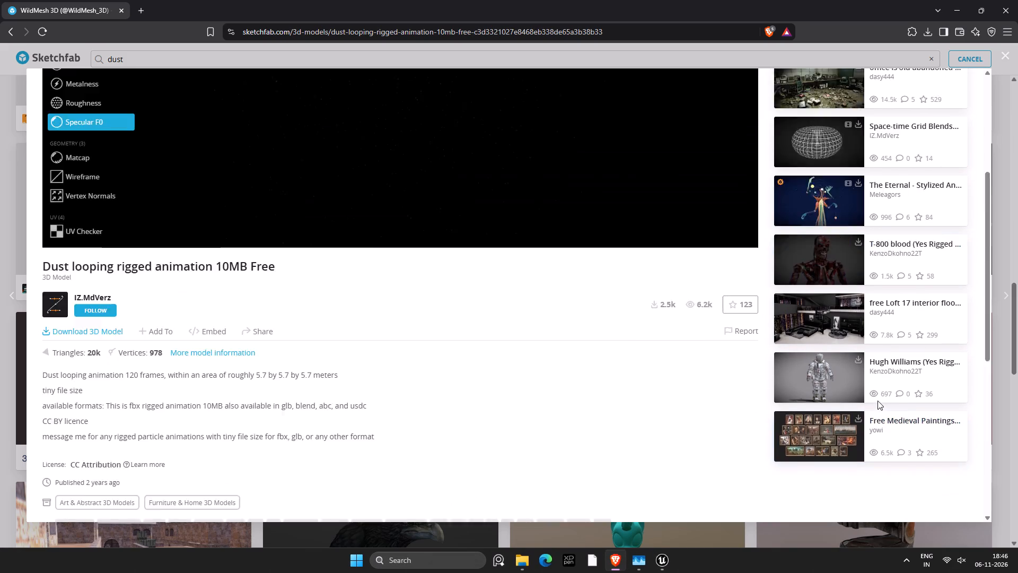
pyautogui.scroll(6, 907, 322)
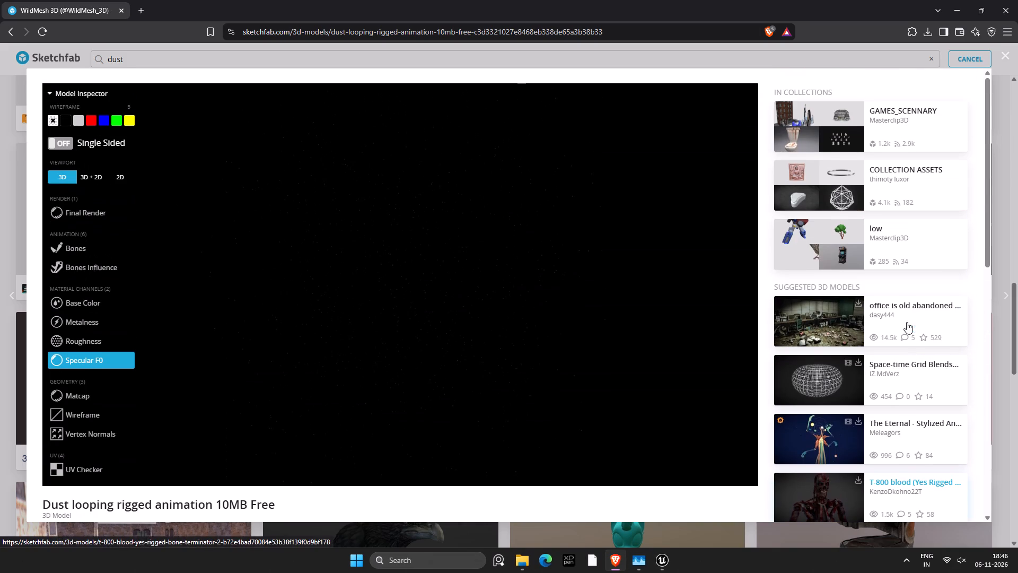
pyautogui.click(1005, 56)
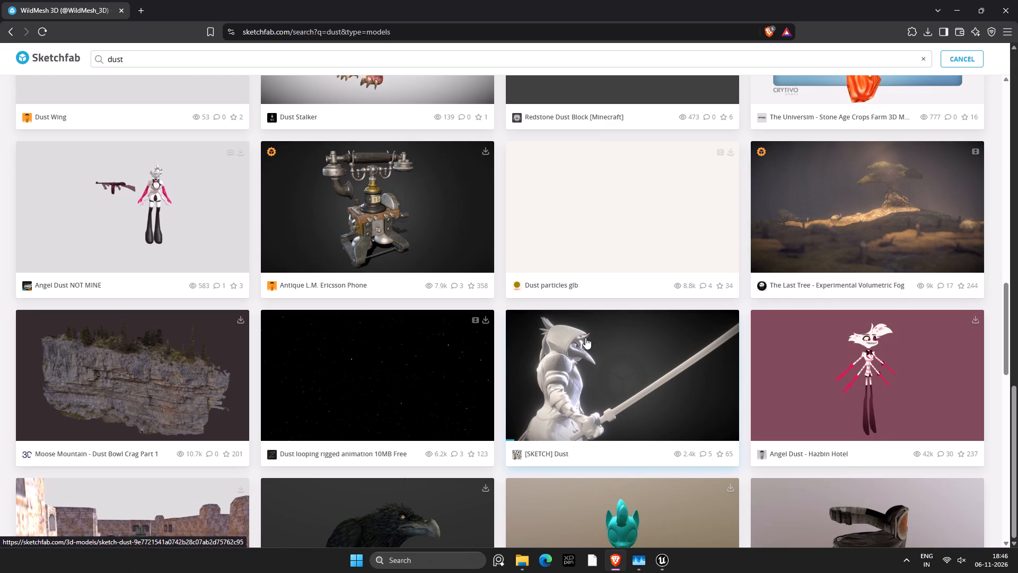
pyautogui.scroll(-10, 585, 340)
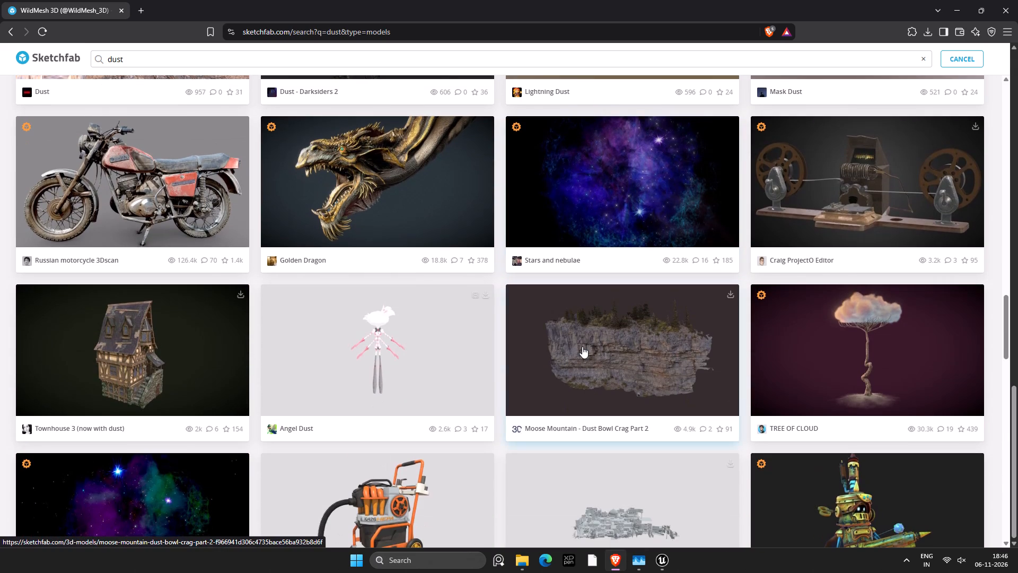
pyautogui.scroll(5, 574, 349)
# Search Sketchfab for "spiderweb" models.
pyautogui.moveTo(173, 53); pyautogui.dragTo(37, 55)
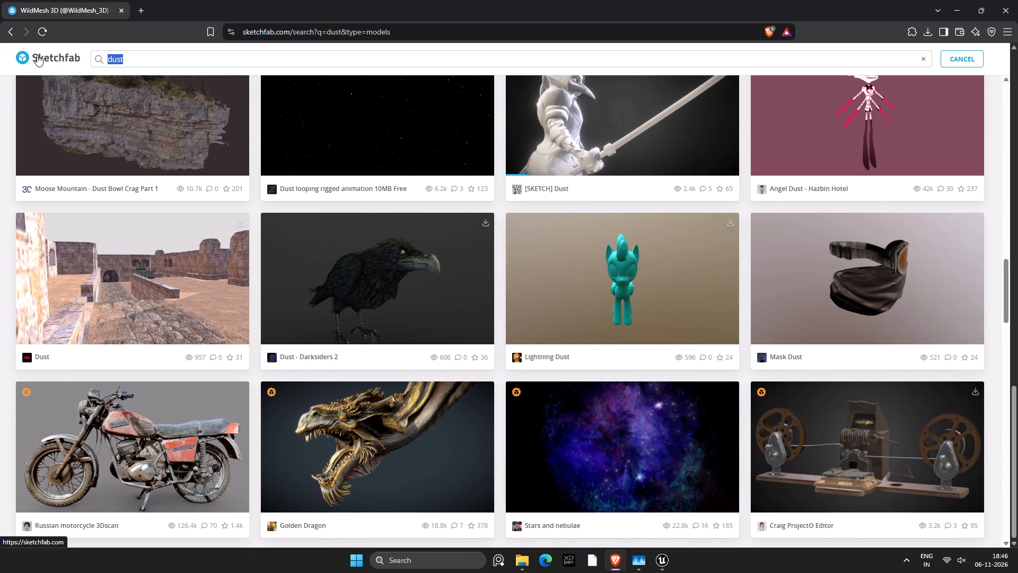
pyautogui.write('spiderweb')
pyautogui.press('Return')
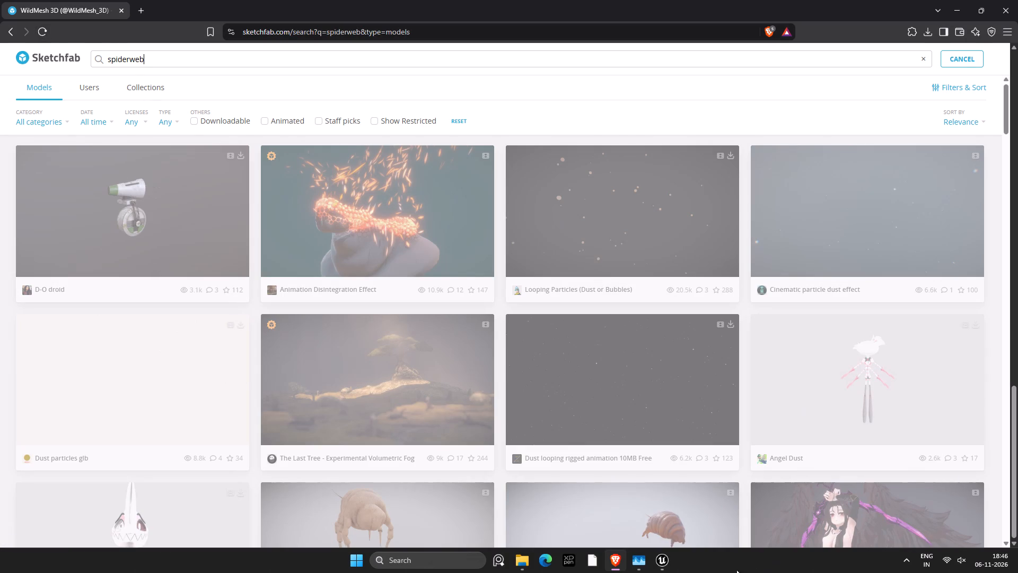
# Switch to Unreal Engine and open the Buddha_cave project file from the Buddha_cave_T folder.
pyautogui.click(656, 562)
pyautogui.click(656, 562)
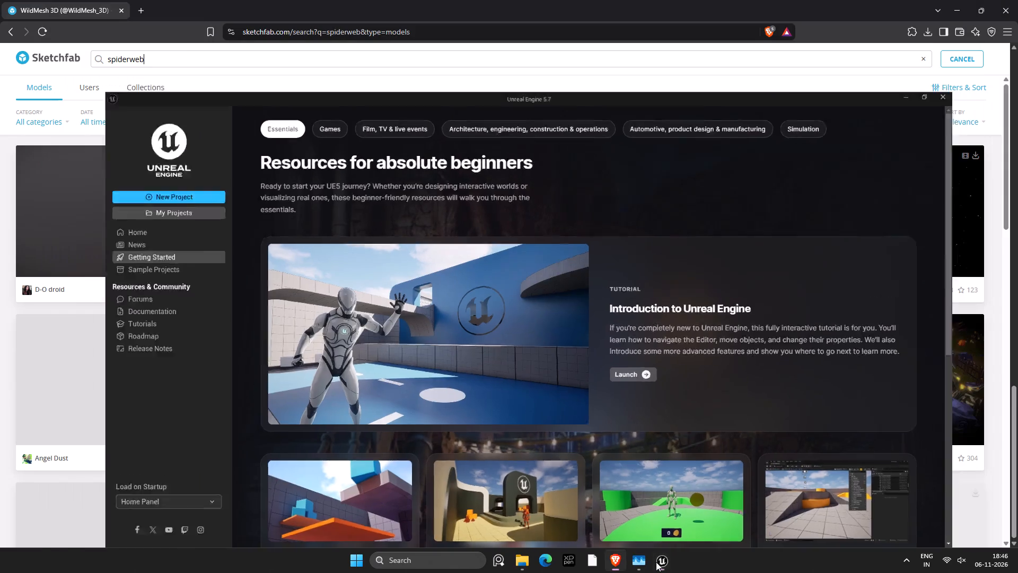
pyautogui.moveTo(613, 546); pyautogui.dragTo(620, 545)
pyautogui.click(668, 559)
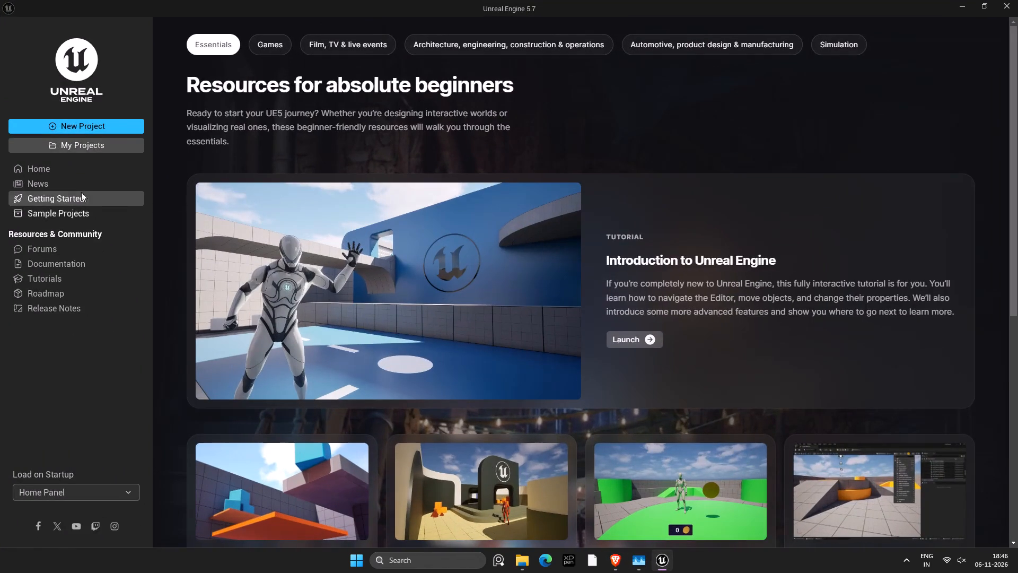
pyautogui.click(81, 141)
pyautogui.click(703, 485)
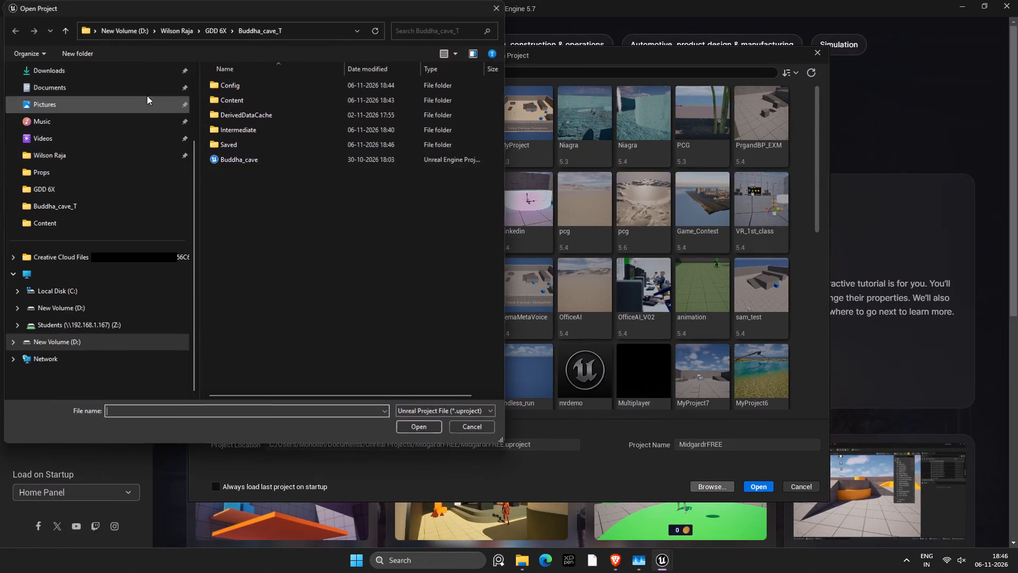
pyautogui.click(293, 163)
pyautogui.click(423, 427)
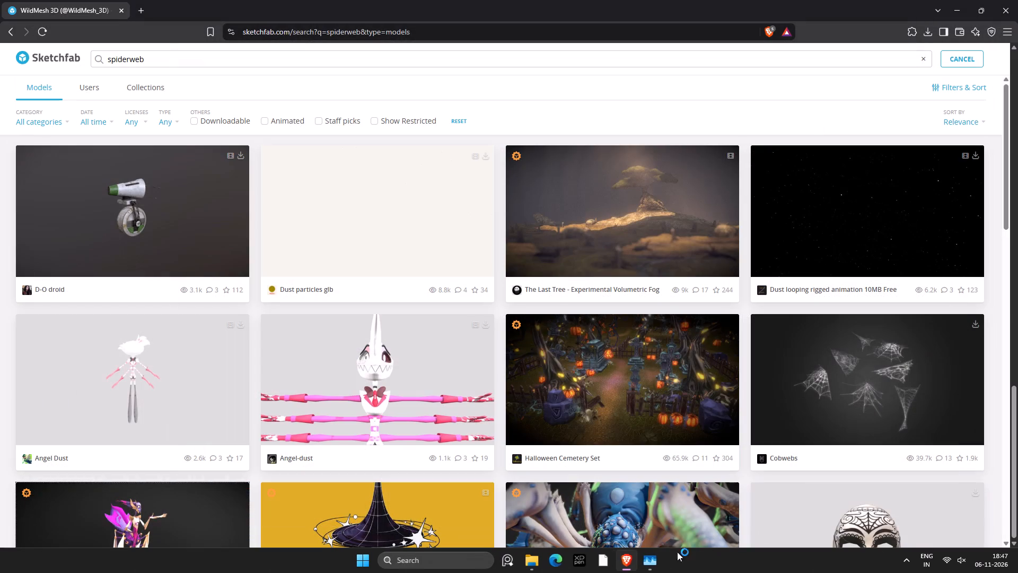
# Look through the Sketchfab spiderweb results for a suitable web or cobweb model while the project loads, and minimize the browser.
pyautogui.scroll(-9, 848, 302)
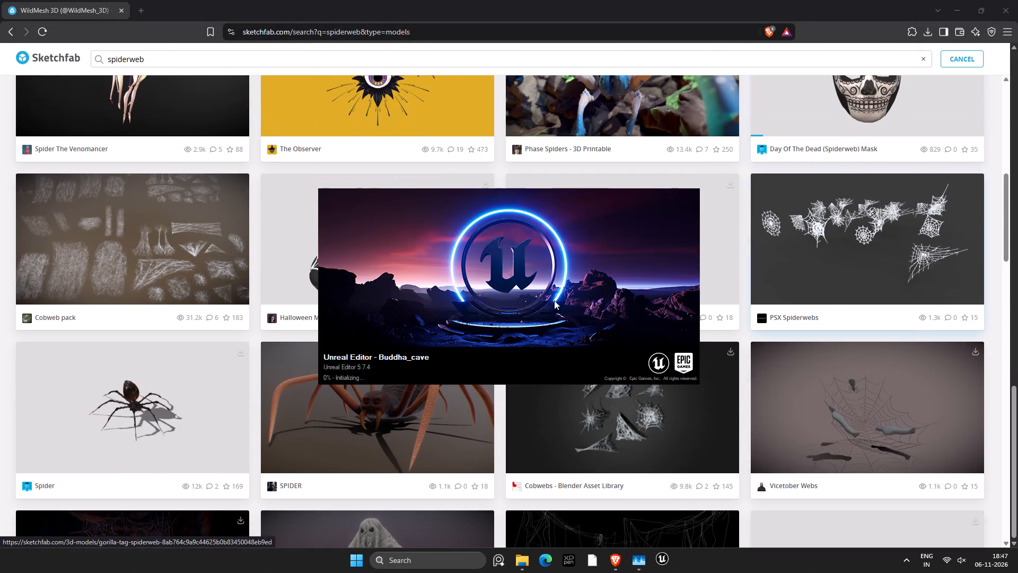
pyautogui.scroll(-4, 494, 371)
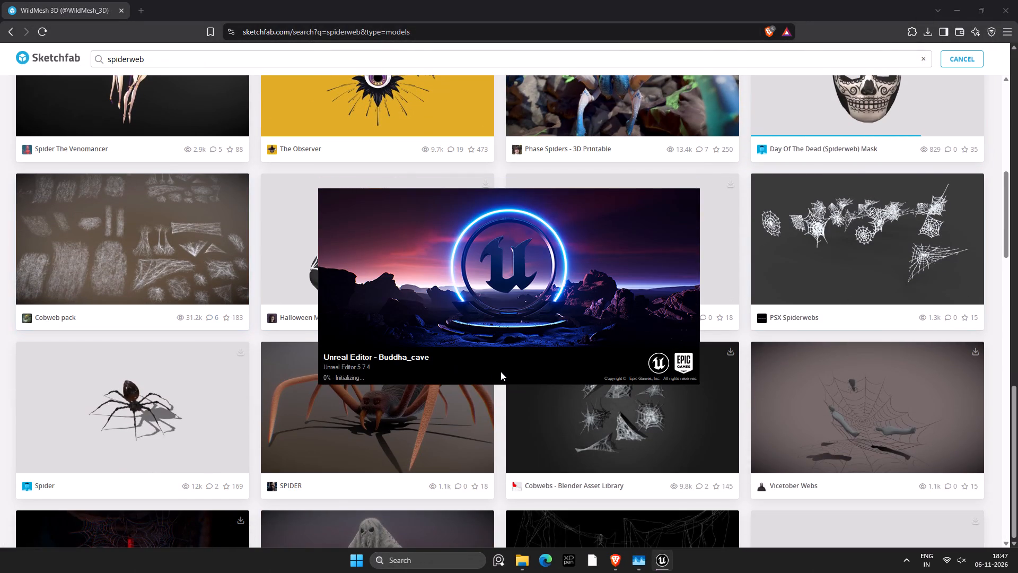
pyautogui.scroll(-4, 598, 256)
pyautogui.scroll(-3, 977, 337)
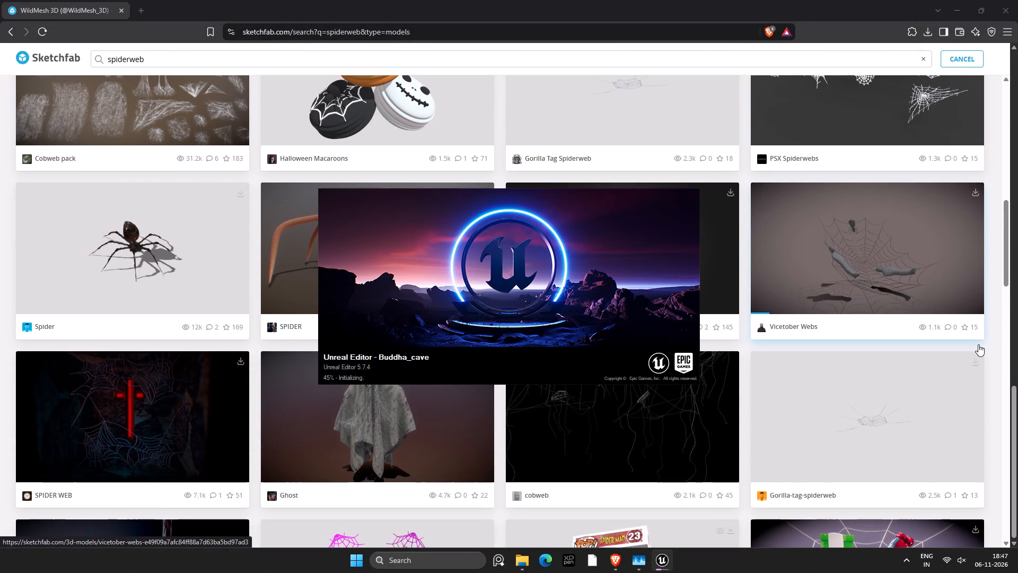
pyautogui.scroll(2, 959, 360)
pyautogui.scroll(-5, 959, 360)
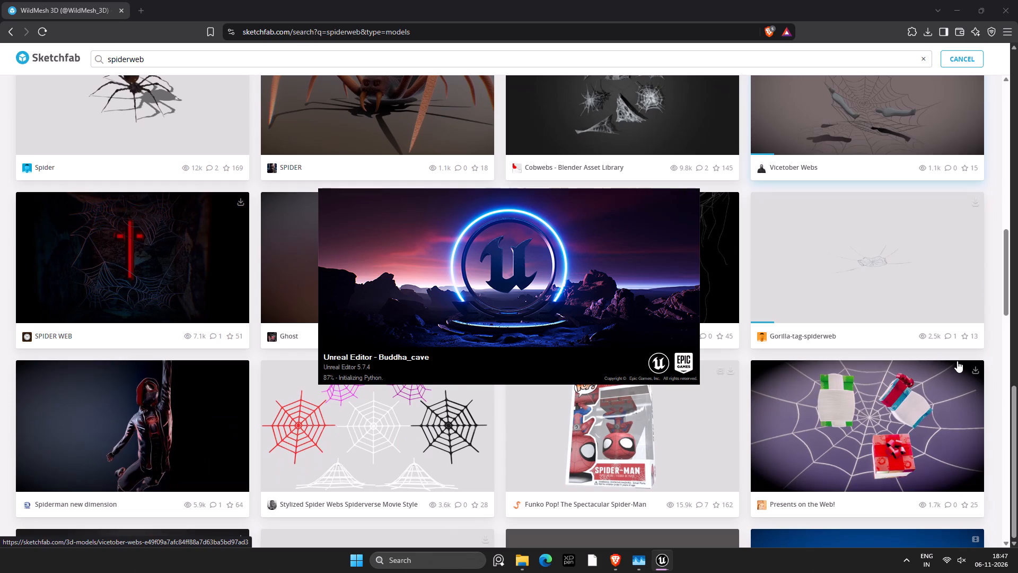
pyautogui.scroll(-8, 955, 360)
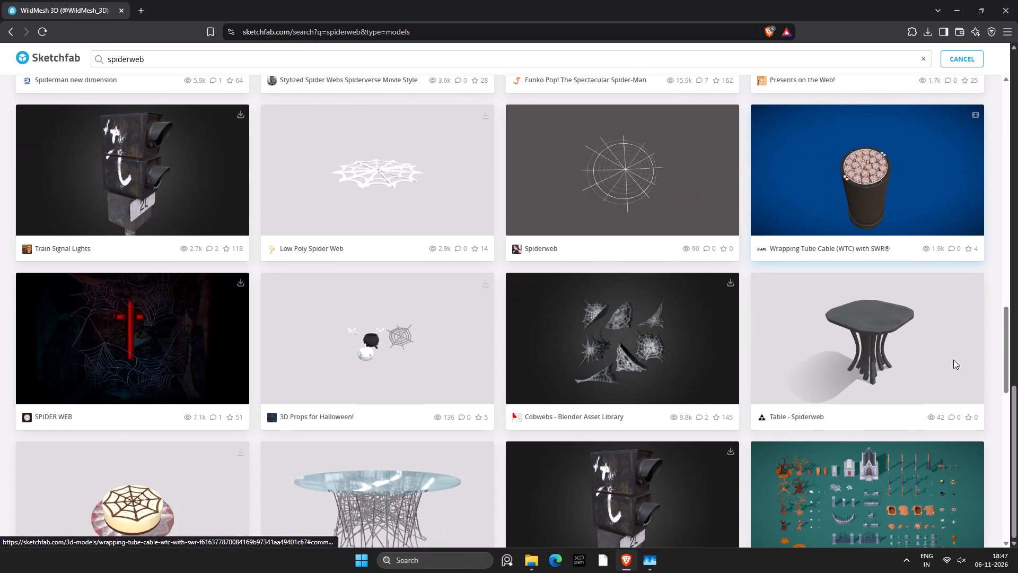
pyautogui.scroll(4, 953, 360)
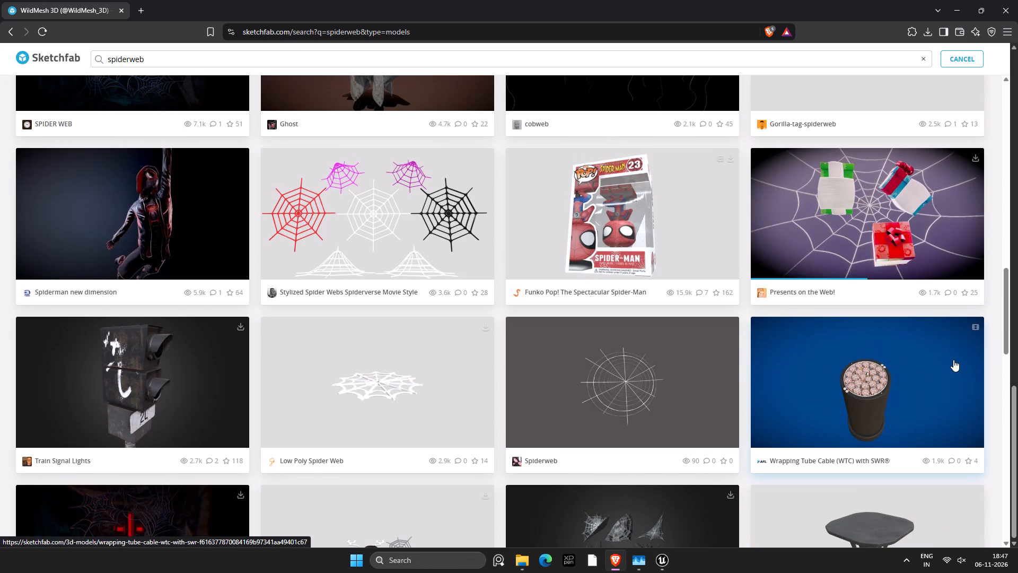
pyautogui.scroll(-9, 953, 360)
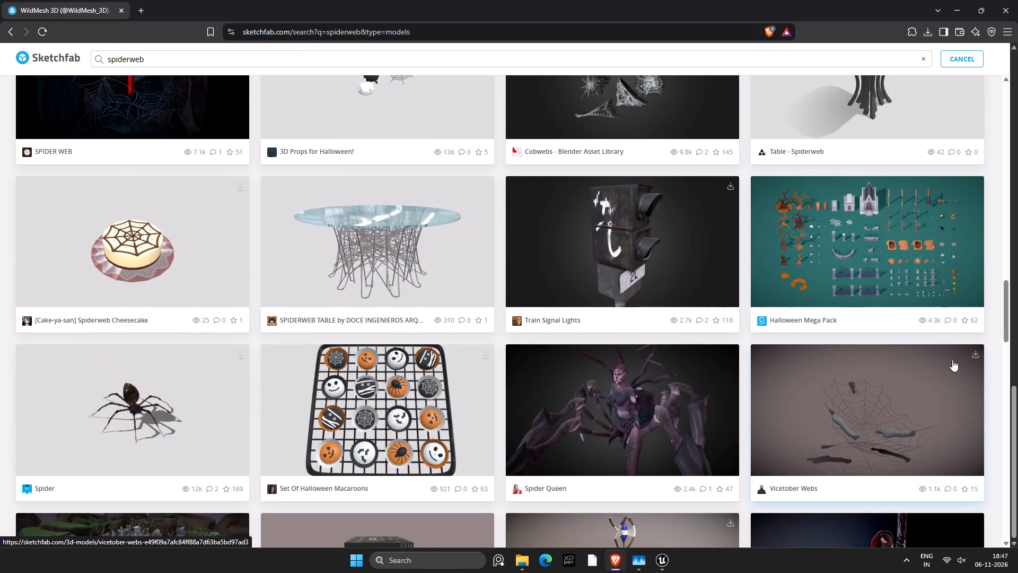
pyautogui.scroll(10, 952, 360)
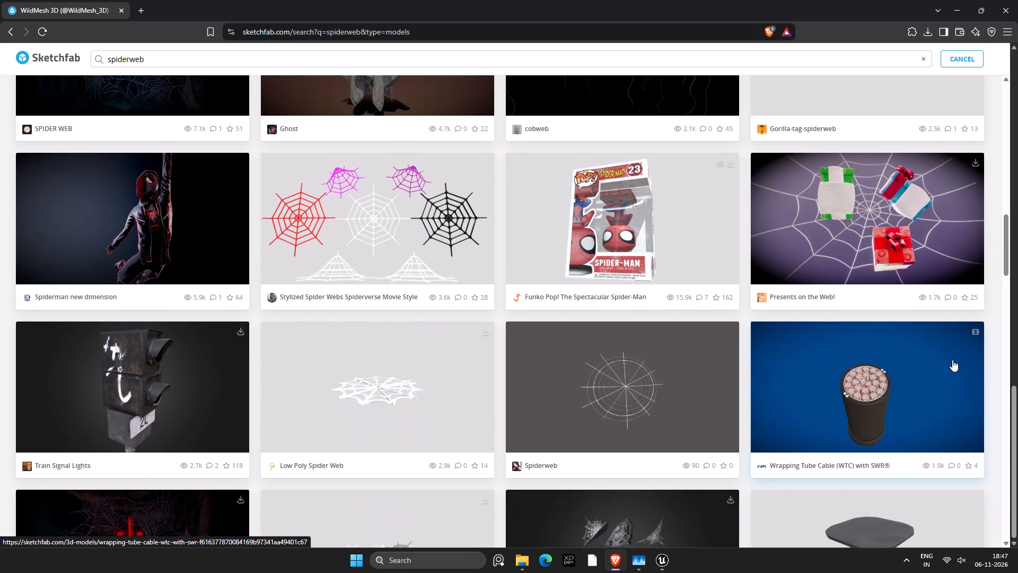
pyautogui.scroll(2, 952, 360)
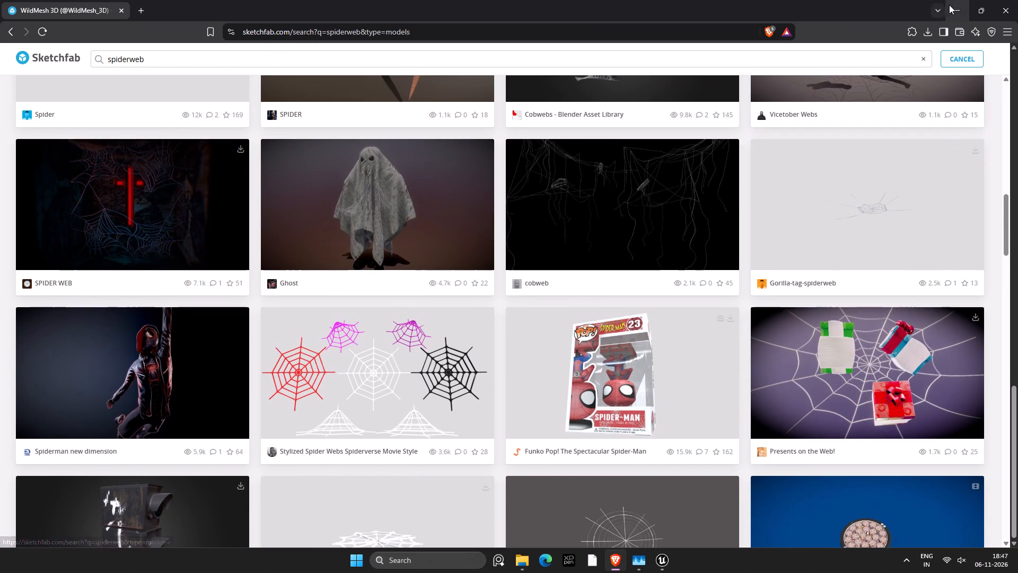
pyautogui.scroll(-4, 962, 247)
pyautogui.scroll(4, 970, 278)
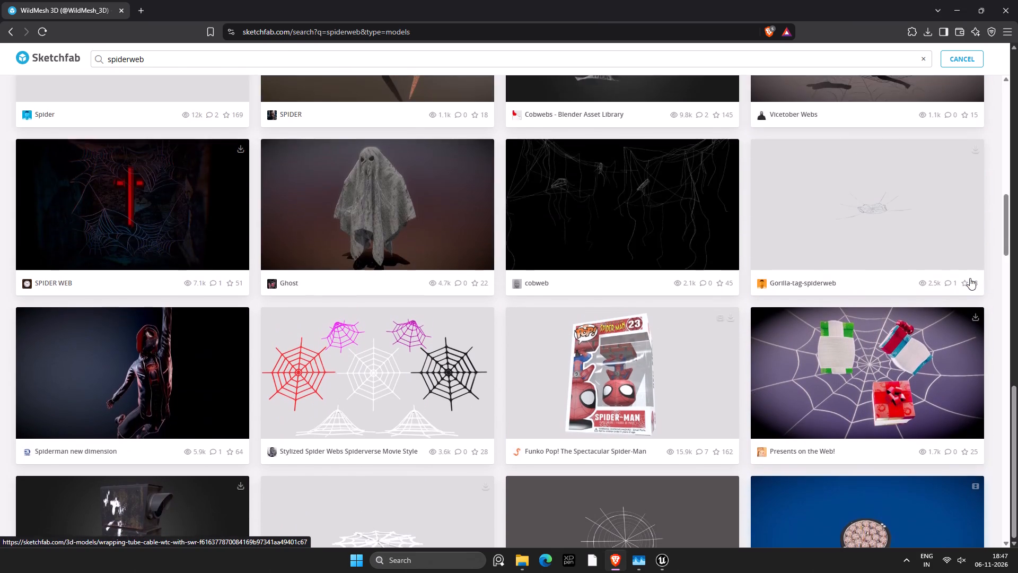
pyautogui.scroll(-14, 970, 278)
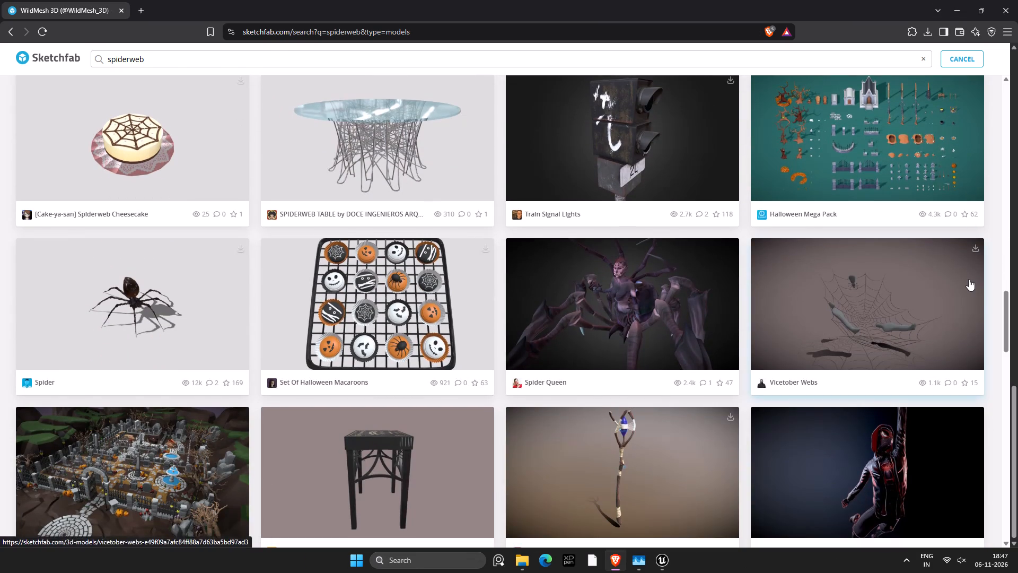
pyautogui.scroll(-8, 969, 279)
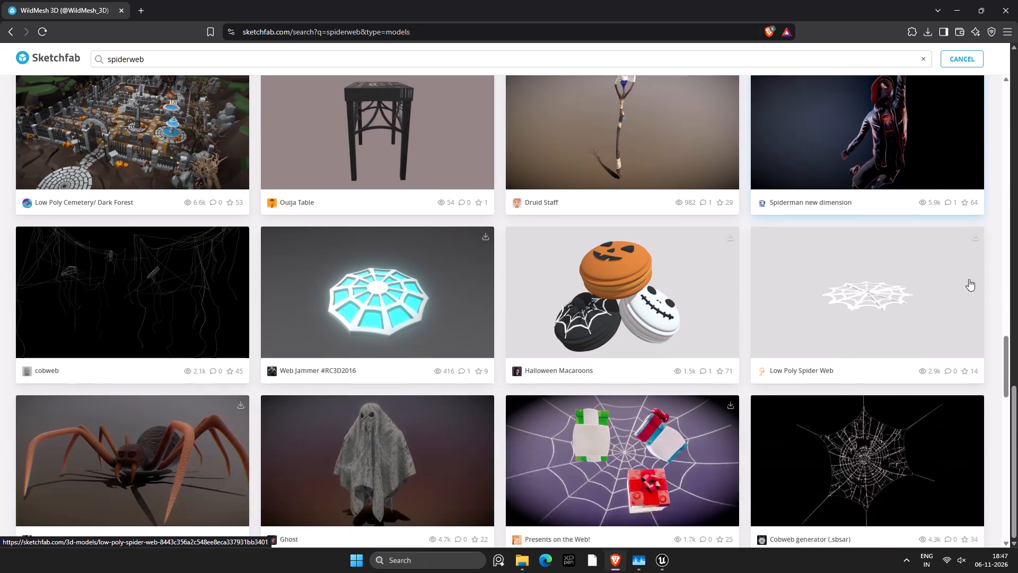
pyautogui.scroll(-4, 936, 238)
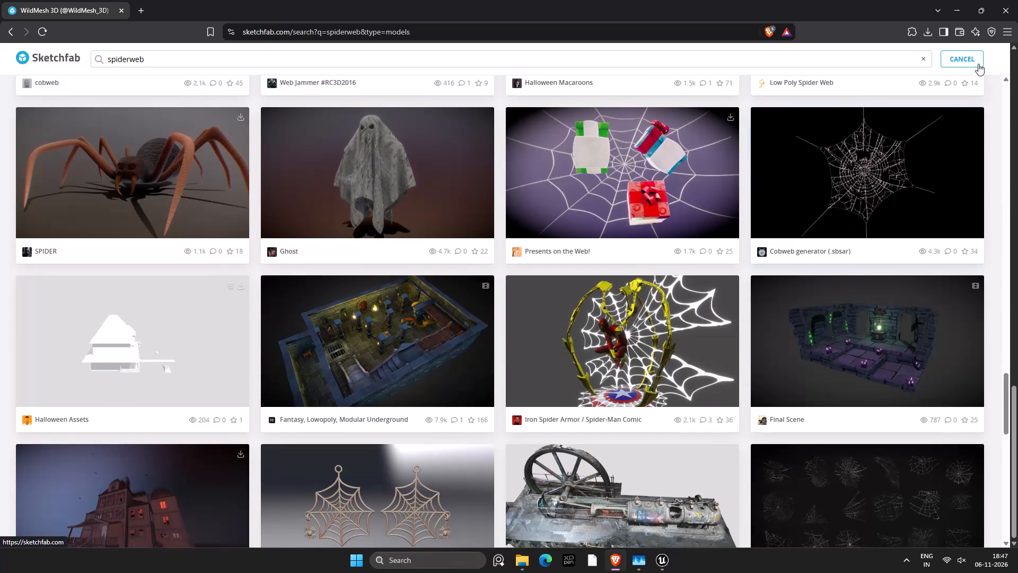
pyautogui.click(960, 5)
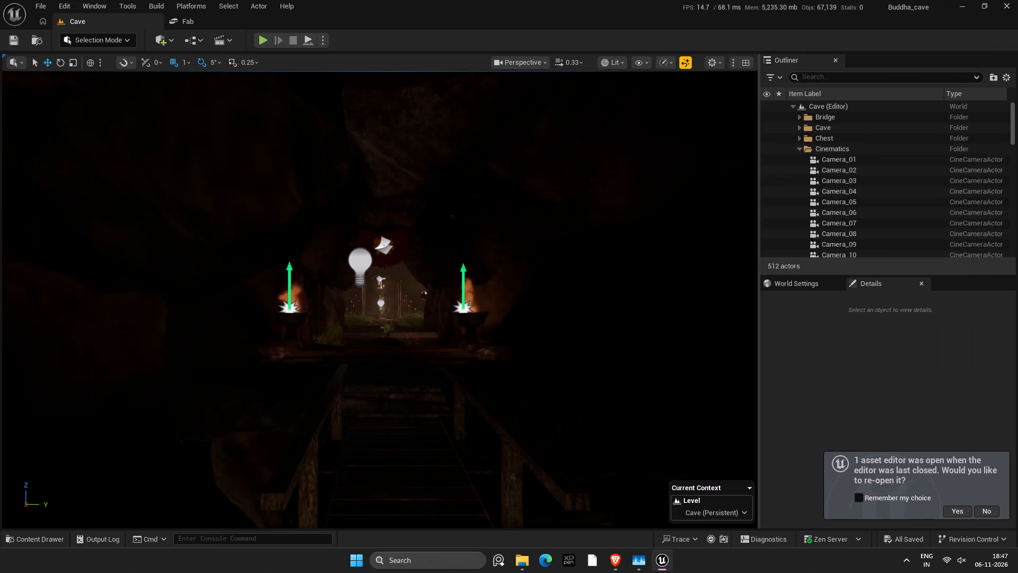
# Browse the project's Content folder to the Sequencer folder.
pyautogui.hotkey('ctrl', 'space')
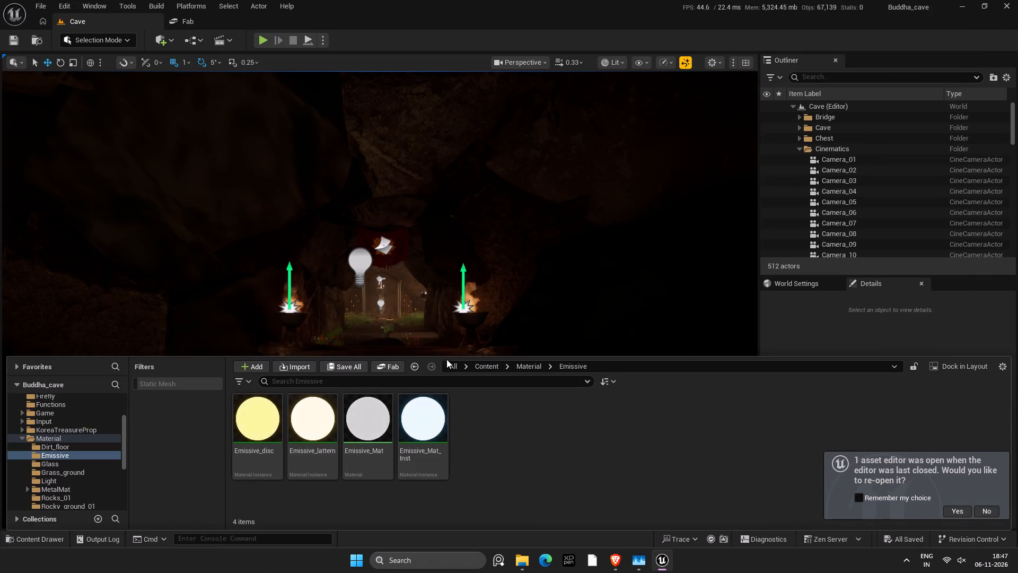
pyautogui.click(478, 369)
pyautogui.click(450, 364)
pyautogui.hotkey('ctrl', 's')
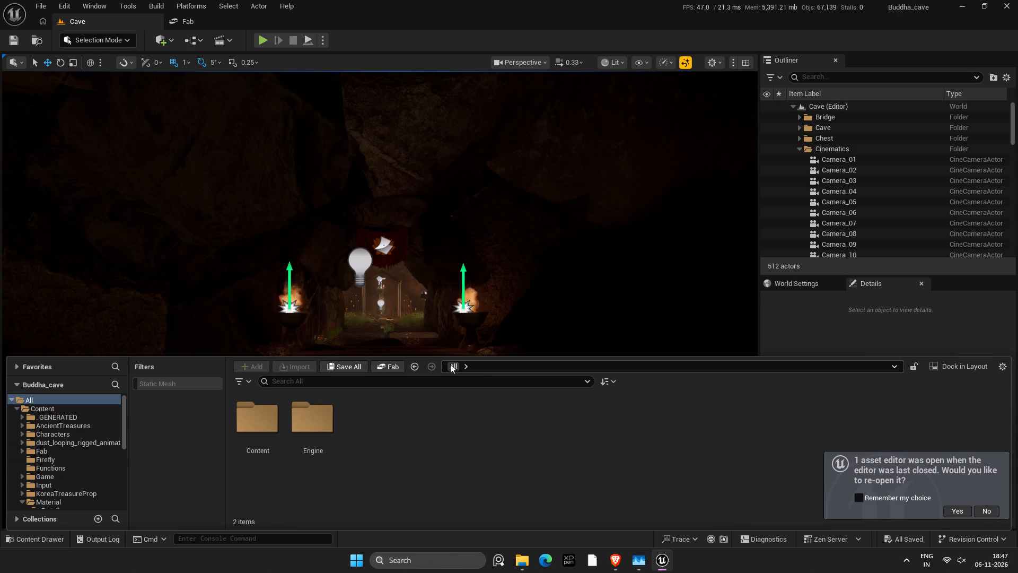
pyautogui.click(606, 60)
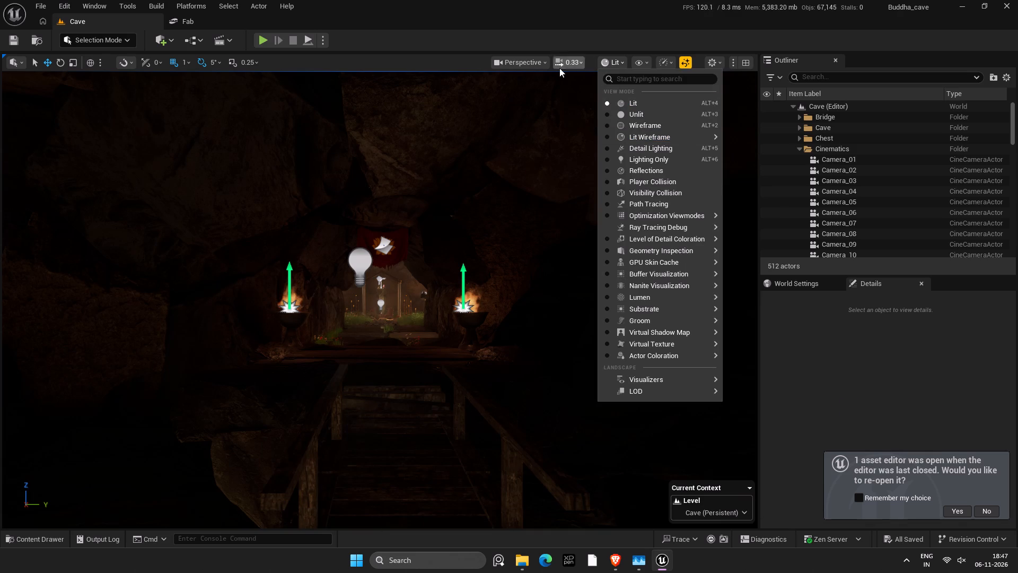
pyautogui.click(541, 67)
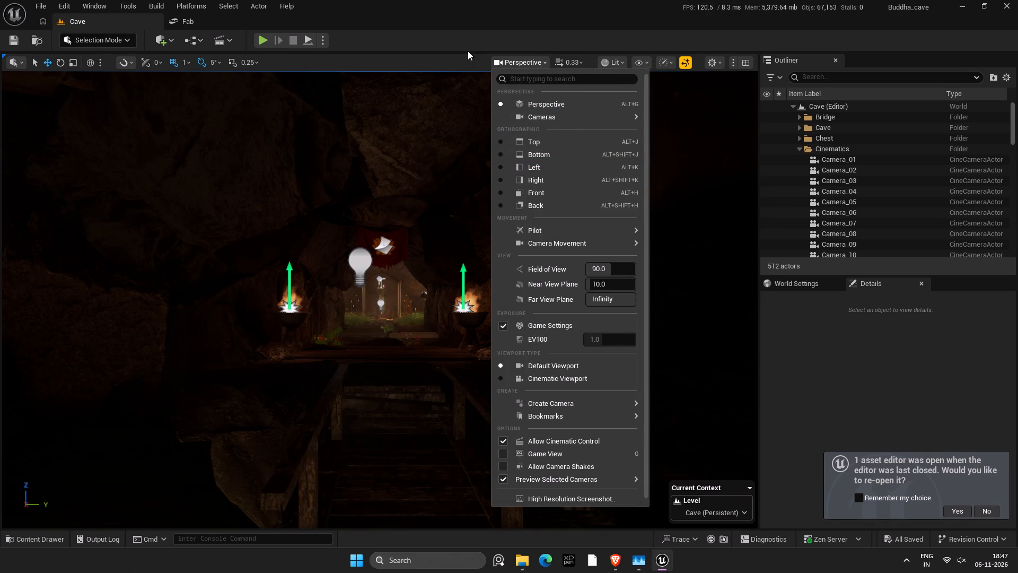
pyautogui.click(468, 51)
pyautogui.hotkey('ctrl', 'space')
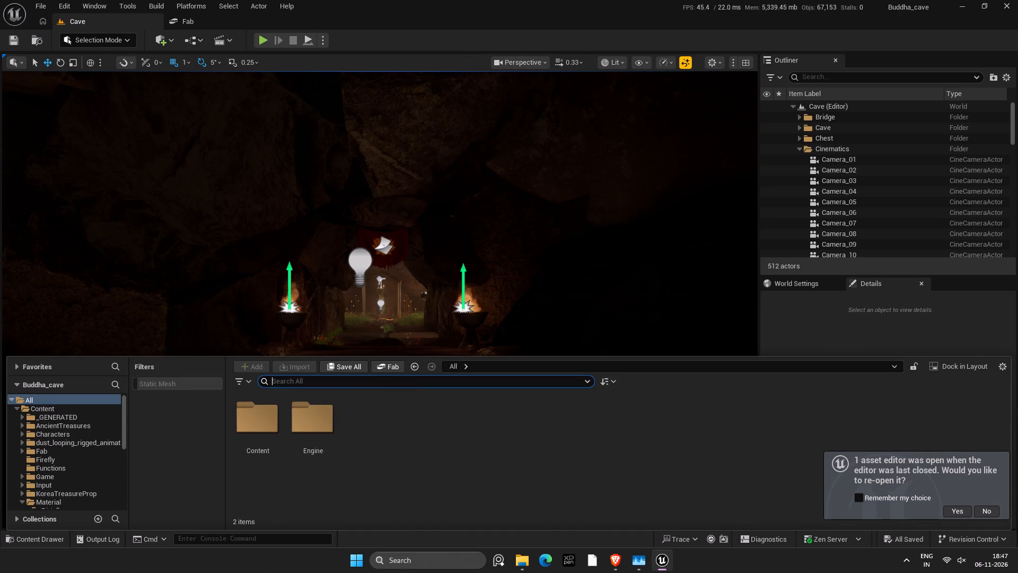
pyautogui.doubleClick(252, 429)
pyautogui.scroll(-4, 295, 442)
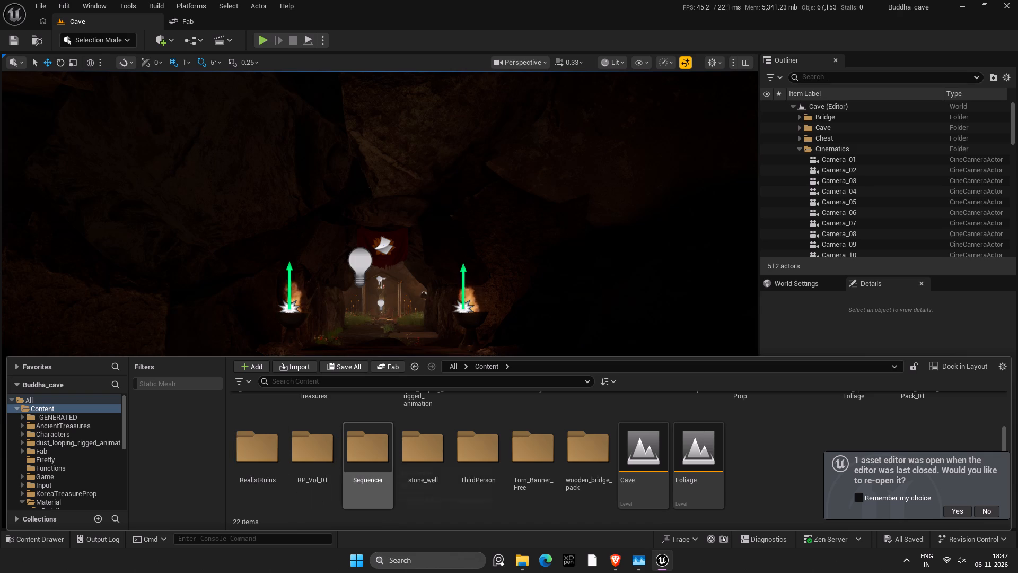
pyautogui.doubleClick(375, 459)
# Reopen the Camera_cuts sequence editor from the last session and have the re-open choice remembered.
pyautogui.click(901, 498)
pyautogui.click(946, 507)
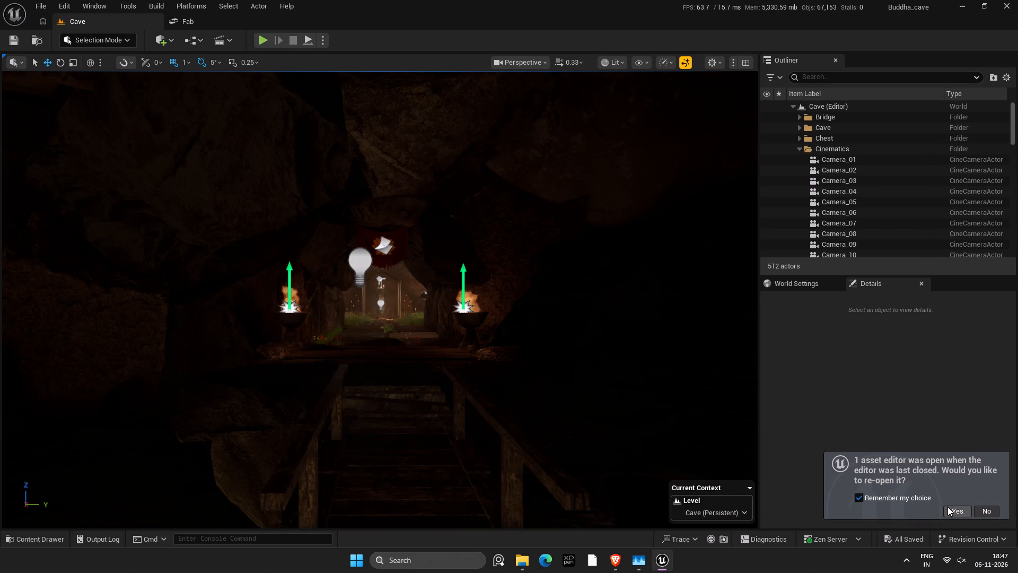
pyautogui.click(989, 508)
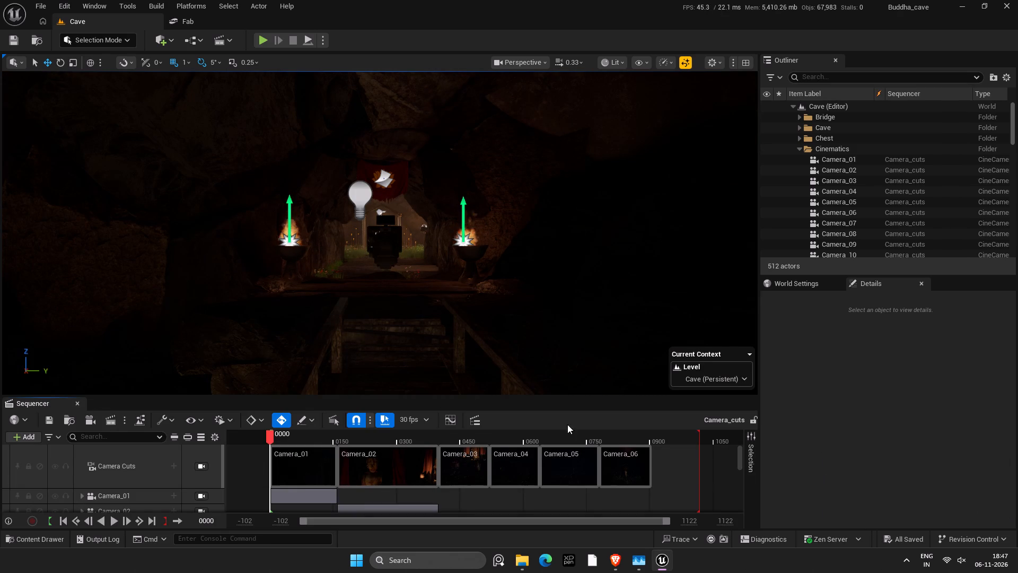
# Lock the viewport to the Camera Cuts track, review the Camera_01 to Camera_05 shots along the timeline, and save.
pyautogui.moveTo(488, 432); pyautogui.dragTo(493, 440)
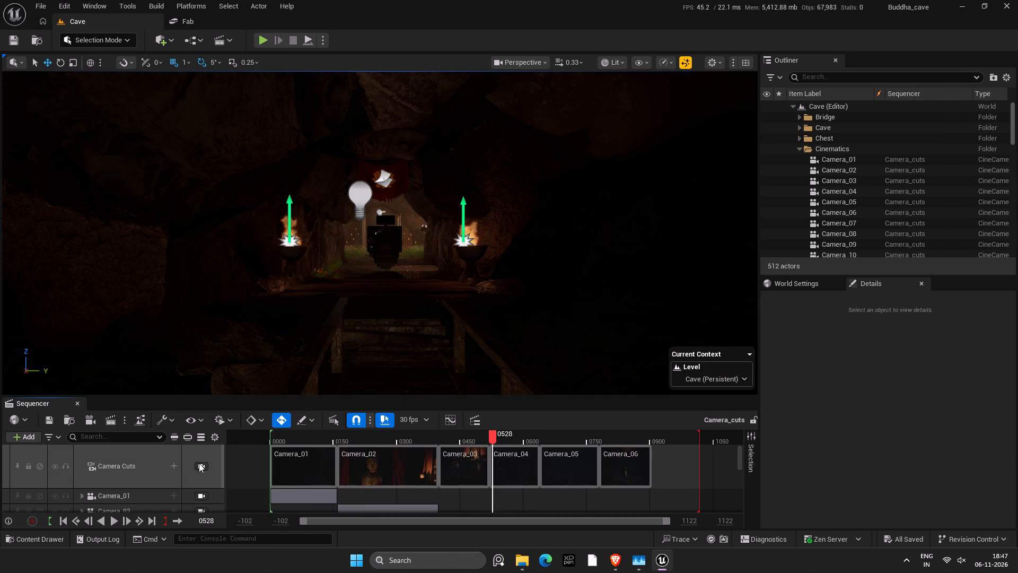
pyautogui.click(200, 464)
pyautogui.moveTo(496, 437); pyautogui.dragTo(583, 448)
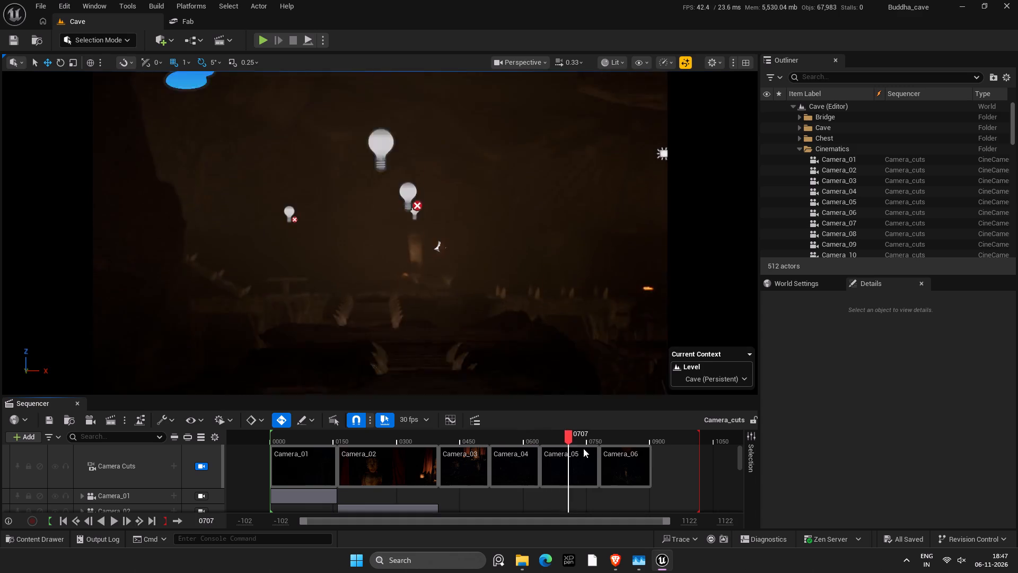
pyautogui.moveTo(583, 448); pyautogui.dragTo(274, 422)
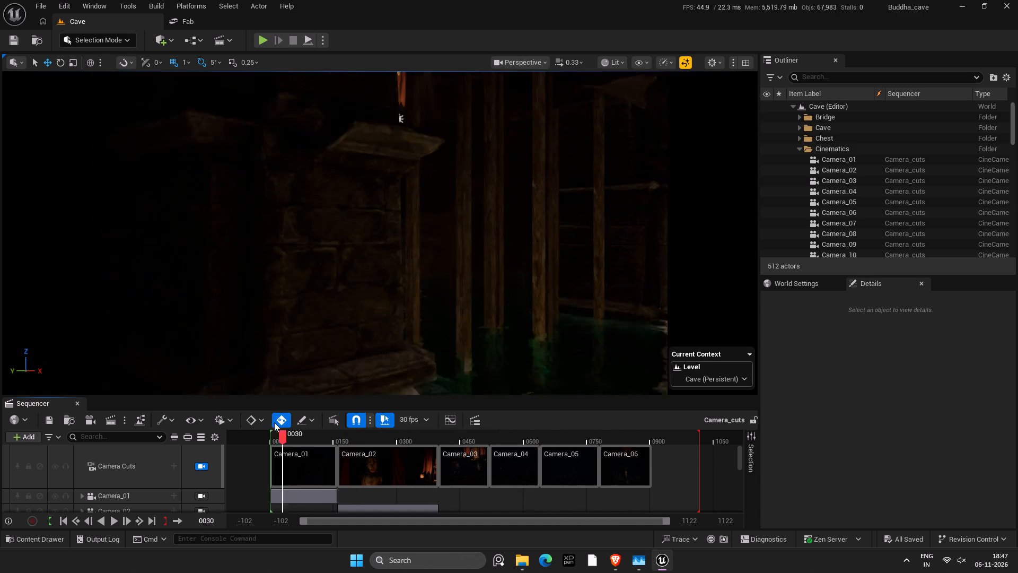
pyautogui.moveTo(274, 422); pyautogui.dragTo(443, 449)
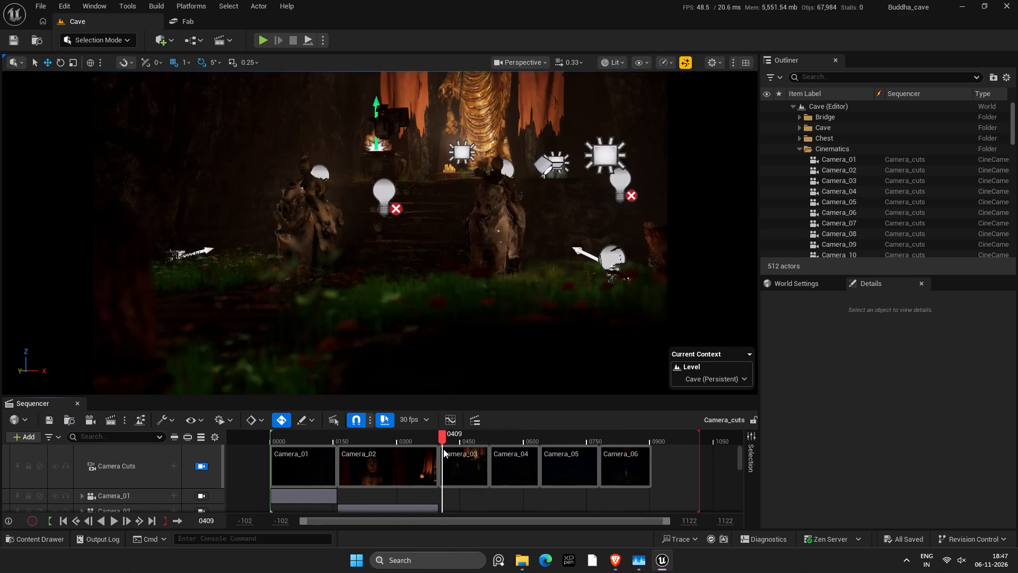
pyautogui.moveTo(443, 449); pyautogui.dragTo(283, 442)
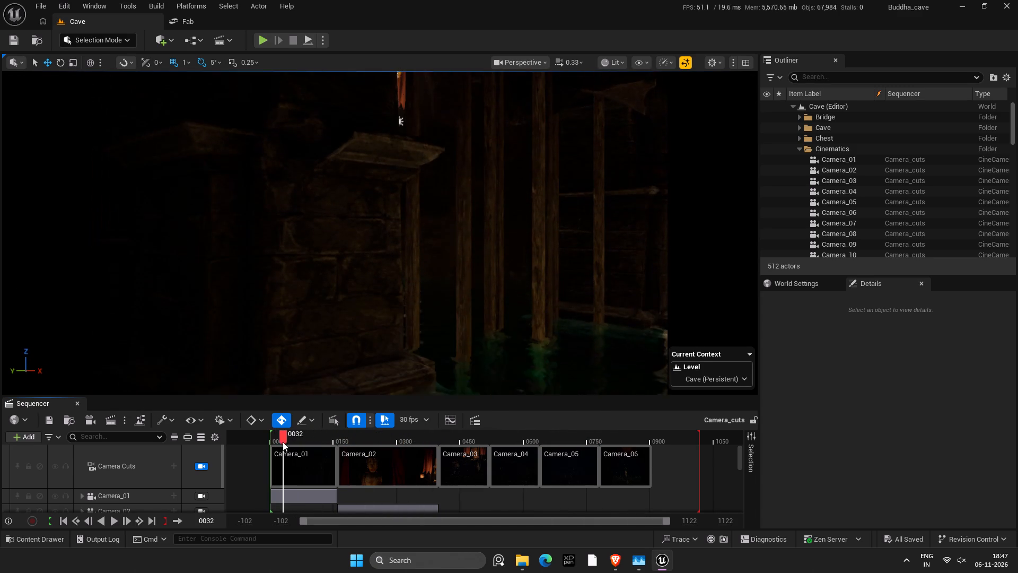
pyautogui.moveTo(283, 442); pyautogui.dragTo(283, 440)
pyautogui.hotkey('ctrl', 's')
# Review the end of the Camera_01 shot, around frames 110 to 153, with the editor icons hidden in game view, and save.
pyautogui.moveTo(291, 437); pyautogui.dragTo(335, 437)
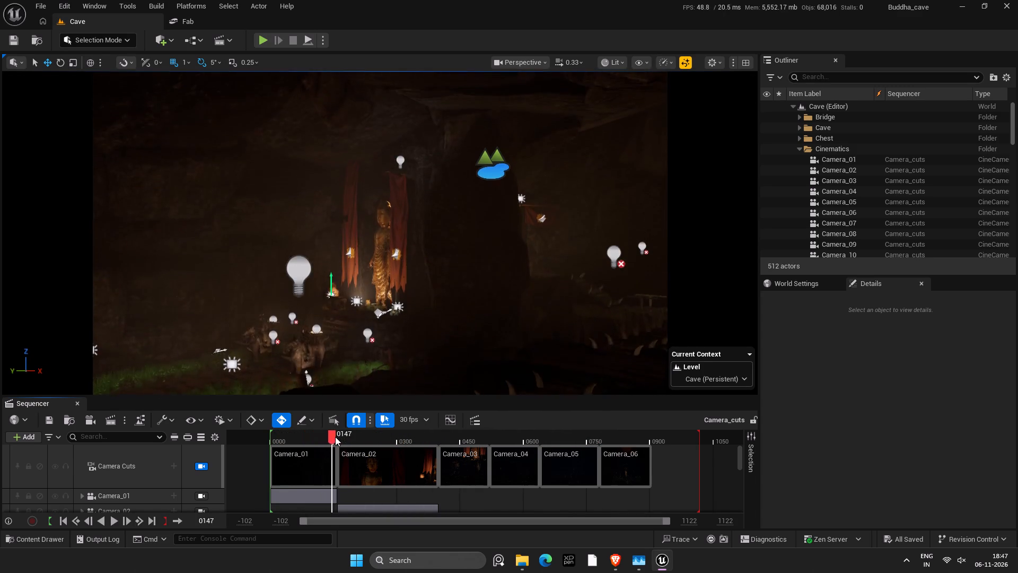
pyautogui.moveTo(335, 437); pyautogui.dragTo(330, 437)
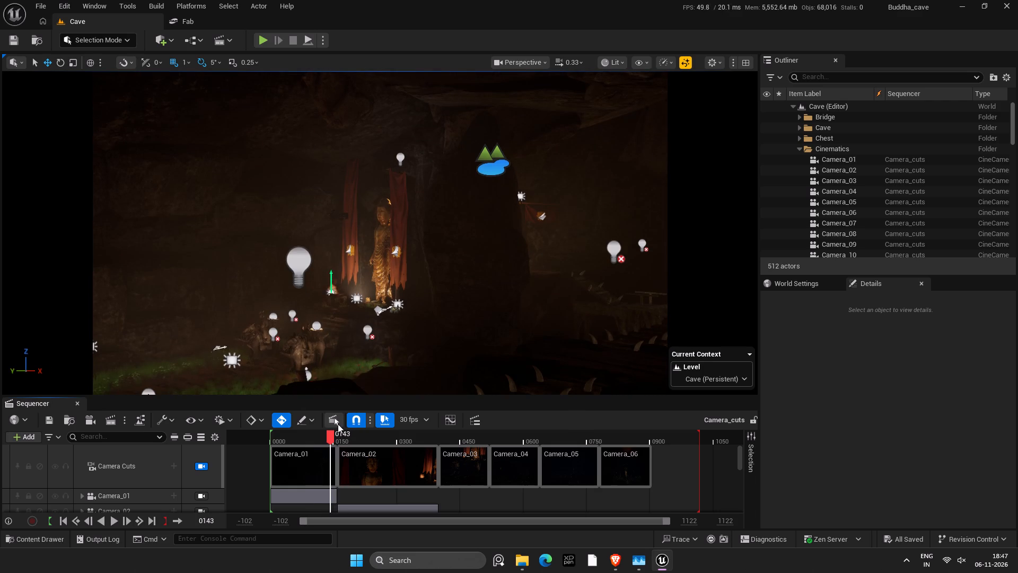
pyautogui.press('g')
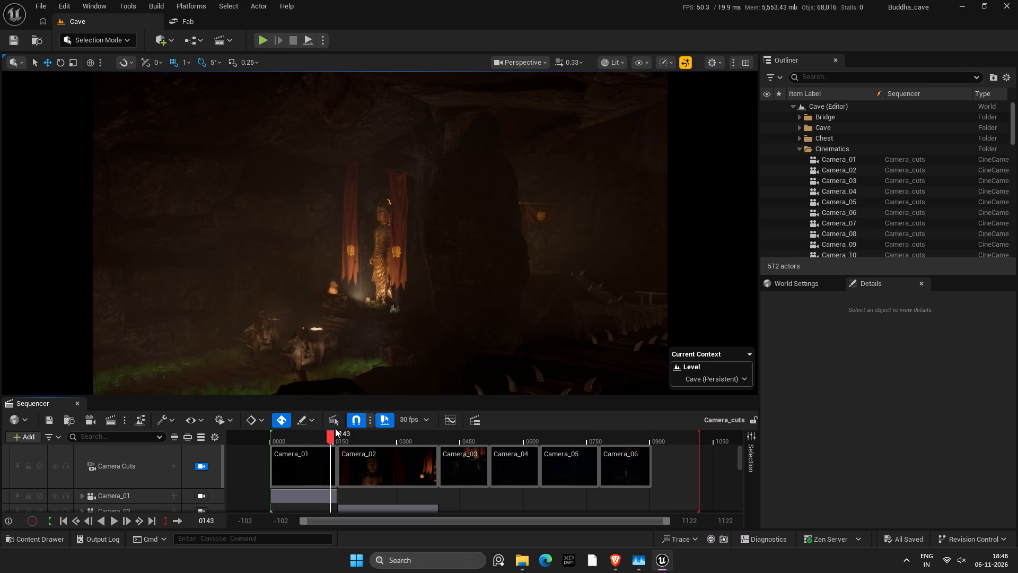
pyautogui.moveTo(330, 436); pyautogui.dragTo(330, 440)
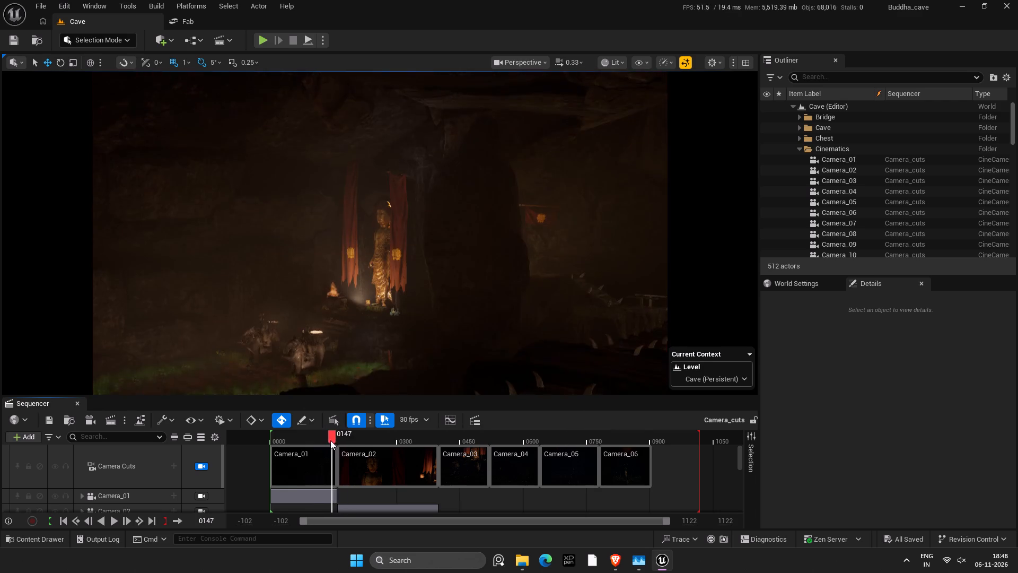
pyautogui.moveTo(330, 440); pyautogui.dragTo(334, 441)
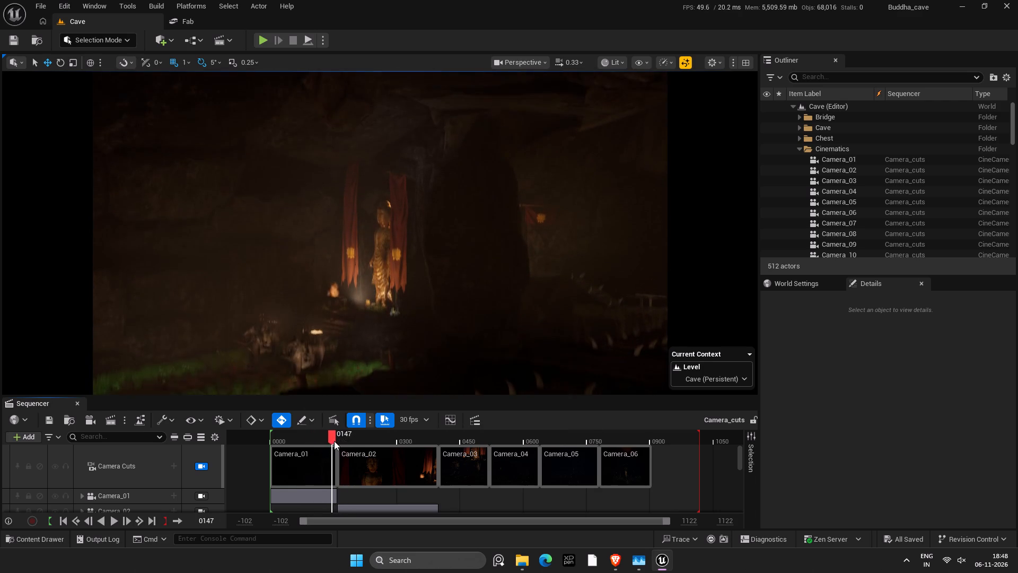
pyautogui.moveTo(334, 441); pyautogui.dragTo(335, 441)
pyautogui.hotkey('ctrl', 's')
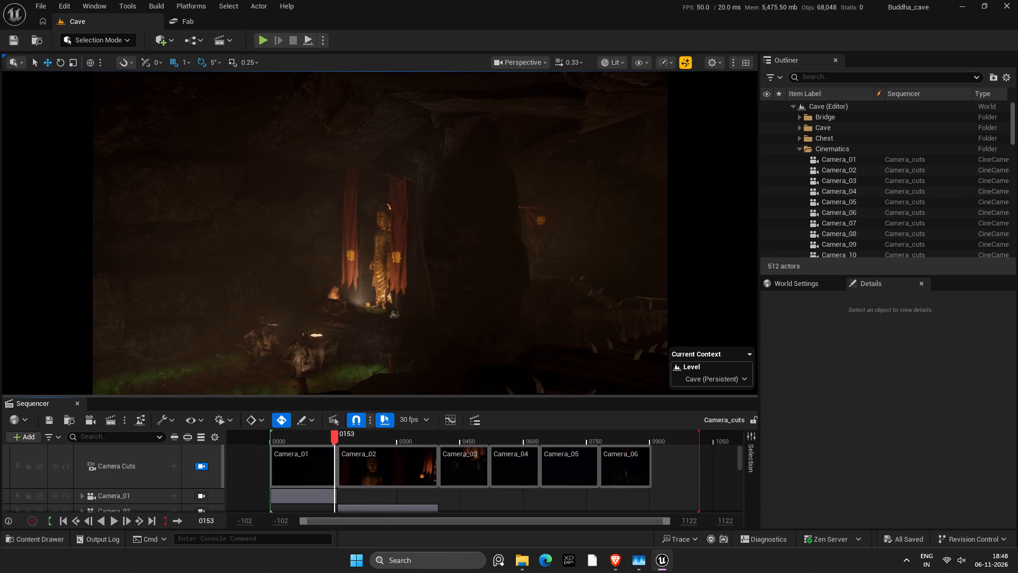
pyautogui.moveTo(335, 436); pyautogui.dragTo(356, 439)
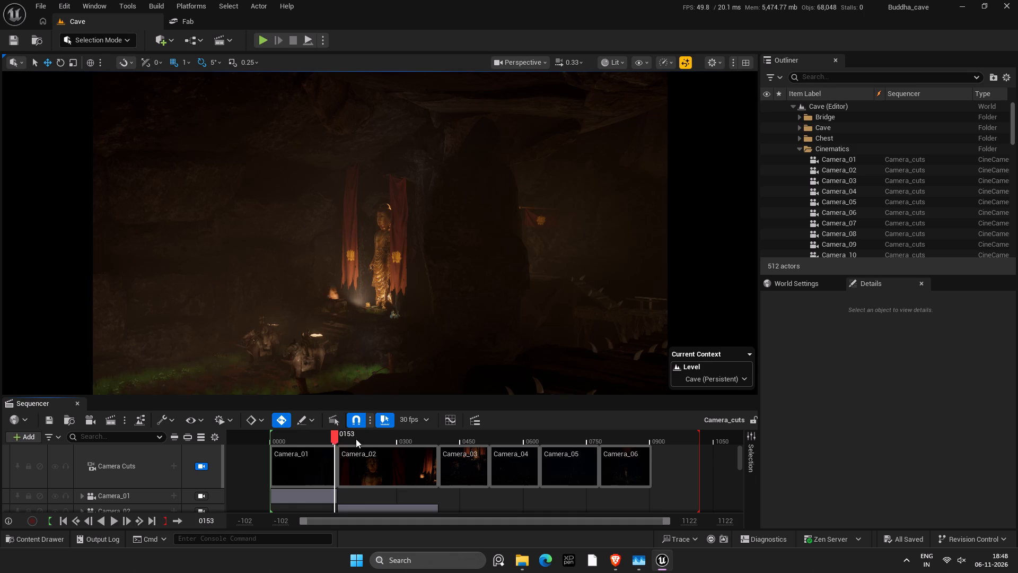
pyautogui.moveTo(356, 439); pyautogui.dragTo(317, 448)
pyautogui.hotkey('ctrl', 's')
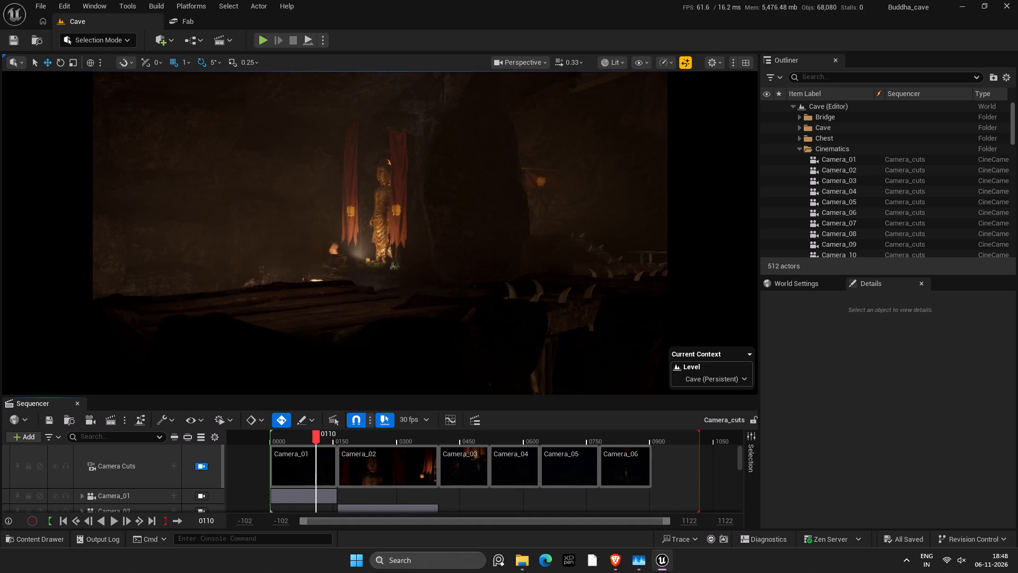
# Release the viewport from the camera cuts, show the editor icons again, and inspect the lights near the Buddha statue's base up close.
pyautogui.moveTo(391, 227); pyautogui.dragTo(388, 237, button='right')
pyautogui.press('w')
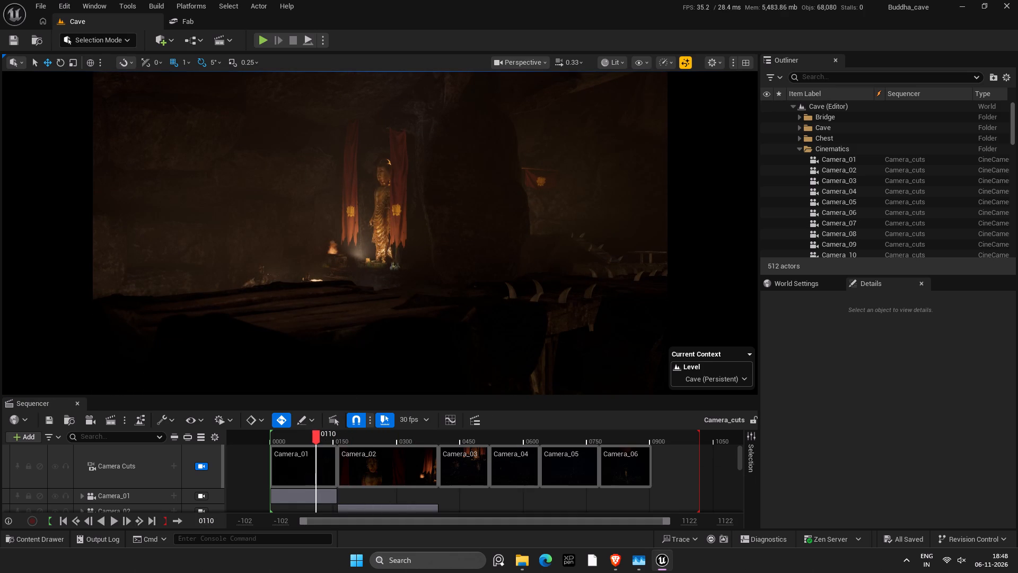
pyautogui.click(200, 468)
pyautogui.moveTo(391, 257); pyautogui.dragTo(382, 262, button='right')
pyautogui.press('w')
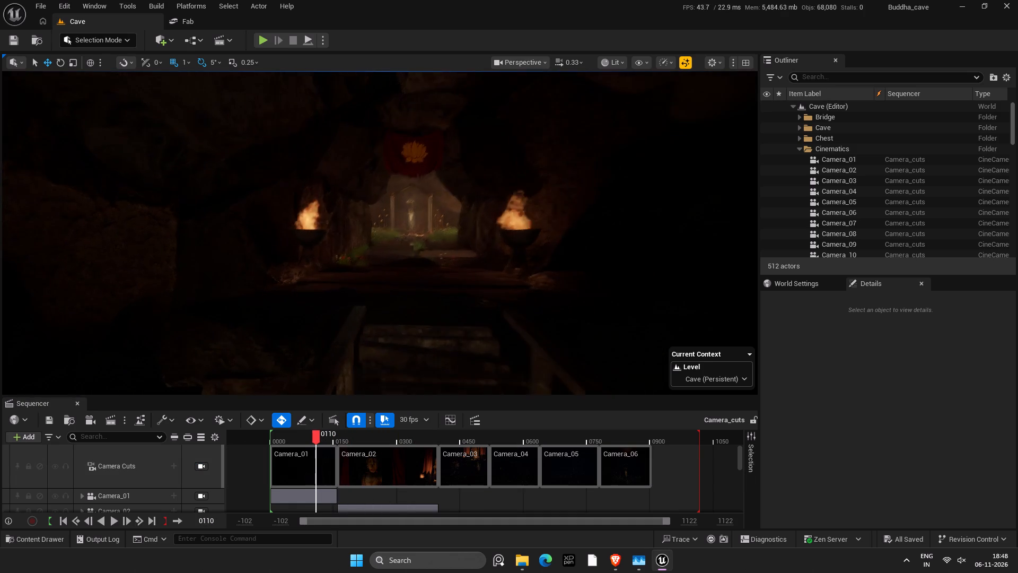
pyautogui.moveTo(382, 262); pyautogui.dragTo(0, 247, button='right')
pyautogui.press('w')
pyautogui.press('w')
pyautogui.press('w')
pyautogui.press('w')
pyautogui.press('w')
pyautogui.press('w')
pyautogui.press('w')
pyautogui.press('w')
pyautogui.press('w')
pyautogui.press('w')
pyautogui.press('w')
pyautogui.press('w')
pyautogui.press('w')
pyautogui.press('w')
pyautogui.press('w')
pyautogui.press('w')
pyautogui.press('w')
pyautogui.press('w')
pyautogui.press('w')
pyautogui.press('w')
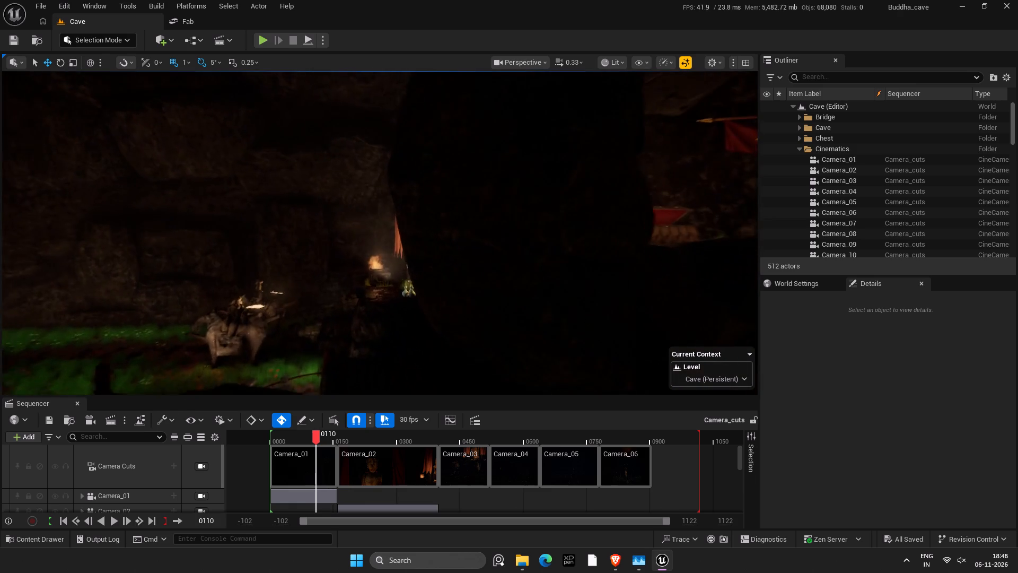
pyautogui.moveTo(0, 247); pyautogui.dragTo(0, 246, button='right')
pyautogui.press('g')
pyautogui.press('w')
pyautogui.press('w')
pyautogui.press('w')
pyautogui.press('w')
pyautogui.press('w')
pyautogui.press('w')
pyautogui.press('w')
pyautogui.press('w')
pyautogui.press('w')
pyautogui.press('w')
pyautogui.press('w')
pyautogui.press('w')
pyautogui.press('w')
pyautogui.press('w')
pyautogui.press('w')
pyautogui.press('w')
pyautogui.press('w')
pyautogui.press('w')
pyautogui.press('w')
pyautogui.press('w')
pyautogui.moveTo(433, 277); pyautogui.dragTo(455, 296, button='right')
# Select the Budhha_lgt rect light, try to edit its Volumetric Scattering Intensity, and look through its advanced light settings.
pyautogui.click(426, 300)
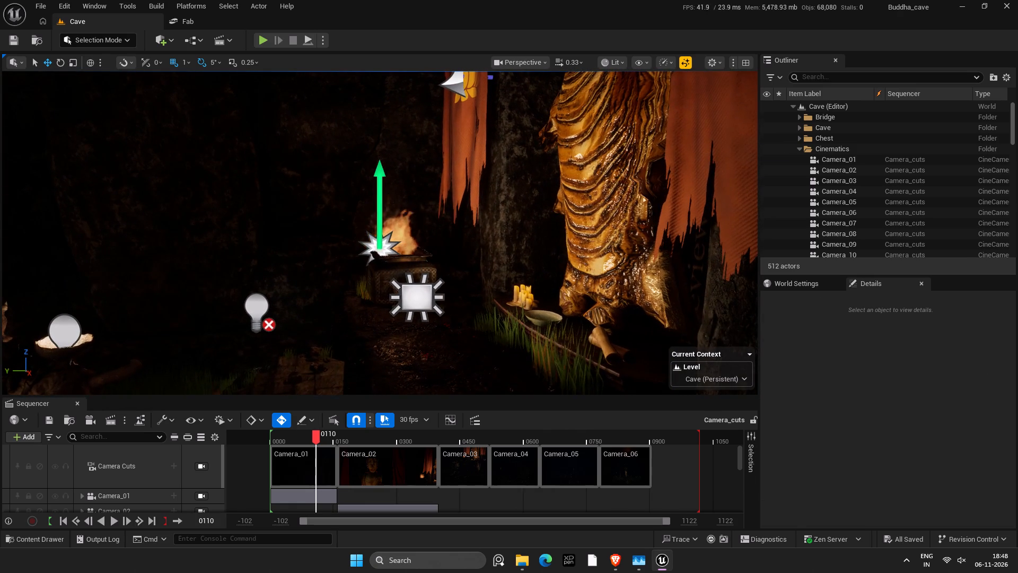
pyautogui.scroll(-11, 891, 490)
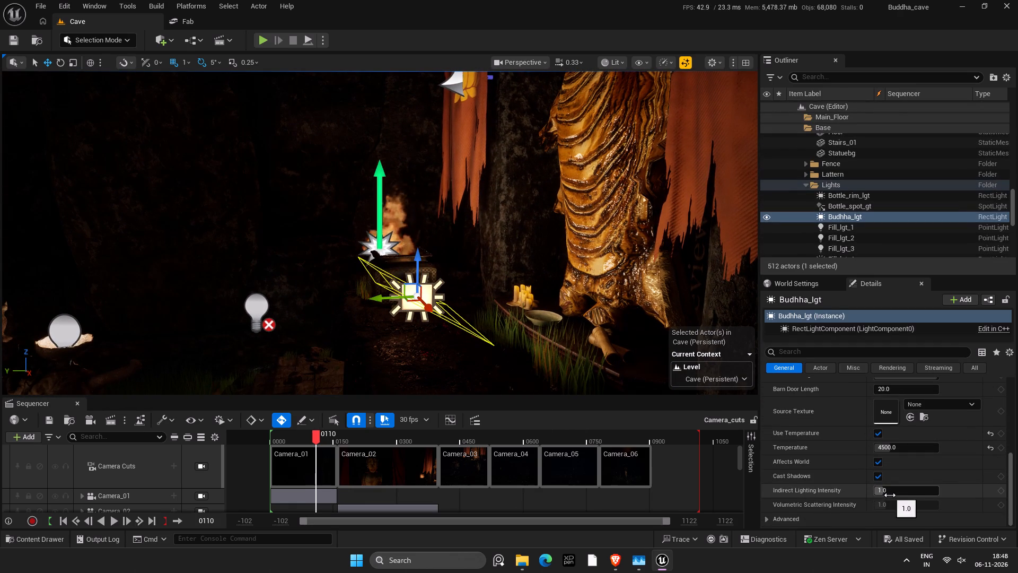
pyautogui.doubleClick(890, 500)
pyautogui.click(844, 501)
pyautogui.scroll(4, 844, 502)
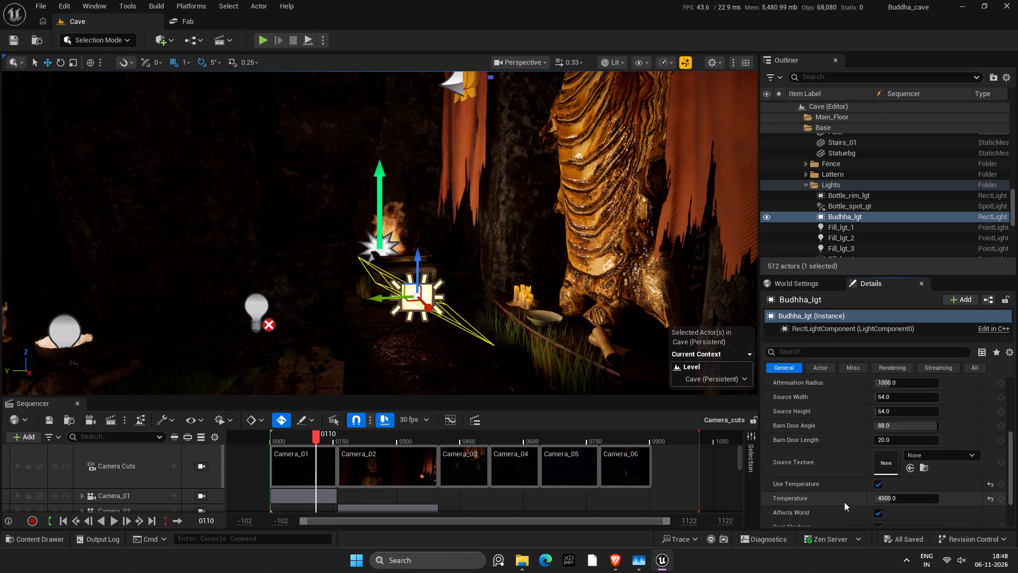
pyautogui.scroll(-10, 844, 502)
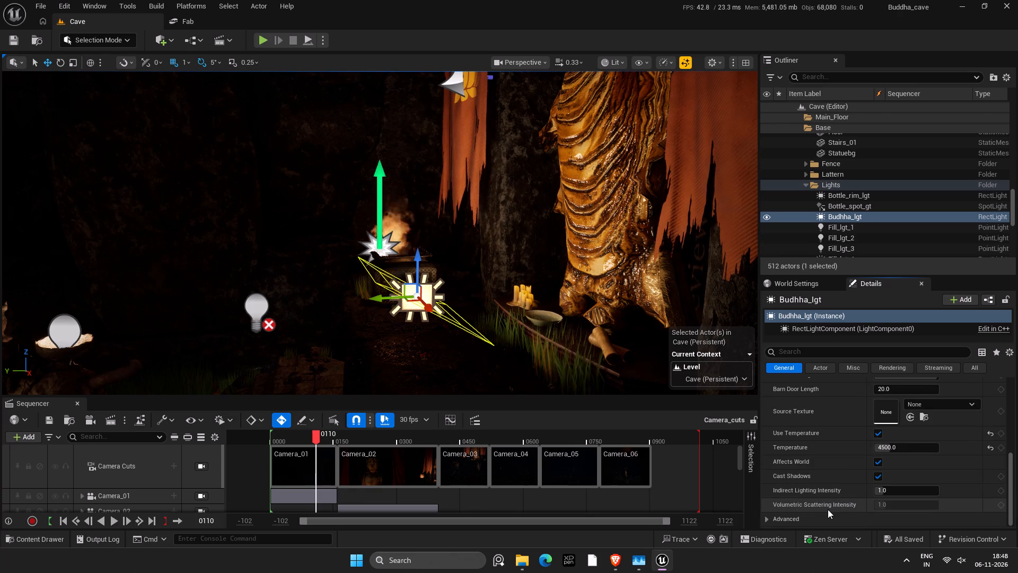
pyautogui.click(771, 525)
pyautogui.scroll(-6, 839, 493)
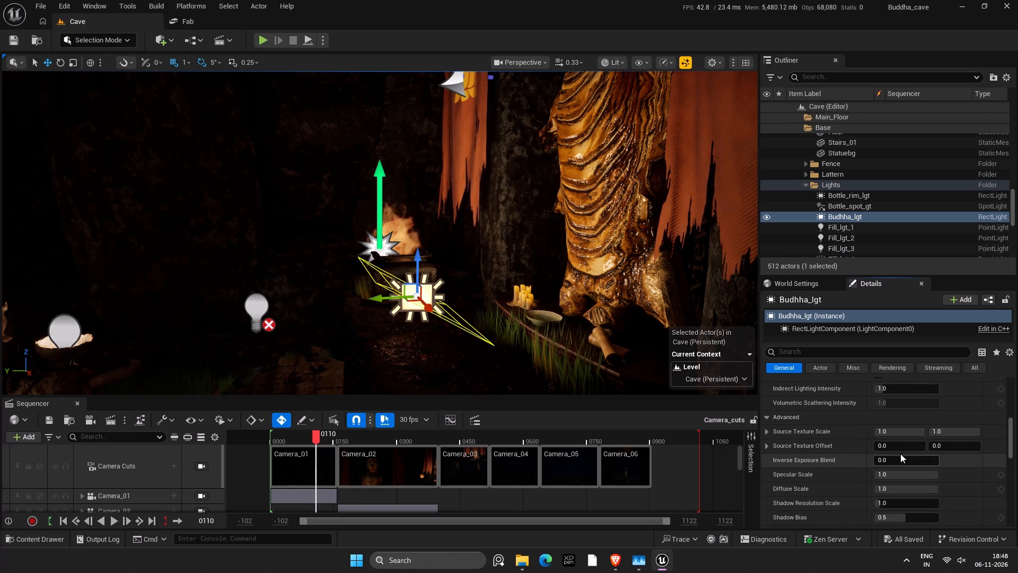
pyautogui.scroll(-6, 899, 452)
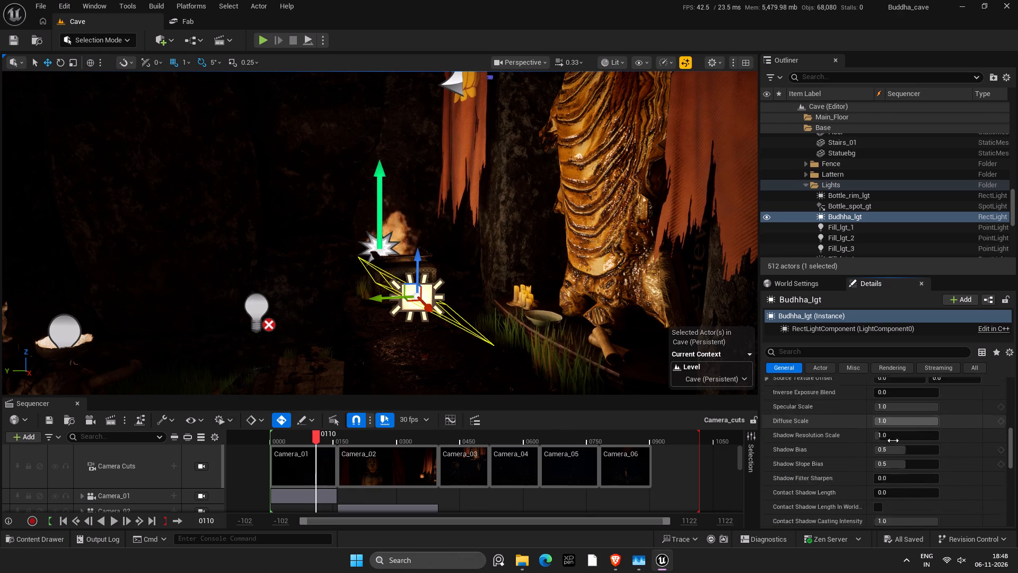
pyautogui.scroll(-3, 907, 493)
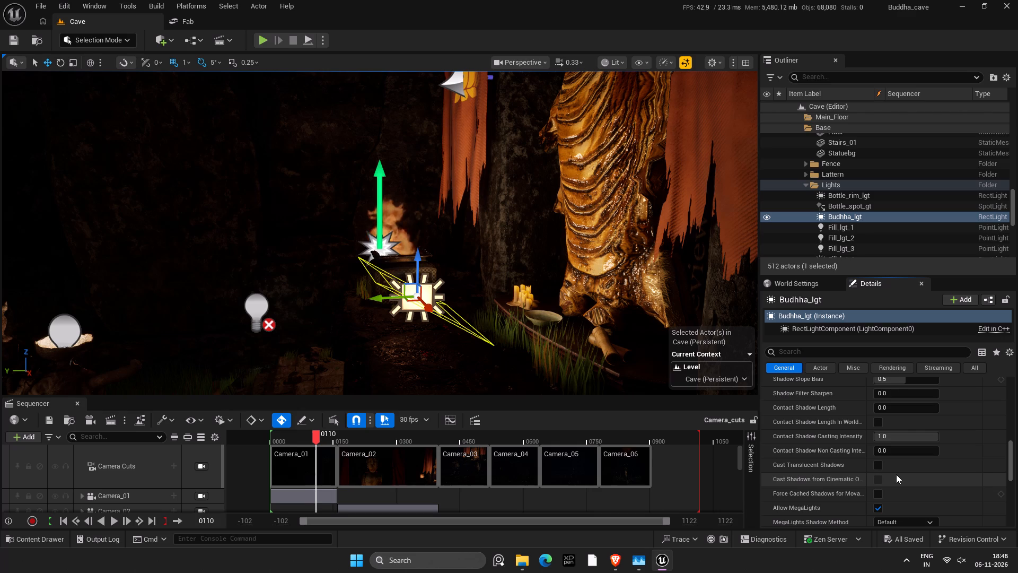
pyautogui.scroll(-4, 894, 502)
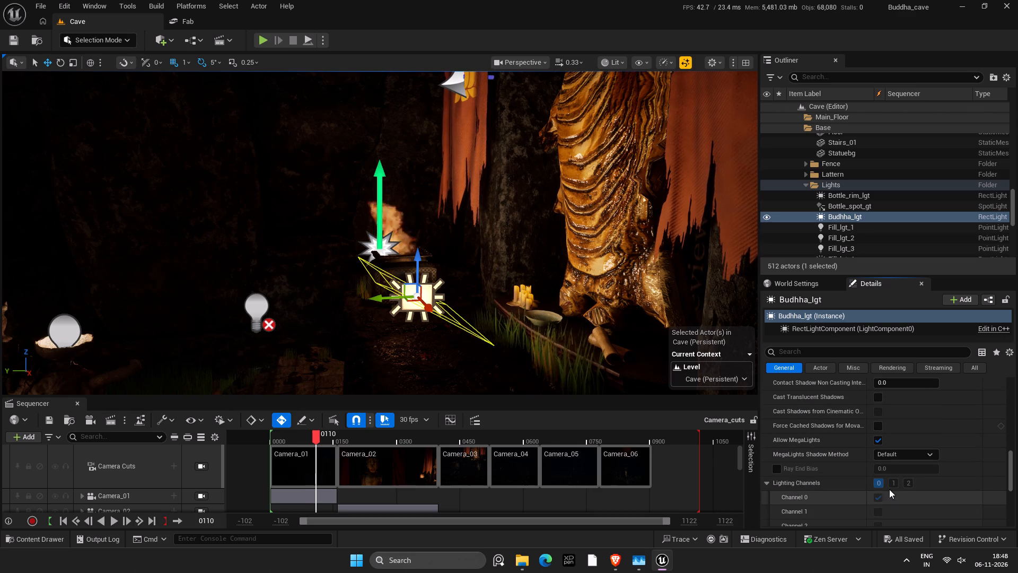
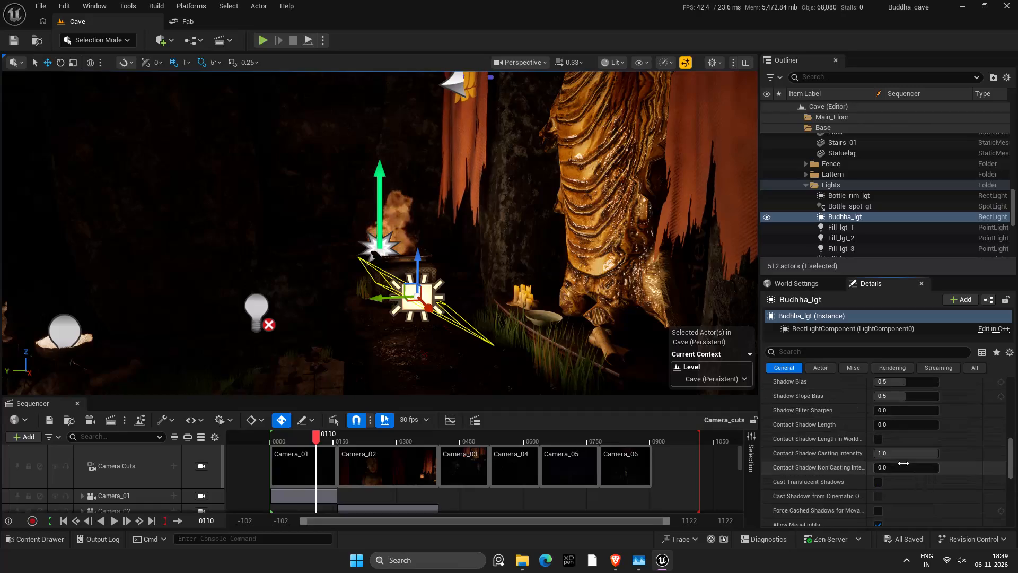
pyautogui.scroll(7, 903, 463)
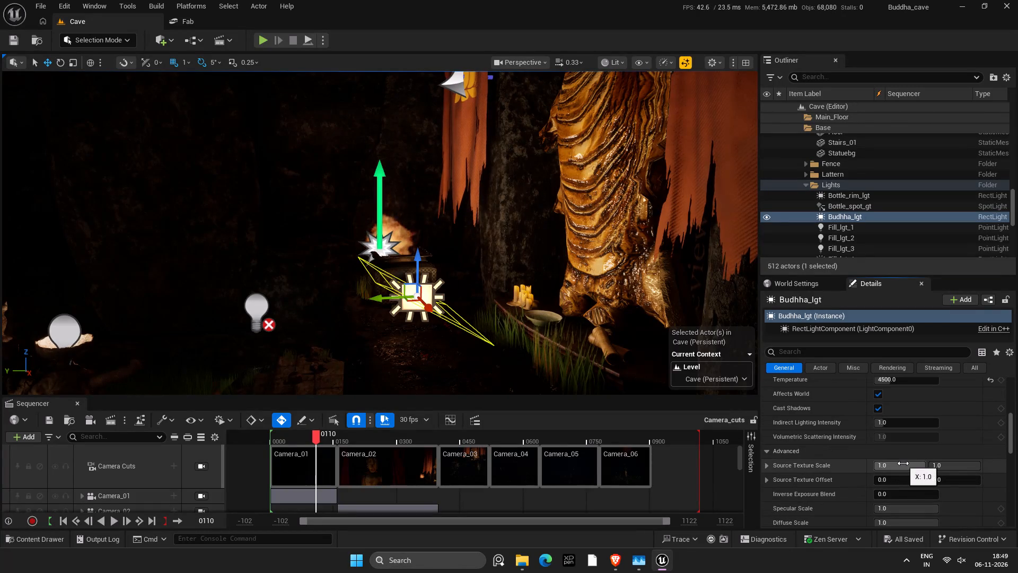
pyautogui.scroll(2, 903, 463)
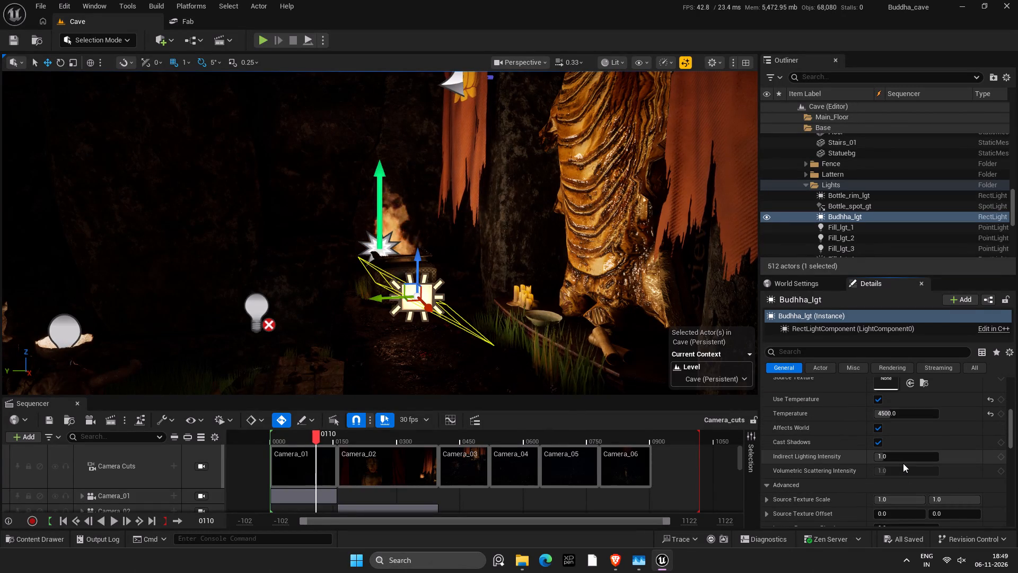
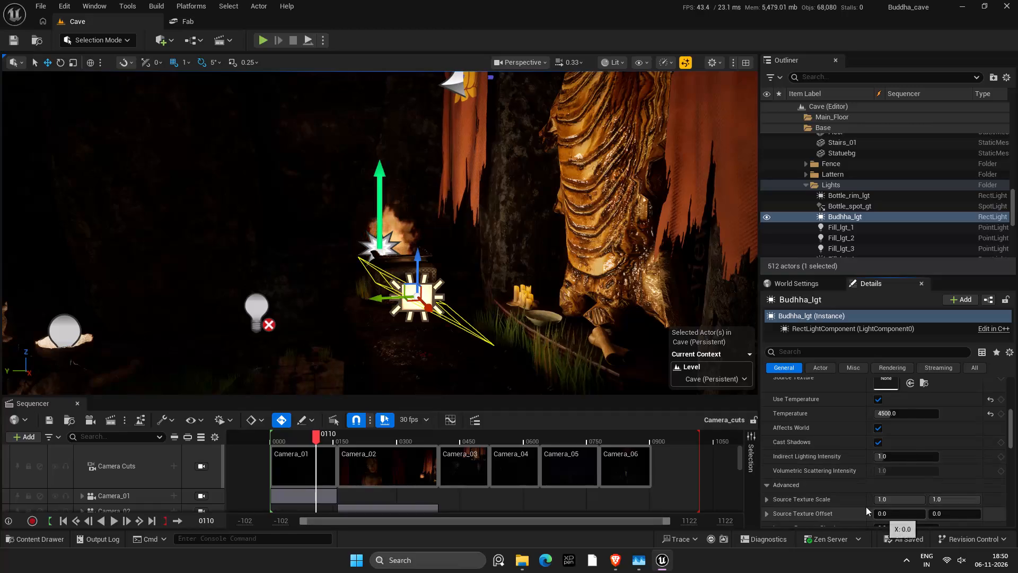
# Save the cave level.
pyautogui.hotkey('ctrl', 's')
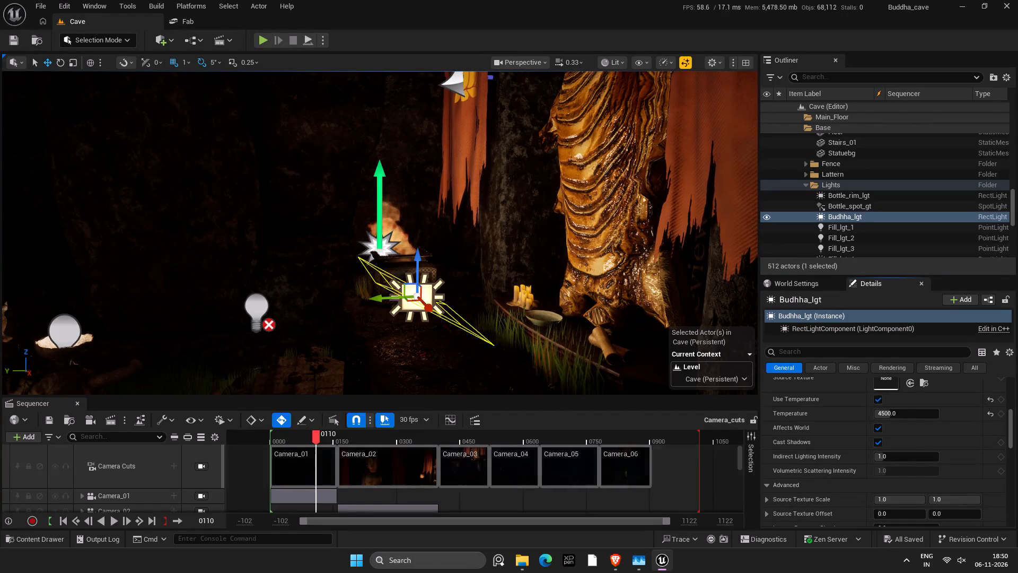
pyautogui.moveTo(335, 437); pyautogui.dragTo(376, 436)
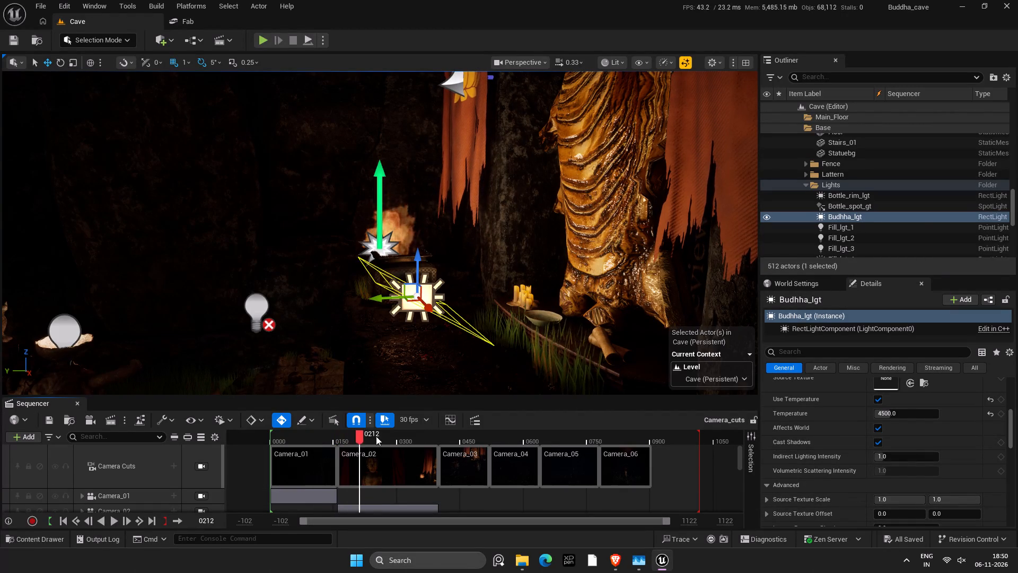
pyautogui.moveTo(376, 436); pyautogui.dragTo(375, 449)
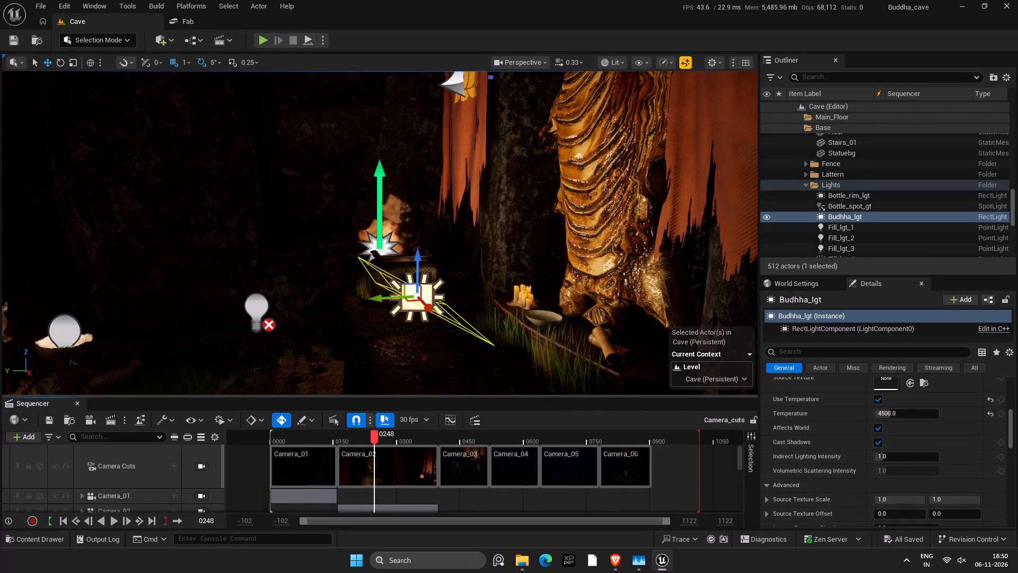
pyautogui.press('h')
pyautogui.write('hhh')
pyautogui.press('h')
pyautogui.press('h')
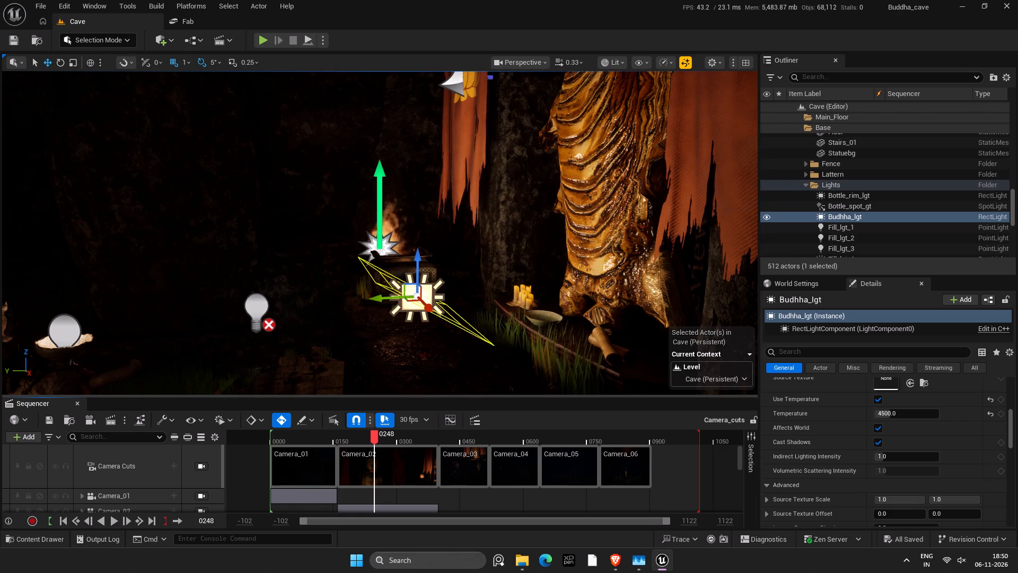
# Show the Camera Cuts view at frame 120 in the viewport with editor icons hidden, saving the level.
pyautogui.hotkey('ctrl', 's')
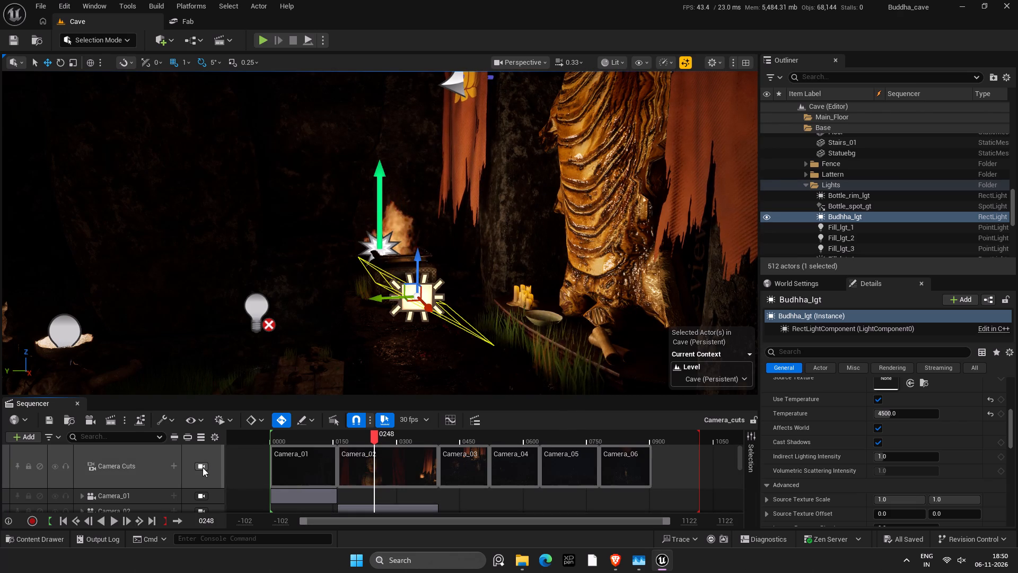
pyautogui.click(201, 466)
pyautogui.moveTo(365, 435); pyautogui.dragTo(308, 439)
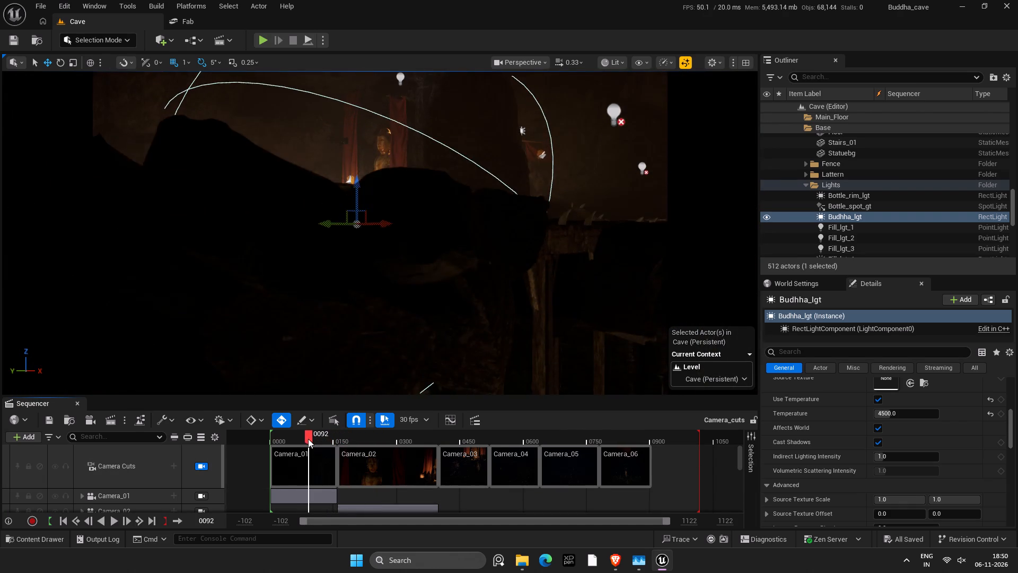
pyautogui.moveTo(308, 439); pyautogui.dragTo(321, 442)
pyautogui.hotkey('ctrl', 's')
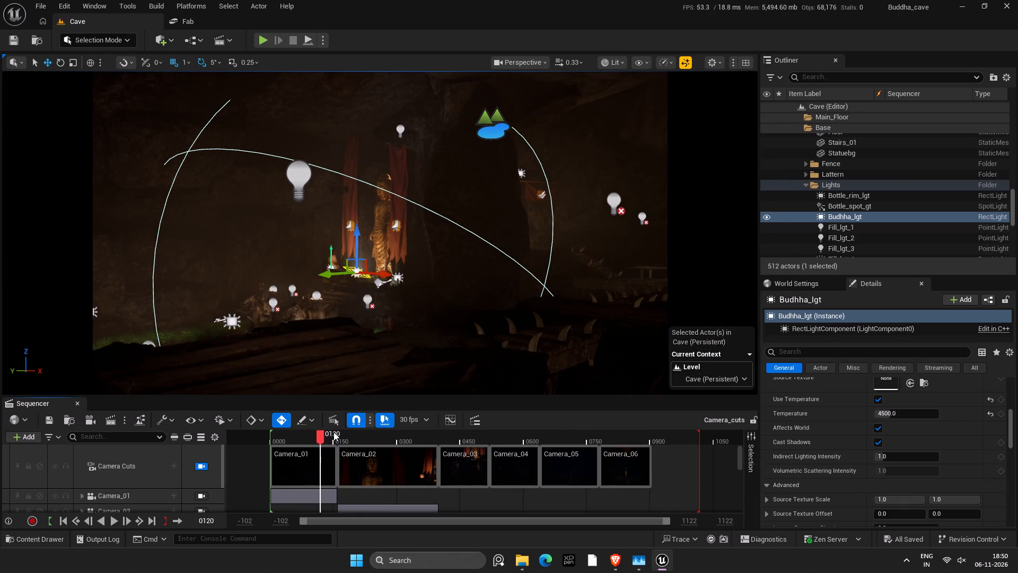
pyautogui.press('g')
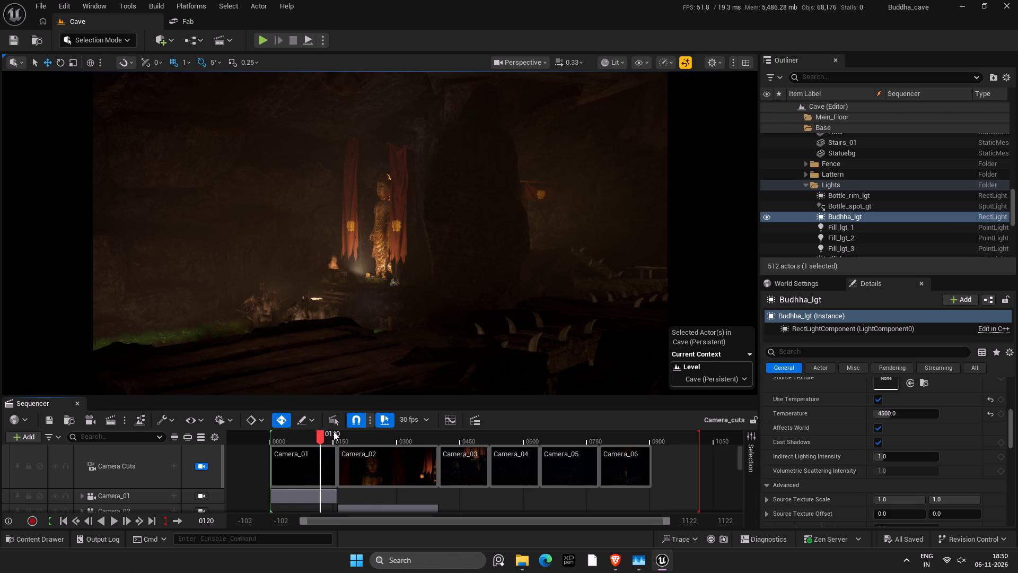
pyautogui.write('gg')
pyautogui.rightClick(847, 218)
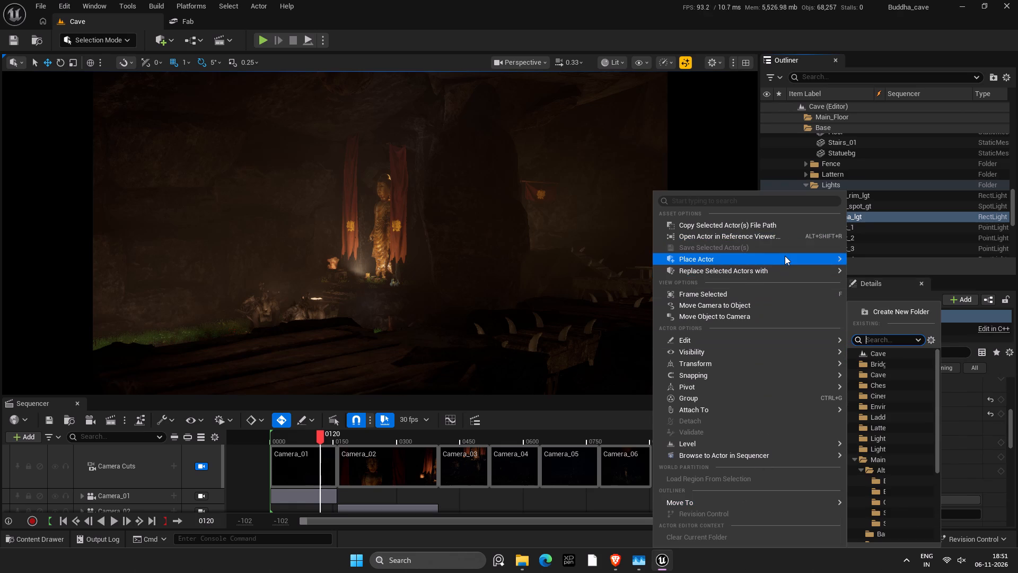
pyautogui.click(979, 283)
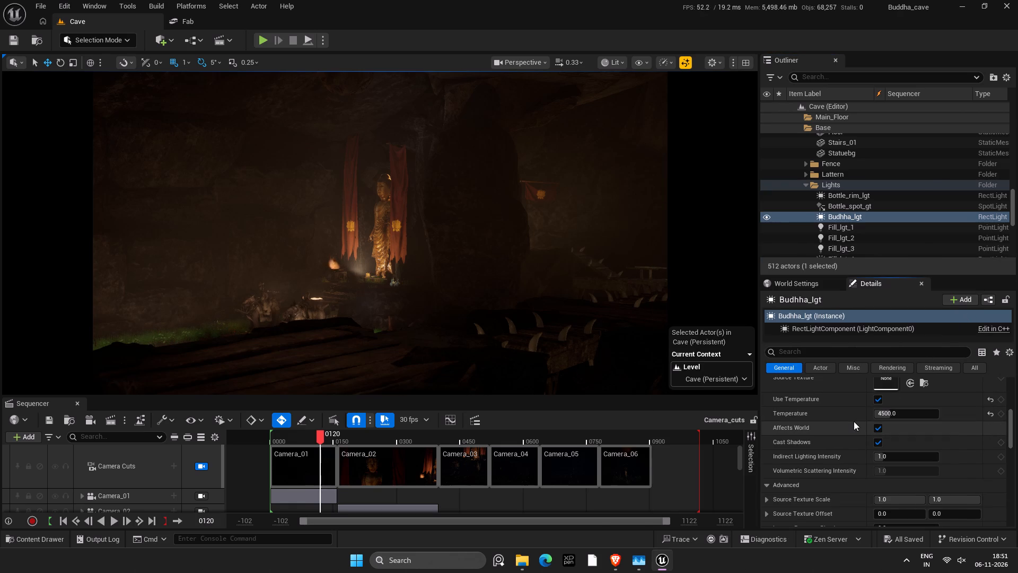
# Examine Budhha_lgt's advanced light properties, from source texture and shadow settings to lighting channels and ray tracing options.
pyautogui.scroll(-4, 854, 422)
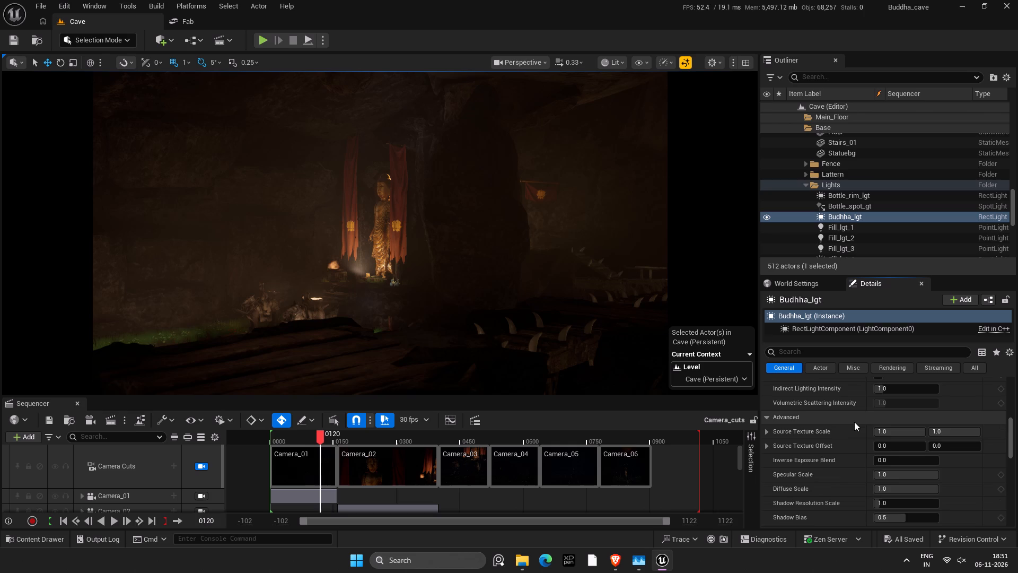
pyautogui.scroll(-4, 854, 422)
pyautogui.scroll(5, 854, 422)
pyautogui.scroll(-15, 854, 422)
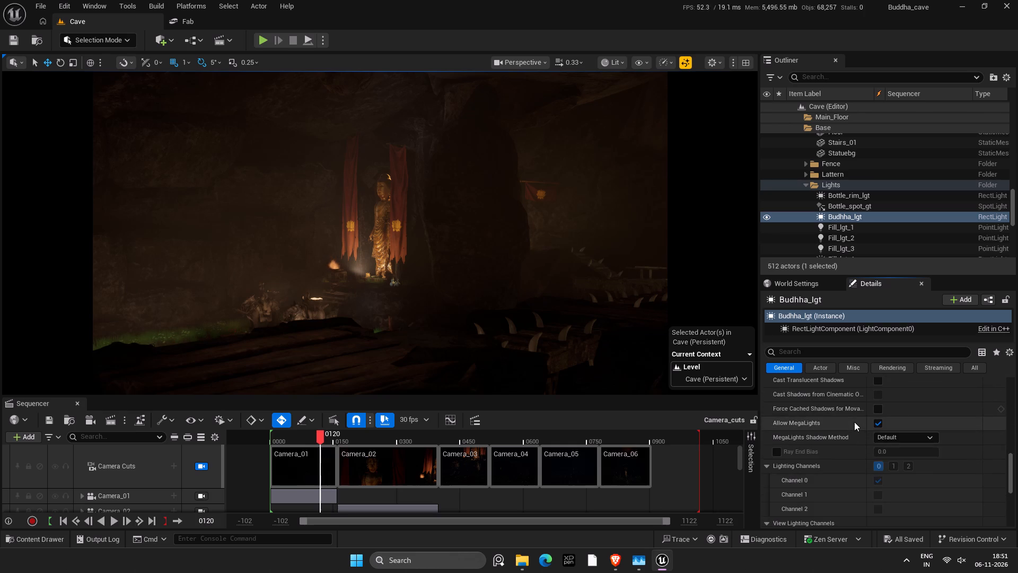
pyautogui.scroll(-19, 854, 422)
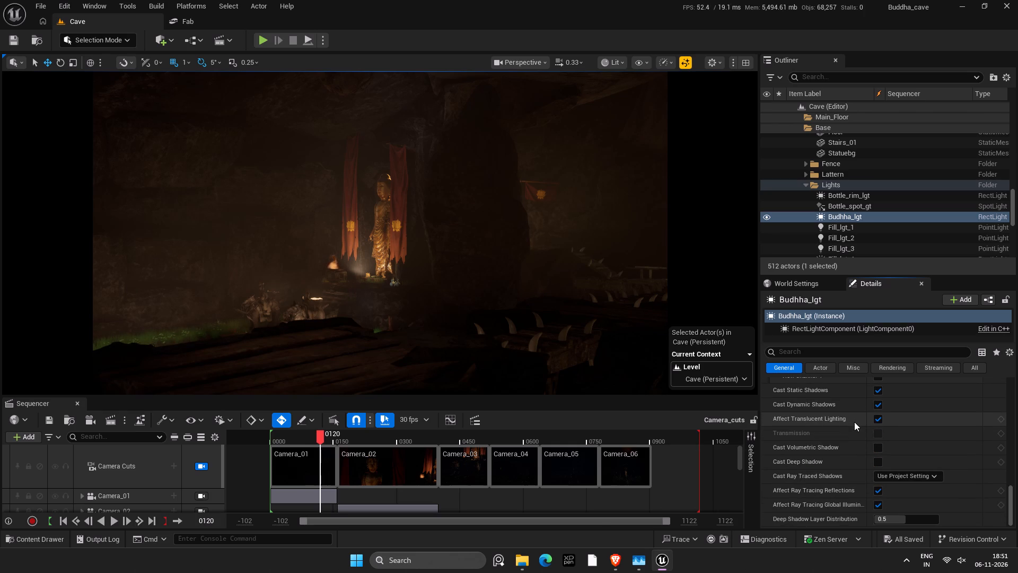
pyautogui.scroll(-1, 854, 422)
pyautogui.scroll(5, 853, 424)
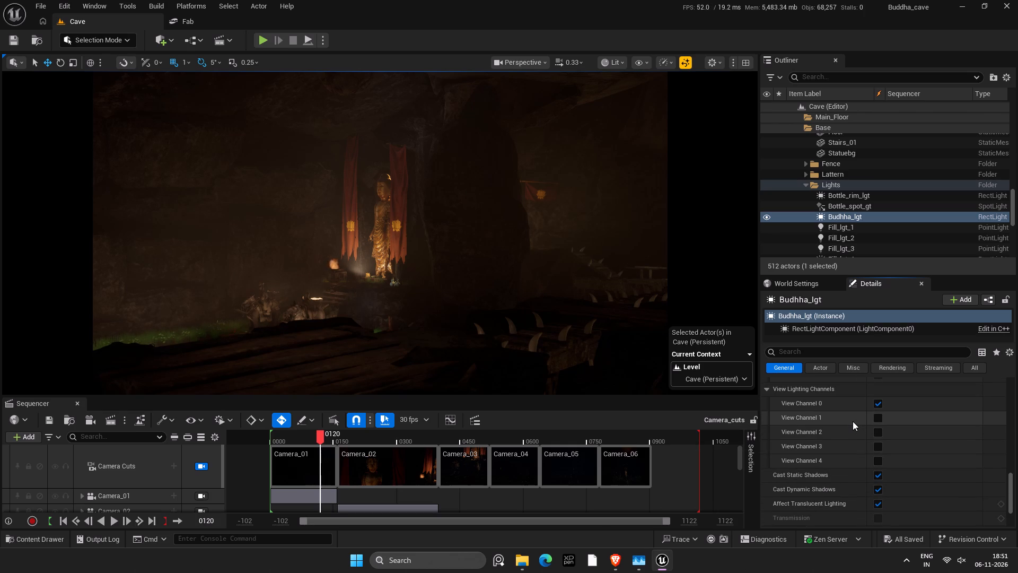
pyautogui.scroll(5, 853, 421)
# Search Budhha_lgt's properties for "exp" and clear the search.
pyautogui.click(834, 349)
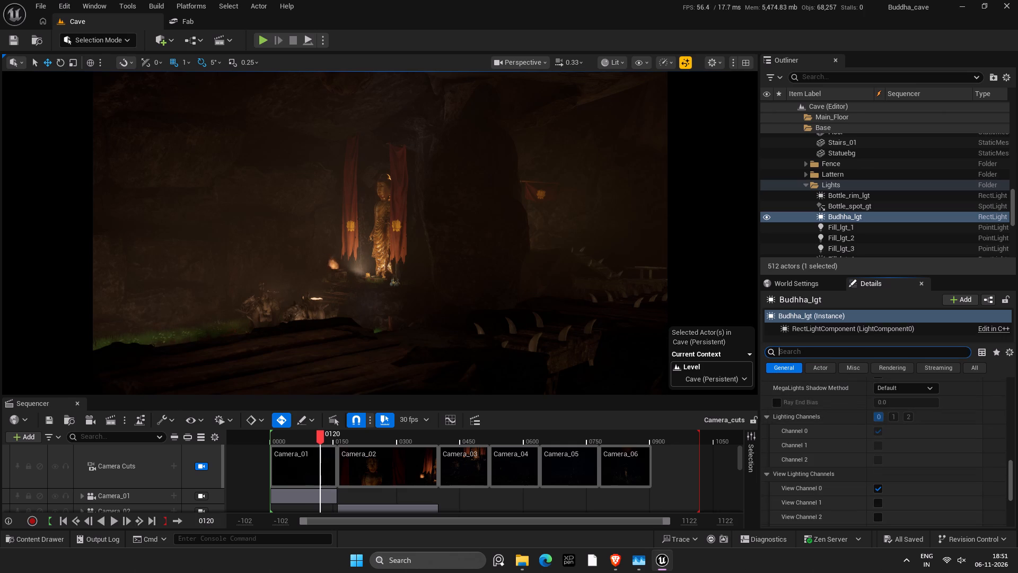
pyautogui.write('ex')
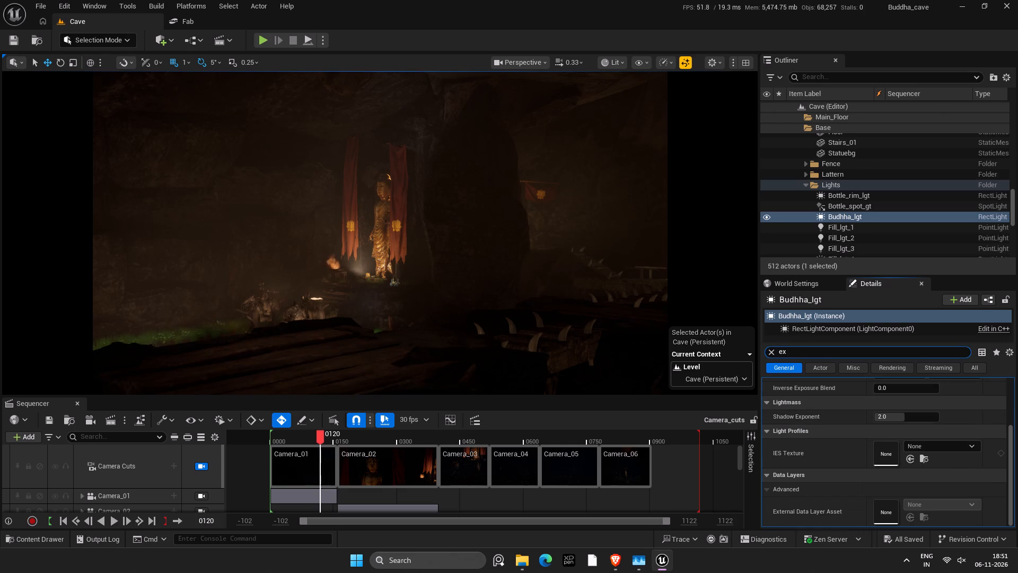
pyautogui.write('an')
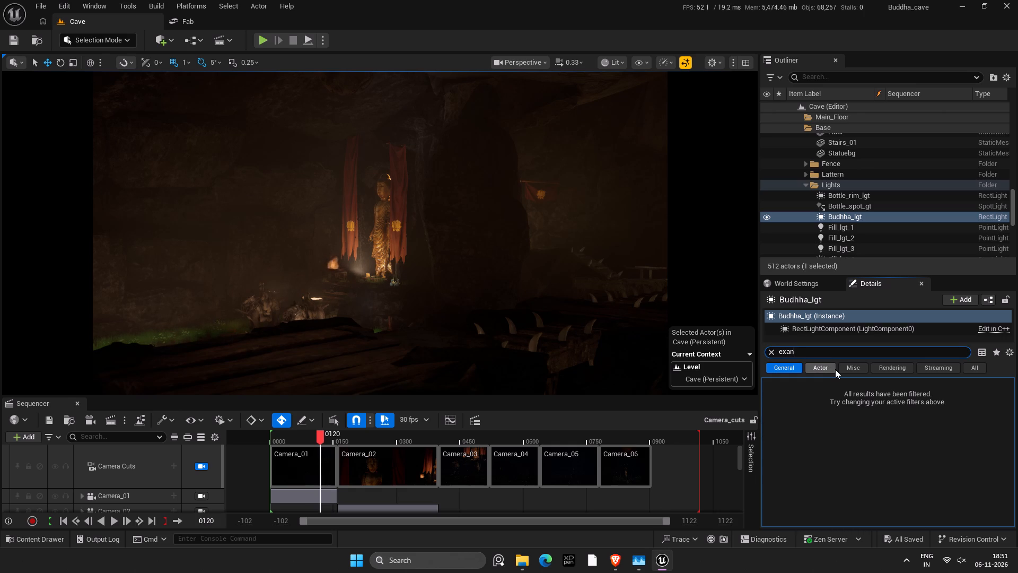
pyautogui.press('BackSpace')
pyautogui.press('BackSpace')
pyautogui.press('p')
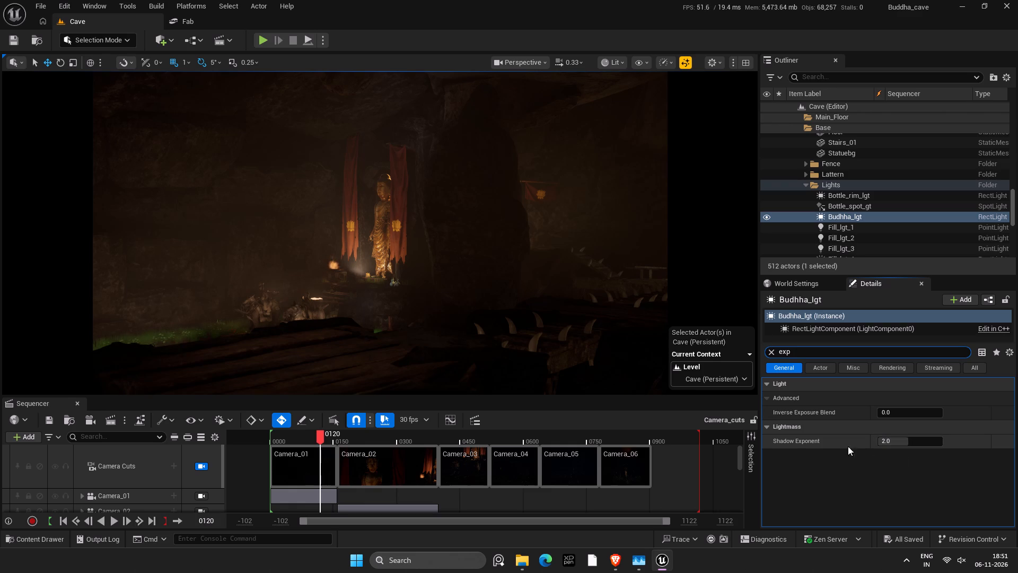
pyautogui.click(775, 354)
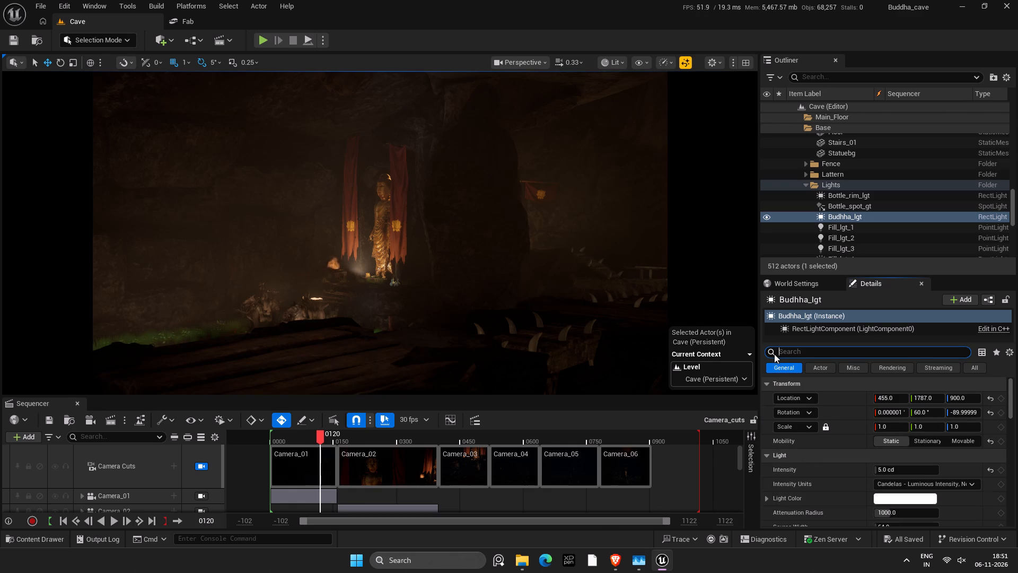
# Search Budhha_lgt's properties for "advan" and clear the search.
pyautogui.write('advan')
pyautogui.press('BackSpace')
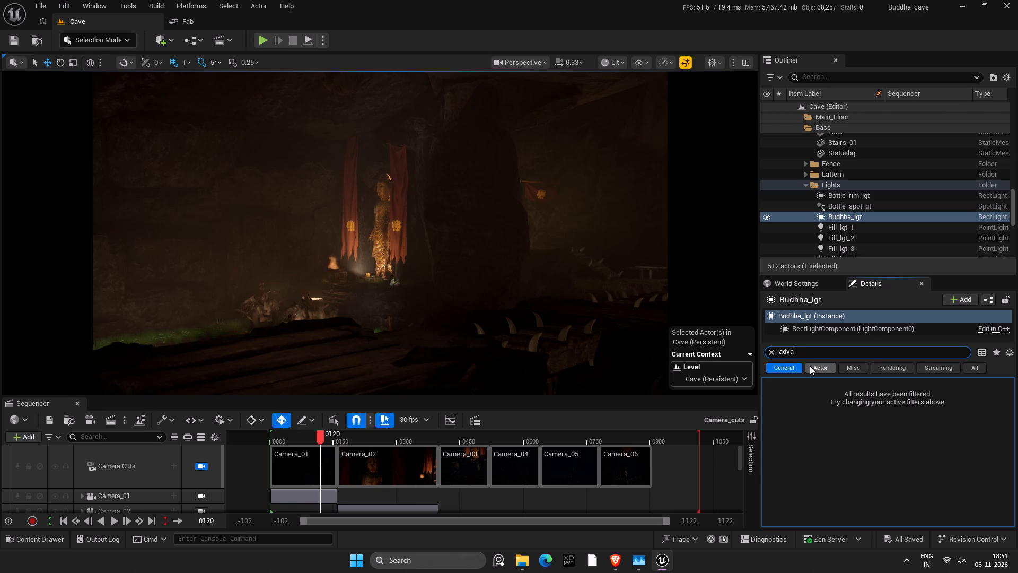
pyautogui.press('BackSpace')
pyautogui.press('BackSpace')
pyautogui.press('BackSpace')
pyautogui.press('BackSpace')
# Examine Budhha_lgt's light settings again, including the Source Texture Scale and Offset components, shadow options and lighting channels.
pyautogui.scroll(-3, 848, 456)
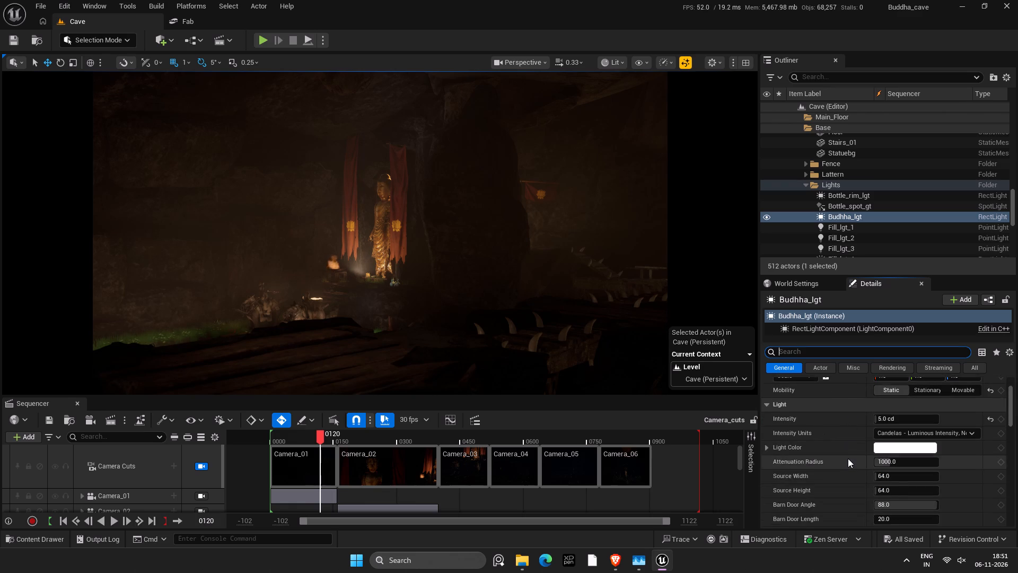
pyautogui.scroll(-10, 848, 459)
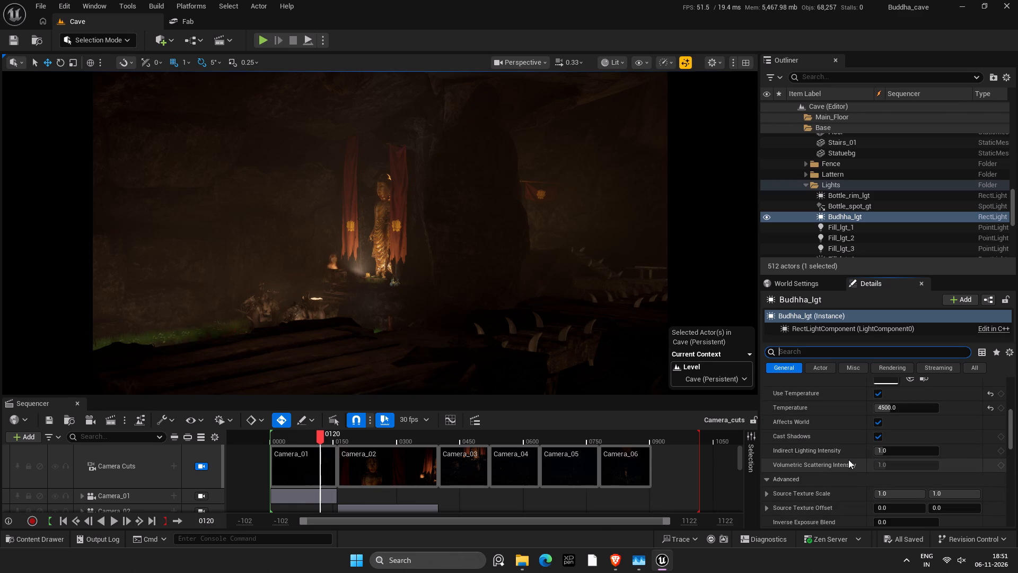
pyautogui.scroll(-2, 837, 477)
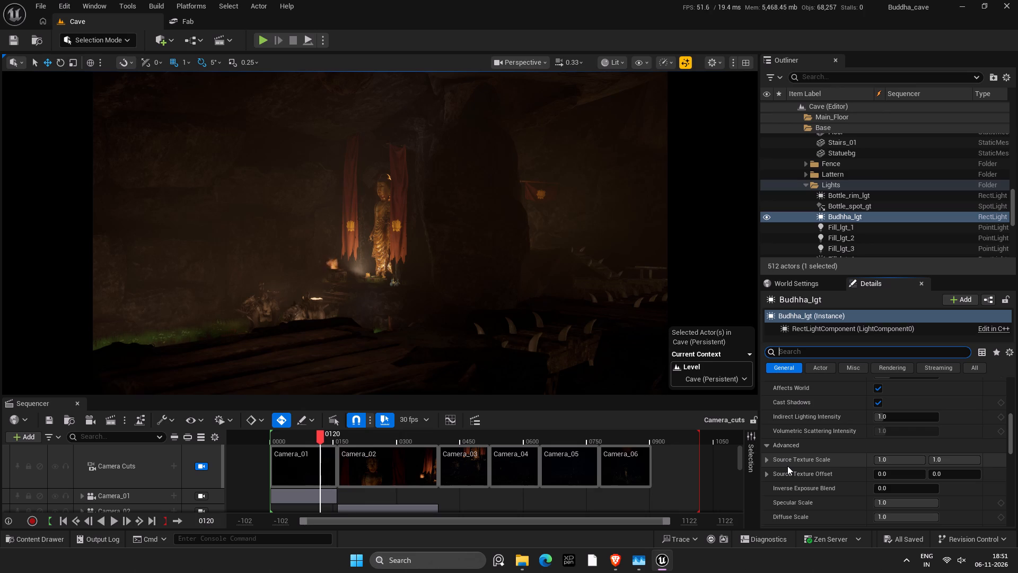
pyautogui.click(766, 457)
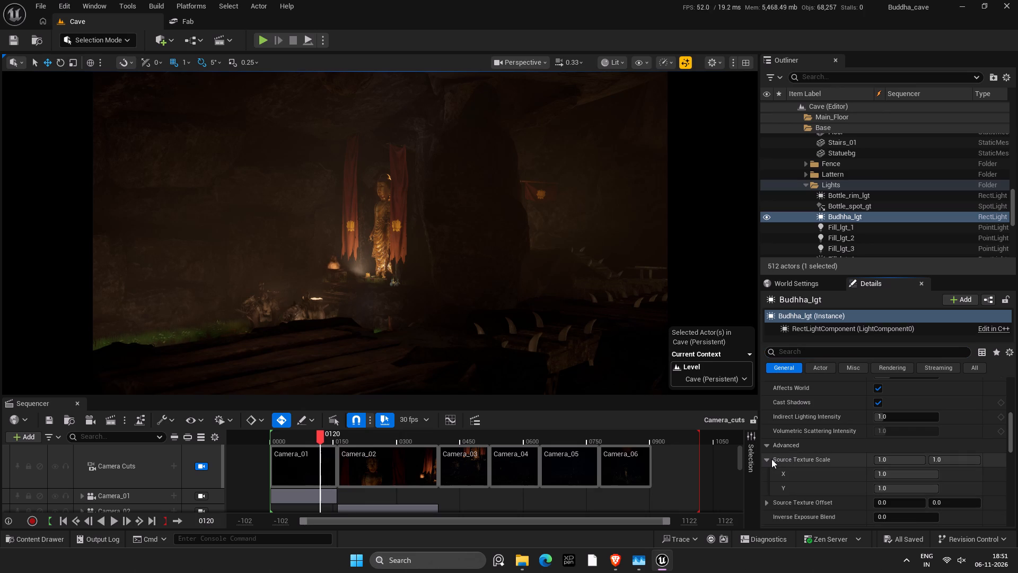
pyautogui.click(771, 459)
pyautogui.scroll(-3, 766, 487)
pyautogui.click(766, 453)
pyautogui.scroll(-5, 819, 452)
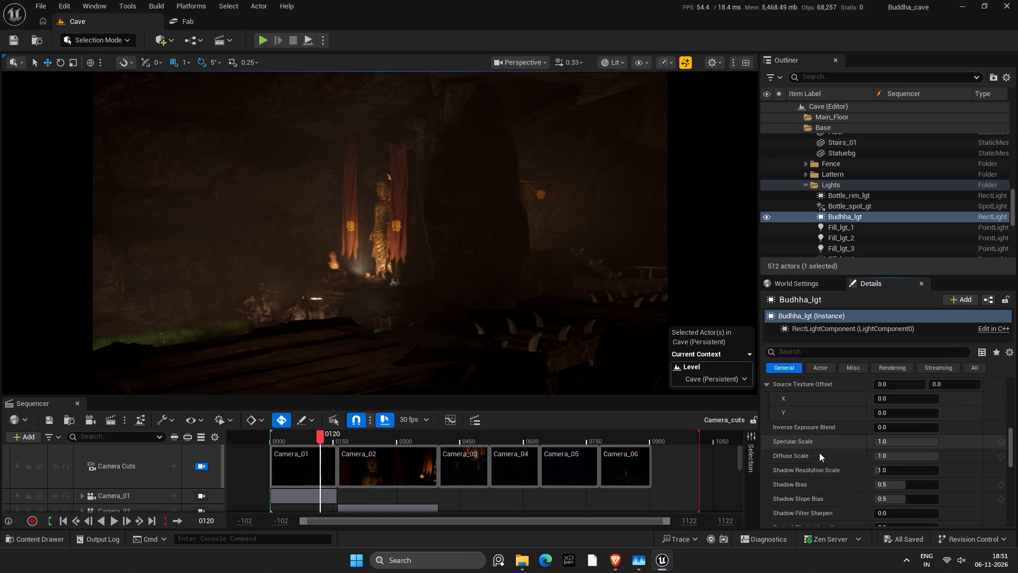
pyautogui.scroll(-7, 818, 455)
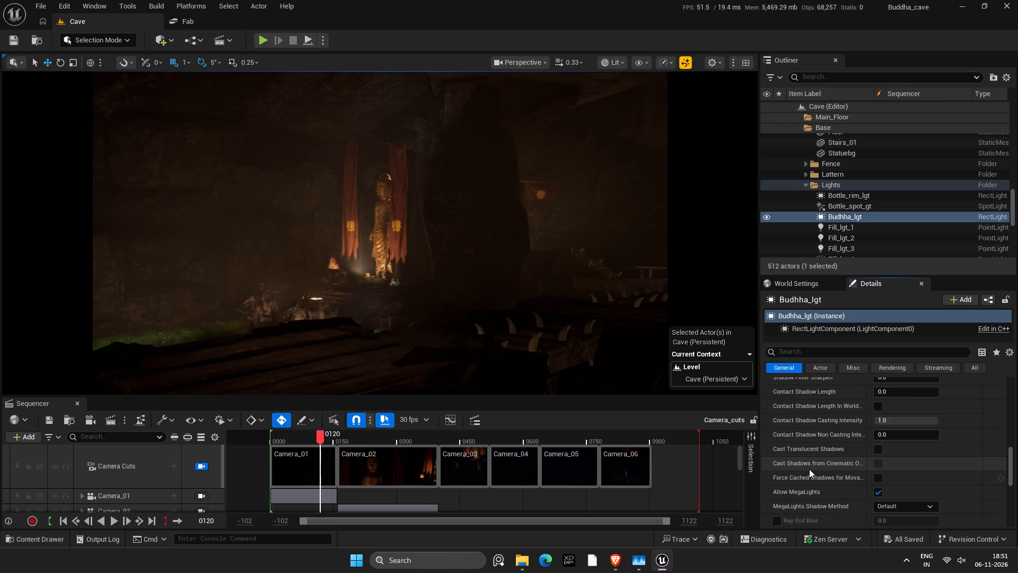
pyautogui.scroll(-8, 809, 469)
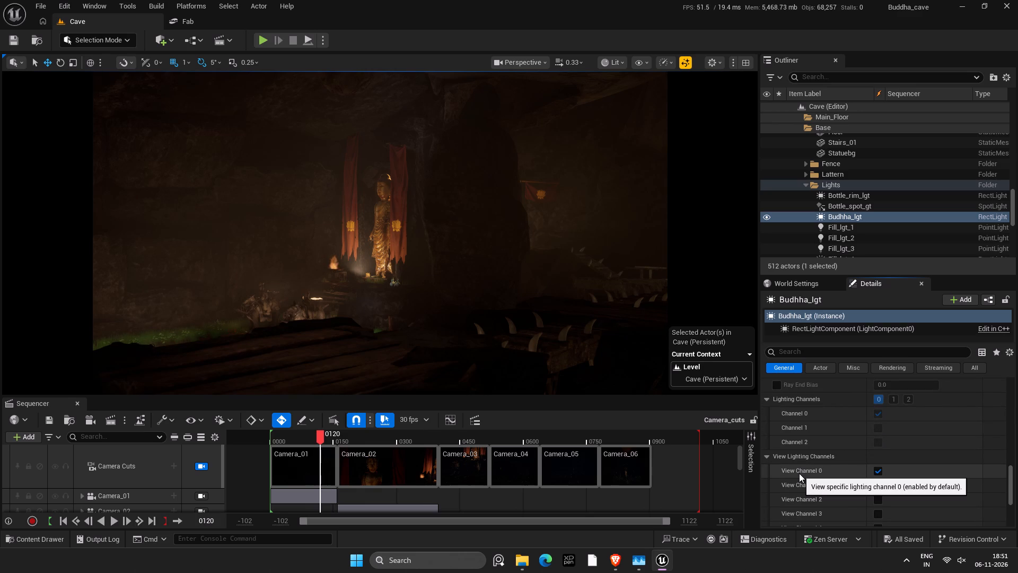
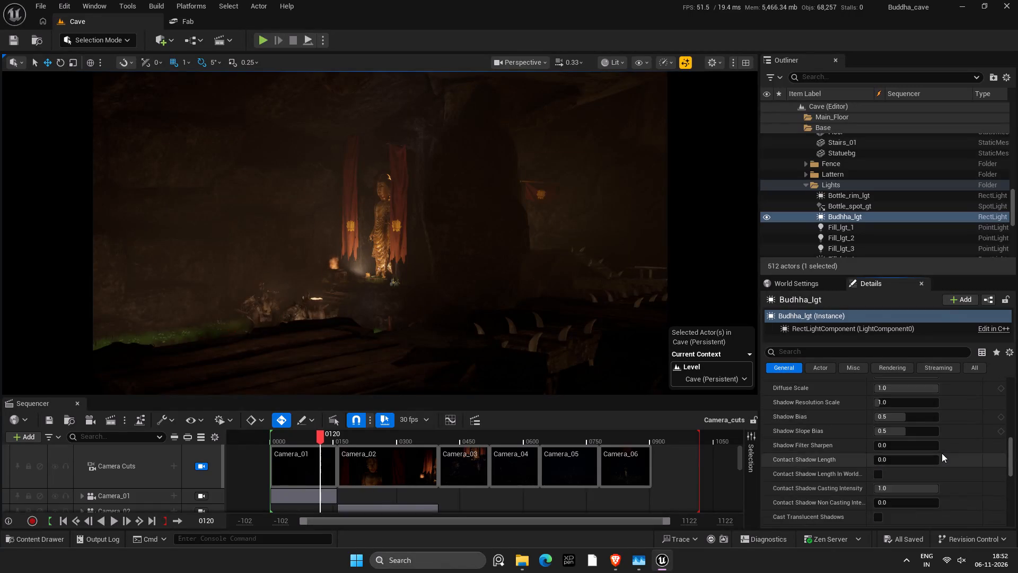
# Set Budhha_lgt's mobility to Movable.
pyautogui.scroll(3, 940, 450)
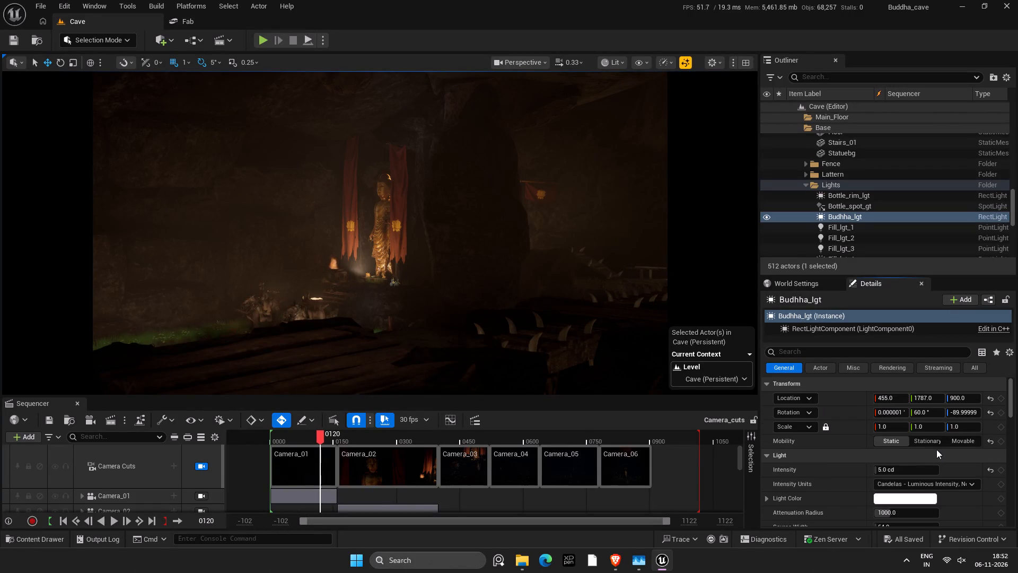
pyautogui.click(930, 441)
pyautogui.click(959, 441)
# Set Budhha_lgt's Volumetric Scattering Intensity to 0.
pyautogui.scroll(-9, 936, 440)
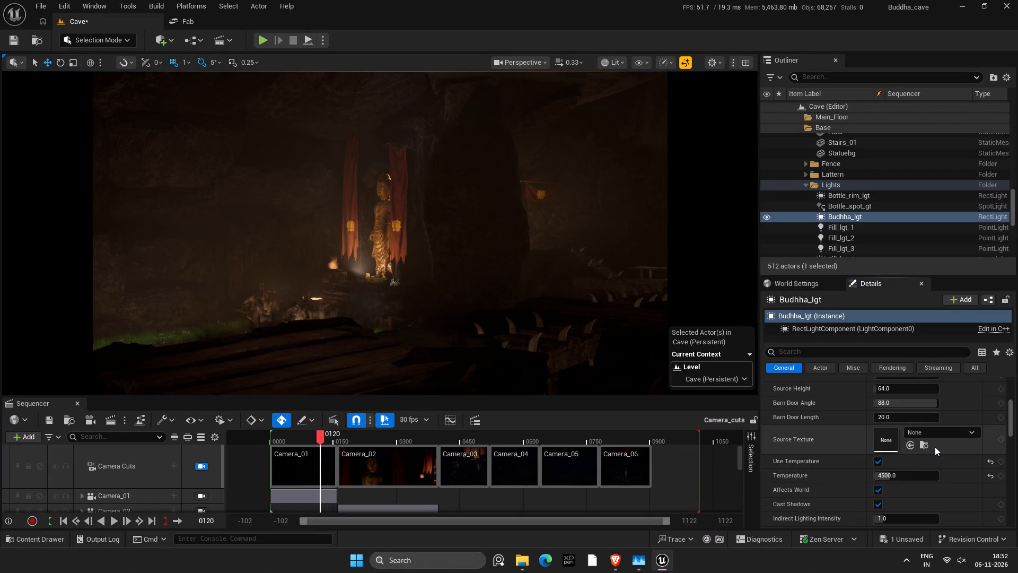
pyautogui.scroll(-7, 935, 447)
pyautogui.moveTo(915, 418); pyautogui.dragTo(846, 418)
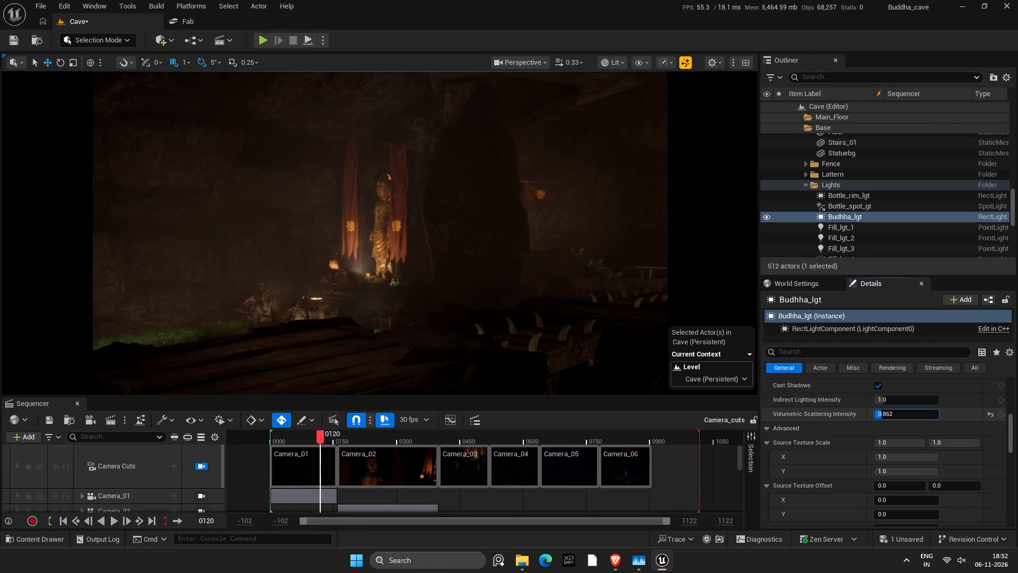
pyautogui.moveTo(846, 418); pyautogui.dragTo(625, 416)
pyautogui.click(913, 417)
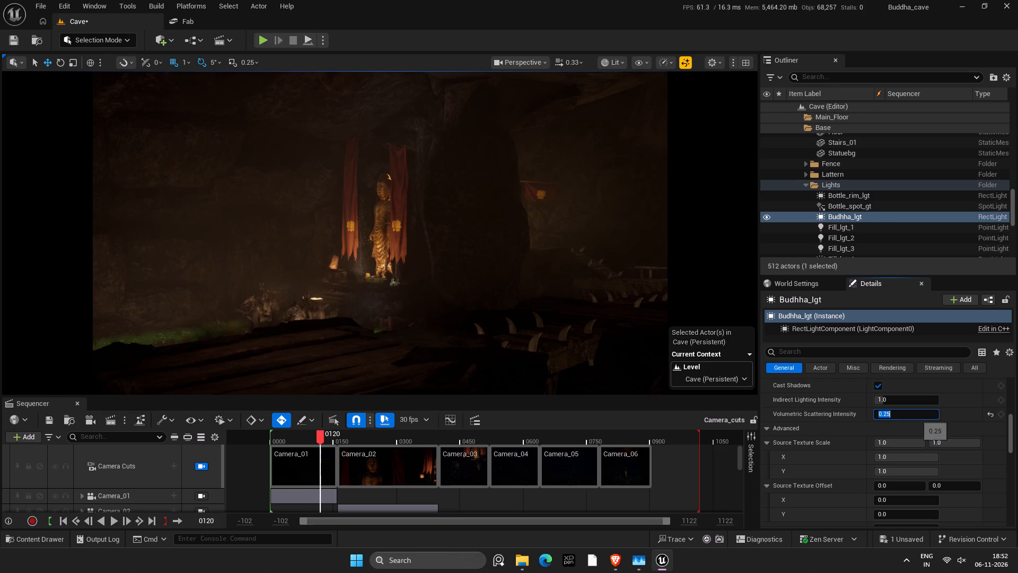
pyautogui.press('0')
pyautogui.press('Return')
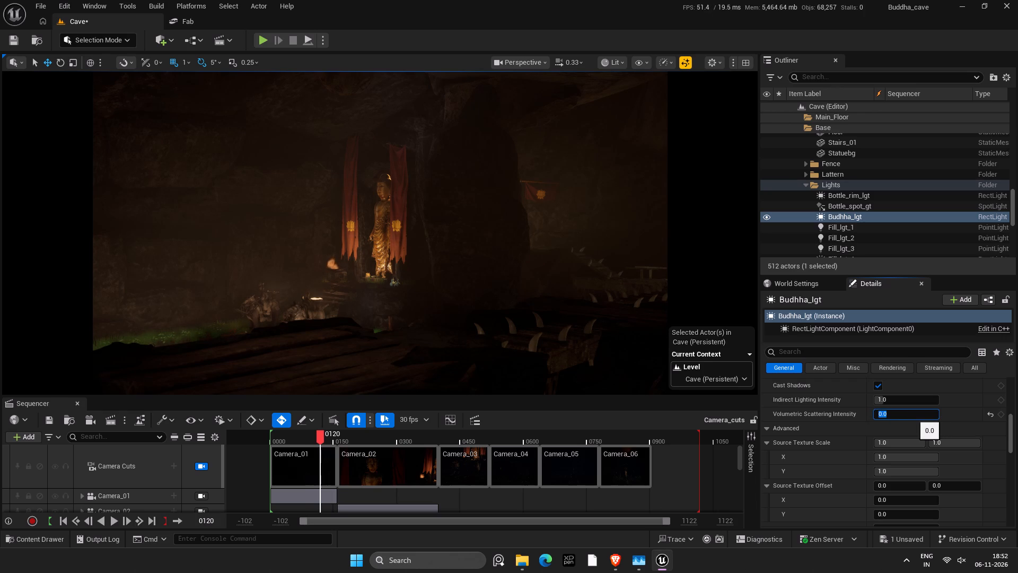
# Save the Cave level.
pyautogui.hotkey('ctrl', 's')
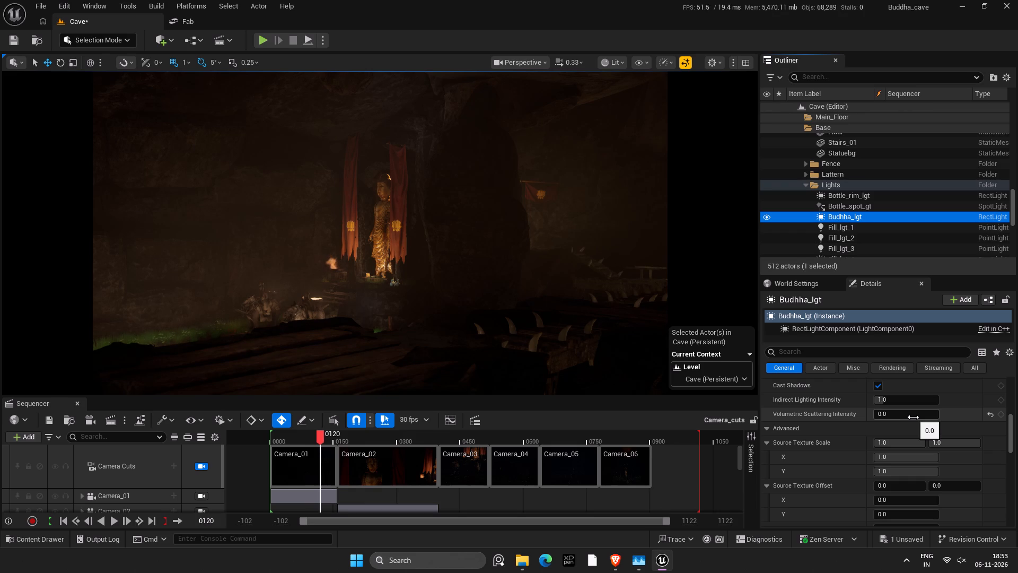
pyautogui.hotkey('ctrl', 's')
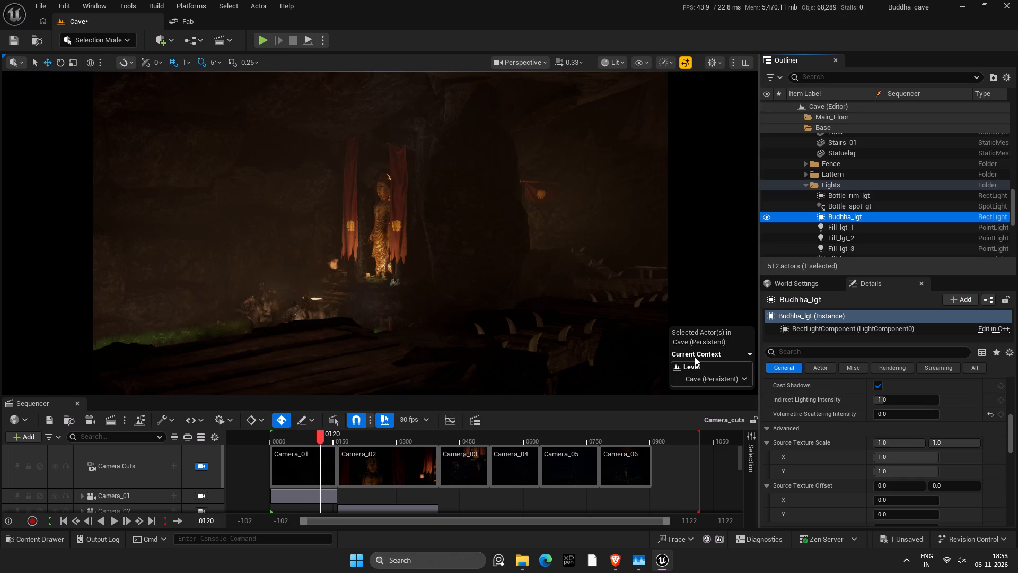
# Try moving around in the camera-locked view, and release the viewport from the Camera Cuts track.
pyautogui.moveTo(554, 287); pyautogui.dragTo(625, 287, button='right')
pyautogui.moveTo(413, 240); pyautogui.dragTo(484, 247, button='right')
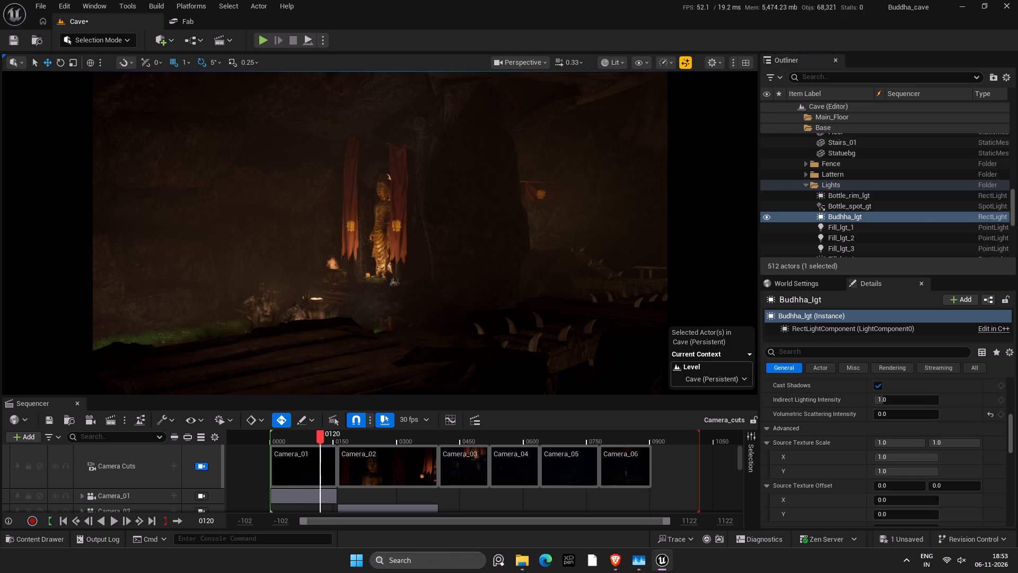
pyautogui.moveTo(484, 247); pyautogui.dragTo(493, 248, button='right')
pyautogui.press('s')
pyautogui.press('s')
pyautogui.moveTo(455, 236); pyautogui.dragTo(494, 252, button='right')
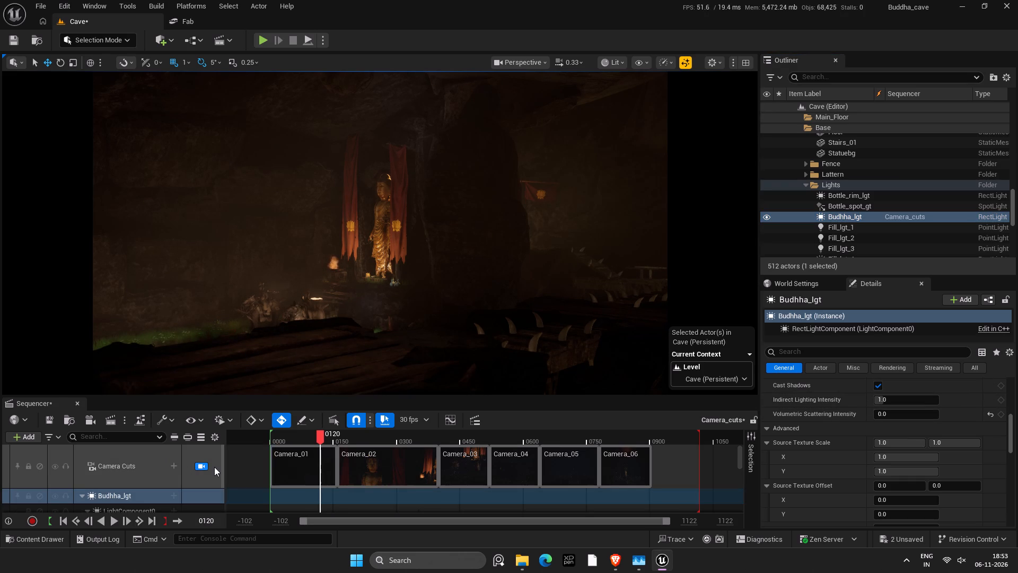
pyautogui.click(204, 465)
# Show the light icons in the viewport and select the Fill_lgt_7 rect light above the grass area.
pyautogui.moveTo(428, 313); pyautogui.dragTo(325, 310, button='right')
pyautogui.press('s')
pyautogui.press('s')
pyautogui.press('s')
pyautogui.press('s')
pyautogui.press('s')
pyautogui.press('s')
pyautogui.press('s')
pyautogui.press('s')
pyautogui.press('s')
pyautogui.press('s')
pyautogui.press('s')
pyautogui.press('s')
pyautogui.press('s')
pyautogui.press('s')
pyautogui.press('s')
pyautogui.press('s')
pyautogui.press('s')
pyautogui.press('s')
pyautogui.press('s')
pyautogui.press('s')
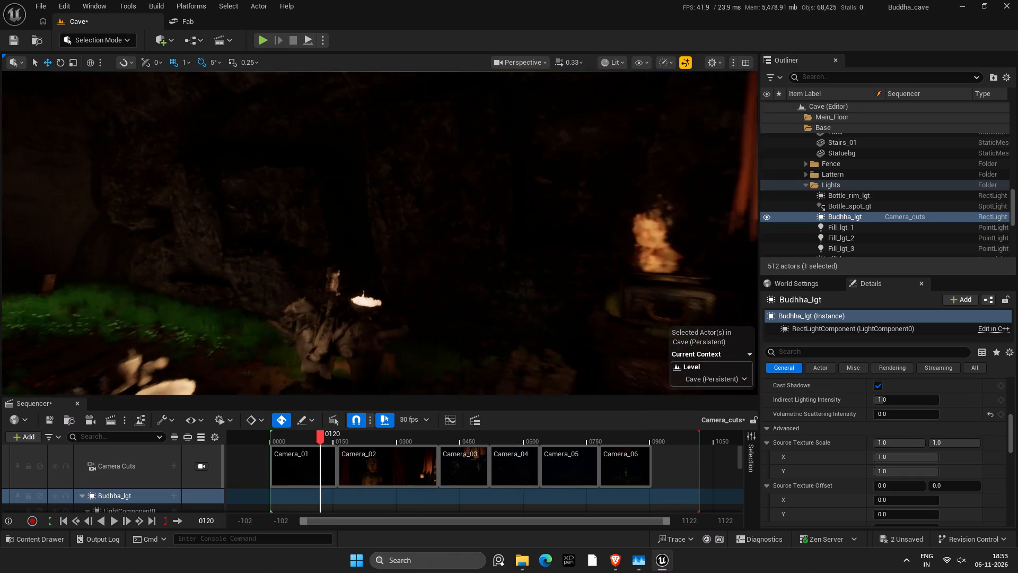
pyautogui.moveTo(325, 310); pyautogui.dragTo(283, 306, button='right')
pyautogui.press('a')
pyautogui.press('a')
pyautogui.press('a')
pyautogui.press('a')
pyautogui.press('a')
pyautogui.press('a')
pyautogui.press('a')
pyautogui.press('a')
pyautogui.press('a')
pyautogui.press('a')
pyautogui.press('a')
pyautogui.press('a')
pyautogui.press('a')
pyautogui.press('a')
pyautogui.press('a')
pyautogui.press('a')
pyautogui.press('a')
pyautogui.press('a')
pyautogui.press('a')
pyautogui.press('a')
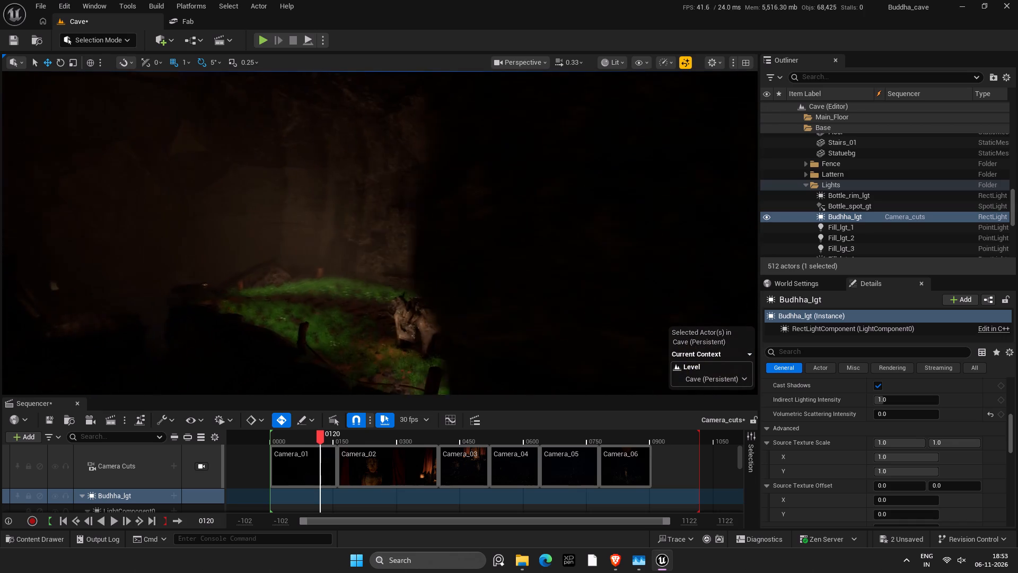
pyautogui.moveTo(283, 306); pyautogui.dragTo(285, 306, button='right')
pyautogui.press('g')
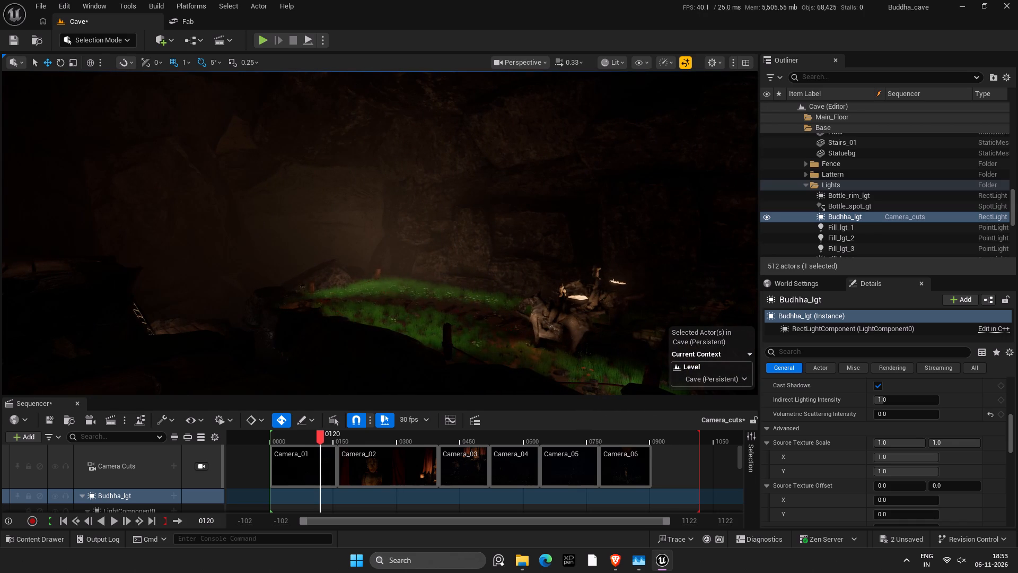
pyautogui.click(347, 261)
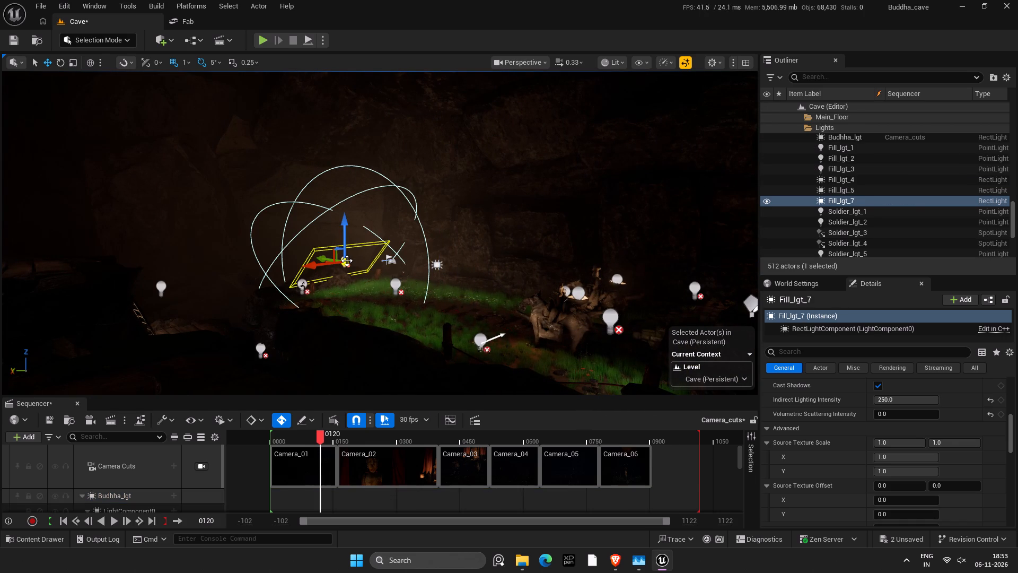
# Hide the light icons and examine the lighting across the grass area, soldier group, spiked walkways and bridge in the main cave.
pyautogui.press('g')
pyautogui.moveTo(419, 235); pyautogui.dragTo(451, 235, button='right')
pyautogui.press('a')
pyautogui.press('s')
pyautogui.press('s')
pyautogui.press('s')
pyautogui.press('s')
pyautogui.press('s')
pyautogui.press('s')
pyautogui.press('s')
pyautogui.press('s')
pyautogui.press('s')
pyautogui.press('s')
pyautogui.press('s')
pyautogui.press('s')
pyautogui.press('s')
pyautogui.press('s')
pyautogui.press('s')
pyautogui.press('s')
pyautogui.press('s')
pyautogui.press('s')
pyautogui.press('s')
pyautogui.press('s')
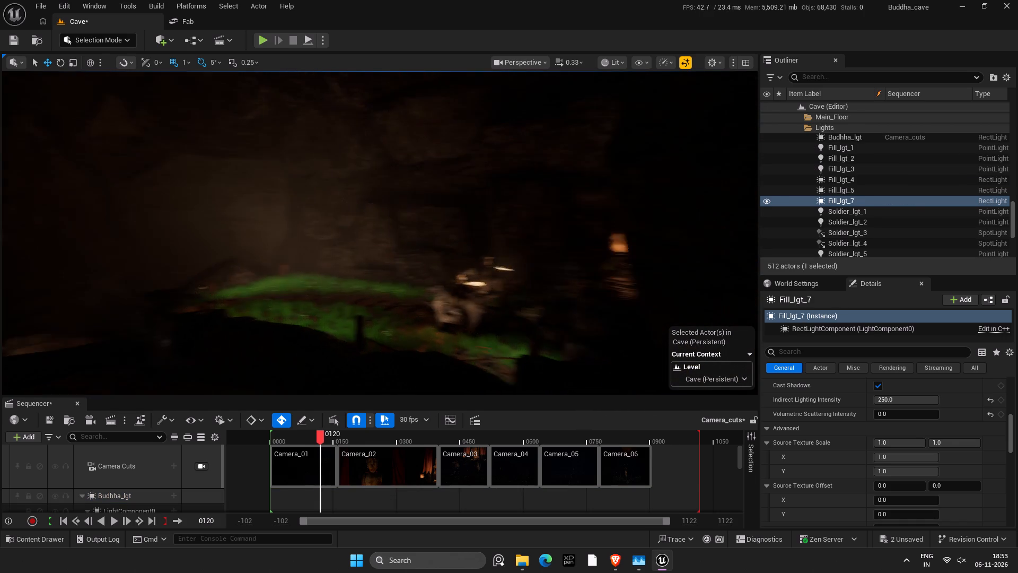
pyautogui.moveTo(451, 235); pyautogui.dragTo(498, 235, button='right')
pyautogui.press('a')
pyautogui.press('a')
pyautogui.press('a')
pyautogui.press('a')
pyautogui.press('a')
pyautogui.press('a')
pyautogui.press('a')
pyautogui.press('a')
pyautogui.press('a')
pyautogui.press('a')
pyautogui.press('a')
pyautogui.press('a')
pyautogui.press('a')
pyautogui.press('a')
pyautogui.press('a')
pyautogui.press('a')
pyautogui.press('a')
pyautogui.press('a')
pyautogui.press('a')
pyautogui.press('a')
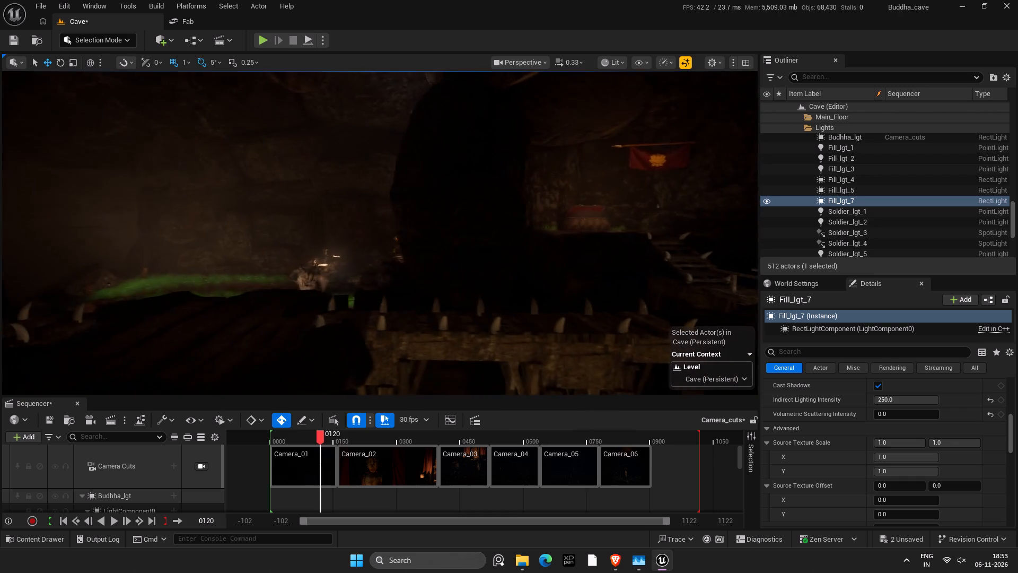
pyautogui.moveTo(498, 235); pyautogui.dragTo(551, 236, button='right')
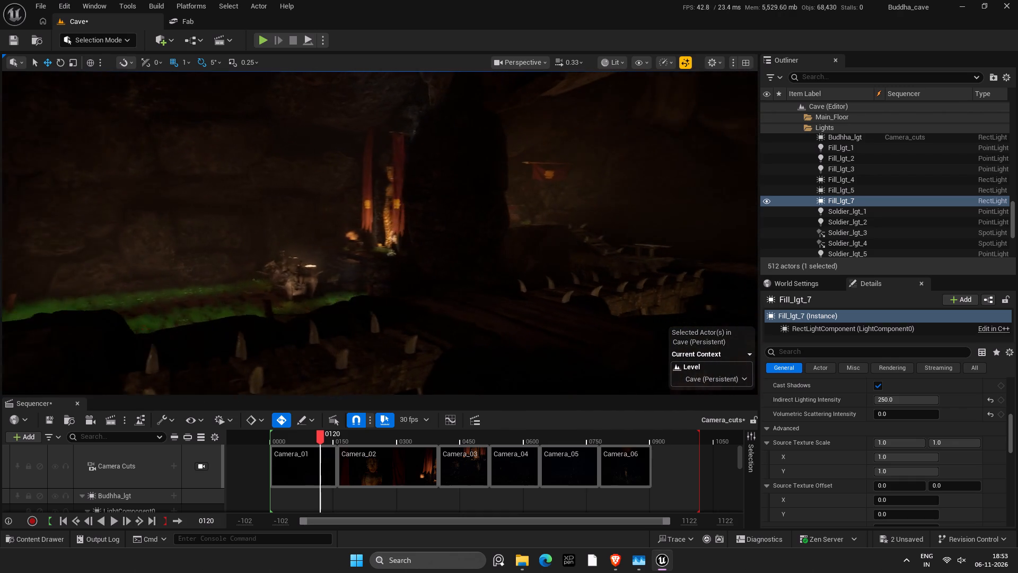
pyautogui.moveTo(551, 236); pyautogui.dragTo(675, 236, button='right')
pyautogui.press('w')
pyautogui.press('w')
pyautogui.press('w')
pyautogui.press('w')
pyautogui.press('w')
pyautogui.press('w')
pyautogui.press('w')
pyautogui.press('w')
pyautogui.press('w')
pyautogui.press('w')
pyautogui.press('w')
pyautogui.press('w')
pyautogui.press('w')
pyautogui.press('w')
pyautogui.press('w')
pyautogui.press('w')
pyautogui.press('s')
pyautogui.press('s')
pyautogui.press('s')
pyautogui.press('s')
pyautogui.press('s')
pyautogui.press('s')
pyautogui.press('s')
pyautogui.press('s')
pyautogui.press('s')
pyautogui.press('s')
pyautogui.press('s')
pyautogui.press('s')
pyautogui.press('s')
pyautogui.press('s')
pyautogui.press('s')
pyautogui.press('s')
pyautogui.press('s')
pyautogui.press('s')
pyautogui.press('s')
pyautogui.press('s')
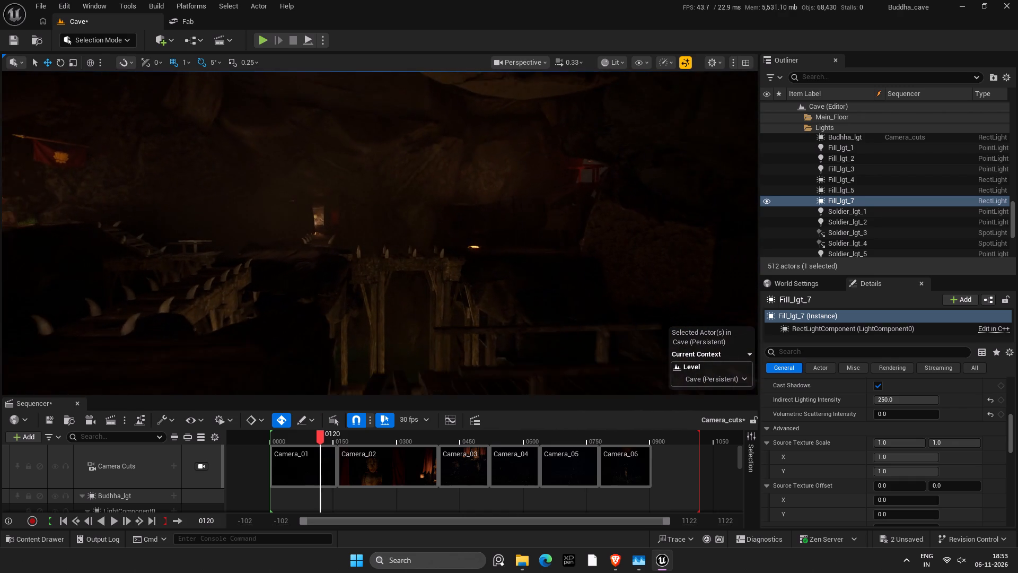
# Examine the lighting from the torch-lit passage through to the Buddha shrine and its surrounding grass.
pyautogui.moveTo(675, 236); pyautogui.dragTo(753, 240, button='right')
pyautogui.press('a')
pyautogui.press('a')
pyautogui.press('a')
pyautogui.press('a')
pyautogui.press('a')
pyautogui.press('a')
pyautogui.press('a')
pyautogui.press('a')
pyautogui.press('a')
pyautogui.press('a')
pyautogui.press('a')
pyautogui.press('a')
pyautogui.press('a')
pyautogui.press('a')
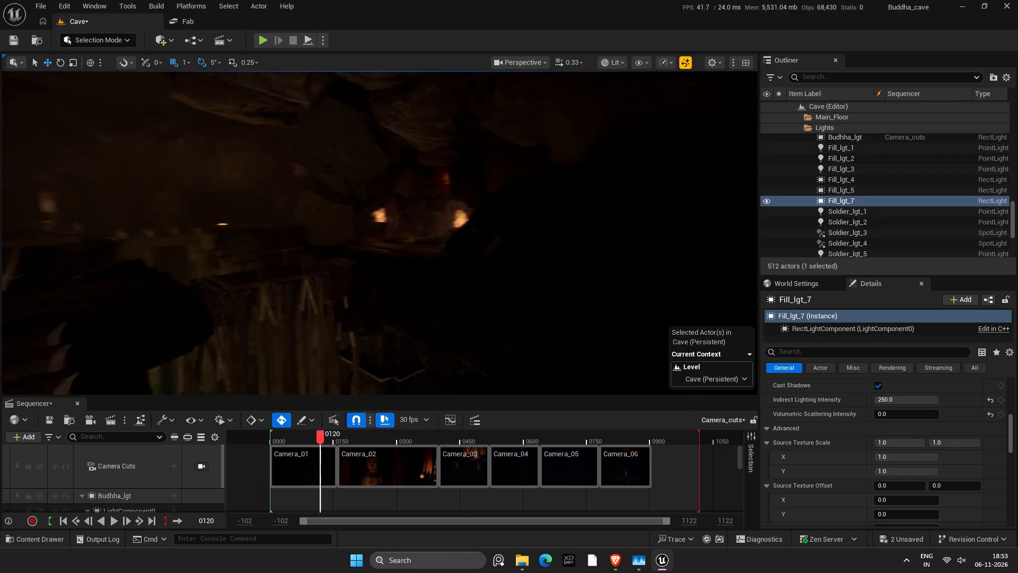
pyautogui.moveTo(753, 240); pyautogui.dragTo(814, 237, button='right')
pyautogui.press('w')
pyautogui.press('w')
pyautogui.press('w')
pyautogui.press('w')
pyautogui.press('w')
pyautogui.press('w')
pyautogui.press('w')
pyautogui.press('w')
pyautogui.press('w')
pyautogui.press('w')
pyautogui.press('w')
pyautogui.press('w')
pyautogui.press('w')
pyautogui.press('w')
pyautogui.press('w')
pyautogui.press('w')
pyautogui.press('w')
pyautogui.press('w')
pyautogui.press('w')
pyautogui.press('a')
pyautogui.press('a')
pyautogui.press('a')
pyautogui.press('a')
pyautogui.press('a')
pyautogui.press('a')
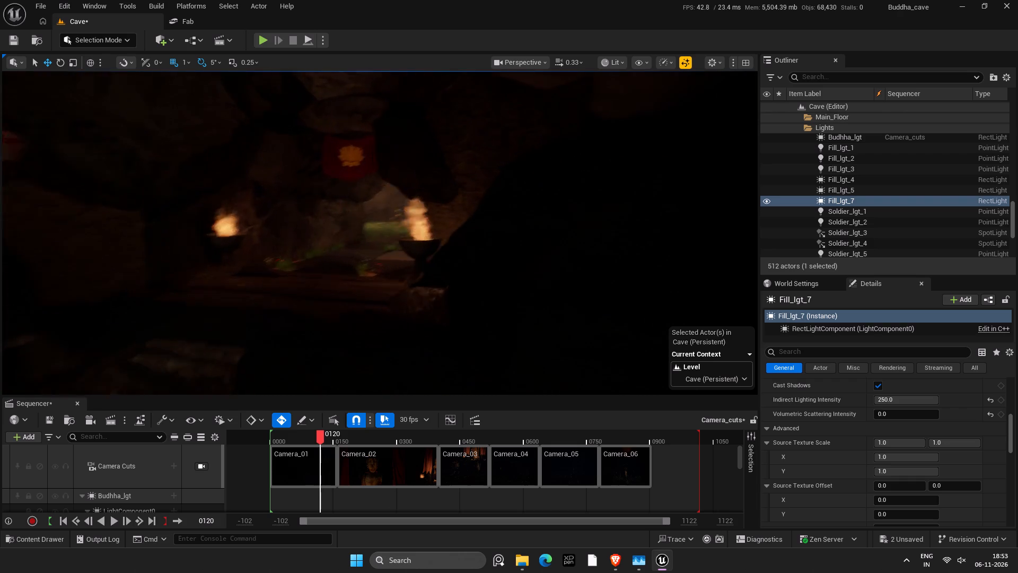
pyautogui.moveTo(814, 237); pyautogui.dragTo(831, 235, button='right')
pyautogui.press('a')
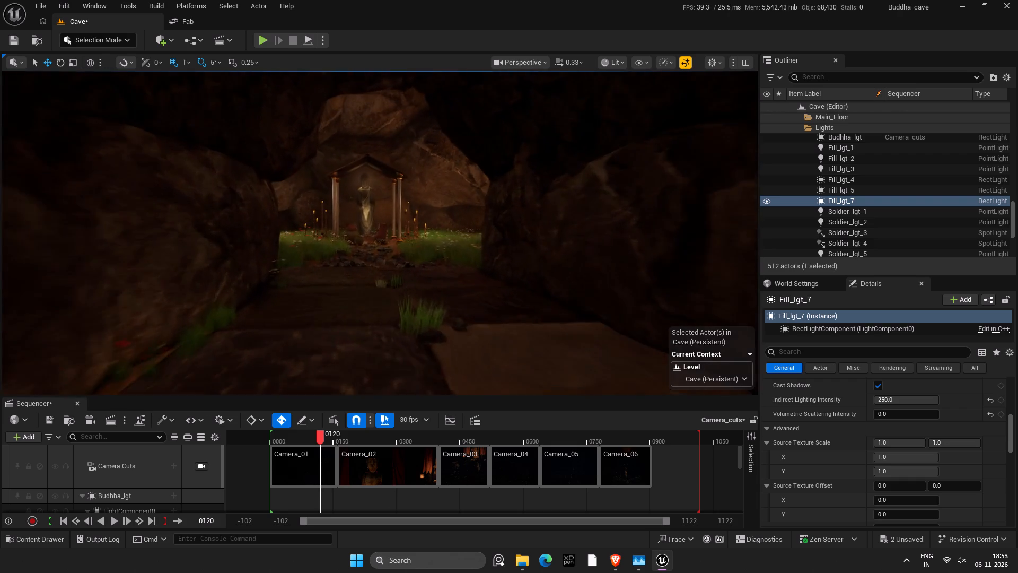
pyautogui.moveTo(831, 235); pyautogui.dragTo(829, 235, button='right')
pyautogui.press('d')
pyautogui.write('awdrss')
pyautogui.moveTo(829, 235); pyautogui.dragTo(830, 231, button='right')
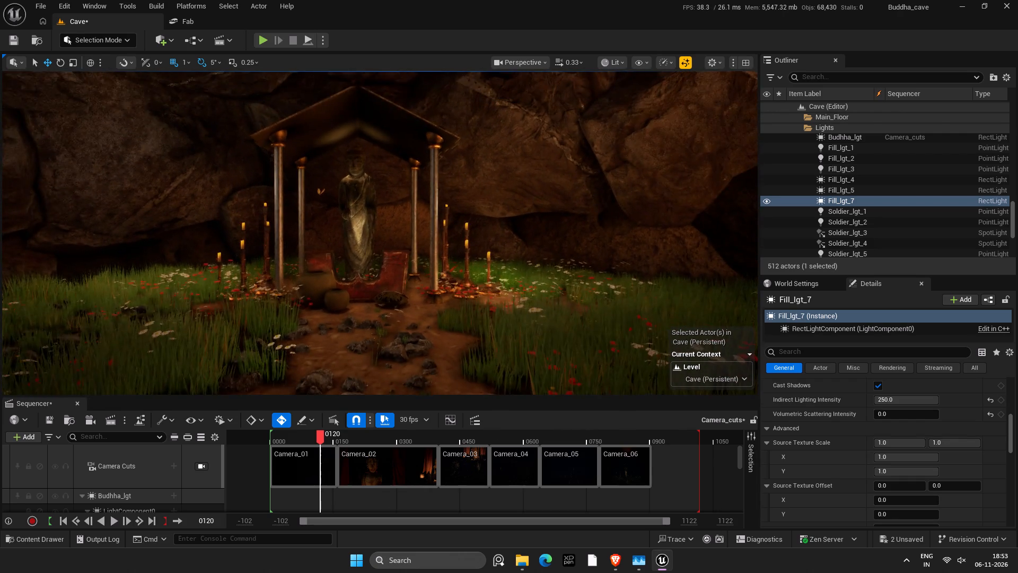
pyautogui.moveTo(830, 231); pyautogui.dragTo(830, 231, button='right')
pyautogui.write('fs')
# Select the grass foliage beside the shrine path and save the Cave level.
pyautogui.click(135, 333)
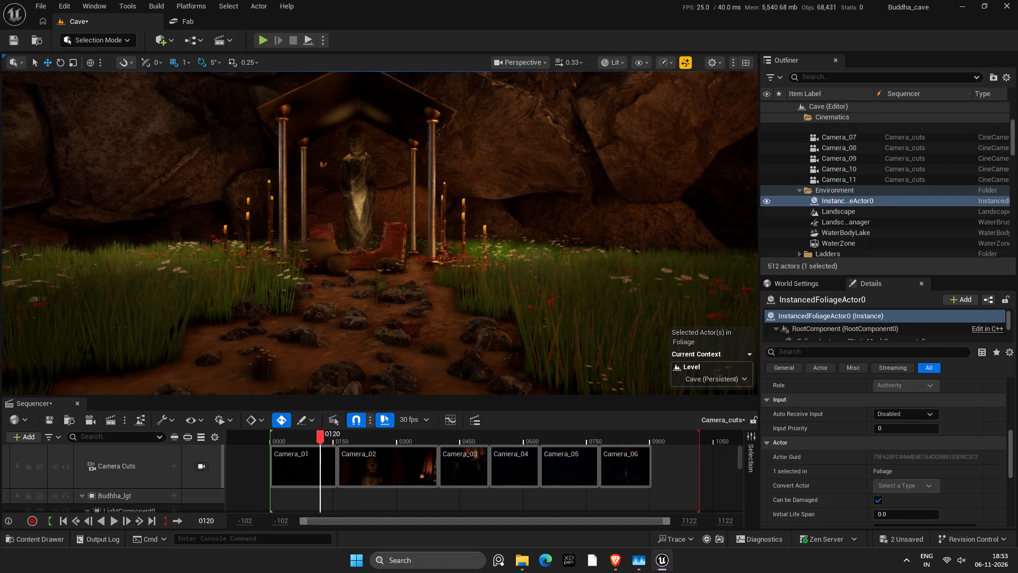
pyautogui.hotkey('ctrl', 's')
# Look through the InstancedFoliageActor0 properties in its details.
pyautogui.scroll(-8, 864, 393)
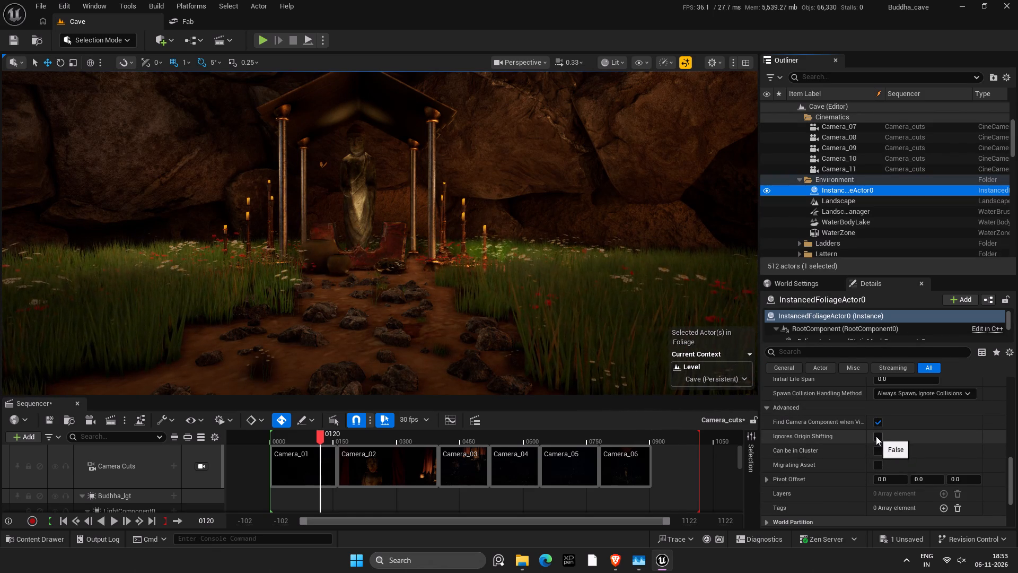
pyautogui.scroll(-2, 878, 464)
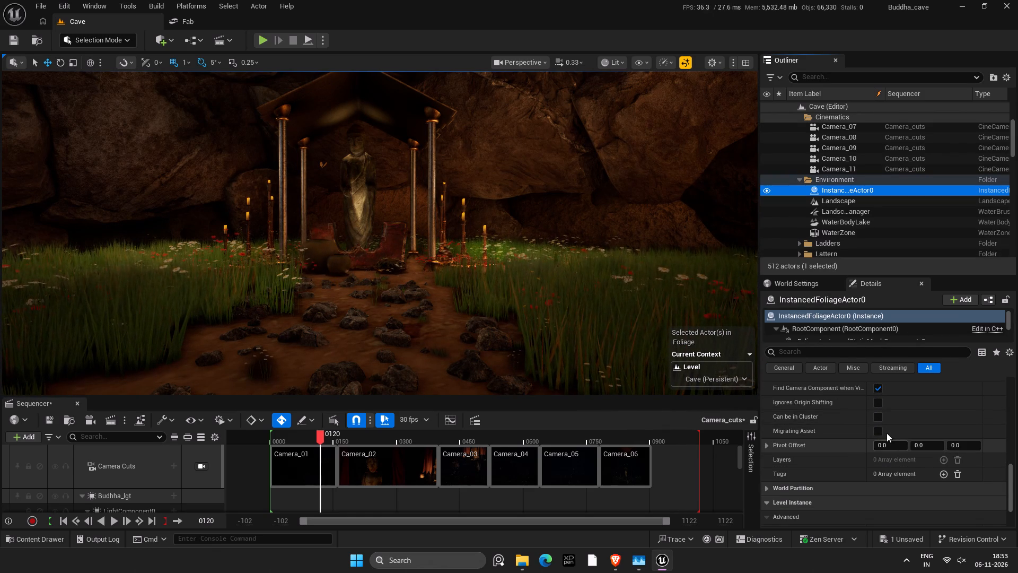
pyautogui.scroll(-9, 885, 433)
pyautogui.scroll(5, 859, 448)
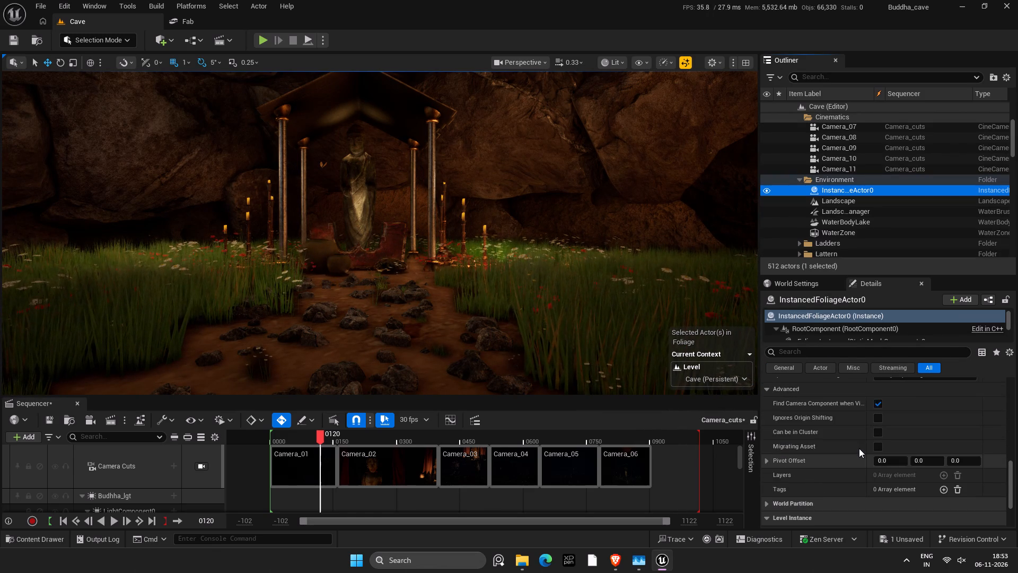
pyautogui.scroll(16, 859, 448)
# Examine the lighting on the Buddha statue, the table in the grass and the rock opening above, and show the viewport icons again.
pyautogui.moveTo(392, 258); pyautogui.dragTo(390, 258, button='right')
pyautogui.press('w')
pyautogui.press('r')
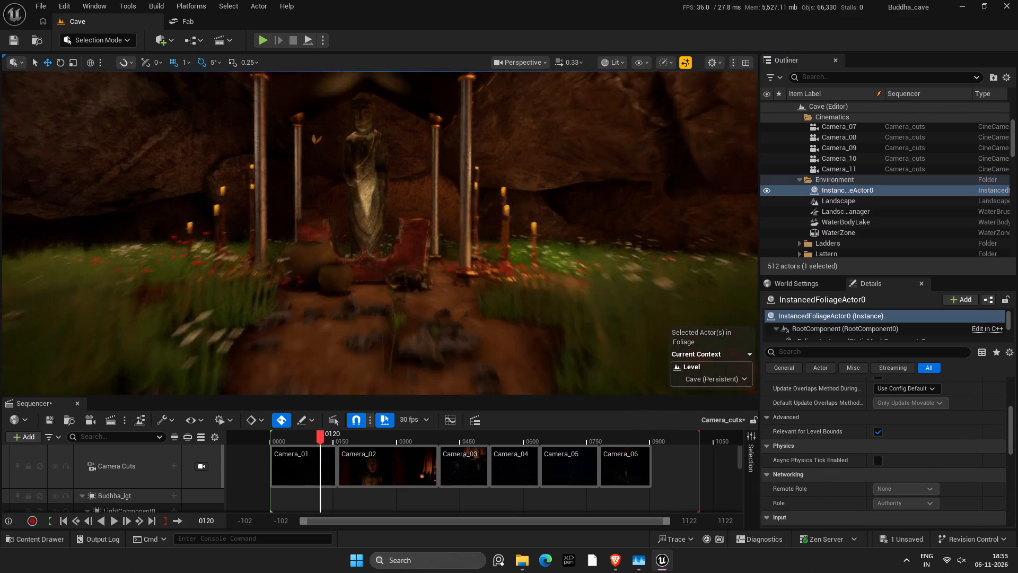
pyautogui.moveTo(390, 258); pyautogui.dragTo(115, 275, button='right')
pyautogui.press('w')
pyautogui.press('w')
pyautogui.press('r')
pyautogui.press('s')
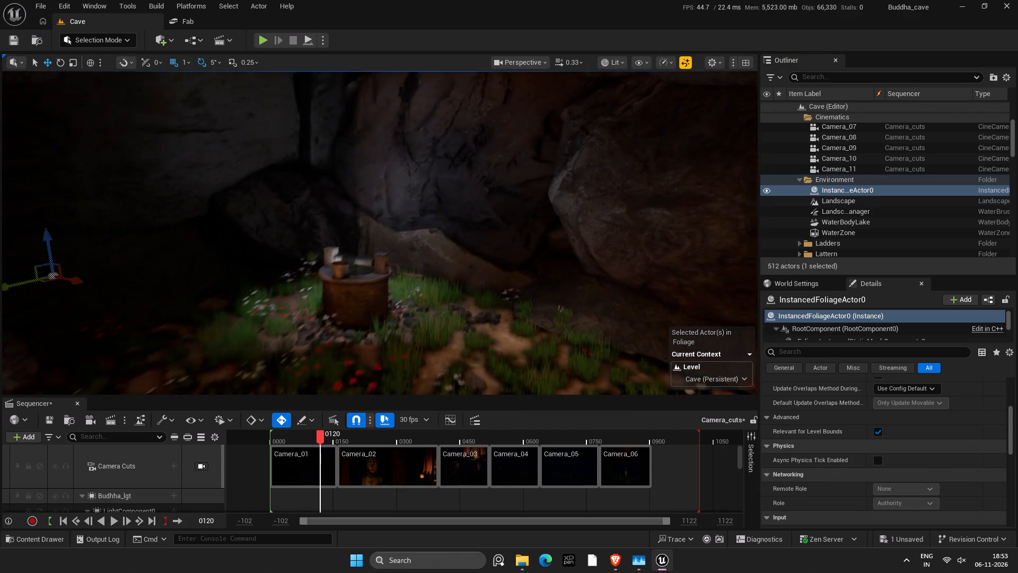
pyautogui.moveTo(115, 275); pyautogui.dragTo(102, 187, button='right')
pyautogui.press('w')
pyautogui.press('s')
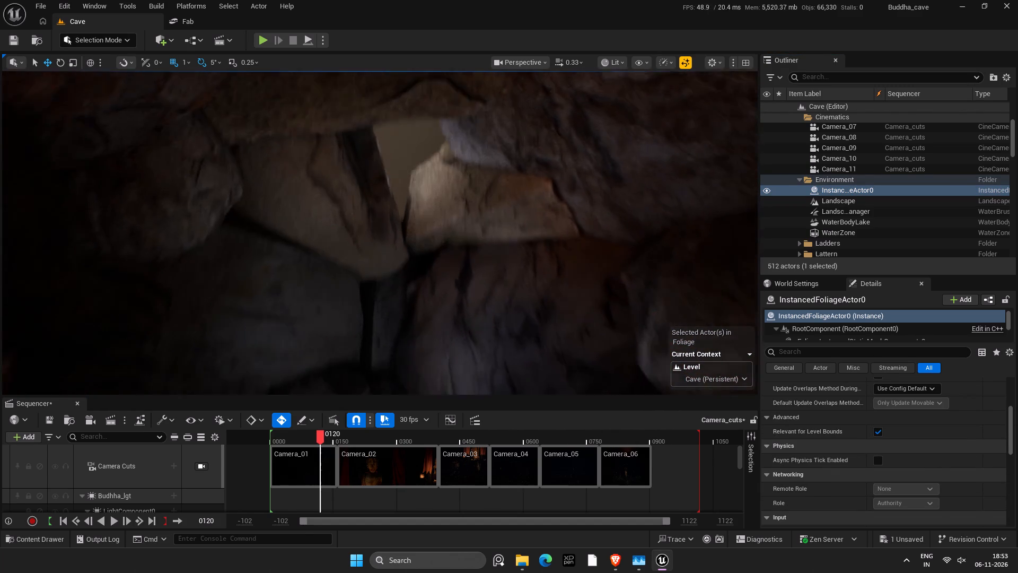
pyautogui.moveTo(102, 187); pyautogui.dragTo(110, 205, button='right')
pyautogui.press('s')
pyautogui.press('g')
pyautogui.moveTo(424, 213); pyautogui.dragTo(436, 205, button='right')
pyautogui.press('s')
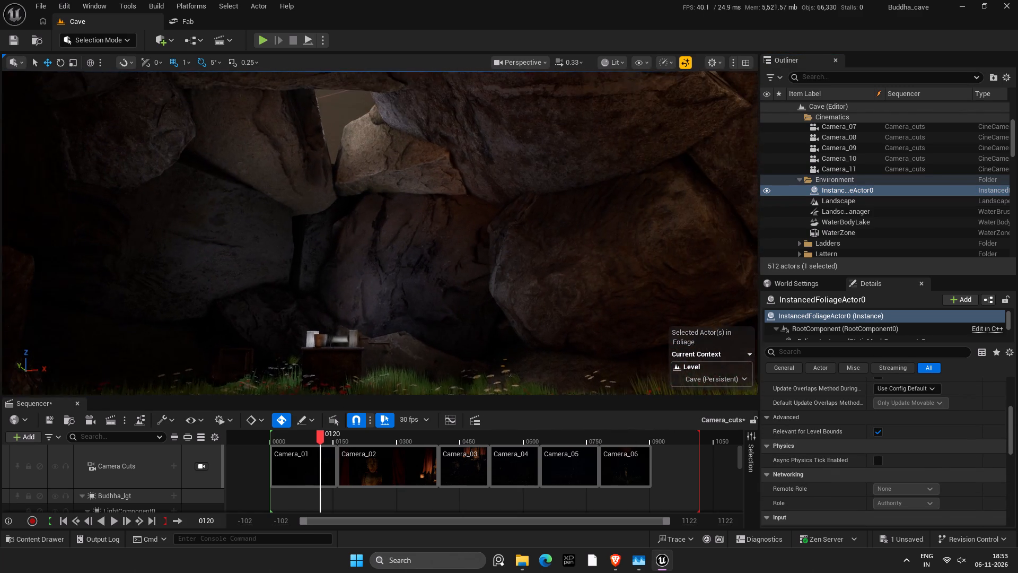
# Examine the lighting on the table in the grass and the surrounding boulders, from close up and from farther back.
pyautogui.moveTo(436, 205); pyautogui.dragTo(427, 267, button='right')
pyautogui.press('w')
pyautogui.press('w')
pyautogui.press('w')
pyautogui.press('w')
pyautogui.press('w')
pyautogui.press('w')
pyautogui.press('w')
pyautogui.press('w')
pyautogui.press('w')
pyautogui.press('w')
pyautogui.press('w')
pyautogui.press('w')
pyautogui.press('w')
pyautogui.press('w')
pyautogui.press('s')
pyautogui.press('s')
pyautogui.press('s')
pyautogui.press('s')
pyautogui.press('s')
pyautogui.press('s')
pyautogui.press('s')
pyautogui.press('s')
pyautogui.press('s')
pyautogui.press('s')
pyautogui.press('s')
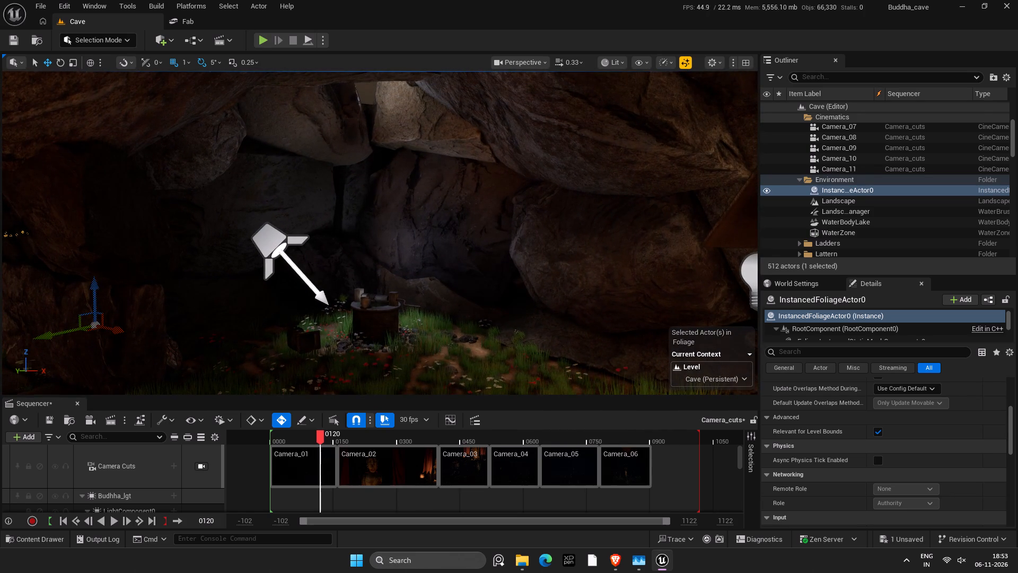
# Select the Well_sotlgt spotlight above the rock opening and shift it slightly along its green axis.
pyautogui.moveTo(427, 267); pyautogui.dragTo(422, 205, button='right')
pyautogui.write('fw')
pyautogui.press('r')
pyautogui.press('w')
pyautogui.press('w')
pyautogui.press('w')
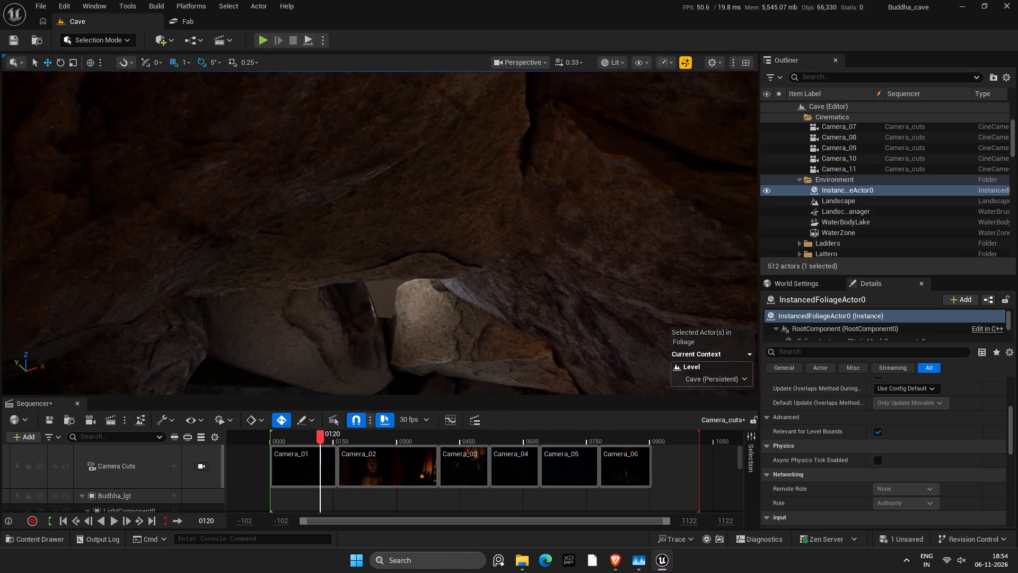
pyautogui.moveTo(422, 205); pyautogui.dragTo(432, 261, button='right')
pyautogui.press('r')
pyautogui.press('r')
pyautogui.press('r')
pyautogui.press('r')
pyautogui.press('r')
pyautogui.press('r')
pyautogui.press('r')
pyautogui.press('r')
pyautogui.press('r')
pyautogui.press('r')
pyautogui.press('r')
pyautogui.press('r')
pyautogui.press('r')
pyautogui.press('r')
pyautogui.click(356, 223)
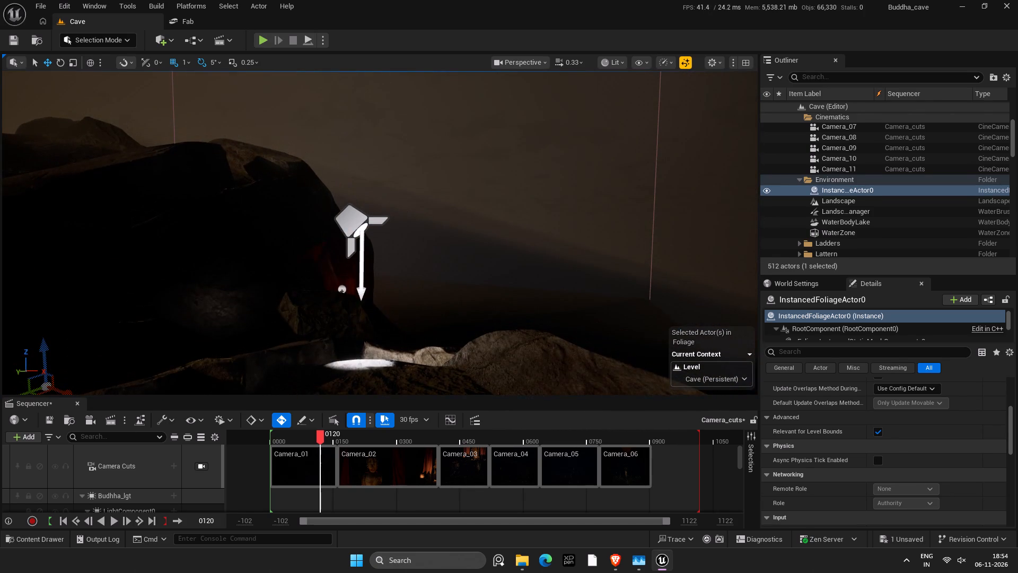
pyautogui.moveTo(416, 235); pyautogui.dragTo(420, 296, button='right')
pyautogui.press('r')
pyautogui.press('r')
pyautogui.press('r')
pyautogui.press('r')
pyautogui.press('r')
pyautogui.press('r')
pyautogui.press('r')
pyautogui.press('r')
pyautogui.press('r')
pyautogui.press('r')
pyautogui.press('r')
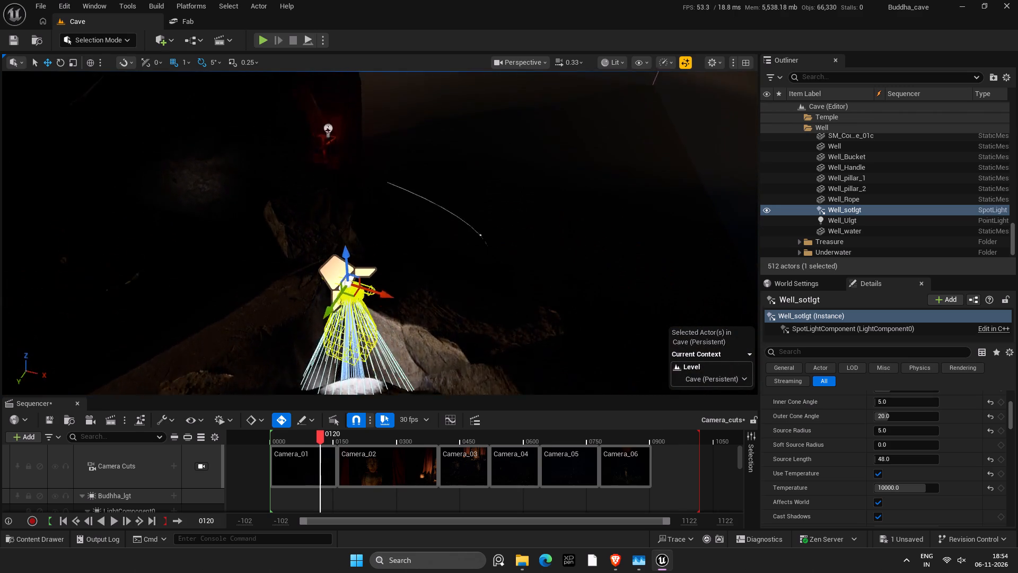
pyautogui.moveTo(420, 296); pyautogui.dragTo(305, 364, button='right')
pyautogui.press('d')
pyautogui.press('d')
pyautogui.press('d')
pyautogui.press('d')
pyautogui.press('d')
pyautogui.press('d')
pyautogui.press('d')
pyautogui.press('w')
pyautogui.press('w')
pyautogui.press('a')
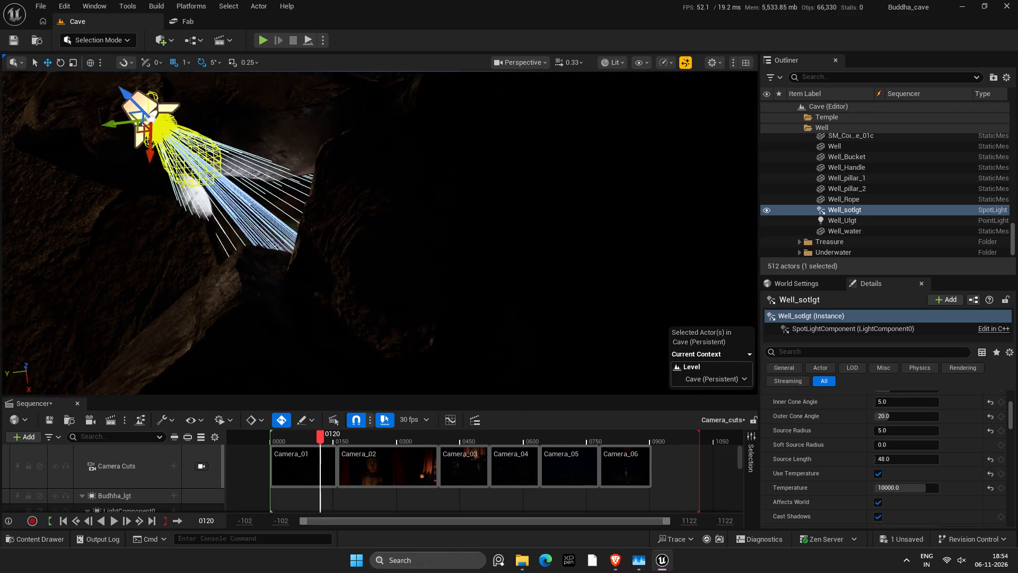
pyautogui.moveTo(305, 364); pyautogui.dragTo(312, 376, button='right')
pyautogui.press('r')
pyautogui.press('s')
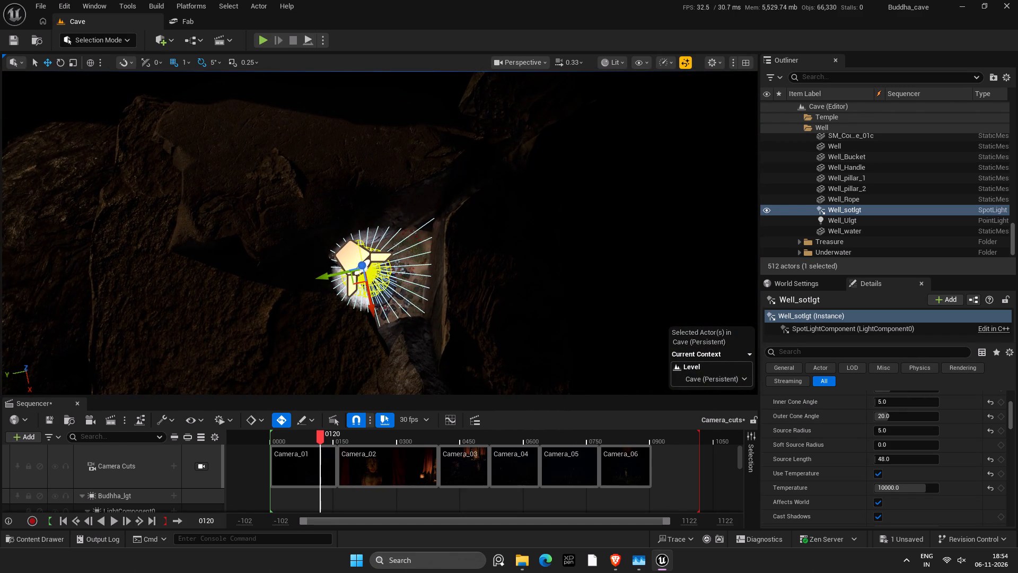
pyautogui.moveTo(335, 274); pyautogui.dragTo(355, 274)
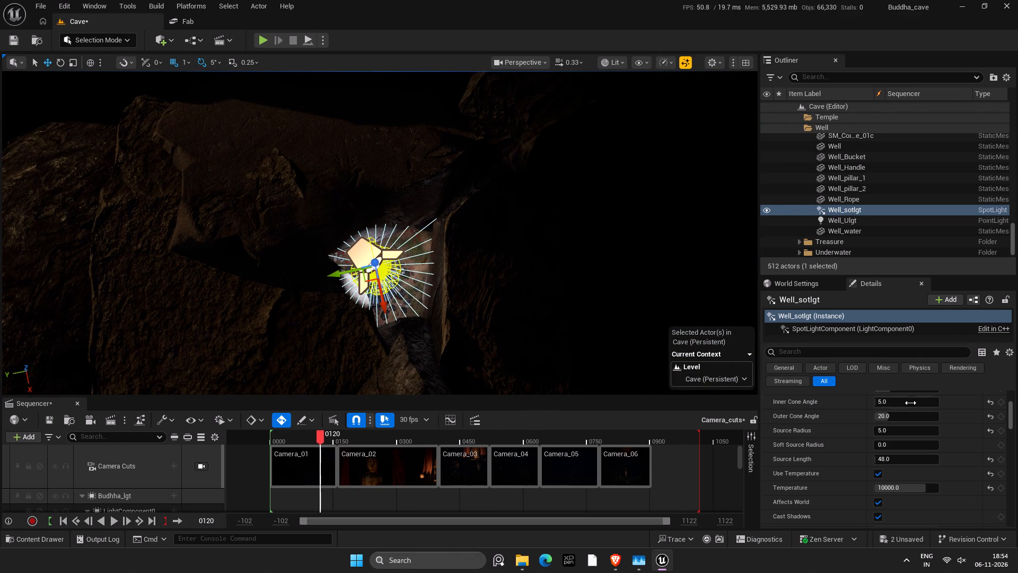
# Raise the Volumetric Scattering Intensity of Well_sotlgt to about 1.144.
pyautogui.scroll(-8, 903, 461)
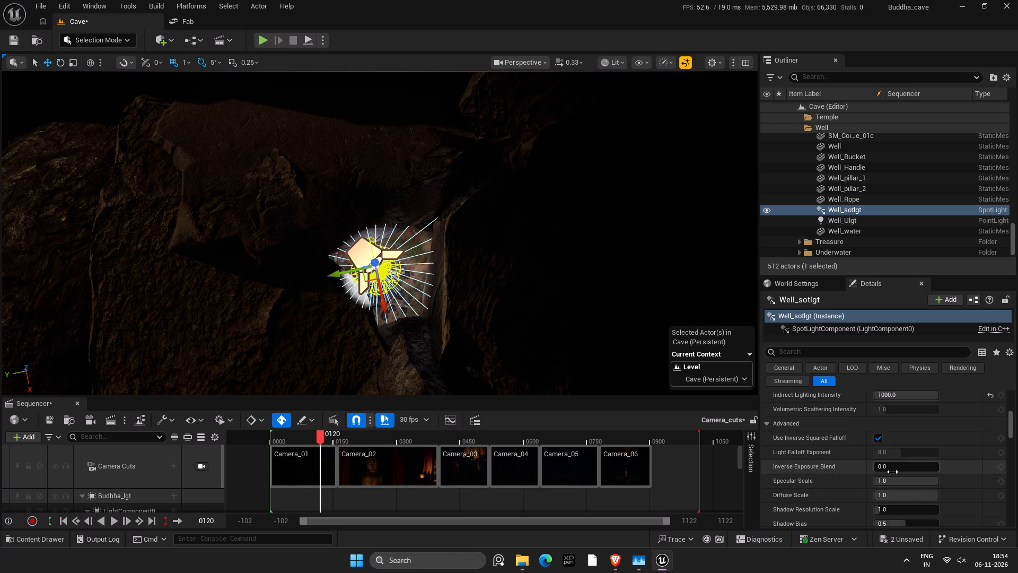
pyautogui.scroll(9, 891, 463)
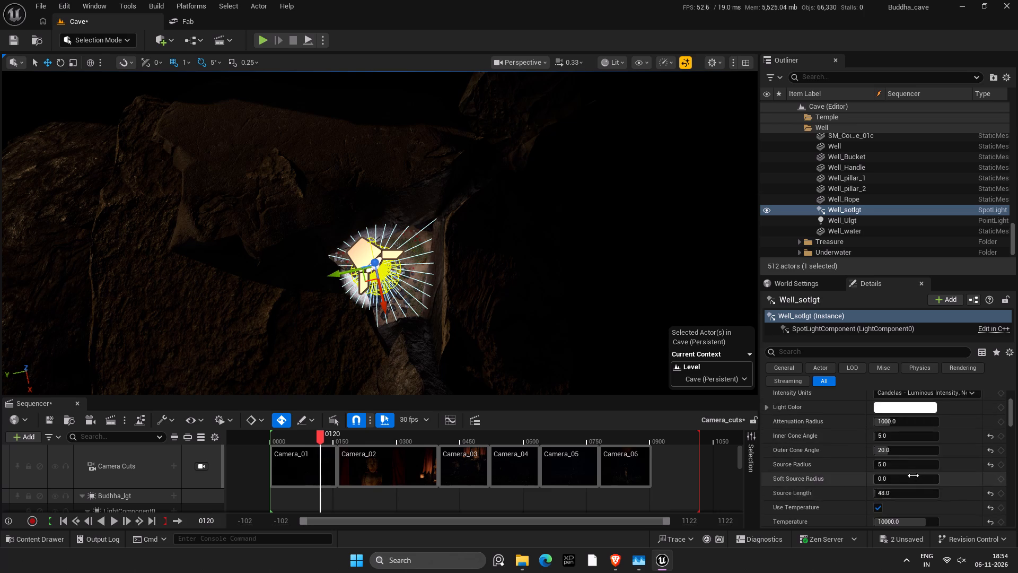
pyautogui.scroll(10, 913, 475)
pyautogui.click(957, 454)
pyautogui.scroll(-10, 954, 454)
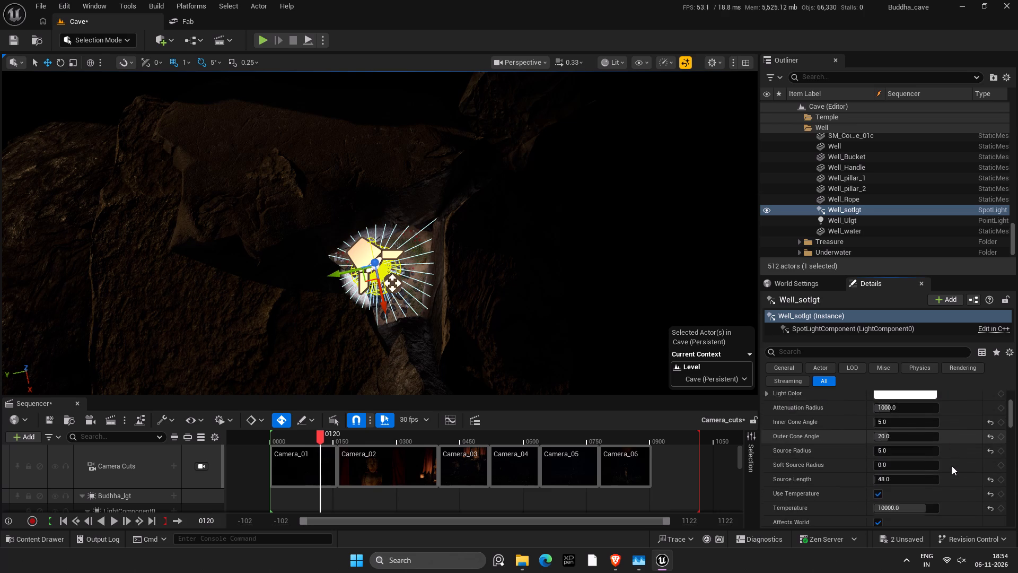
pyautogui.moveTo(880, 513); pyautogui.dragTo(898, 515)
# Examine the area below the spotlight and the table in the grass, with the viewport icons hidden.
pyautogui.moveTo(450, 256); pyautogui.dragTo(480, 190, button='right')
pyautogui.press('f')
pyautogui.press('f')
pyautogui.press('f')
pyautogui.press('f')
pyautogui.press('f')
pyautogui.press('f')
pyautogui.press('f')
pyautogui.press('f')
pyautogui.press('f')
pyautogui.press('f')
pyautogui.press('f')
pyautogui.press('f')
pyautogui.press('f')
pyautogui.press('f')
pyautogui.press('f')
pyautogui.press('f')
pyautogui.press('f')
pyautogui.press('f')
pyautogui.press('f')
pyautogui.press('f')
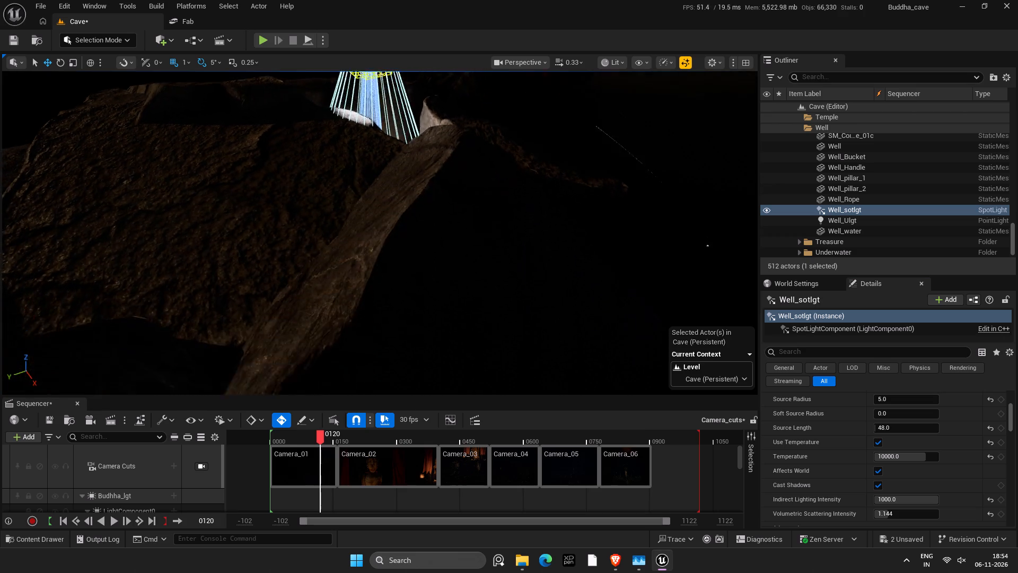
pyautogui.moveTo(480, 190); pyautogui.dragTo(508, 153, button='right')
pyautogui.press('w')
pyautogui.press('a')
pyautogui.press('a')
pyautogui.press('a')
pyautogui.press('a')
pyautogui.press('a')
pyautogui.press('a')
pyautogui.press('a')
pyautogui.press('a')
pyautogui.press('a')
pyautogui.press('g')
pyautogui.moveTo(567, 255); pyautogui.dragTo(582, 229, button='right')
pyautogui.press('s')
# Set the Volumetric Scattering Intensity of Well_sotlgt to 2.0.
pyautogui.moveTo(884, 517); pyautogui.dragTo(993, 514)
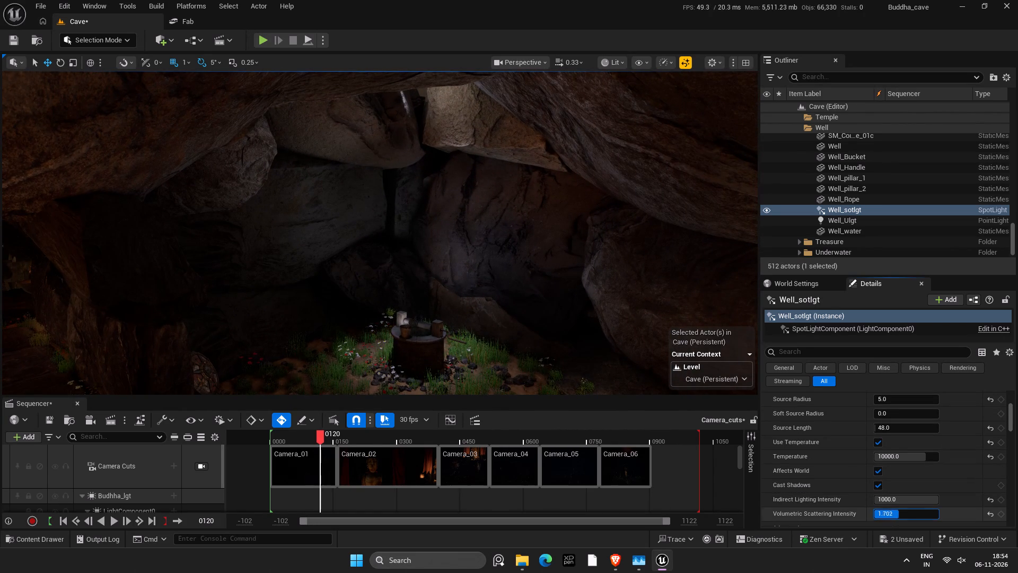
pyautogui.moveTo(993, 514); pyautogui.dragTo(1017, 514)
pyautogui.click(885, 517)
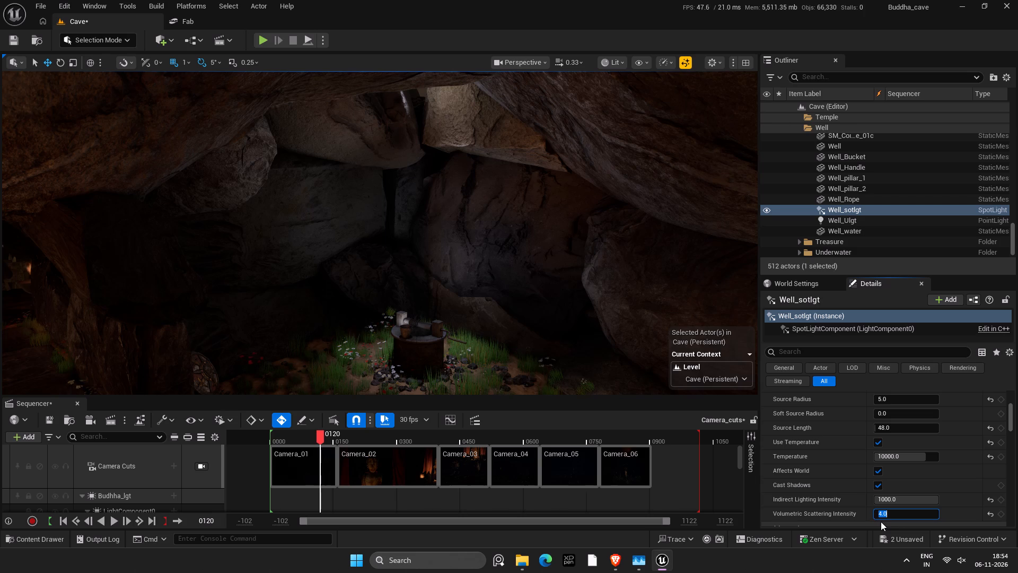
pyautogui.press('2')
pyautogui.press('Return')
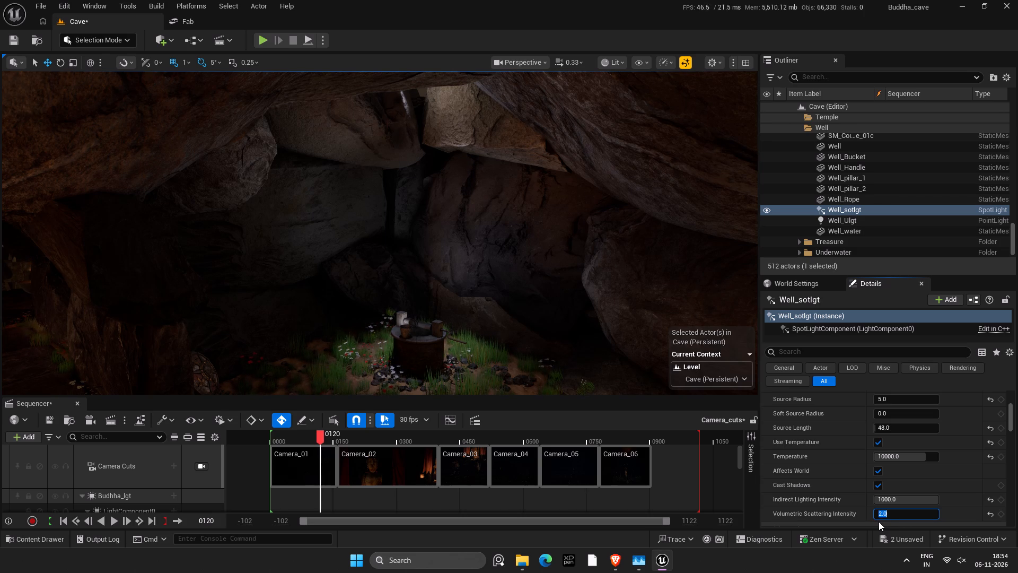
# Examine the lighting from the well area through the bannered passage and out past the fire bowls into the main cave.
pyautogui.moveTo(321, 327); pyautogui.dragTo(166, 302, button='right')
pyautogui.press('w')
pyautogui.press('w')
pyautogui.press('w')
pyautogui.press('w')
pyautogui.press('w')
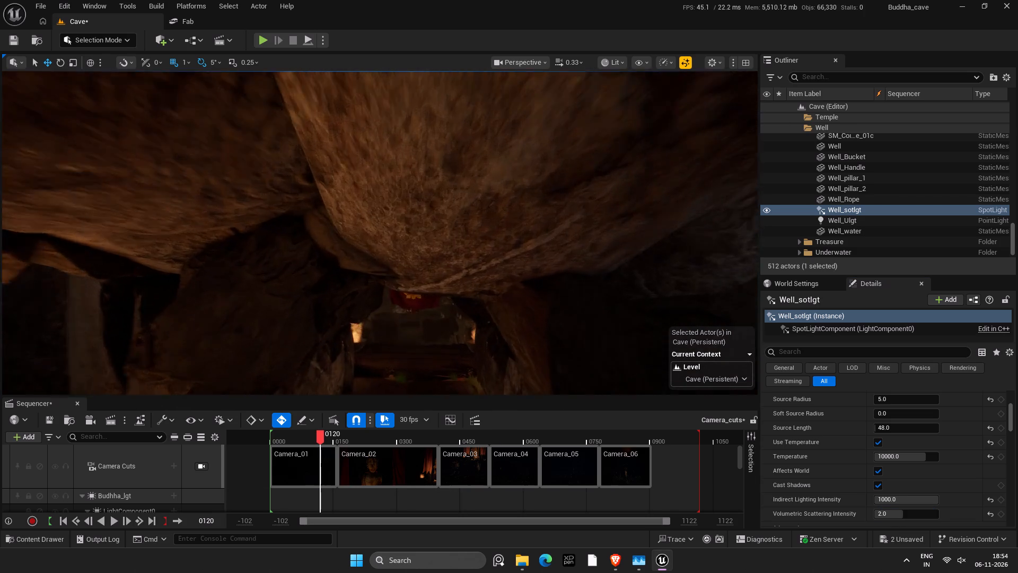
pyautogui.moveTo(166, 302); pyautogui.dragTo(172, 298, button='right')
pyautogui.press('f')
pyautogui.press('f')
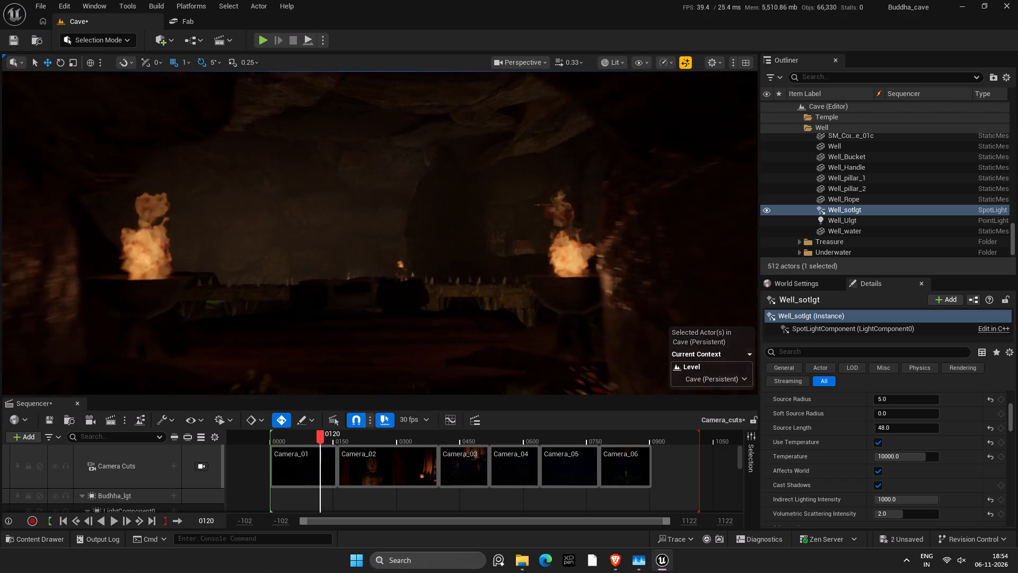
pyautogui.moveTo(172, 298); pyautogui.dragTo(153, 296, button='right')
pyautogui.press('r')
pyautogui.press('a')
pyautogui.press('a')
pyautogui.press('a')
pyautogui.press('a')
pyautogui.press('a')
pyautogui.press('a')
pyautogui.press('a')
pyautogui.press('a')
pyautogui.press('a')
pyautogui.press('a')
pyautogui.press('a')
pyautogui.press('a')
pyautogui.press('a')
pyautogui.press('a')
pyautogui.press('a')
pyautogui.press('a')
pyautogui.press('a')
pyautogui.press('a')
pyautogui.press('a')
pyautogui.press('a')
pyautogui.moveTo(346, 320); pyautogui.dragTo(352, 320, button='right')
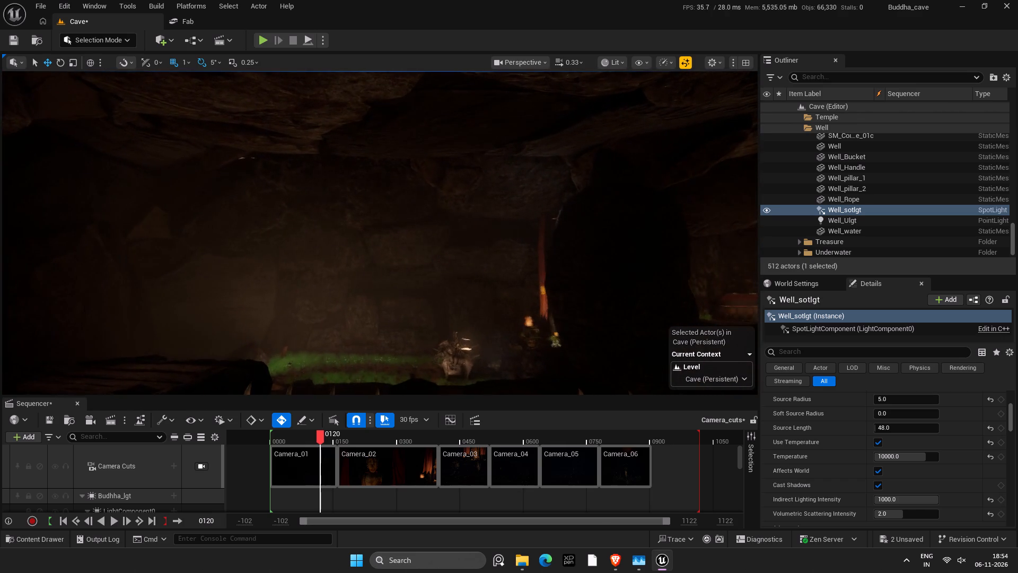
# Review the lighting from the main cave back through the passage to the shrine chamber and the well's light shaft.
pyautogui.moveTo(352, 320); pyautogui.dragTo(713, 342, button='right')
pyautogui.press('w')
pyautogui.press('w')
pyautogui.press('w')
pyautogui.press('w')
pyautogui.press('w')
pyautogui.press('w')
pyautogui.press('w')
pyautogui.press('w')
pyautogui.press('w')
pyautogui.press('w')
pyautogui.press('w')
pyautogui.press('w')
pyautogui.press('w')
pyautogui.press('w')
pyautogui.press('w')
pyautogui.press('w')
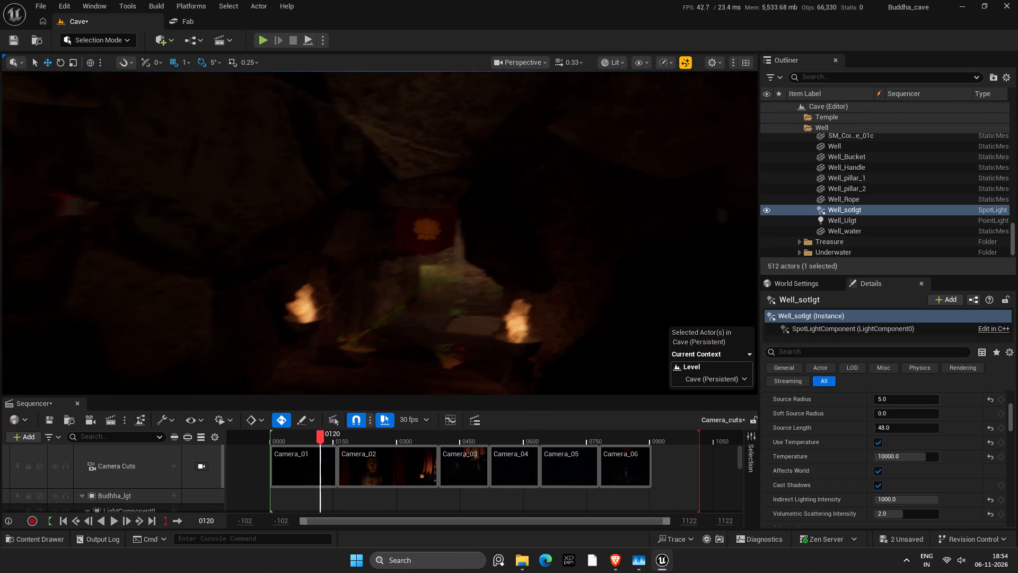
pyautogui.moveTo(713, 342); pyautogui.dragTo(645, 348, button='right')
pyautogui.press('d')
pyautogui.press('d')
pyautogui.press('d')
pyautogui.press('d')
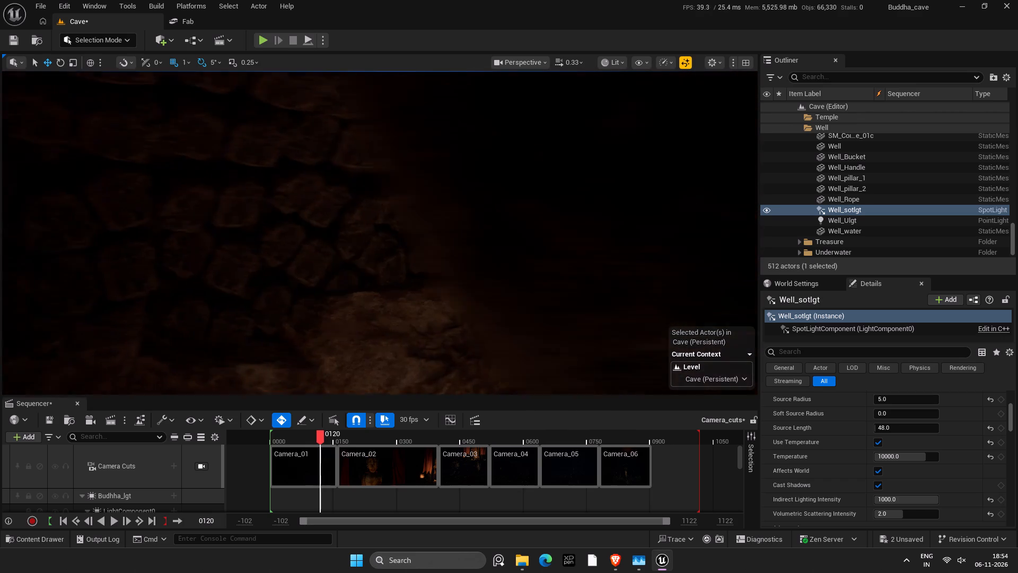
pyautogui.moveTo(645, 348); pyautogui.dragTo(631, 348, button='right')
pyautogui.write('sfwd')
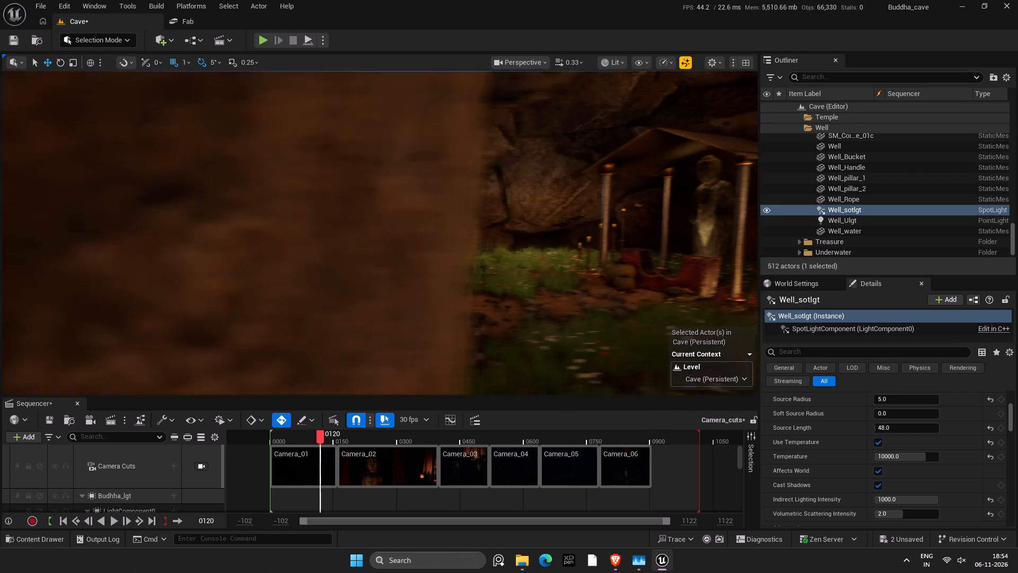
pyautogui.moveTo(631, 348); pyautogui.dragTo(577, 348, button='right')
pyautogui.press('s')
pyautogui.press('s')
pyautogui.press('s')
pyautogui.press('d')
pyautogui.press('s')
pyautogui.press('d')
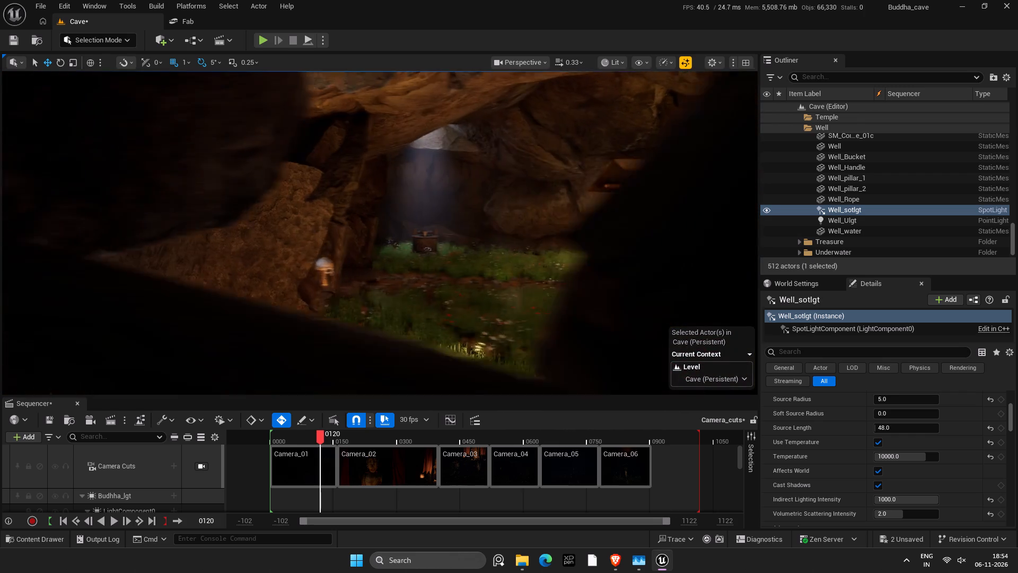
pyautogui.moveTo(577, 348); pyautogui.dragTo(563, 346, button='right')
pyautogui.press('d')
pyautogui.press('d')
pyautogui.press('d')
pyautogui.press('d')
pyautogui.press('d')
pyautogui.press('d')
pyautogui.press('d')
pyautogui.press('d')
pyautogui.press('d')
# Save the Cave level with the updated spotlight settings.
pyautogui.hotkey('ctrl', 's')
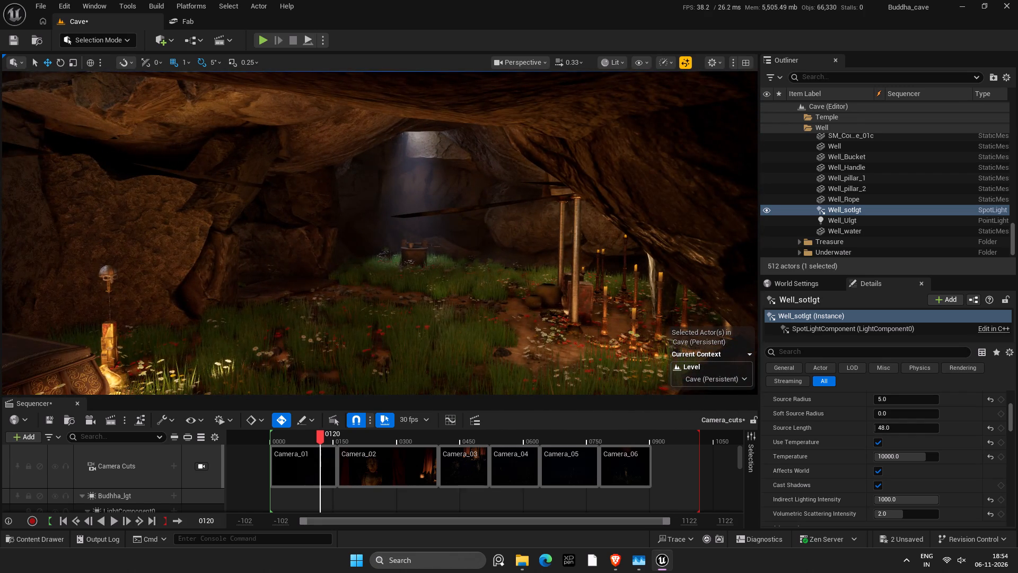
# Examine the well and the light shaft falling on it, from across the grass and up close.
pyautogui.moveTo(322, 313); pyautogui.dragTo(326, 311, button='right')
pyautogui.press('w')
pyautogui.press('w')
pyautogui.press('w')
pyautogui.press('w')
pyautogui.press('w')
pyautogui.press('w')
pyautogui.press('w')
pyautogui.press('w')
pyautogui.press('w')
pyautogui.press('w')
pyautogui.press('w')
pyautogui.press('w')
pyautogui.press('w')
pyautogui.press('w')
pyautogui.press('w')
pyautogui.press('w')
pyautogui.press('w')
pyautogui.press('w')
pyautogui.press('w')
pyautogui.press('w')
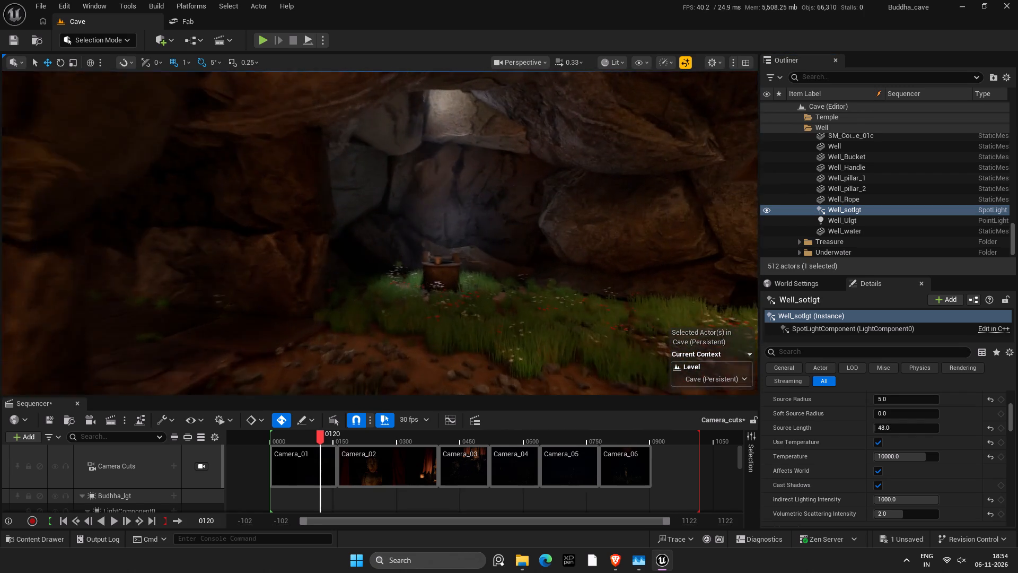
pyautogui.moveTo(326, 311); pyautogui.dragTo(334, 311, button='right')
pyautogui.press('w')
pyautogui.press('w')
pyautogui.press('w')
pyautogui.press('w')
pyautogui.press('w')
pyautogui.press('s')
pyautogui.press('s')
pyautogui.press('s')
pyautogui.press('s')
pyautogui.press('s')
pyautogui.press('s')
pyautogui.press('s')
pyautogui.press('s')
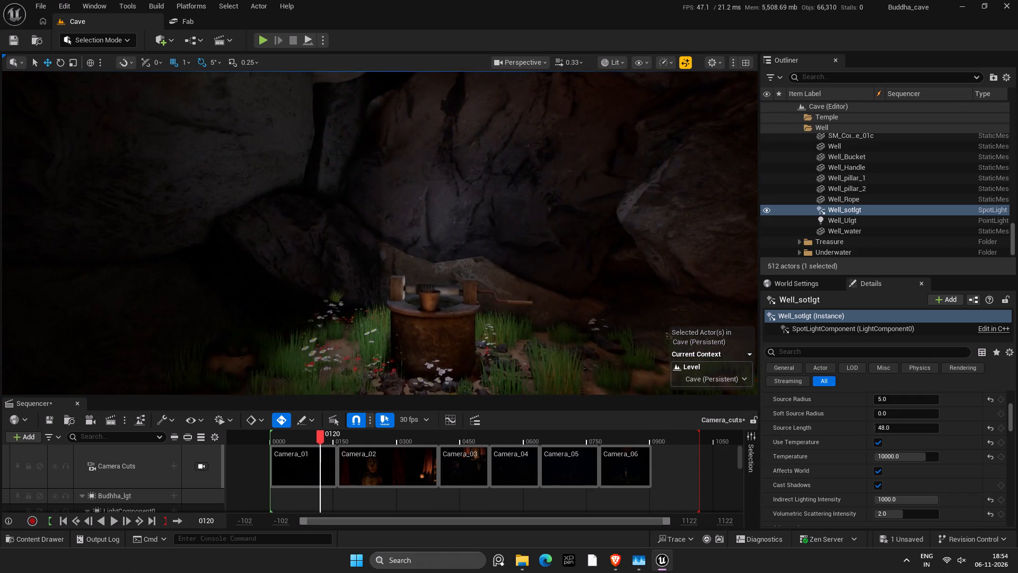
# Inspect the lighting along the passage under the lotus banner and out to the wooden bridges in the main cave.
pyautogui.moveTo(334, 311); pyautogui.dragTo(165, 318, button='right')
pyautogui.press('w')
pyautogui.press('w')
pyautogui.press('w')
pyautogui.press('w')
pyautogui.press('w')
pyautogui.press('w')
pyautogui.press('w')
pyautogui.press('w')
pyautogui.press('w')
pyautogui.press('w')
pyautogui.press('w')
pyautogui.press('w')
pyautogui.press('w')
pyautogui.press('w')
pyautogui.press('w')
pyautogui.press('w')
pyautogui.press('w')
pyautogui.press('w')
pyautogui.press('w')
pyautogui.press('w')
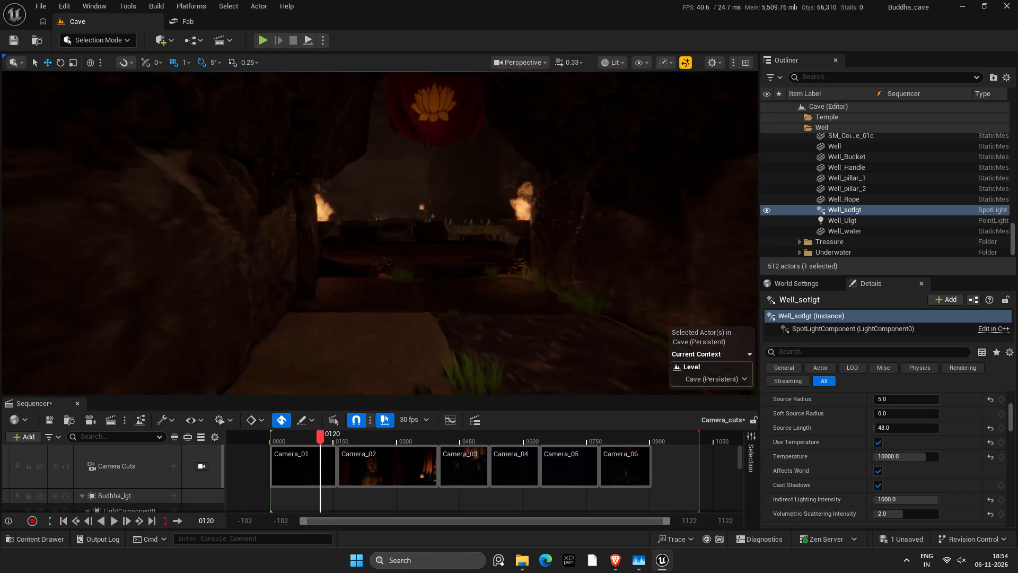
pyautogui.moveTo(165, 318); pyautogui.dragTo(165, 318, button='right')
pyautogui.press('r')
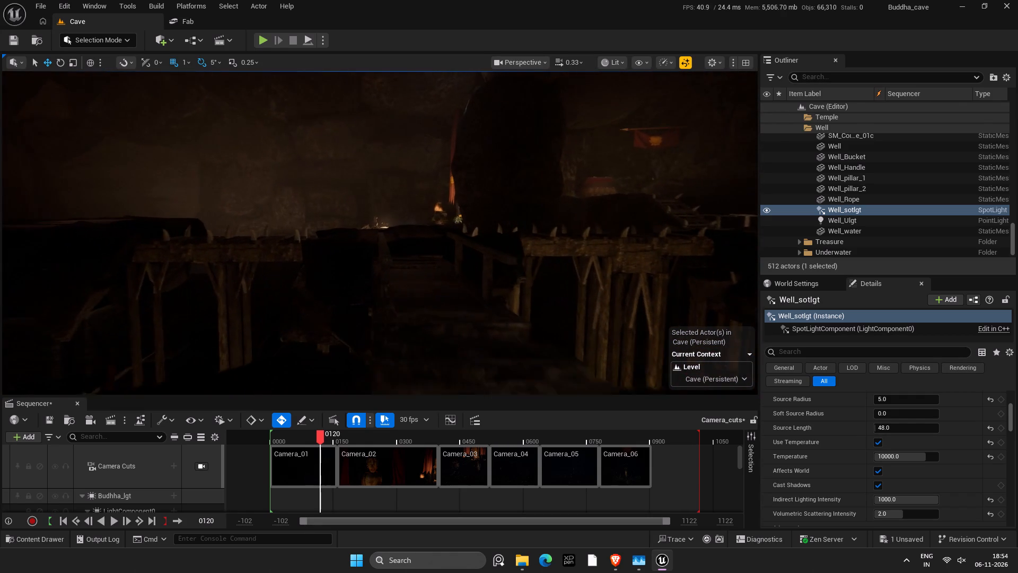
# Save the Cave level again.
pyautogui.hotkey('ctrl', 's')
# Review the lighting through the Camera Cuts shots by scrubbing from frame 120 to frame 881, and return to the free view.
pyautogui.click(205, 464)
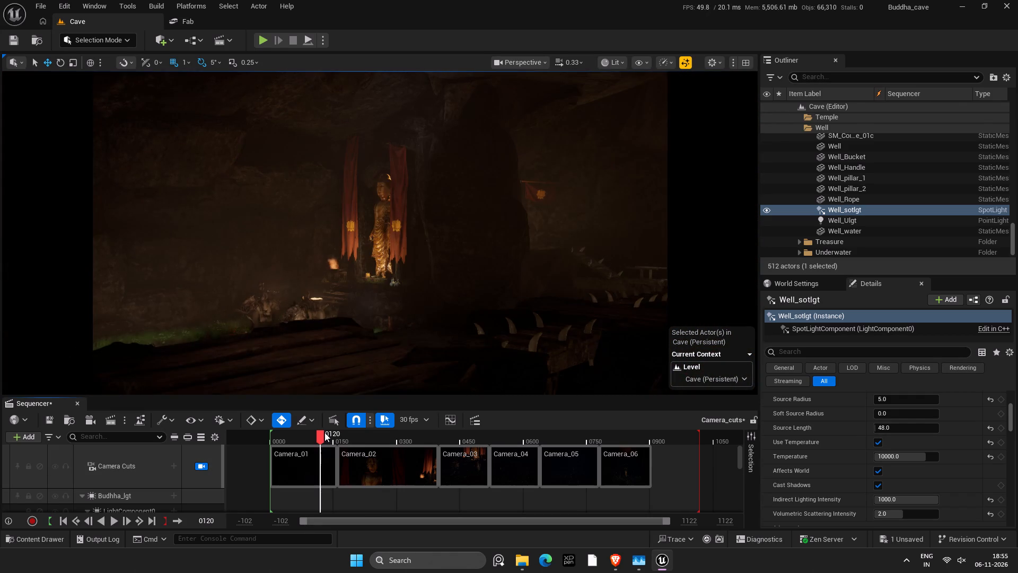
pyautogui.moveTo(324, 432); pyautogui.dragTo(497, 439)
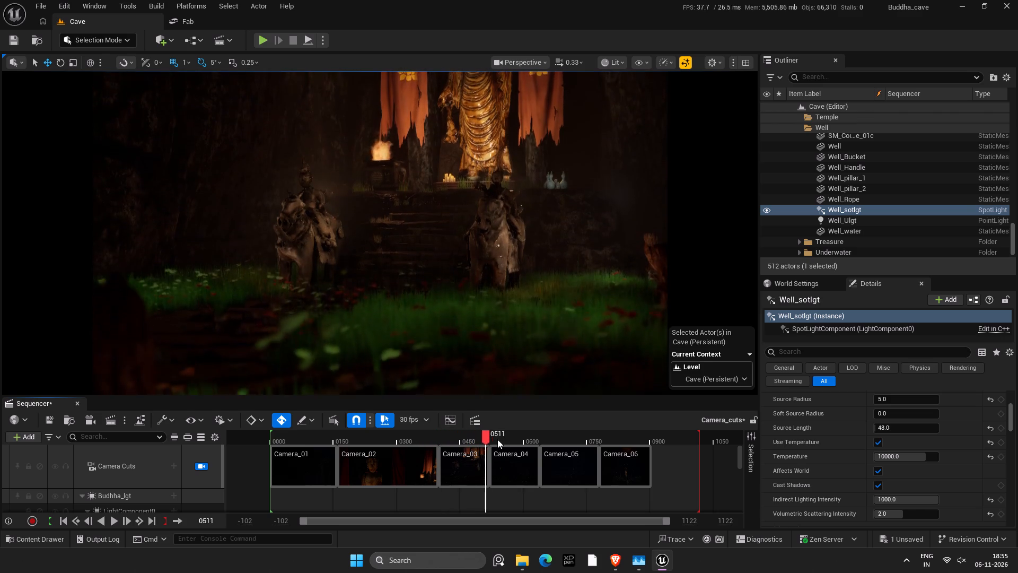
pyautogui.moveTo(497, 439); pyautogui.dragTo(596, 444)
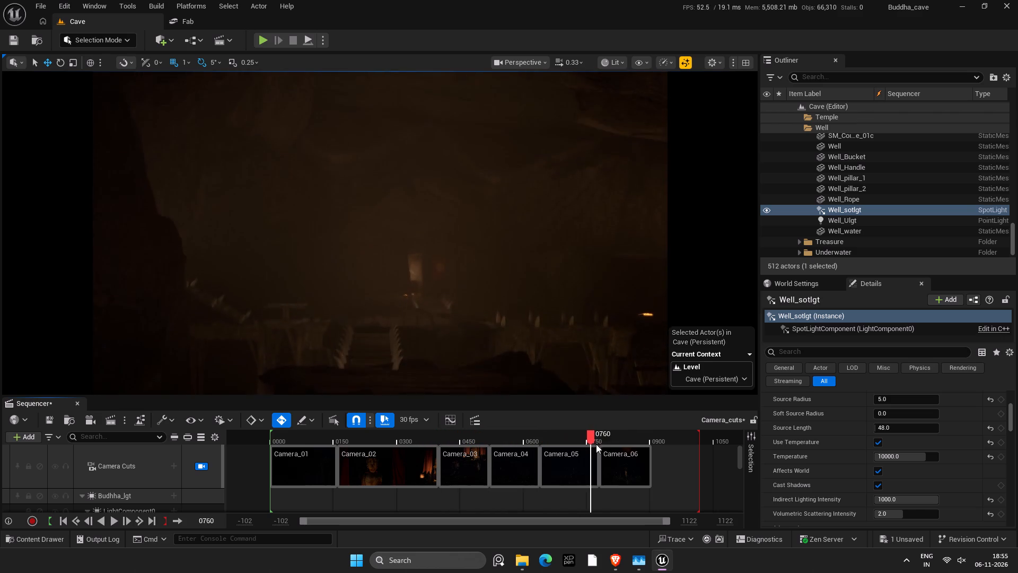
pyautogui.moveTo(596, 444); pyautogui.dragTo(640, 444)
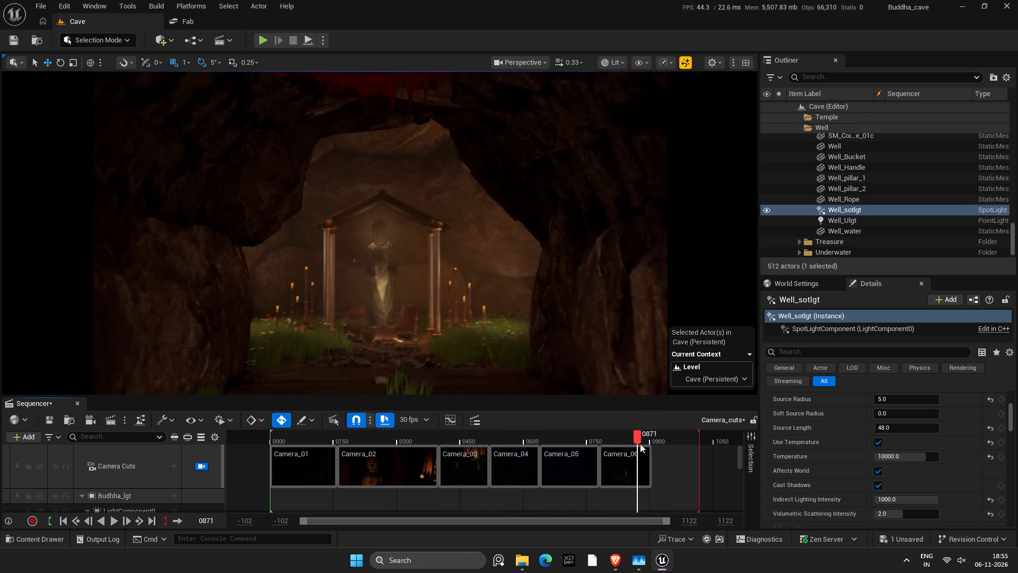
pyautogui.moveTo(640, 444); pyautogui.dragTo(642, 450)
pyautogui.click(204, 464)
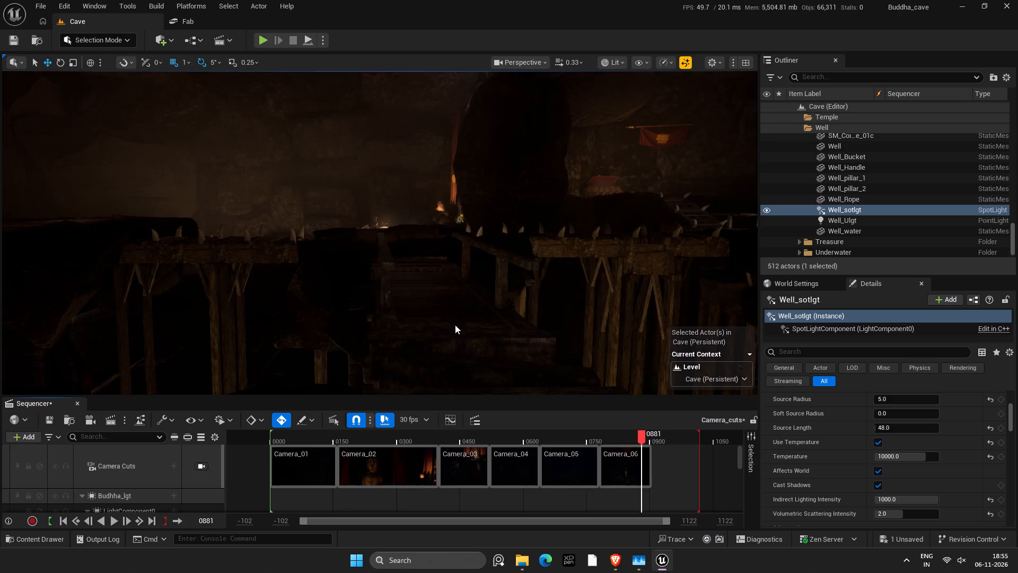
# Inspect the lighting from the wooden bridges through the rock passage to the Buddha shrine and on the statue up close.
pyautogui.moveTo(481, 308); pyautogui.dragTo(898, 297, button='right')
pyautogui.press('w')
pyautogui.press('w')
pyautogui.press('w')
pyautogui.press('w')
pyautogui.press('w')
pyautogui.press('w')
pyautogui.press('w')
pyautogui.press('w')
pyautogui.press('w')
pyautogui.press('w')
pyautogui.press('w')
pyautogui.press('w')
pyautogui.press('w')
pyautogui.press('w')
pyautogui.press('w')
pyautogui.press('w')
pyautogui.press('w')
pyautogui.press('w')
pyautogui.press('w')
pyautogui.press('w')
pyautogui.press('a')
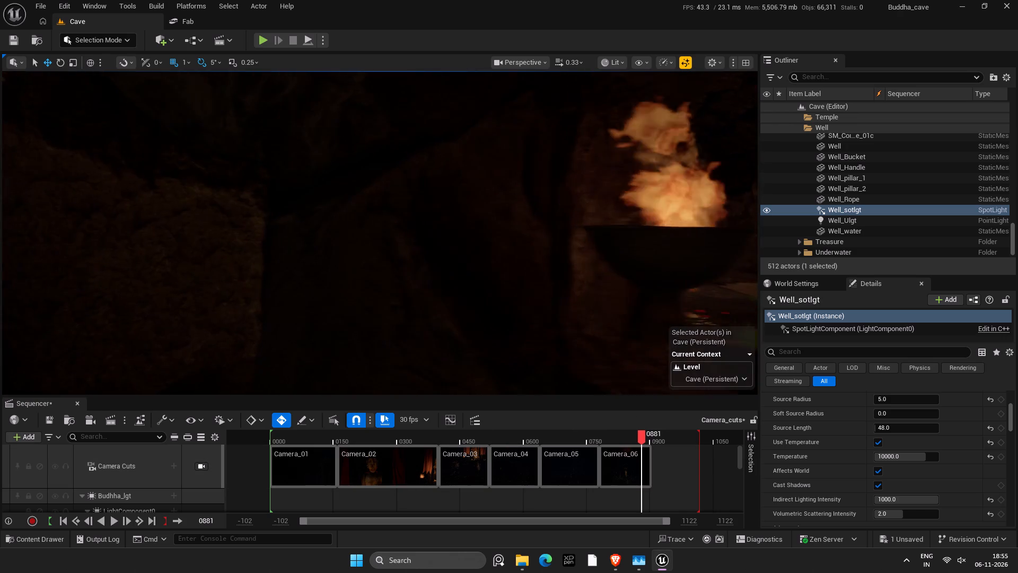
pyautogui.moveTo(898, 297); pyautogui.dragTo(915, 296, button='right')
pyautogui.press('d')
pyautogui.press('d')
pyautogui.press('d')
pyautogui.press('d')
pyautogui.press('d')
pyautogui.press('d')
pyautogui.press('d')
pyautogui.press('d')
pyautogui.press('d')
pyautogui.press('d')
pyautogui.write('rwd')
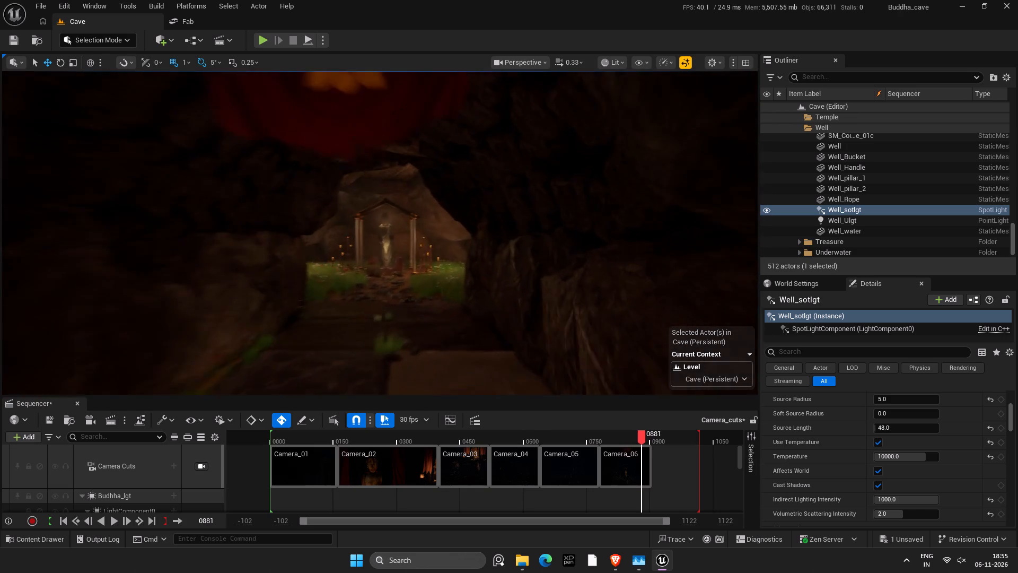
pyautogui.moveTo(915, 296); pyautogui.dragTo(916, 296, button='right')
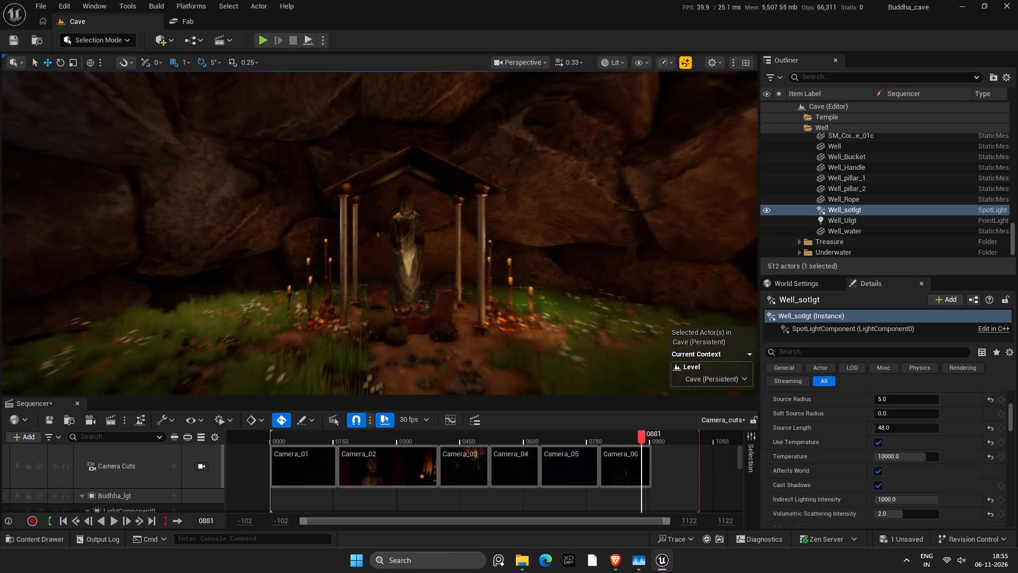
pyautogui.moveTo(916, 296); pyautogui.dragTo(924, 296, button='right')
pyautogui.press('s')
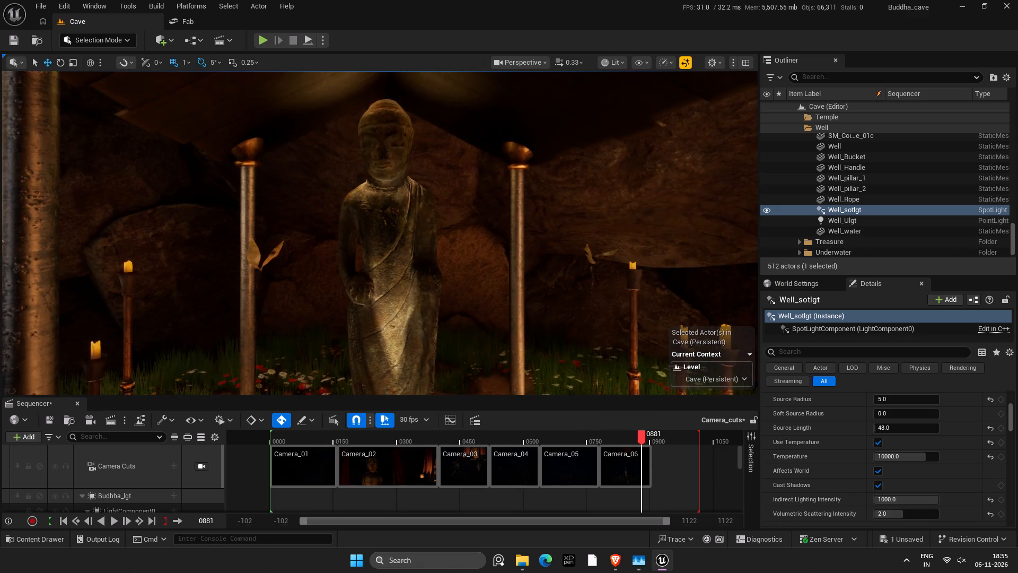
# Show the light icons and set the Volumetric Scattering Intensity of TS_bblgt, the point light behind the Buddha's head, to 0.
pyautogui.press('g')
pyautogui.press('d')
pyautogui.press('d')
pyautogui.press('d')
pyautogui.press('d')
pyautogui.press('d')
pyautogui.press('d')
pyautogui.press('d')
pyautogui.press('d')
pyautogui.press('d')
pyautogui.press('d')
pyautogui.press('d')
pyautogui.press('d')
pyautogui.press('d')
pyautogui.press('d')
pyautogui.press('d')
pyautogui.press('d')
pyautogui.press('d')
pyautogui.press('d')
pyautogui.moveTo(471, 264); pyautogui.dragTo(356, 261, button='right')
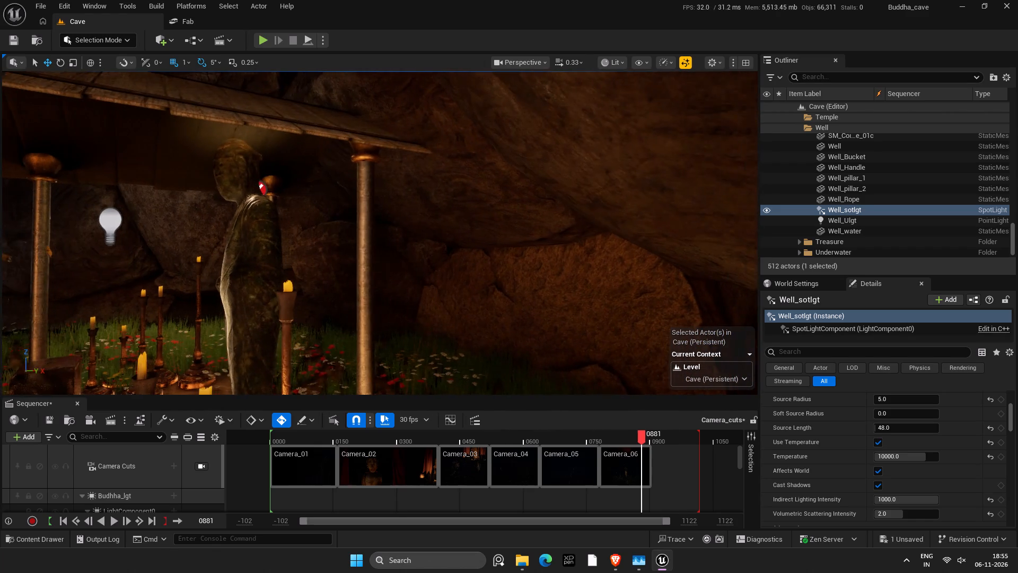
pyautogui.click(260, 188)
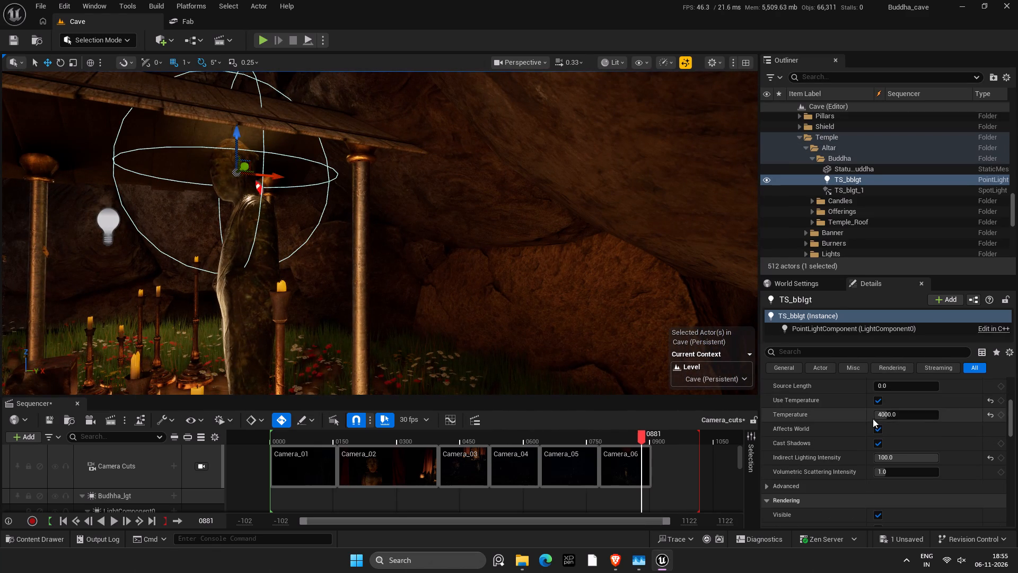
pyautogui.scroll(-4, 876, 422)
pyautogui.click(890, 407)
pyautogui.press('0')
pyautogui.press('Return')
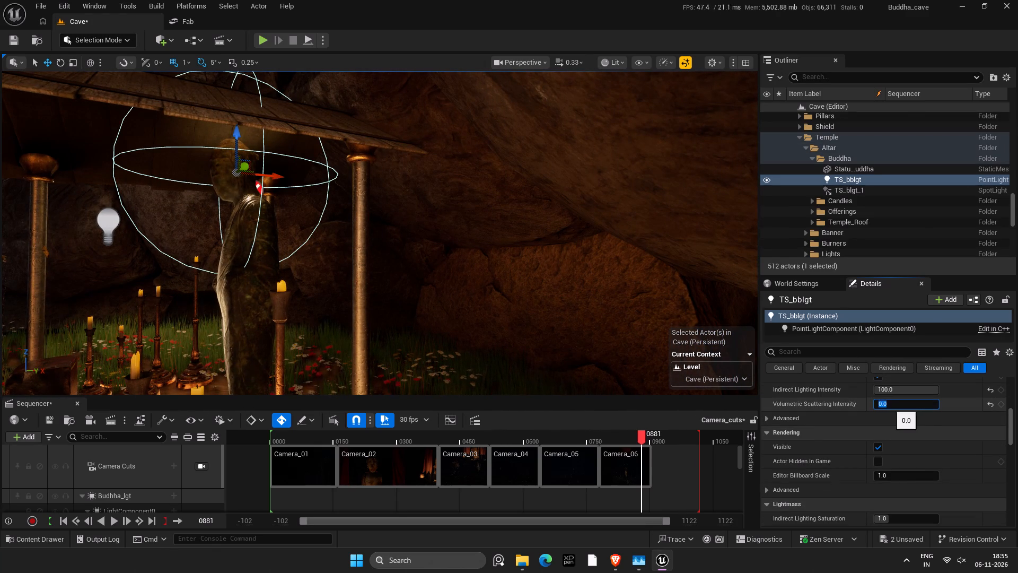
# Set the mobility of Fill_lgt_17, the point light beside the shrine's pillars, to Movable.
pyautogui.moveTo(346, 262); pyautogui.dragTo(368, 268, button='right')
pyautogui.press('a')
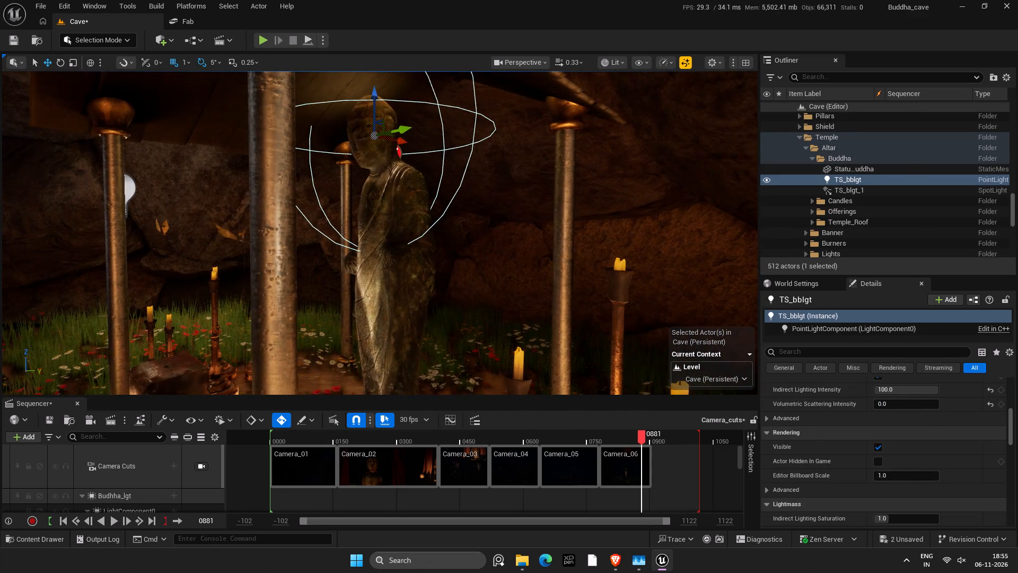
pyautogui.click(131, 190)
pyautogui.scroll(-4, 972, 491)
pyautogui.scroll(9, 953, 478)
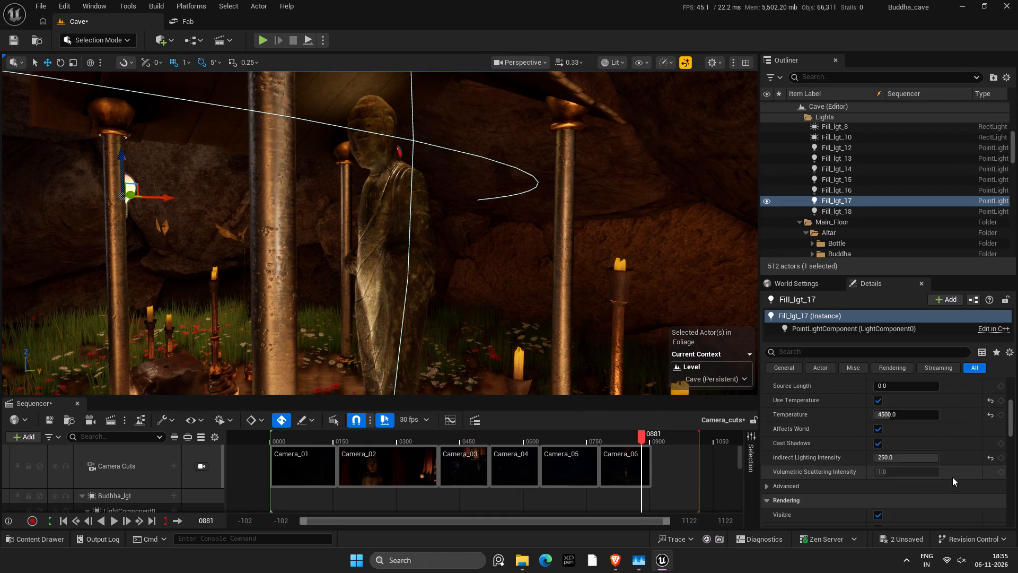
pyautogui.scroll(8, 952, 477)
pyautogui.click(960, 430)
pyautogui.click(961, 428)
# Set the Volumetric Scattering Intensity of this Fill_lgt_17 to 0.1 and save.
pyautogui.scroll(-2, 961, 456)
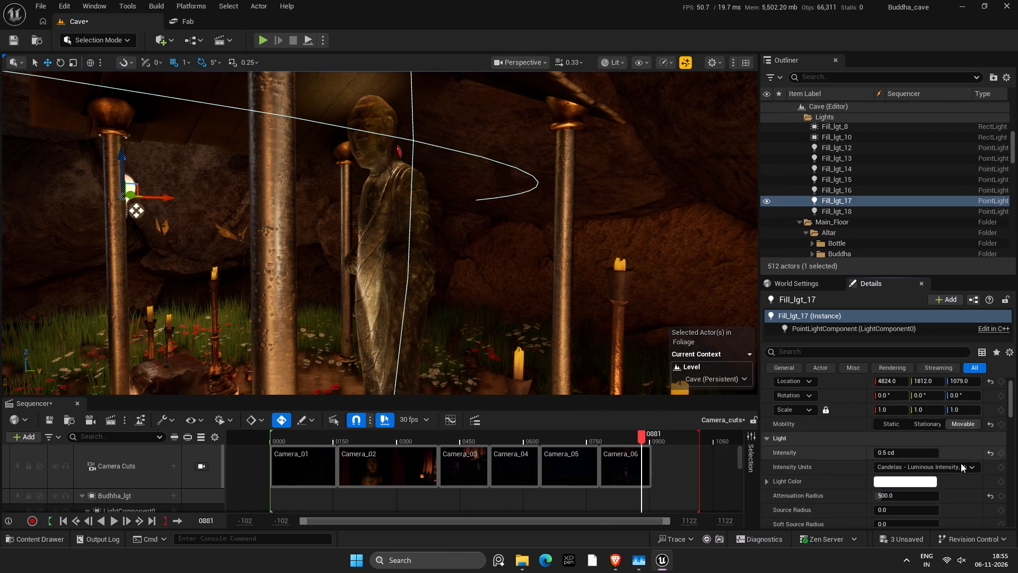
pyautogui.scroll(-7, 961, 463)
pyautogui.click(885, 472)
pyautogui.write('0.')
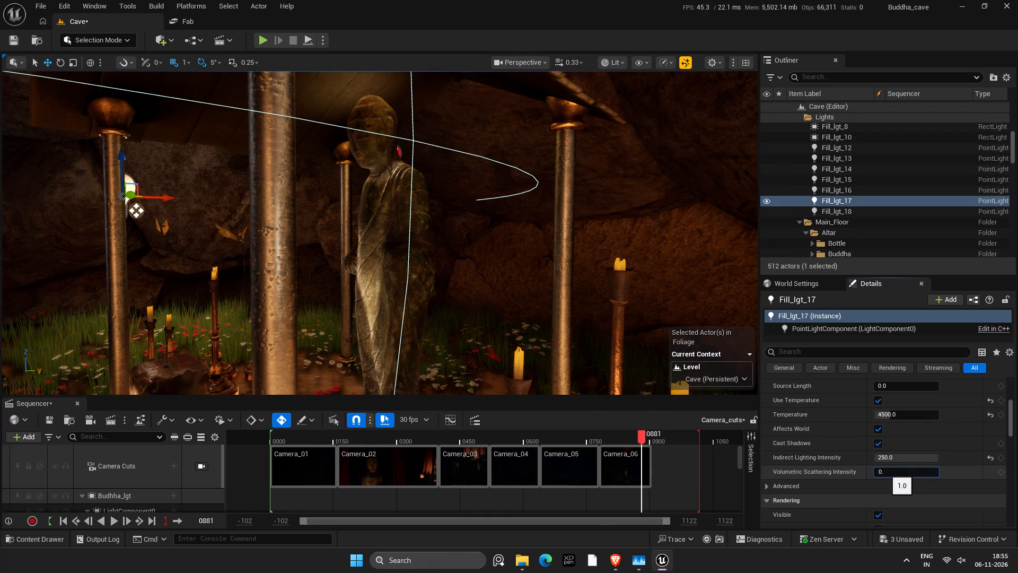
pyautogui.press('1')
pyautogui.press('Return')
pyautogui.scroll(-10, 948, 459)
pyautogui.hotkey('ctrl', 's')
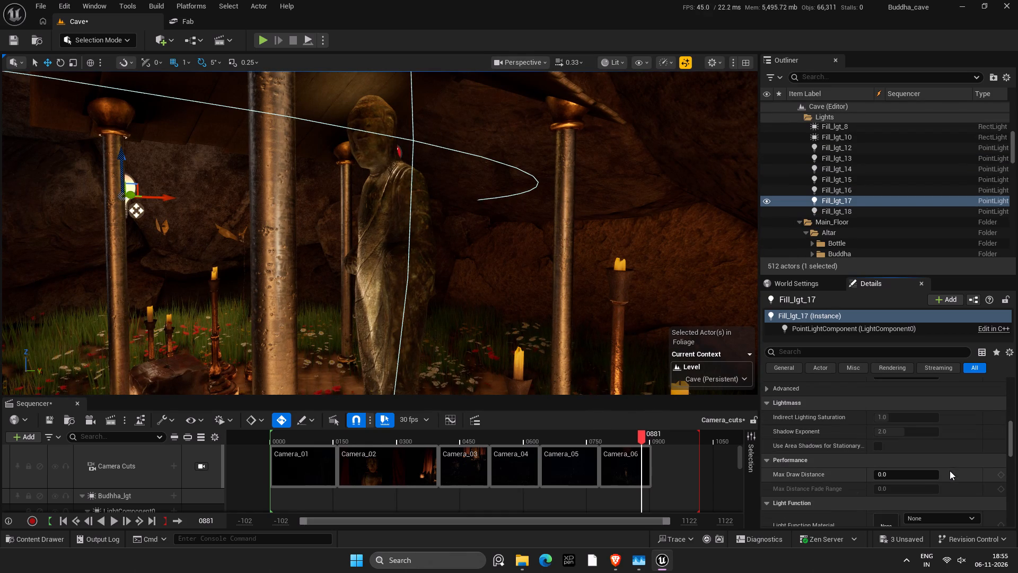
# Set the Volumetric Scattering Intensity of TS_blgt_1, the spot light at the Buddha statue's feet, to 0.1 and save.
pyautogui.moveTo(523, 298); pyautogui.dragTo(595, 316, button='right')
pyautogui.press('a')
pyautogui.press('s')
pyautogui.press('q')
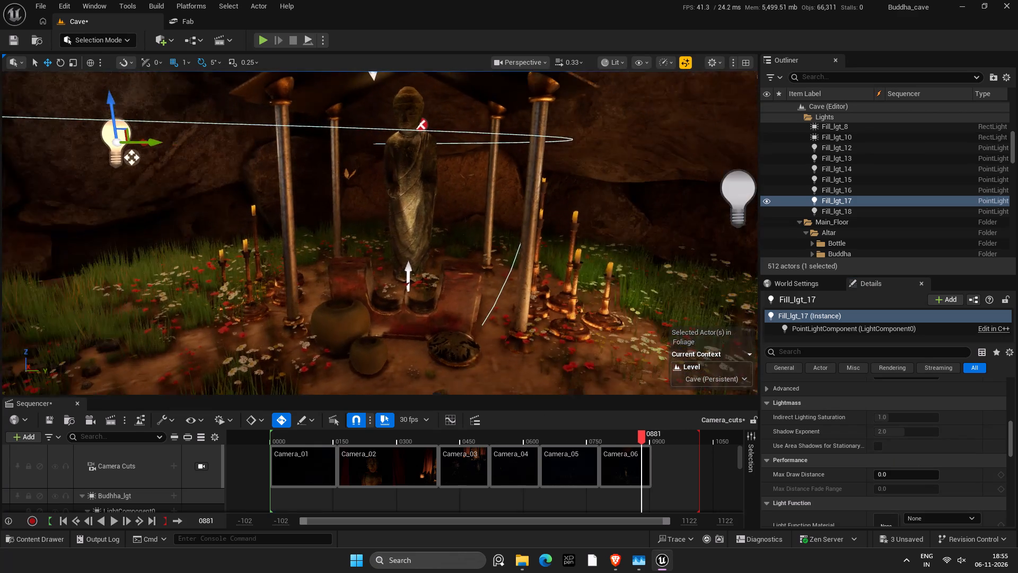
pyautogui.moveTo(595, 316); pyautogui.dragTo(593, 305, button='right')
pyautogui.press('r')
pyautogui.press('w')
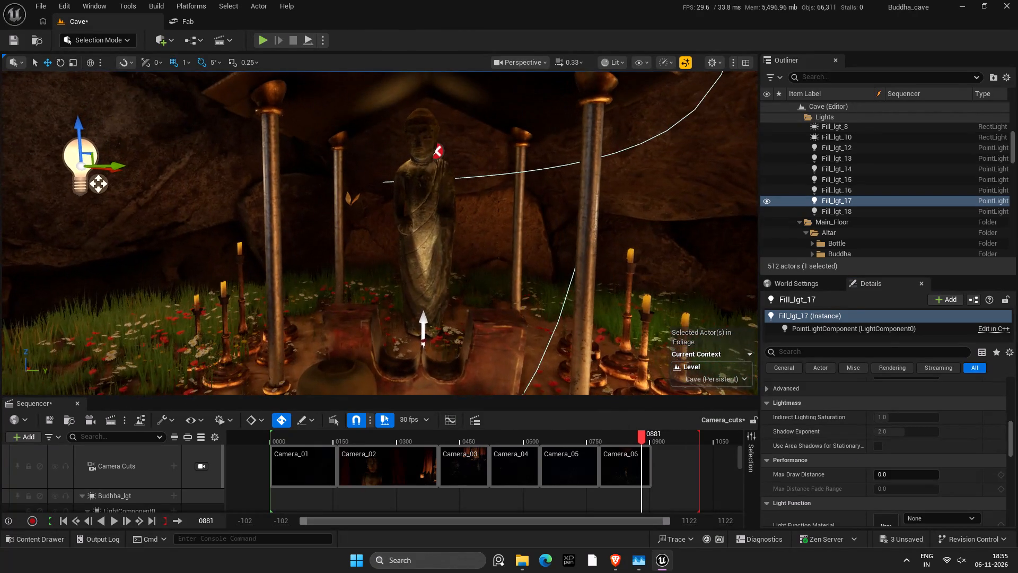
pyautogui.click(424, 318)
pyautogui.scroll(-4, 881, 492)
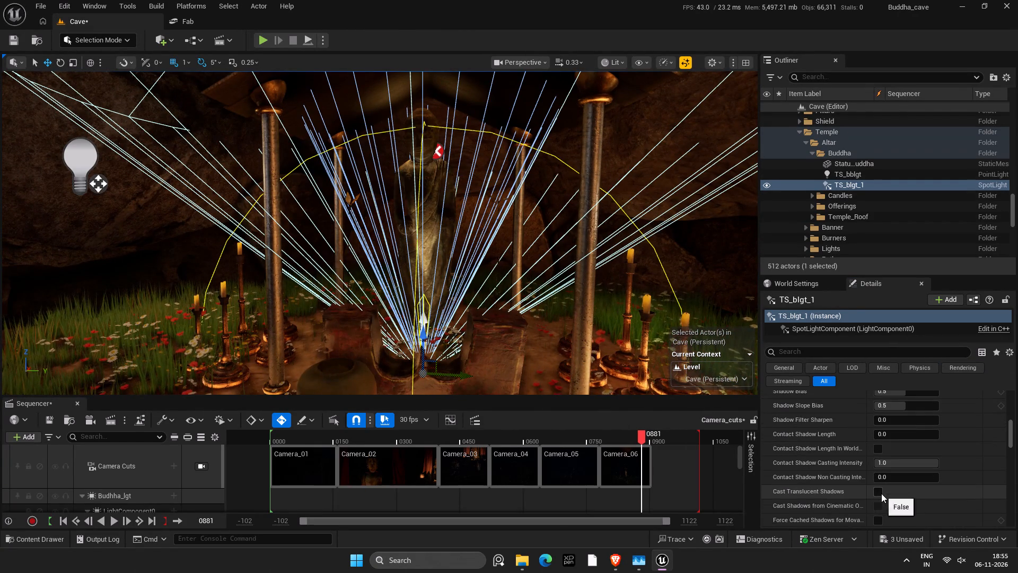
pyautogui.scroll(15, 881, 493)
pyautogui.scroll(-3, 889, 466)
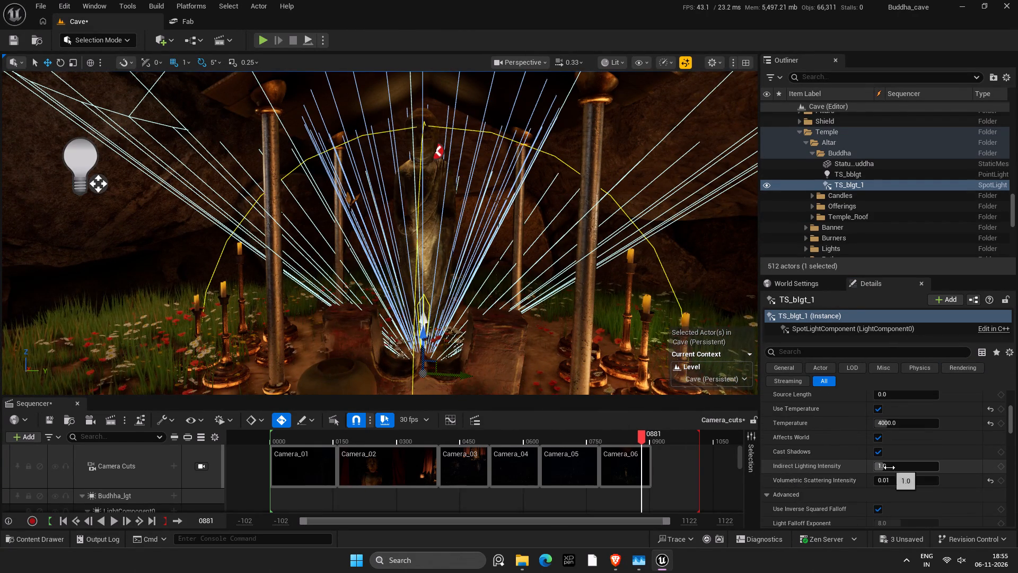
pyautogui.click(889, 479)
pyautogui.write('0.')
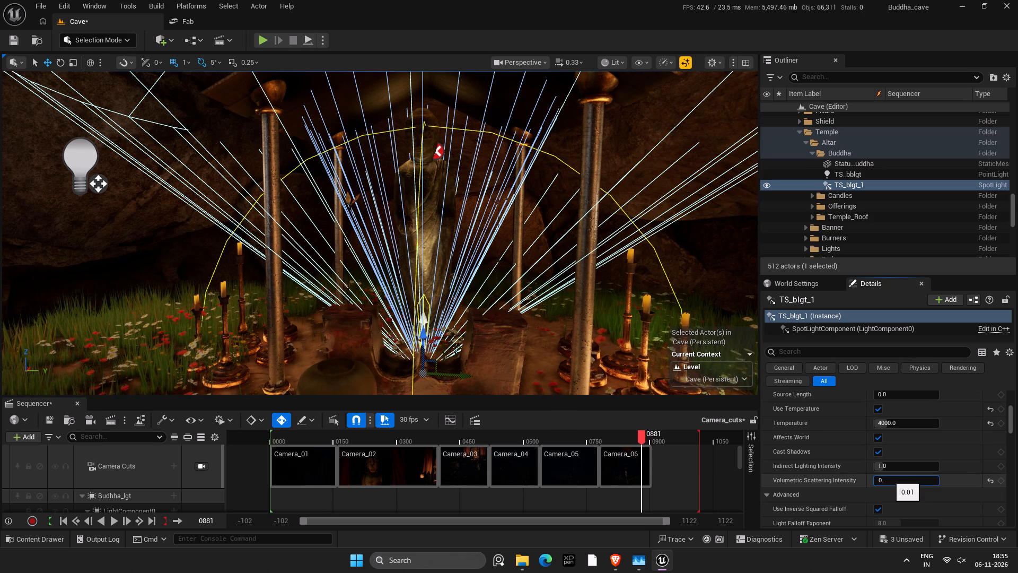
pyautogui.press('1')
pyautogui.press('Return')
pyautogui.hotkey('ctrl', 's')
# Set the Volumetric Scattering Intensity of Fill_lgt_18, the point light just in front of the shrine, to 0.
pyautogui.moveTo(645, 309); pyautogui.dragTo(670, 317, button='right')
pyautogui.press('s')
pyautogui.press('d')
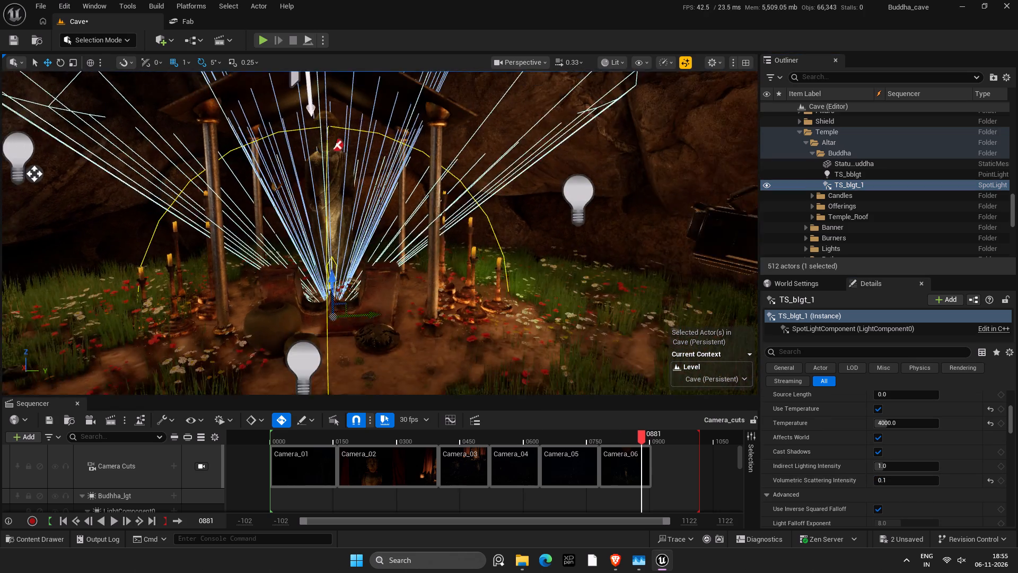
pyautogui.moveTo(670, 317); pyautogui.dragTo(670, 317, button='right')
pyautogui.click(276, 303)
pyautogui.click(911, 440)
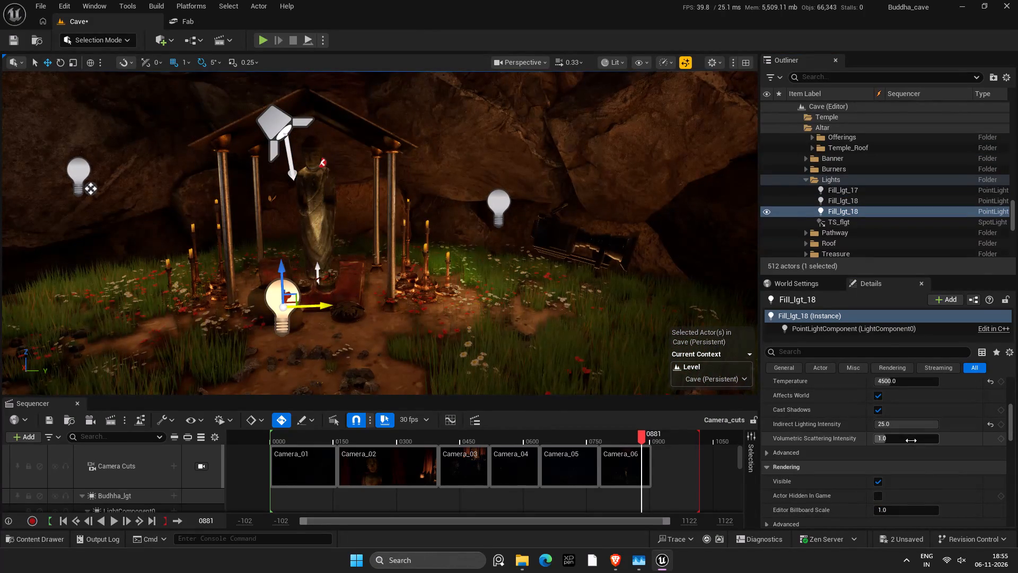
pyautogui.press('0')
pyautogui.press('Return')
# Set the Volumetric Scattering Intensity of Fill_lgt_17, the point light over the path to the shrine, to 0 and save.
pyautogui.moveTo(642, 309); pyautogui.dragTo(521, 334, button='right')
pyautogui.press('s')
pyautogui.press('s')
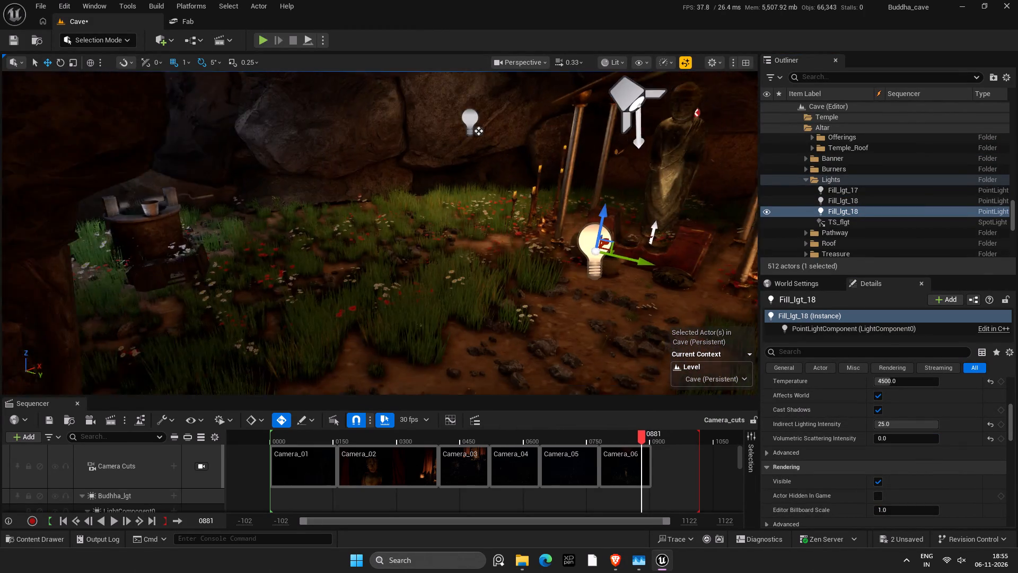
pyautogui.moveTo(521, 334); pyautogui.dragTo(516, 350, button='right')
pyautogui.press('w')
pyautogui.press('s')
pyautogui.press('a')
pyautogui.moveTo(522, 341); pyautogui.dragTo(554, 326, button='right')
pyautogui.press('a')
pyautogui.press('f')
pyautogui.click(418, 285)
pyautogui.click(885, 430)
pyautogui.click(885, 435)
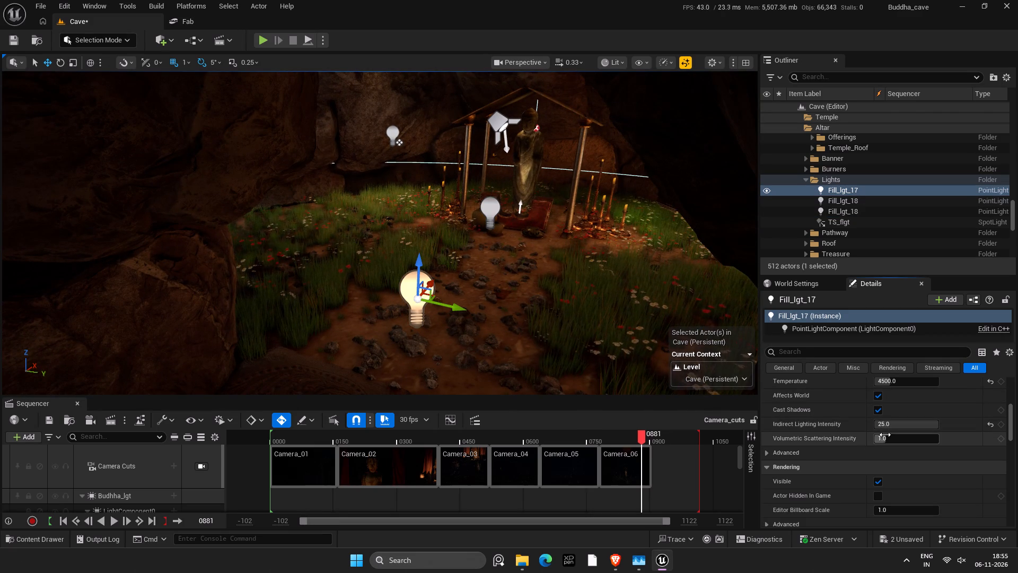
pyautogui.press('0')
pyautogui.press('Return')
pyautogui.hotkey('ctrl', 's')
# Set the mobility of Fill_lgt_18, the point light near the cave wall on the treasure side of the shrine, to Movable.
pyautogui.moveTo(572, 241); pyautogui.dragTo(659, 228, button='right')
pyautogui.press('w')
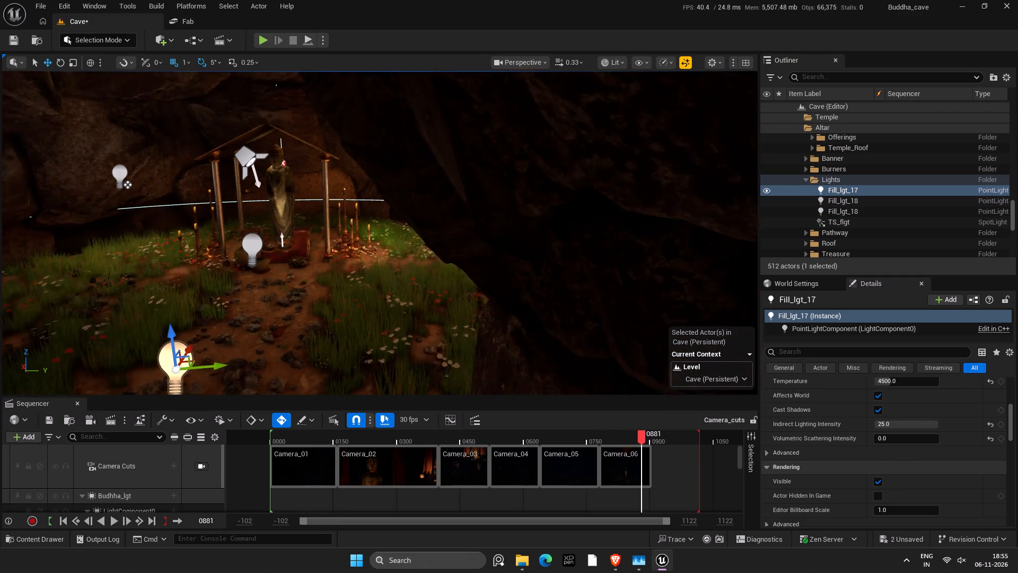
pyautogui.moveTo(659, 228); pyautogui.dragTo(709, 219, button='right')
pyautogui.press('a')
pyautogui.press('w')
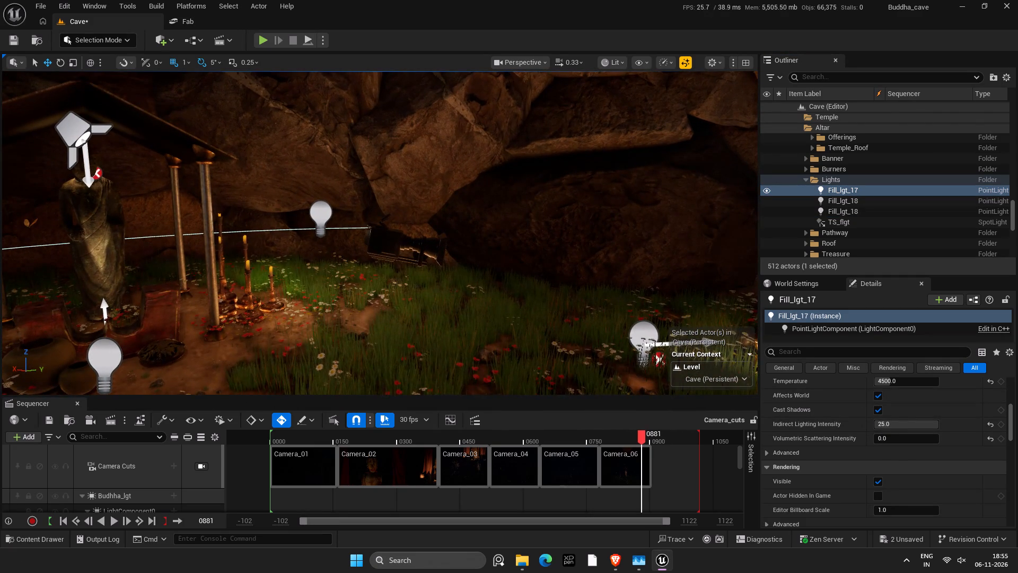
pyautogui.click(319, 215)
pyautogui.scroll(5, 910, 424)
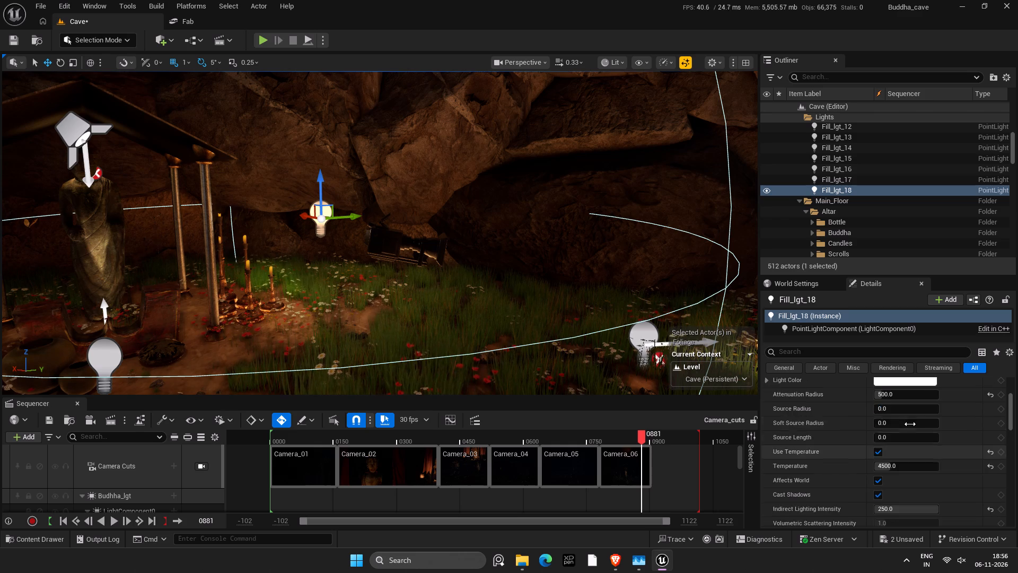
pyautogui.scroll(6, 910, 424)
pyautogui.click(957, 422)
# Set the Volumetric Scattering Intensity of this Fill_lgt_18 to 0.1 and save.
pyautogui.scroll(-6, 943, 454)
pyautogui.scroll(-4, 882, 498)
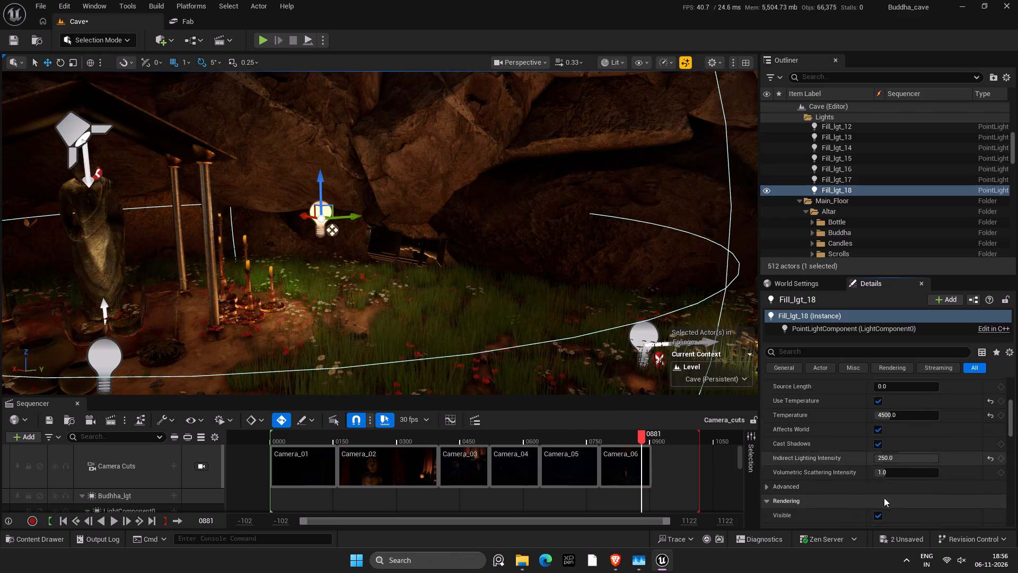
pyautogui.click(884, 461)
pyautogui.write('0.1')
pyautogui.press('Return')
pyautogui.hotkey('ctrl', 's')
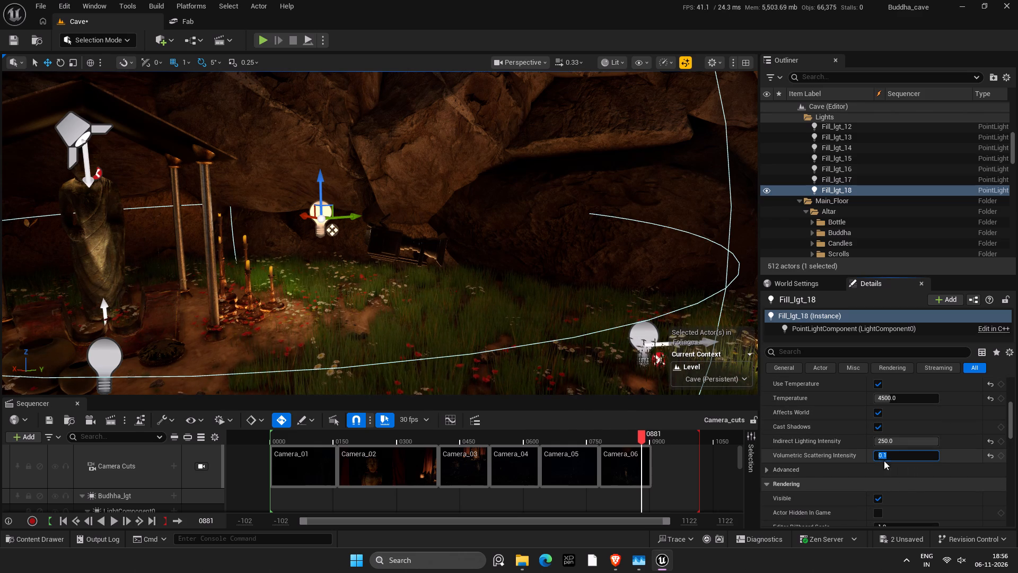
# Examine the lighting around the shrine, the well and the surrounding cave walls from several viewpoints.
pyautogui.moveTo(542, 258); pyautogui.dragTo(660, 249, button='right')
pyautogui.press('s')
pyautogui.press('a')
pyautogui.press('a')
pyautogui.press('a')
pyautogui.press('a')
pyautogui.press('a')
pyautogui.press('a')
pyautogui.press('a')
pyautogui.press('a')
pyautogui.press('a')
pyautogui.press('a')
pyautogui.press('a')
pyautogui.press('a')
pyautogui.press('a')
pyautogui.press('a')
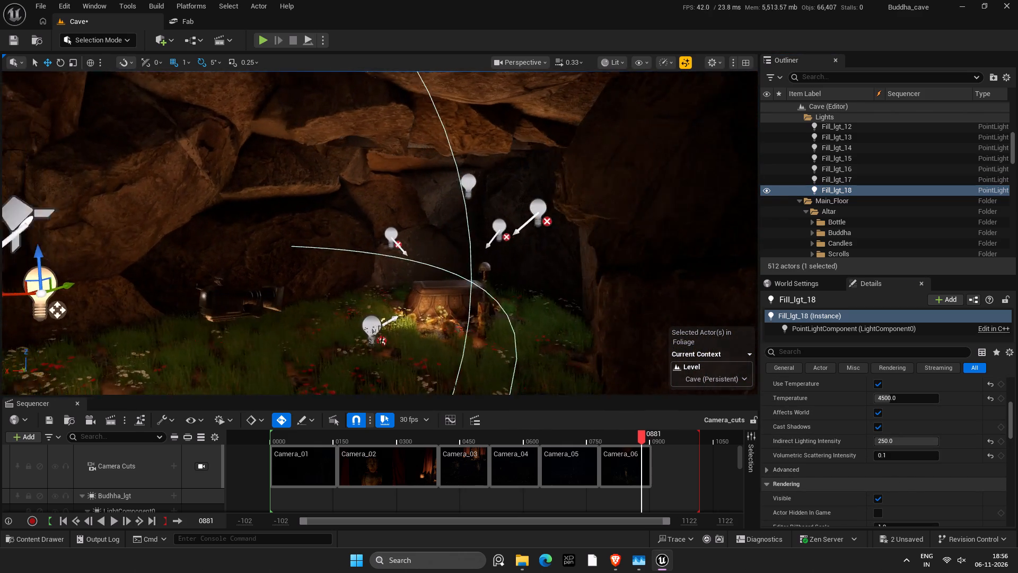
pyautogui.moveTo(660, 249); pyautogui.dragTo(671, 251, button='right')
pyautogui.press('w')
pyautogui.press('s')
pyautogui.press('s')
pyautogui.press('s')
pyautogui.press('s')
pyautogui.press('s')
pyautogui.press('s')
pyautogui.press('s')
pyautogui.press('s')
pyautogui.press('s')
pyautogui.press('s')
pyautogui.press('s')
pyautogui.press('f')
pyautogui.press('s')
# Hide the light icons and gizmos with game view, and save the level.
pyautogui.press('g')
pyautogui.rightClick(543, 257)
pyautogui.write('ss')
pyautogui.hotkey('ctrl', 's')
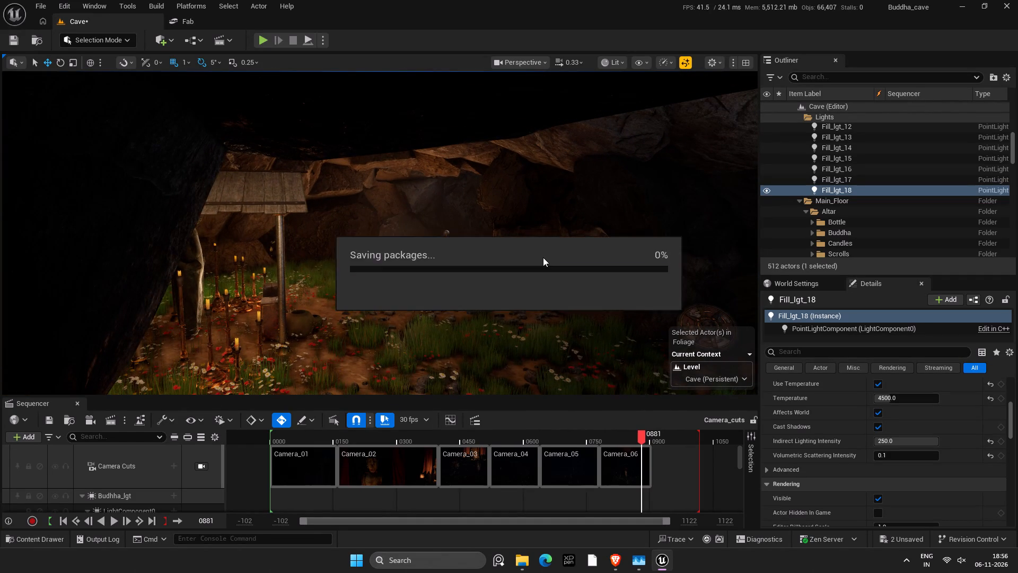
# Examine the lighting on the well and the stone passage beside it with the editor icons hidden.
pyautogui.moveTo(543, 257); pyautogui.dragTo(599, 268, button='right')
pyautogui.press('w')
pyautogui.press('w')
pyautogui.press('w')
pyautogui.press('w')
pyautogui.press('w')
pyautogui.press('w')
pyautogui.press('w')
pyautogui.press('w')
pyautogui.press('w')
pyautogui.press('w')
pyautogui.press('w')
pyautogui.press('w')
pyautogui.press('w')
pyautogui.press('w')
pyautogui.press('w')
pyautogui.press('w')
pyautogui.press('w')
pyautogui.press('w')
pyautogui.press('w')
pyautogui.press('w')
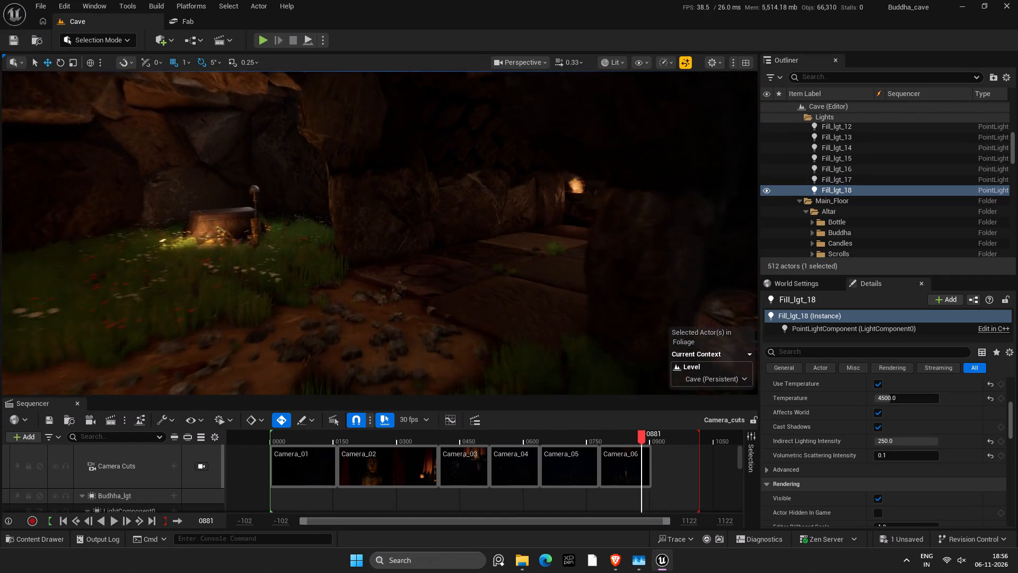
# Delete the Budhha_lgt track from the Camera_cuts sequence and save.
pyautogui.scroll(-3, 157, 481)
pyautogui.scroll(3, 165, 479)
pyautogui.scroll(-2, 165, 479)
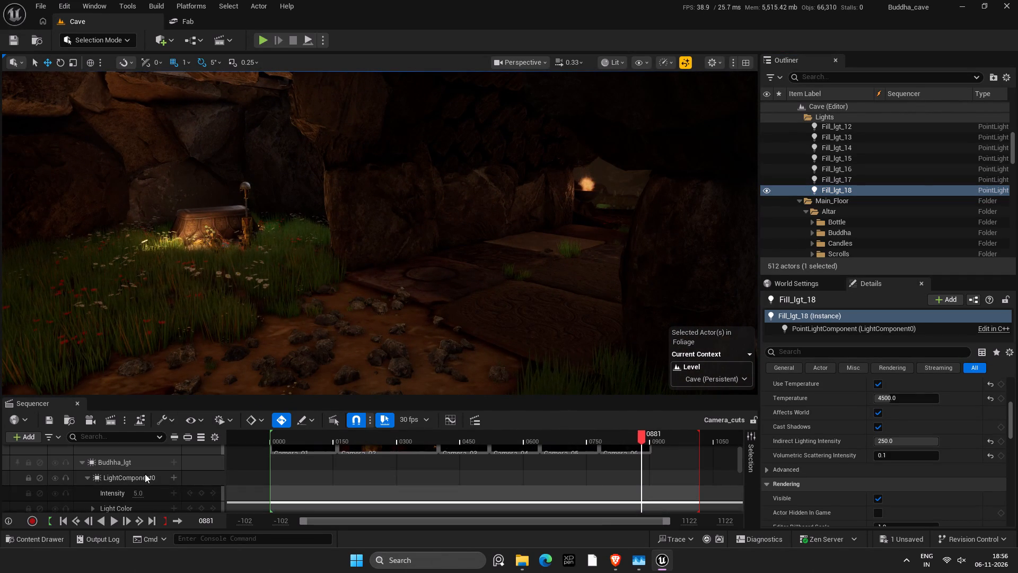
pyautogui.click(136, 472)
pyautogui.click(109, 468)
pyautogui.press('Delete')
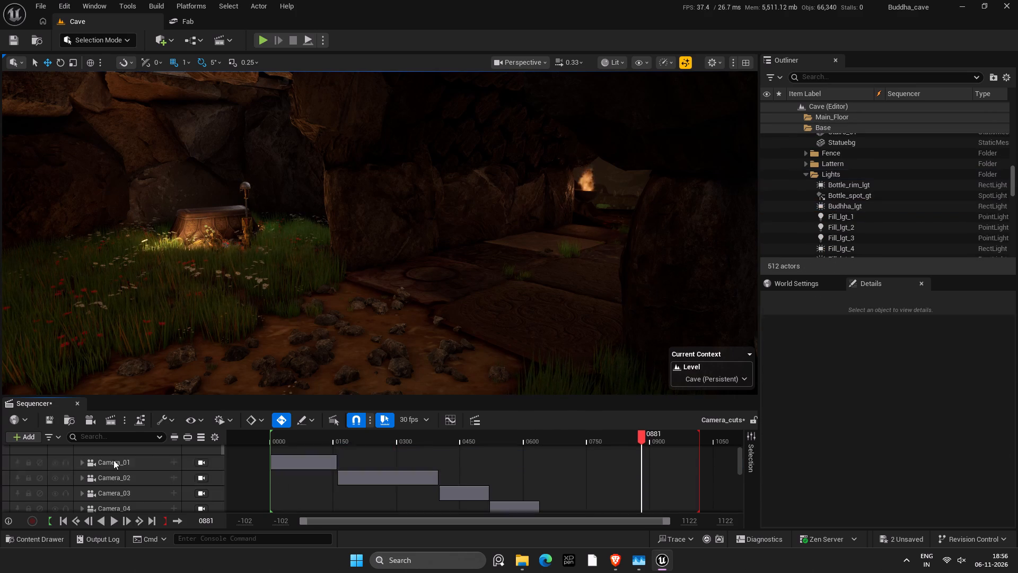
pyautogui.scroll(3, 104, 473)
pyautogui.hotkey('ctrl', 's')
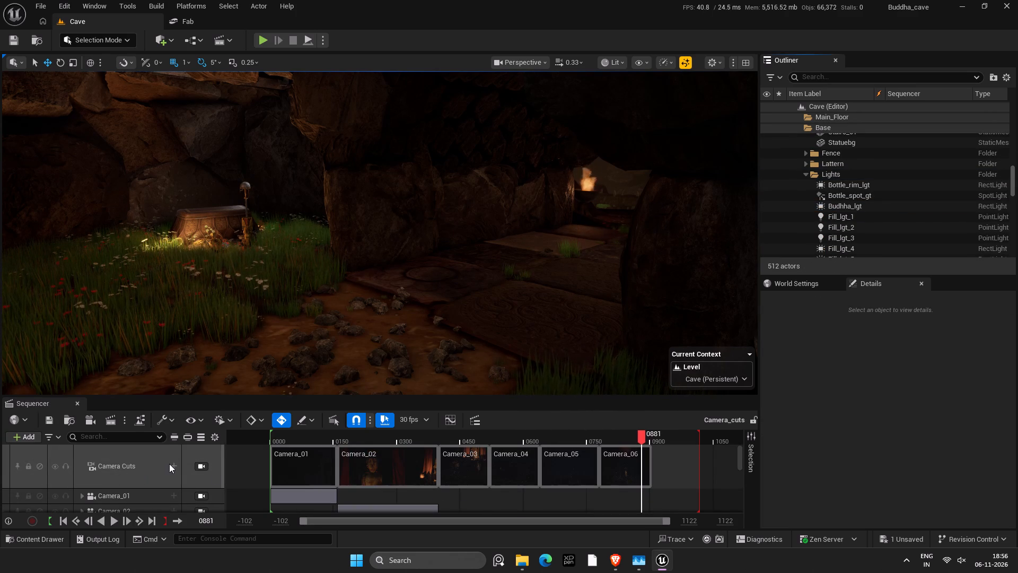
# Lock the viewport to the camera cuts and play the Camera_06 shot from frame 791.
pyautogui.click(172, 464)
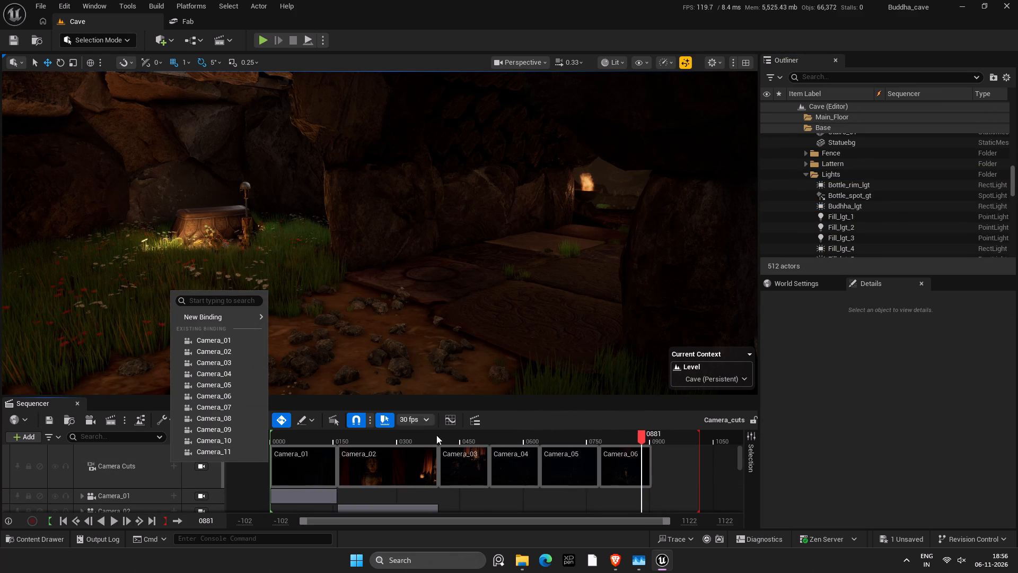
pyautogui.moveTo(645, 437); pyautogui.dragTo(653, 439)
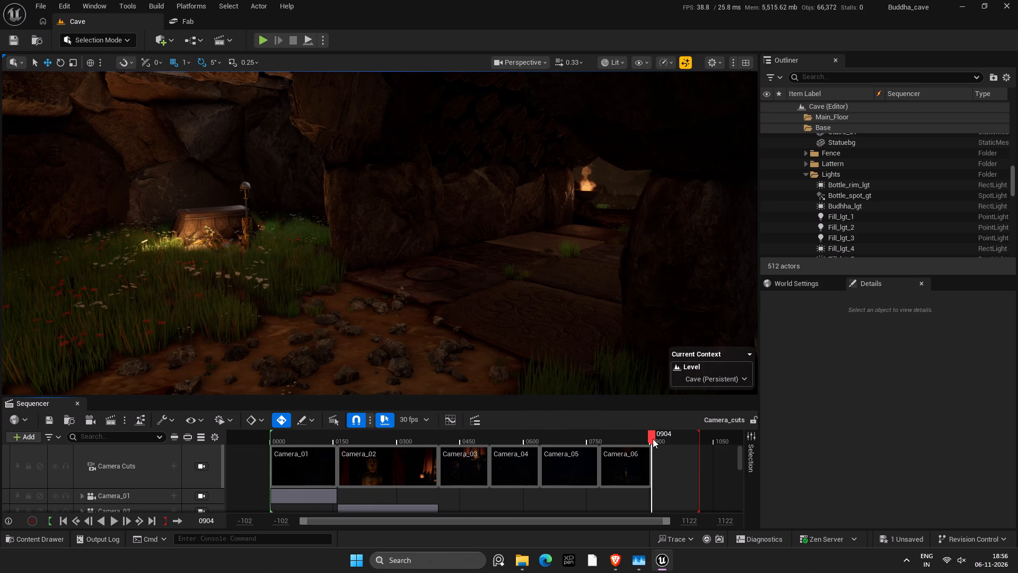
pyautogui.moveTo(653, 439); pyautogui.dragTo(604, 446)
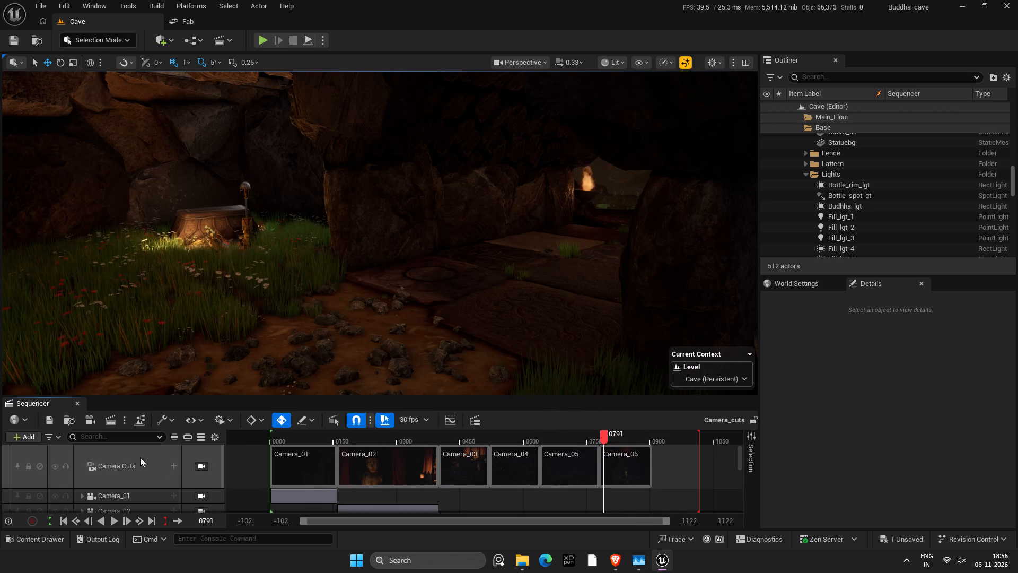
pyautogui.click(199, 465)
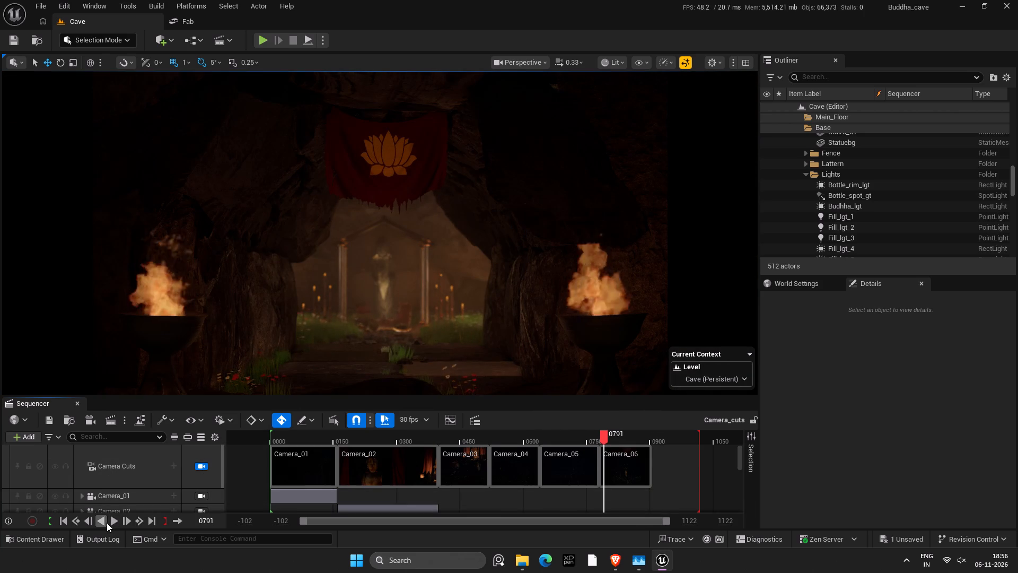
pyautogui.click(107, 523)
pyautogui.click(113, 520)
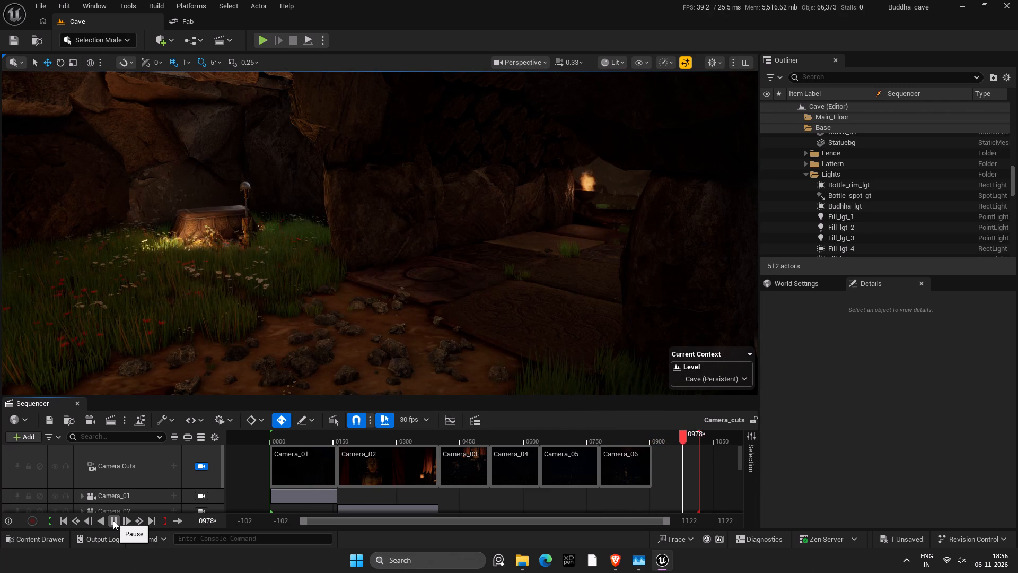
pyautogui.click(113, 520)
# Play the sequence from frame 765 into the Camera_06 shot and inspect it at frame 840.
pyautogui.moveTo(619, 427); pyautogui.dragTo(595, 433)
pyautogui.click(596, 438)
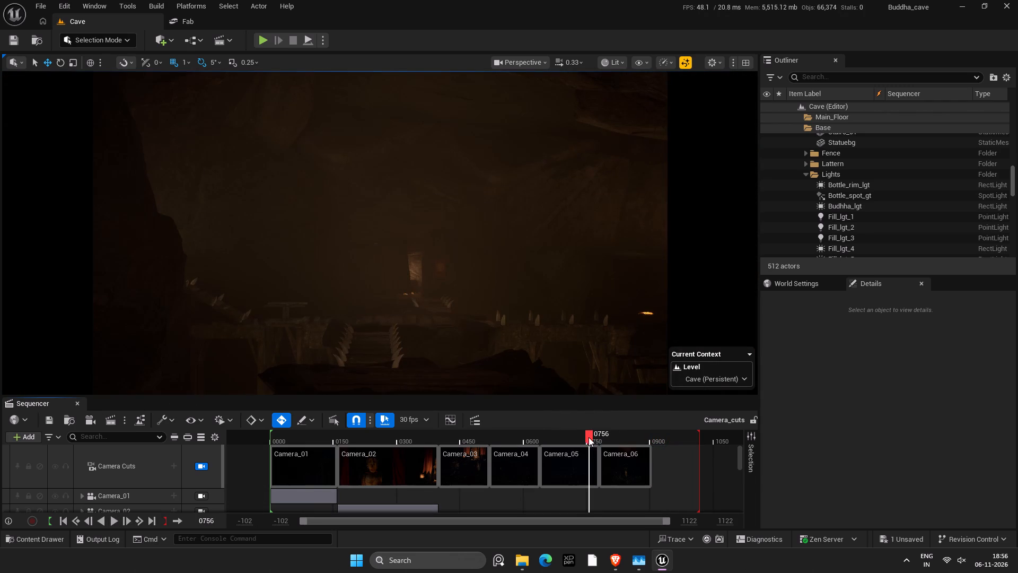
pyautogui.click(108, 520)
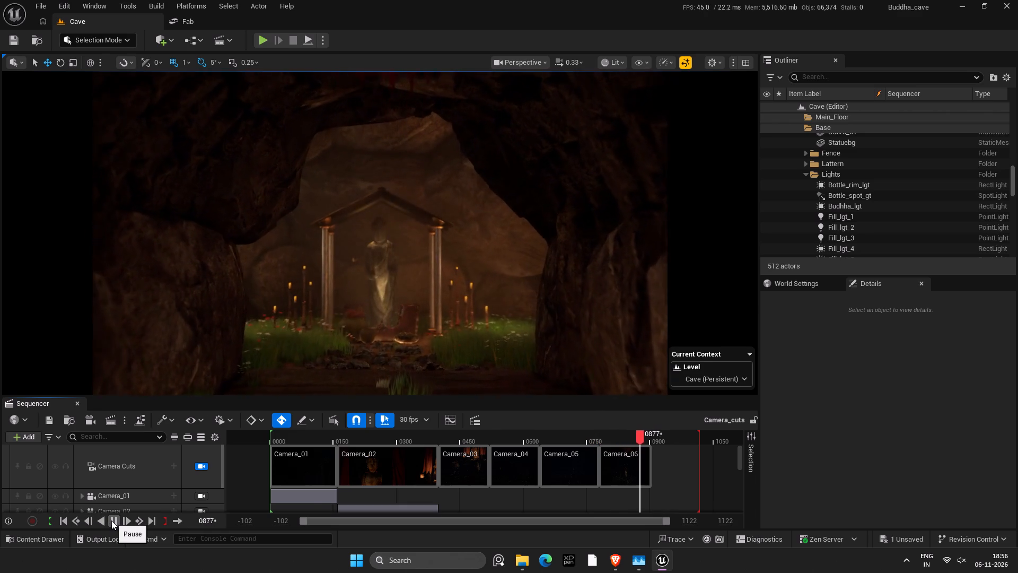
pyautogui.click(111, 520)
pyautogui.moveTo(629, 438); pyautogui.dragTo(617, 436)
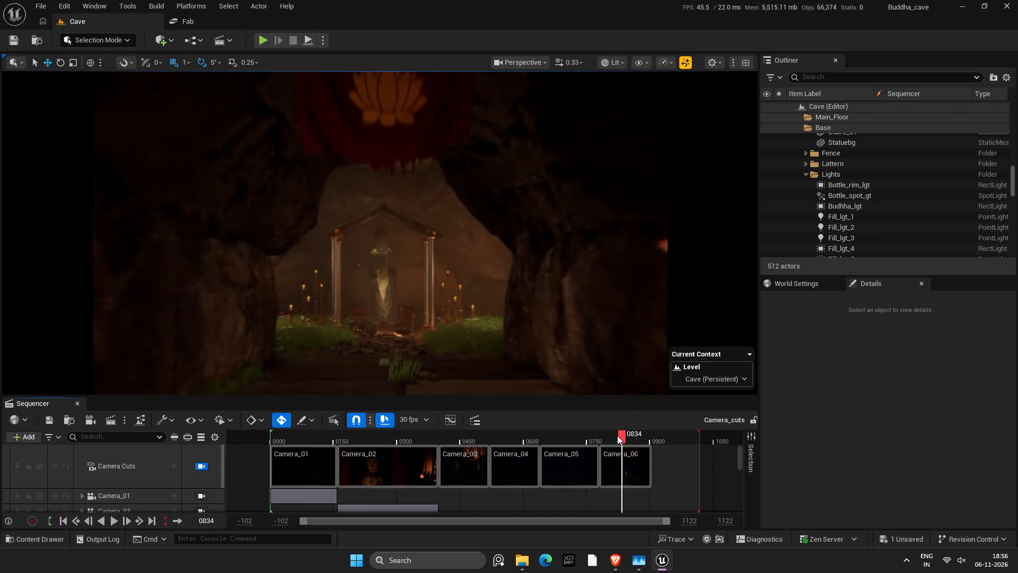
pyautogui.moveTo(617, 436); pyautogui.dragTo(625, 437)
pyautogui.click(628, 463)
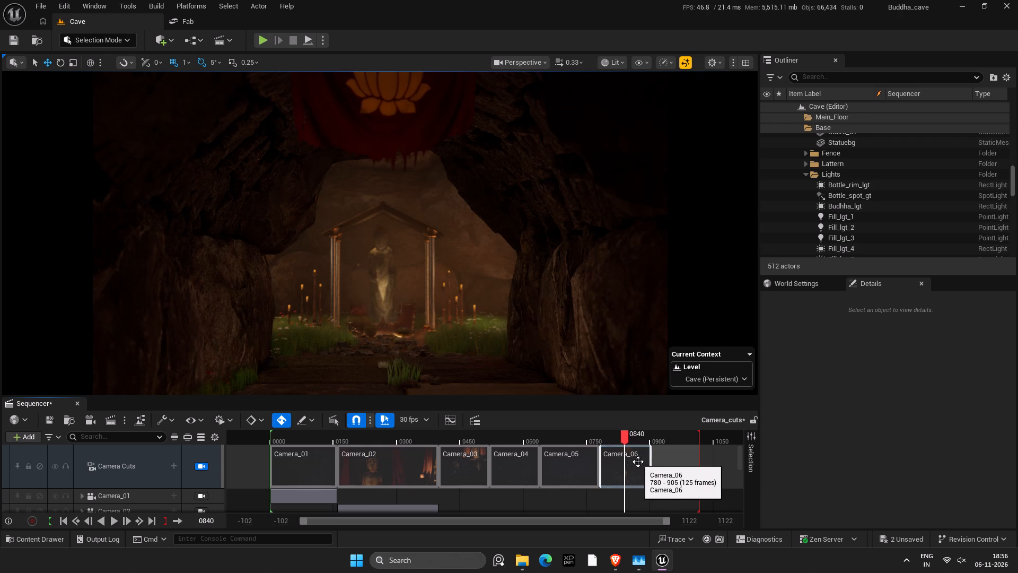
# Collapse the Base, Lights and Environment folders in the Outliner.
pyautogui.scroll(6, 880, 213)
pyautogui.click(808, 202)
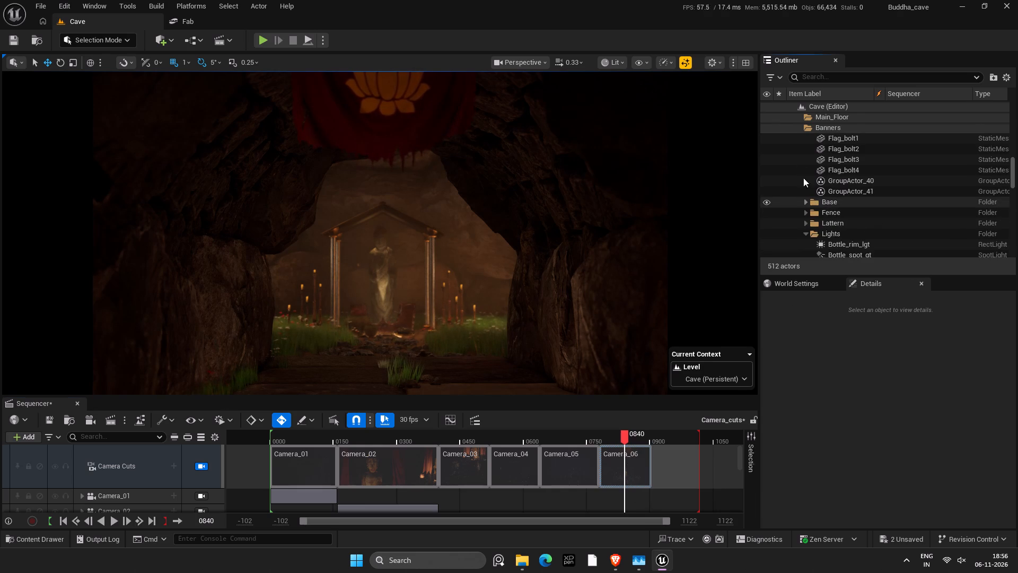
pyautogui.scroll(11, 801, 145)
pyautogui.scroll(10, 804, 147)
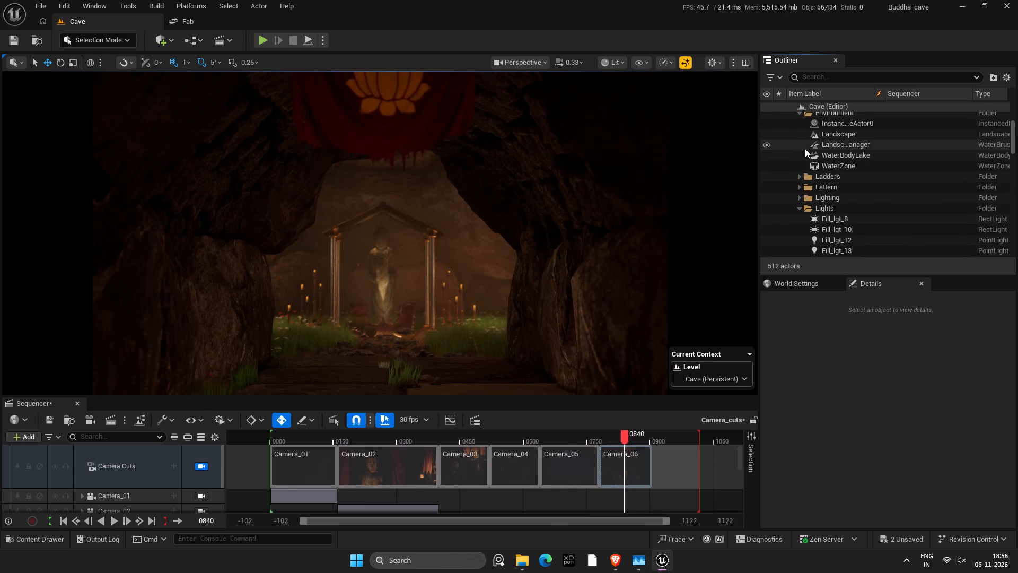
pyautogui.click(799, 208)
pyautogui.click(797, 115)
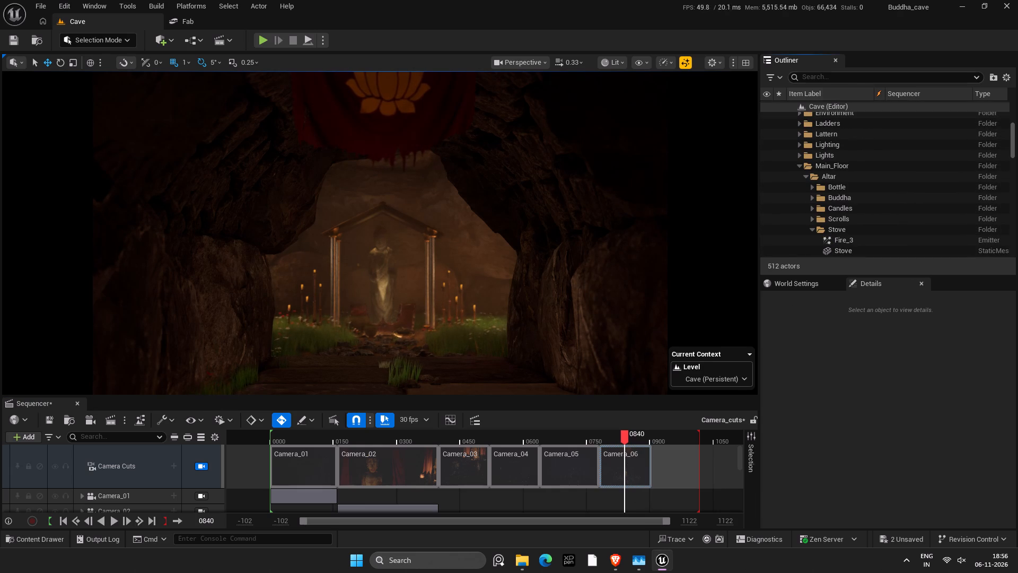
# Filter the Outliner for fog and add the ExponentialHeightFog actor to the Camera_cuts sequence.
pyautogui.click(850, 74)
pyautogui.write('ff')
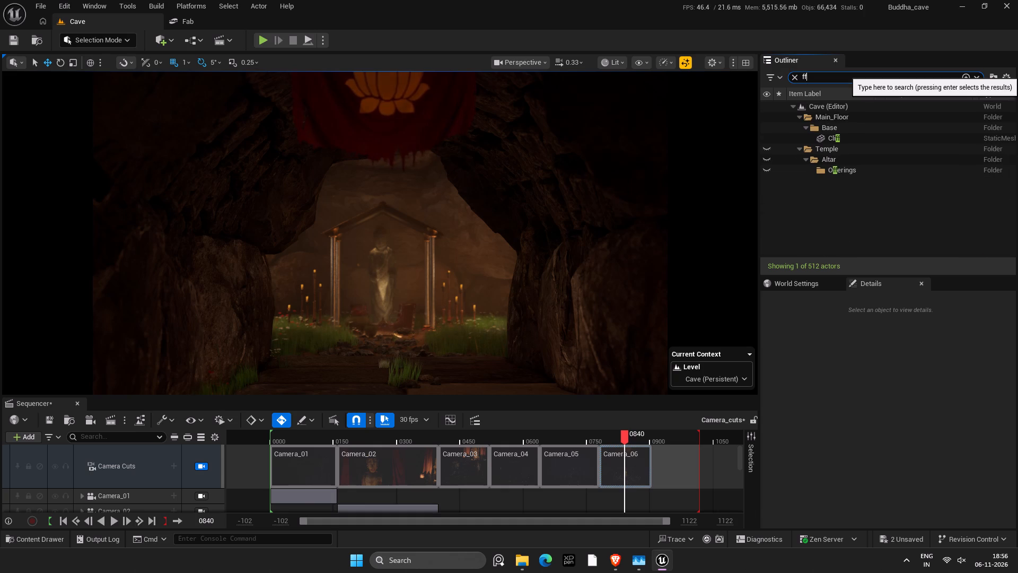
pyautogui.press('BackSpace')
pyautogui.write('of')
pyautogui.press('BackSpace')
pyautogui.press('g')
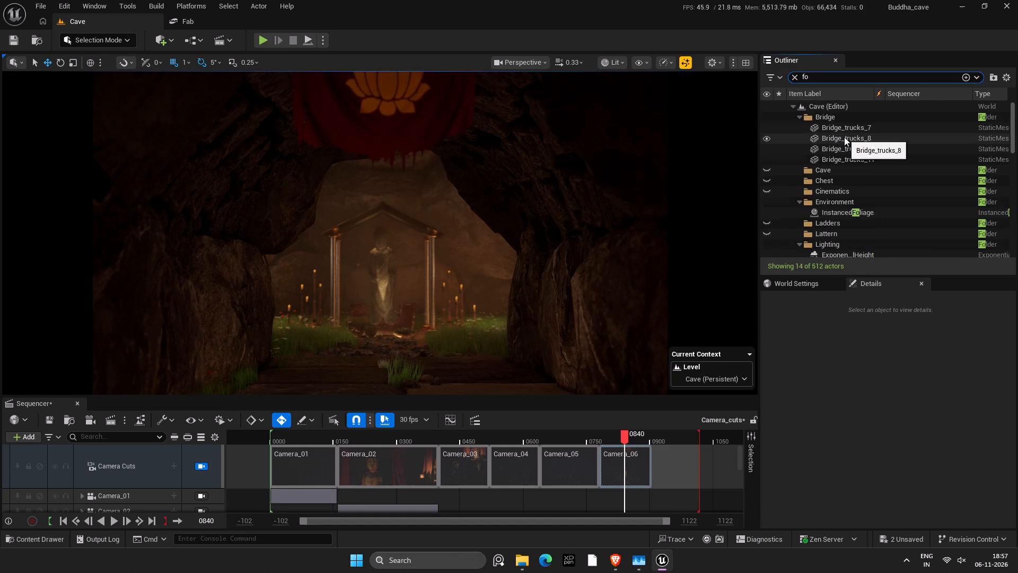
pyautogui.click(858, 133)
pyautogui.moveTo(888, 129); pyautogui.dragTo(124, 467)
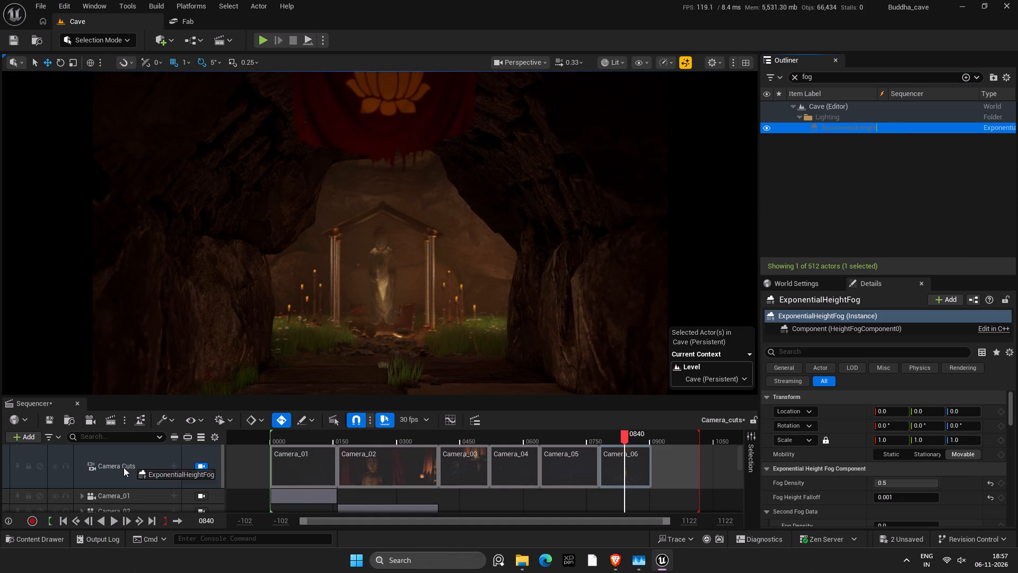
pyautogui.moveTo(124, 467); pyautogui.dragTo(124, 488)
pyautogui.scroll(-4, 133, 488)
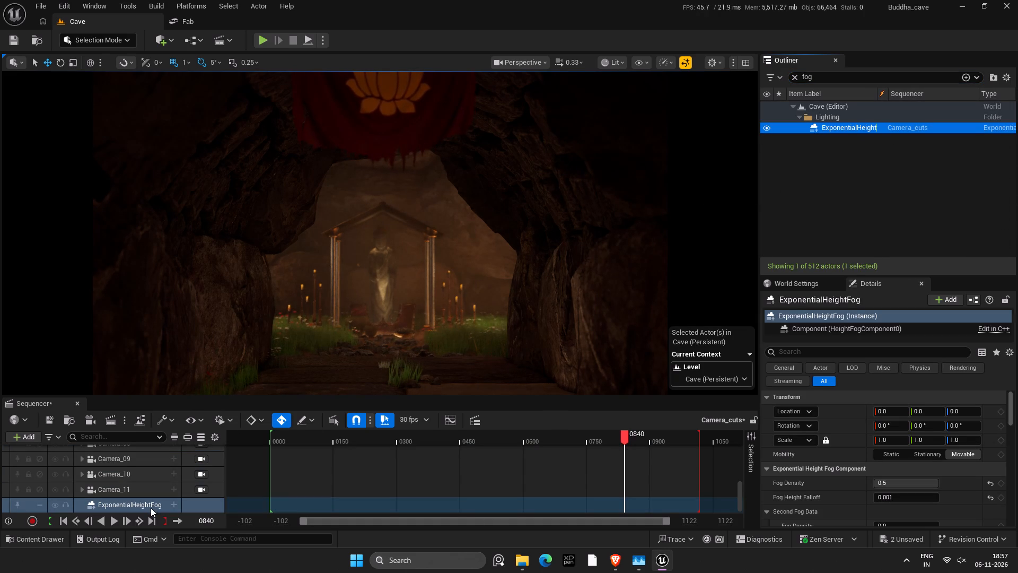
# Look for properties to animate under ExponentialHeightFog in the Camera_cuts sequence.
pyautogui.click(150, 508)
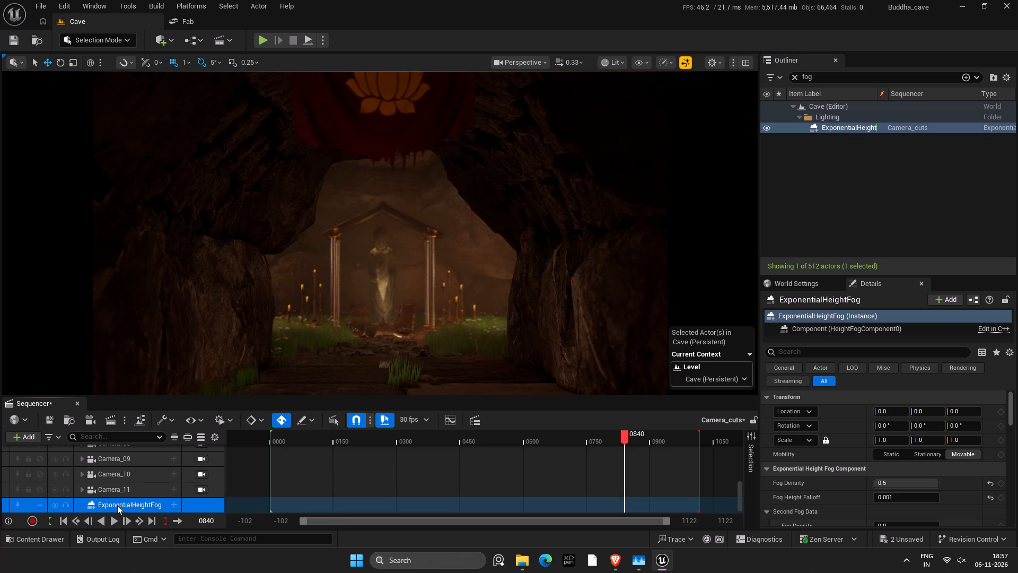
pyautogui.scroll(-4, 117, 506)
pyautogui.click(81, 502)
pyautogui.click(174, 504)
pyautogui.click(157, 505)
pyautogui.scroll(-2, 130, 505)
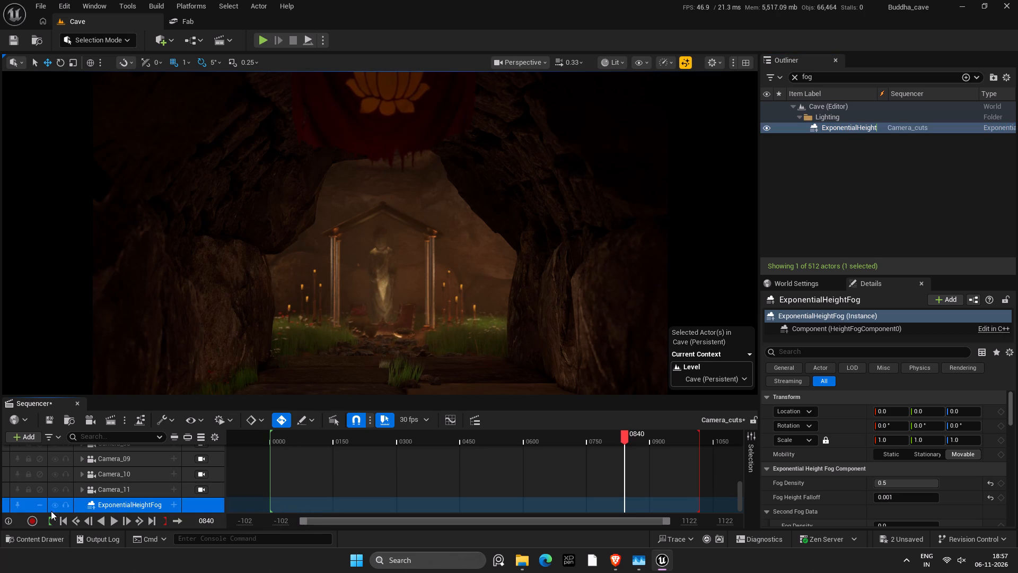
pyautogui.scroll(3, 120, 505)
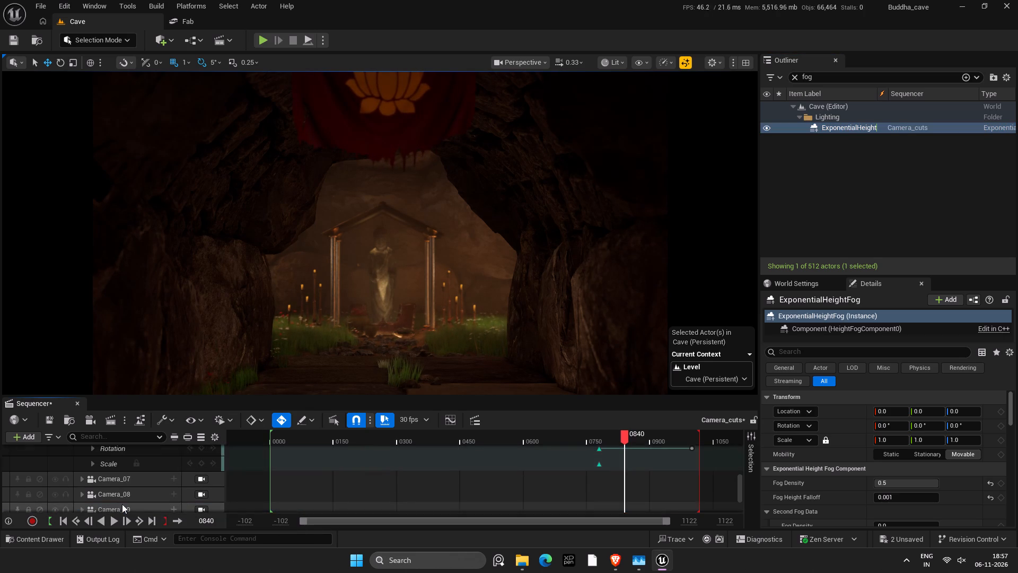
pyautogui.scroll(-3, 122, 504)
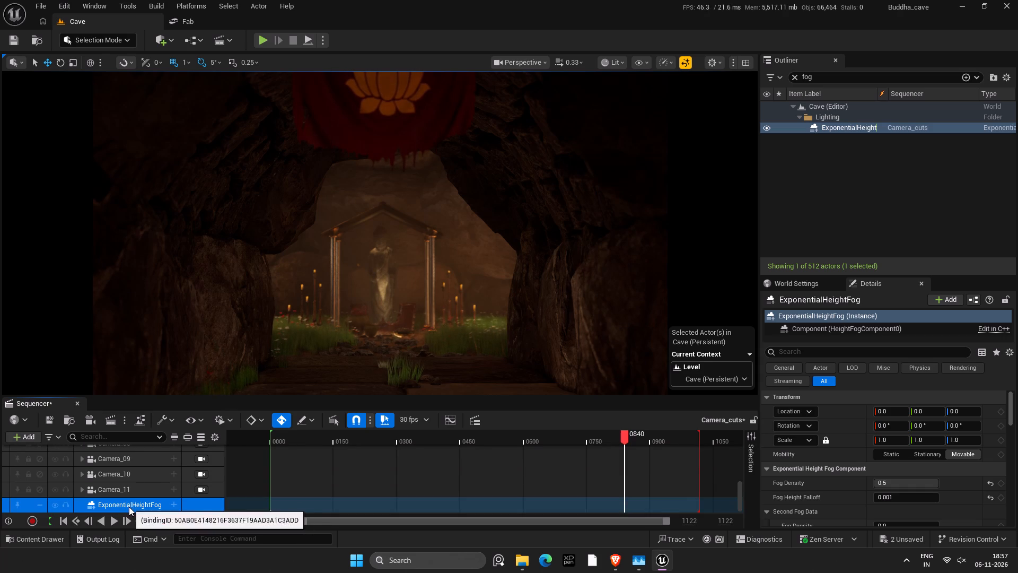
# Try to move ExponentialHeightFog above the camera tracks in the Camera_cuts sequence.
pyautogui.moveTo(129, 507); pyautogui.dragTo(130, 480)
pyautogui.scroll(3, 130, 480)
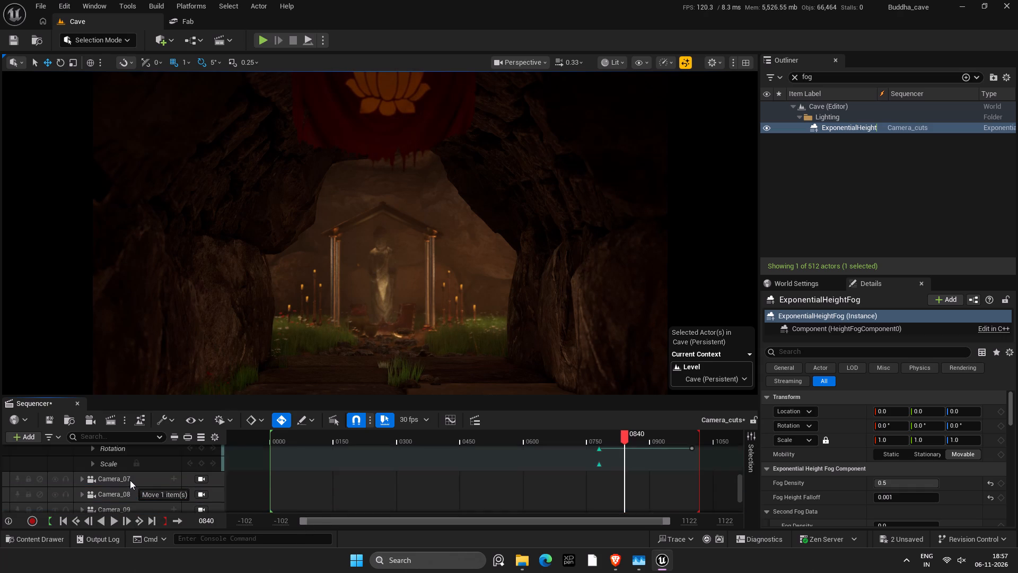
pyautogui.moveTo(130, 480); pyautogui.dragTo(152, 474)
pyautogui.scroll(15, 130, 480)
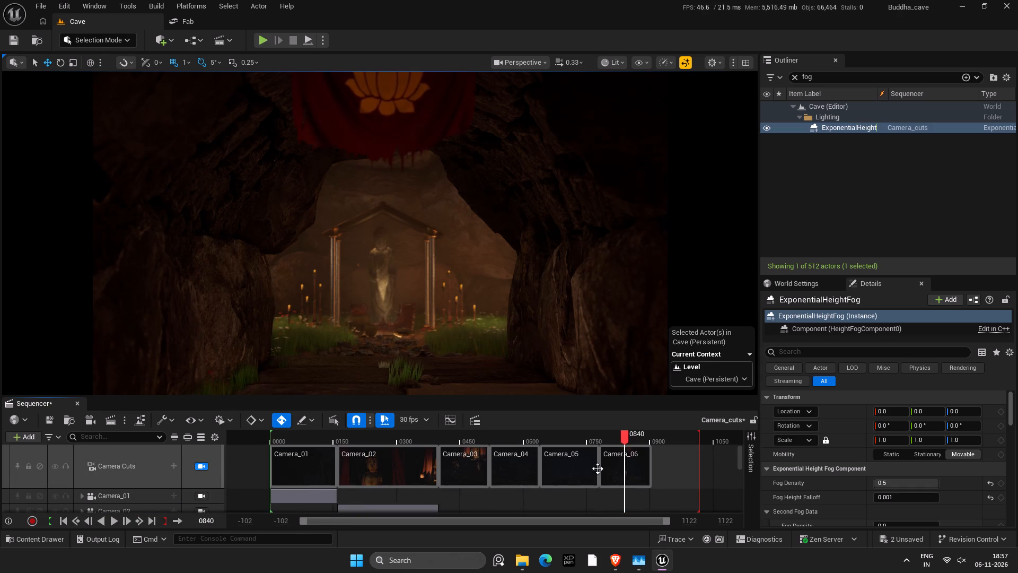
# Scrub past the end of the Camera_06 shot and back to frame 811, and save.
pyautogui.moveTo(624, 438); pyautogui.dragTo(655, 438)
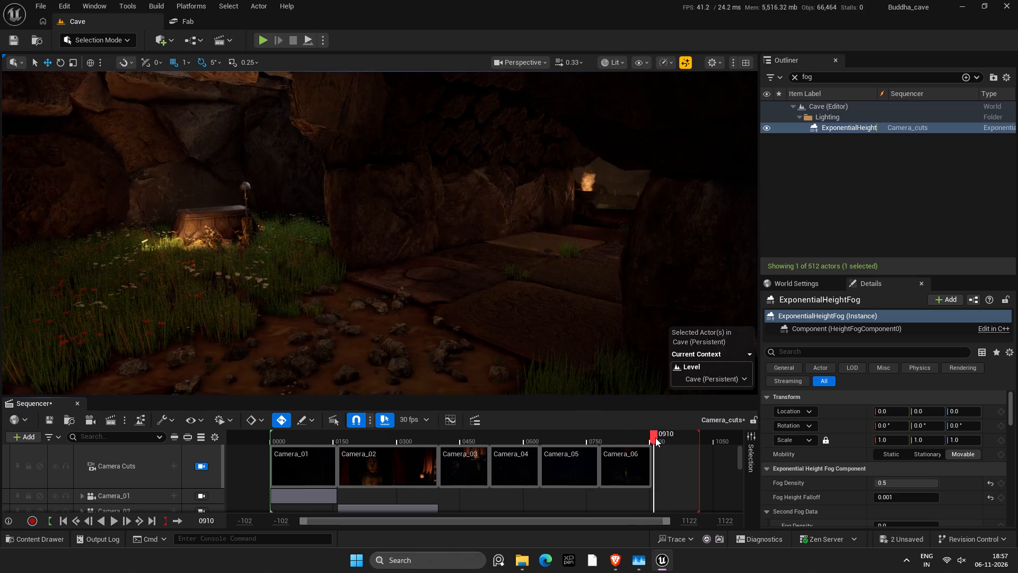
pyautogui.moveTo(655, 438); pyautogui.dragTo(612, 446)
pyautogui.hotkey('ctrl', 's')
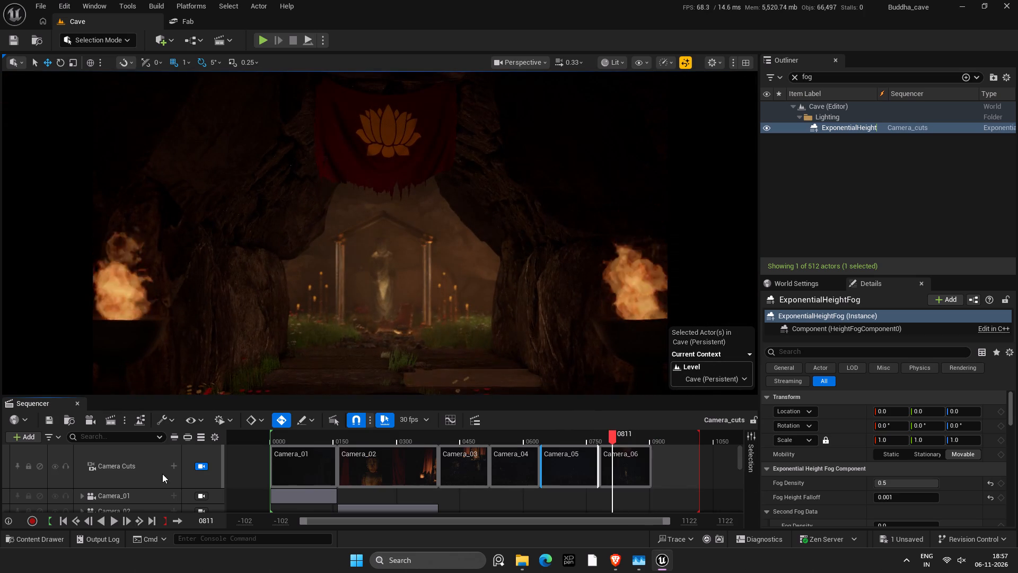
# Advance the playhead to frame 900 to inspect the end of the Camera_06 shot.
pyautogui.click(647, 436)
pyautogui.press('Right')
pyautogui.press('Right')
pyautogui.press('Right')
pyautogui.press('Right')
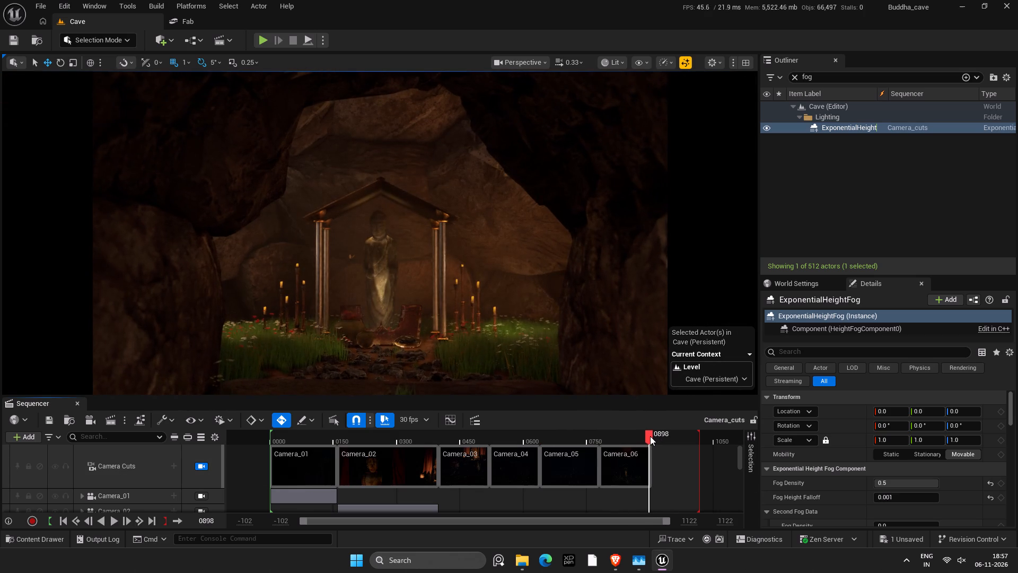
pyautogui.press('Right')
pyautogui.press('Right')
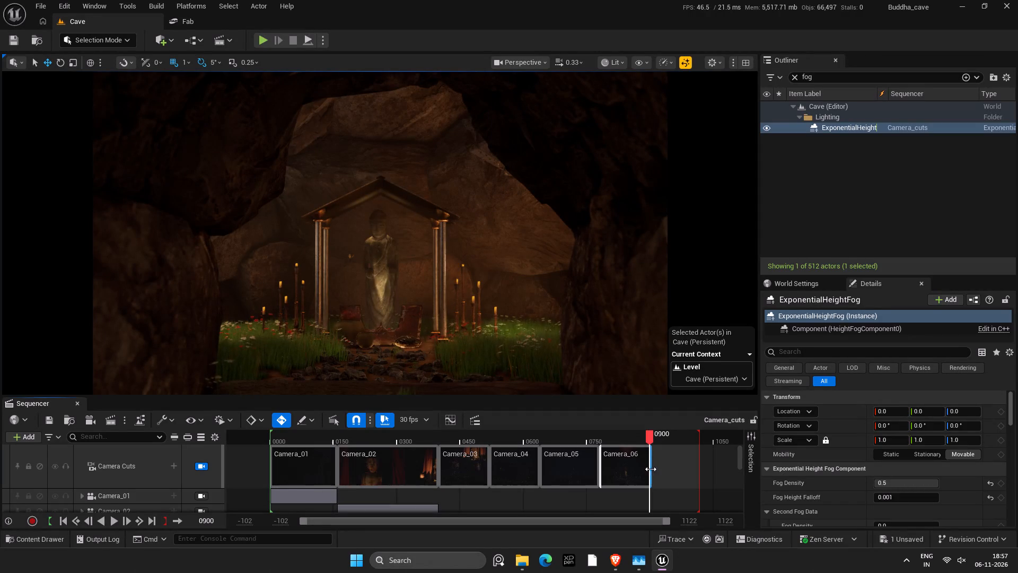
# Extend the end of the Camera_06 shot in the Camera Cuts track to about frame 1000.
pyautogui.scroll(-7, 655, 483)
pyautogui.scroll(7, 656, 484)
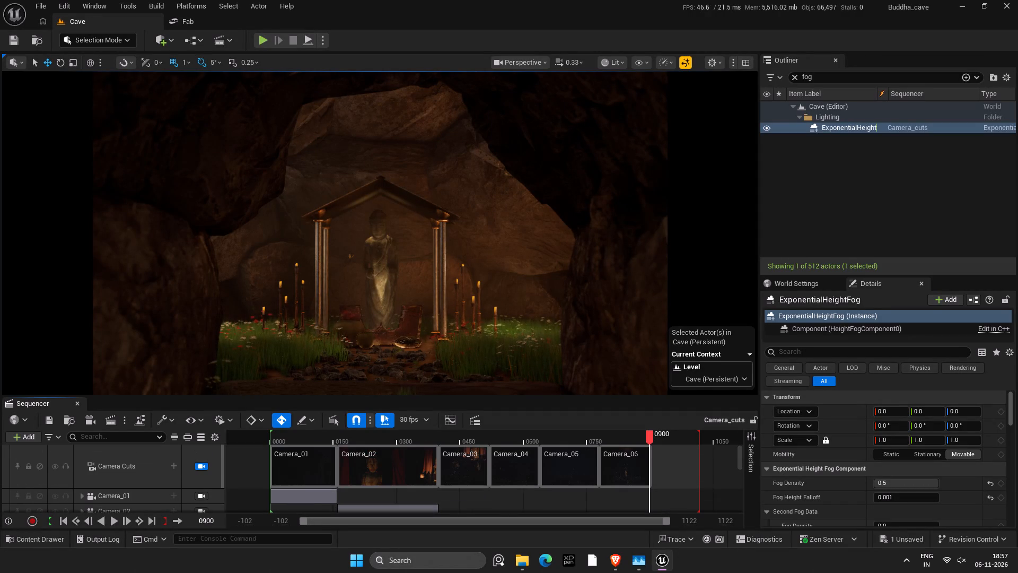
pyautogui.moveTo(650, 467); pyautogui.dragTo(684, 474)
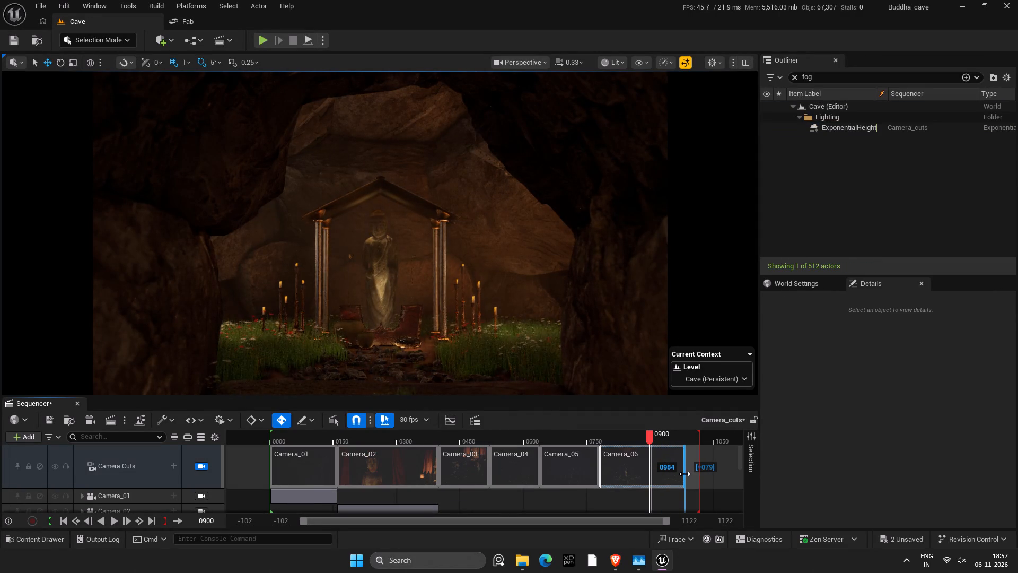
pyautogui.moveTo(684, 474); pyautogui.dragTo(685, 474)
pyautogui.moveTo(685, 474); pyautogui.dragTo(689, 475)
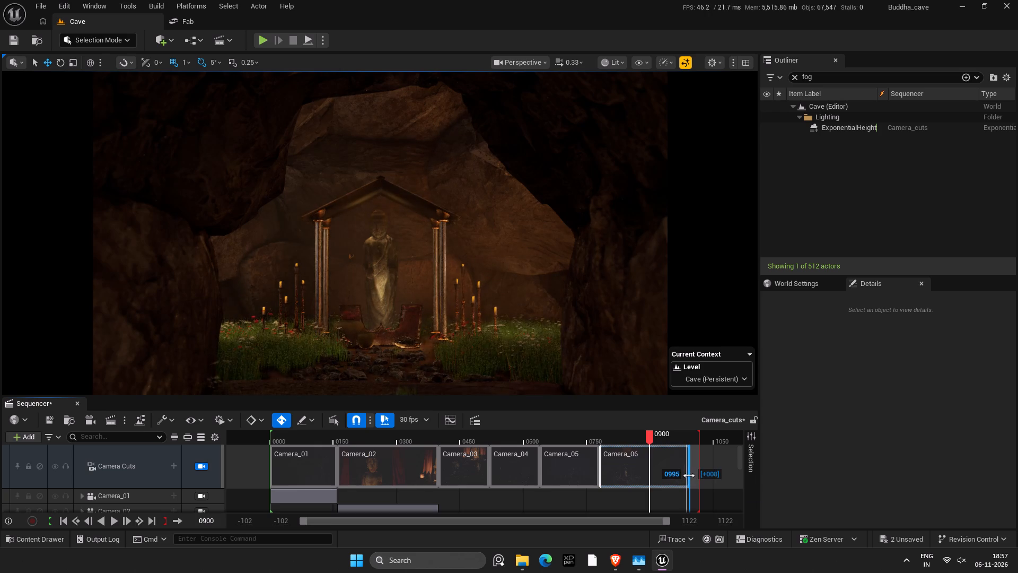
pyautogui.moveTo(689, 475); pyautogui.dragTo(690, 476)
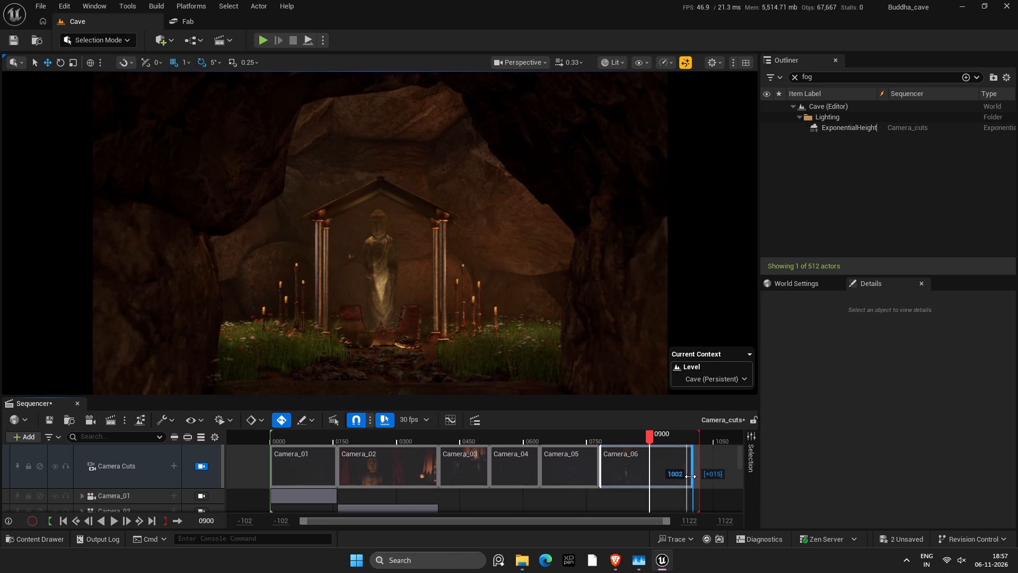
pyautogui.moveTo(690, 476); pyautogui.dragTo(690, 476)
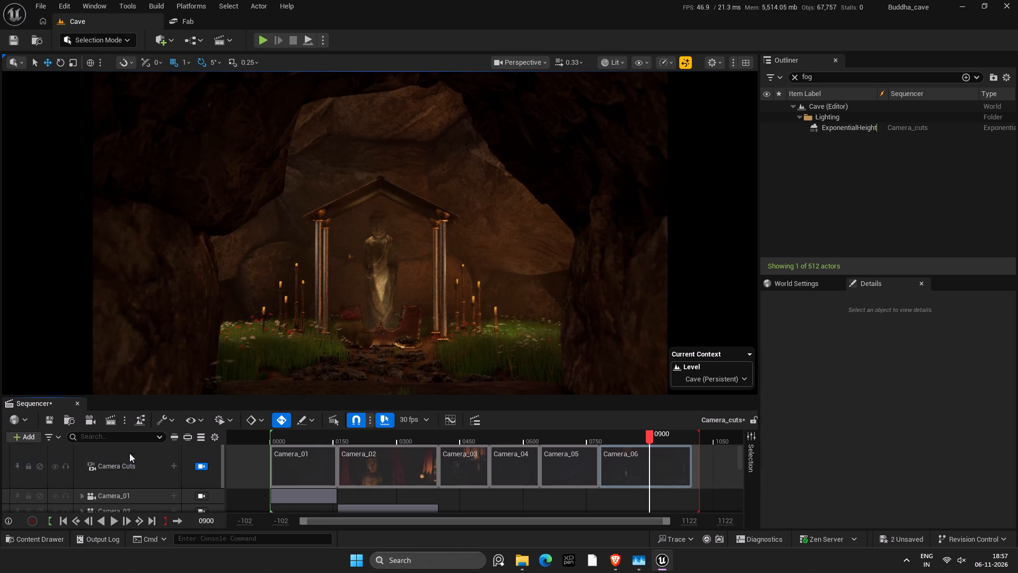
# Play and scrub the lengthened Camera_06 shot, stopping at frame 987, and save the Camera_cuts sequence.
pyautogui.click(112, 518)
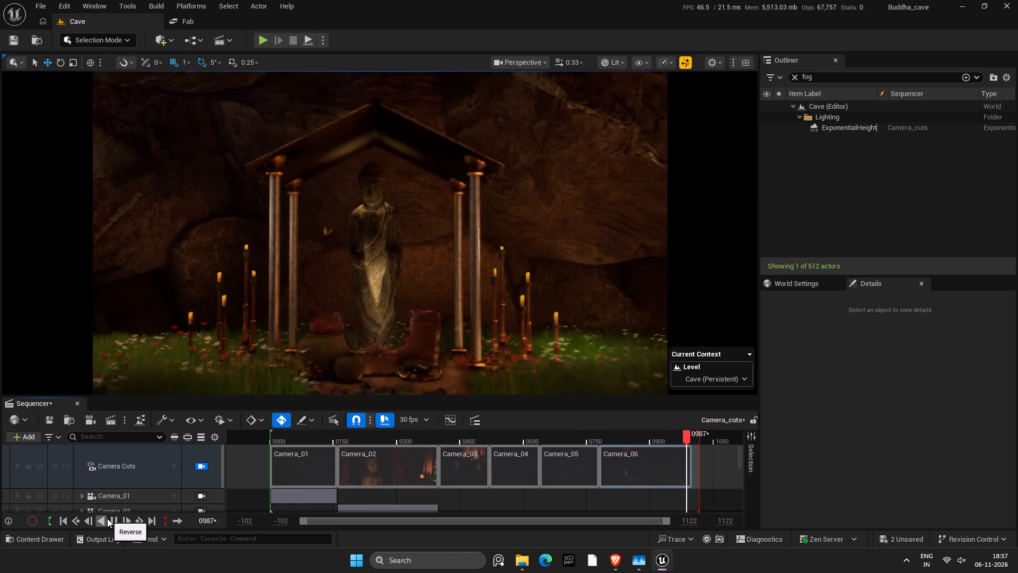
pyautogui.click(107, 518)
pyautogui.click(107, 518)
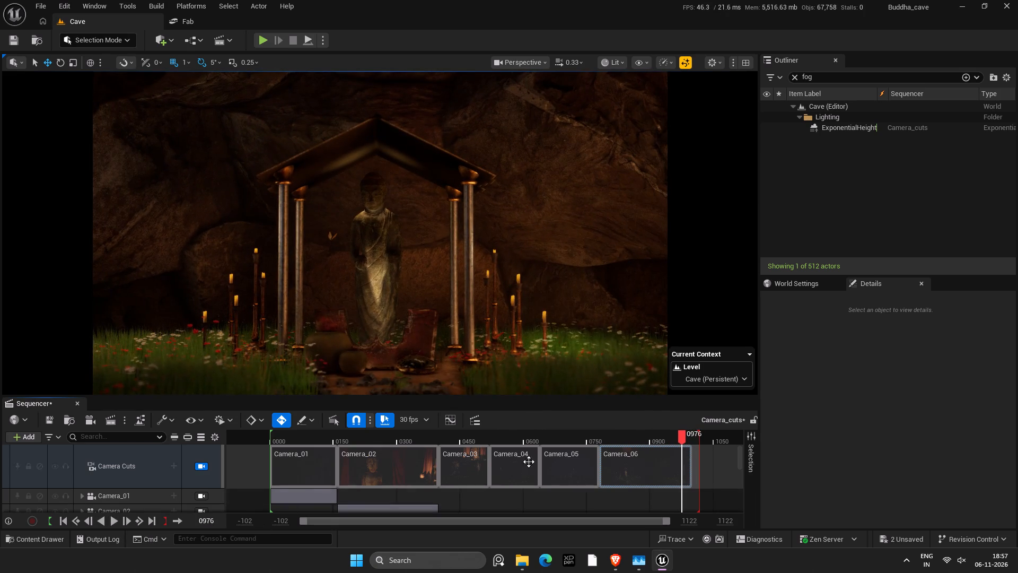
pyautogui.moveTo(637, 438); pyautogui.dragTo(681, 446)
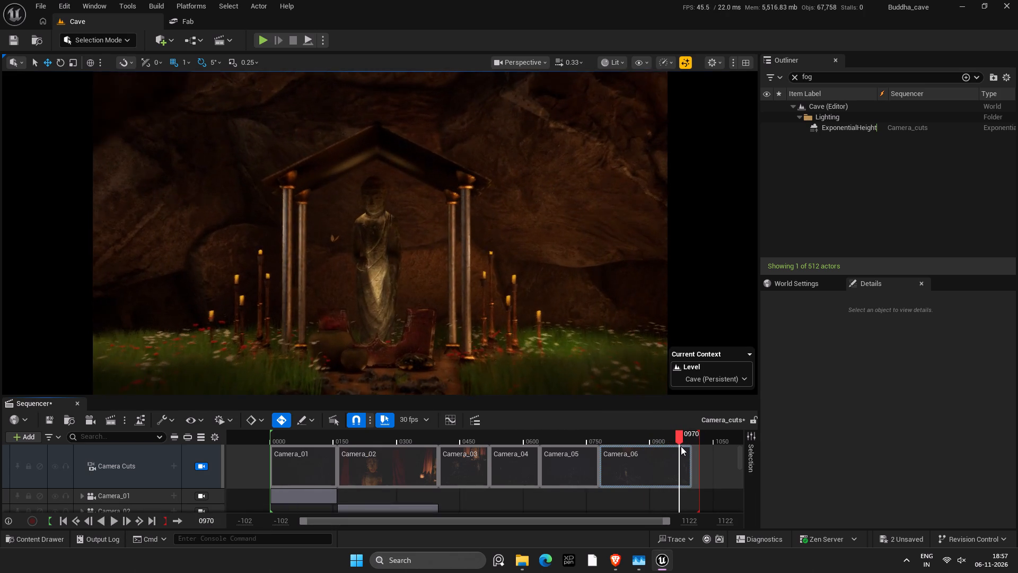
pyautogui.moveTo(681, 446); pyautogui.dragTo(687, 448)
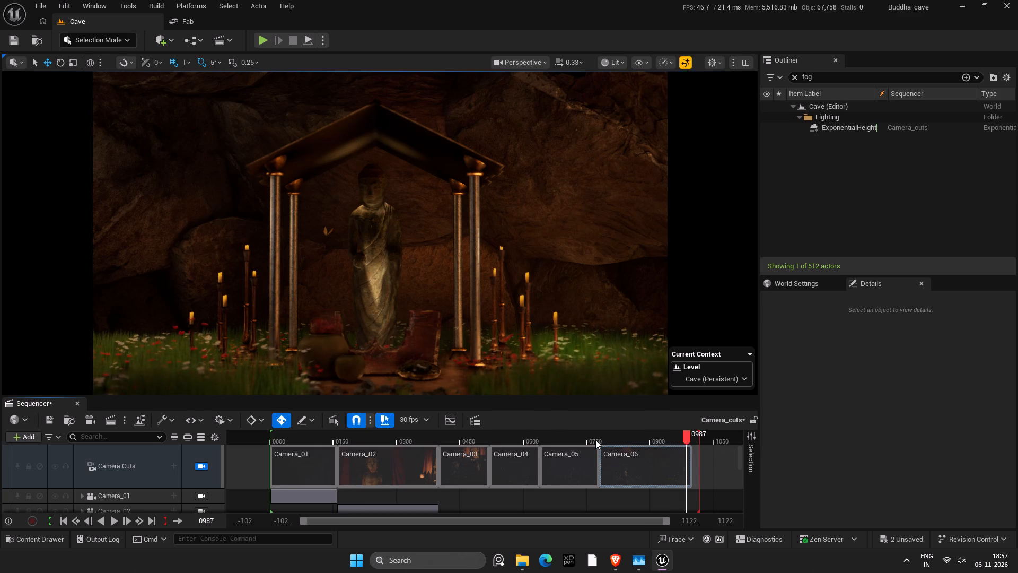
pyautogui.hotkey('ctrl', 's')
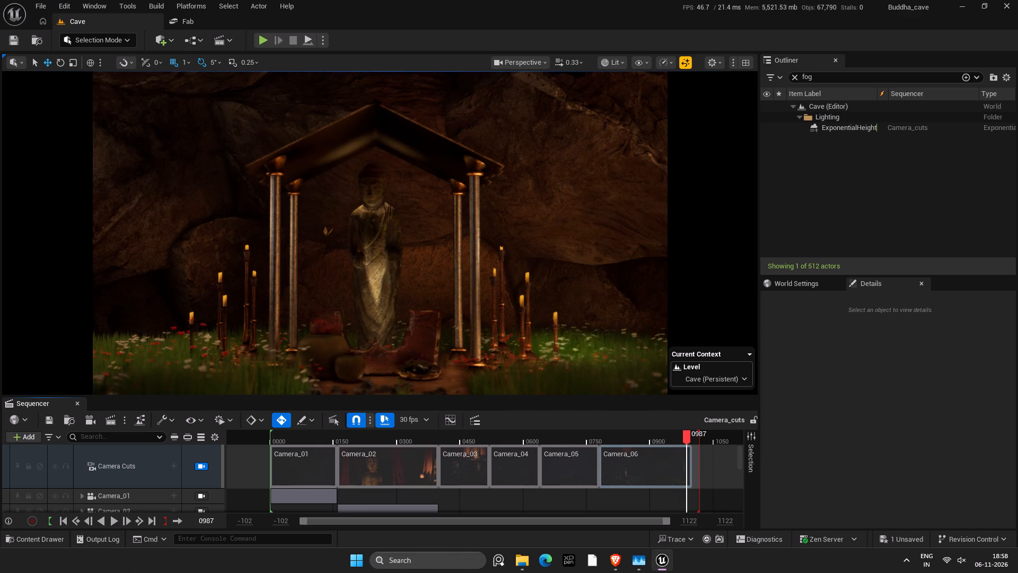
# Release the viewport from the camera cuts, show the light icons, and select the TS_bblgt point light at the Buddha statue's head.
pyautogui.click(201, 470)
pyautogui.moveTo(430, 317); pyautogui.dragTo(177, 315, button='right')
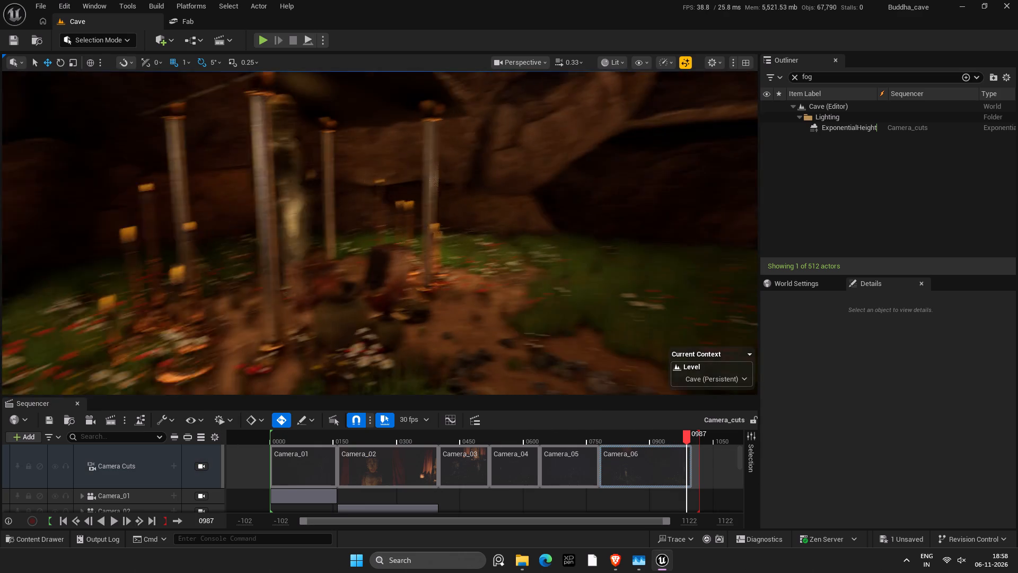
pyautogui.moveTo(177, 315); pyautogui.dragTo(233, 303, button='right')
pyautogui.press('a')
pyautogui.press('a')
pyautogui.press('a')
pyautogui.press('a')
pyautogui.press('a')
pyautogui.press('a')
pyautogui.press('a')
pyautogui.press('a')
pyautogui.press('a')
pyautogui.press('a')
pyautogui.press('a')
pyautogui.press('a')
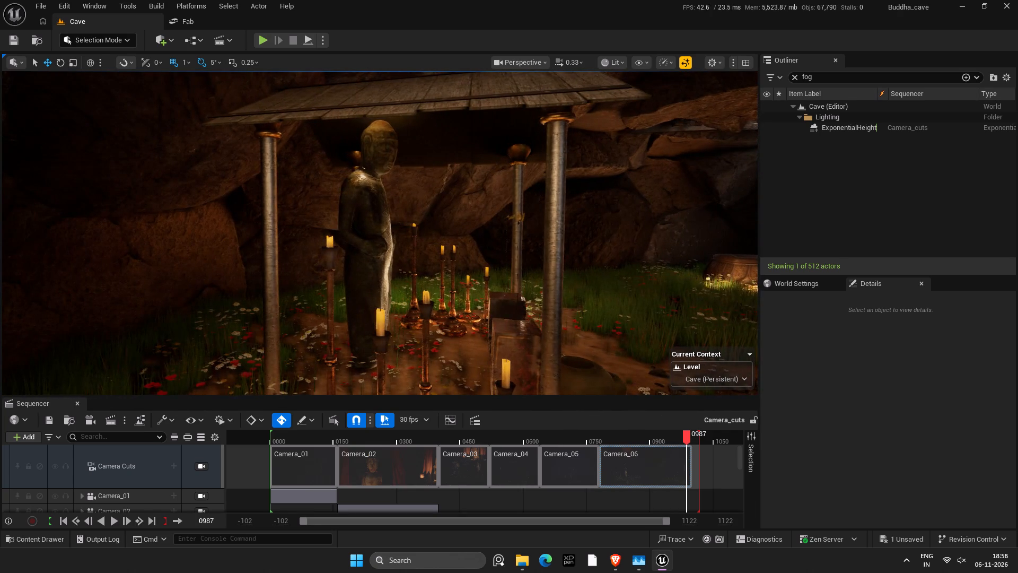
pyautogui.press('g')
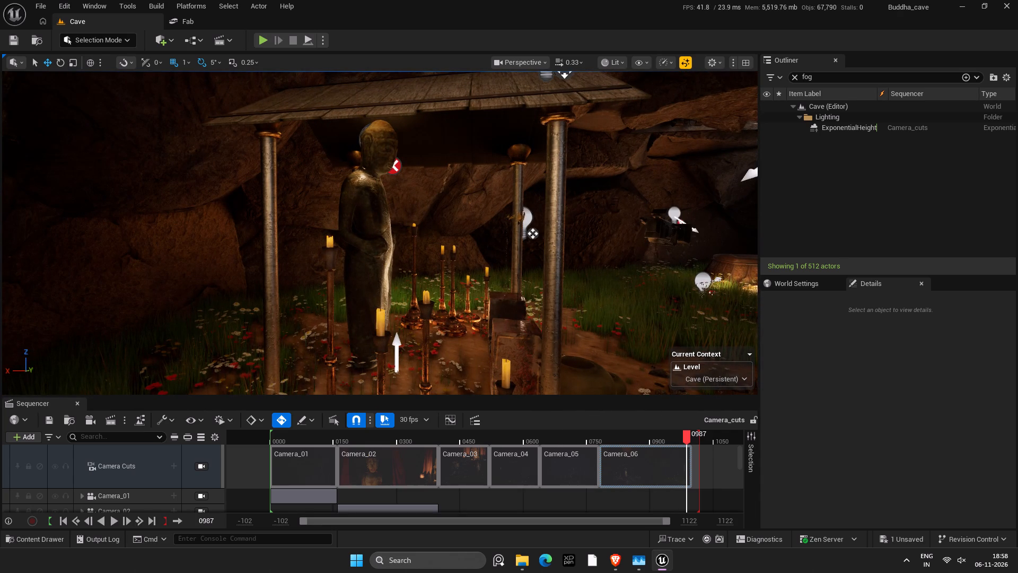
pyautogui.click(396, 168)
# Examine the TS_bblgt light's effect on the shrine from the front, toggling the light's visibility to compare.
pyautogui.moveTo(546, 193); pyautogui.dragTo(455, 213, button='right')
pyautogui.press('s')
pyautogui.press('d')
pyautogui.press('d')
pyautogui.press('f')
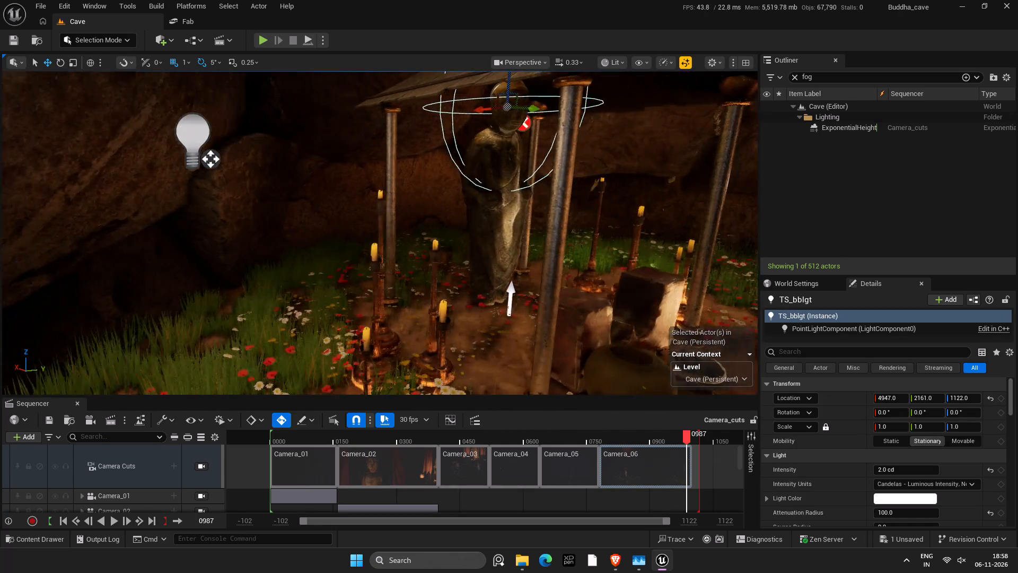
pyautogui.moveTo(455, 213); pyautogui.dragTo(425, 177, button='right')
pyautogui.press('r')
pyautogui.press('d')
pyautogui.press('d')
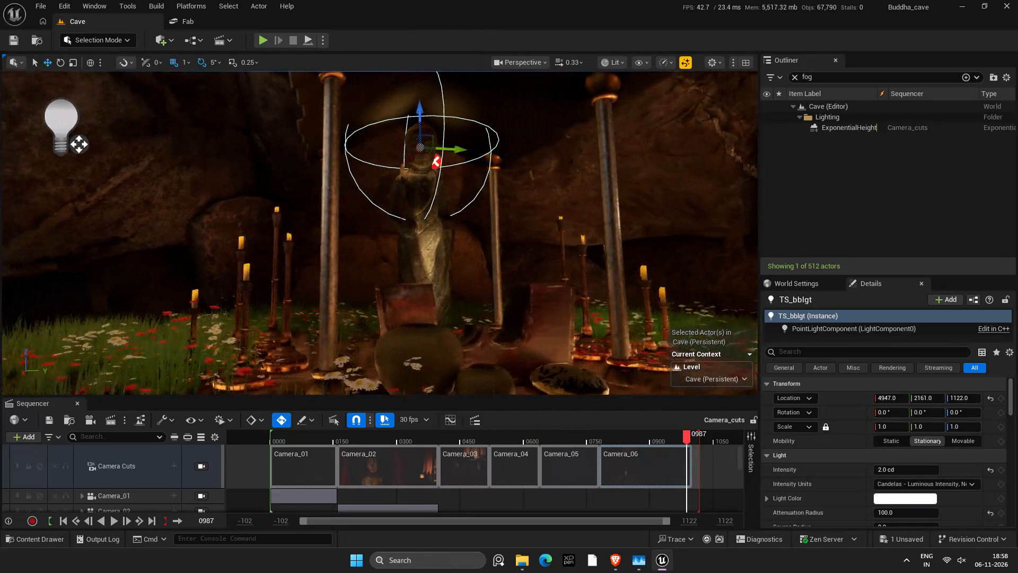
pyautogui.moveTo(425, 177); pyautogui.dragTo(424, 177, button='right')
pyautogui.press('g')
pyautogui.moveTo(544, 196); pyautogui.dragTo(537, 206, button='right')
pyautogui.press('s')
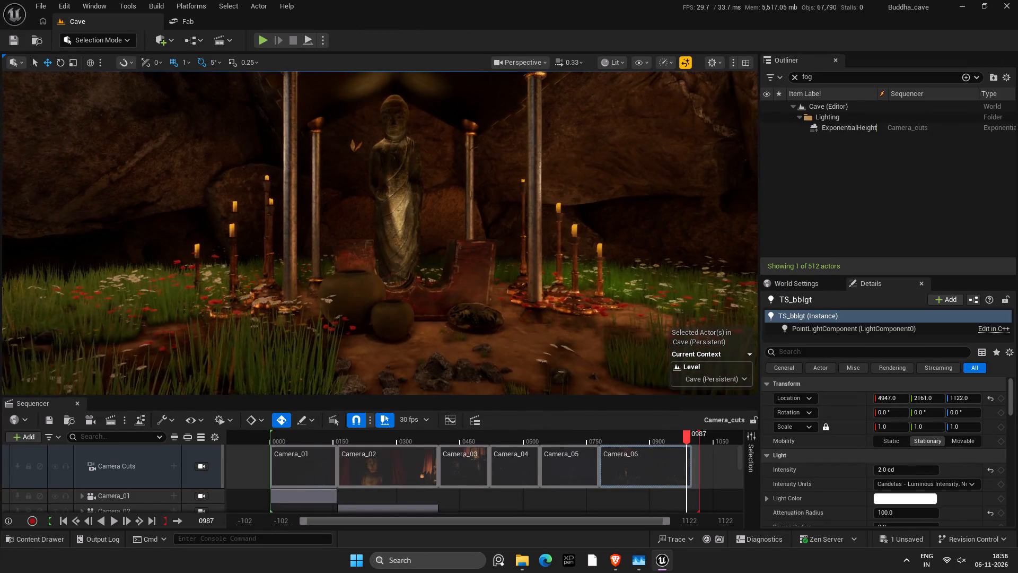
pyautogui.write('hhhh')
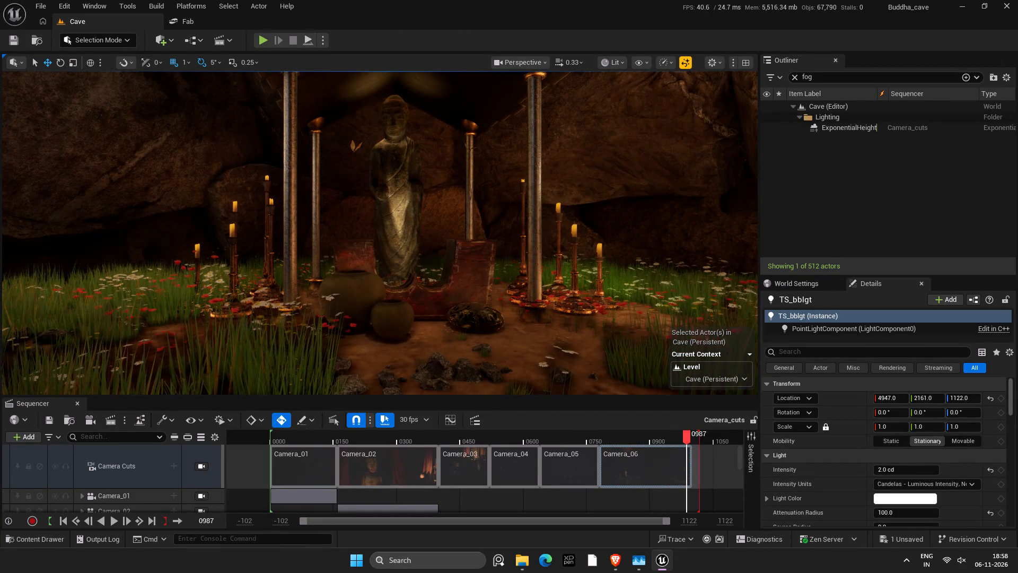
pyautogui.press('h')
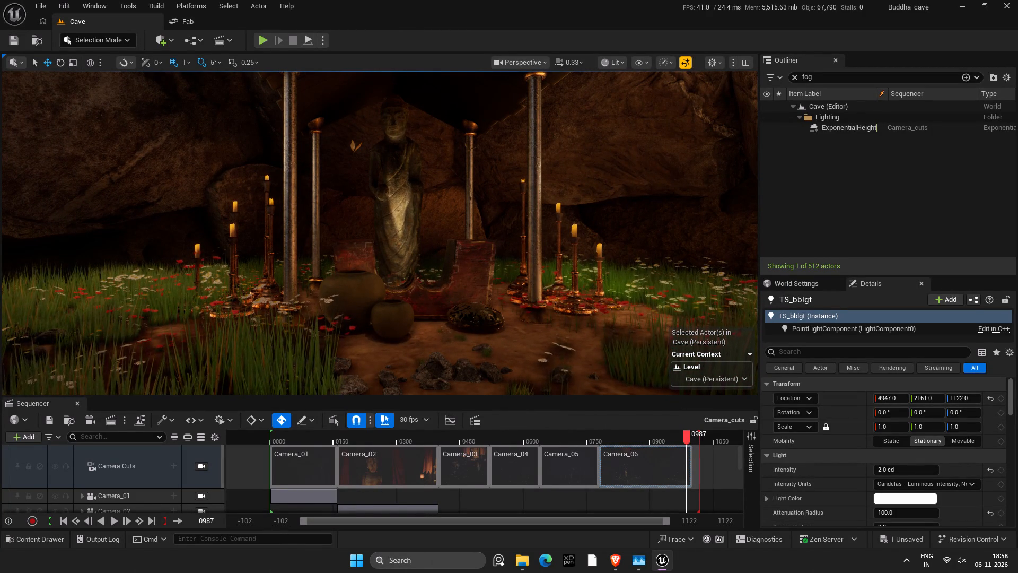
pyautogui.press('g')
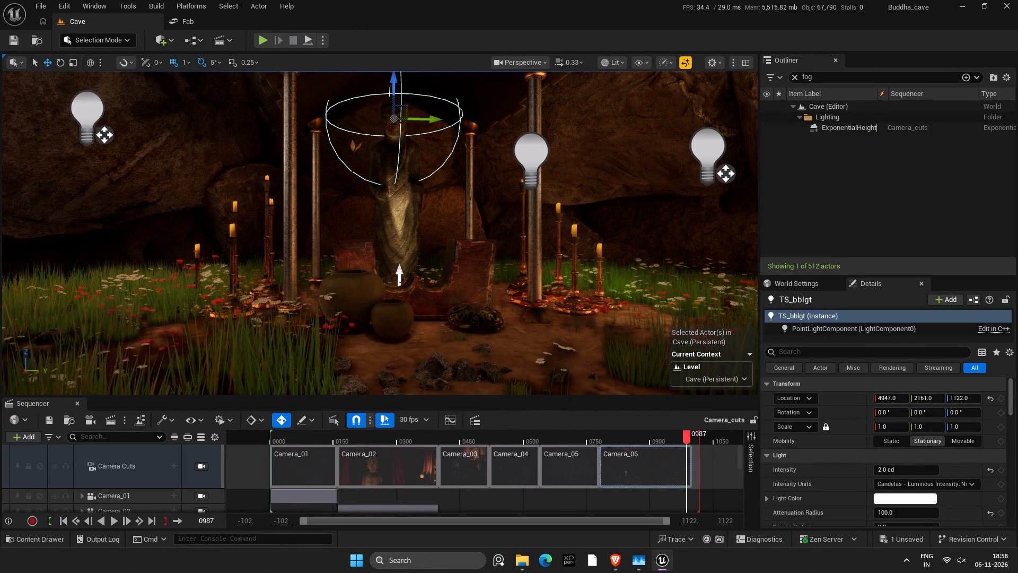
pyautogui.press('g')
pyautogui.press('h')
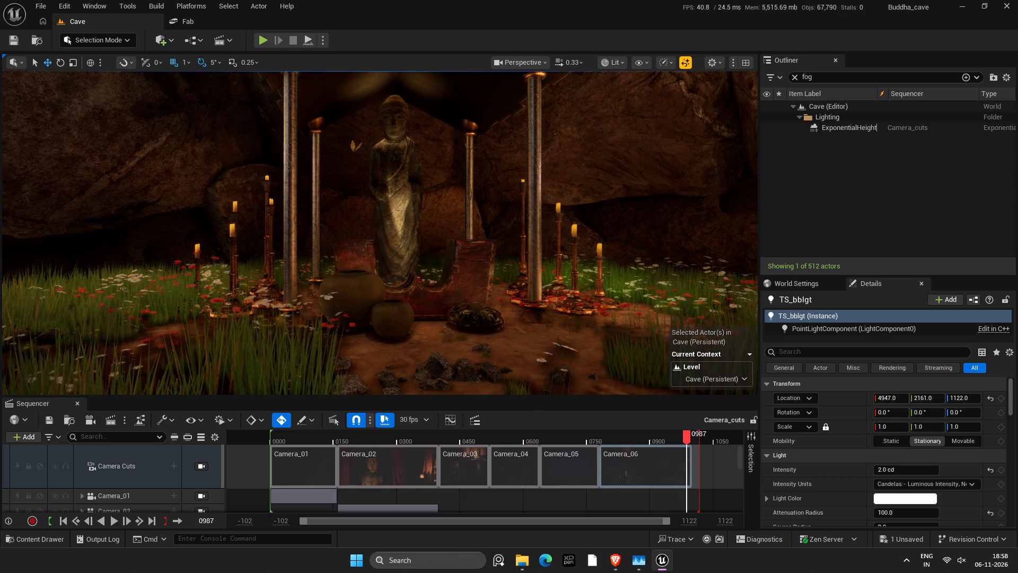
pyautogui.press('g')
# Delete the TS_bblgt point light at the Buddha statue's head and save the level.
pyautogui.moveTo(395, 86); pyautogui.dragTo(401, 113)
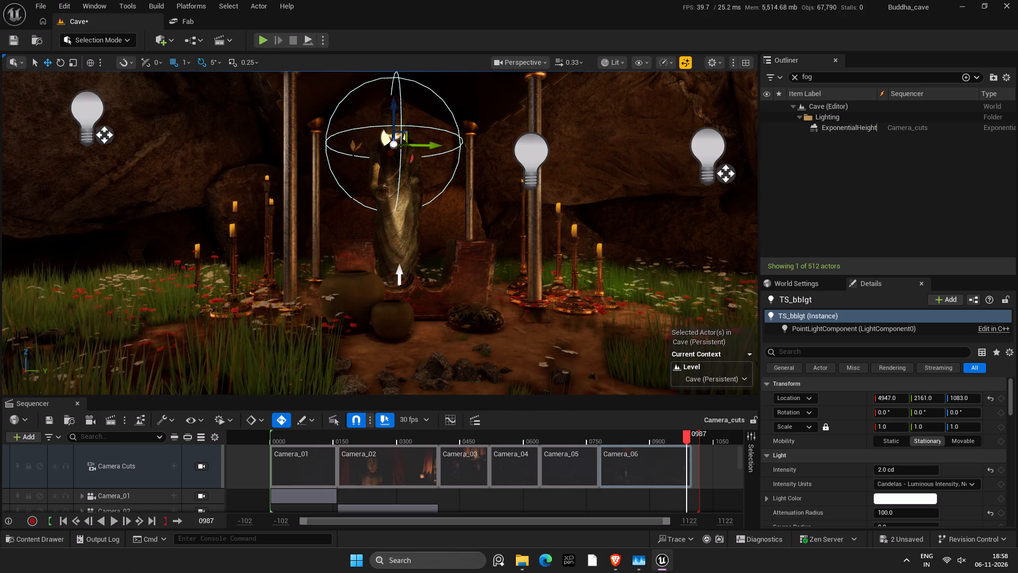
pyautogui.press('Delete')
pyautogui.hotkey('ctrl', 's')
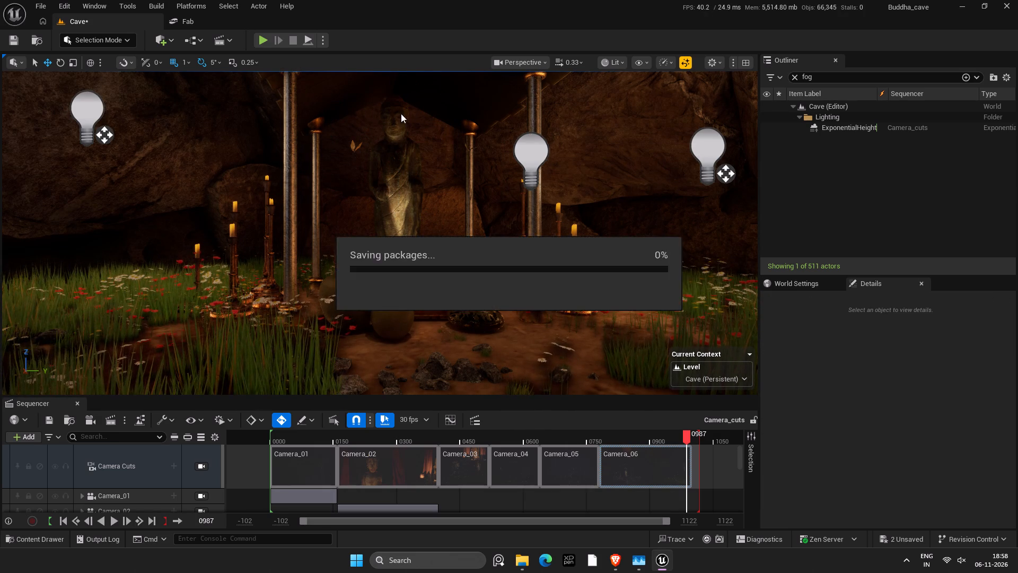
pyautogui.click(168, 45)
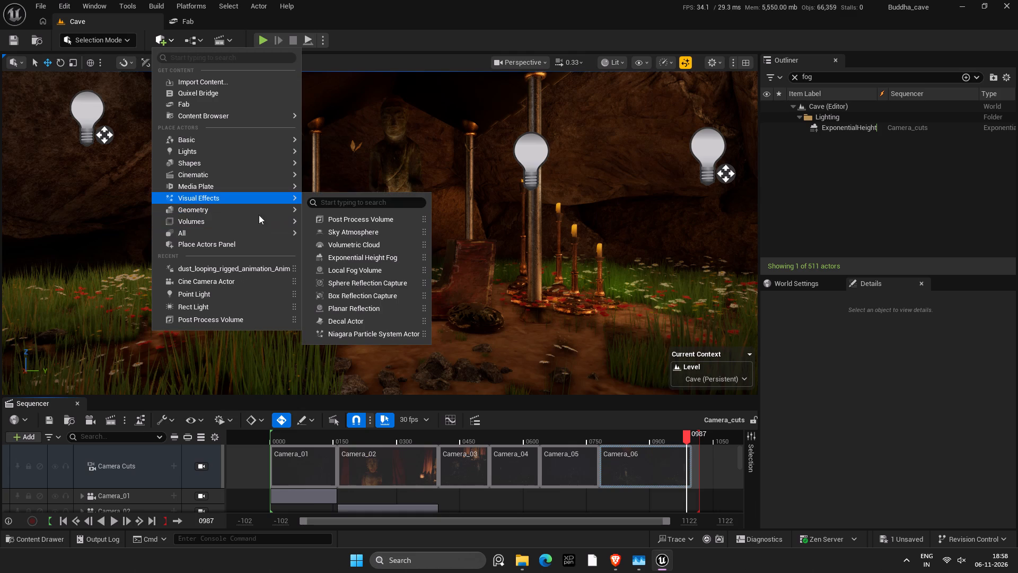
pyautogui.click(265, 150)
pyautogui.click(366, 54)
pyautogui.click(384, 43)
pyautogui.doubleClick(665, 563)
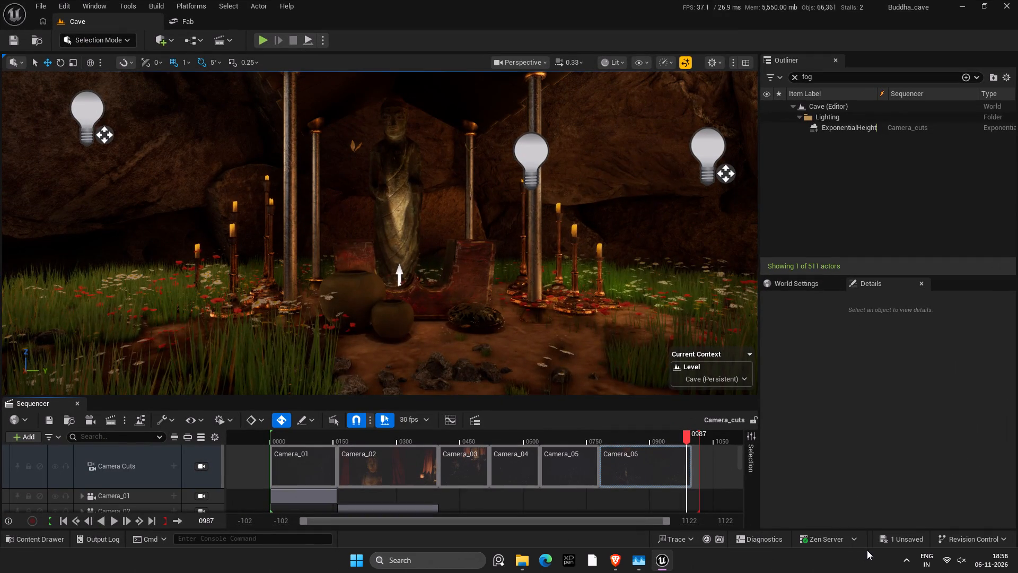
# Save the remaining unsaved content of the project.
pyautogui.click(907, 540)
pyautogui.click(594, 400)
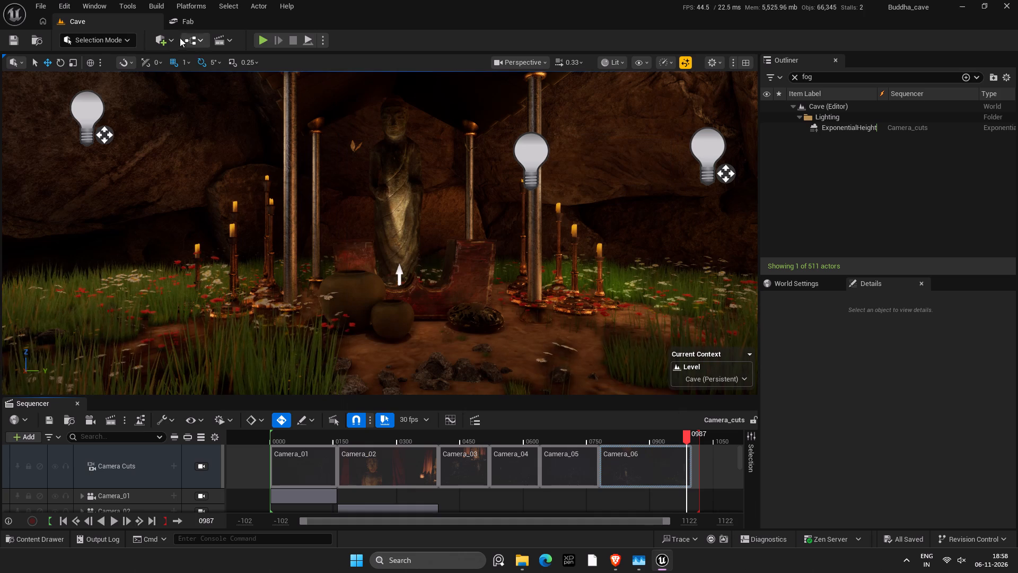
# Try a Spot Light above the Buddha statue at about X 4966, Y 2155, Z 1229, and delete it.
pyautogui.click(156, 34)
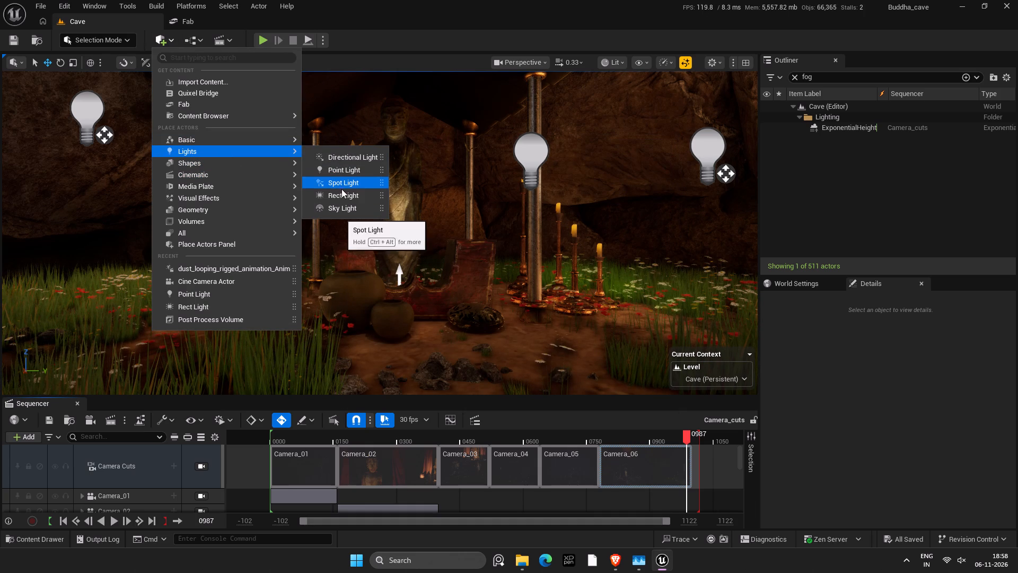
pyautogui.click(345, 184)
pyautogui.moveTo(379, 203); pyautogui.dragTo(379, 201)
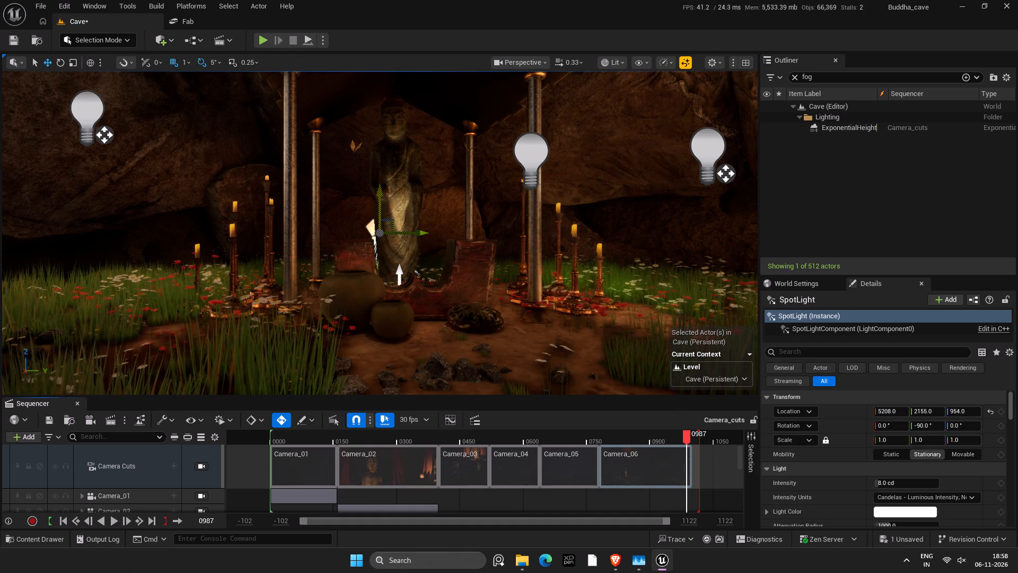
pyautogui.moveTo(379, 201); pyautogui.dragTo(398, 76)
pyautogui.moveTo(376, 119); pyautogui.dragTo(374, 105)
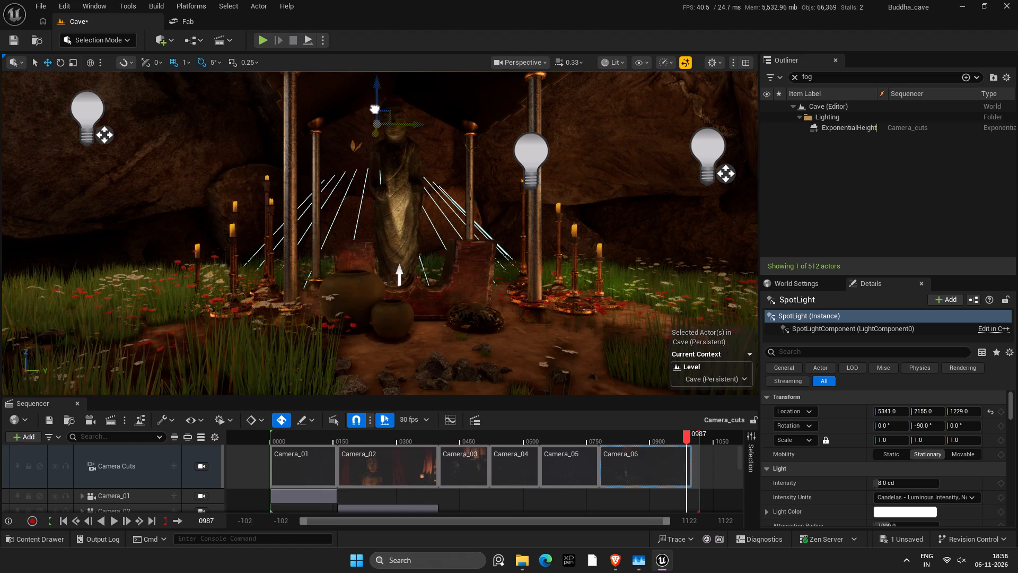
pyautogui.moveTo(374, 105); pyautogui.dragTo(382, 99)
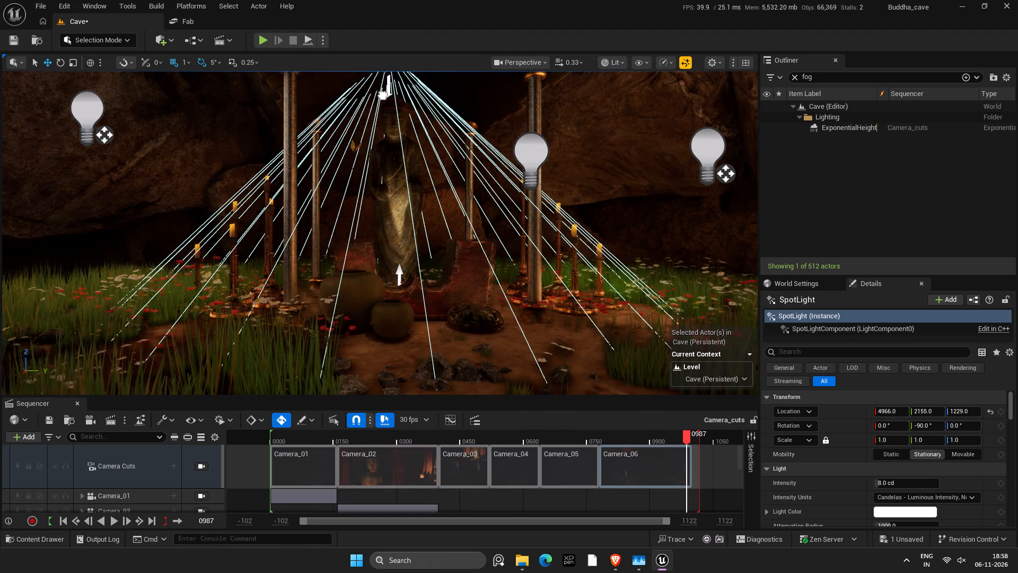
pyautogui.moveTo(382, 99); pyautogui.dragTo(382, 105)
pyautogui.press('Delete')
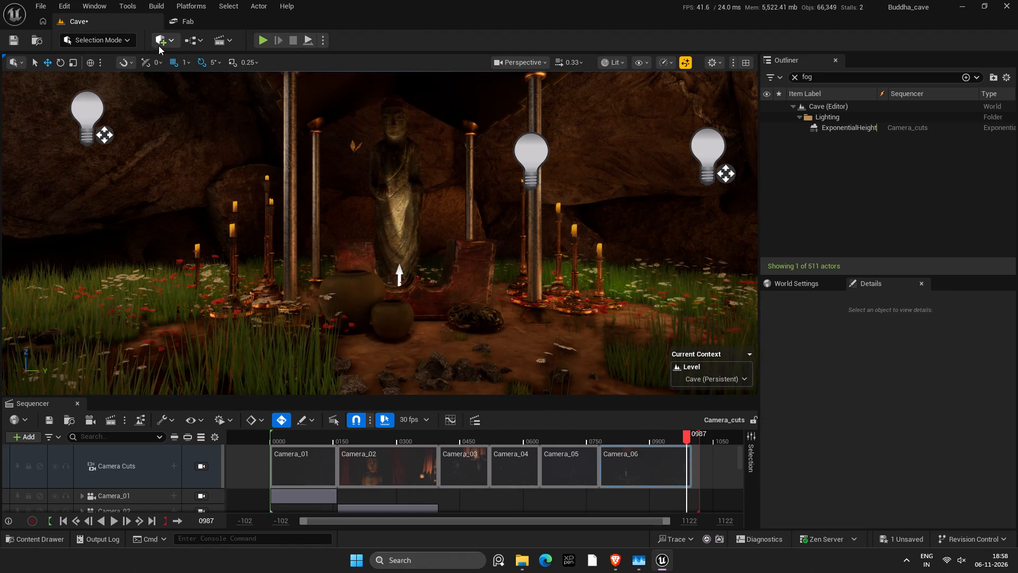
# Add a Rect Light to the level beside the Buddha statue.
pyautogui.click(160, 45)
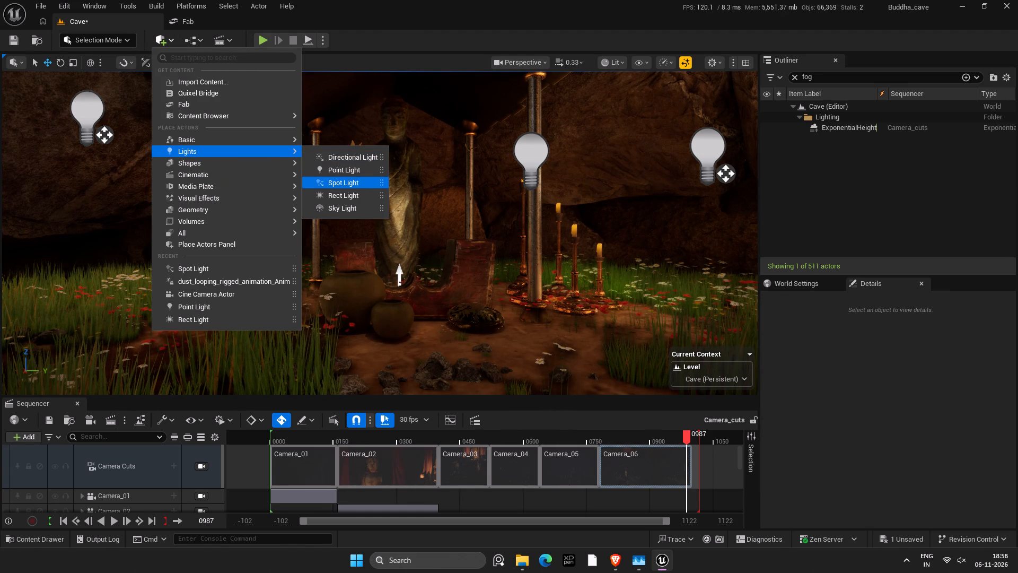
pyautogui.click(335, 196)
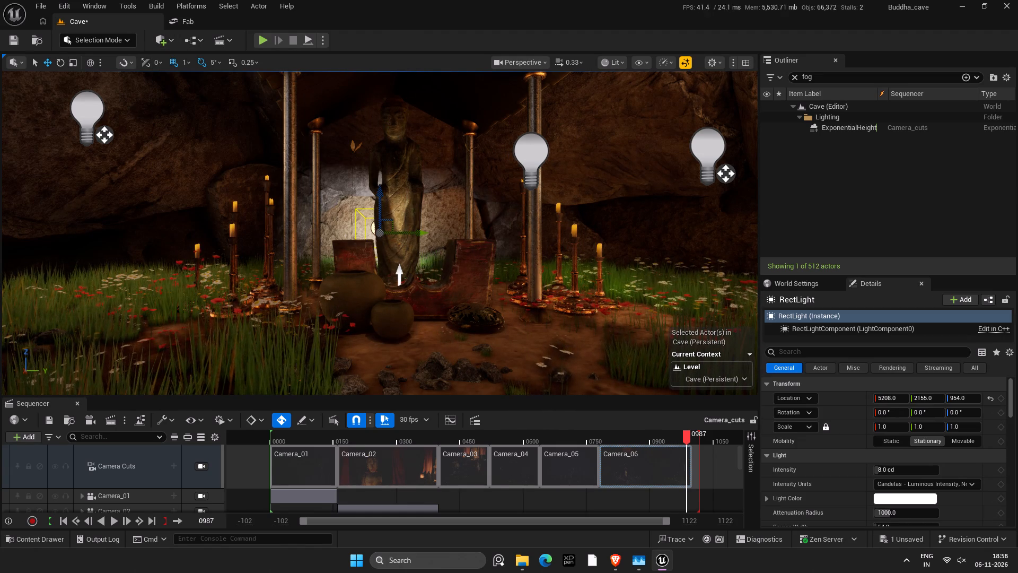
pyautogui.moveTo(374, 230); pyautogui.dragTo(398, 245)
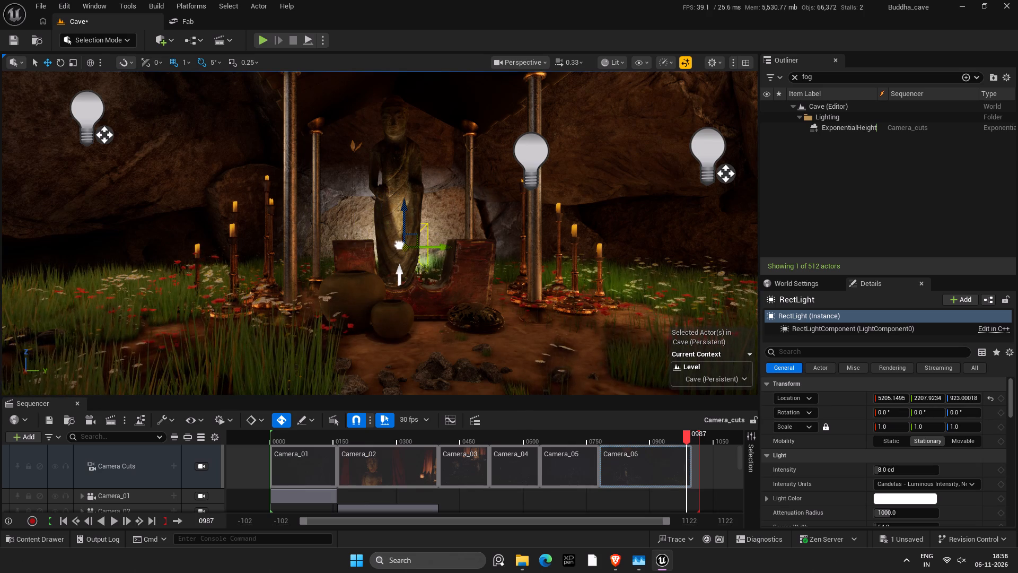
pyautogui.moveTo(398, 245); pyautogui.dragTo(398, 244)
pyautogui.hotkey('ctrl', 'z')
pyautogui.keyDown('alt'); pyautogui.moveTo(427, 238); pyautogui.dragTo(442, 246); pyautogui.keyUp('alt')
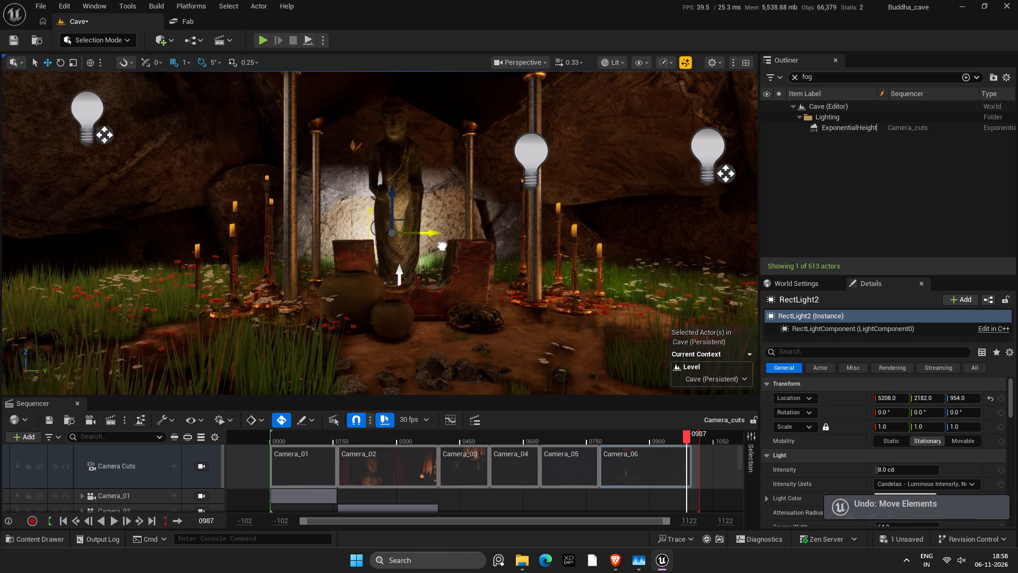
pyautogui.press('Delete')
# Move the Rect Light in front of the Buddha statue to about X 4859, Y 2134, Z 1082, and tilt it to about 65° pitch.
pyautogui.keyDown('alt'); pyautogui.moveTo(437, 245); pyautogui.dragTo(491, 266); pyautogui.keyUp('alt')
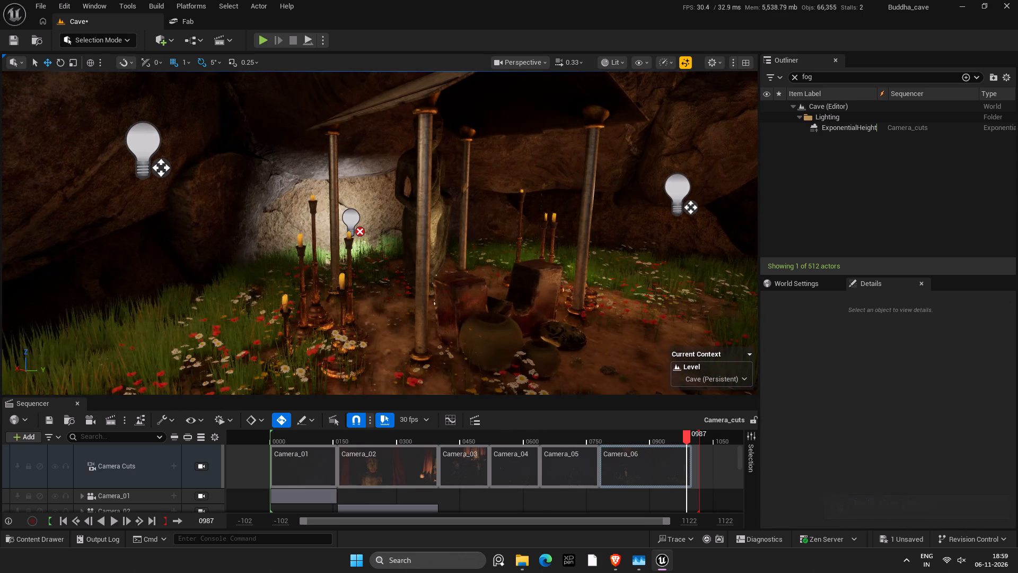
pyautogui.click(354, 221)
pyautogui.moveTo(341, 221); pyautogui.dragTo(366, 231)
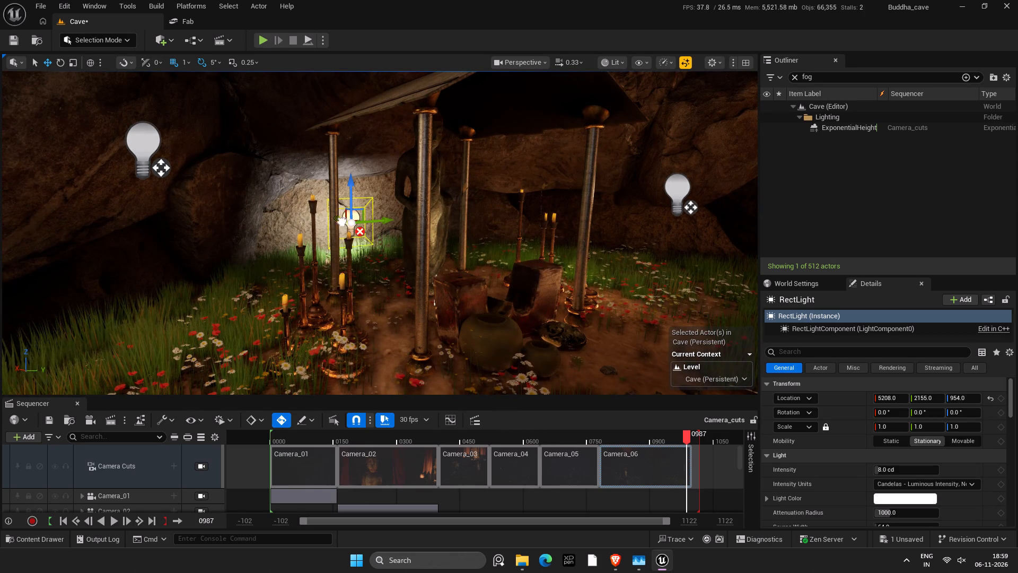
pyautogui.moveTo(366, 231); pyautogui.dragTo(451, 251)
pyautogui.press('e')
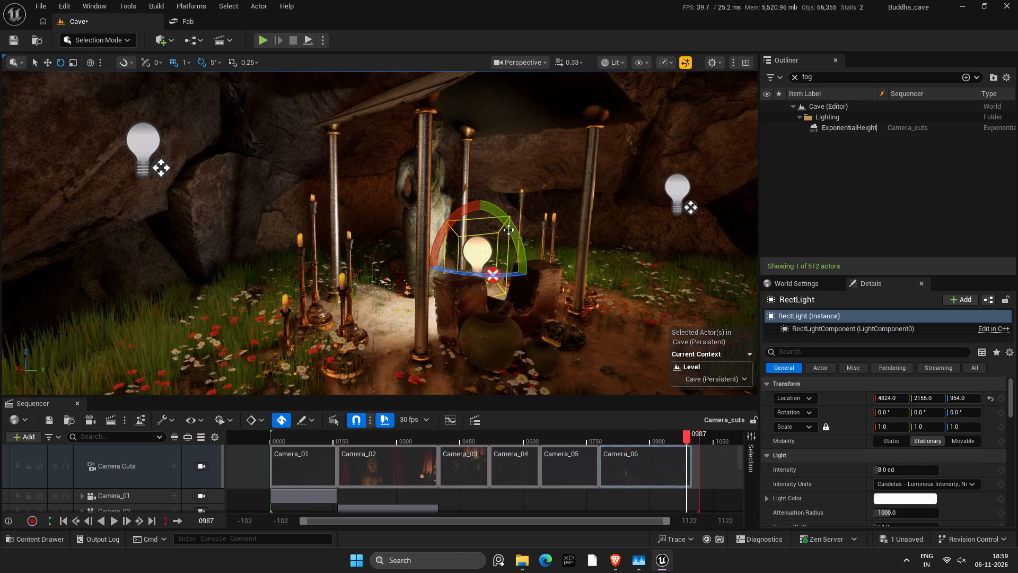
pyautogui.moveTo(510, 227); pyautogui.dragTo(613, 298)
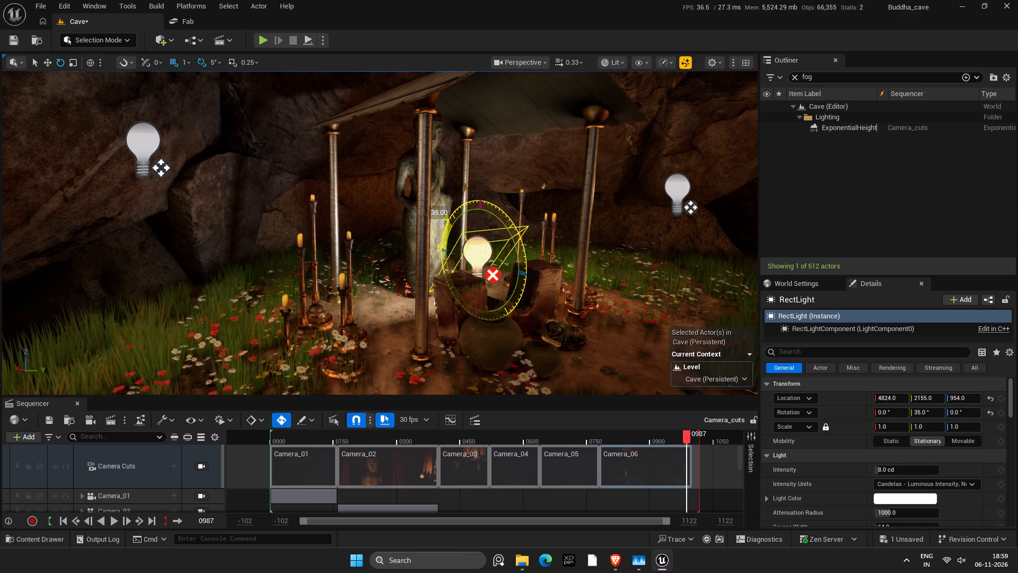
pyautogui.moveTo(613, 298); pyautogui.dragTo(648, 321)
pyautogui.press('w')
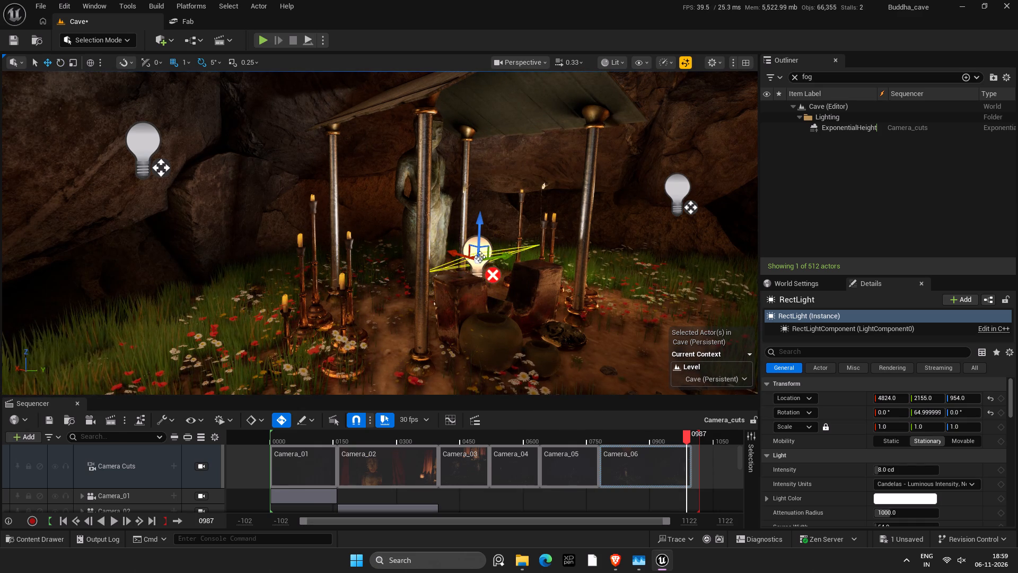
pyautogui.moveTo(477, 258); pyautogui.dragTo(449, 153)
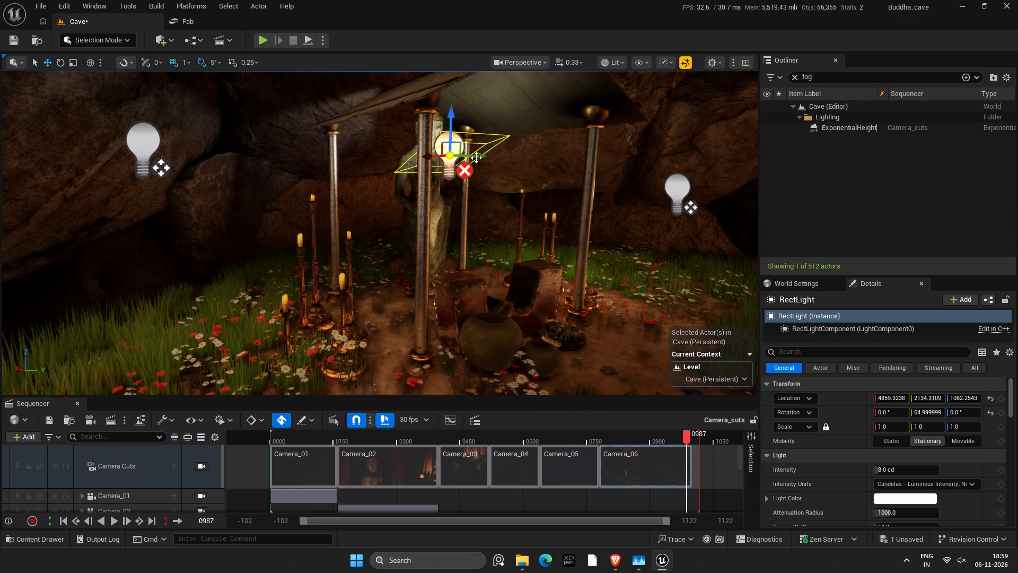
# Rotate the Rect Light in front of the statue to point straight down, at a pitch of about -90°.
pyautogui.moveTo(514, 158); pyautogui.dragTo(445, 153, button='right')
pyautogui.press('s')
pyautogui.press('d')
pyautogui.press('d')
pyautogui.press('e')
pyautogui.moveTo(531, 214); pyautogui.dragTo(538, 80)
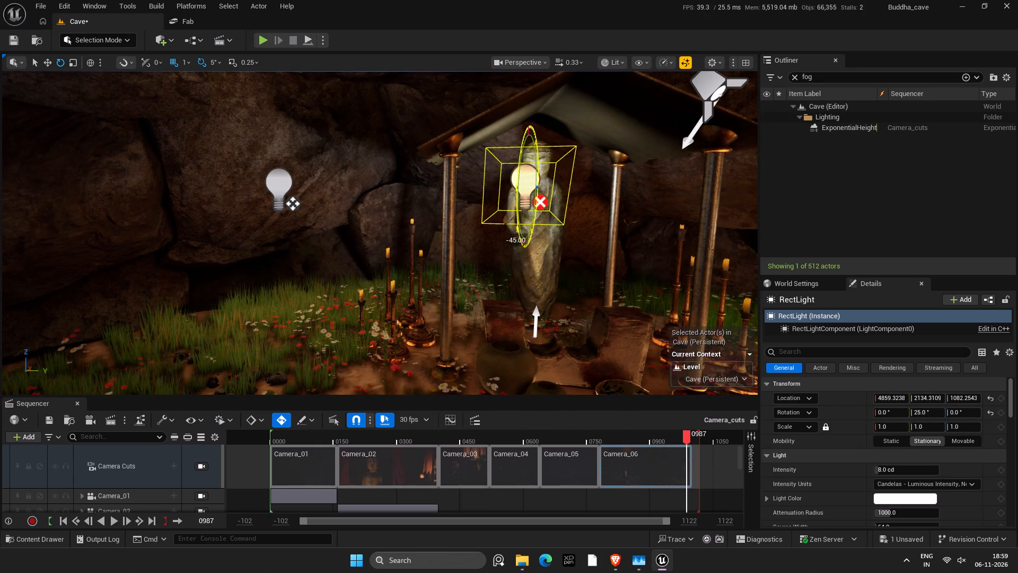
pyautogui.moveTo(538, 80); pyautogui.dragTo(547, 0)
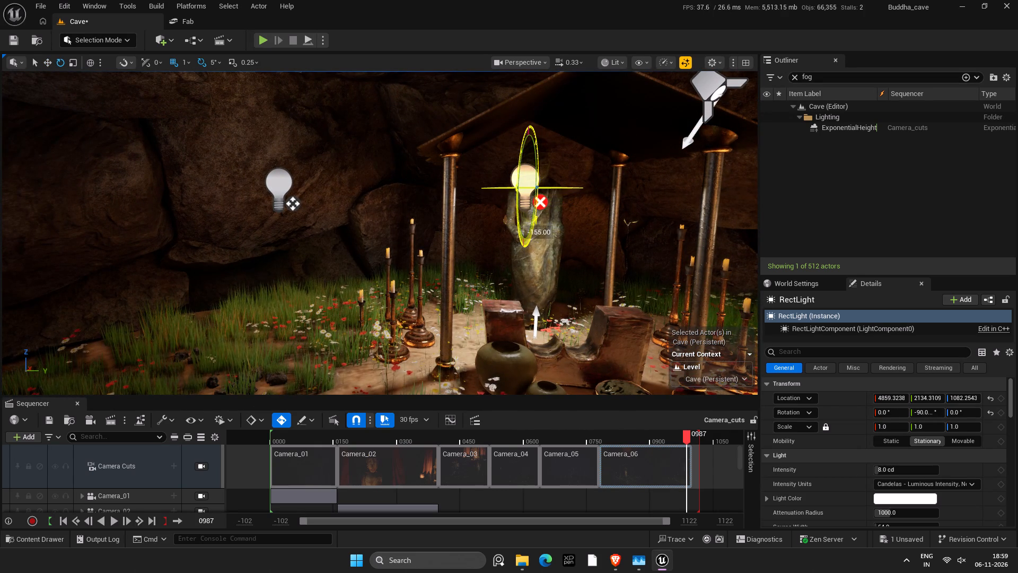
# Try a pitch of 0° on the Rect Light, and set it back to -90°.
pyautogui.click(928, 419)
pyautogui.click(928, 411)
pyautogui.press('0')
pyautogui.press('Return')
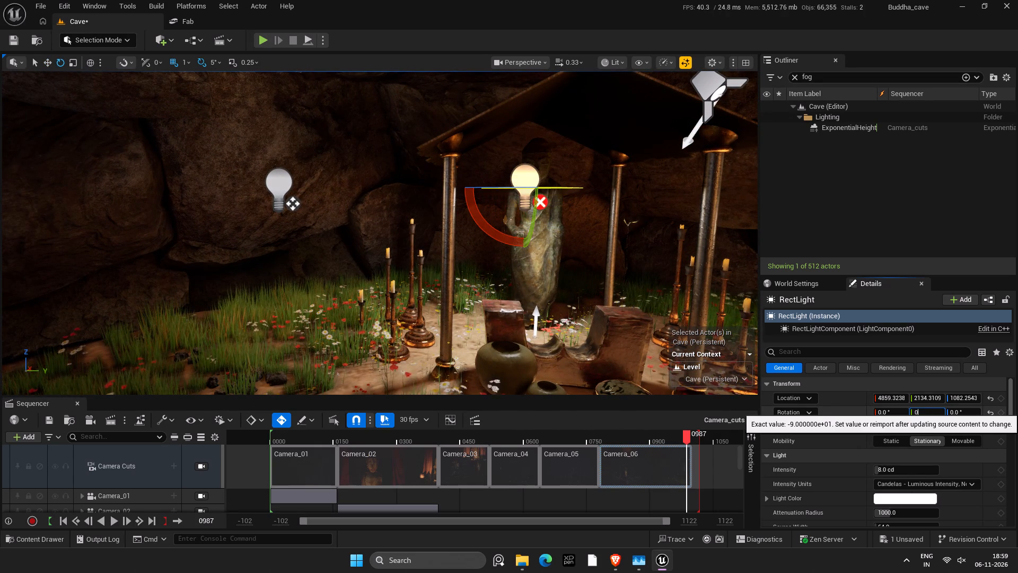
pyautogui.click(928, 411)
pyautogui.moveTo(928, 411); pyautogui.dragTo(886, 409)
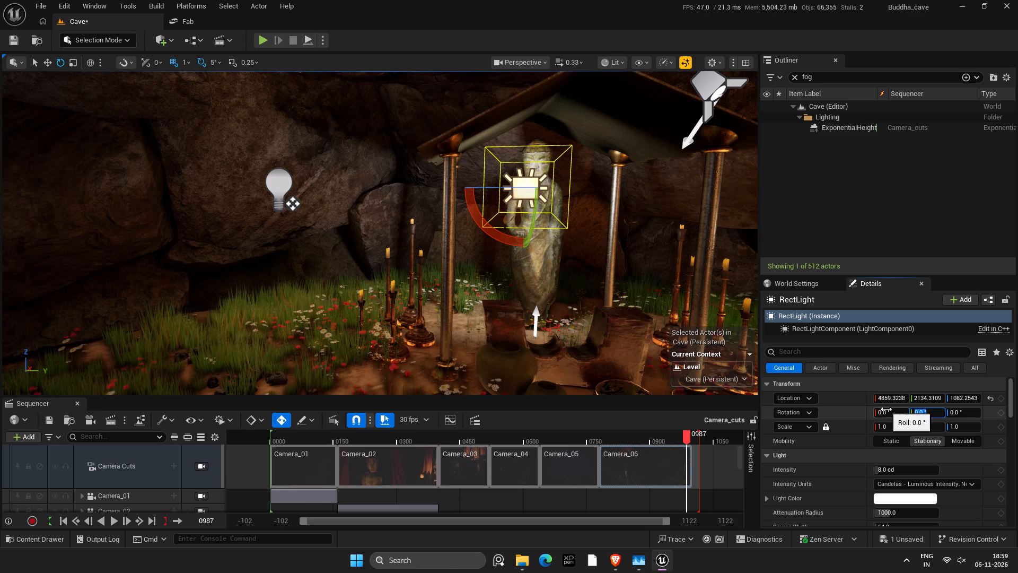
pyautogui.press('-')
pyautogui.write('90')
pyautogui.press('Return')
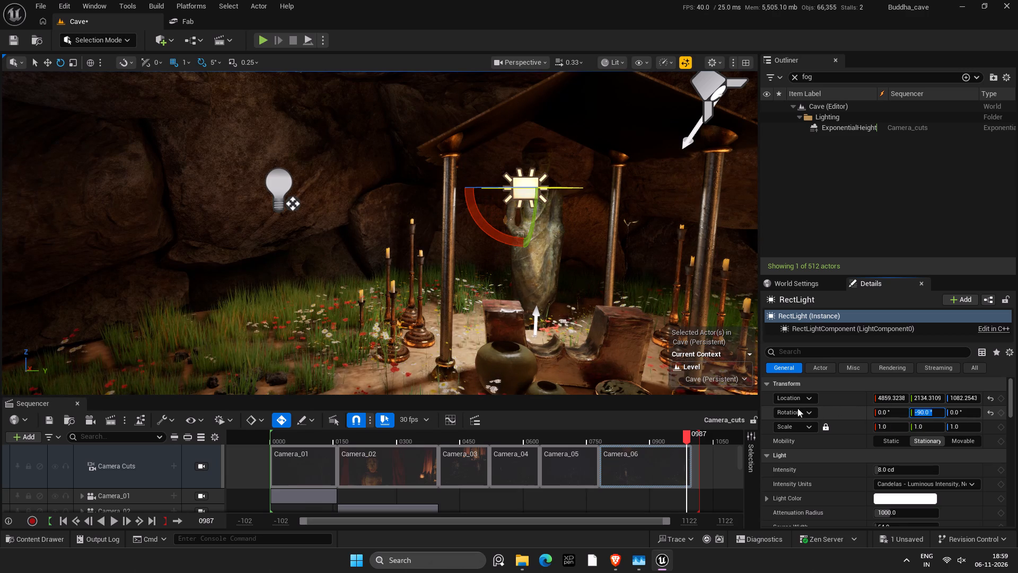
# Raise the Rect Light above the statue to about Z 1153 and centre it sideways at about Y 2162.
pyautogui.press('w')
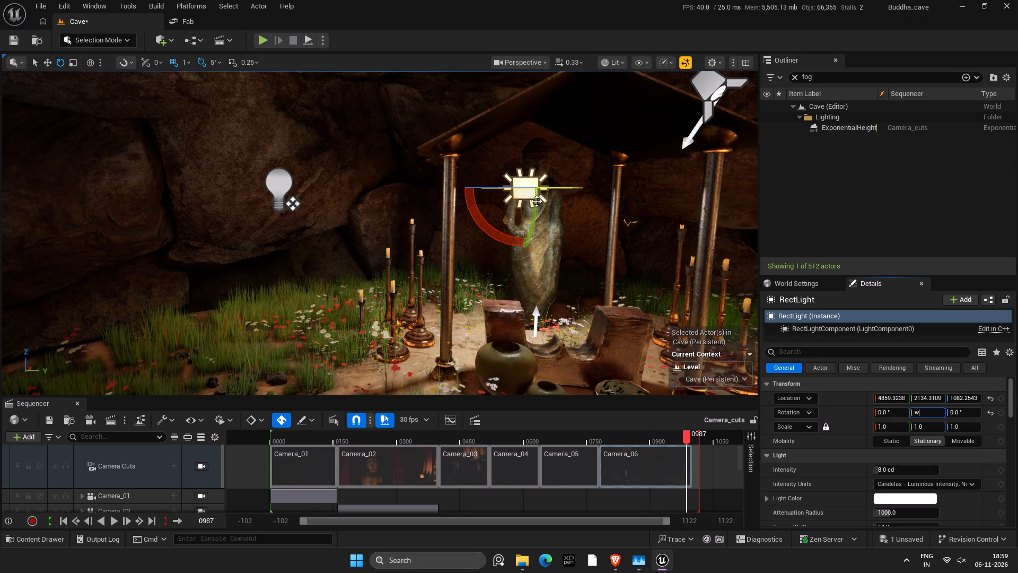
pyautogui.click(535, 187)
pyautogui.press('w')
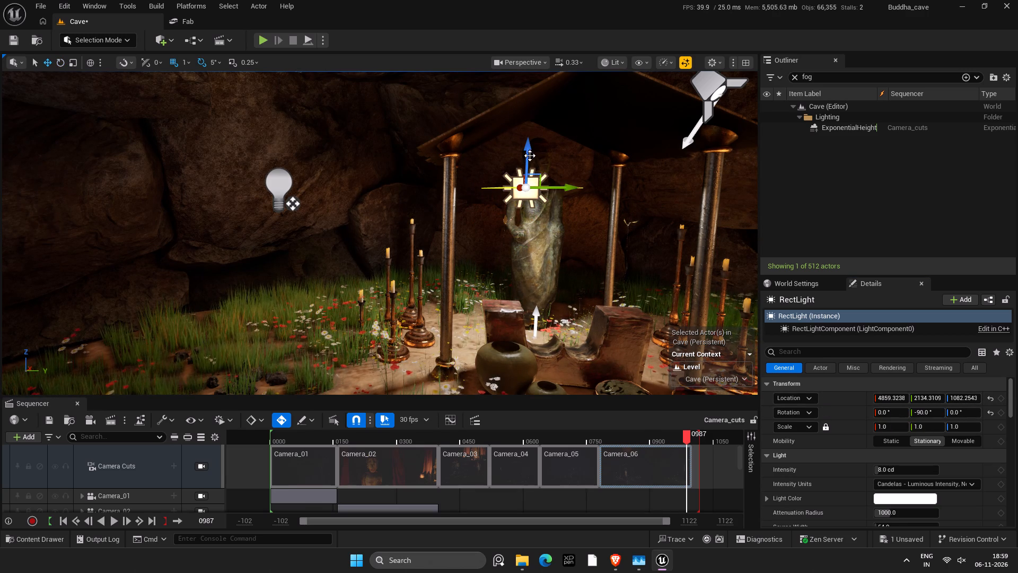
pyautogui.moveTo(530, 155); pyautogui.dragTo(531, 93)
pyautogui.moveTo(548, 131); pyautogui.dragTo(562, 133)
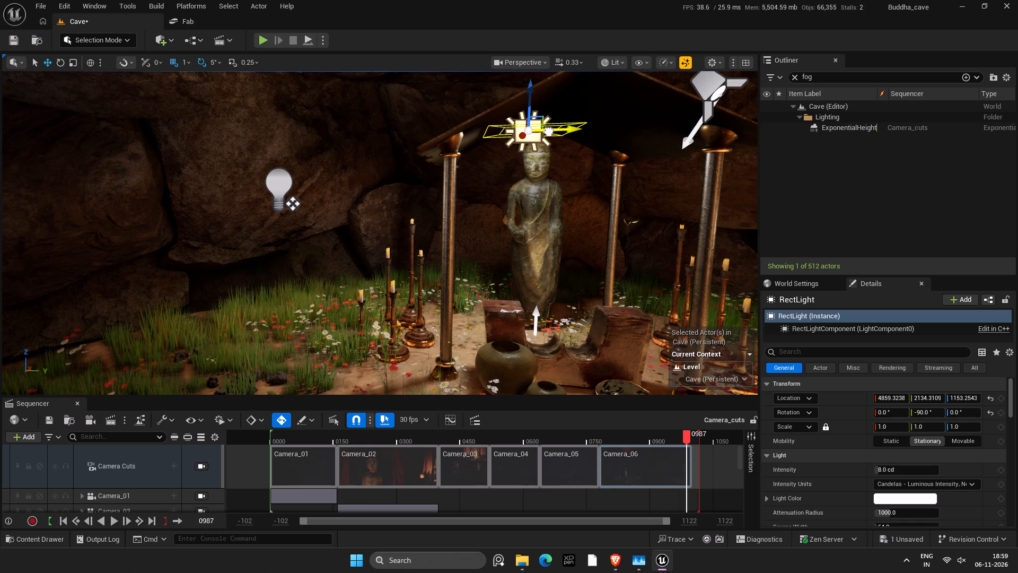
pyautogui.moveTo(562, 133); pyautogui.dragTo(572, 133)
# Move the Rect Light back over the rear of the statue's head, to about X 4981.
pyautogui.press('f')
pyautogui.moveTo(587, 164); pyautogui.dragTo(644, 172, button='right')
pyautogui.press('a')
pyautogui.press('w')
pyautogui.press('w')
pyautogui.press('w')
pyautogui.press('w')
pyautogui.press('w')
pyautogui.press('w')
pyautogui.press('w')
pyautogui.press('w')
pyautogui.press('w')
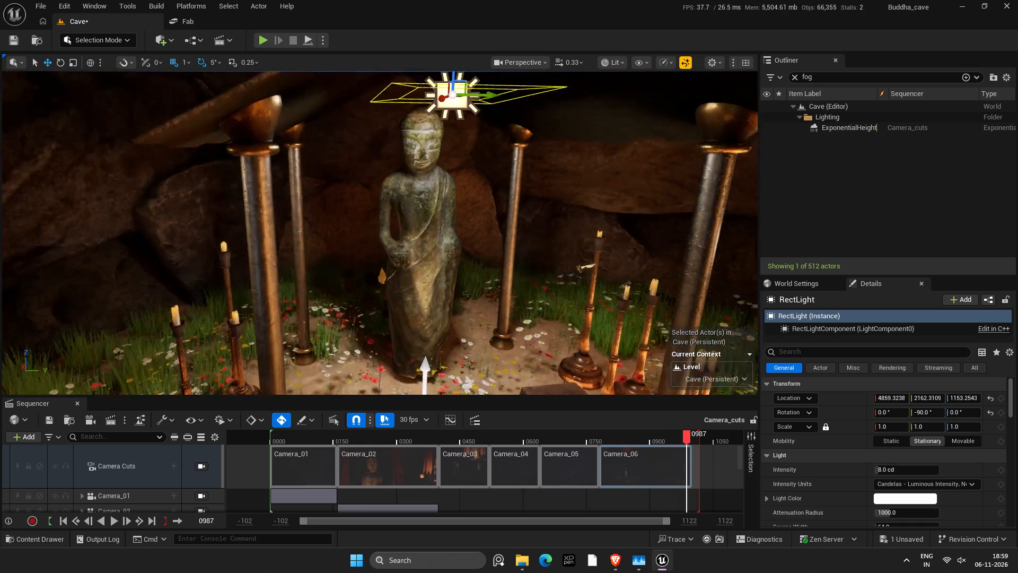
pyautogui.press('a')
pyautogui.moveTo(644, 172); pyautogui.dragTo(765, 141, button='right')
pyautogui.press('a')
pyautogui.write('awf')
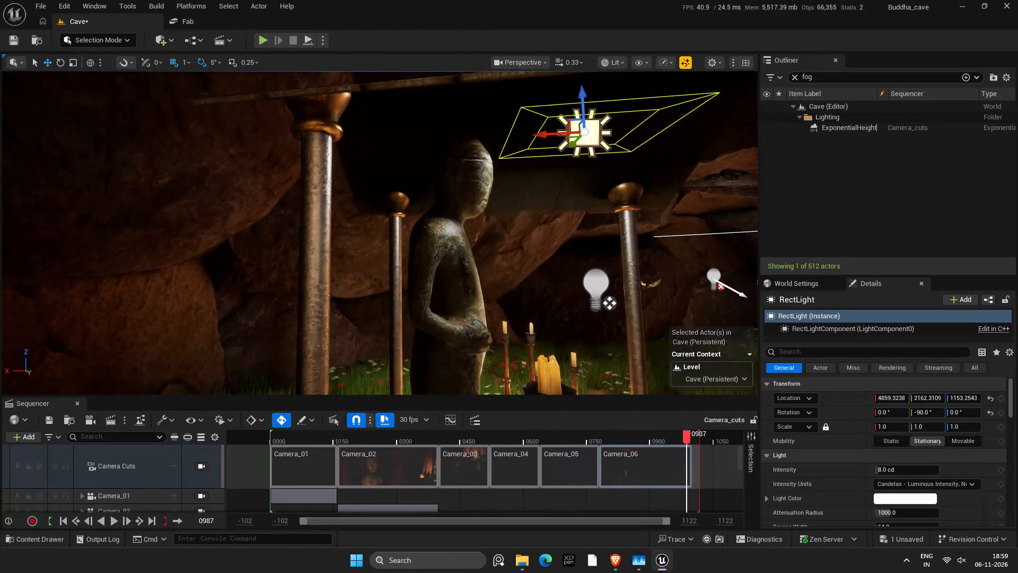
pyautogui.moveTo(543, 135); pyautogui.dragTo(388, 152)
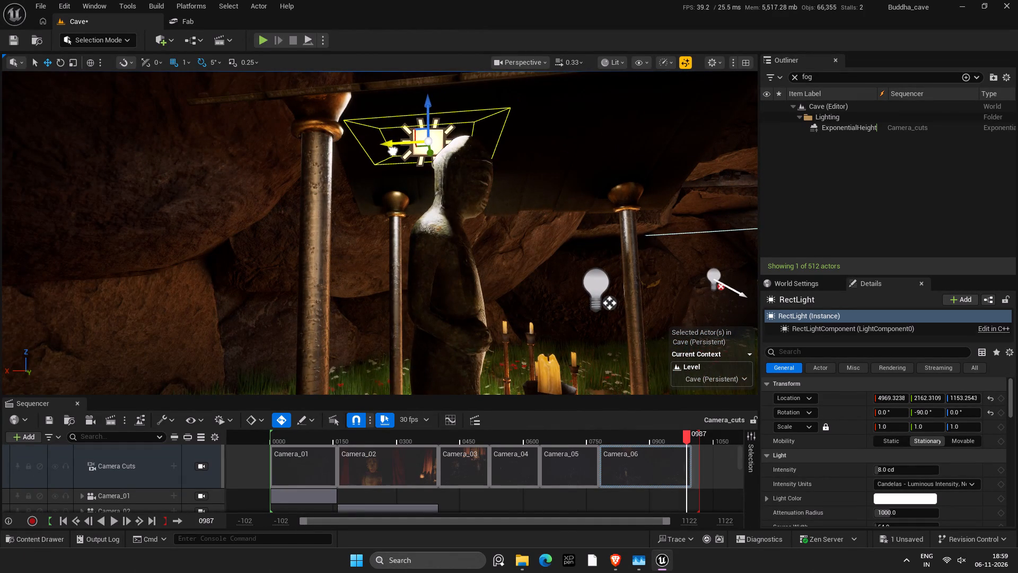
pyautogui.moveTo(388, 152); pyautogui.dragTo(377, 154)
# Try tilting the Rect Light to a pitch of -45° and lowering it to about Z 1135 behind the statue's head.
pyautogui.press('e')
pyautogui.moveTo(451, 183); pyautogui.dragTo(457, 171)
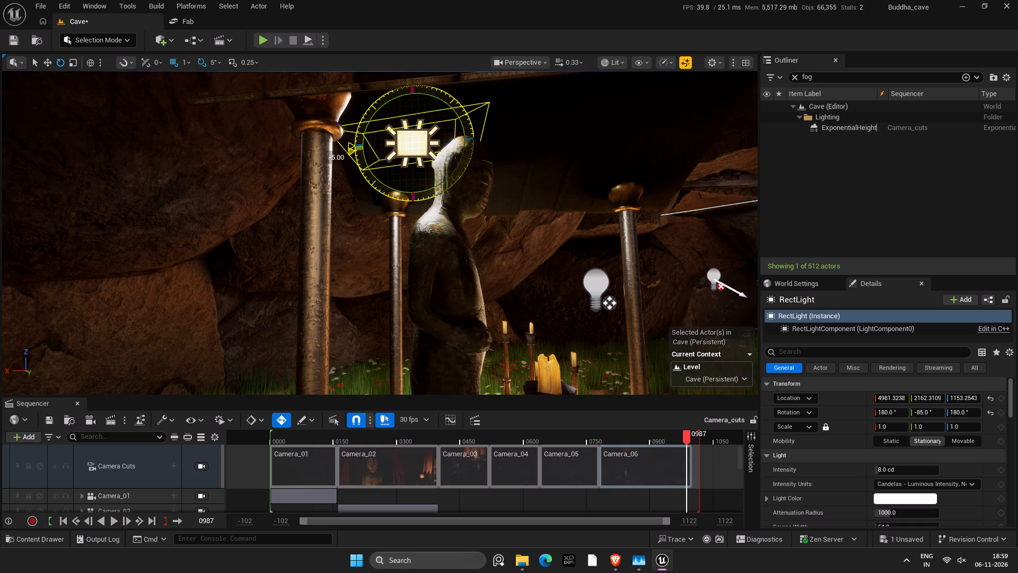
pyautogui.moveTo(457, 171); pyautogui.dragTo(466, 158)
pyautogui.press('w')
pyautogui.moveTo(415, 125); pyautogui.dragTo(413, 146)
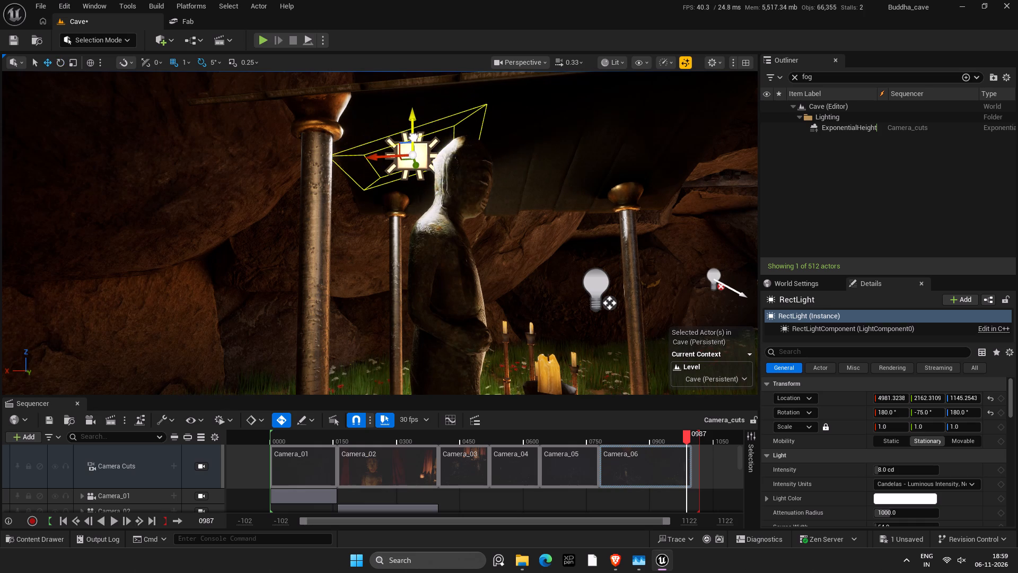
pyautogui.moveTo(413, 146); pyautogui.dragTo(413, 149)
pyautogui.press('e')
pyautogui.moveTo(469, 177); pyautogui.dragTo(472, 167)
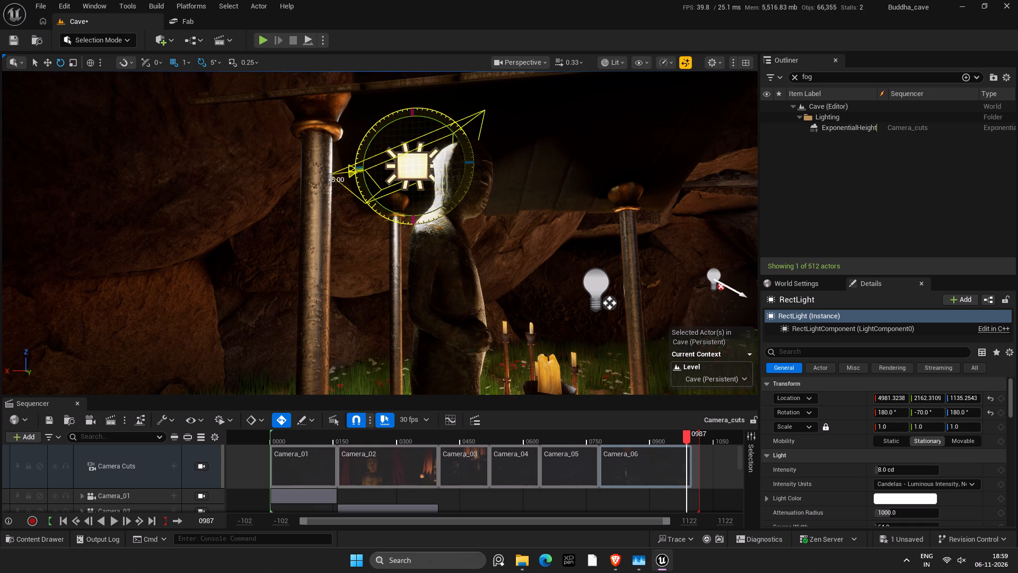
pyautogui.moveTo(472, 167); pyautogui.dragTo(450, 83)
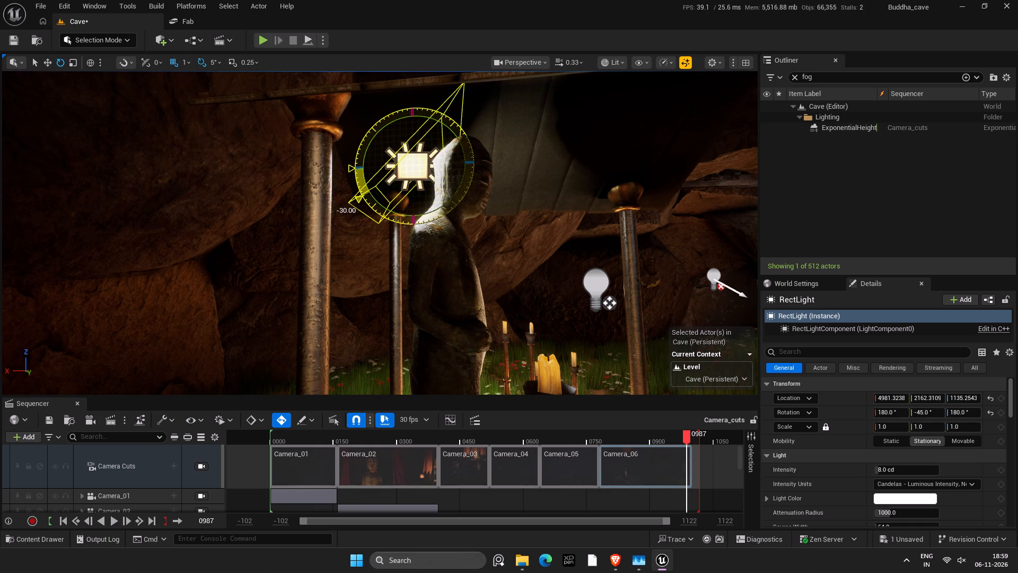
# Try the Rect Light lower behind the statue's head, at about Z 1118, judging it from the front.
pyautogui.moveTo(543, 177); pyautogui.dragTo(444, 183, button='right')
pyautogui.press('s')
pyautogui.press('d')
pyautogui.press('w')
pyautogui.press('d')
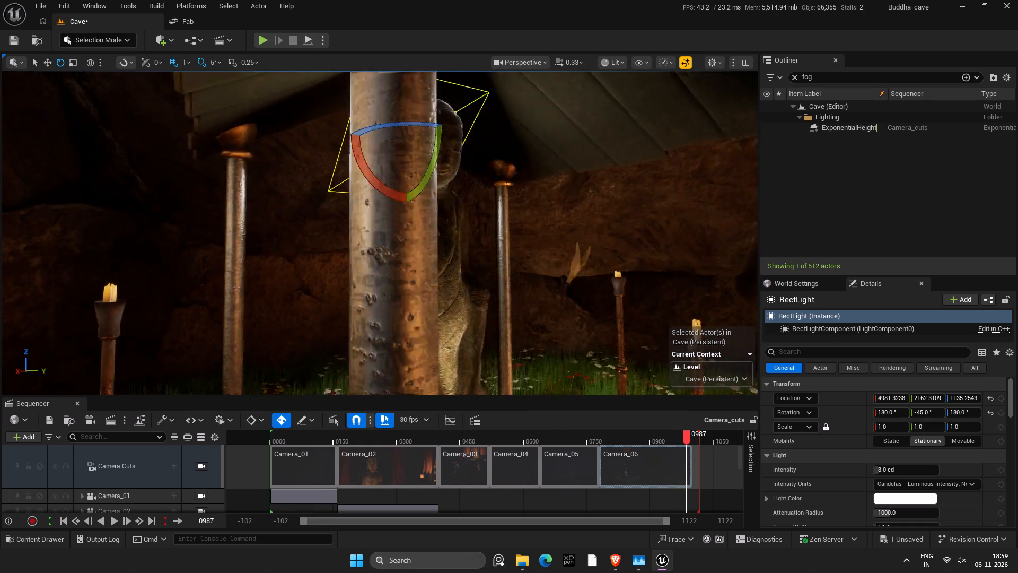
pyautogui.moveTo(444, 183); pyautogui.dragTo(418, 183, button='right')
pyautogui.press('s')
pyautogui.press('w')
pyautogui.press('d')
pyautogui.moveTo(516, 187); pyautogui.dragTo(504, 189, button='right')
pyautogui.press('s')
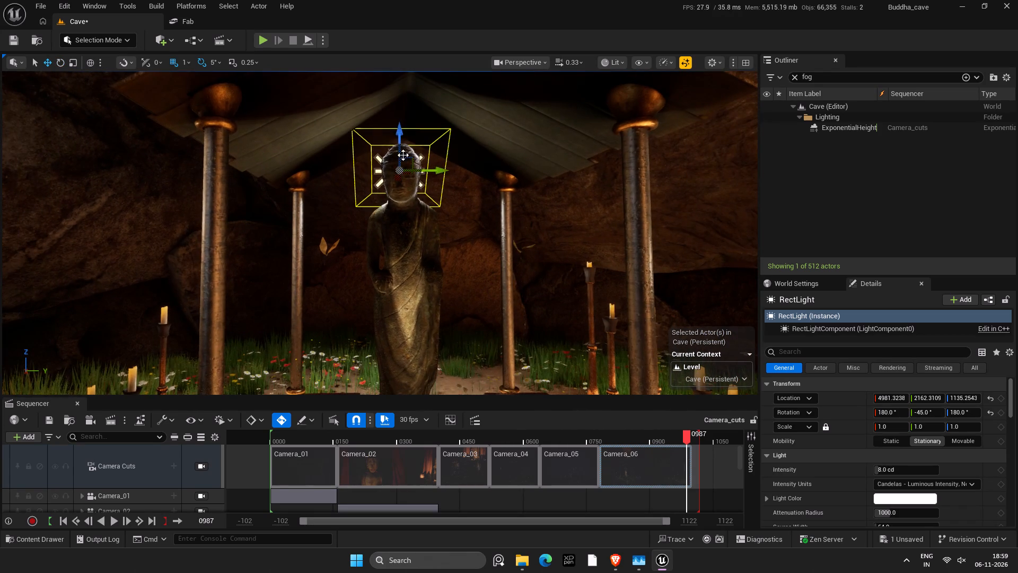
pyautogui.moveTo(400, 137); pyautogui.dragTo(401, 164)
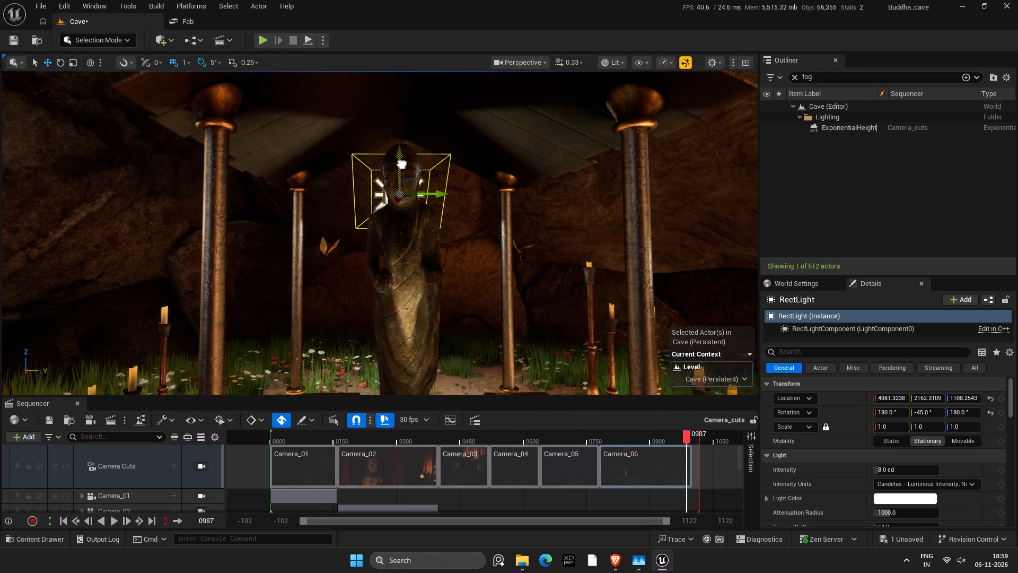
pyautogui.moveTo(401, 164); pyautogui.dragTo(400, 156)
# Rotate the Rect Light to a pitch of -80° and raise it to about Z 1148 above the statue's head.
pyautogui.press('e')
pyautogui.moveTo(402, 189); pyautogui.dragTo(409, 165)
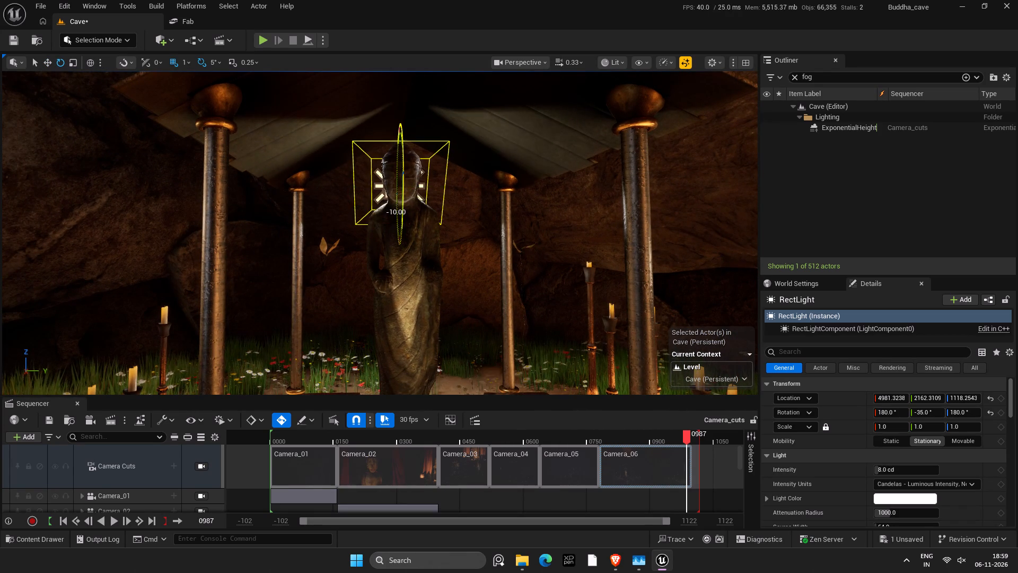
pyautogui.moveTo(409, 165); pyautogui.dragTo(414, 247)
pyautogui.press('w')
pyautogui.moveTo(402, 147); pyautogui.dragTo(402, 118)
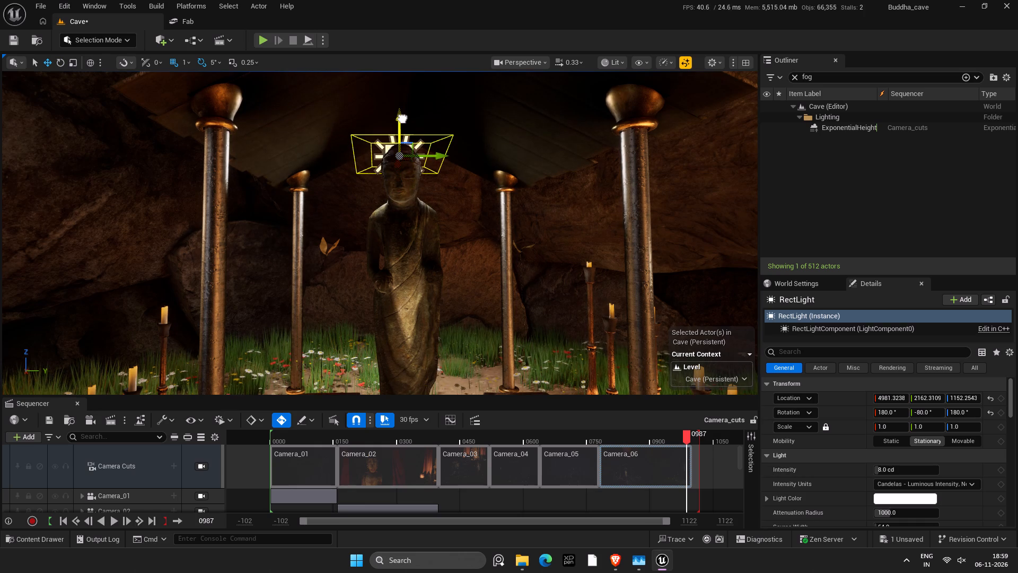
pyautogui.moveTo(402, 118); pyautogui.dragTo(402, 122)
# Key the Rect Light's transform at frame 987 in the Camera_cuts sequence.
pyautogui.press('s')
# Examine the whole shrine from the front with the editor icons hidden.
pyautogui.moveTo(478, 171); pyautogui.dragTo(465, 172, button='right')
pyautogui.press('d')
pyautogui.press('s')
pyautogui.press('s')
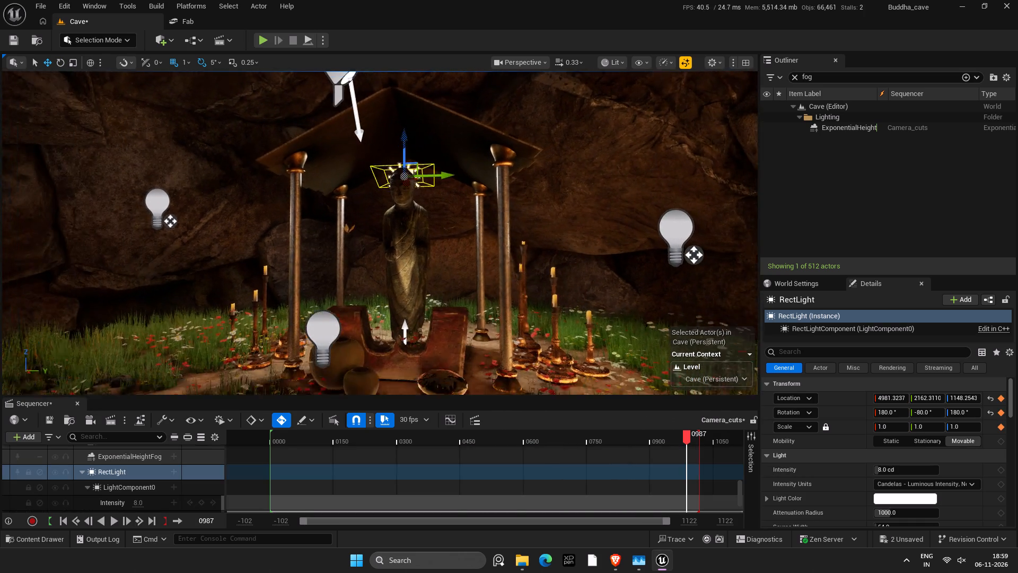
pyautogui.moveTo(465, 172); pyautogui.dragTo(472, 178, button='right')
pyautogui.press('a')
pyautogui.write('asd')
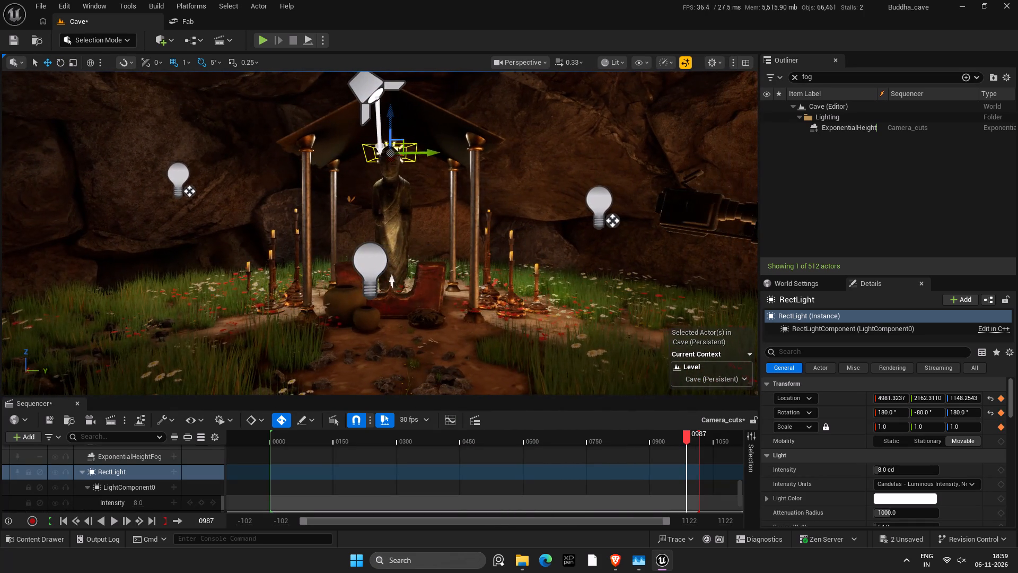
pyautogui.press('g')
# Reduce the Rect Light's intensity to 5 cd, and further to 2.5 cd.
pyautogui.scroll(-3, 889, 487)
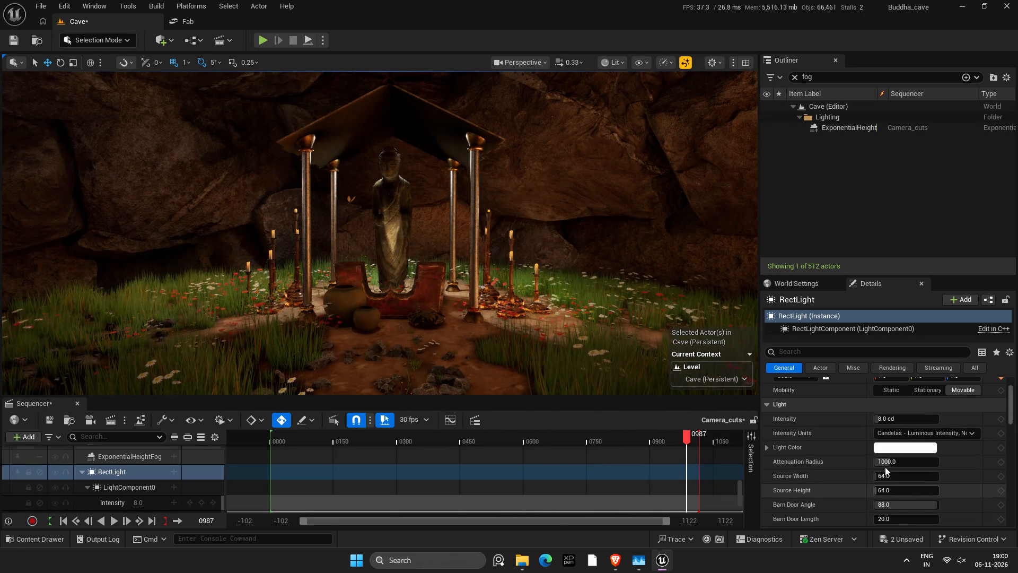
pyautogui.click(893, 421)
pyautogui.press('5')
pyautogui.press('Return')
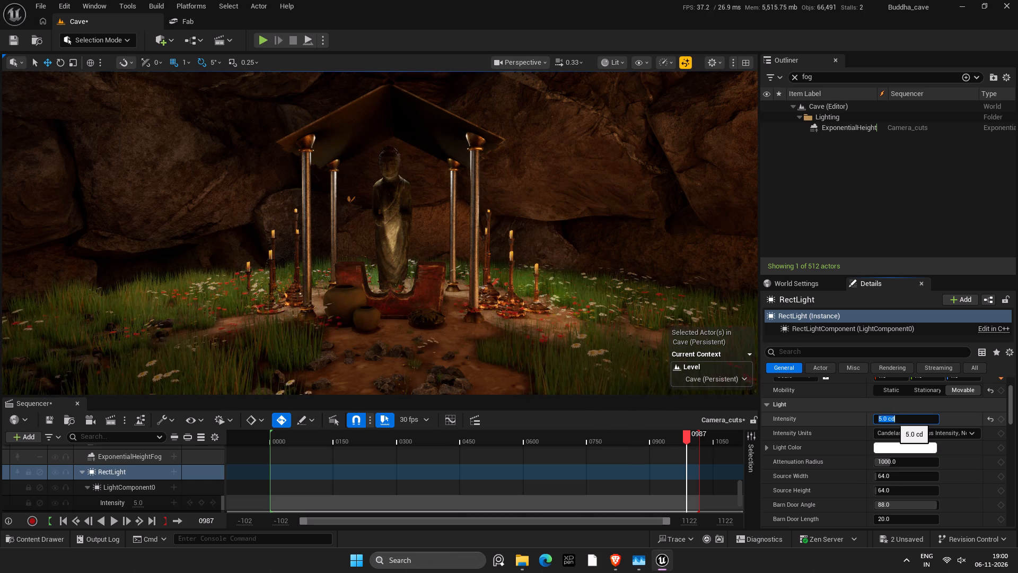
pyautogui.write('2.5')
pyautogui.press('Return')
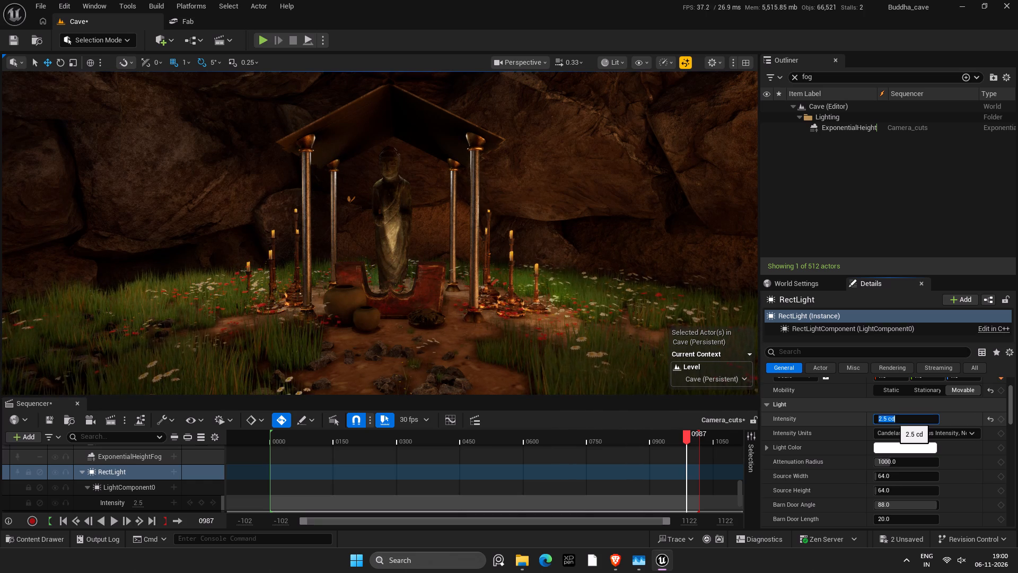
# Try the Rect Light's intensity at 0 cd, set it to 5 cd, and save the Camera_cuts sequence.
pyautogui.press('0')
pyautogui.press('Return')
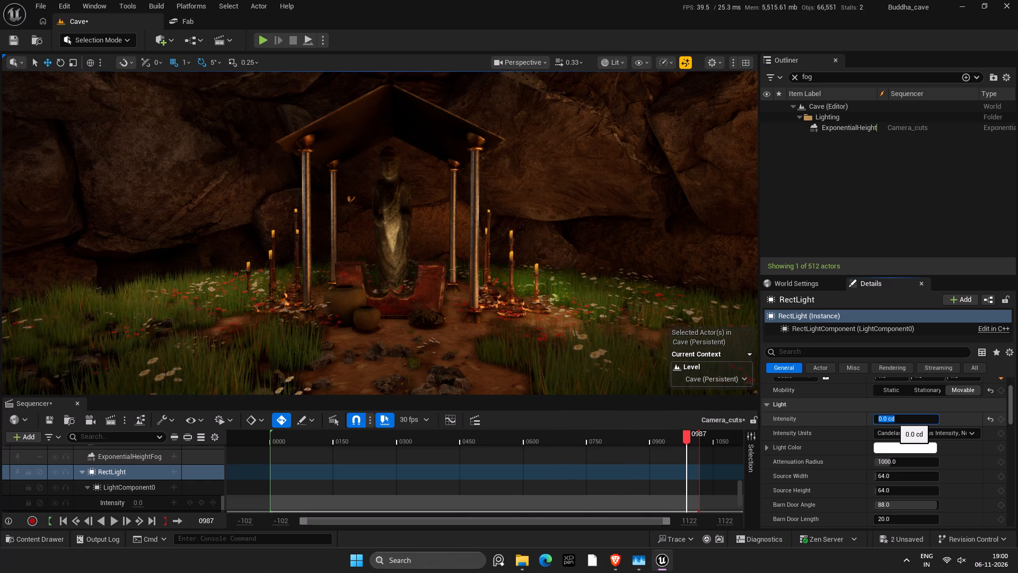
pyautogui.press('5')
pyautogui.press('Return')
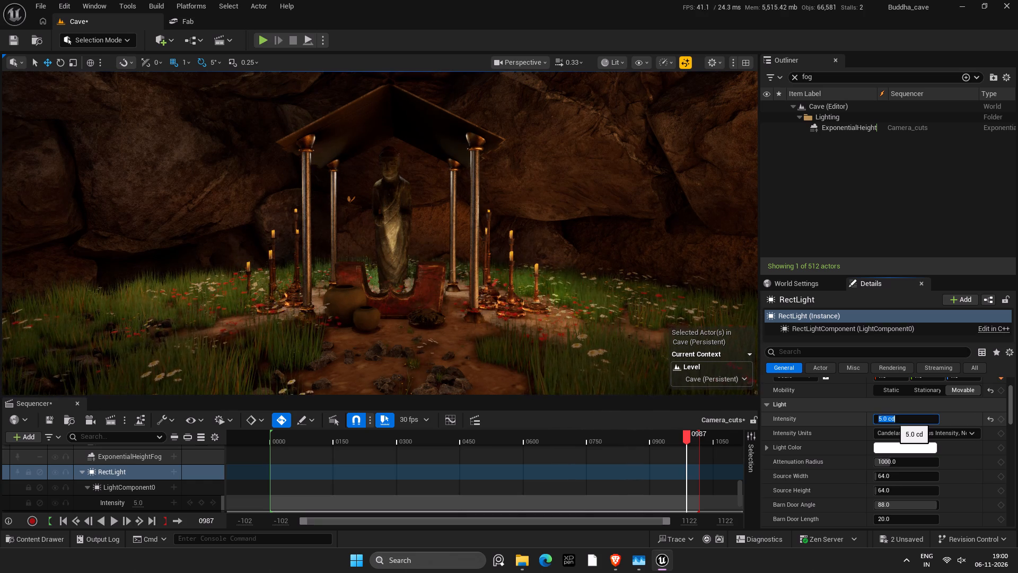
pyautogui.hotkey('ctrl', 's')
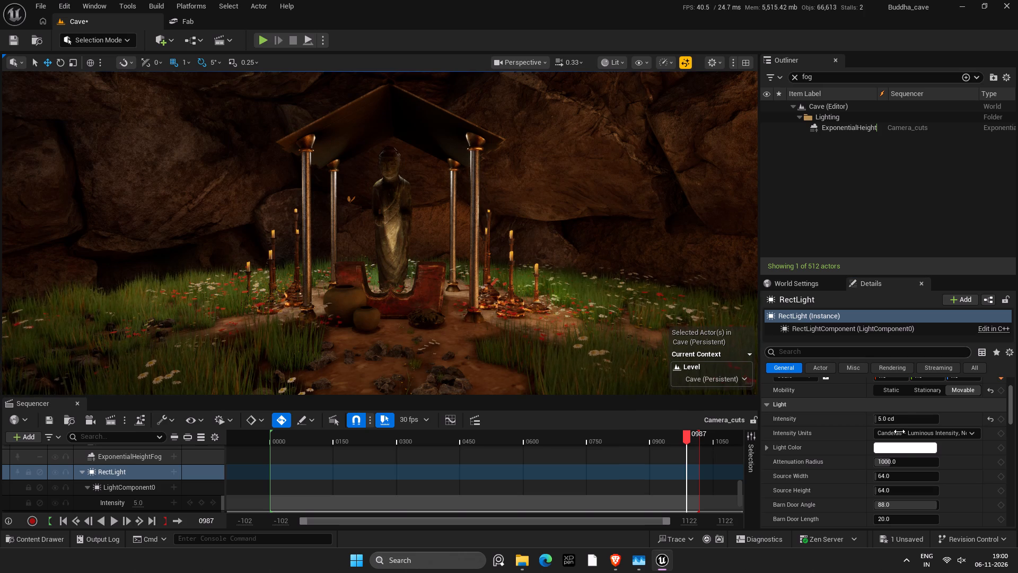
# Enable Use Temperature on the Rect Light and set its temperature to 3500.
pyautogui.scroll(-6, 906, 471)
pyautogui.click(876, 449)
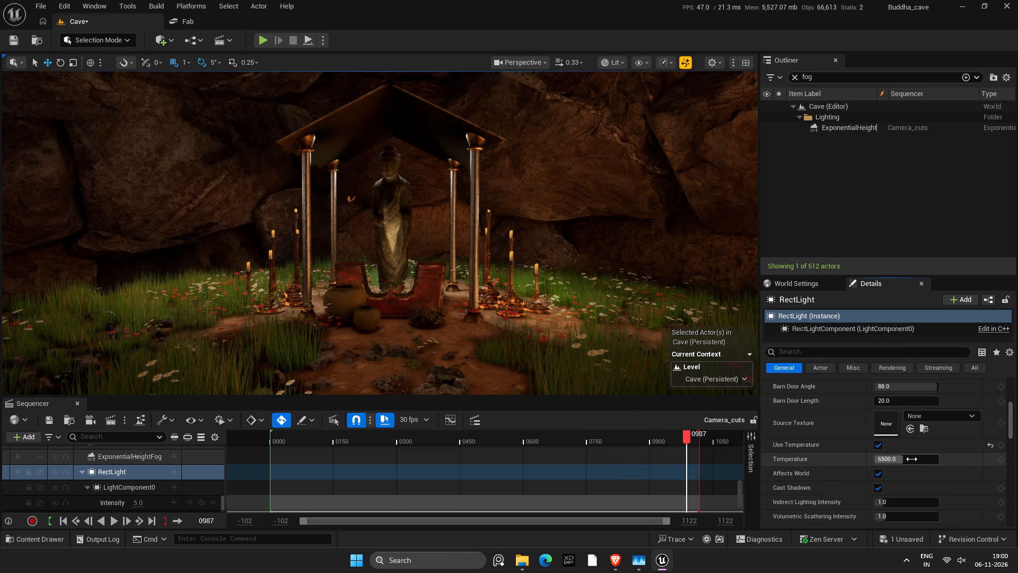
pyautogui.moveTo(911, 459); pyautogui.dragTo(899, 462)
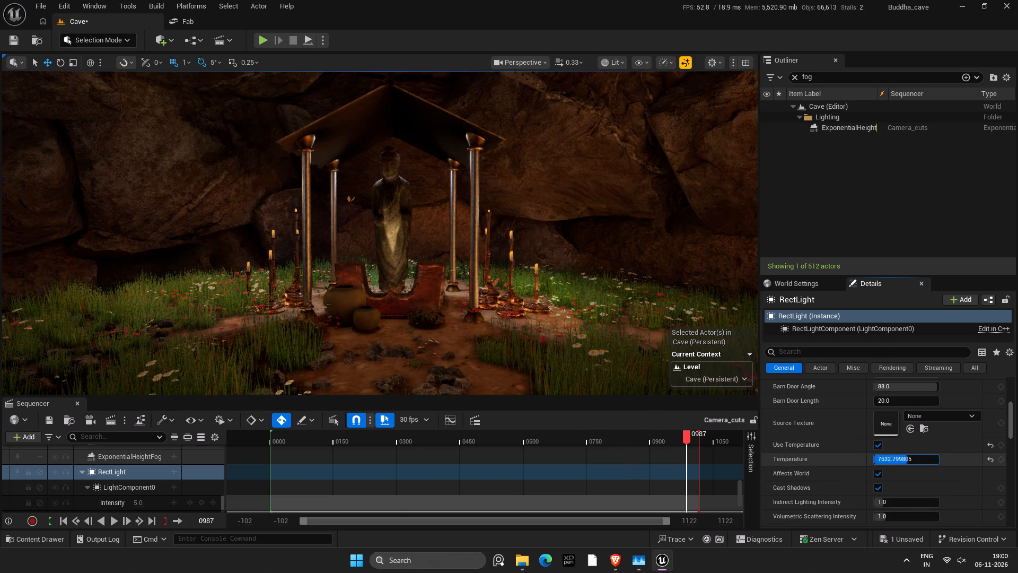
pyautogui.moveTo(899, 462); pyautogui.dragTo(889, 467)
pyautogui.click(911, 459)
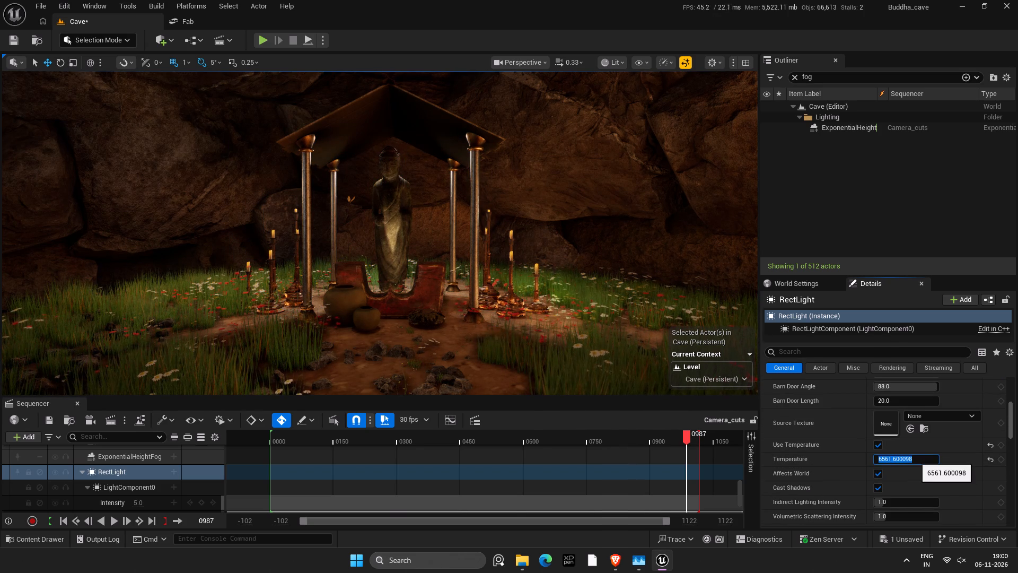
pyautogui.press('4')
pyautogui.press('BackSpace')
pyautogui.write('3500')
pyautogui.press('Return')
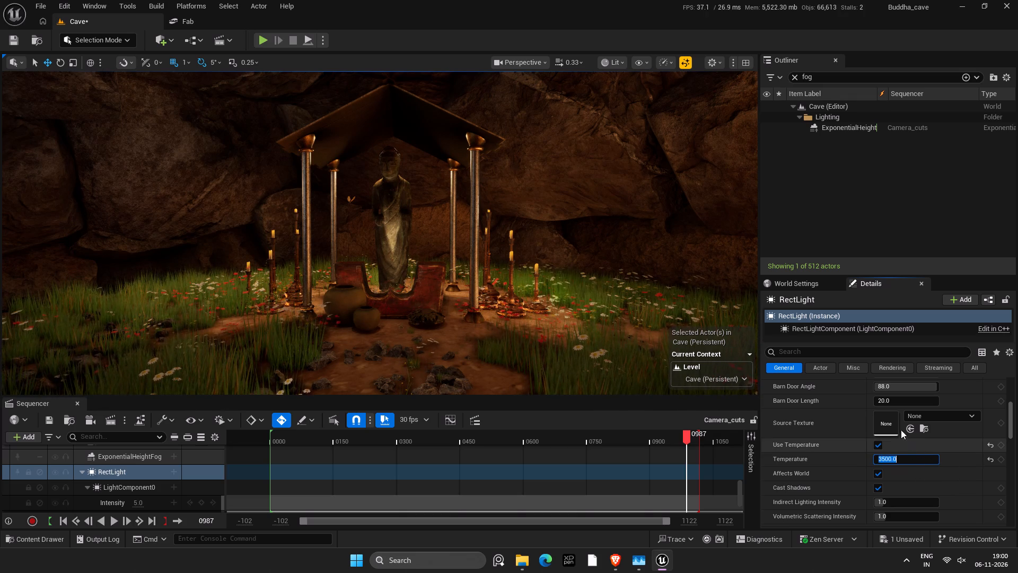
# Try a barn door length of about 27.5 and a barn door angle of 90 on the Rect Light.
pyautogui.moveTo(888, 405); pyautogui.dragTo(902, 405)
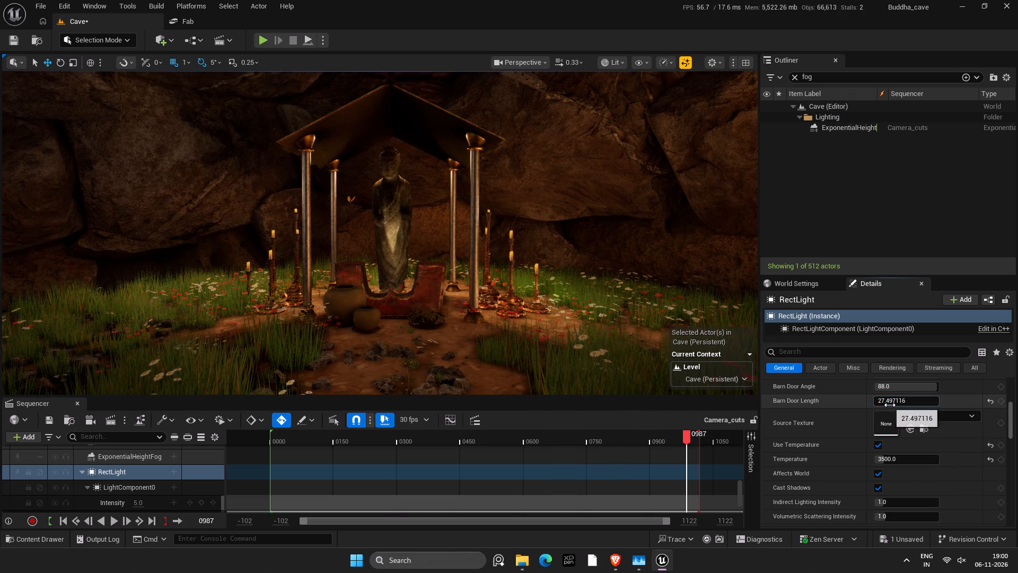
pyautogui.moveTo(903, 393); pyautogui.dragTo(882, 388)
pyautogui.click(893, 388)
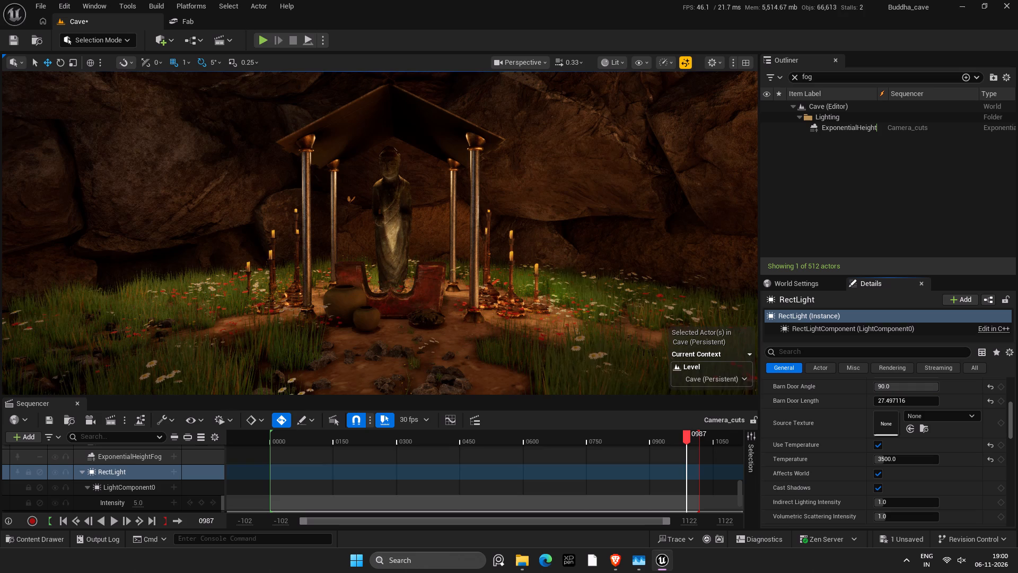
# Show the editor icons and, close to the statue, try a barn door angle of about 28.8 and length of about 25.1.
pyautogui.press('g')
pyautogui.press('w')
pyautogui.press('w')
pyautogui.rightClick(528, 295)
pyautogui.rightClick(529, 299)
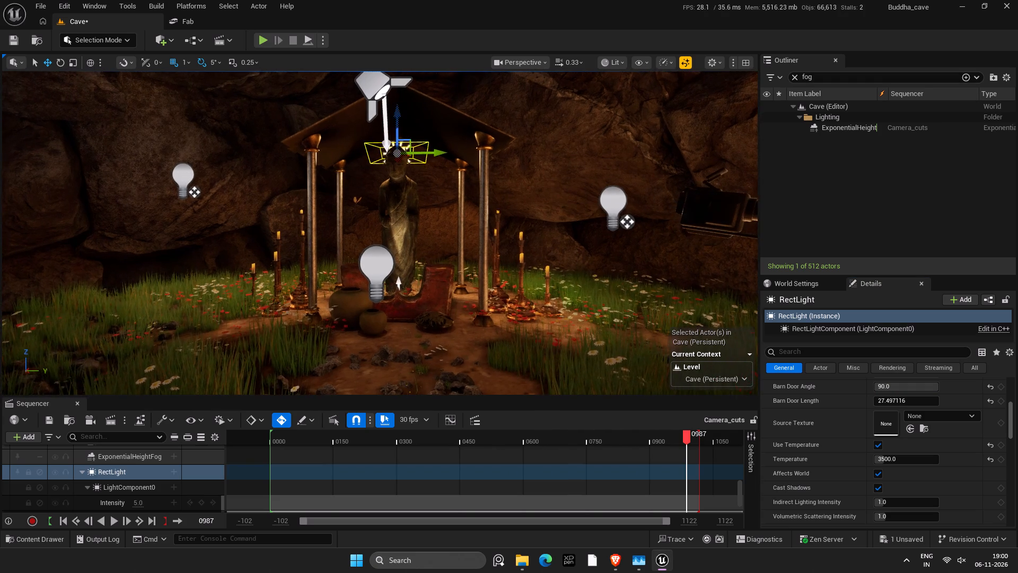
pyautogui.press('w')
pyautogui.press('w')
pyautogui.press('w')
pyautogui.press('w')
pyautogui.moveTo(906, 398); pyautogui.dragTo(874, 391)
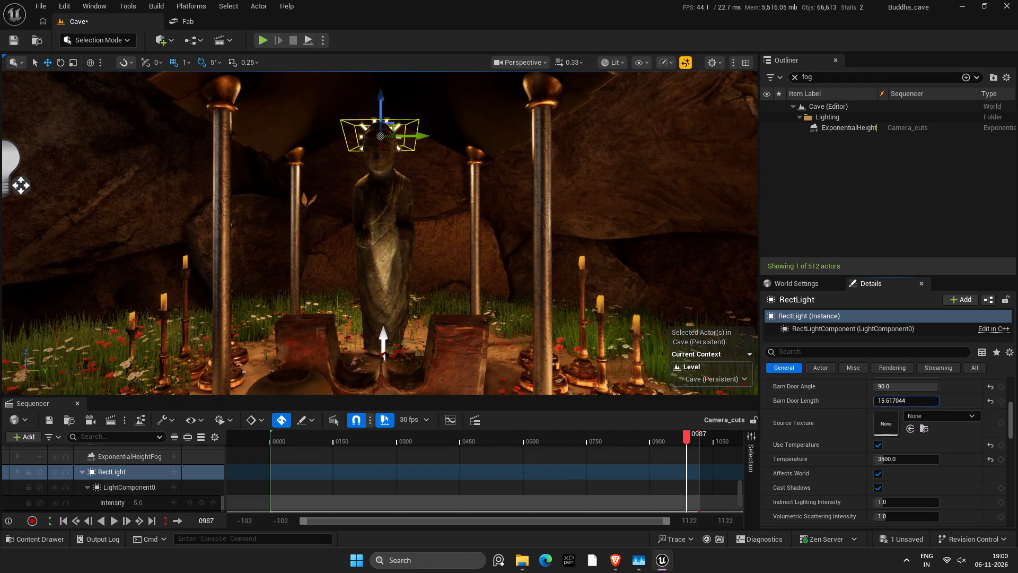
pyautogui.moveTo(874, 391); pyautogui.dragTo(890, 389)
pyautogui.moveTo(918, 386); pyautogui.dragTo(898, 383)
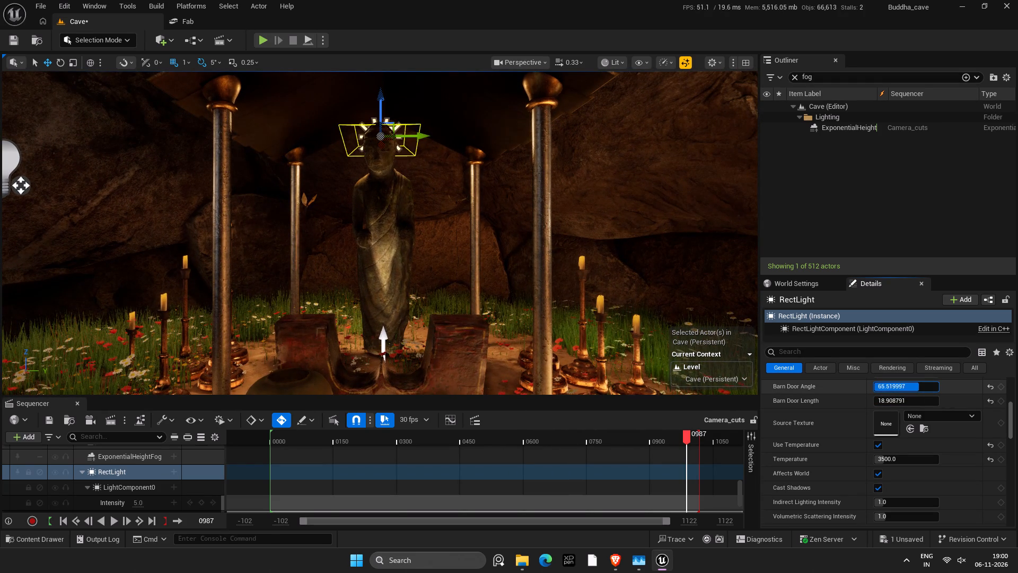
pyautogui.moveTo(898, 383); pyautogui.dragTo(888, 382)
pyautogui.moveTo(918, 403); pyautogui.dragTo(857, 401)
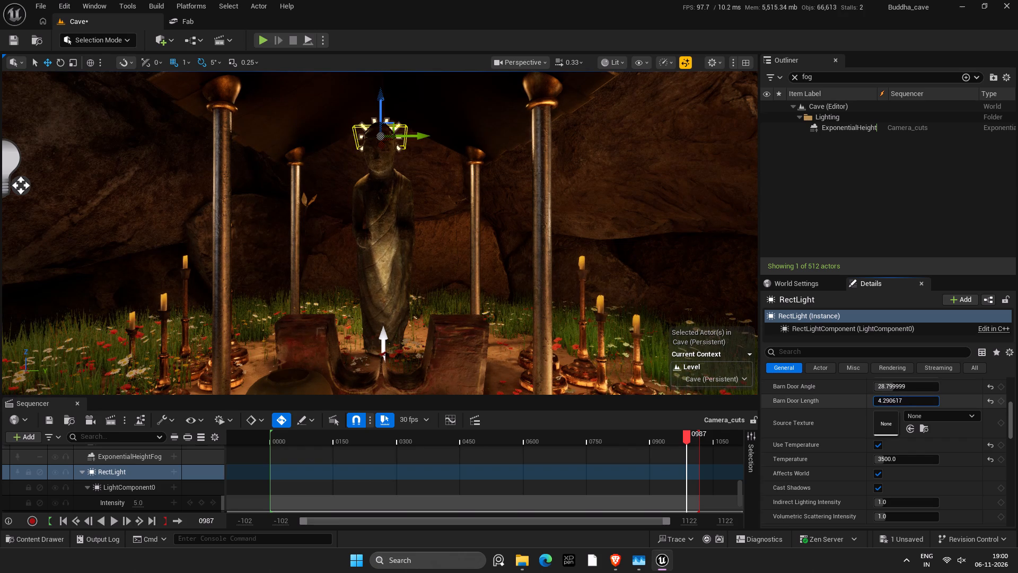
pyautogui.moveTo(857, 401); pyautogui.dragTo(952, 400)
# Adjust the Rect Light's height and tilt above the statue's head, and save the Cave level.
pyautogui.moveTo(381, 107); pyautogui.dragTo(381, 105)
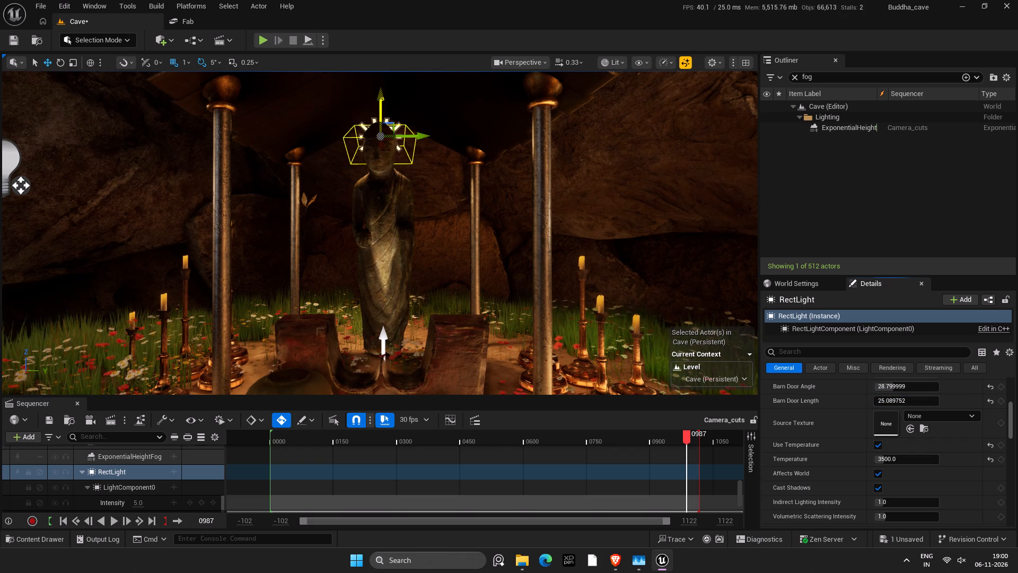
pyautogui.moveTo(381, 105); pyautogui.dragTo(381, 97)
pyautogui.press('e')
pyautogui.moveTo(381, 130); pyautogui.dragTo(379, 97)
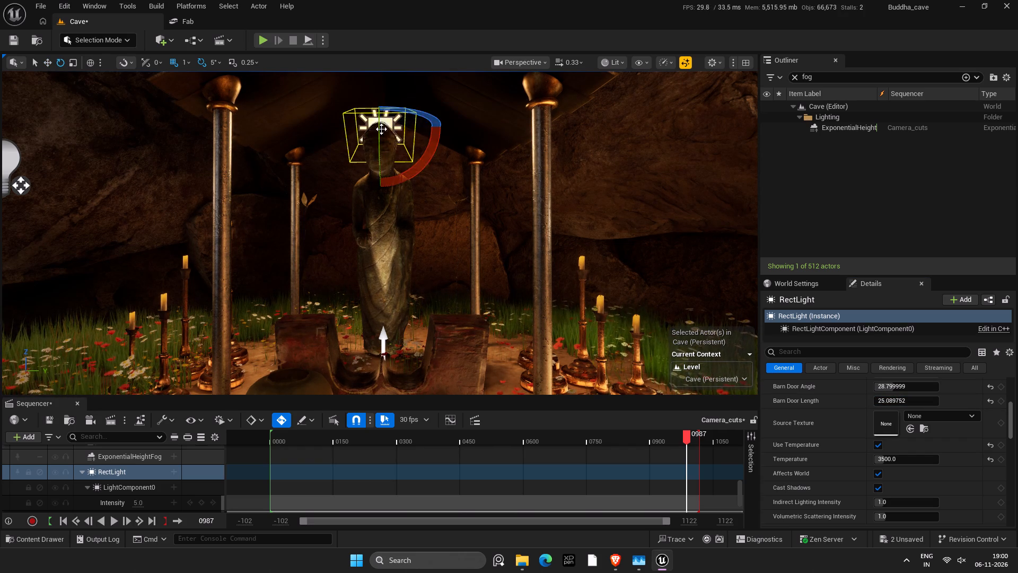
pyautogui.press('w')
pyautogui.moveTo(380, 100); pyautogui.dragTo(383, 109)
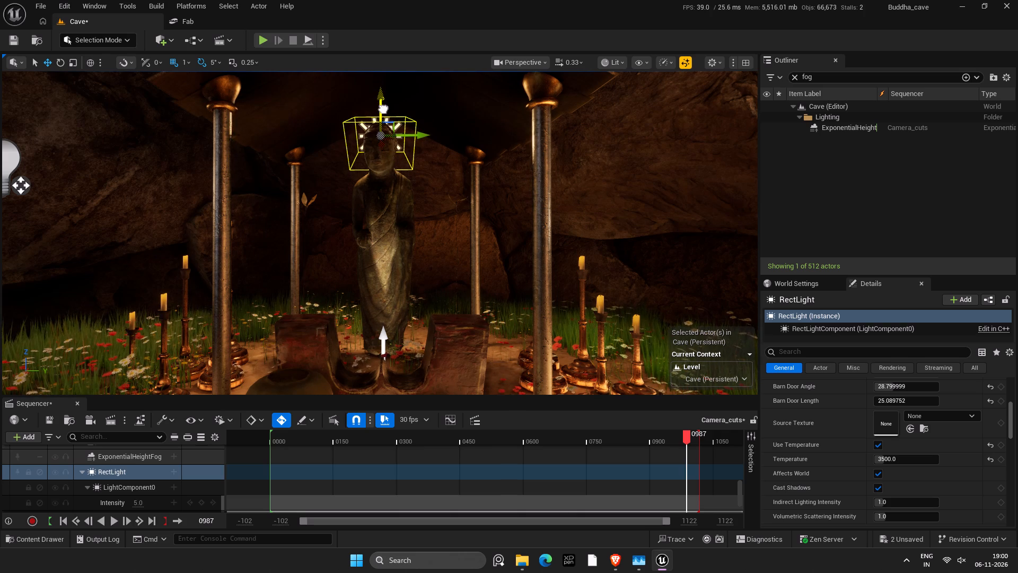
pyautogui.moveTo(383, 109); pyautogui.dragTo(384, 109)
pyautogui.hotkey('ctrl', 's')
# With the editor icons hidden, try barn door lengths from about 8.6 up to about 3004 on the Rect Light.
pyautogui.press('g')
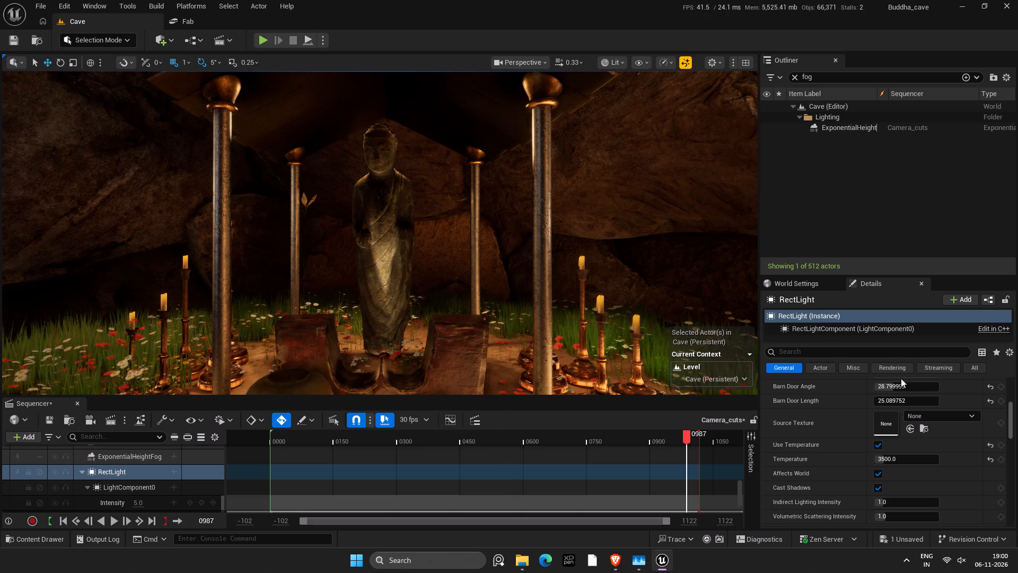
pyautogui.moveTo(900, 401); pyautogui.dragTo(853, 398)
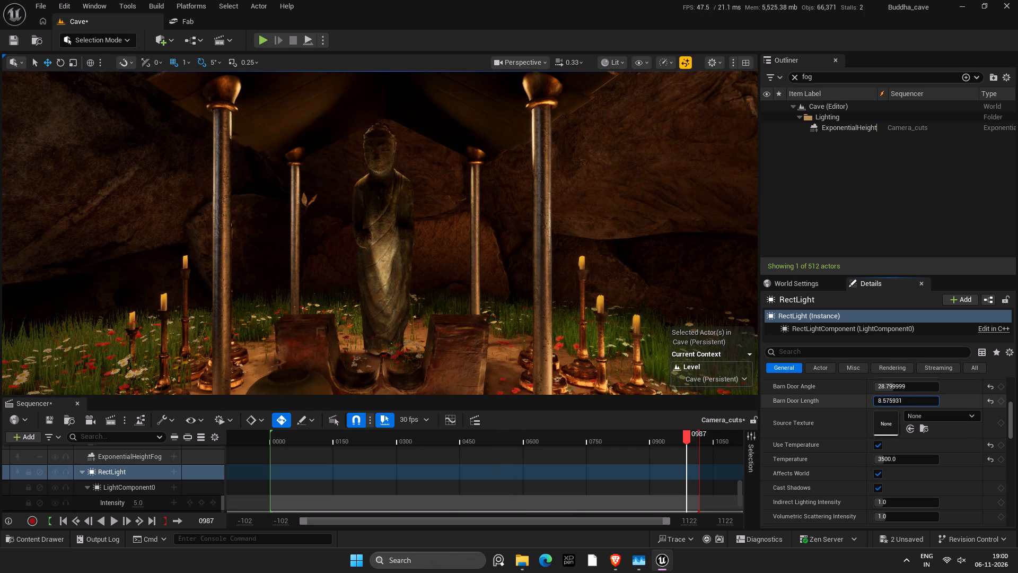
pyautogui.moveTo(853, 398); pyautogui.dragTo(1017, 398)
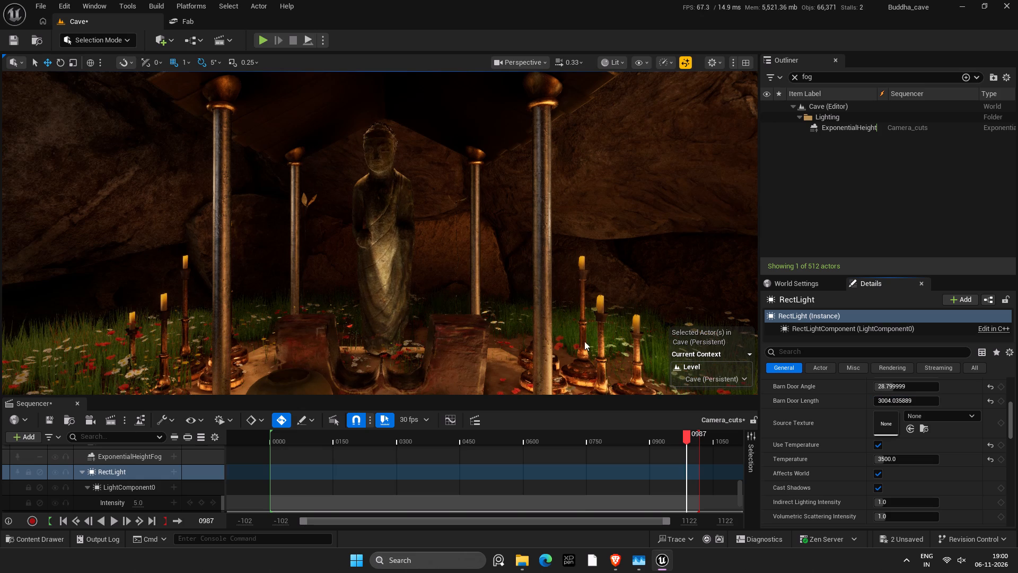
# Show the editor icons and set the Rect Light's barn door angle to about 35.3 while viewing the statue's head.
pyautogui.press('g')
pyautogui.moveTo(461, 204); pyautogui.dragTo(437, 210, button='right')
pyautogui.write('df')
pyautogui.moveTo(437, 210); pyautogui.dragTo(397, 209, button='right')
pyautogui.press('e')
pyautogui.press('e')
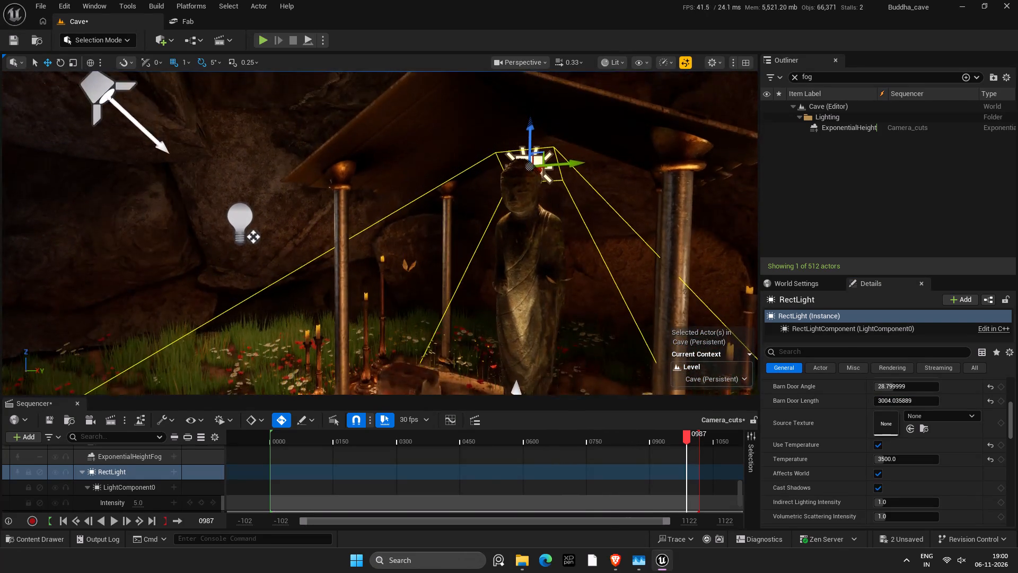
pyautogui.moveTo(397, 209); pyautogui.dragTo(443, 218, button='right')
pyautogui.press('r')
pyautogui.write('ee')
pyautogui.write('fa')
pyautogui.moveTo(443, 218); pyautogui.dragTo(452, 219, button='right')
pyautogui.press('w')
pyautogui.write('ww')
pyautogui.moveTo(906, 387); pyautogui.dragTo(891, 383)
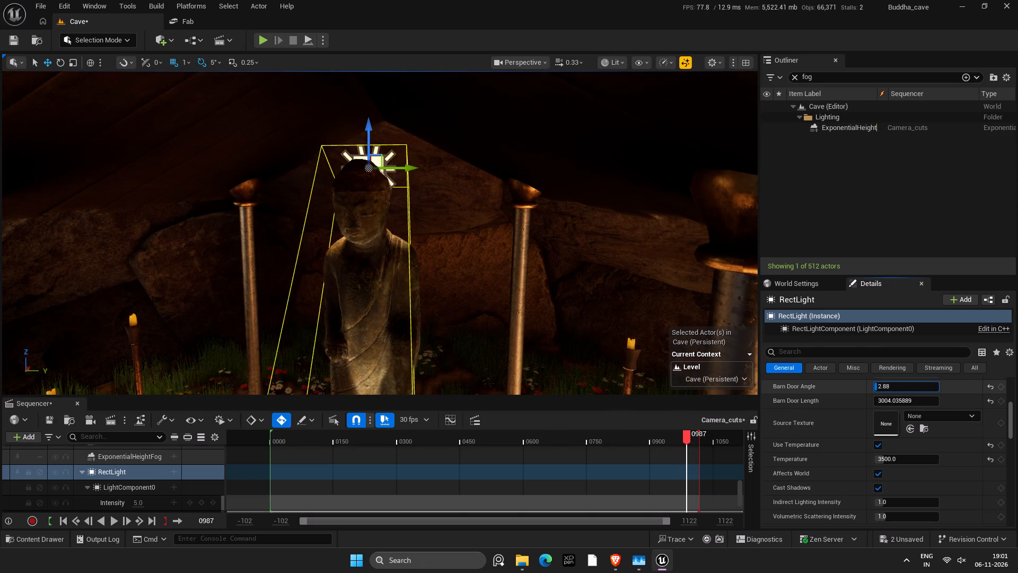
pyautogui.moveTo(891, 383); pyautogui.dragTo(901, 383)
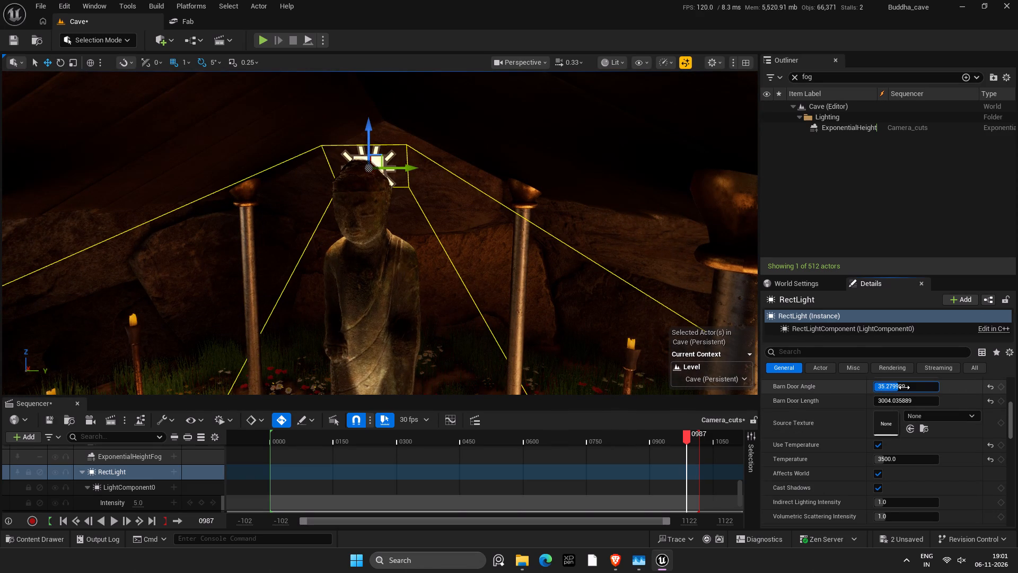
# Reduce the Rect Light's barn door length to about 61.
pyautogui.moveTo(900, 402); pyautogui.dragTo(872, 403)
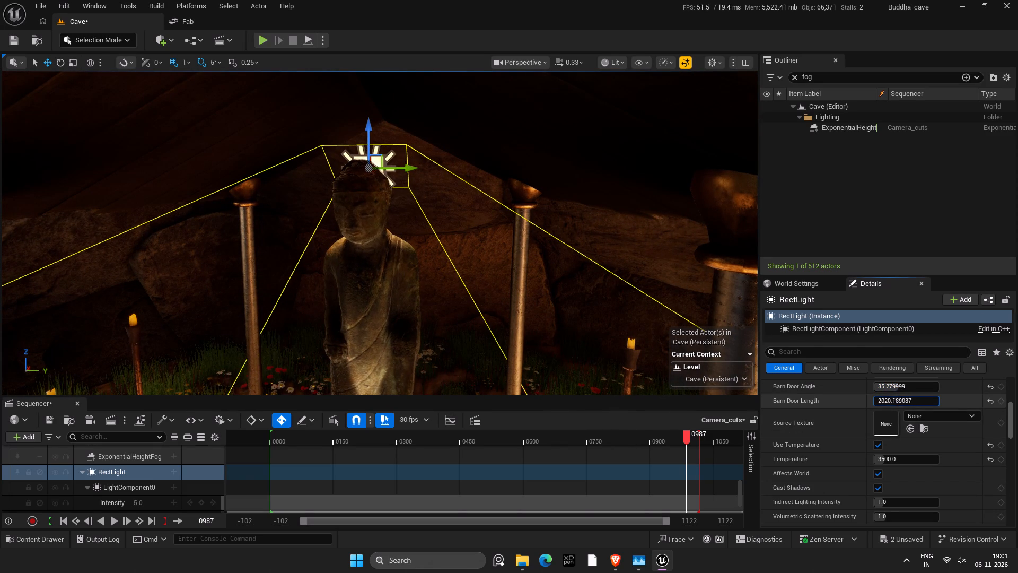
pyautogui.moveTo(872, 403); pyautogui.dragTo(741, 401)
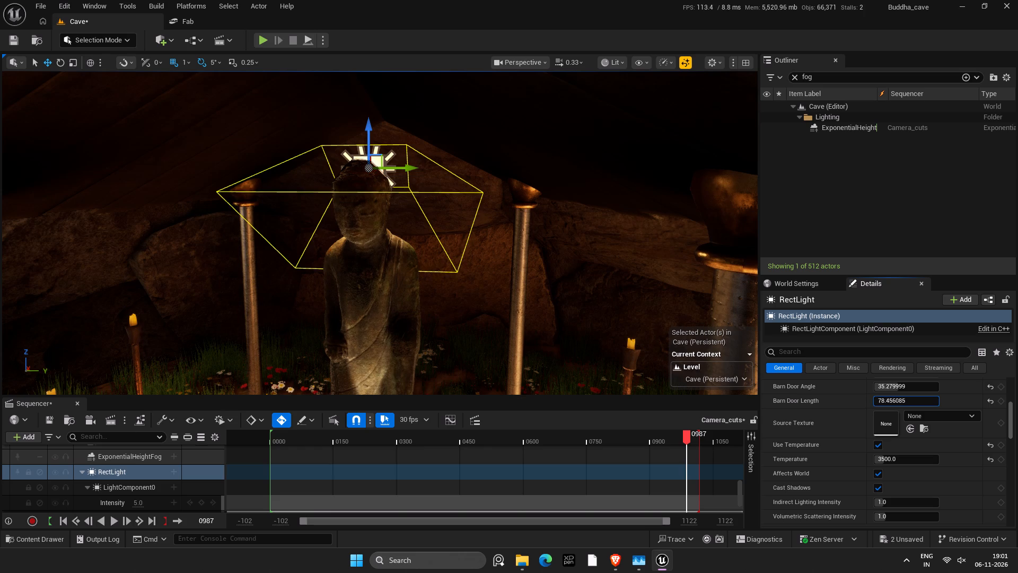
pyautogui.moveTo(741, 401); pyautogui.dragTo(728, 400)
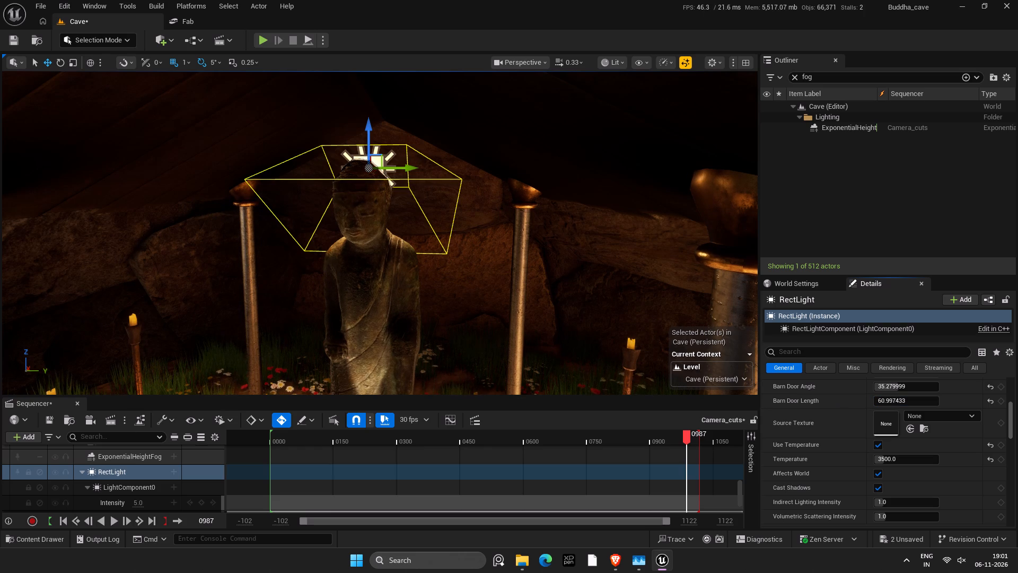
# Tilt the Rect Light by about -10° around its Y axis.
pyautogui.press('e')
pyautogui.moveTo(362, 185); pyautogui.dragTo(352, 180)
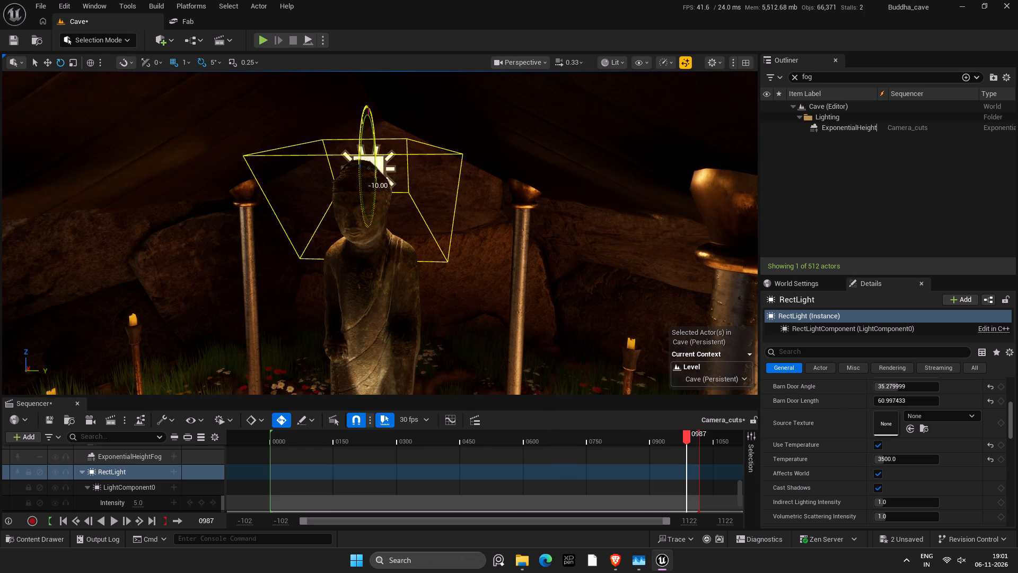
pyautogui.moveTo(352, 180); pyautogui.dragTo(351, 180)
# Examine the Rect Light's position and barn door spread around the statue's head from the side, the roof and the front.
pyautogui.moveTo(380, 183); pyautogui.dragTo(243, 181, button='right')
pyautogui.press('d')
pyautogui.press('d')
pyautogui.press('d')
pyautogui.press('d')
pyautogui.press('d')
pyautogui.press('d')
pyautogui.press('f')
pyautogui.press('w')
pyautogui.moveTo(445, 179); pyautogui.dragTo(441, 181, button='right')
pyautogui.press('w')
pyautogui.write('wd')
pyautogui.moveTo(441, 181); pyautogui.dragTo(416, 179, button='right')
pyautogui.write('rd')
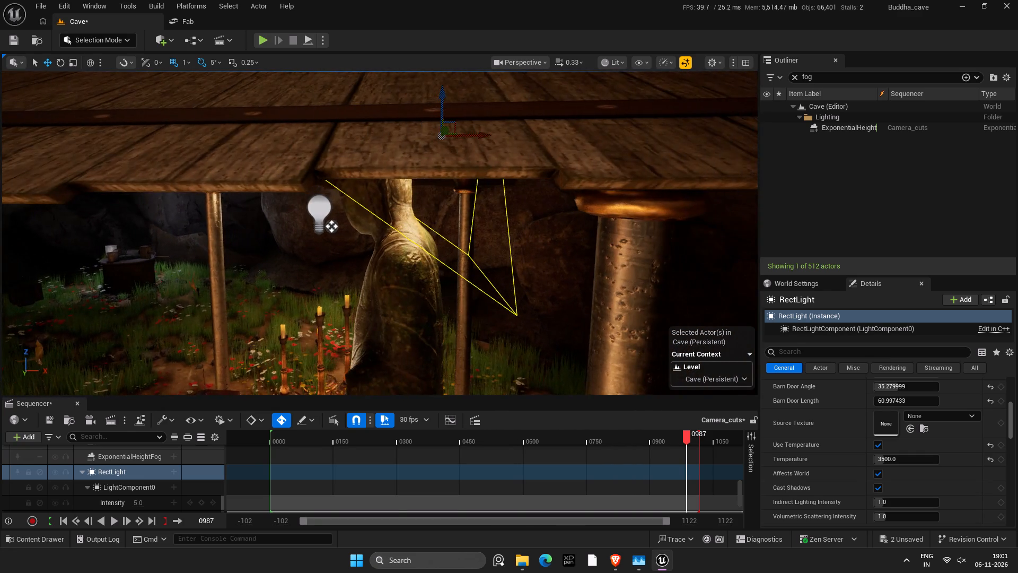
pyautogui.moveTo(416, 179); pyautogui.dragTo(425, 179, button='right')
pyautogui.press('w')
pyautogui.press('w')
pyautogui.press('r')
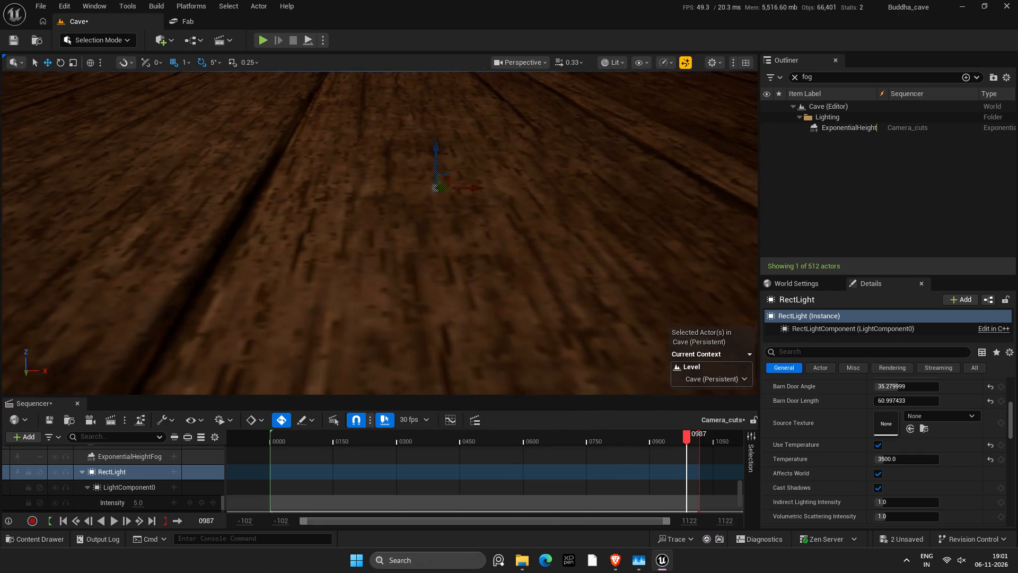
pyautogui.moveTo(425, 179); pyautogui.dragTo(540, 170, button='right')
pyautogui.press('f')
pyautogui.press('a')
pyautogui.press('a')
pyautogui.press('s')
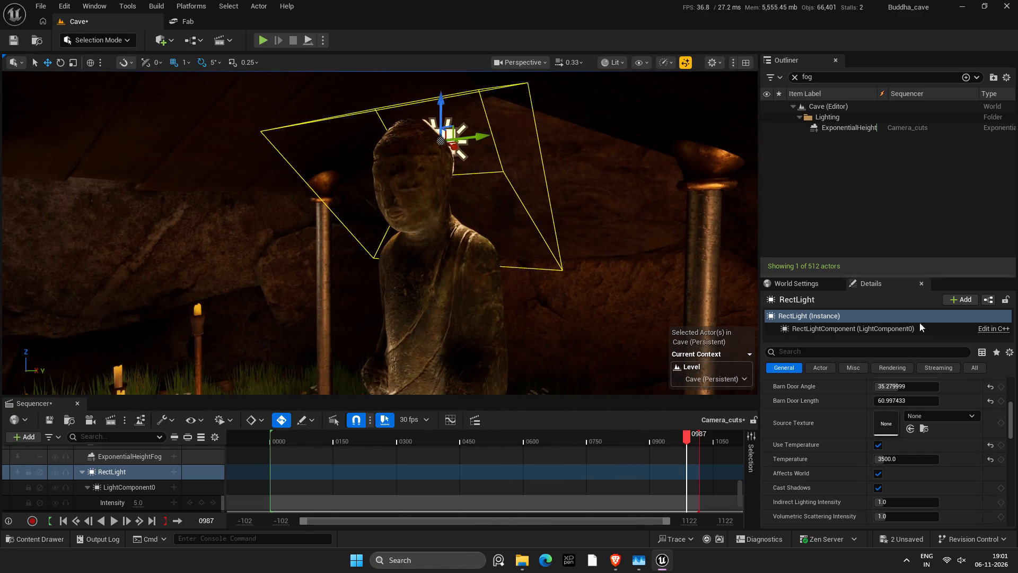
# Set the Rect Light's Volumetric Scattering Intensity to 0.
pyautogui.scroll(-3, 897, 466)
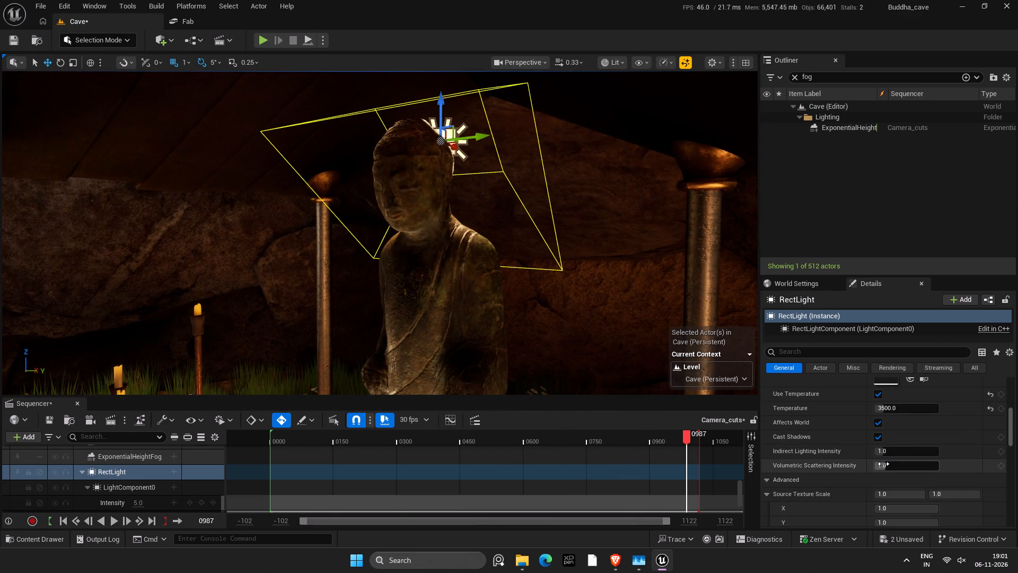
pyautogui.click(883, 464)
pyautogui.press('0')
pyautogui.press('Return')
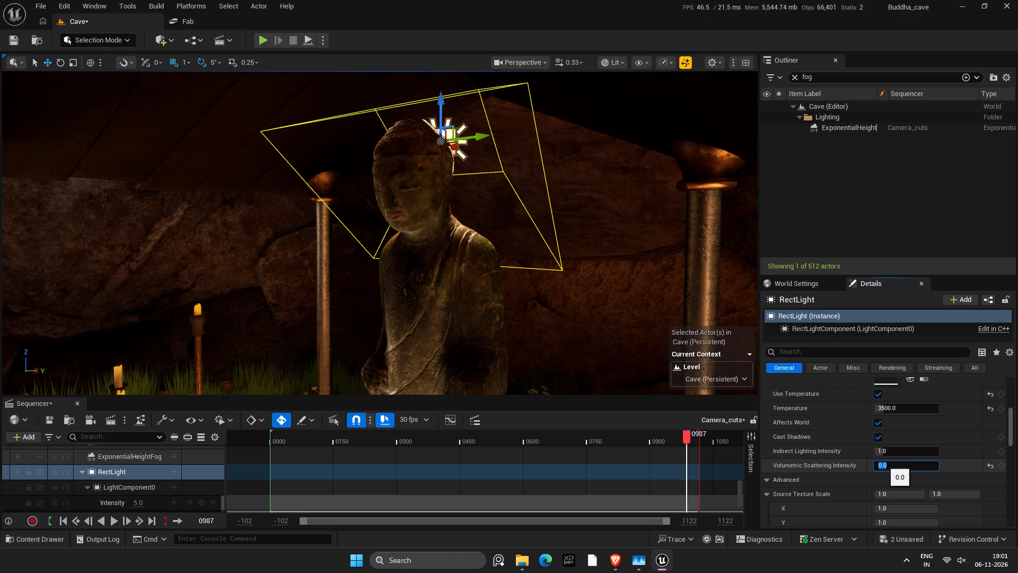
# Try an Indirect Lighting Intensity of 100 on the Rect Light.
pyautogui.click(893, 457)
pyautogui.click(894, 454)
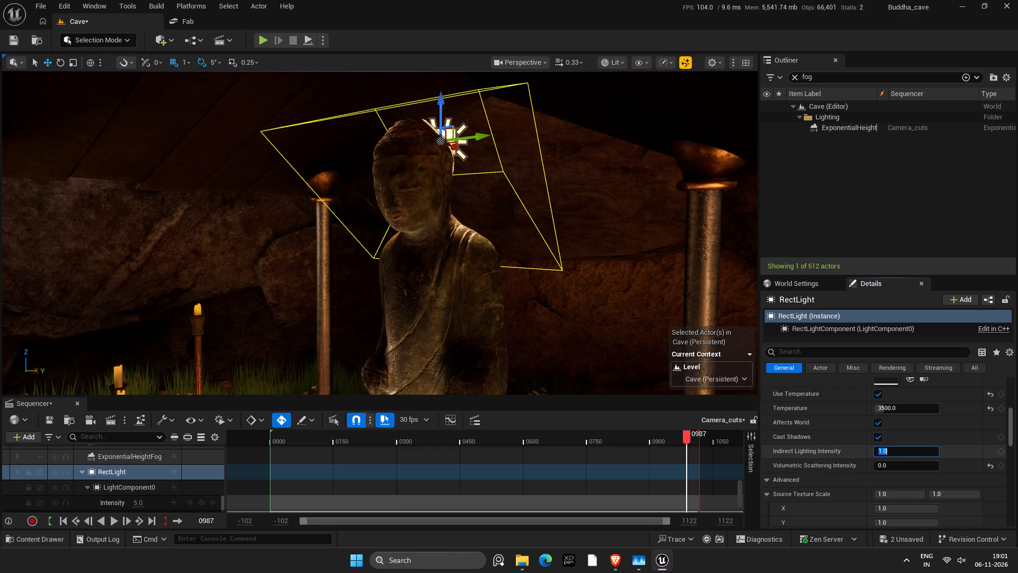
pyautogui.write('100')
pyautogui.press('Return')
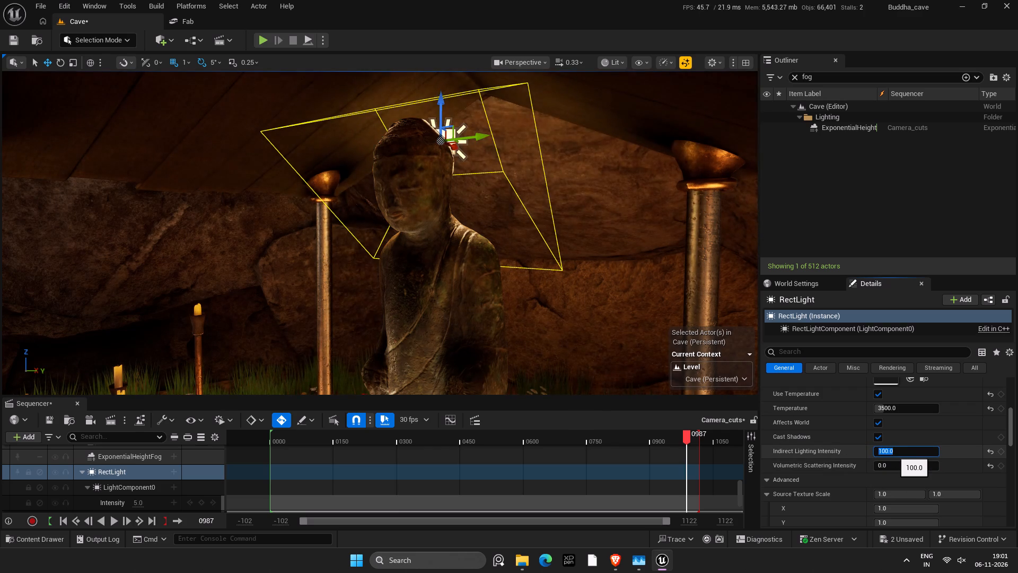
# Save the Camera_cuts sequence.
pyautogui.hotkey('ctrl', 's')
# View the shrine from the front and reset the Rect Light's Indirect Lighting Intensity to its default of 1.0.
pyautogui.moveTo(499, 327); pyautogui.dragTo(531, 325, button='right')
pyautogui.press('s')
pyautogui.press('a')
pyautogui.write('as')
pyautogui.moveTo(531, 325); pyautogui.dragTo(537, 325, button='right')
pyautogui.press('s')
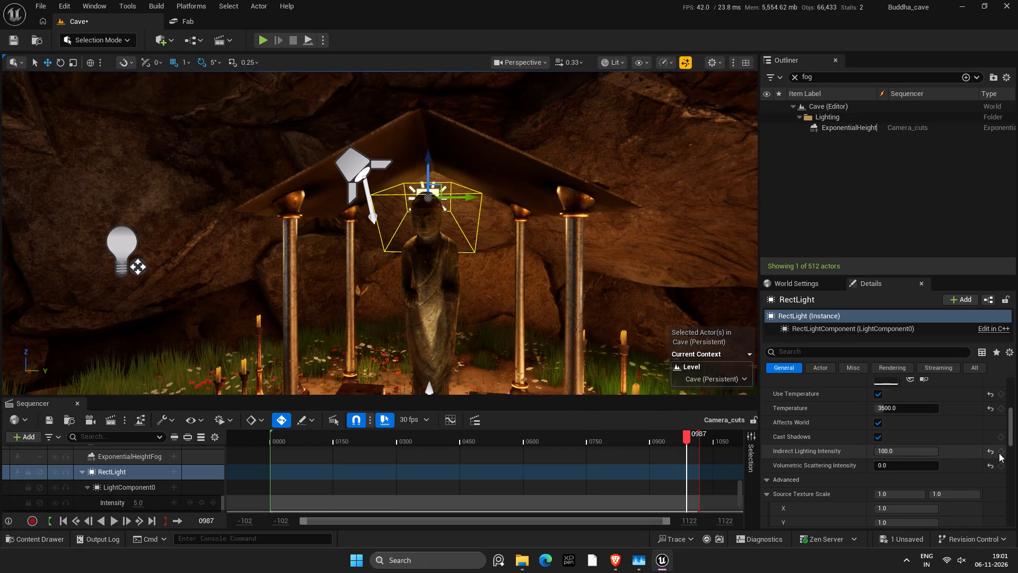
pyautogui.click(993, 451)
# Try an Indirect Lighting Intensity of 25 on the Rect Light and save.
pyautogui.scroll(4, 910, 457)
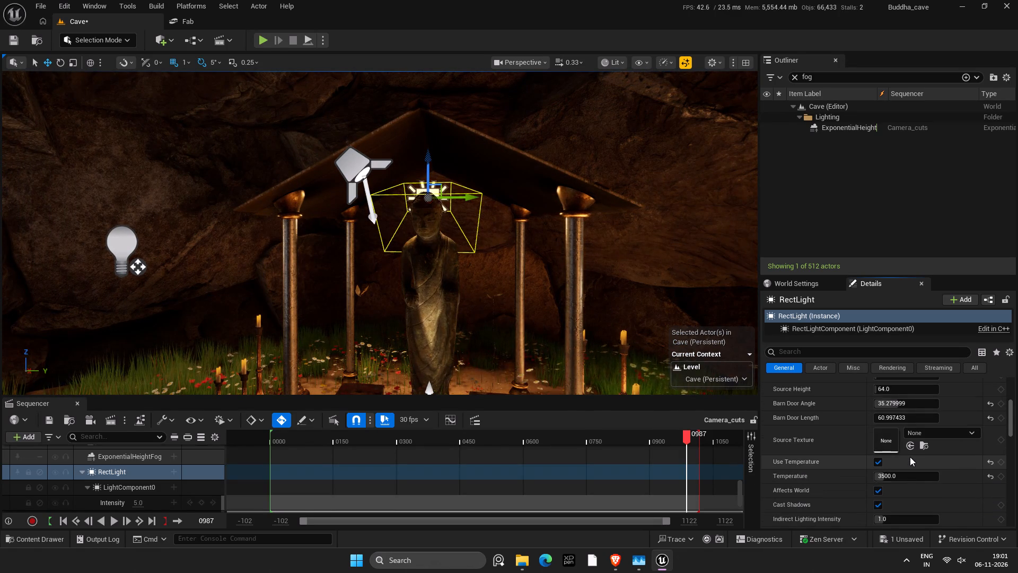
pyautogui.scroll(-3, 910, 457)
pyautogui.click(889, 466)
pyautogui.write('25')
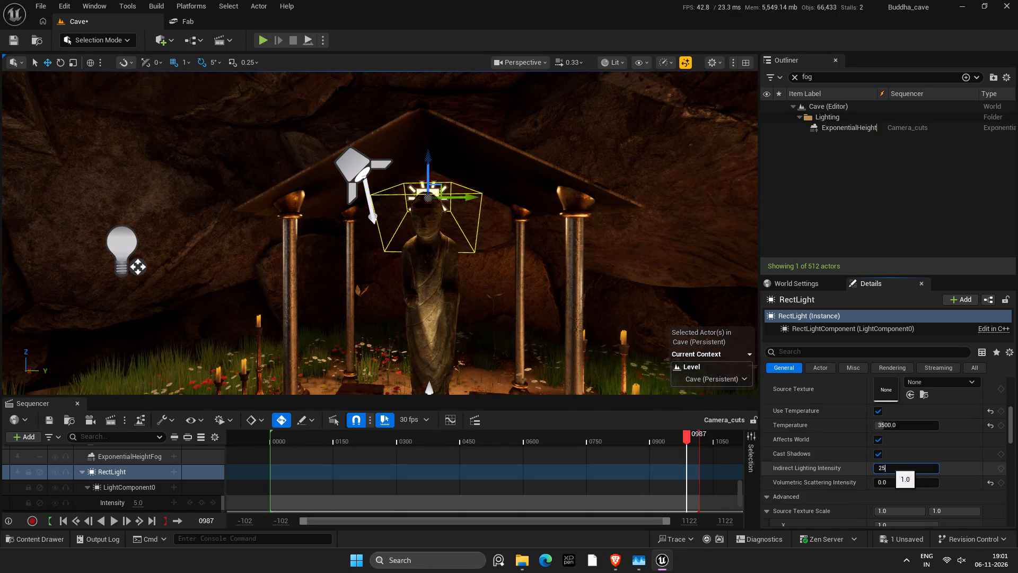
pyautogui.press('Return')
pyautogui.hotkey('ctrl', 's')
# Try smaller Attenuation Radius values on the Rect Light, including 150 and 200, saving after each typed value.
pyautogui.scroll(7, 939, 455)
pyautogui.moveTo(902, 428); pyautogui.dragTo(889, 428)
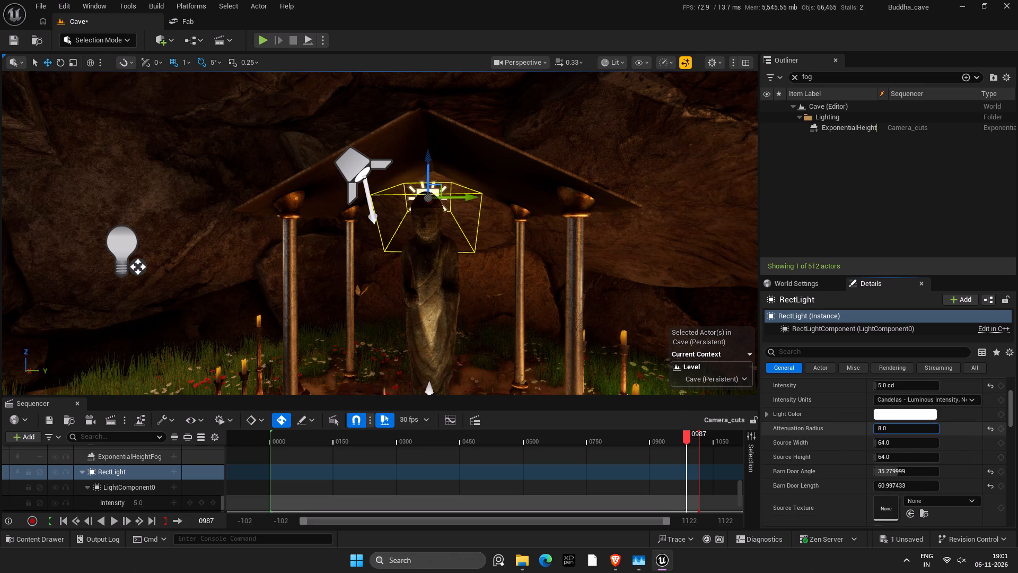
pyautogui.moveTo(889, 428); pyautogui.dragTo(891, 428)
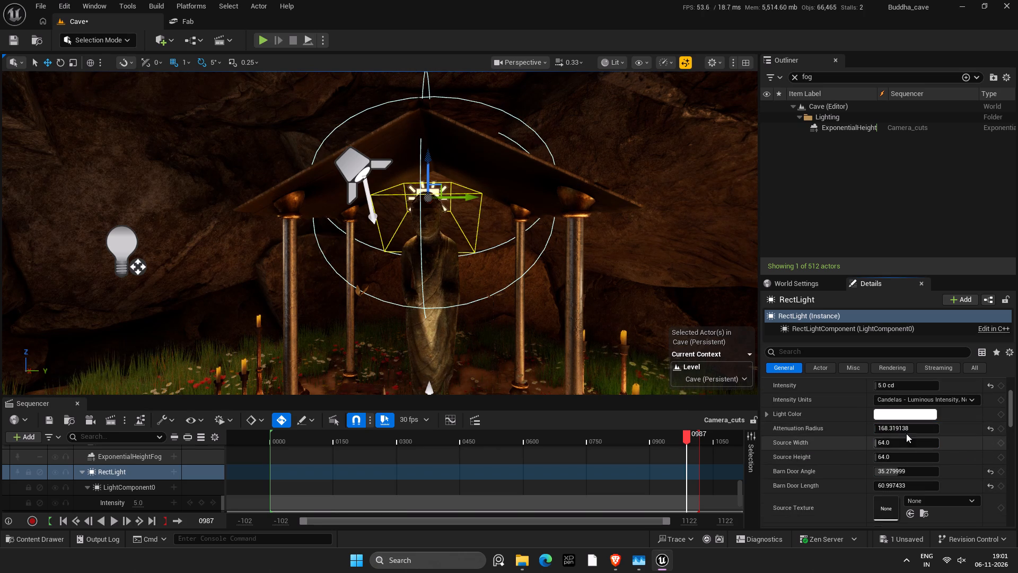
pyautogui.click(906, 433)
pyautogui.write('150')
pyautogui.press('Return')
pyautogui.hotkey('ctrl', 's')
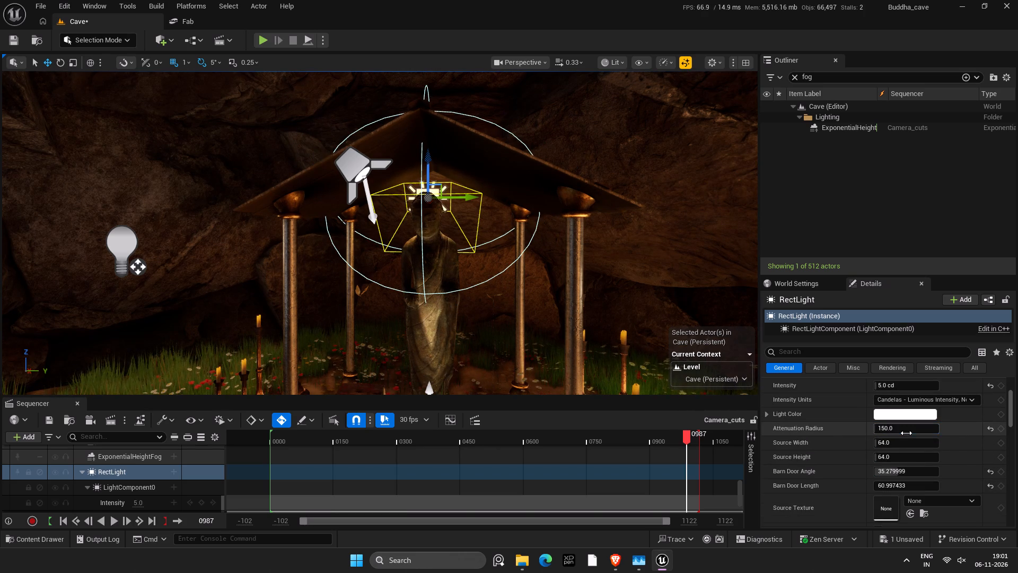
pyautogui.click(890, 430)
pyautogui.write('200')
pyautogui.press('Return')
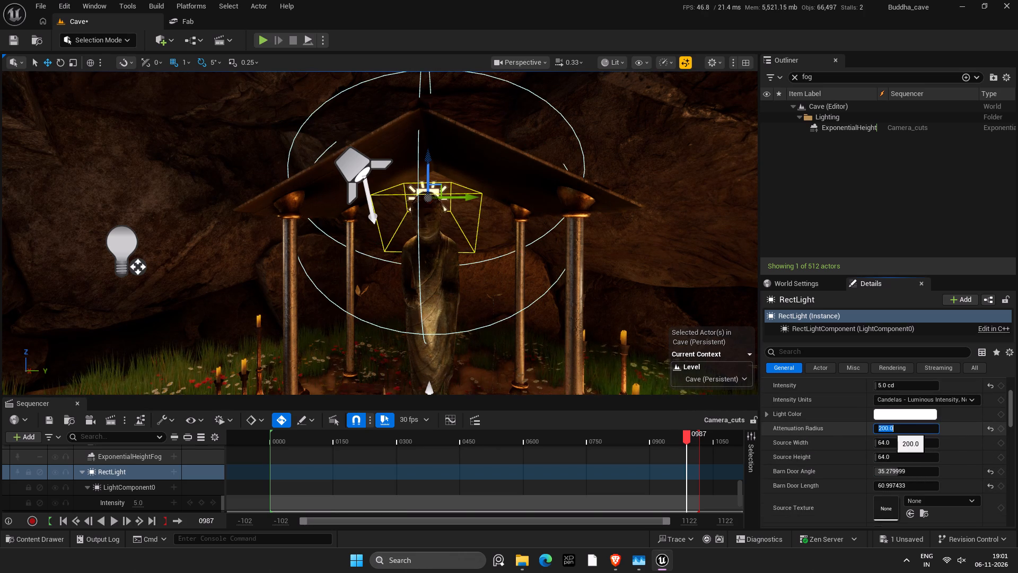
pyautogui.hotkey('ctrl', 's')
# Set the Rect Light's Attenuation Radius to 250 and save.
pyautogui.click(890, 430)
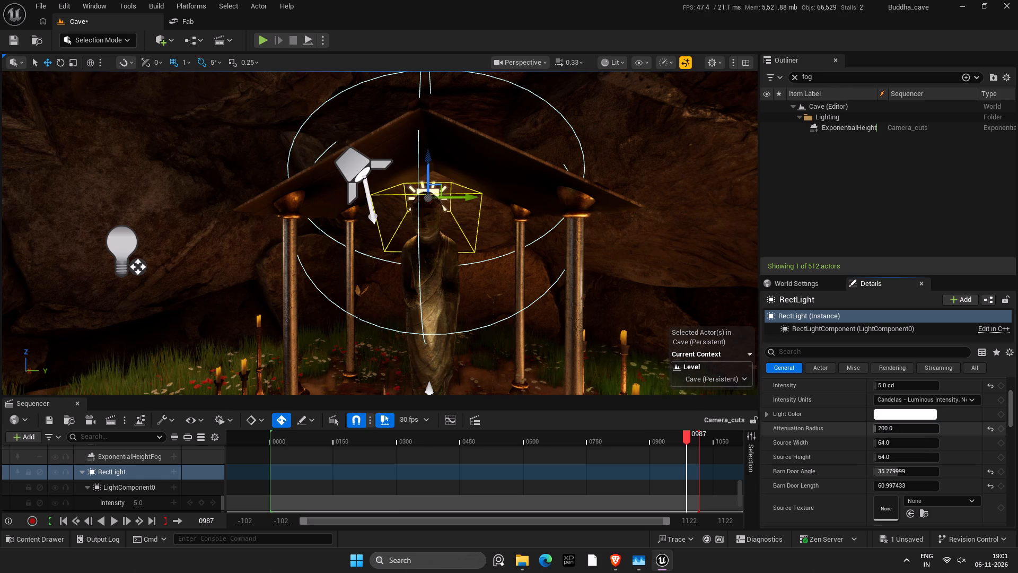
pyautogui.write('250')
pyautogui.press('Return')
pyautogui.hotkey('ctrl', 's')
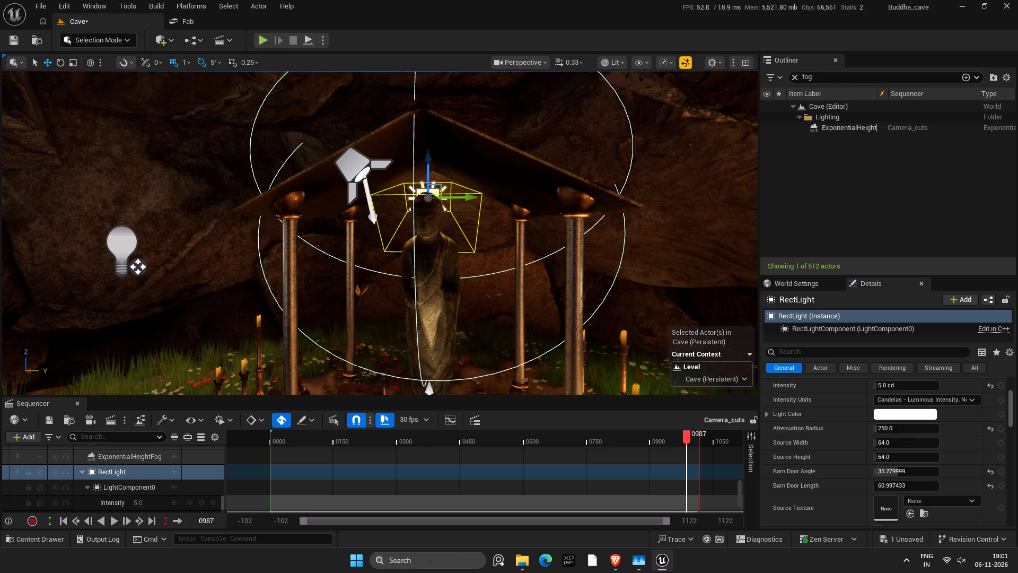
# Examine the shrine lighting from the front and from farther back with the editor icons hidden.
pyautogui.press('g')
pyautogui.write('hh')
pyautogui.moveTo(571, 195); pyautogui.dragTo(585, 190, button='right')
pyautogui.write('ds')
pyautogui.press('a')
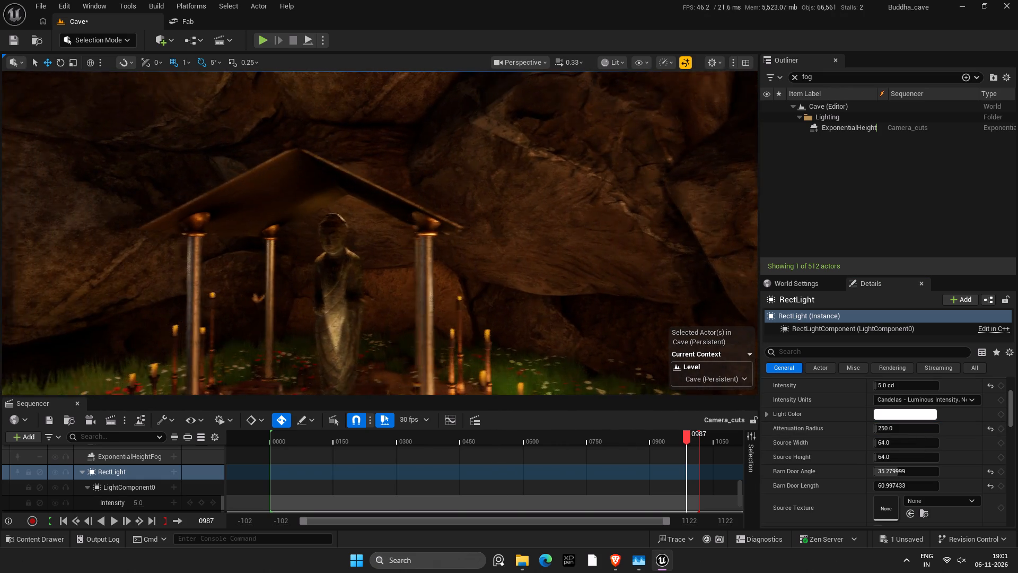
pyautogui.moveTo(585, 190); pyautogui.dragTo(589, 190, button='right')
pyautogui.press('a')
pyautogui.press('a')
pyautogui.write('sffss')
pyautogui.moveTo(589, 190); pyautogui.dragTo(582, 190, button='right')
pyautogui.press('d')
pyautogui.write('gg')
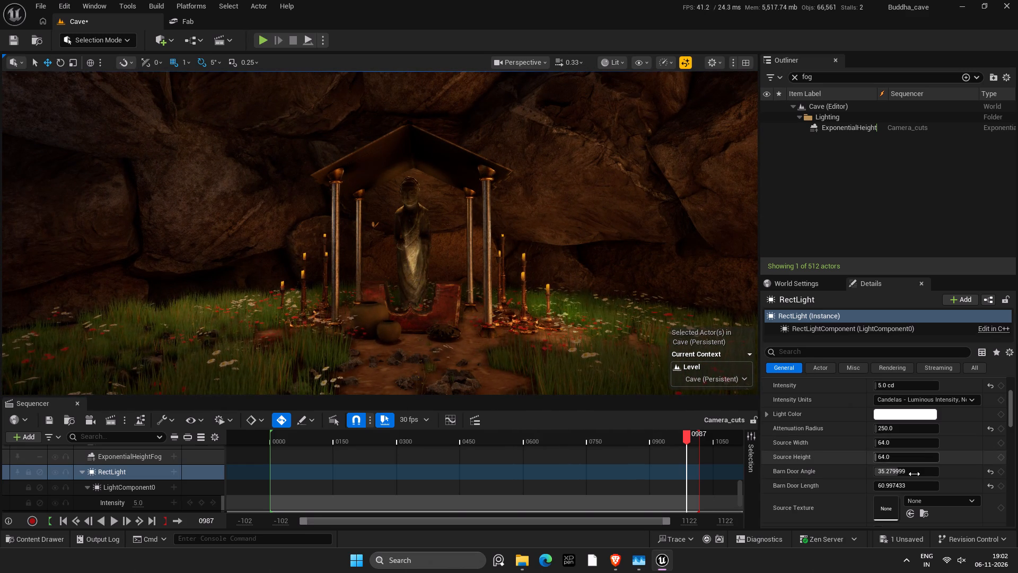
# Set the Rect Light's Indirect Lighting Intensity to 10 and save the Cave level.
pyautogui.scroll(-4, 909, 484)
pyautogui.click(989, 518)
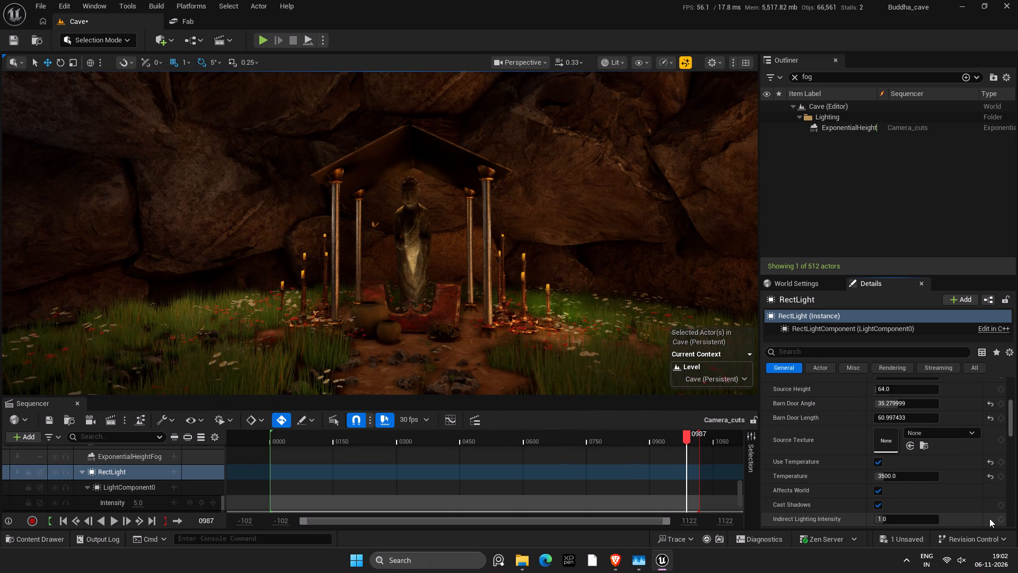
pyautogui.click(903, 520)
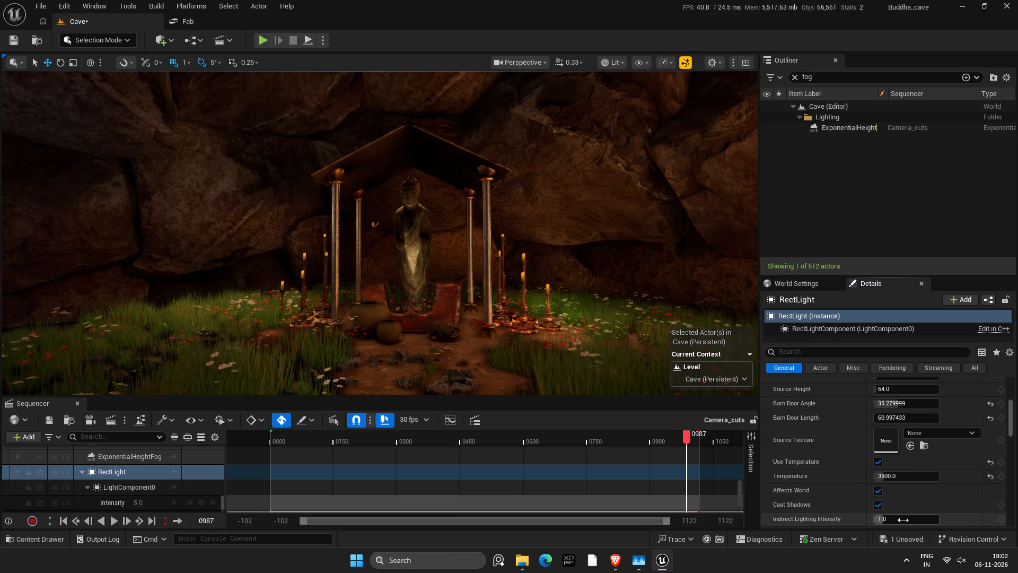
pyautogui.write('10')
pyautogui.press('Return')
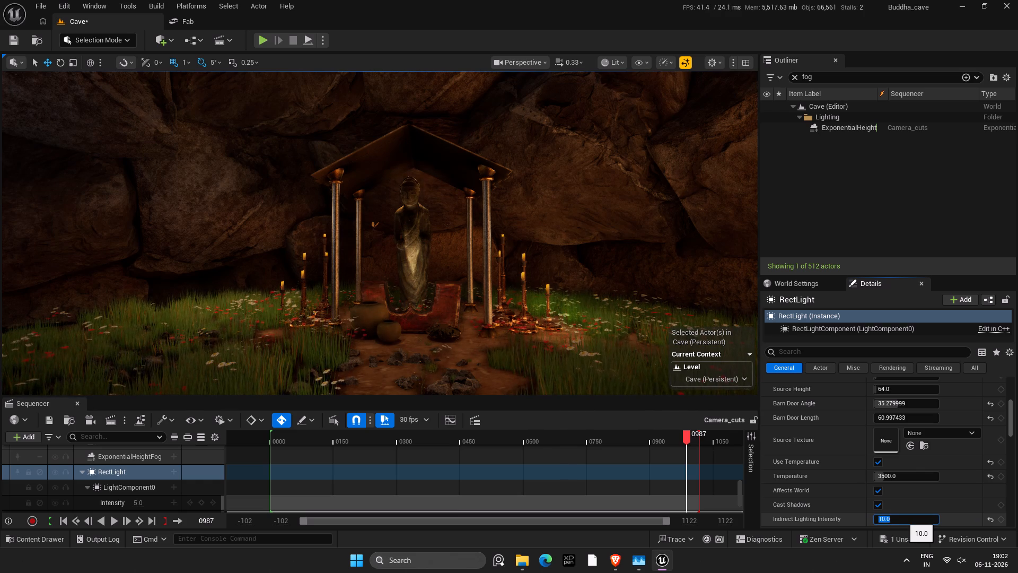
pyautogui.hotkey('ctrl', 's')
pyautogui.rightClick(663, 343)
pyautogui.press('s')
pyautogui.write('asss')
pyautogui.hotkey('ctrl', 's')
# Inspect the statue and canopy lighting up close and in a wide view of the cave, and save.
pyautogui.moveTo(635, 317); pyautogui.dragTo(648, 332, button='right')
pyautogui.press('w')
pyautogui.press('e')
pyautogui.press('e')
pyautogui.press('r')
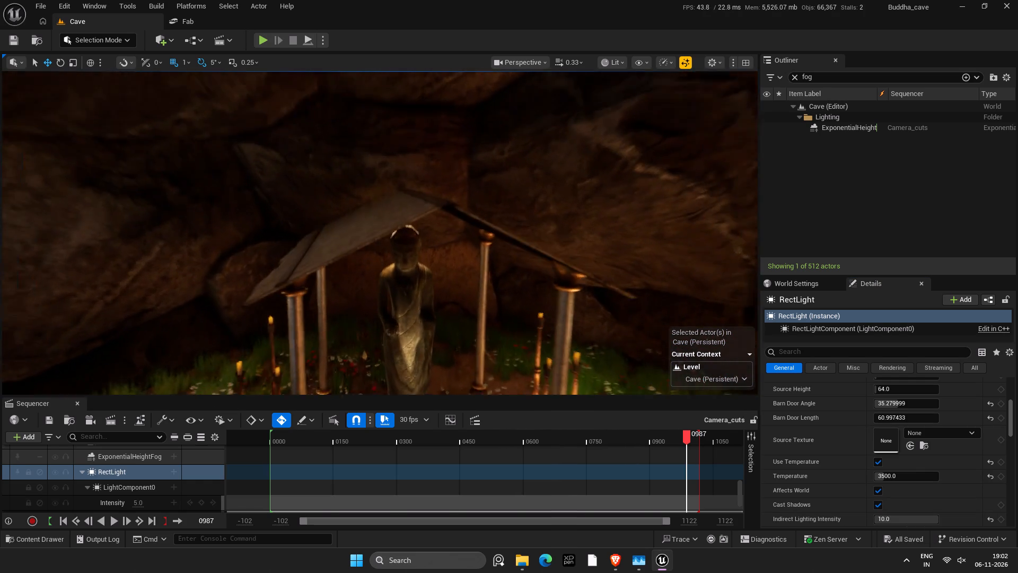
pyautogui.moveTo(648, 332); pyautogui.dragTo(647, 339, button='right')
pyautogui.press('r')
pyautogui.press('r')
pyautogui.write('sdsfsff')
pyautogui.moveTo(647, 339); pyautogui.dragTo(647, 338, button='right')
pyautogui.press('f')
pyautogui.press('s')
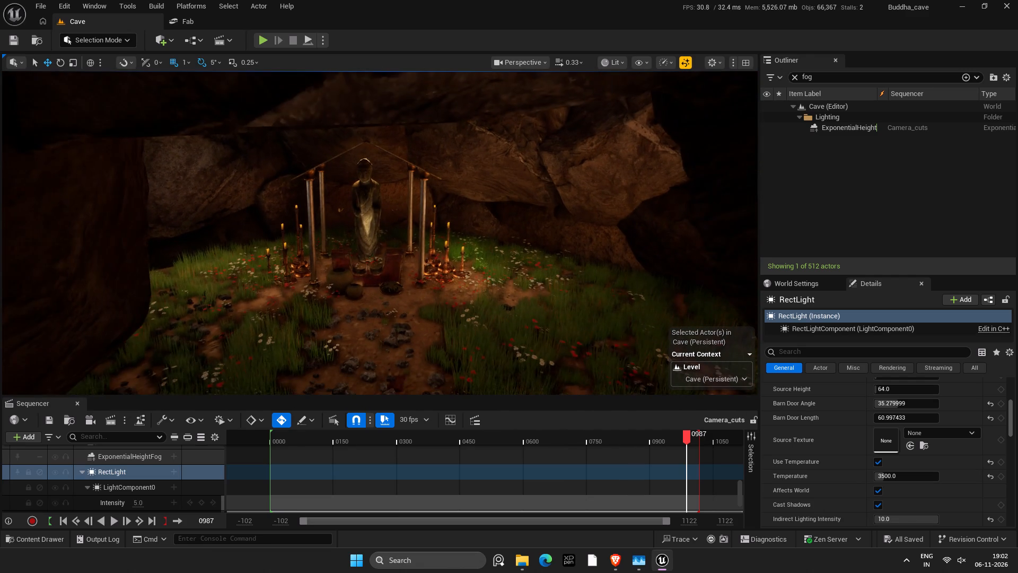
pyautogui.hotkey('ctrl', 's')
pyautogui.hotkey('ctrl', 's')
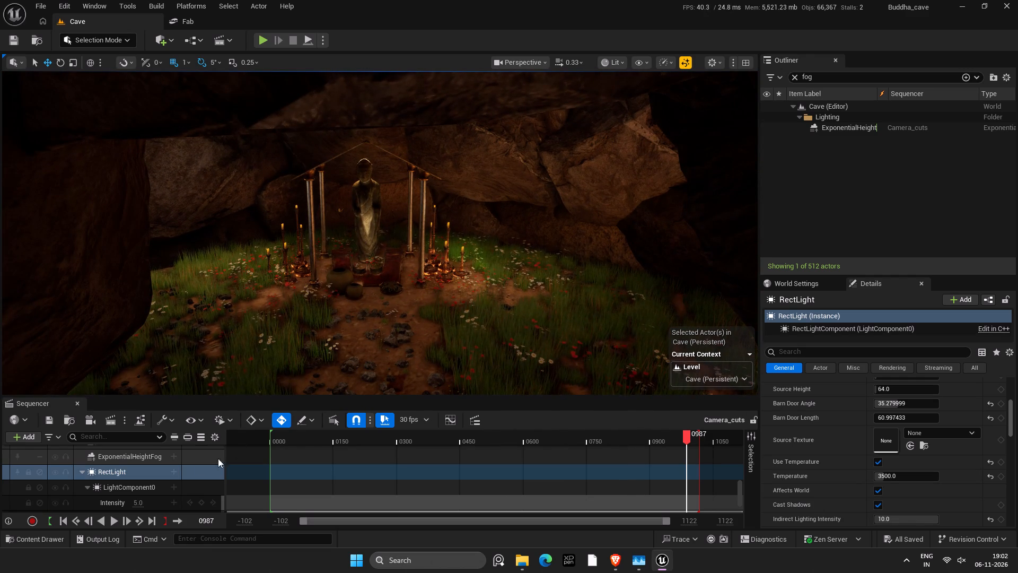
# Delete the ExponentialHeightFog track from the Camera_cuts sequence and save.
pyautogui.click(146, 457)
pyautogui.press('Delete')
pyautogui.hotkey('ctrl', 's')
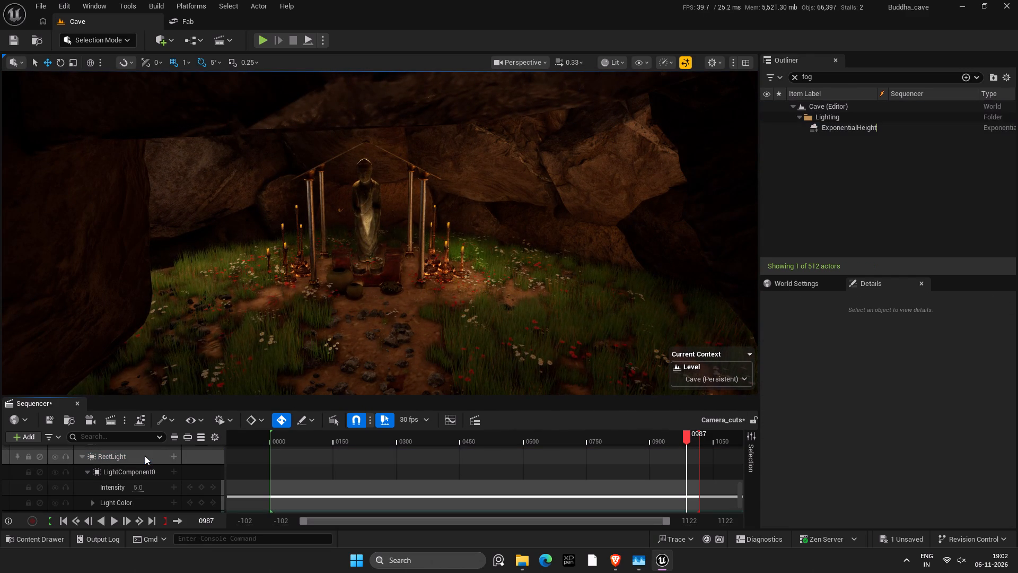
# Collapse the expanded RectLight track and Camera_06's Transform and CameraComponent tracks in the Camera_cuts sequence.
pyautogui.click(82, 456)
pyautogui.scroll(5, 112, 460)
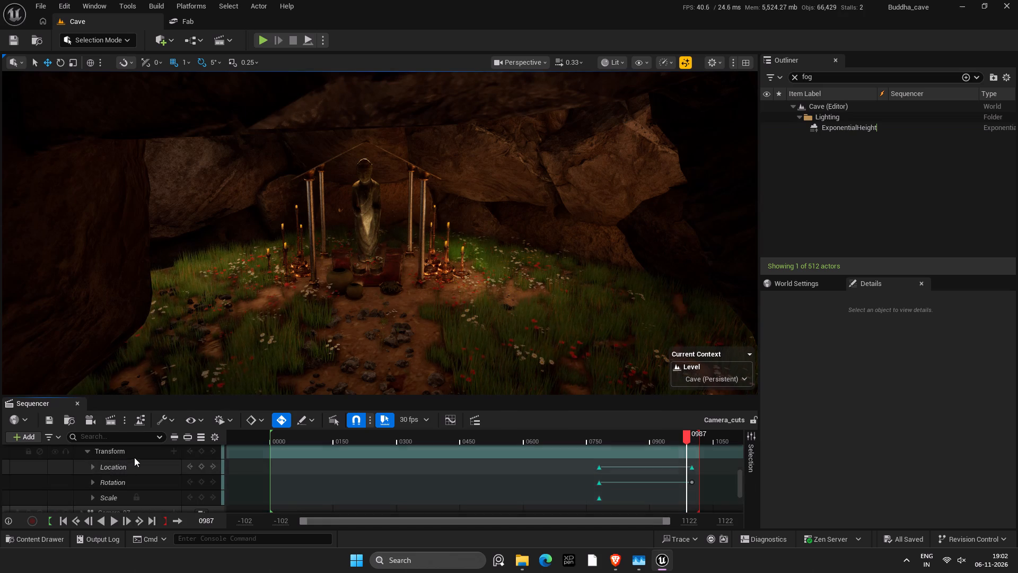
pyautogui.click(85, 453)
pyautogui.scroll(4, 120, 466)
pyautogui.click(89, 460)
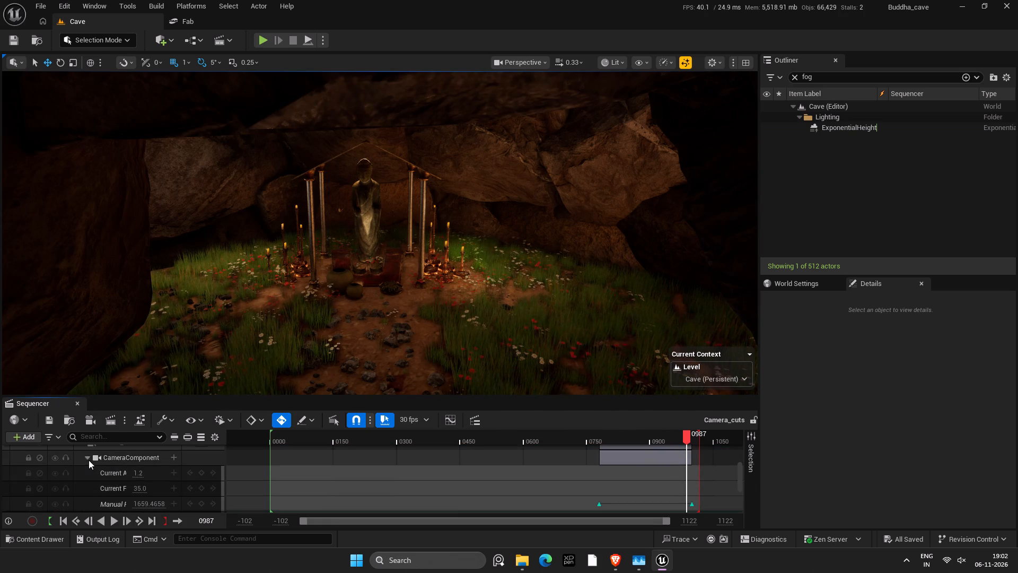
pyautogui.scroll(9, 89, 460)
pyautogui.scroll(-5, 93, 468)
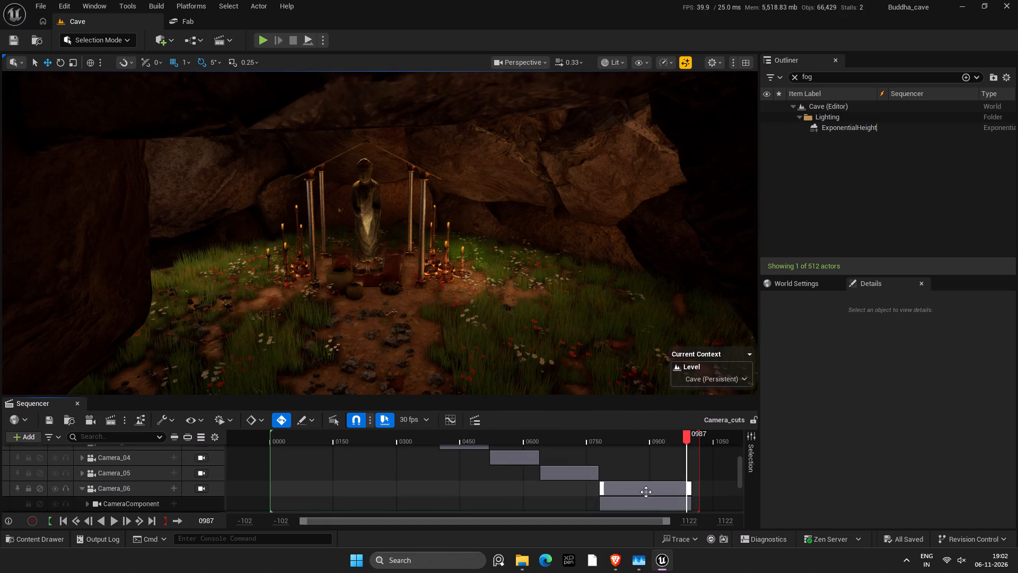
# Save the sequence, collapse Camera_06 and add a Camera_07 cut at frame 1000 on the Camera Cuts track.
pyautogui.press('Right')
pyautogui.press('Right')
pyautogui.press('Right')
pyautogui.press('Right')
pyautogui.press('Right')
pyautogui.press('Right')
pyautogui.press('Right')
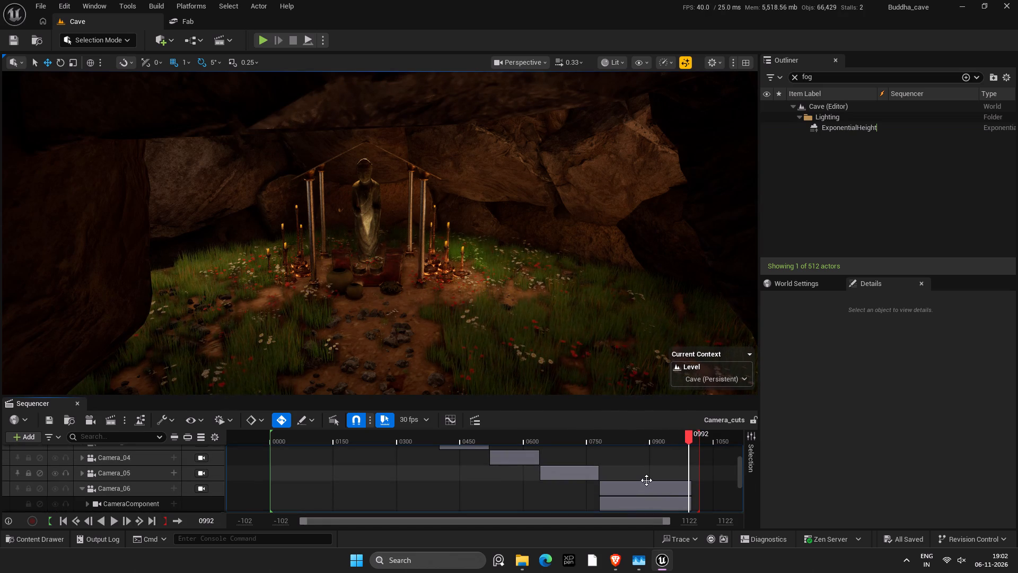
pyautogui.press('Right')
pyautogui.press('Right')
pyautogui.press('Right')
pyautogui.press('Right')
pyautogui.press('Right')
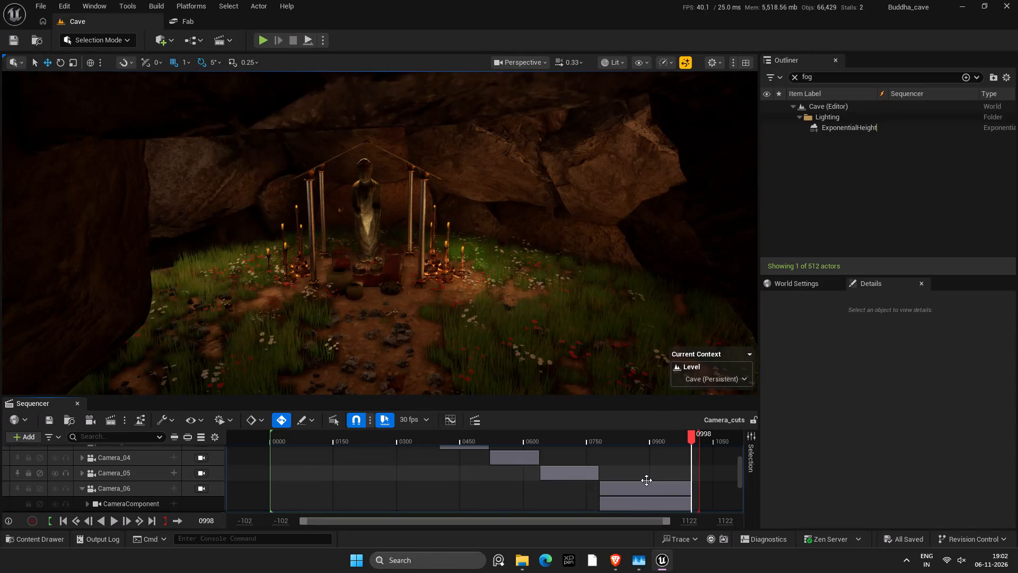
pyautogui.press('Right')
pyautogui.press('Right')
pyautogui.hotkey('ctrl', 's')
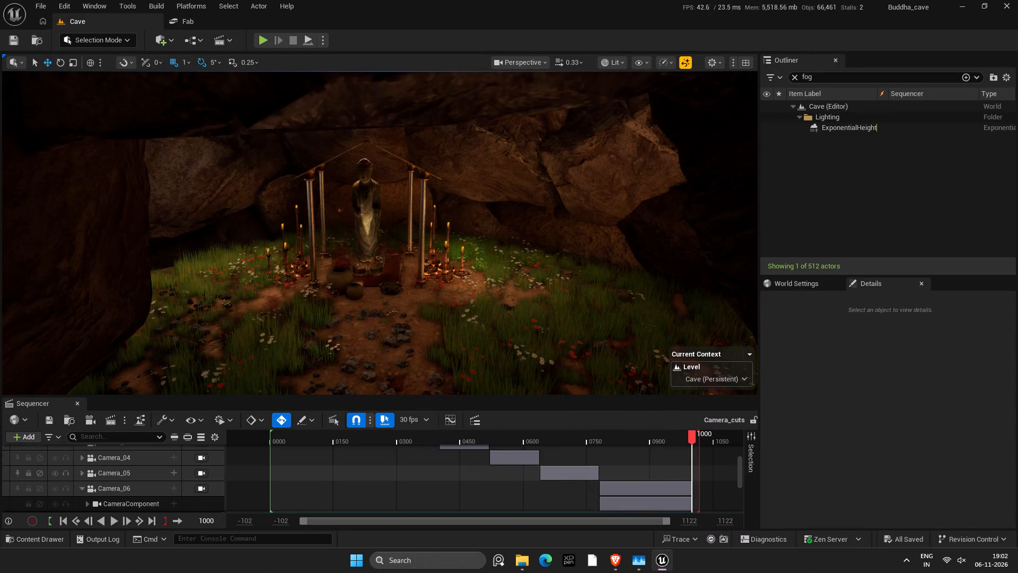
pyautogui.click(83, 487)
pyautogui.scroll(4, 158, 470)
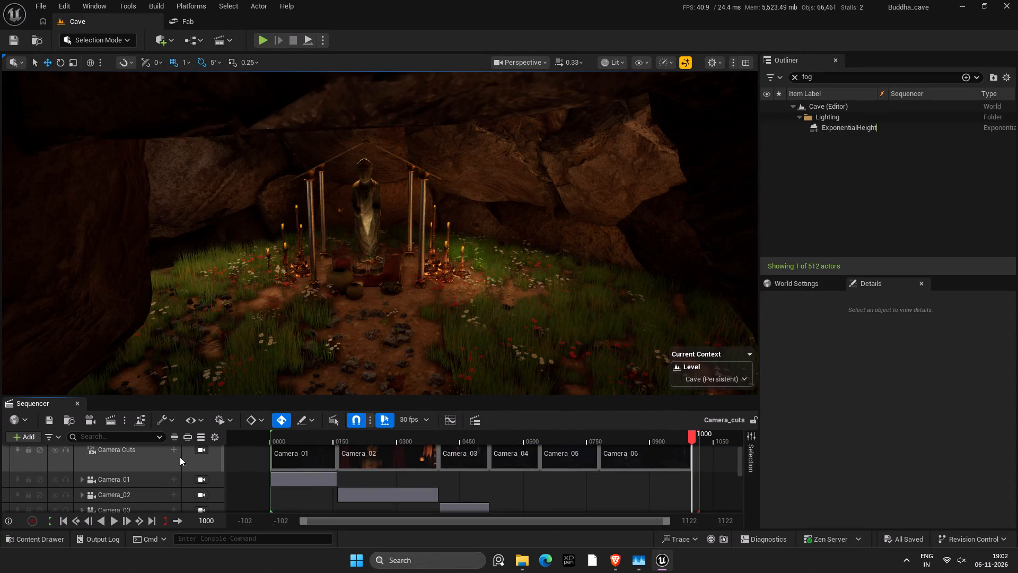
pyautogui.click(173, 453)
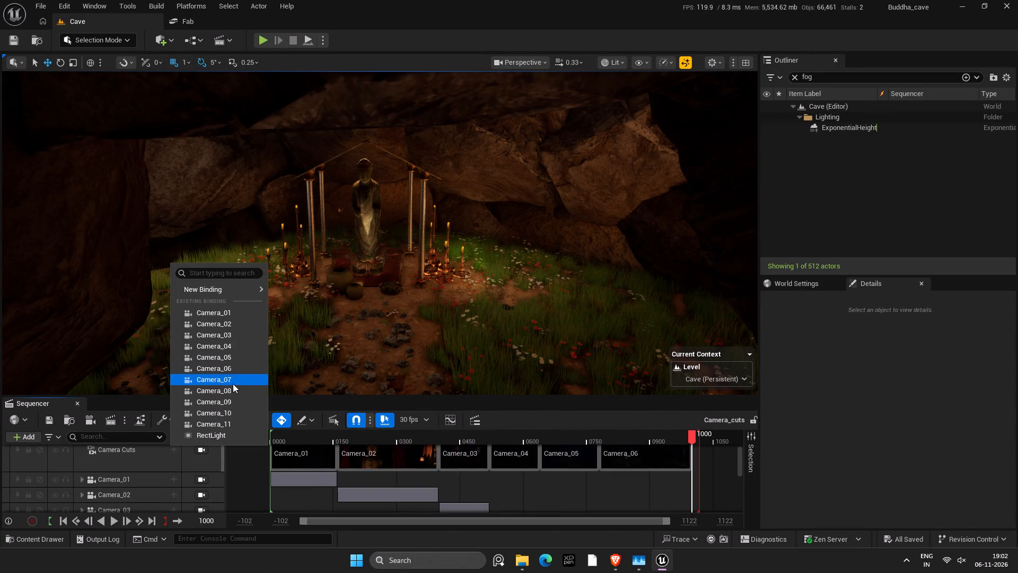
pyautogui.click(233, 384)
# Extend the playback end to about frame 1210 and widen the timeline's working range to 1623, with the view ending at 1342.
pyautogui.moveTo(701, 441); pyautogui.dragTo(784, 444)
pyautogui.moveTo(725, 523); pyautogui.dragTo(1017, 523)
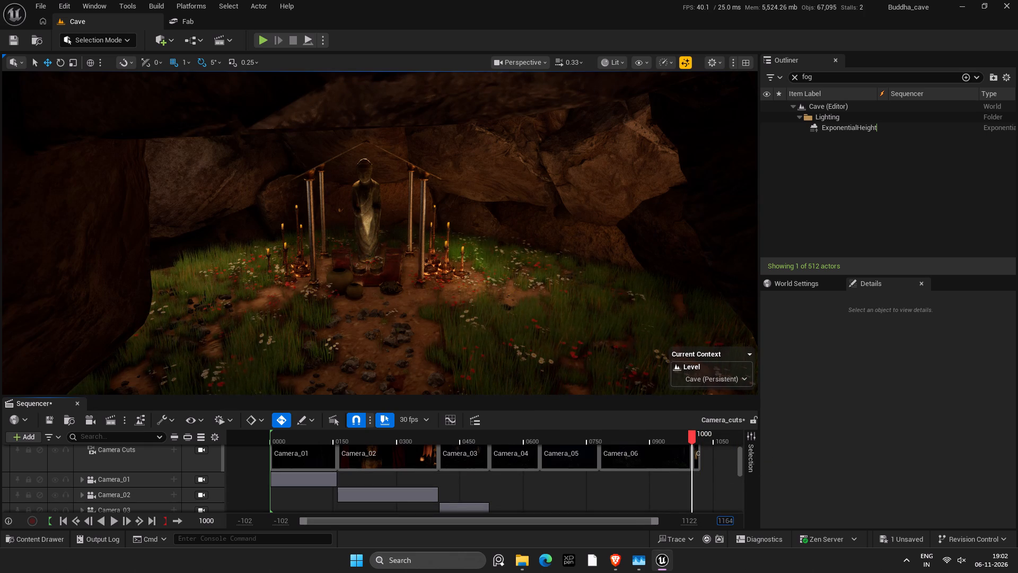
pyautogui.moveTo(1017, 523); pyautogui.dragTo(1017, 568)
pyautogui.moveTo(726, 524); pyautogui.dragTo(1017, 522)
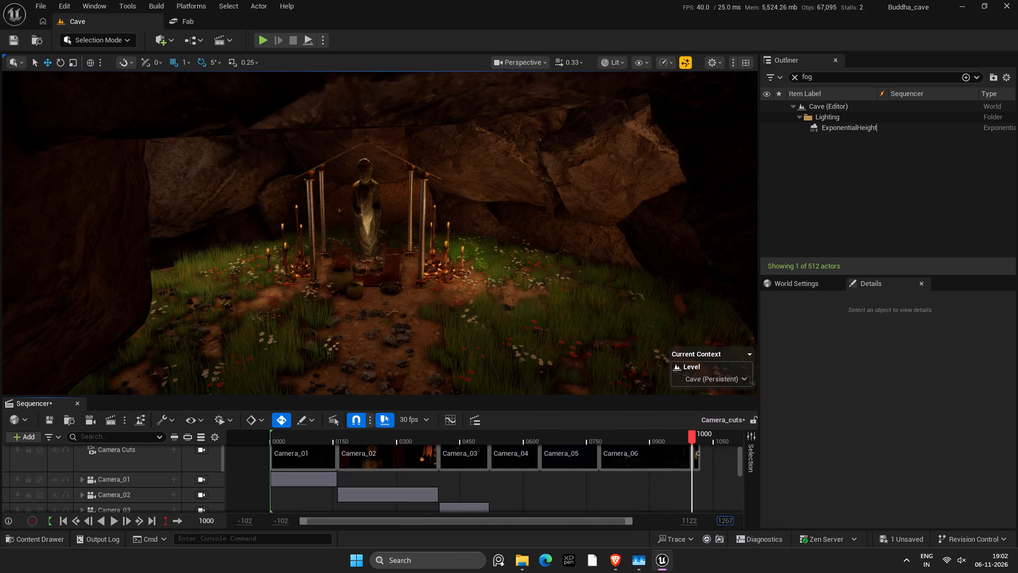
pyautogui.moveTo(1017, 522); pyautogui.dragTo(1017, 521)
pyautogui.moveTo(725, 520); pyautogui.dragTo(1017, 520)
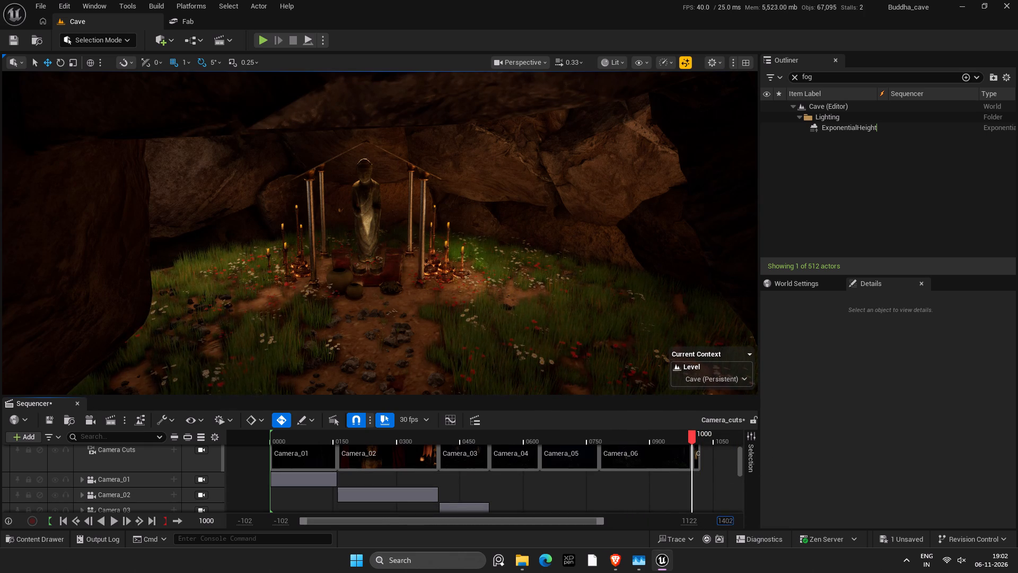
pyautogui.moveTo(1017, 520); pyautogui.dragTo(1016, 572)
pyautogui.moveTo(722, 521); pyautogui.dragTo(1017, 552)
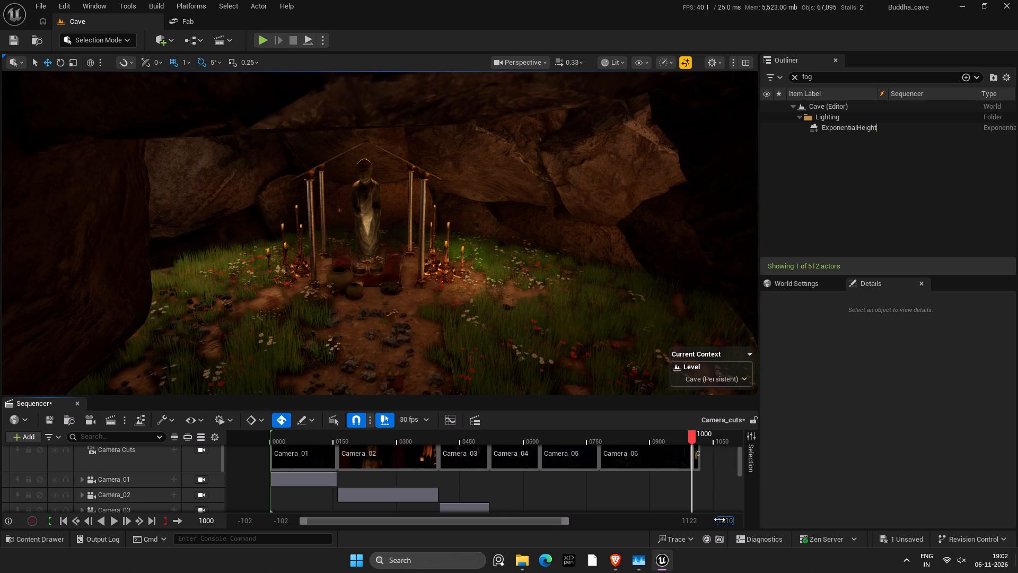
pyautogui.moveTo(687, 524); pyautogui.dragTo(1012, 525)
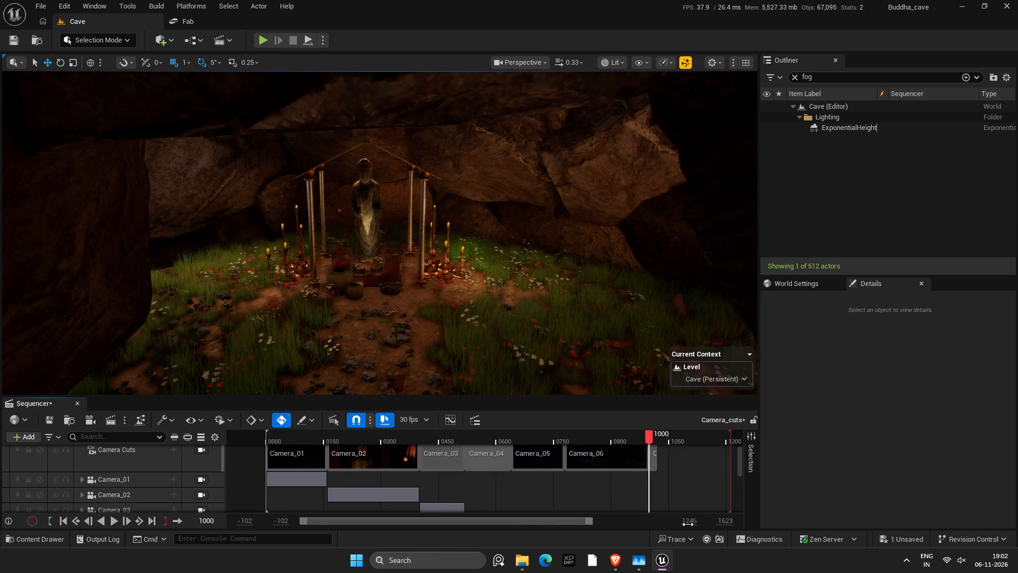
pyautogui.moveTo(687, 520); pyautogui.dragTo(1017, 510)
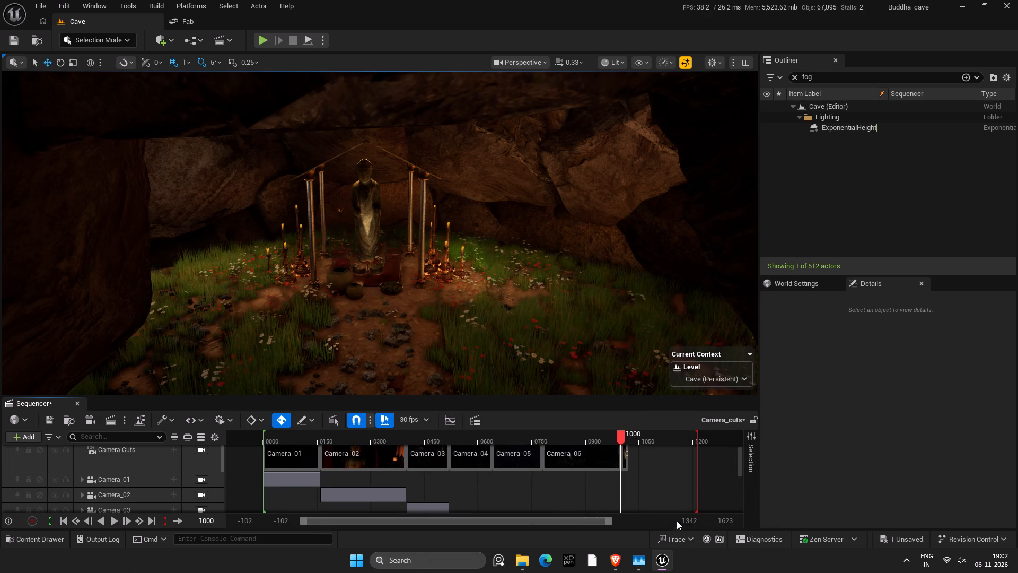
# Extend the Camera_07 cut on the Camera Cuts track so it ends at frame 1150, using the playhead as the snap target.
pyautogui.moveTo(626, 429); pyautogui.dragTo(645, 436)
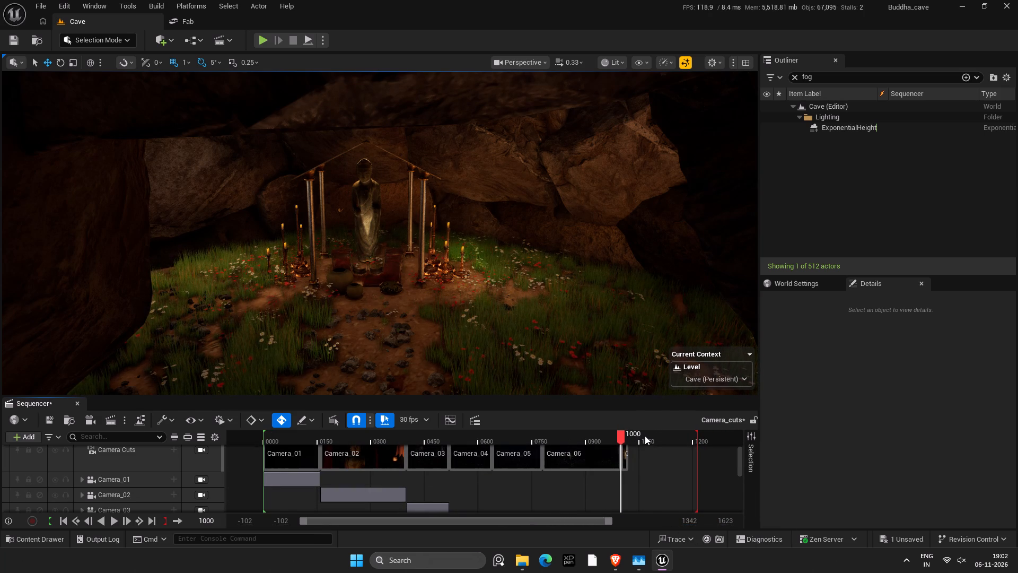
pyautogui.moveTo(645, 436); pyautogui.dragTo(644, 438)
pyautogui.moveTo(638, 439); pyautogui.dragTo(662, 439)
pyautogui.press('Right')
pyautogui.press('Right')
pyautogui.press('Right')
pyautogui.press('Right')
pyautogui.press('Right')
pyautogui.press('Right')
pyautogui.press('Right')
pyautogui.press('Right')
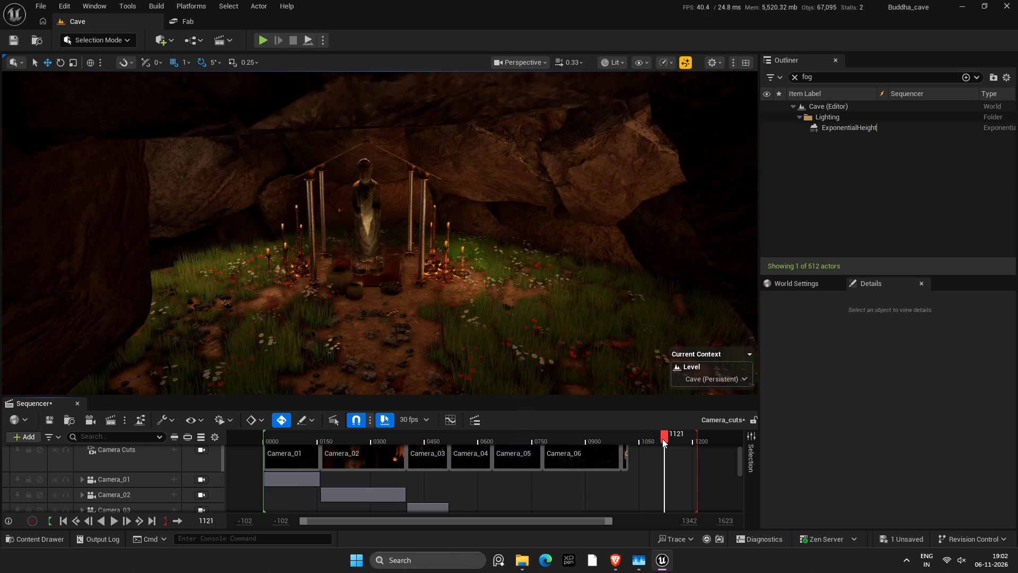
pyautogui.press('Right')
pyautogui.press('Right')
pyautogui.press('Right')
pyautogui.press('Right')
pyautogui.press('Right')
pyautogui.press('Right')
pyautogui.press('Right')
pyautogui.press('Right')
pyautogui.press('Right')
pyautogui.press('Right')
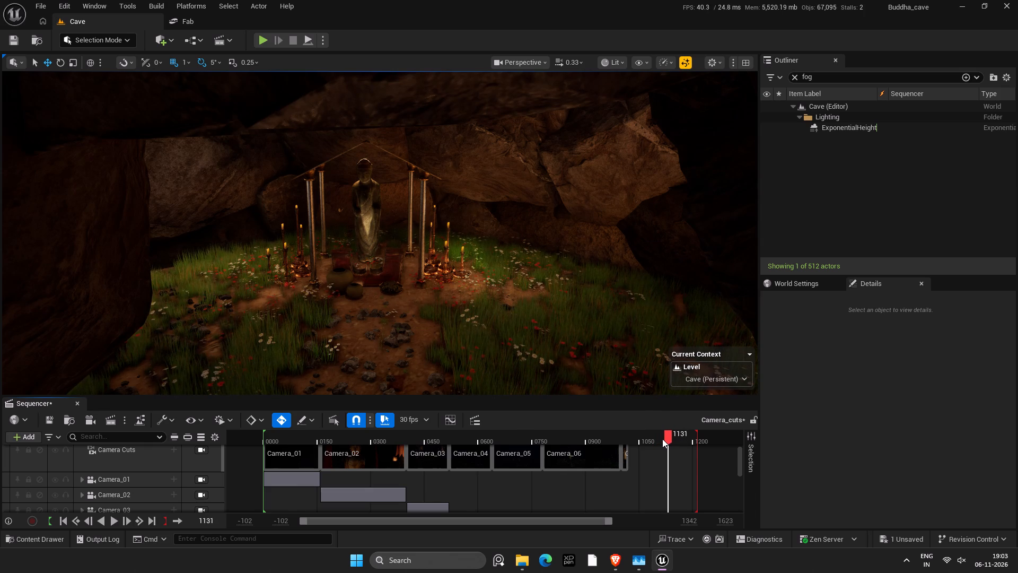
pyautogui.press('Right')
pyautogui.press('Right')
pyautogui.press('Right')
pyautogui.press('Right')
pyautogui.press('Right')
pyautogui.press('Right')
pyautogui.press('Right')
pyautogui.press('Right')
pyautogui.press('Right')
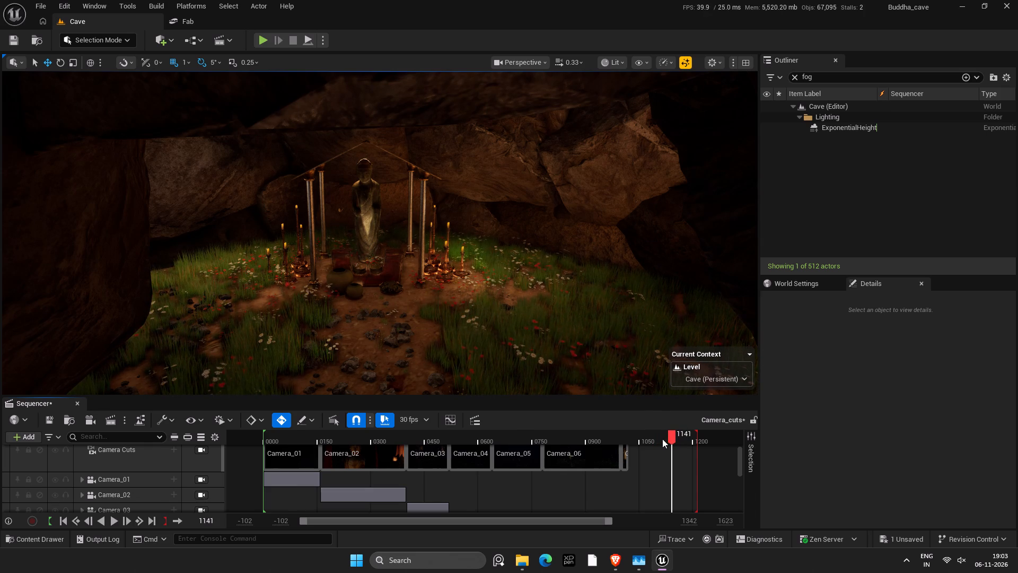
pyautogui.press('Right')
pyautogui.press('Right')
pyautogui.press('Right')
pyautogui.press('Right')
pyautogui.press('Right')
pyautogui.press('Right')
pyautogui.press('Right')
pyautogui.press('Right')
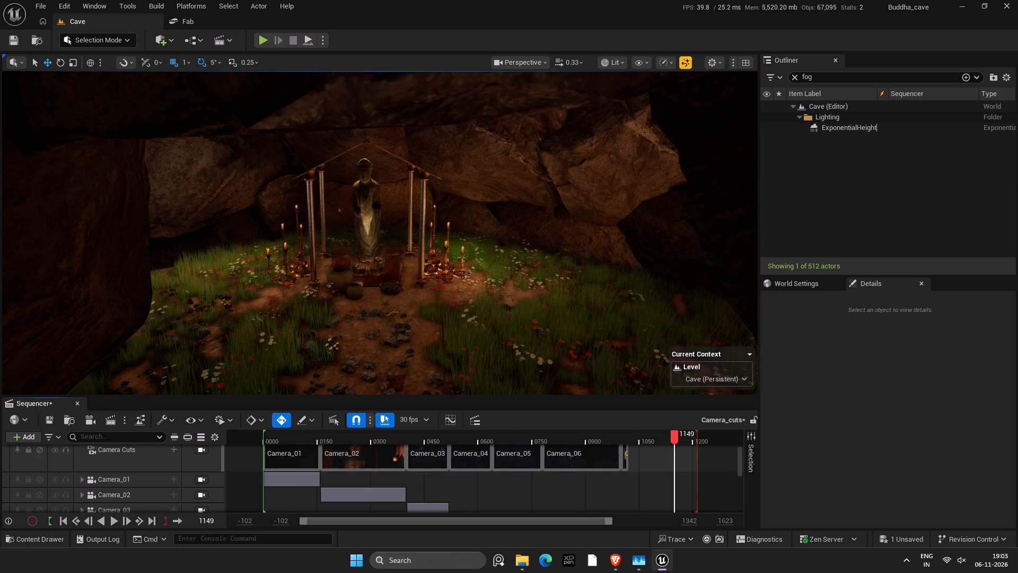
pyautogui.press('Right')
pyautogui.moveTo(628, 458); pyautogui.dragTo(663, 466)
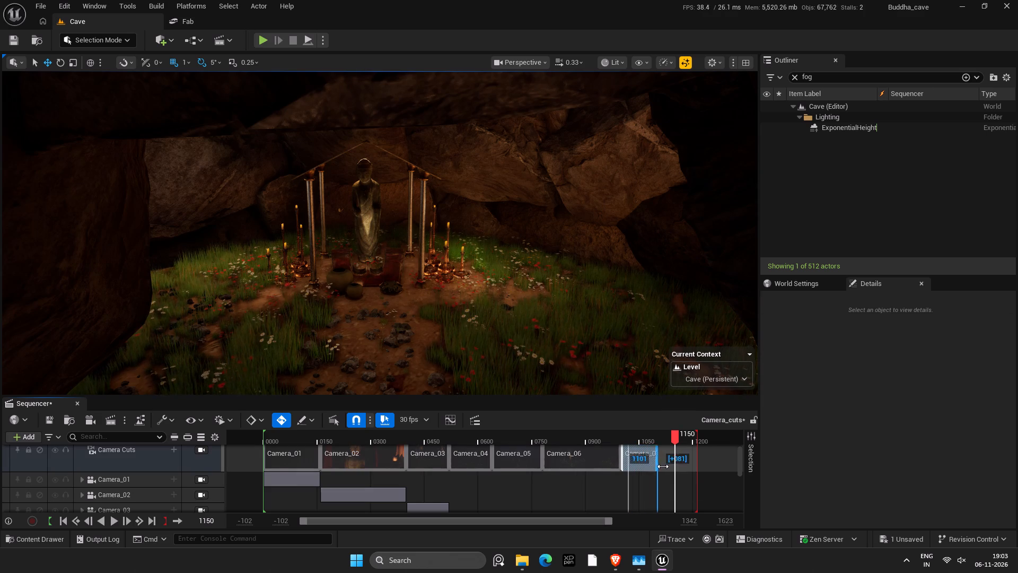
pyautogui.moveTo(663, 466); pyautogui.dragTo(675, 470)
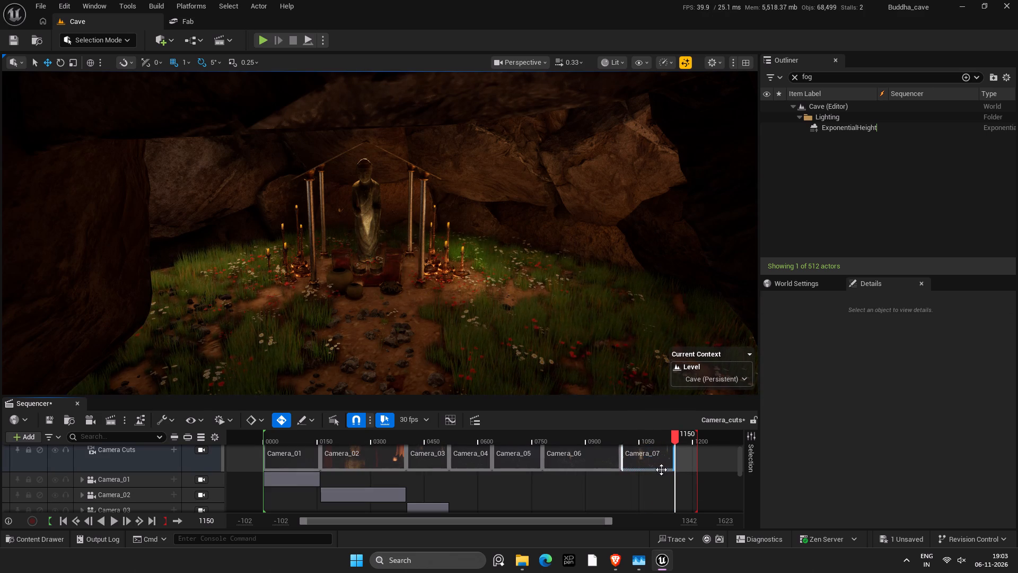
# Return the playhead to frame 1000 at the start of the Camera_07 cut and save the sequence.
pyautogui.moveTo(642, 436); pyautogui.dragTo(626, 434)
pyautogui.press('Left')
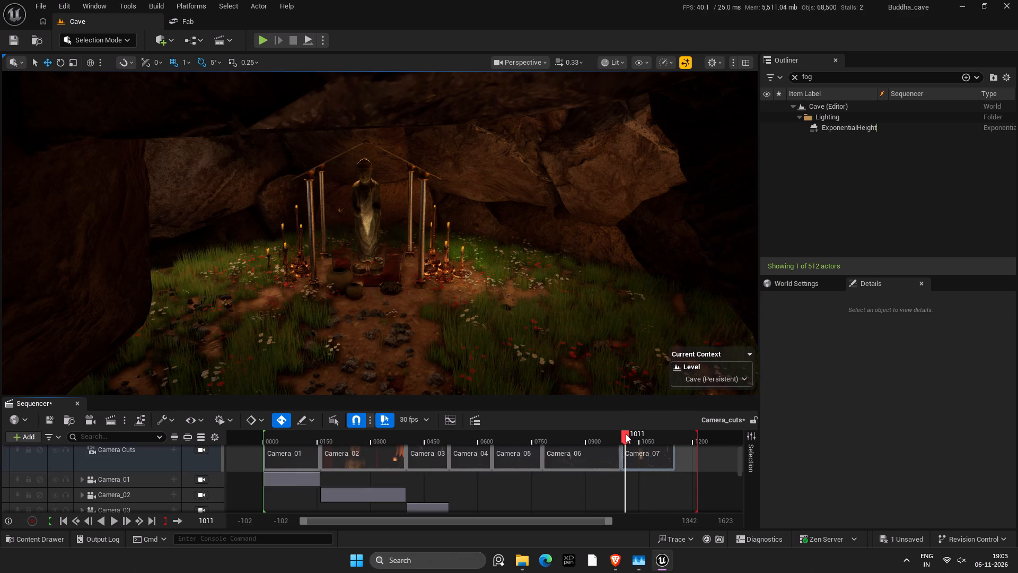
pyautogui.press('Left')
pyautogui.press('Left')
pyautogui.press('Left')
pyautogui.press('Left')
pyautogui.press('Left')
pyautogui.press('Left')
pyautogui.press('Left')
pyautogui.press('Left')
pyautogui.press('Left')
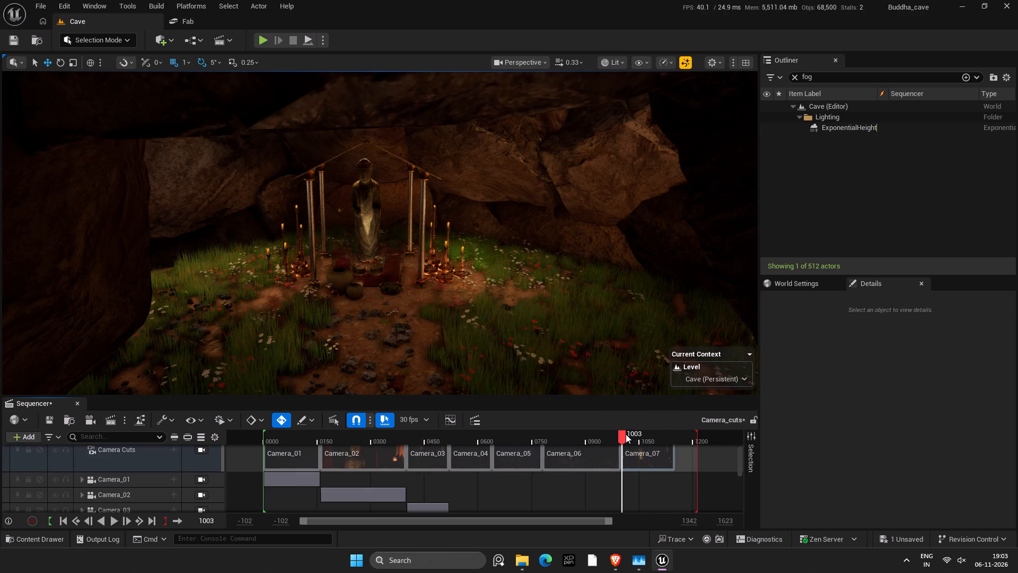
pyautogui.press('Left')
pyautogui.press('Left')
pyautogui.hotkey('ctrl', 's')
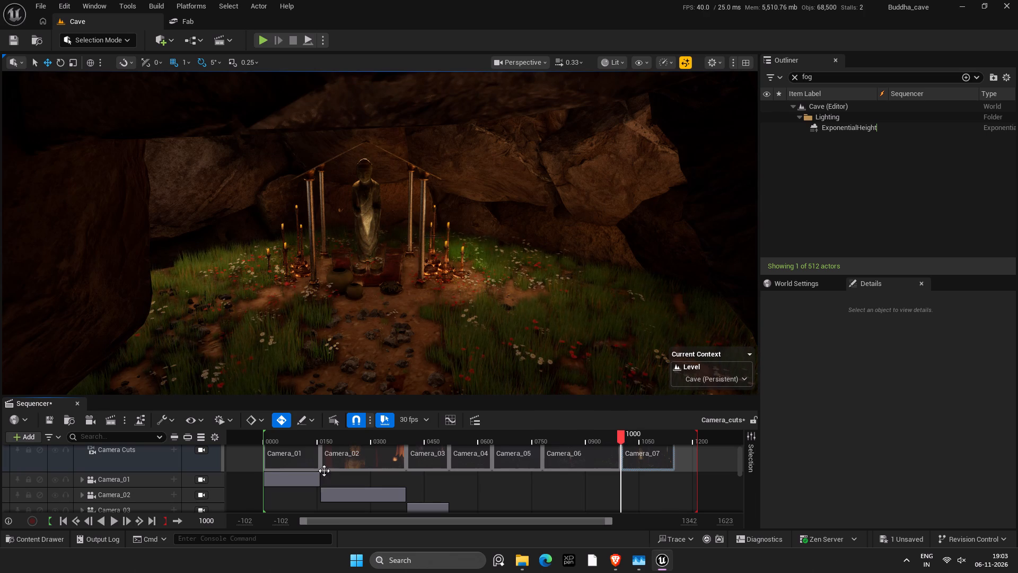
# Expand the Camera_07 track, view the scene through that camera, select it and save.
pyautogui.scroll(-7, 155, 477)
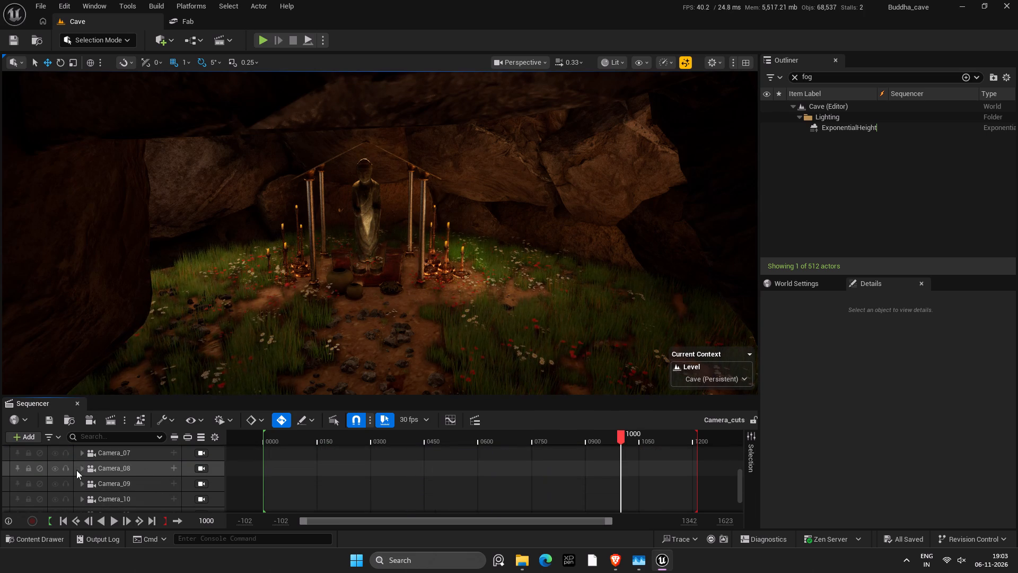
pyautogui.click(83, 455)
pyautogui.click(196, 449)
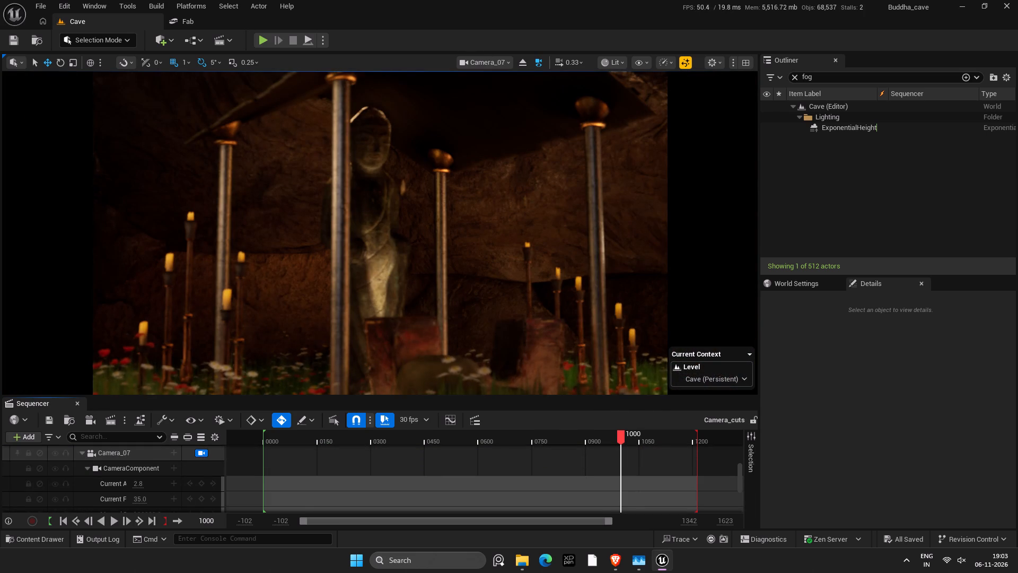
pyautogui.rightClick(401, 316)
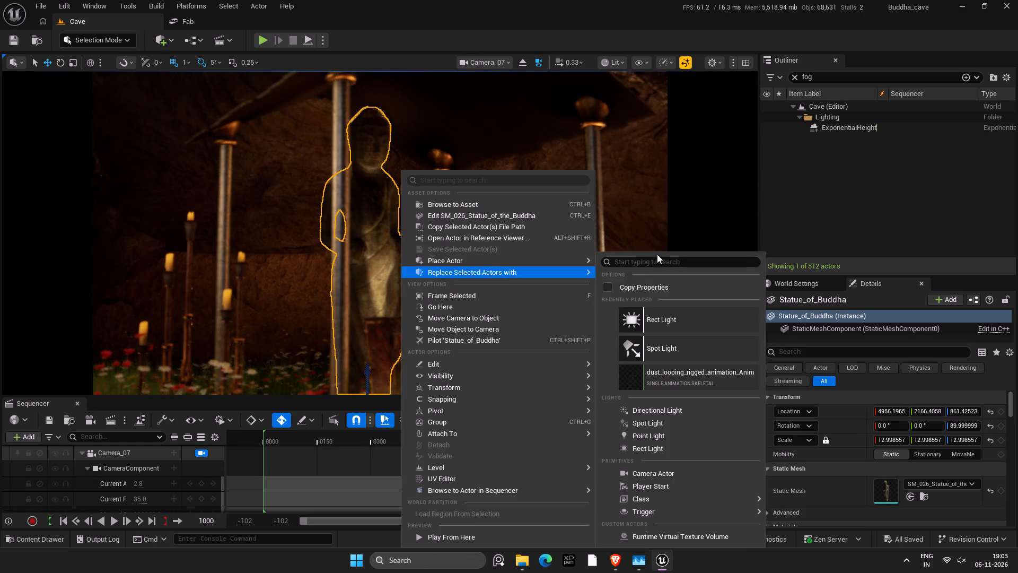
pyautogui.click(119, 454)
pyautogui.hotkey('ctrl', 's')
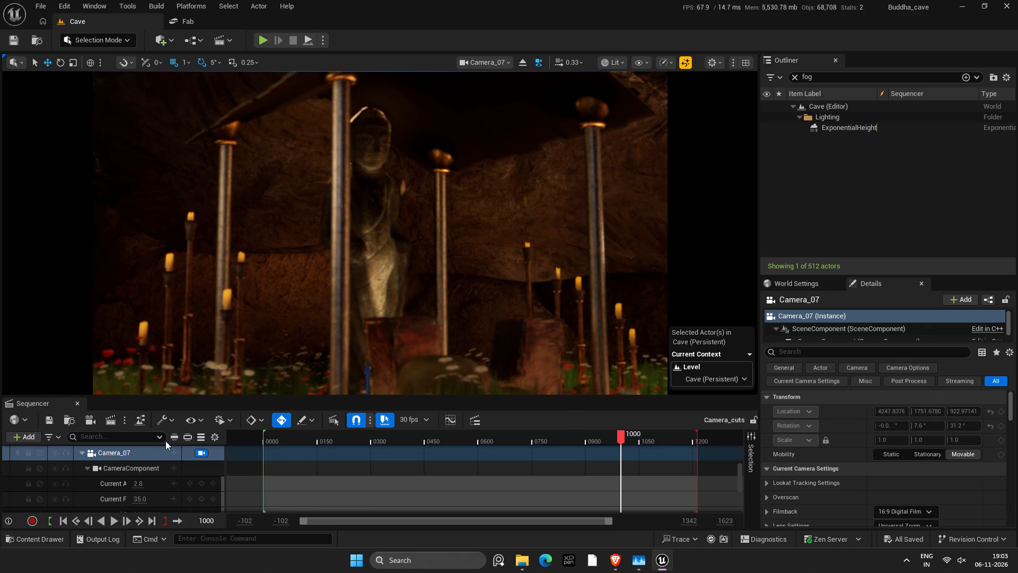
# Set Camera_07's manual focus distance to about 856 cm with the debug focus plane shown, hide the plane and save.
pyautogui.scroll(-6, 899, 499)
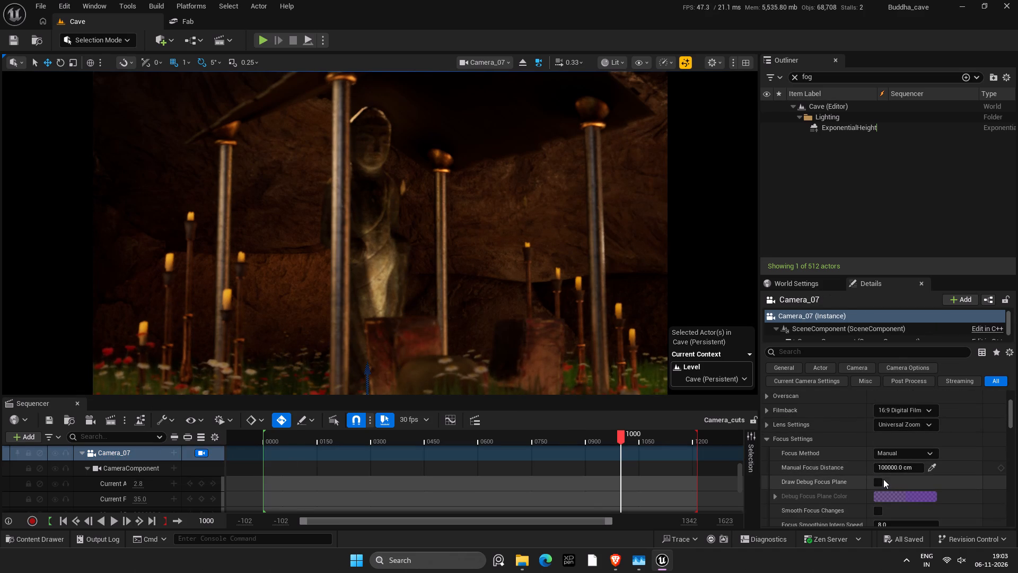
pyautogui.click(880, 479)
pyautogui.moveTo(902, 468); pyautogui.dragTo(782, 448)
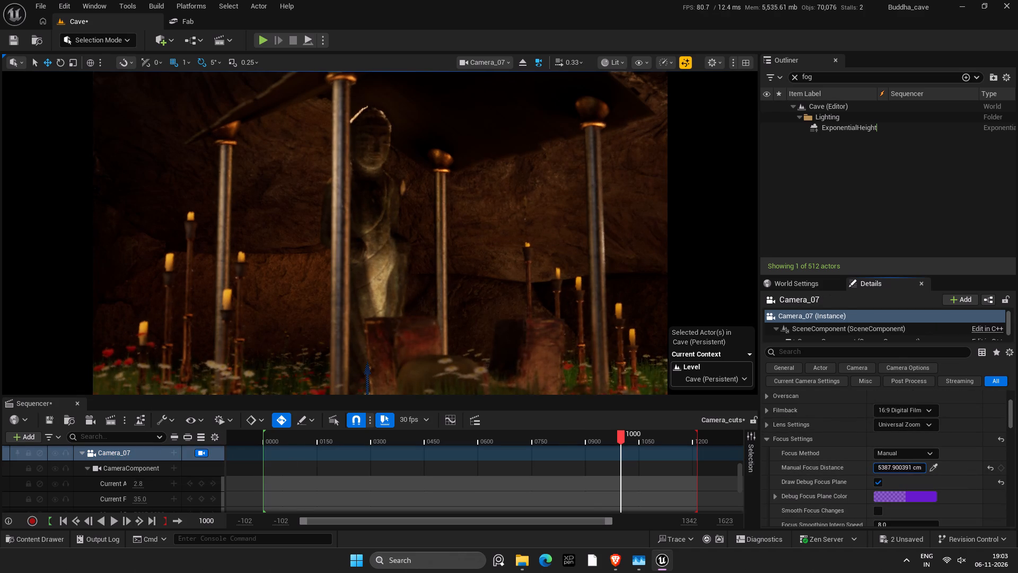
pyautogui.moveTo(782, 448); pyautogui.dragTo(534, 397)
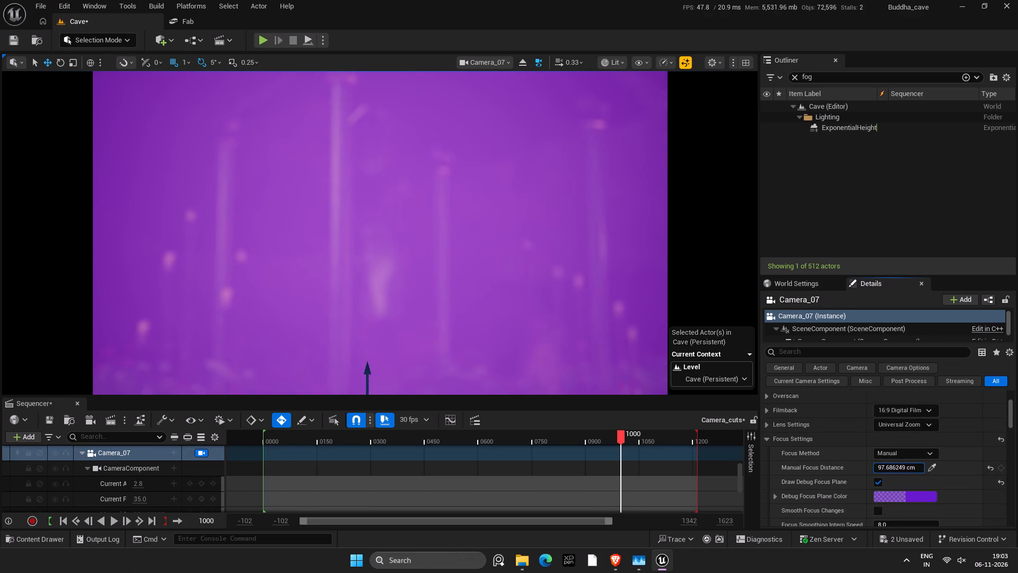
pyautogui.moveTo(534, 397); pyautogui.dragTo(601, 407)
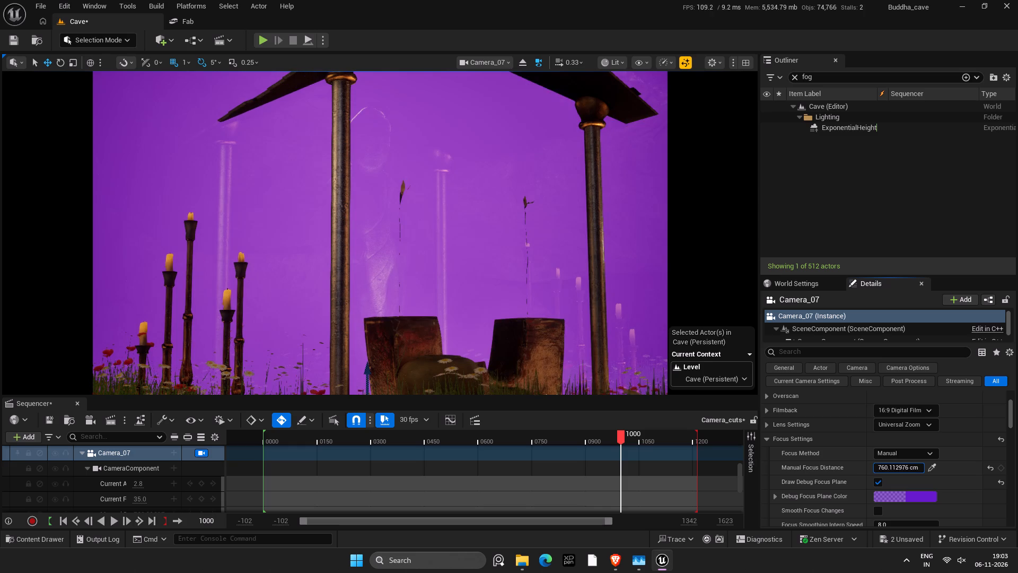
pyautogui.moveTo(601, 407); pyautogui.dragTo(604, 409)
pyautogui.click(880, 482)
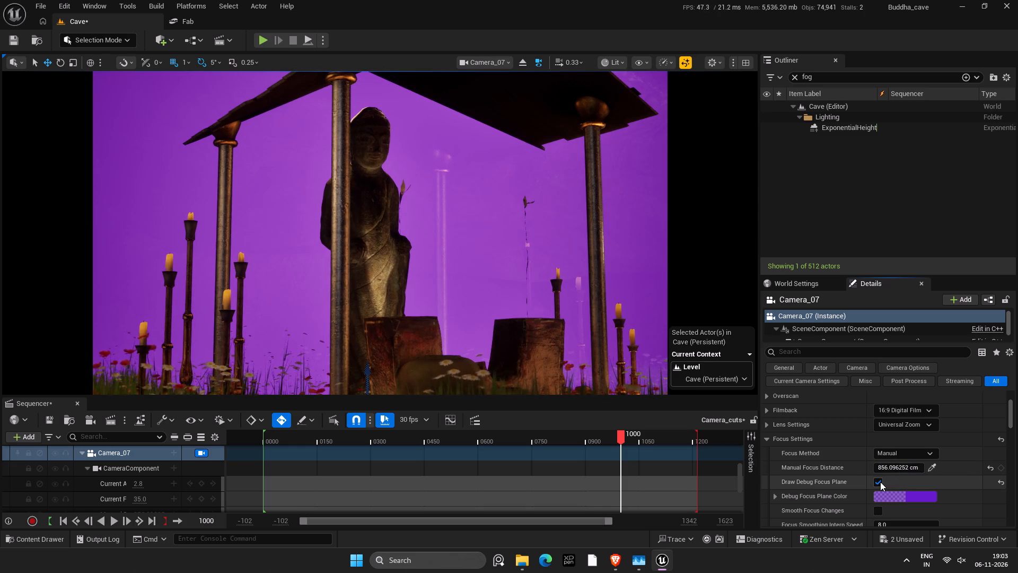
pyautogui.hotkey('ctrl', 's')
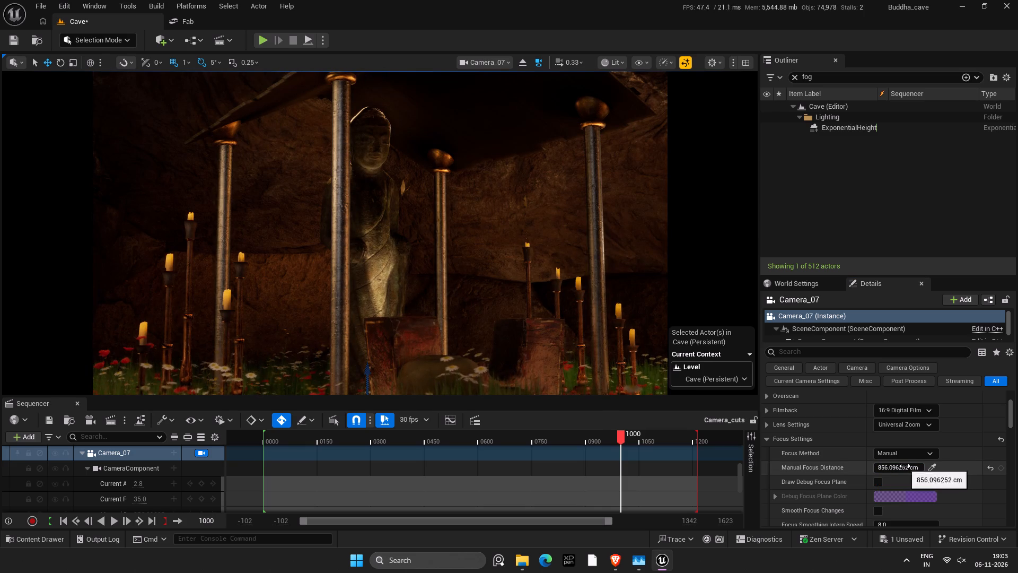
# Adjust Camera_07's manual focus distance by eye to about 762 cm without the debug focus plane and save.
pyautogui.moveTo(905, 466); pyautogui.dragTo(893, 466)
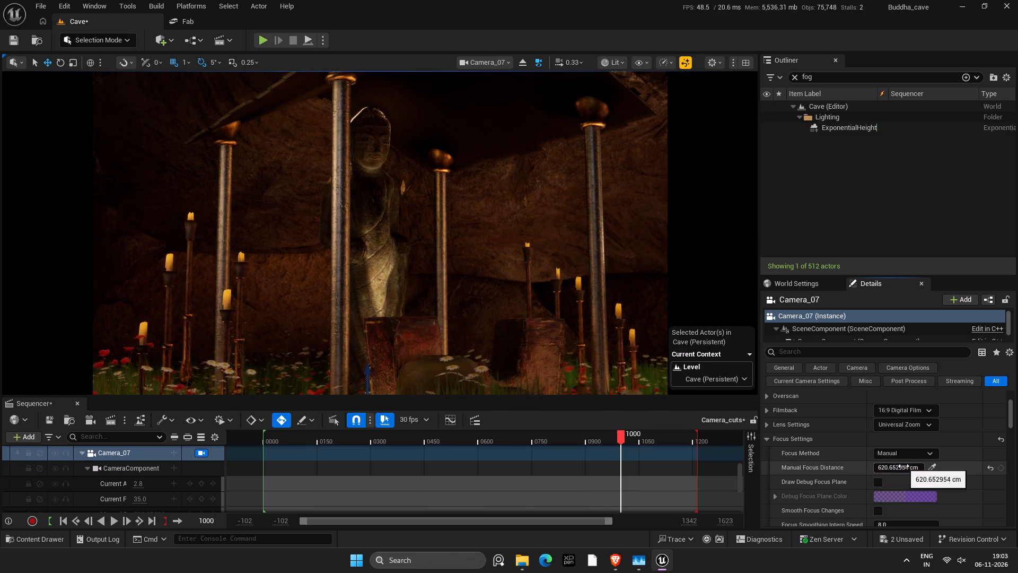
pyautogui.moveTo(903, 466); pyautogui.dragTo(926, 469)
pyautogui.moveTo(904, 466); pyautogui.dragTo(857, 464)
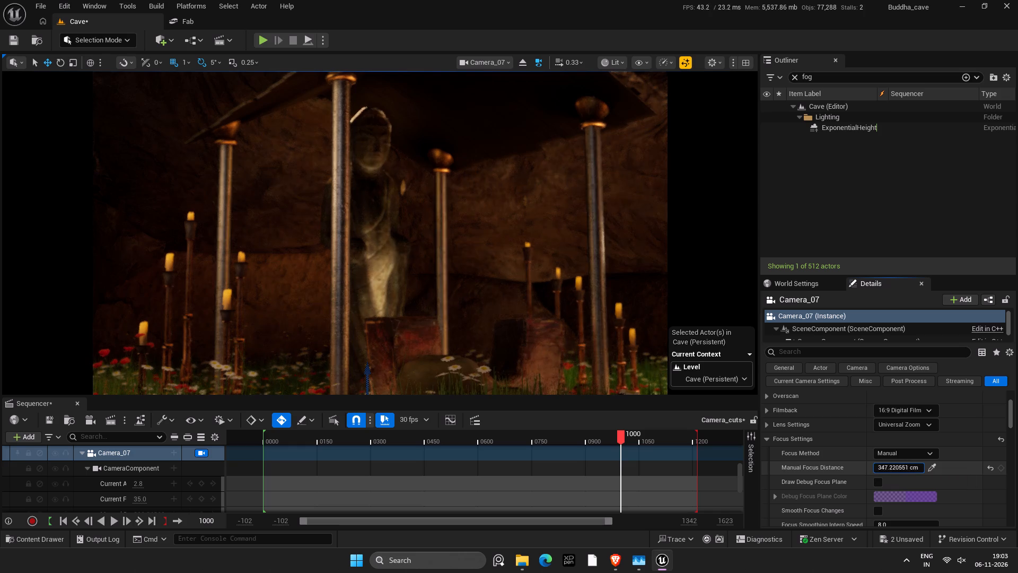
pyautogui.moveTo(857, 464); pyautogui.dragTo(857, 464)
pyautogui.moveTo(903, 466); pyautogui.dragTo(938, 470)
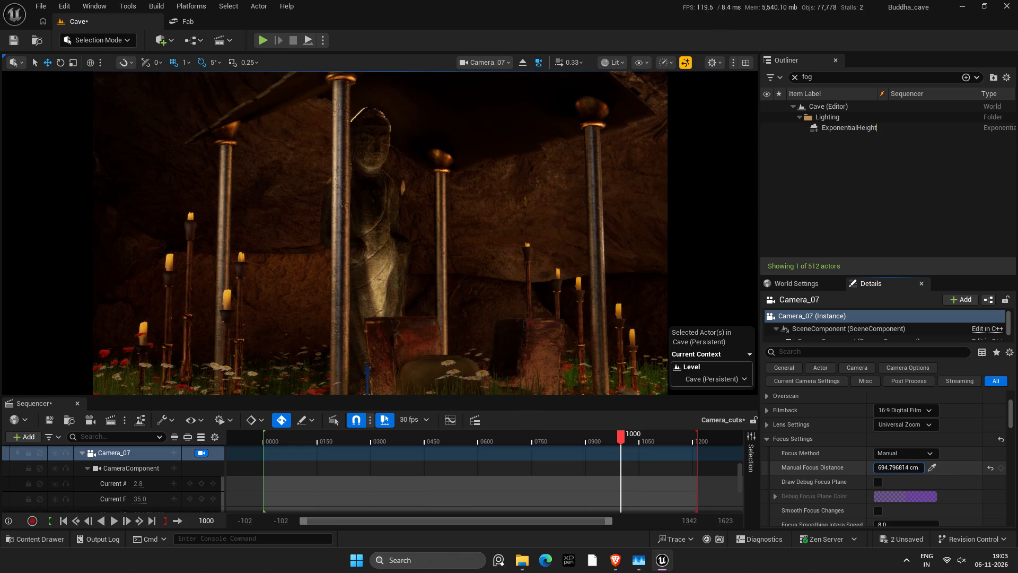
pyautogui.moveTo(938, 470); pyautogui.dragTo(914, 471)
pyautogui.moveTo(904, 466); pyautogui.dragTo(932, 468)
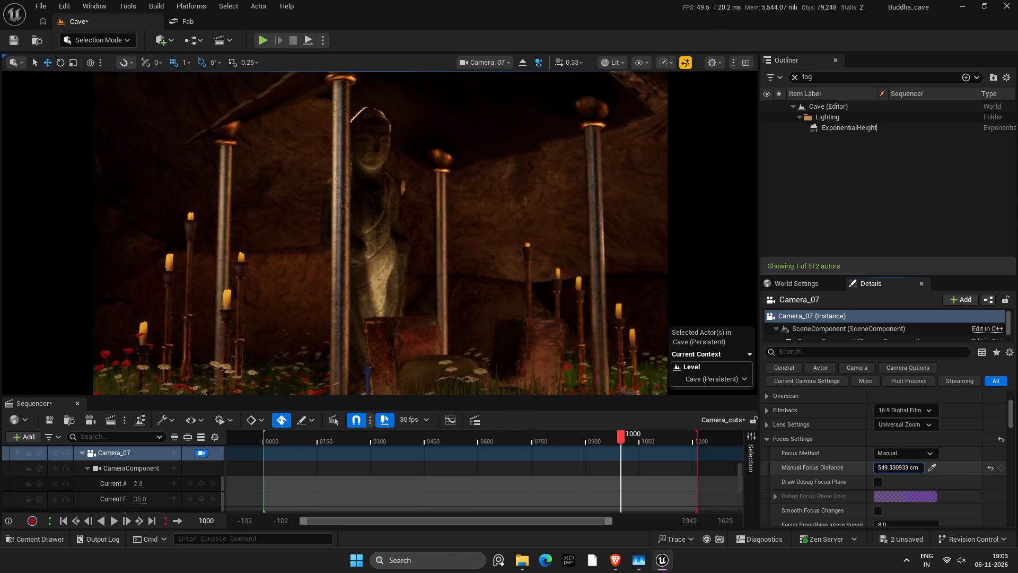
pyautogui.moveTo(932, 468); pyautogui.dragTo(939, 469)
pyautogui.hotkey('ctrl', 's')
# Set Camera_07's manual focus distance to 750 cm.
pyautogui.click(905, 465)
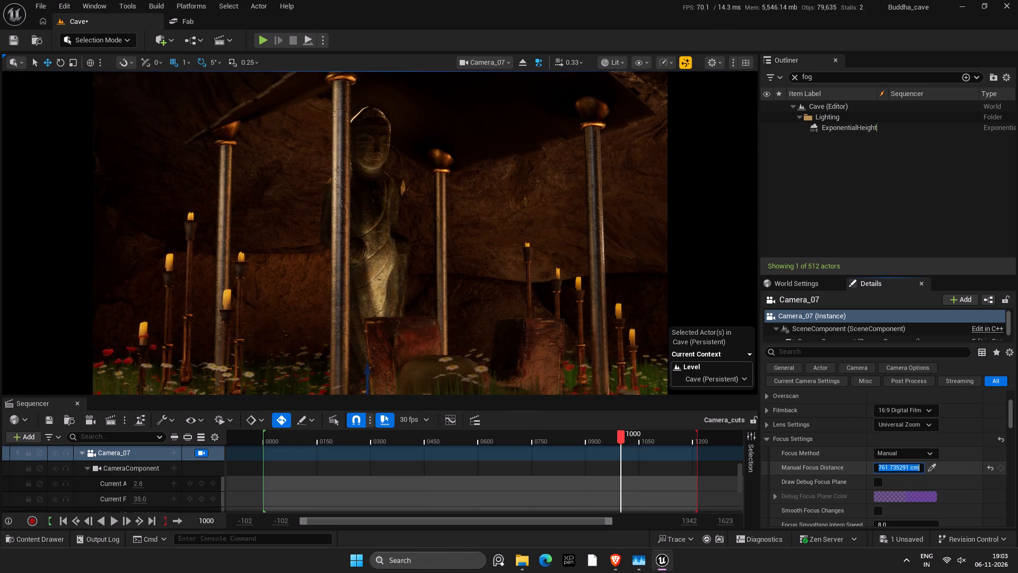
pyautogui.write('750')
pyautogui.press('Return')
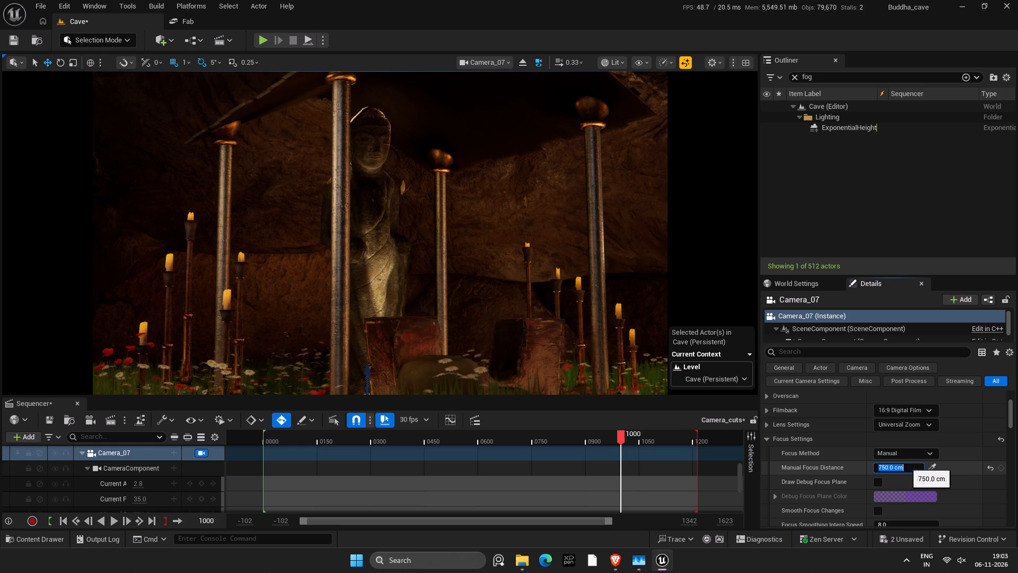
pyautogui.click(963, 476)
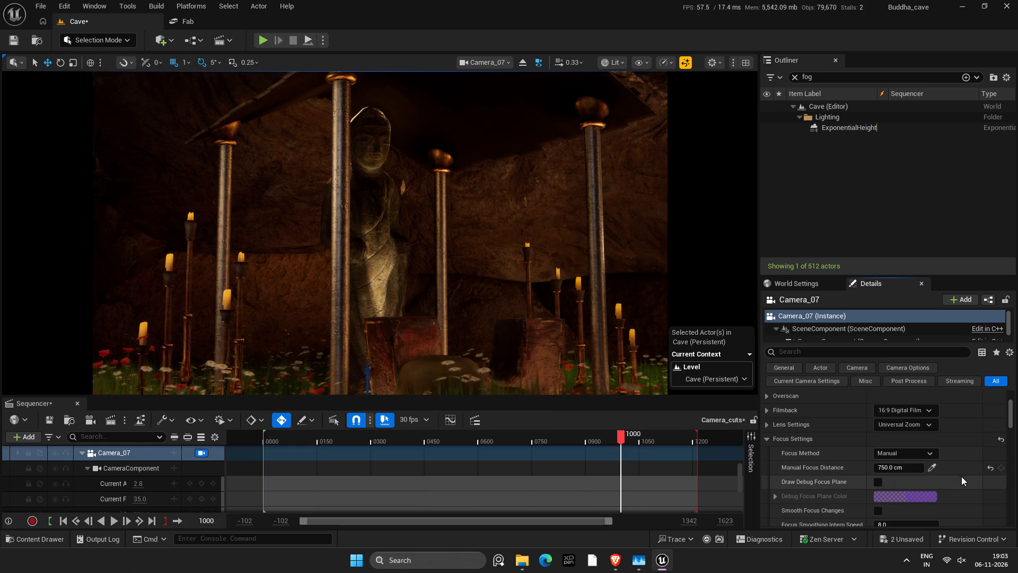
# Refine Camera_07's manual focus distance to about 688.5 cm using the debug focus plane, hide the plane and save.
pyautogui.click(882, 481)
pyautogui.click(909, 468)
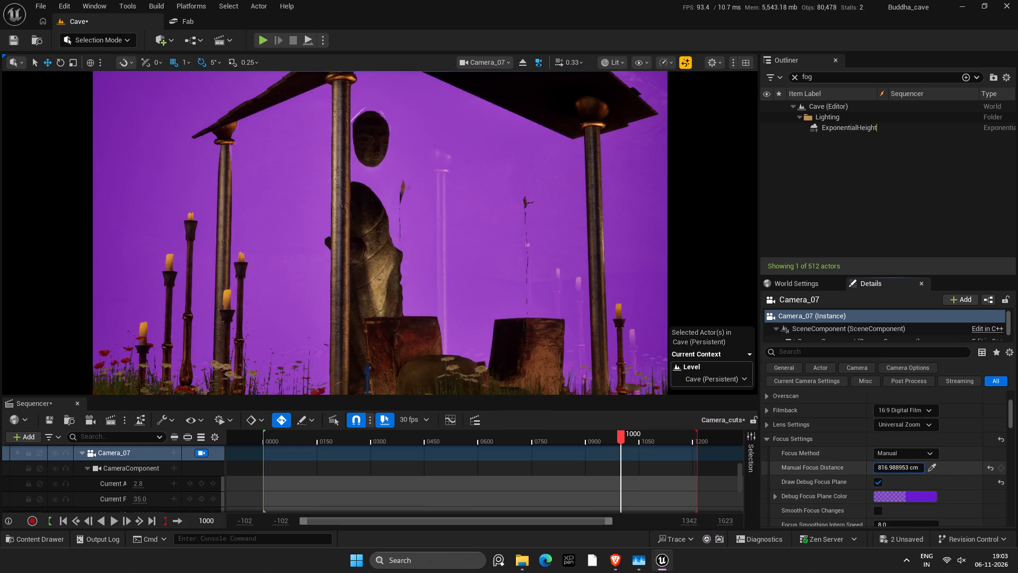
pyautogui.click(879, 478)
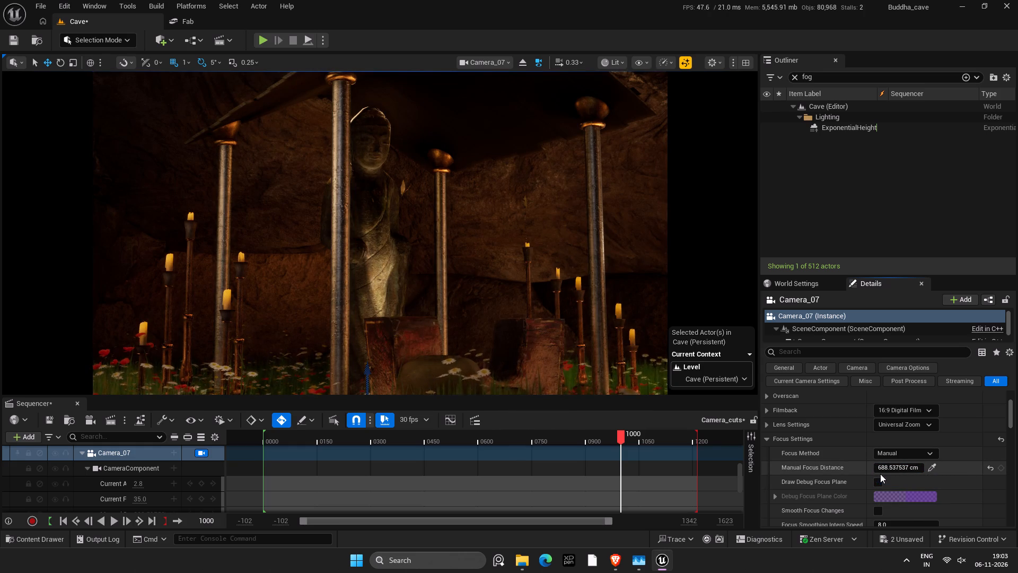
pyautogui.hotkey('ctrl', 's')
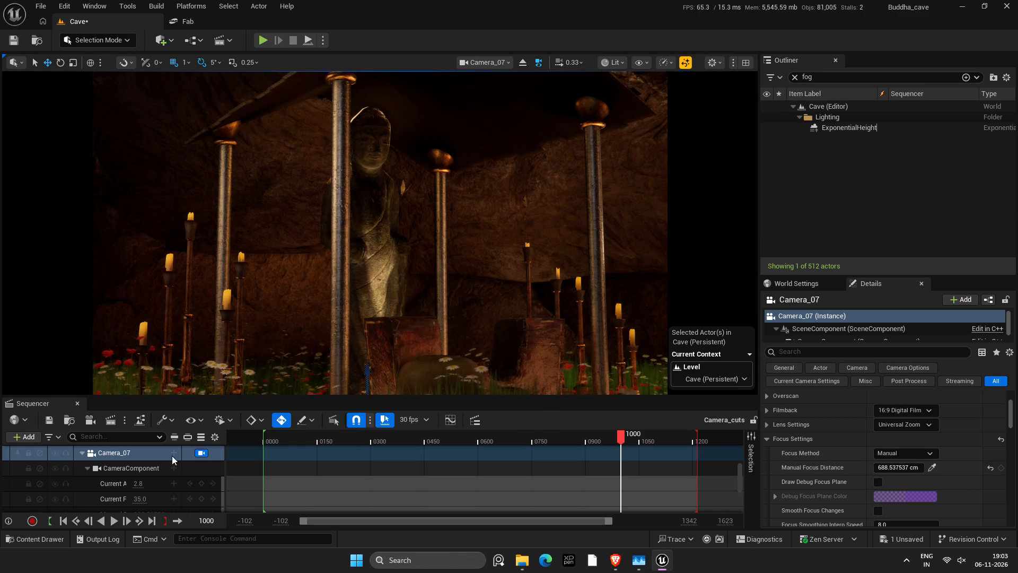
# Expand Camera_07's Transform track in the Camera_cuts sequence and save.
pyautogui.click(109, 454)
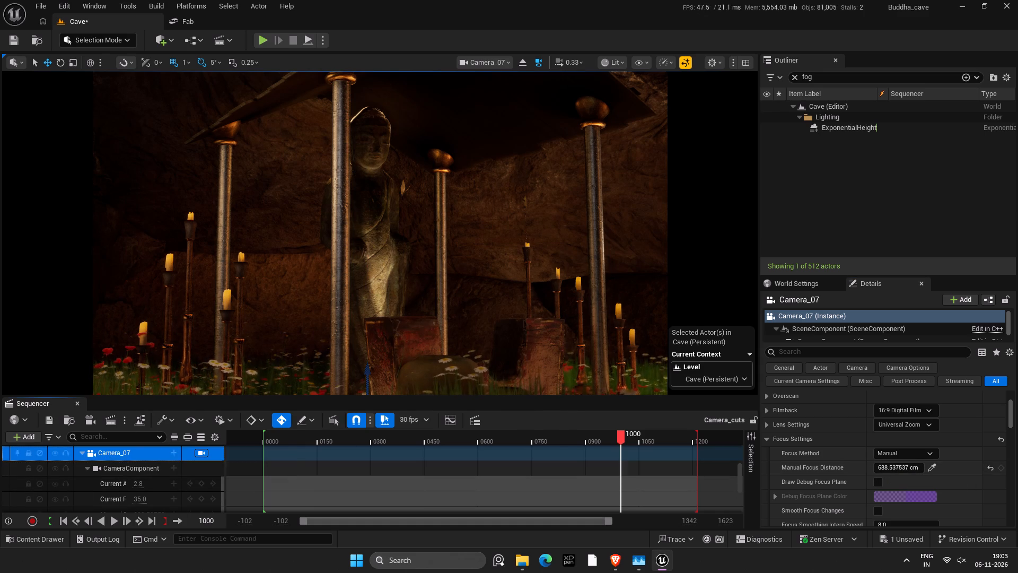
pyautogui.scroll(-4, 638, 472)
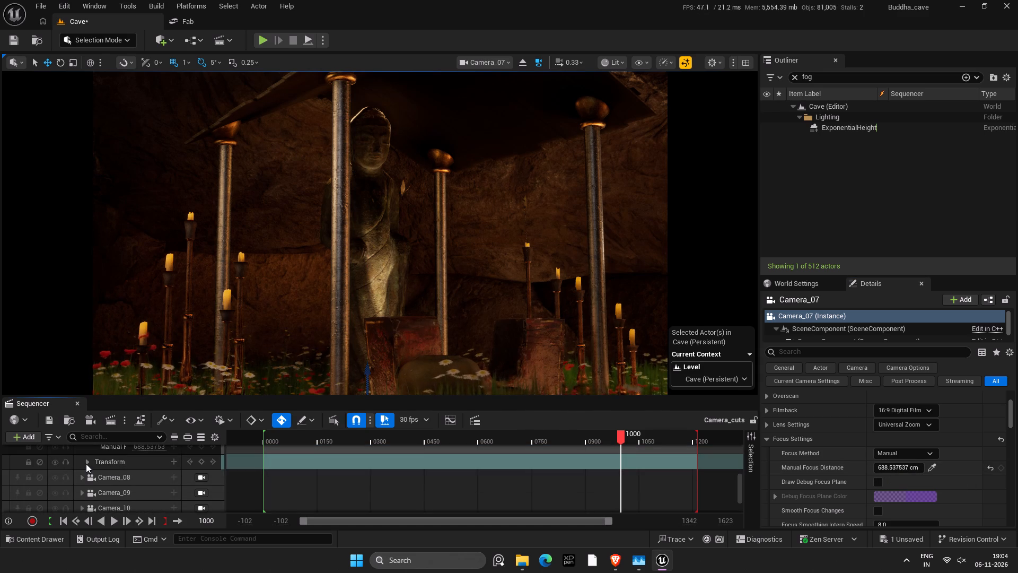
pyautogui.click(86, 464)
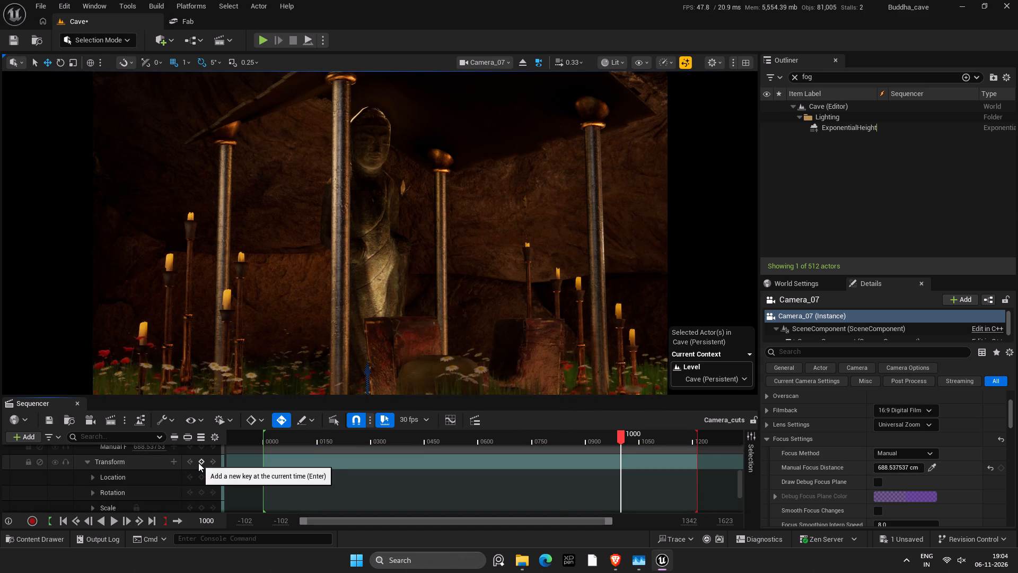
pyautogui.hotkey('ctrl', 's')
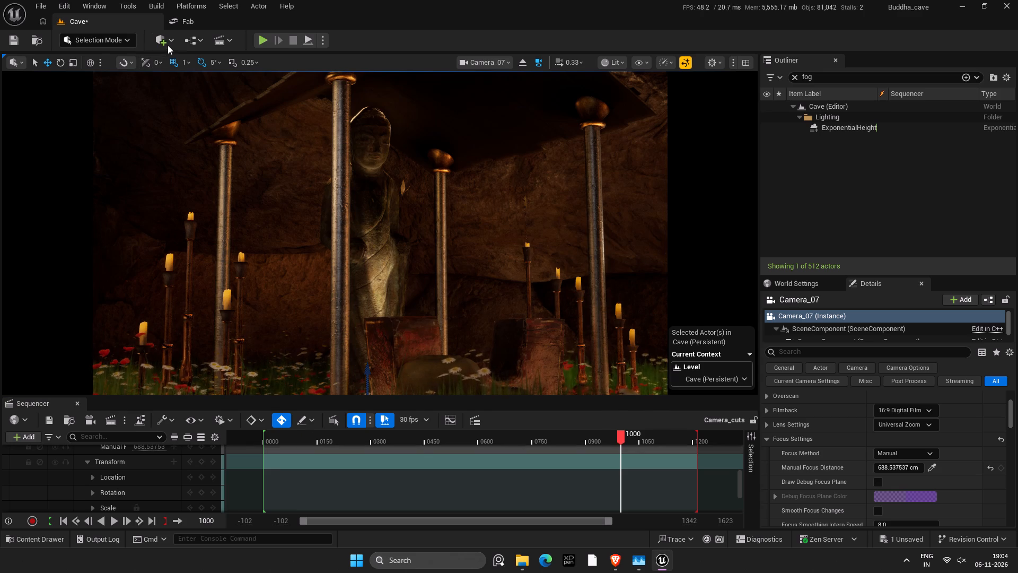
# Add a Camera Rig Crane to the level and lower it to the ground in front of the temple.
pyautogui.click(168, 44)
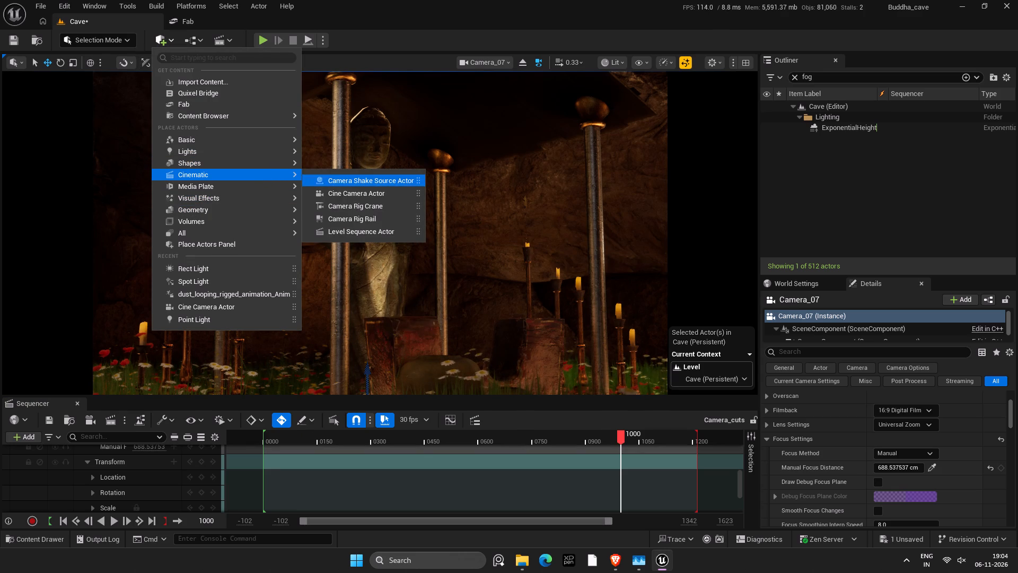
pyautogui.click(349, 208)
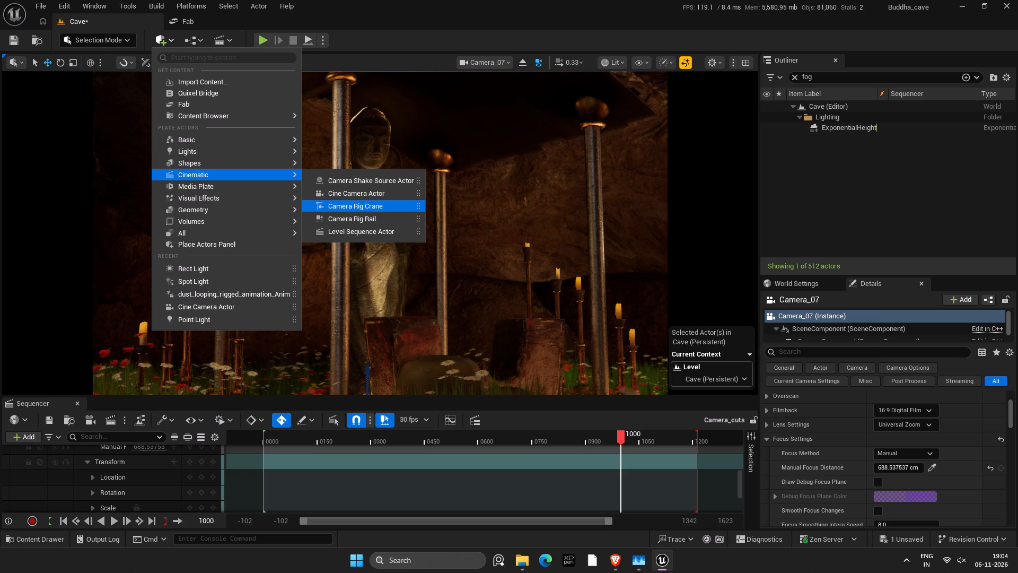
pyautogui.moveTo(364, 238); pyautogui.dragTo(493, 212)
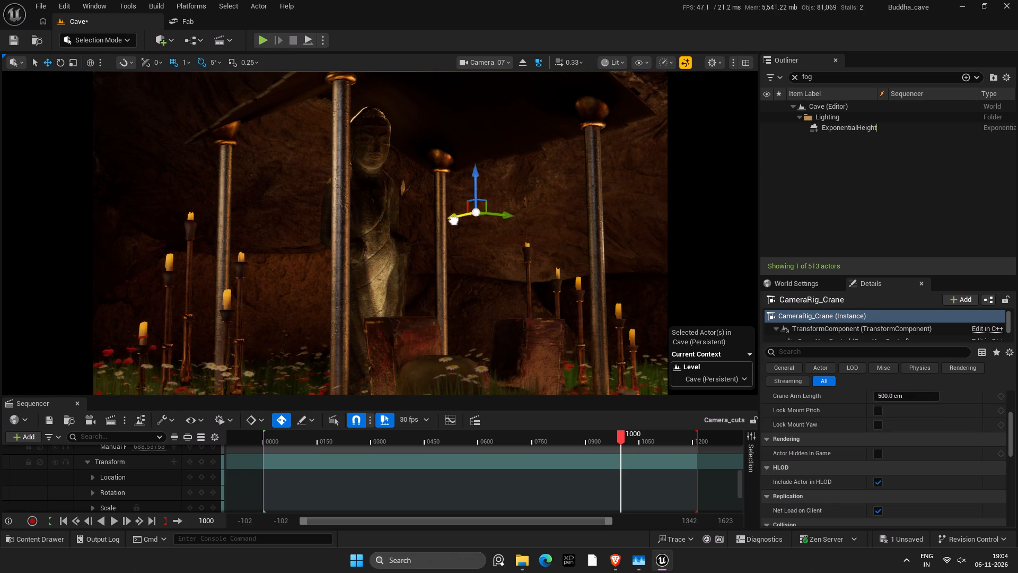
pyautogui.moveTo(493, 212); pyautogui.dragTo(515, 204)
pyautogui.moveTo(542, 164); pyautogui.dragTo(548, 345)
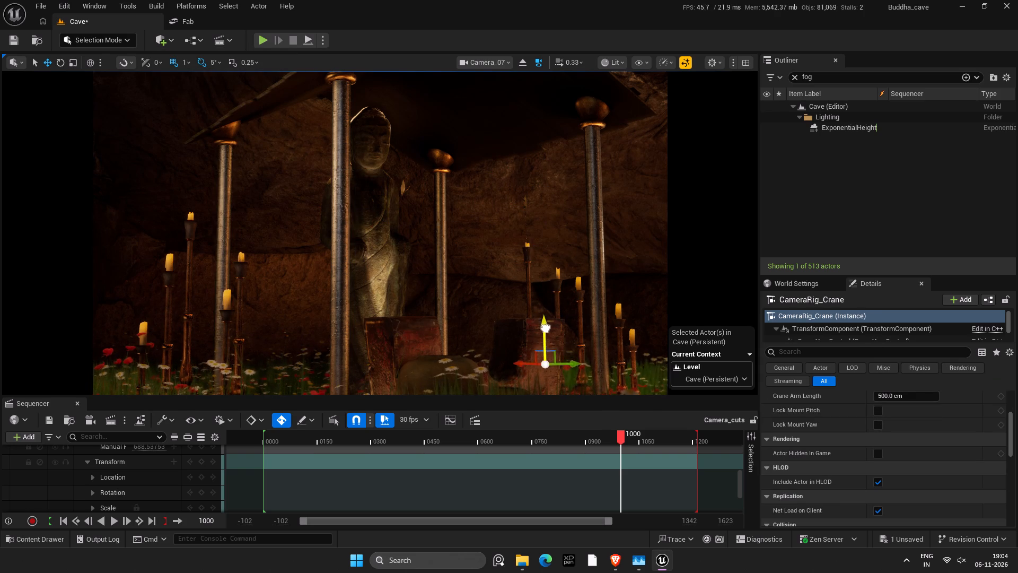
pyautogui.moveTo(548, 345); pyautogui.dragTo(548, 351)
pyautogui.moveTo(520, 385); pyautogui.dragTo(568, 402)
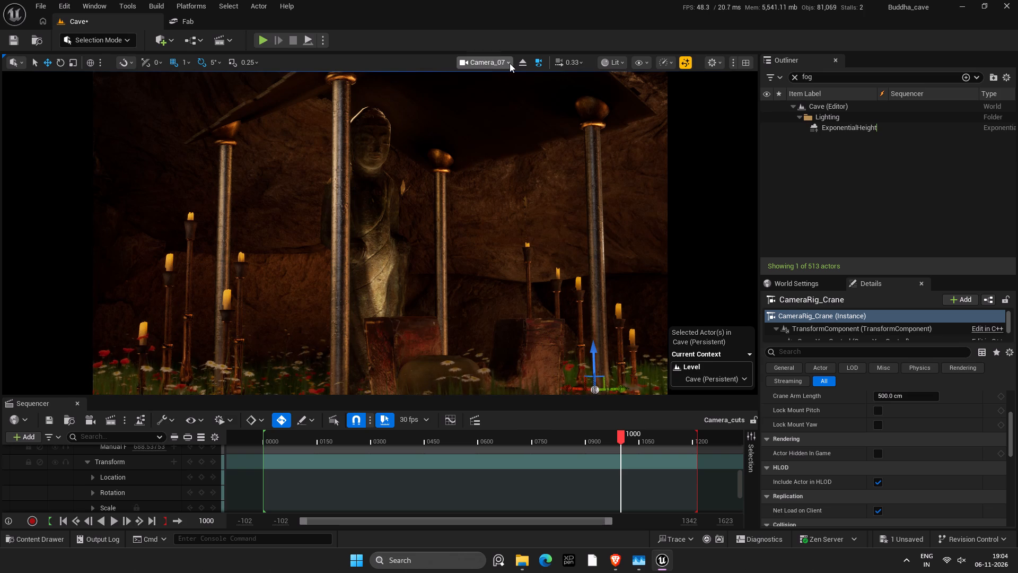
# Exit Camera_07's view, frame the crane rig in perspective and examine its placement in front of the temple.
pyautogui.click(520, 63)
pyautogui.press('f')
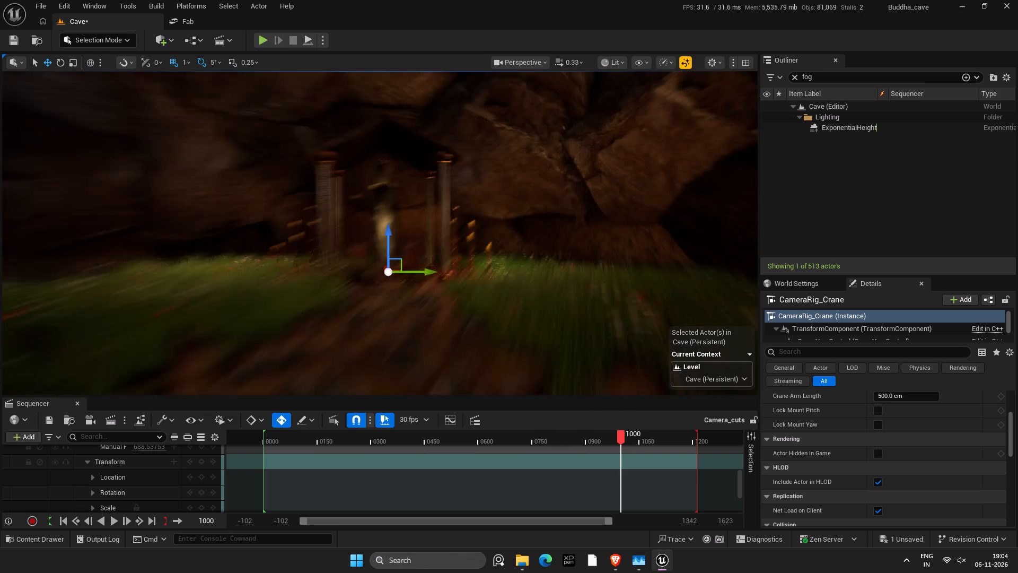
pyautogui.moveTo(492, 244); pyautogui.dragTo(472, 247, button='right')
pyautogui.press('s')
pyautogui.press('d')
pyautogui.press('g')
pyautogui.moveTo(493, 244); pyautogui.dragTo(491, 245, button='right')
pyautogui.press('w')
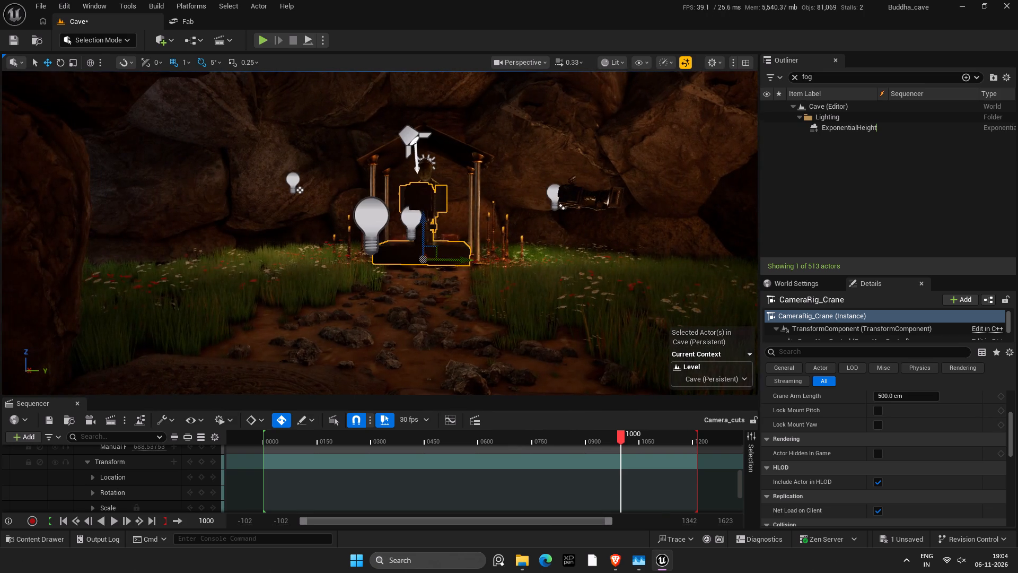
pyautogui.moveTo(491, 245); pyautogui.dragTo(488, 246, button='right')
pyautogui.press('w')
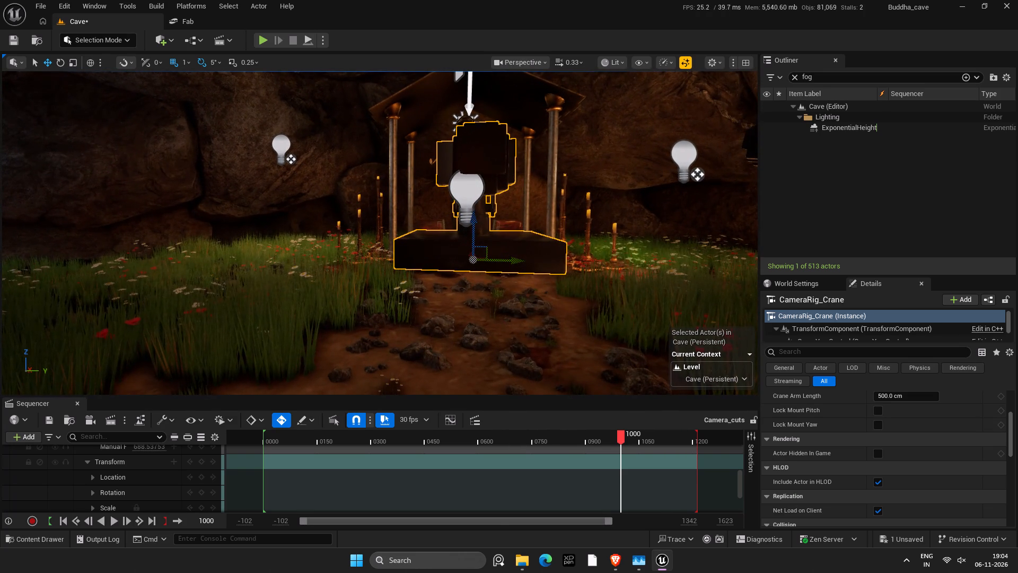
# Save the Cave level with the added crane rig.
pyautogui.click(522, 61)
pyautogui.hotkey('ctrl', 's')
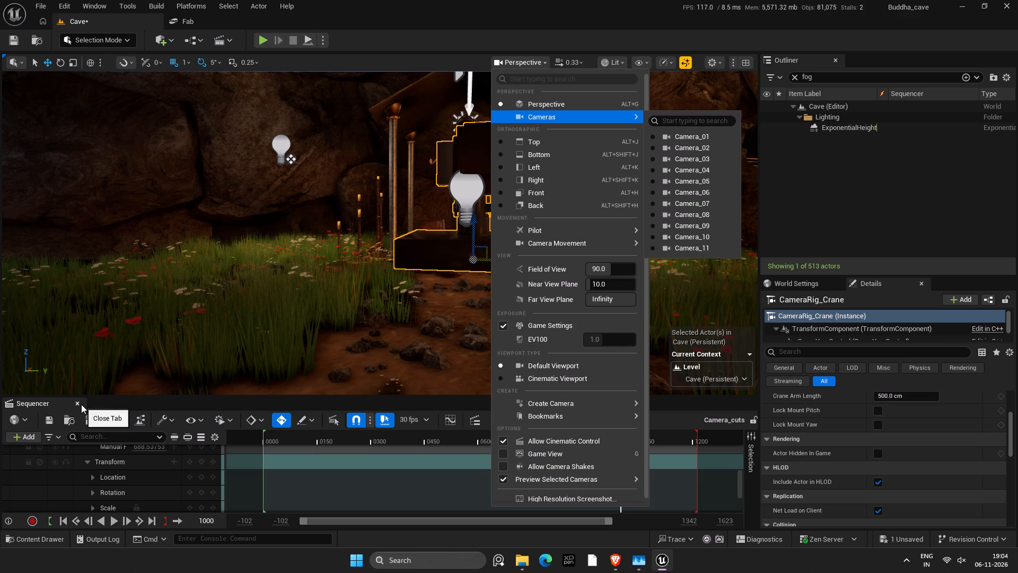
pyautogui.click(915, 543)
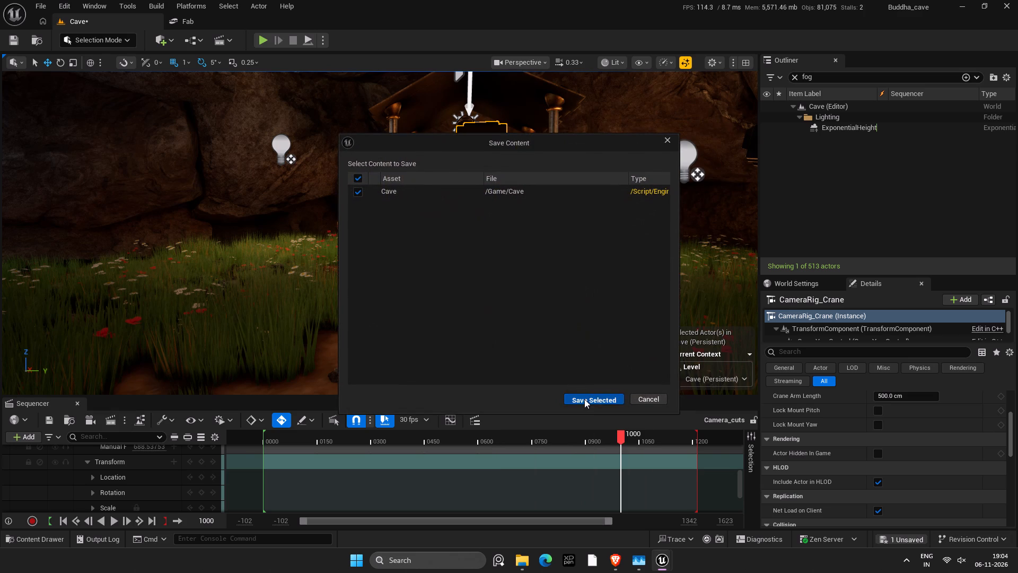
pyautogui.click(584, 399)
# Close the Sequencer to enlarge the viewport.
pyautogui.hotkey('ctrl', 'space')
pyautogui.hotkey('ctrl', 'space')
pyautogui.hotkey('ctrl', 'space')
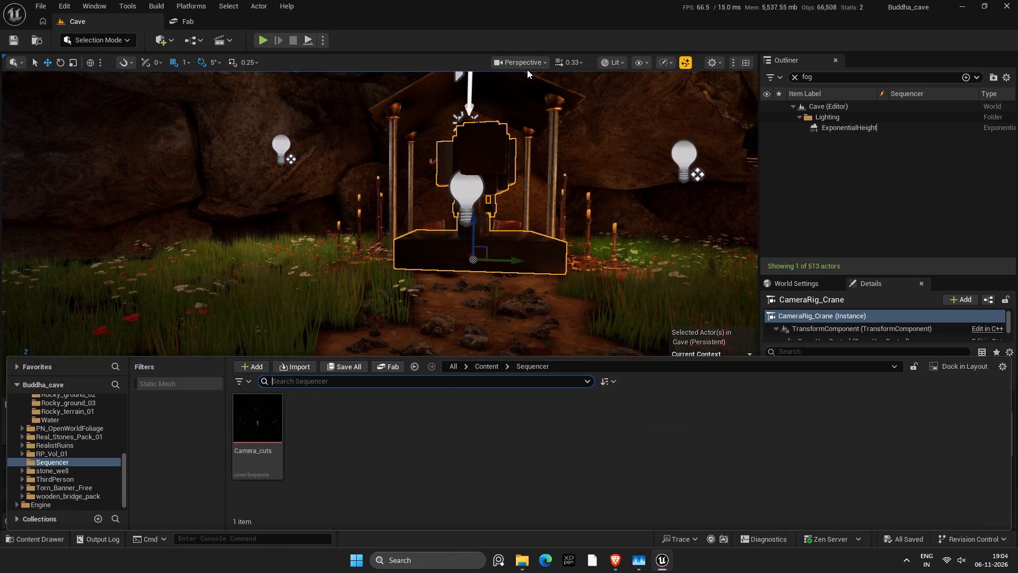
pyautogui.hotkey('ctrl', 'space')
pyautogui.click(77, 404)
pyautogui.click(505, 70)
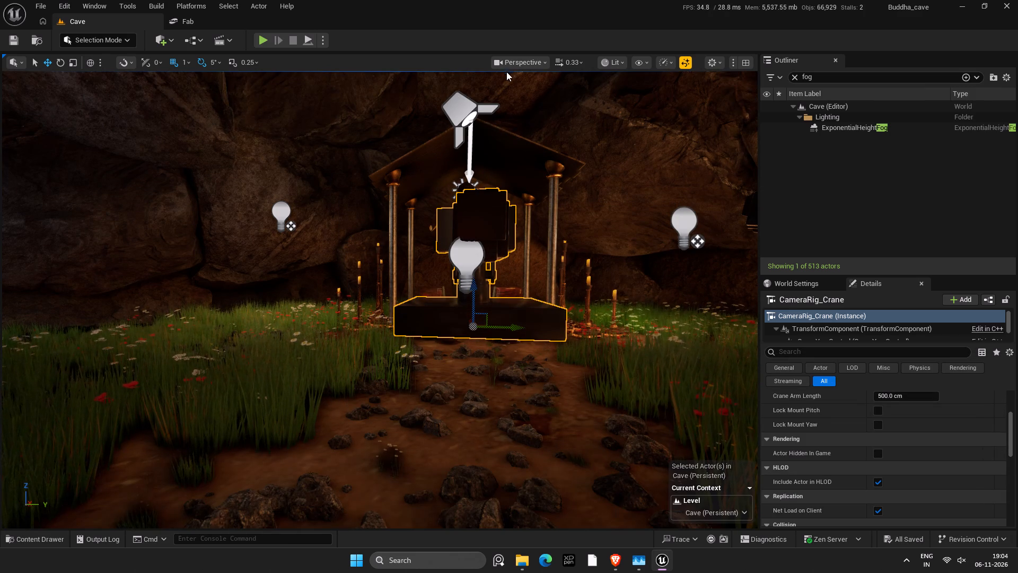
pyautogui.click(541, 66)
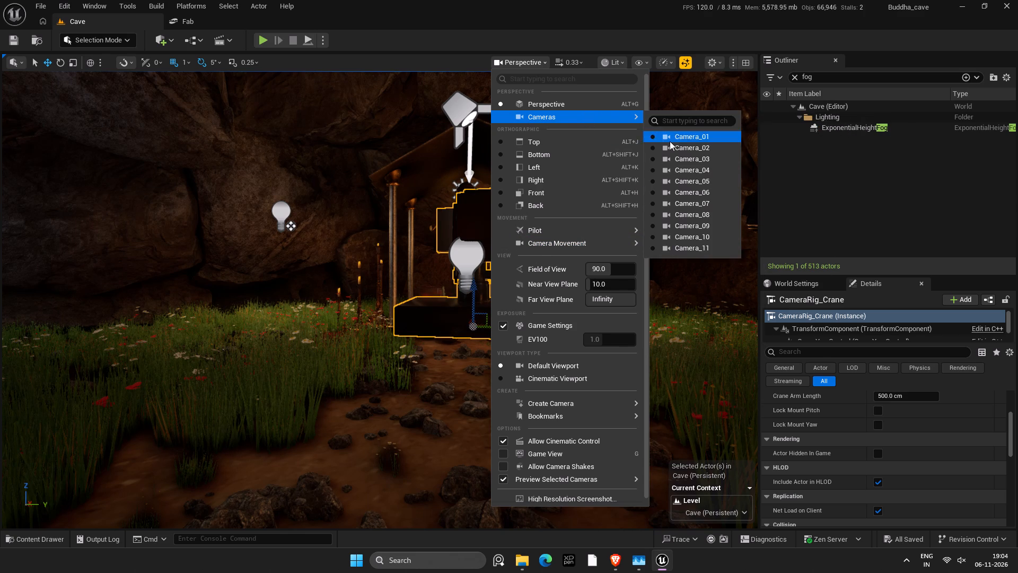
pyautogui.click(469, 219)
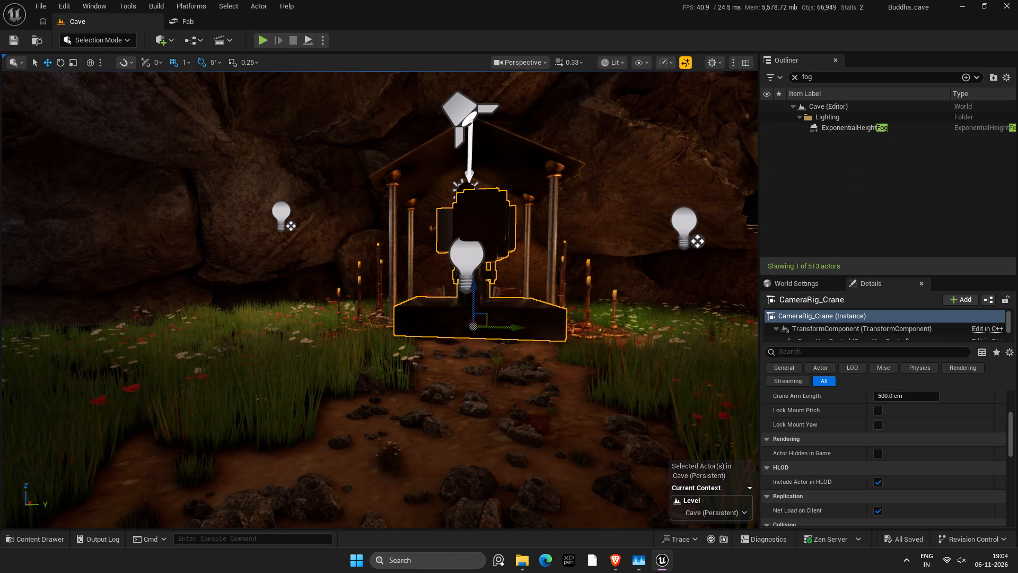
# Clear the Outliner's fog filter and rename the RectLight actor as Buddha_Hlgt.
pyautogui.click(798, 79)
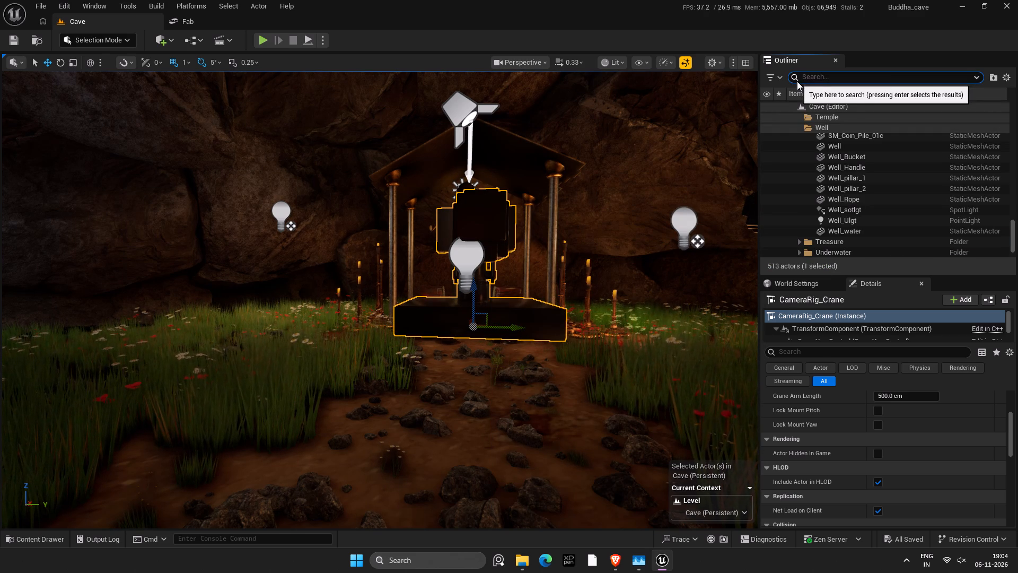
pyautogui.hotkey('ctrl', 's')
pyautogui.scroll(-12, 864, 176)
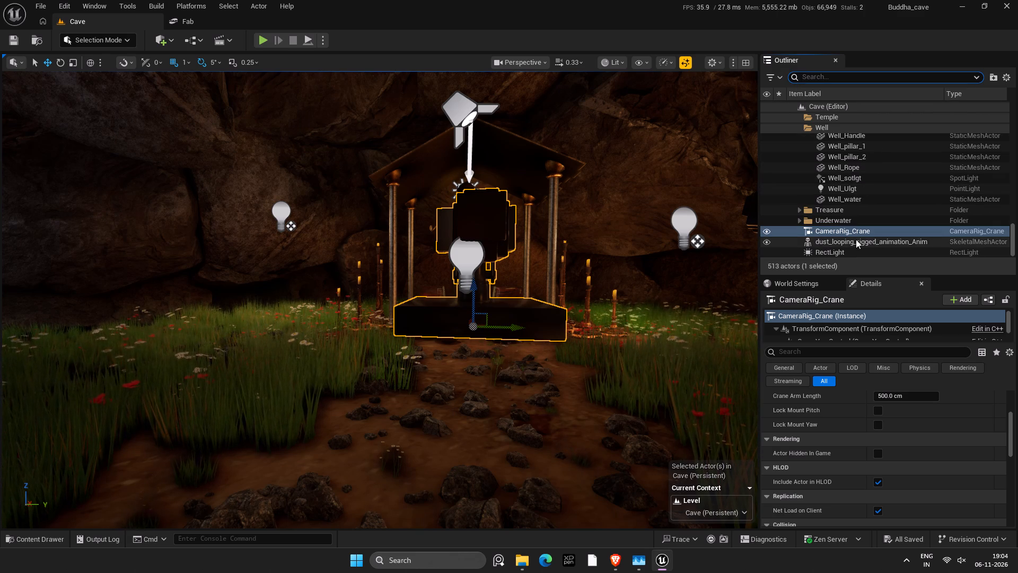
pyautogui.click(847, 252)
pyautogui.click(841, 255)
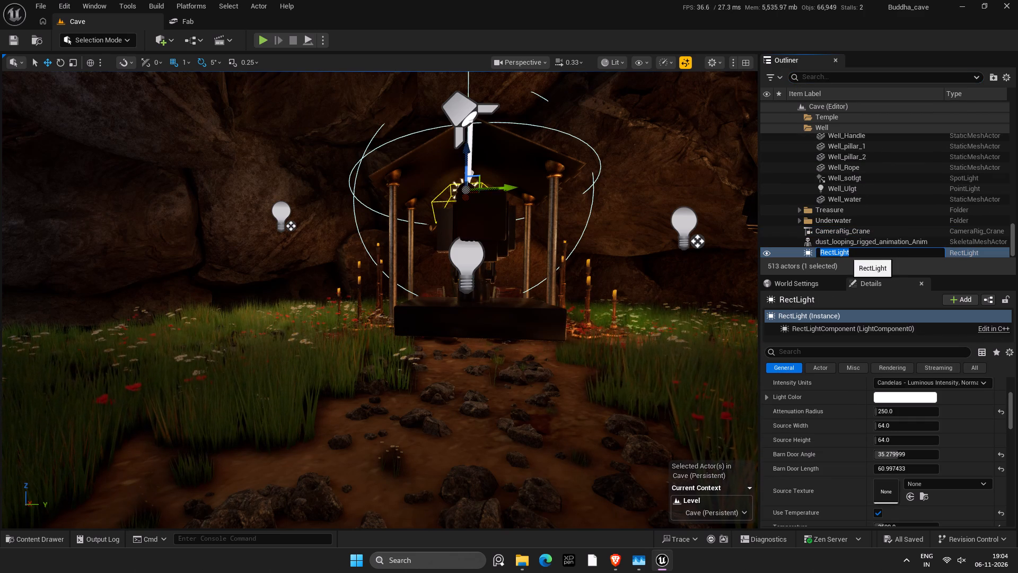
pyautogui.hotkey('shift', 'b')
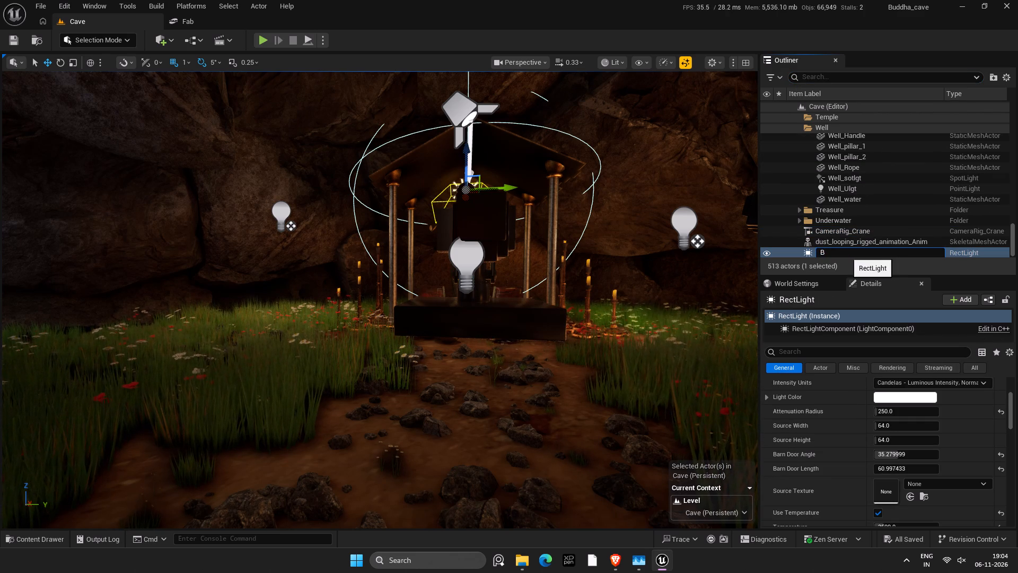
pyautogui.press('BackSpace')
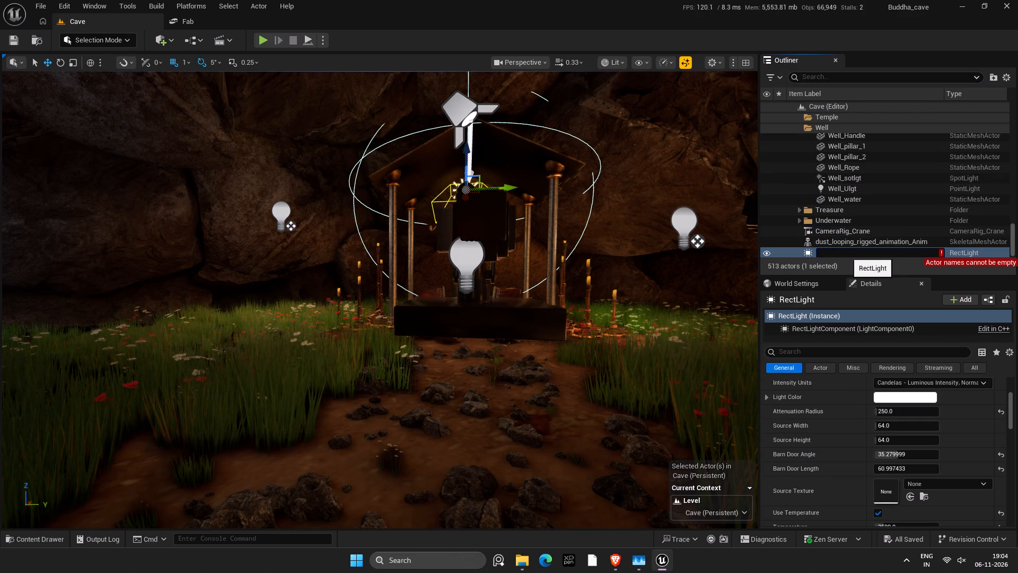
pyautogui.write('Bdh')
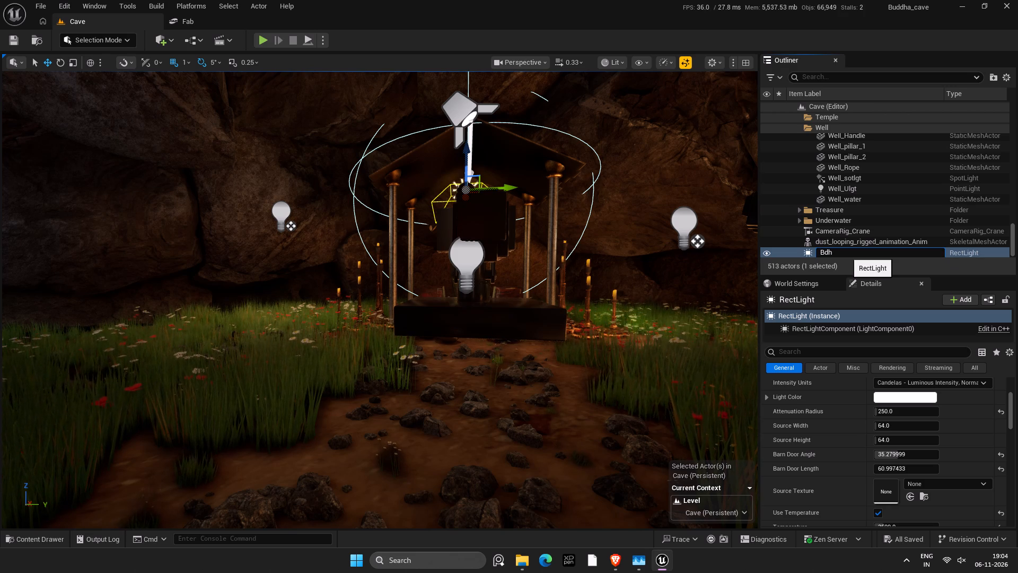
pyautogui.press('BackSpace')
pyautogui.press('BackSpace')
pyautogui.write('uddha')
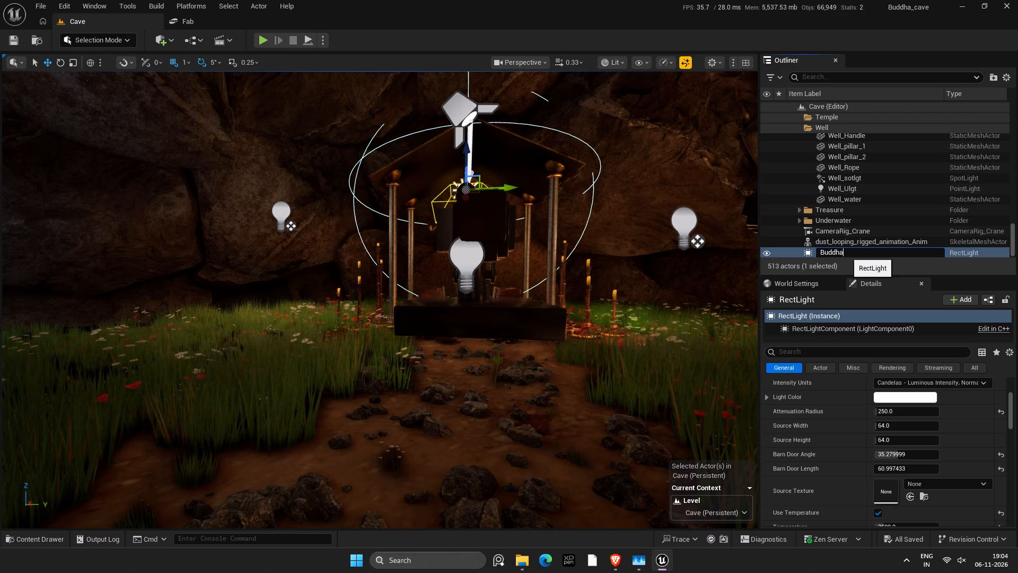
pyautogui.write('_Hlgt')
pyautogui.hotkey('ctrl', 's')
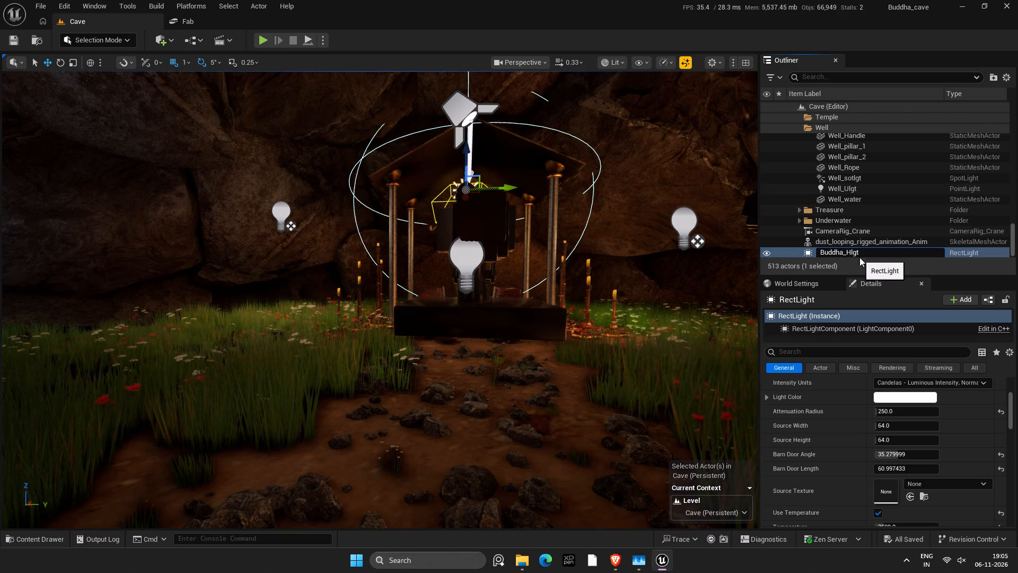
pyautogui.click(945, 251)
# Move Buddha_Hlgt into the Temple folder's Lights subfolder and save the level.
pyautogui.rightClick(865, 230)
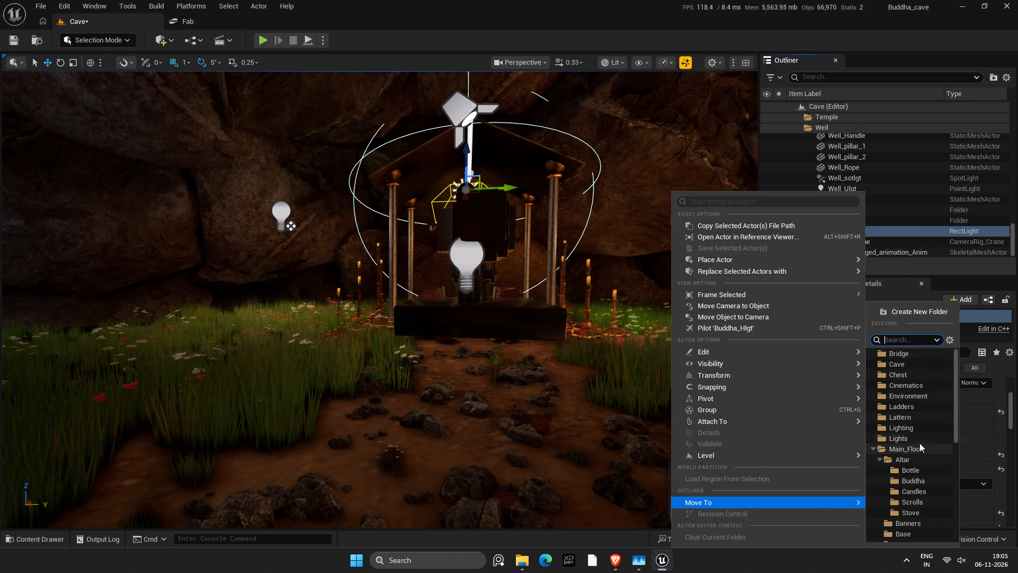
pyautogui.scroll(2, 908, 423)
pyautogui.scroll(-10, 894, 454)
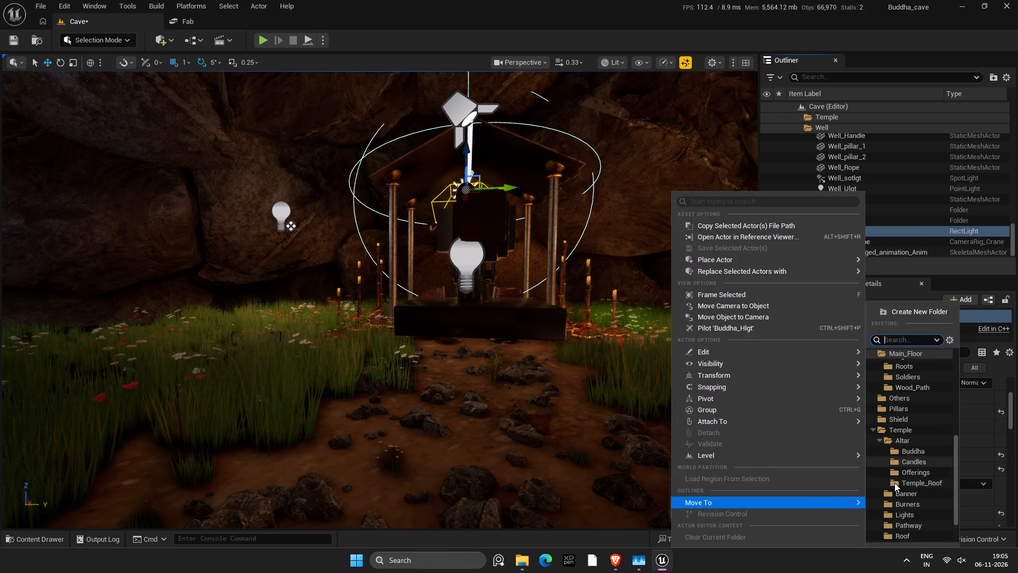
pyautogui.scroll(-5, 894, 483)
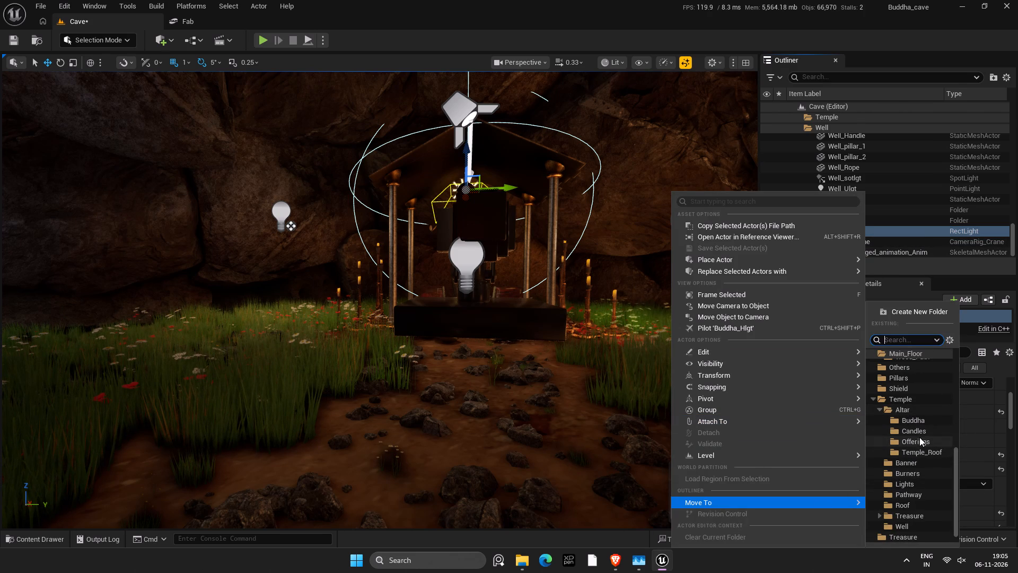
pyautogui.click(906, 483)
pyautogui.hotkey('ctrl', 's')
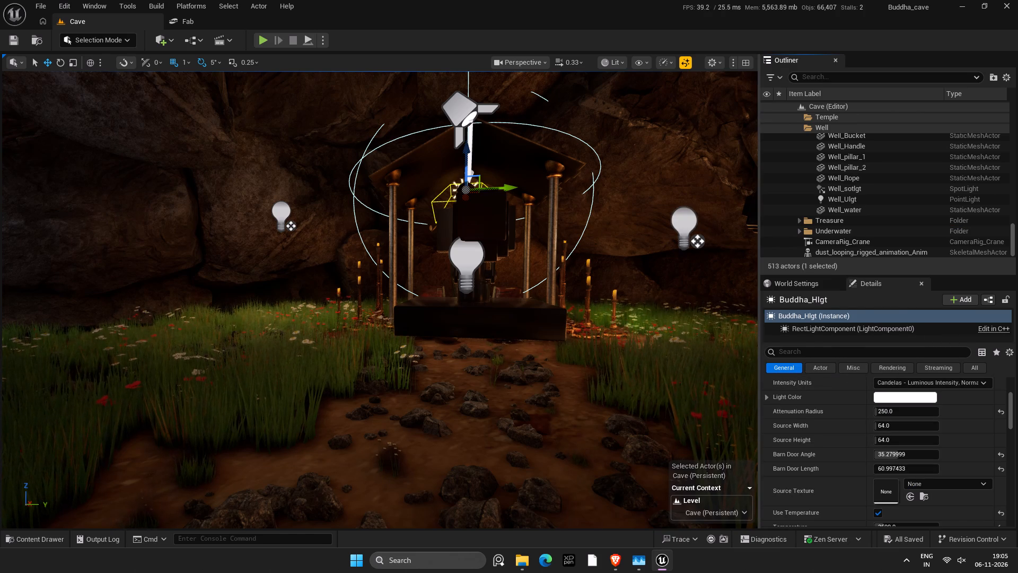
# Pilot CameraRig_Crane to a low viewpoint facing the temple, at about 4519, 1906, 931 with 31.6° yaw.
pyautogui.click(846, 246)
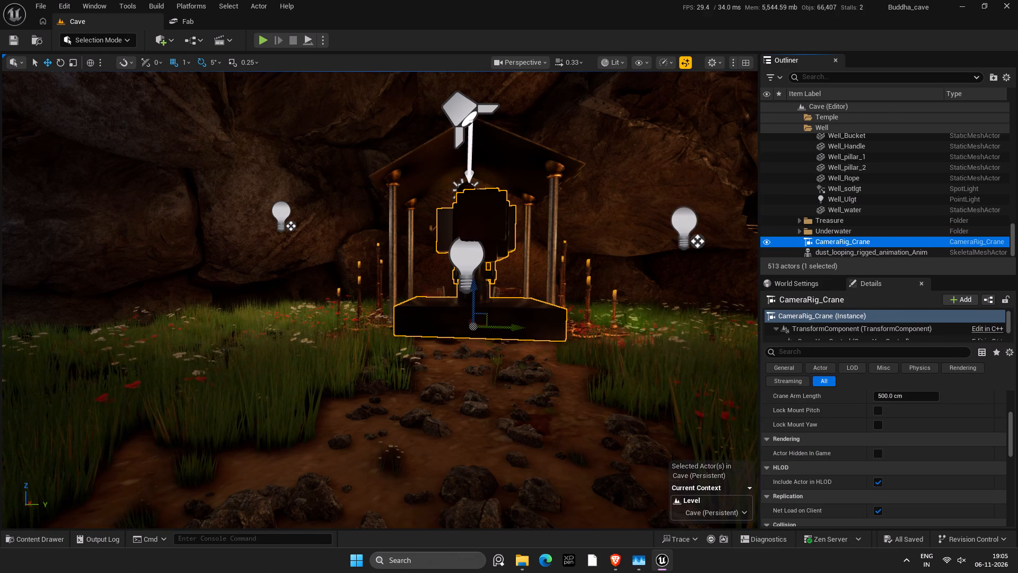
pyautogui.hotkey('ctrl', 'shift', 'p')
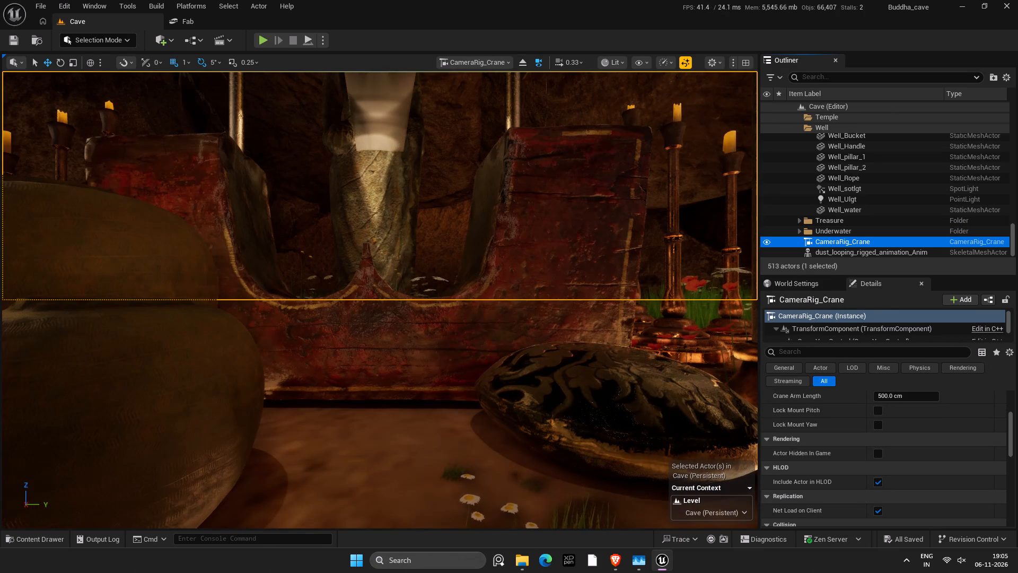
pyautogui.moveTo(520, 164); pyautogui.dragTo(542, 168, button='right')
pyautogui.write('sswwa')
pyautogui.press('a')
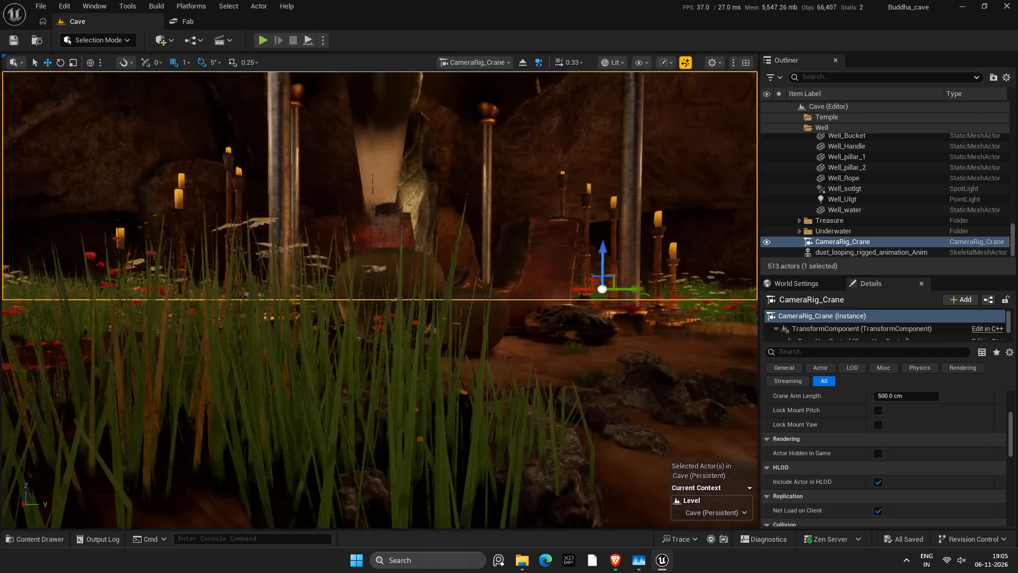
pyautogui.moveTo(542, 168); pyautogui.dragTo(579, 165, button='right')
pyautogui.press('a')
pyautogui.press('a')
pyautogui.press('w')
pyautogui.press('w')
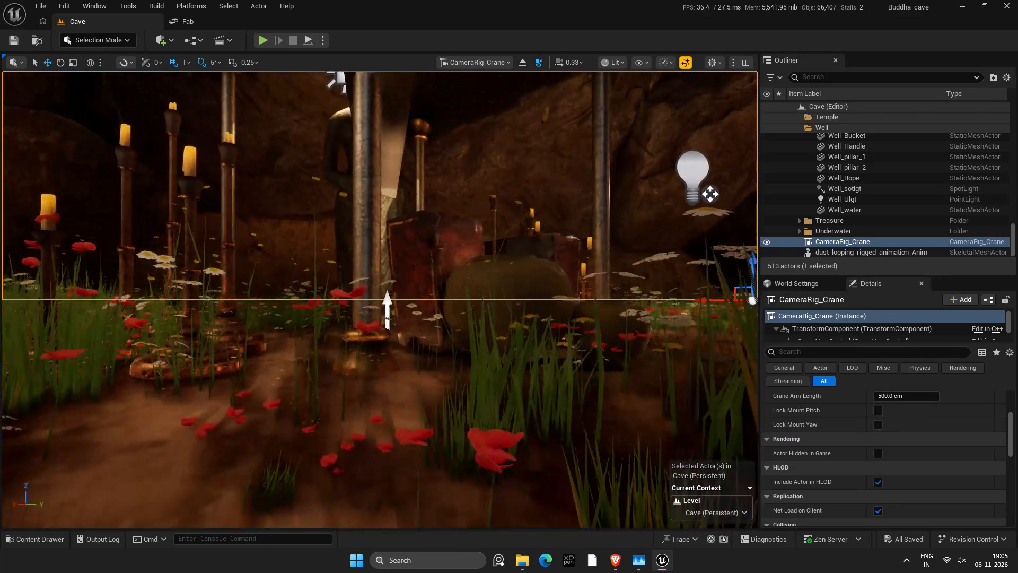
pyautogui.moveTo(579, 165); pyautogui.dragTo(573, 146, button='right')
pyautogui.press('s')
pyautogui.press('d')
pyautogui.press('s')
pyautogui.press('d')
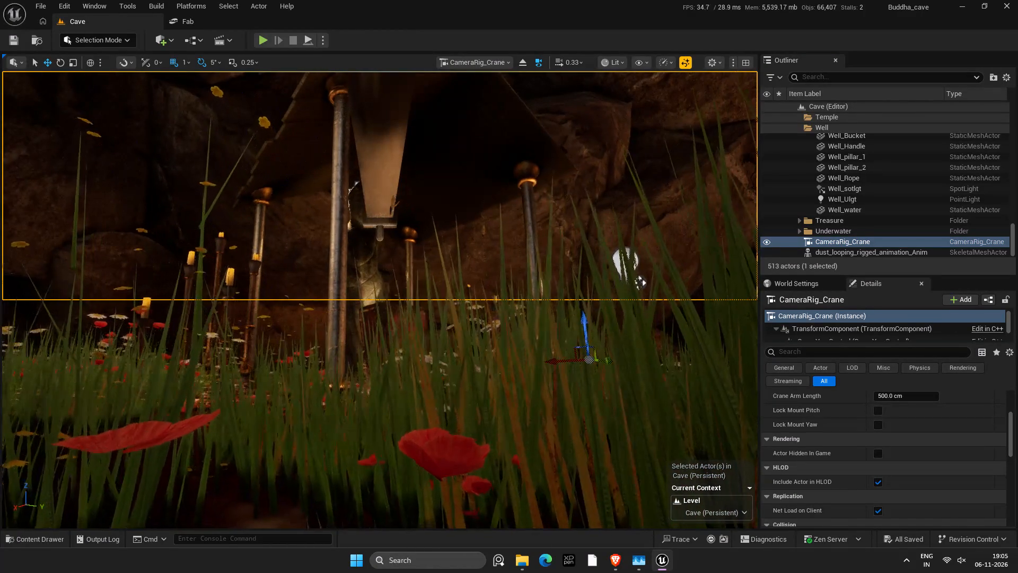
pyautogui.moveTo(573, 146); pyautogui.dragTo(570, 159, button='right')
pyautogui.press('r')
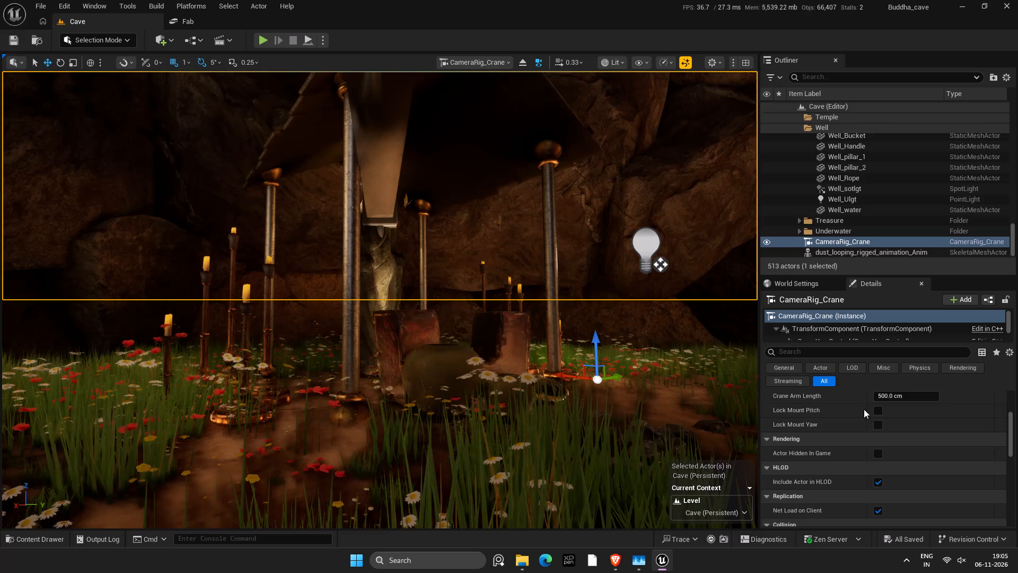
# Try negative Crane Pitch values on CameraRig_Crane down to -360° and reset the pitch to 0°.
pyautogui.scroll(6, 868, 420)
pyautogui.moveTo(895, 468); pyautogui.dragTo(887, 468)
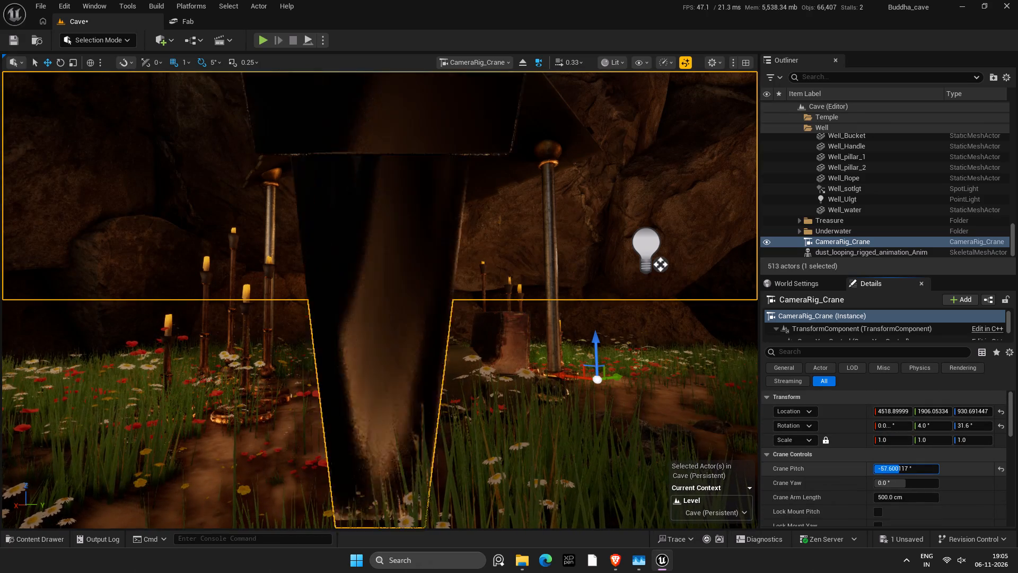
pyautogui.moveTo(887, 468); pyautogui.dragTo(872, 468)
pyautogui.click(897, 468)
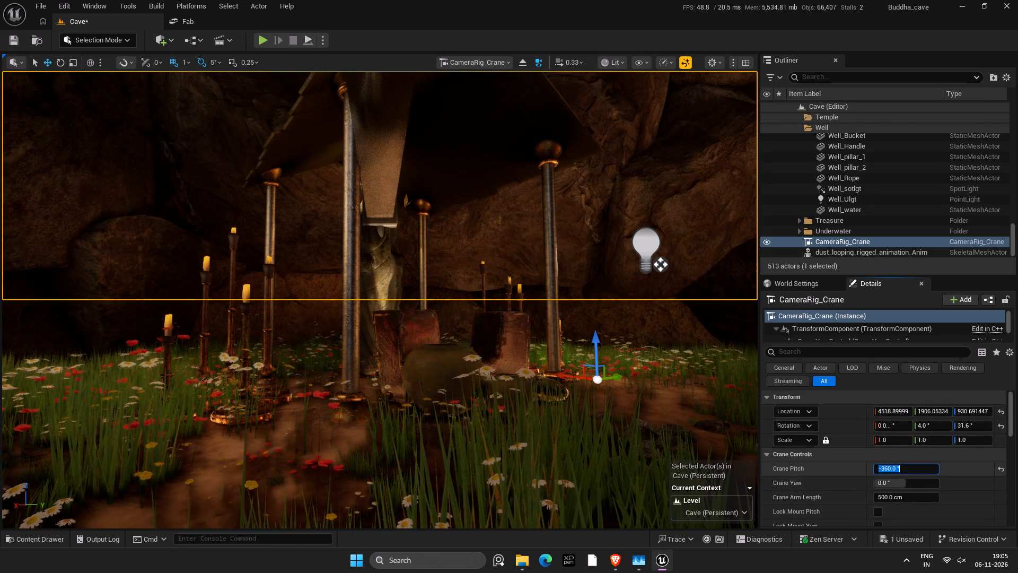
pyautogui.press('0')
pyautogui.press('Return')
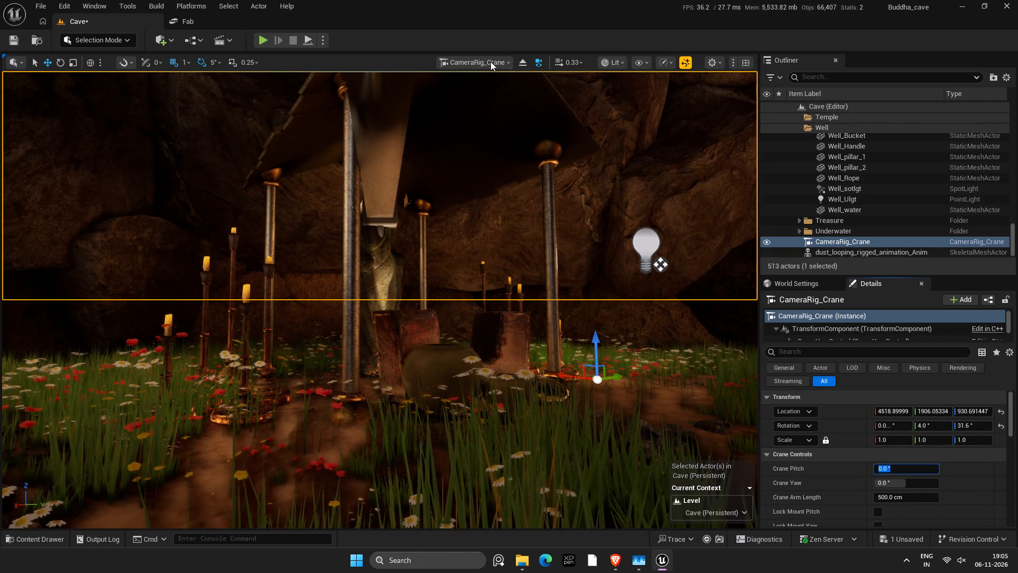
# Try steeper pitch angles up to about 16° and a reduced yaw on CameraRig_Crane, and reset both rotations to 0°.
pyautogui.click(490, 62)
pyautogui.click(510, 126)
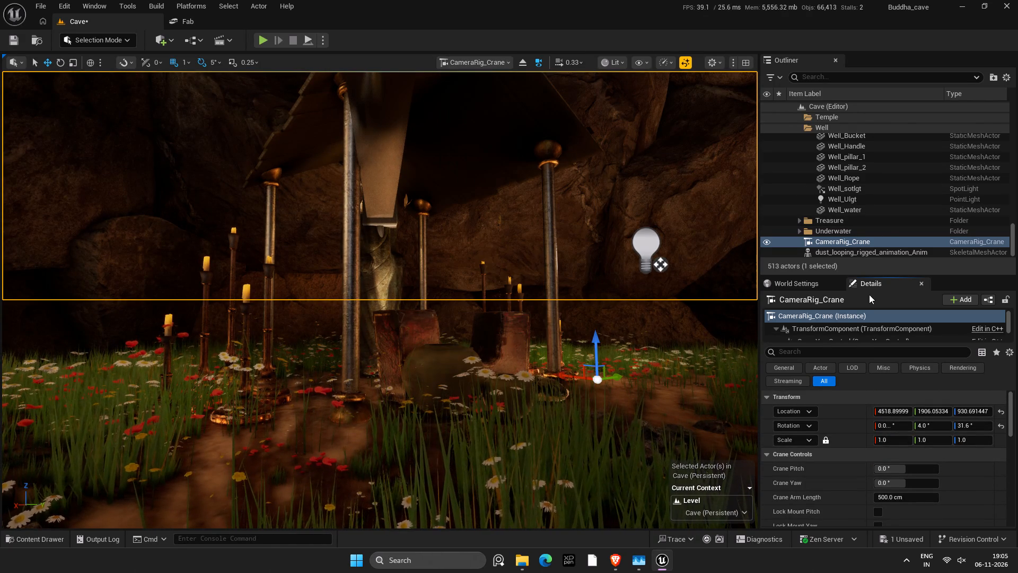
pyautogui.moveTo(920, 431); pyautogui.dragTo(952, 427)
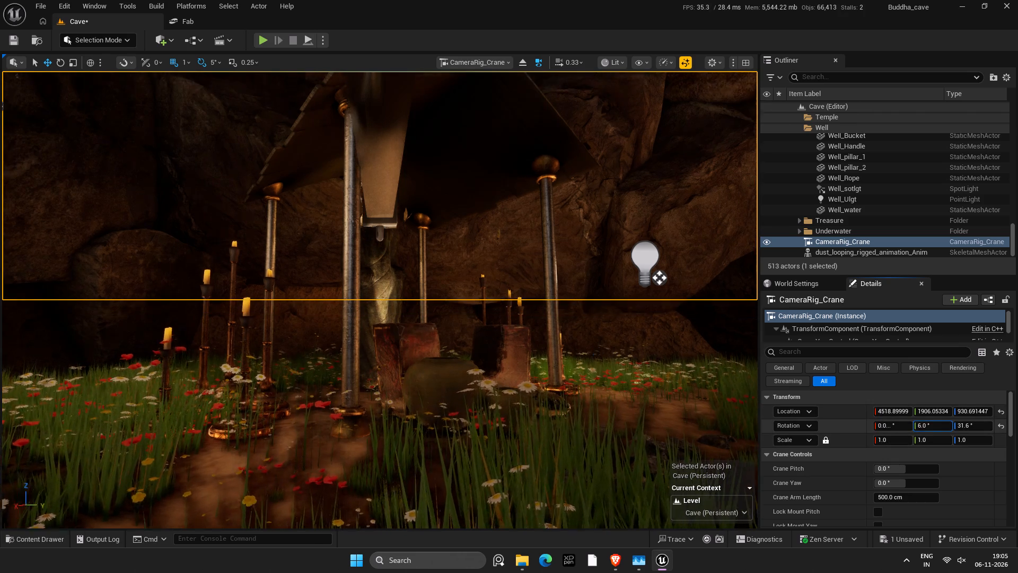
pyautogui.moveTo(952, 427); pyautogui.dragTo(971, 428)
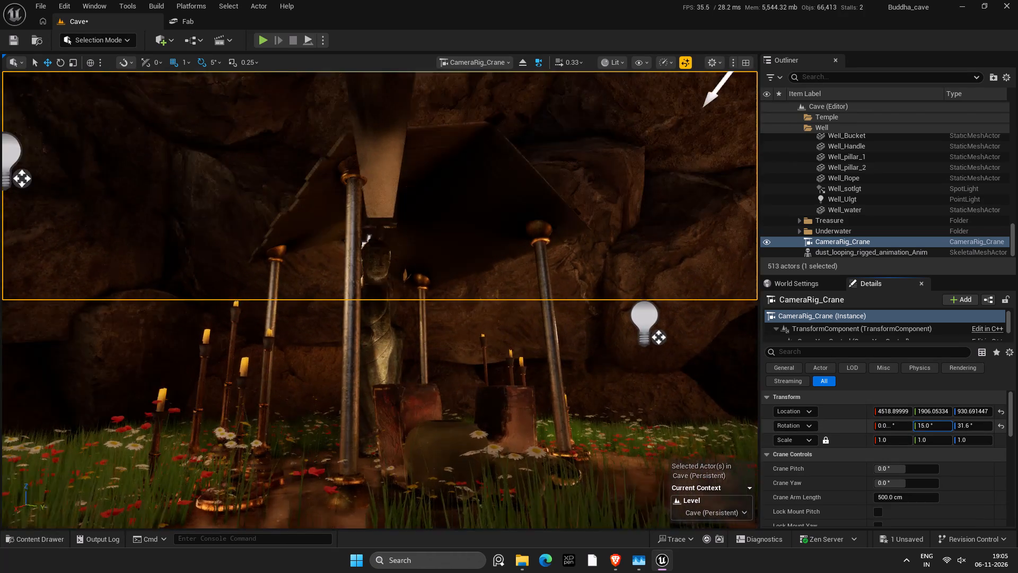
pyautogui.moveTo(971, 428); pyautogui.dragTo(966, 433)
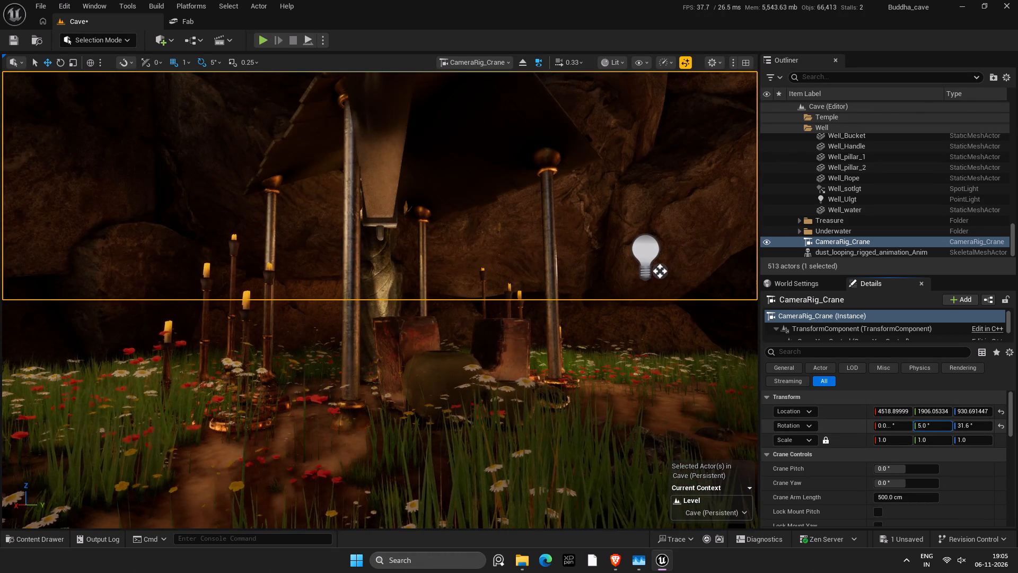
pyautogui.moveTo(966, 433); pyautogui.dragTo(980, 433)
pyautogui.moveTo(967, 426); pyautogui.dragTo(905, 422)
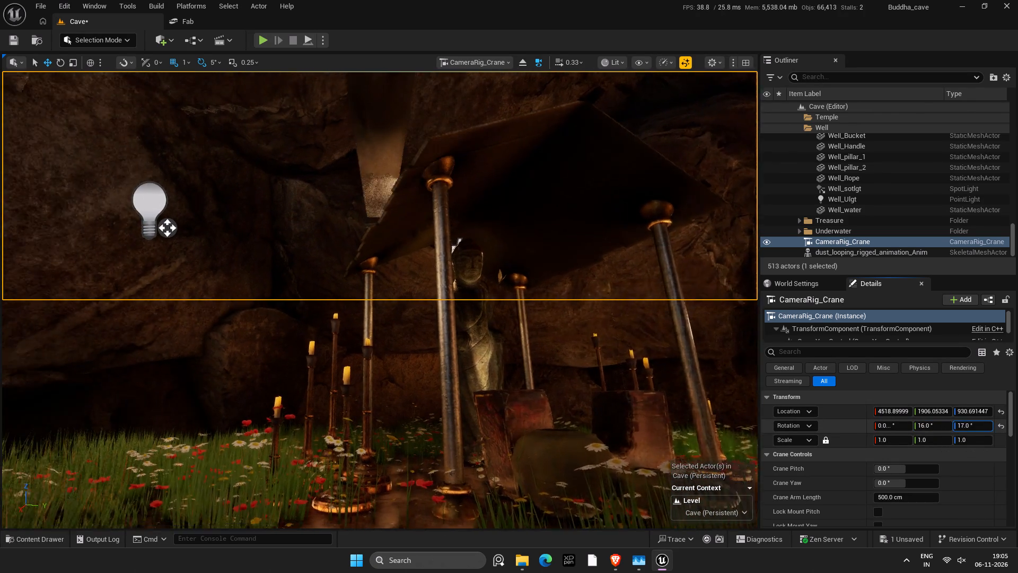
pyautogui.moveTo(905, 422); pyautogui.dragTo(954, 423)
pyautogui.click(966, 426)
pyautogui.press('0')
pyautogui.press('Return')
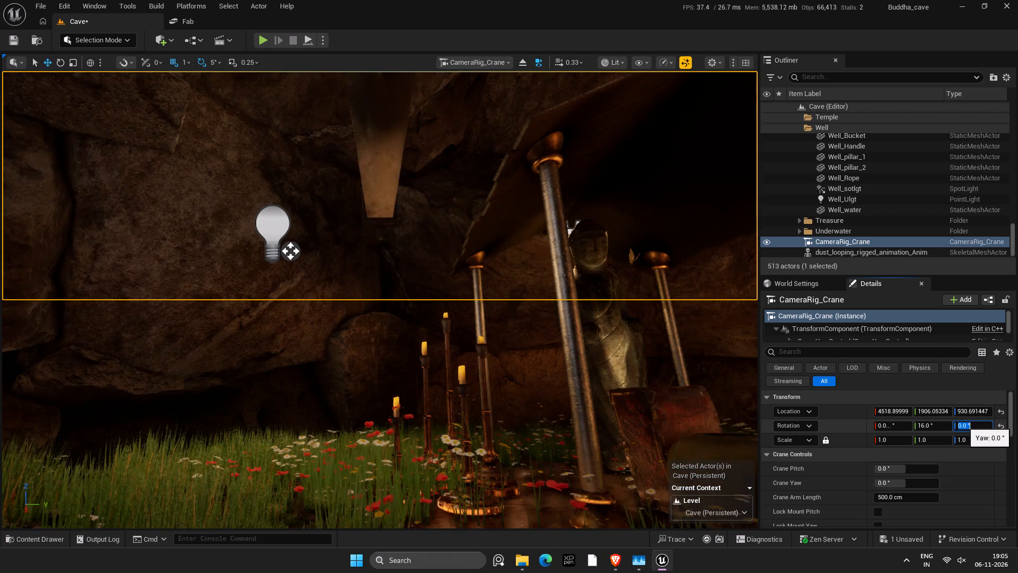
pyautogui.click(927, 424)
pyautogui.press('0')
pyautogui.press('Return')
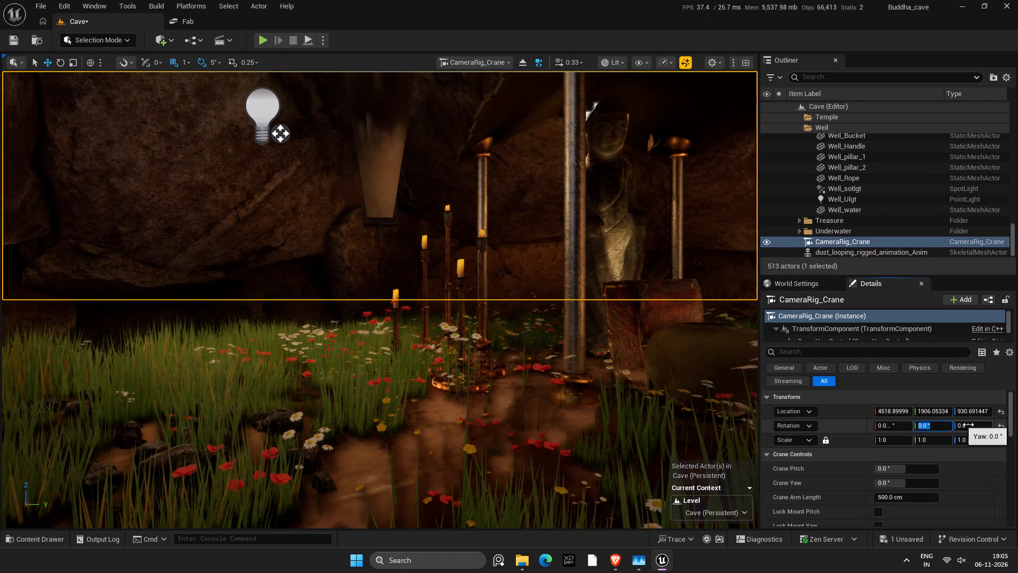
# Try CameraRig_Crane's yaw rotation at 35° and -35°, and settle on 35°.
pyautogui.moveTo(970, 424); pyautogui.dragTo(1017, 425)
pyautogui.click(970, 424)
pyautogui.write('35')
pyautogui.press('Return')
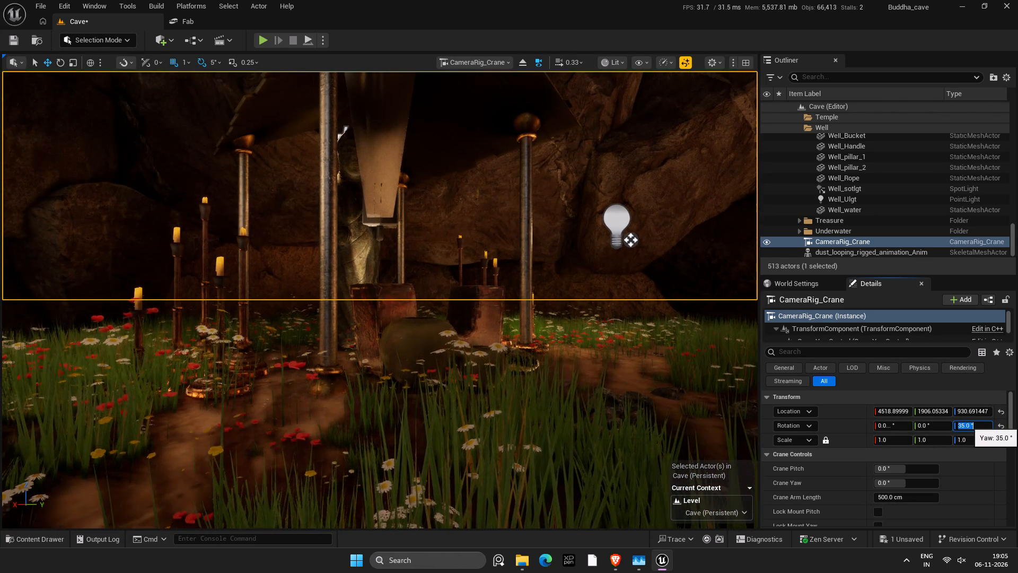
pyautogui.moveTo(975, 425); pyautogui.dragTo(945, 425)
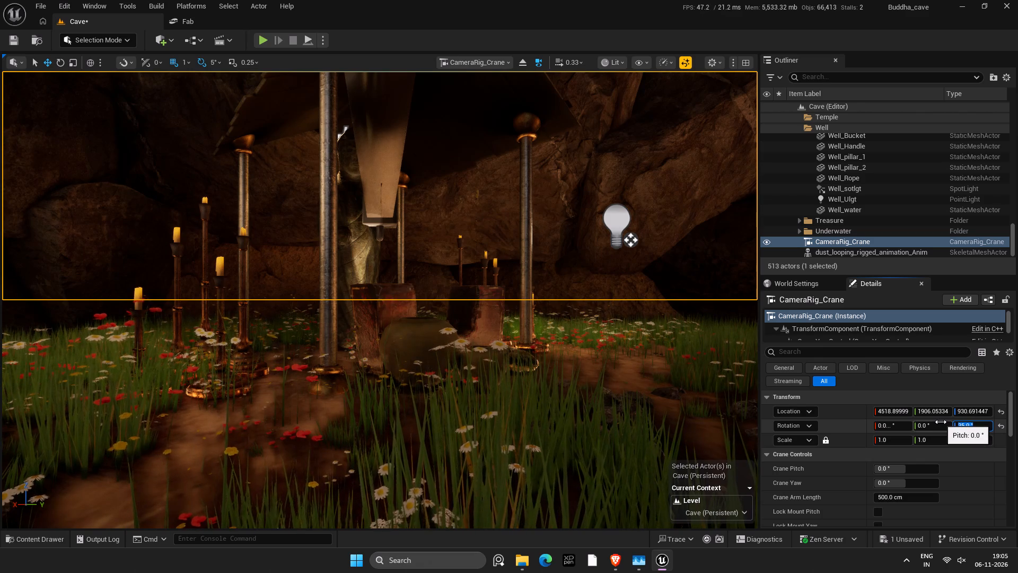
pyautogui.press('-')
pyautogui.write('35')
pyautogui.press('Return')
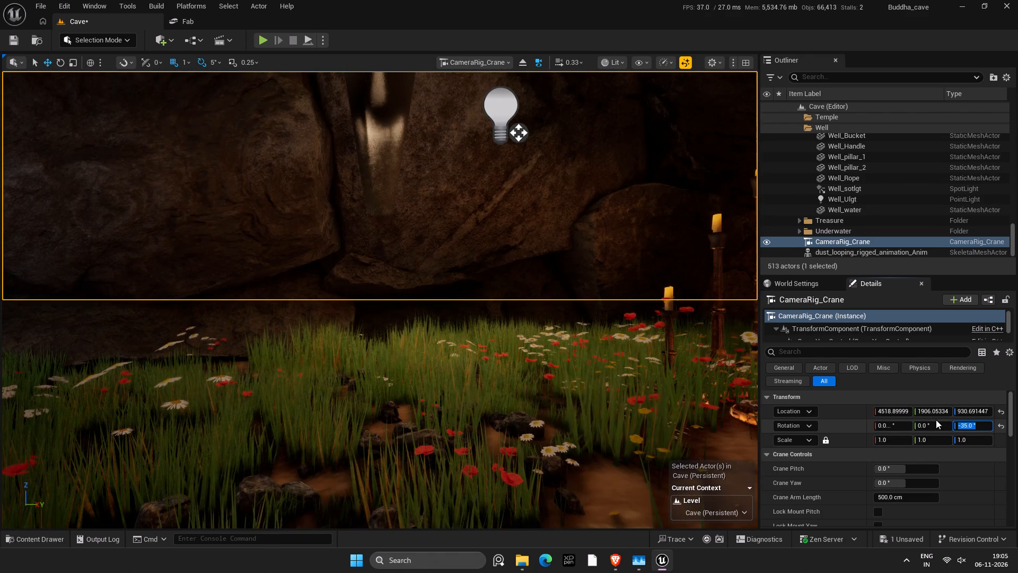
pyautogui.moveTo(974, 427); pyautogui.dragTo(956, 427)
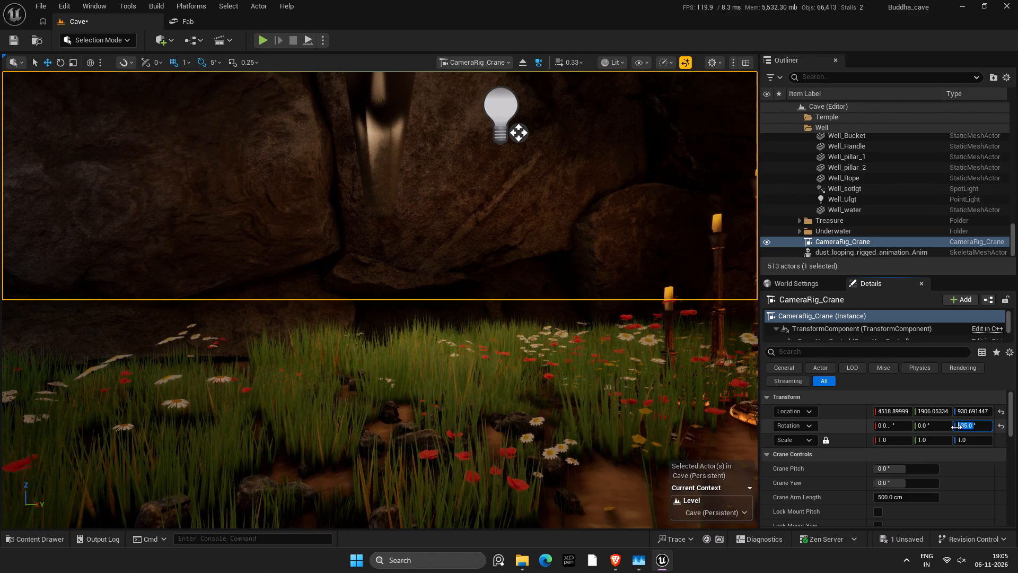
pyautogui.press('3')
pyautogui.press('5')
pyautogui.press('Return')
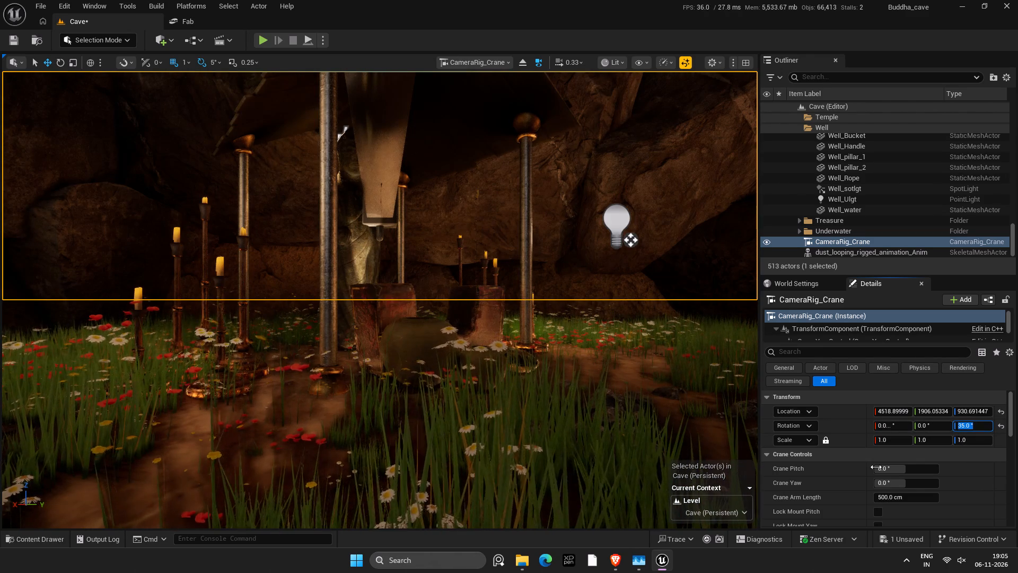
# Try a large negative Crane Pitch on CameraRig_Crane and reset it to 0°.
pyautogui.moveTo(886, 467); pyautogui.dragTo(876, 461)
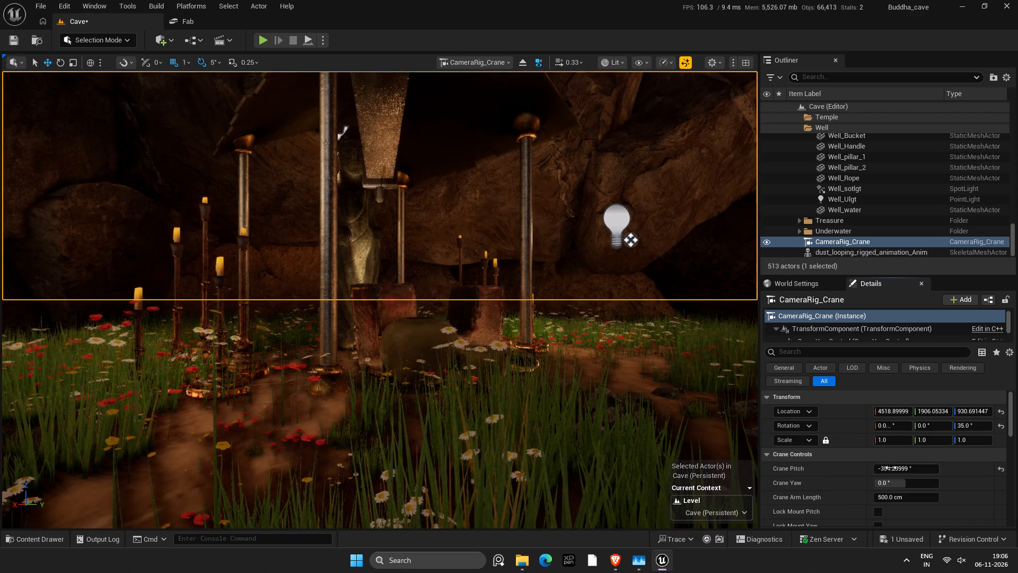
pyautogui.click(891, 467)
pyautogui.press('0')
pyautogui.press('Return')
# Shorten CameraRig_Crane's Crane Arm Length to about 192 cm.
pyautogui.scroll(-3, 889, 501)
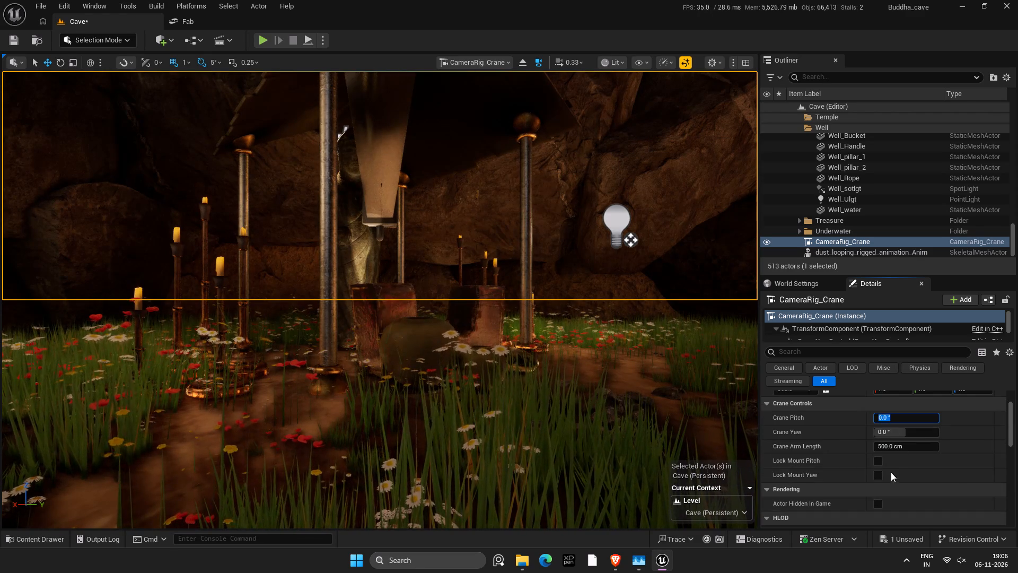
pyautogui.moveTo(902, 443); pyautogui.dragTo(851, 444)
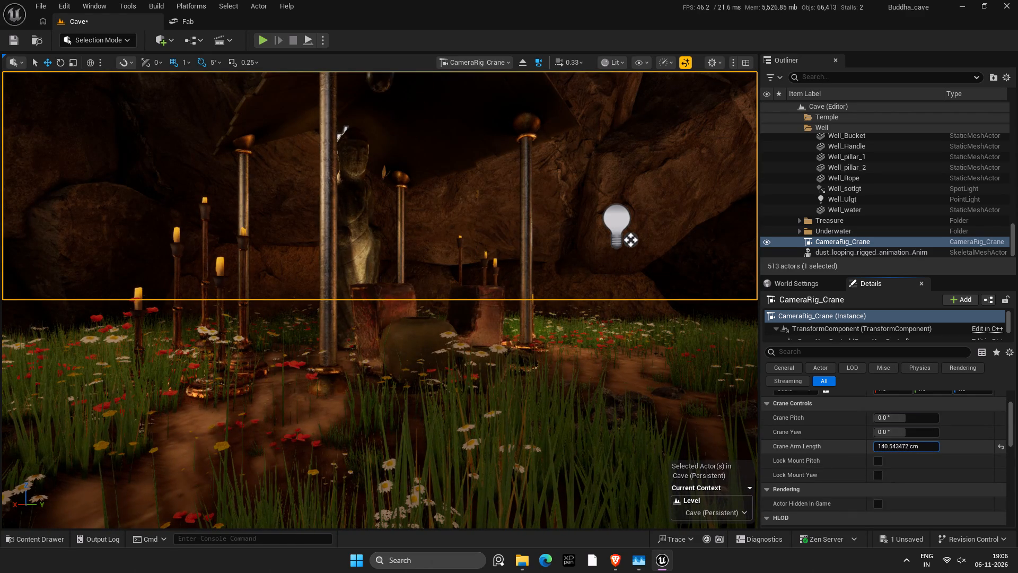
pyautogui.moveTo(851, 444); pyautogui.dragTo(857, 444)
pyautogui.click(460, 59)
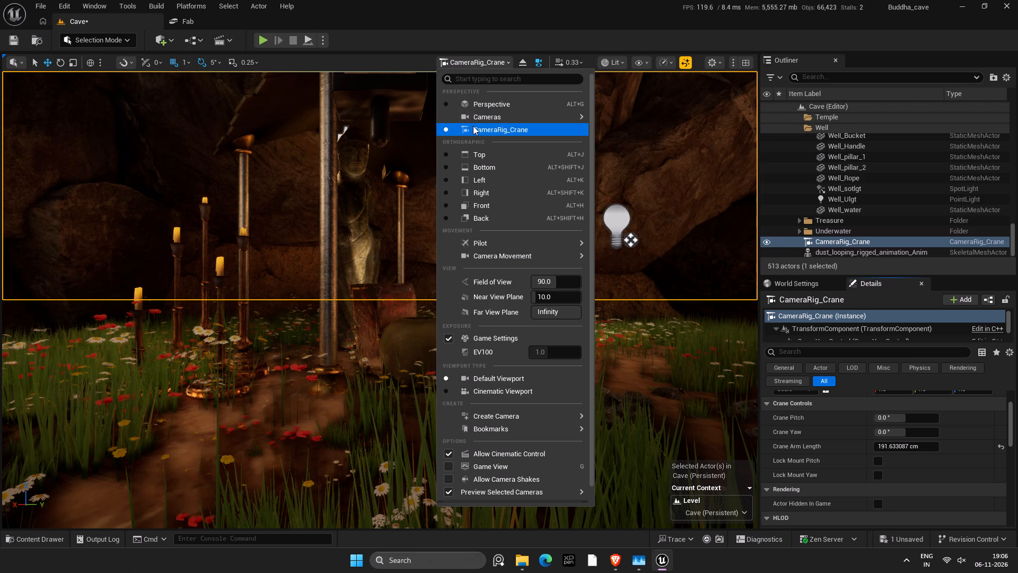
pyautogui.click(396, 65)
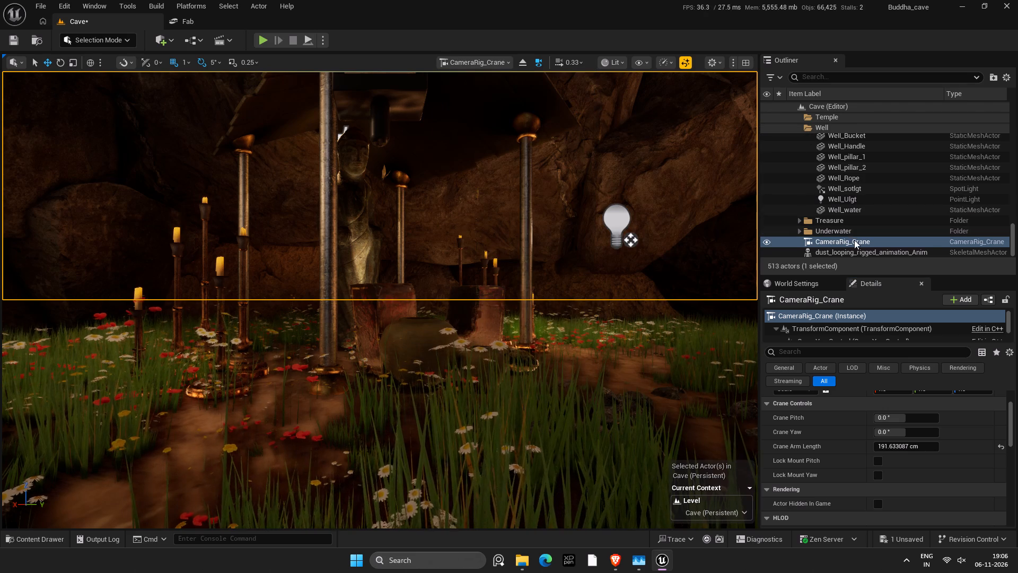
# Move CameraRig_Crane into the Cinematics folder and save the level.
pyautogui.rightClick(854, 240)
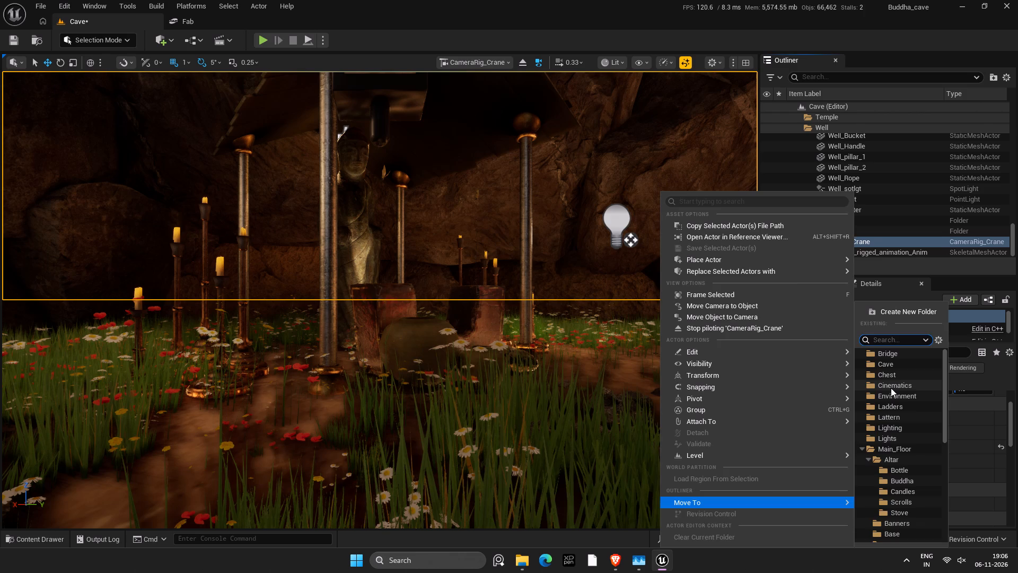
pyautogui.click(891, 387)
pyautogui.hotkey('ctrl', 'space')
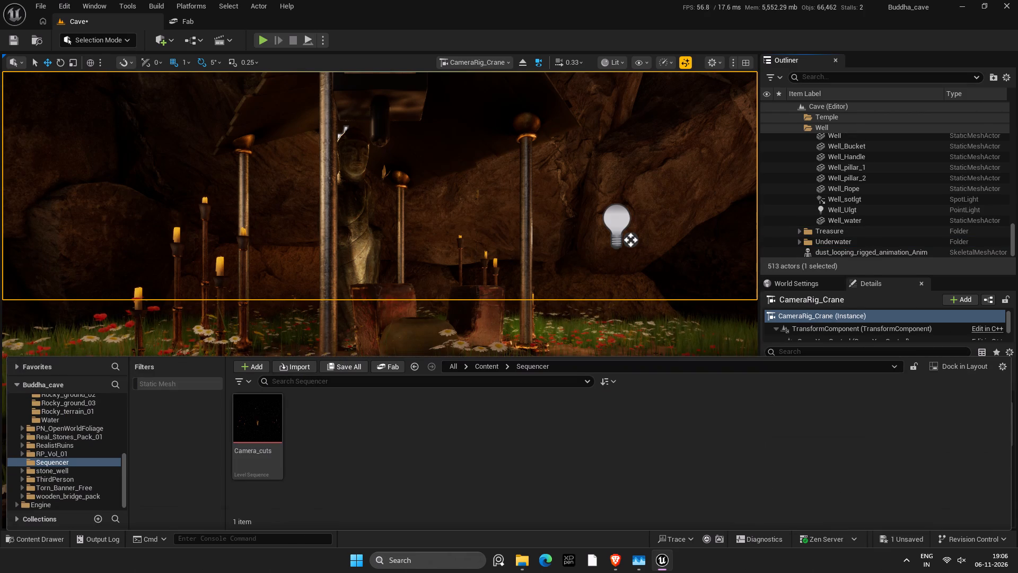
pyautogui.hotkey('ctrl', 's')
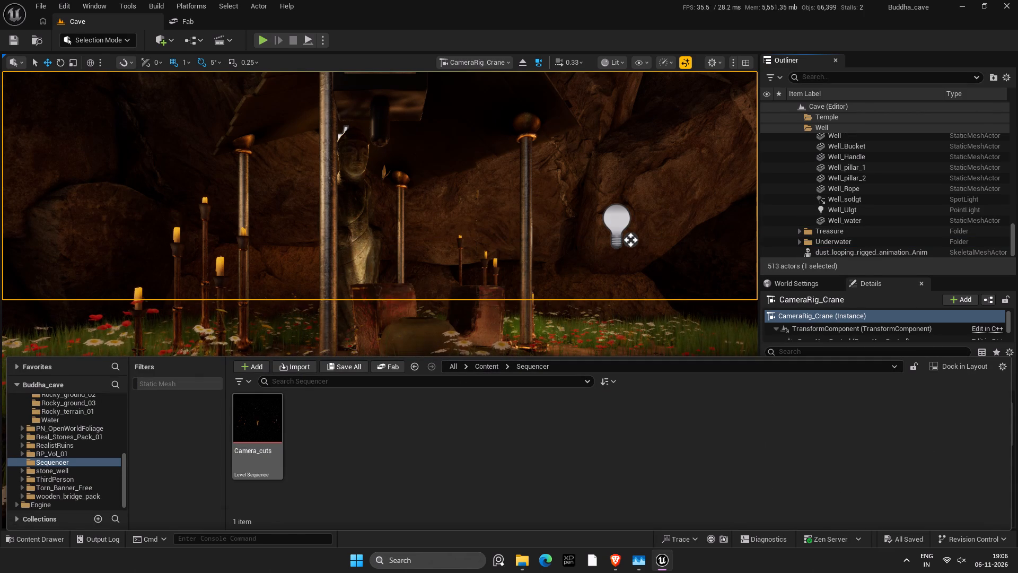
# Open the Camera_cuts sequence in an enlarged Sequencer and add CameraRig_Crane to it as a track.
pyautogui.doubleClick(252, 417)
pyautogui.hotkey('ctrl', 'space')
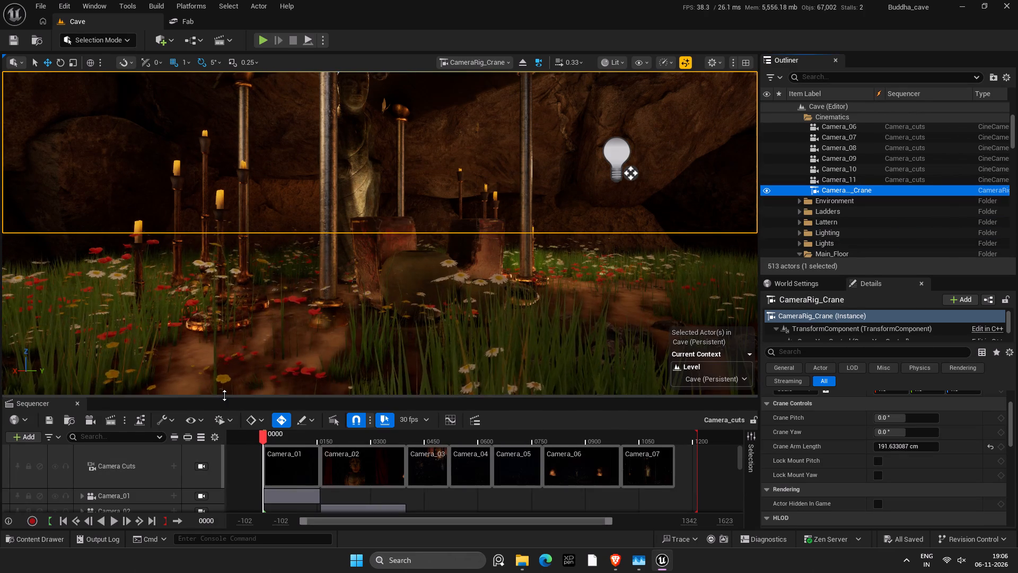
pyautogui.moveTo(224, 395); pyautogui.dragTo(232, 240)
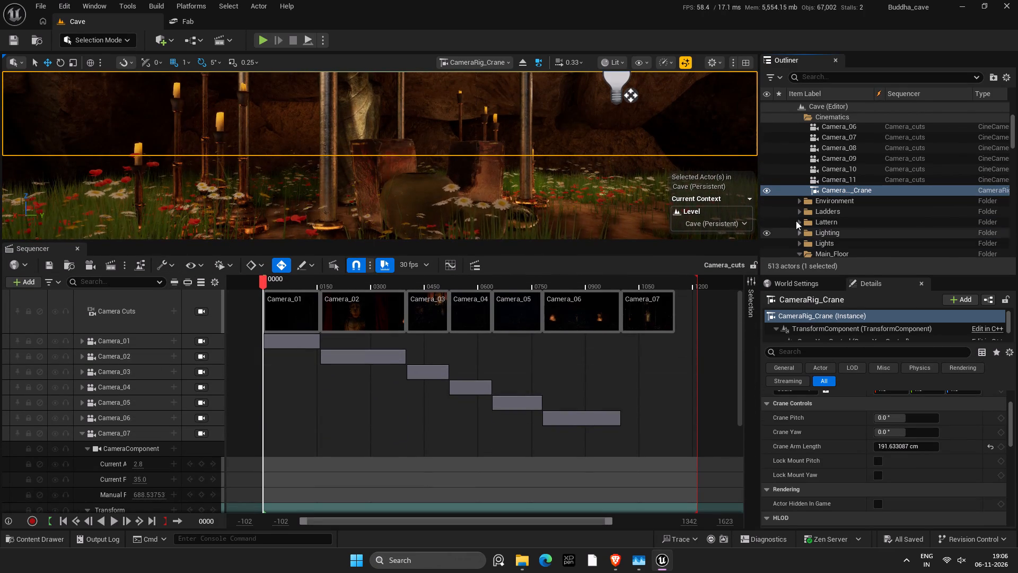
pyautogui.moveTo(848, 191); pyautogui.dragTo(130, 334)
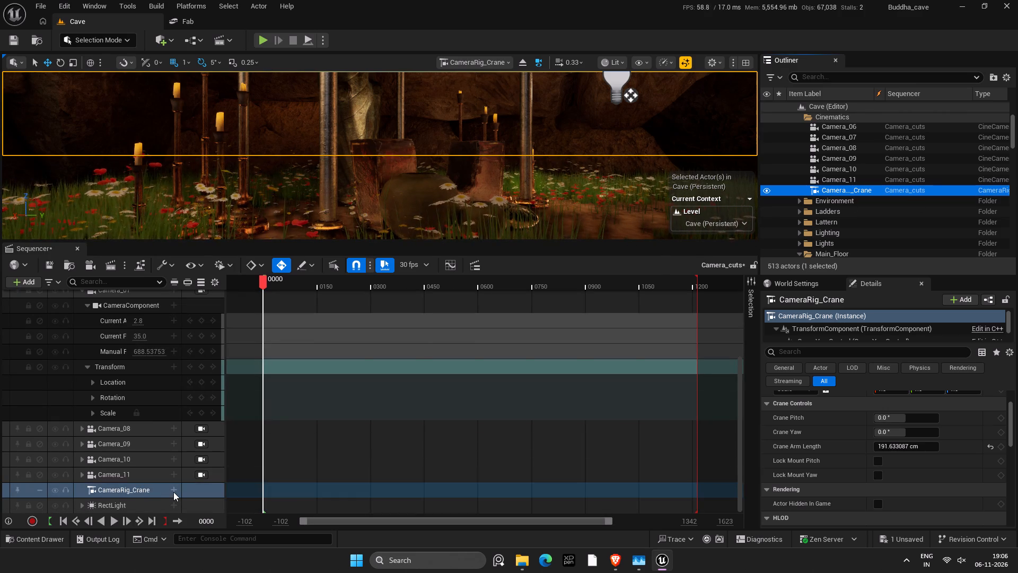
# Collapse Camera_07's track, give CameraRig_Crane an Attach track bound to Camera_07, and save.
pyautogui.scroll(4, 172, 489)
pyautogui.click(80, 360)
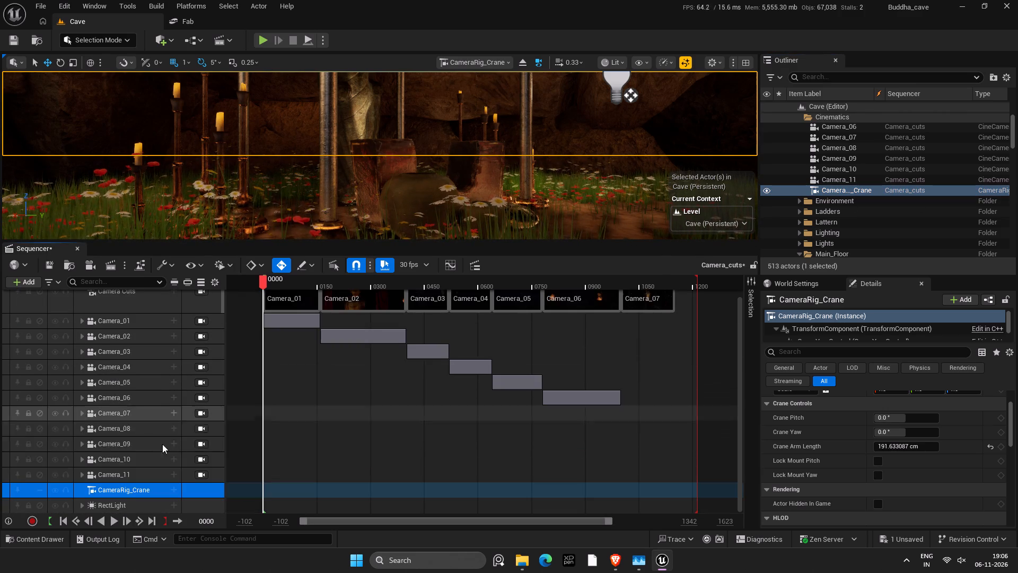
pyautogui.scroll(-2, 173, 467)
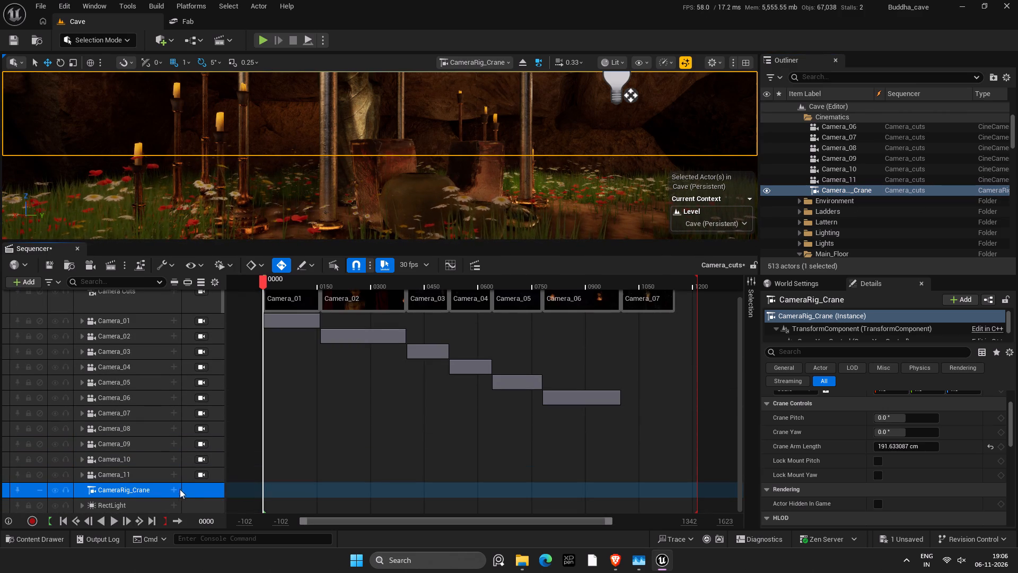
pyautogui.click(173, 487)
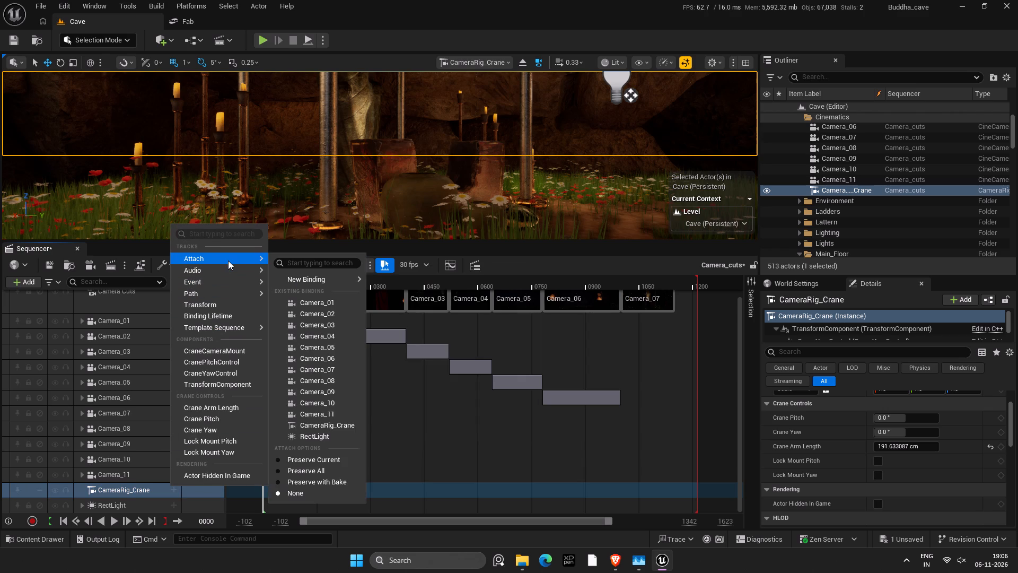
pyautogui.click(313, 369)
pyautogui.hotkey('ctrl', 's')
pyautogui.hotkey('ctrl', 'space')
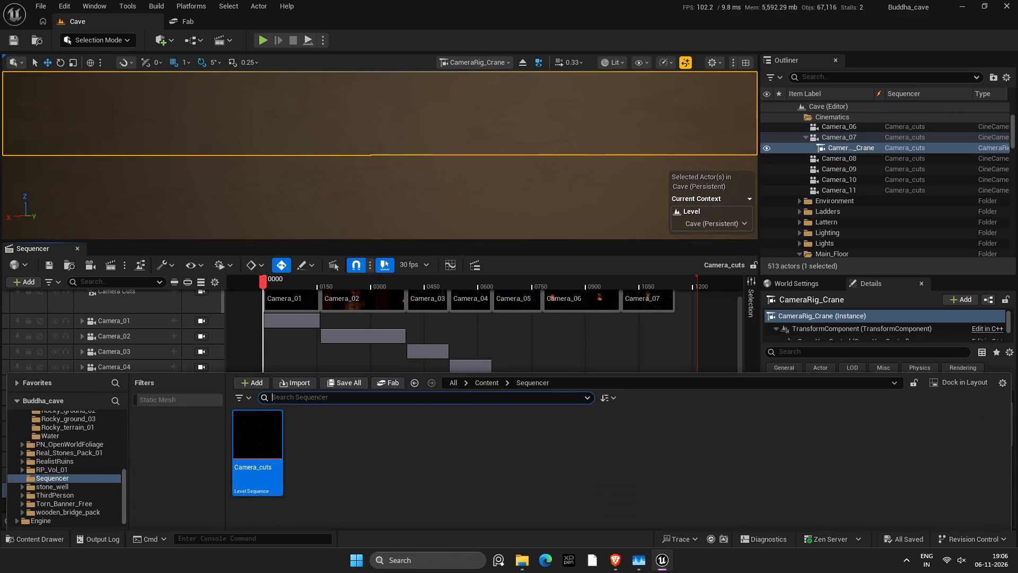
pyautogui.hotkey('ctrl', 'space')
# Look through Camera_07 in an enlarged viewport and set the crane's arm length to about 85 cm and Crane Yaw to -360°.
pyautogui.scroll(3, 504, 333)
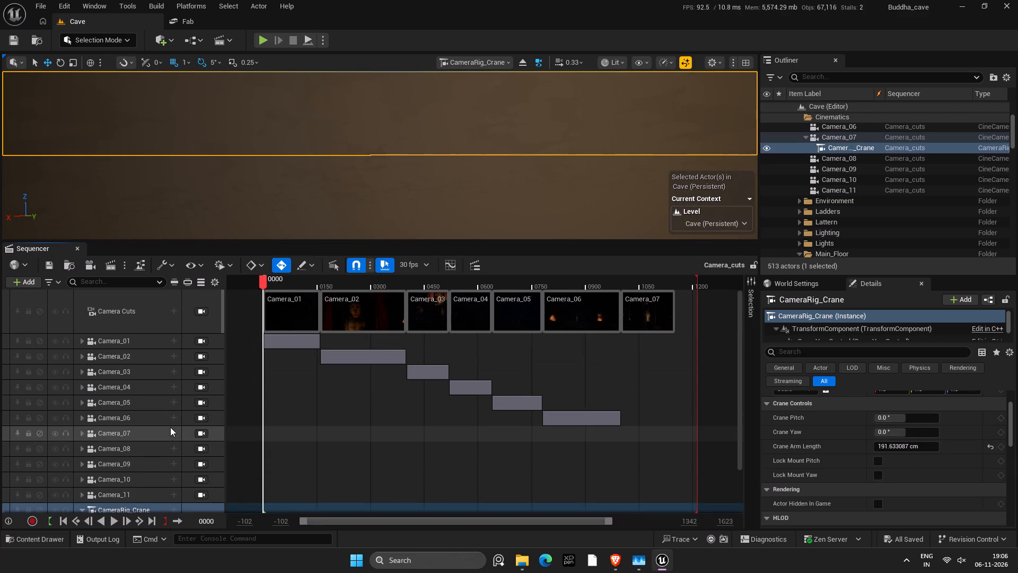
pyautogui.scroll(-2, 194, 430)
pyautogui.click(201, 400)
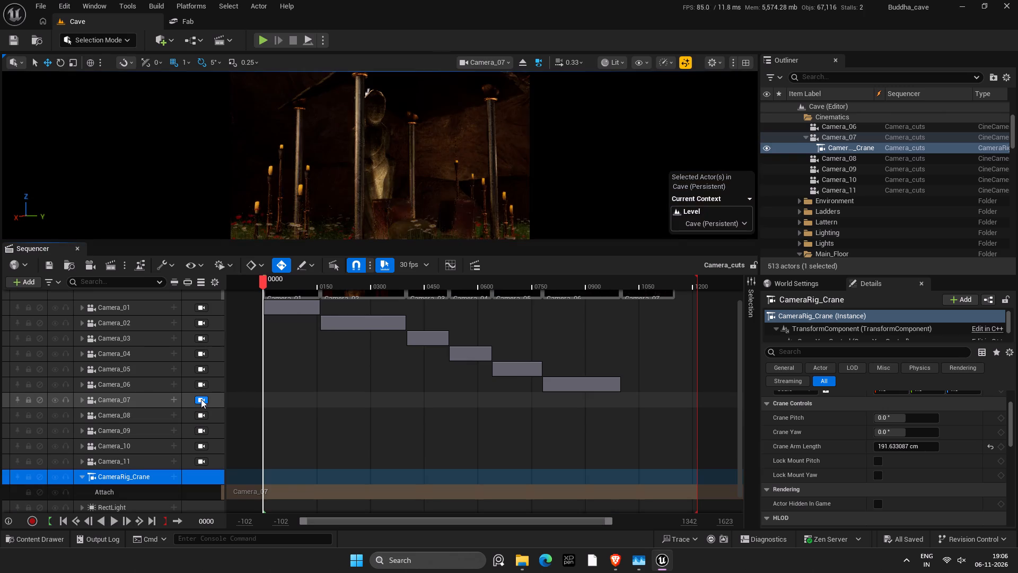
pyautogui.moveTo(487, 240); pyautogui.dragTo(489, 299)
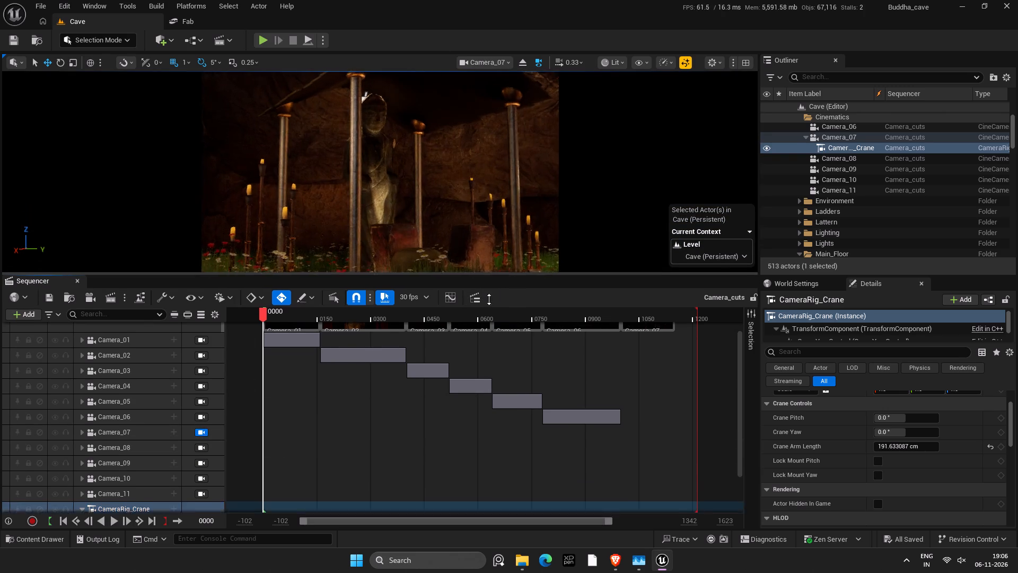
pyautogui.moveTo(489, 299); pyautogui.dragTo(495, 429)
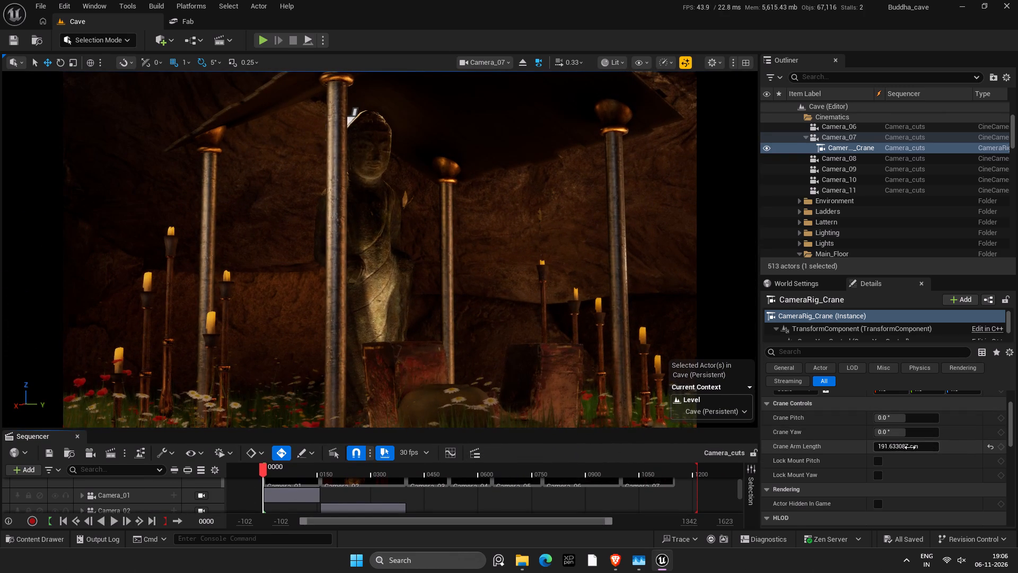
pyautogui.moveTo(910, 447); pyautogui.dragTo(873, 448)
pyautogui.click(897, 433)
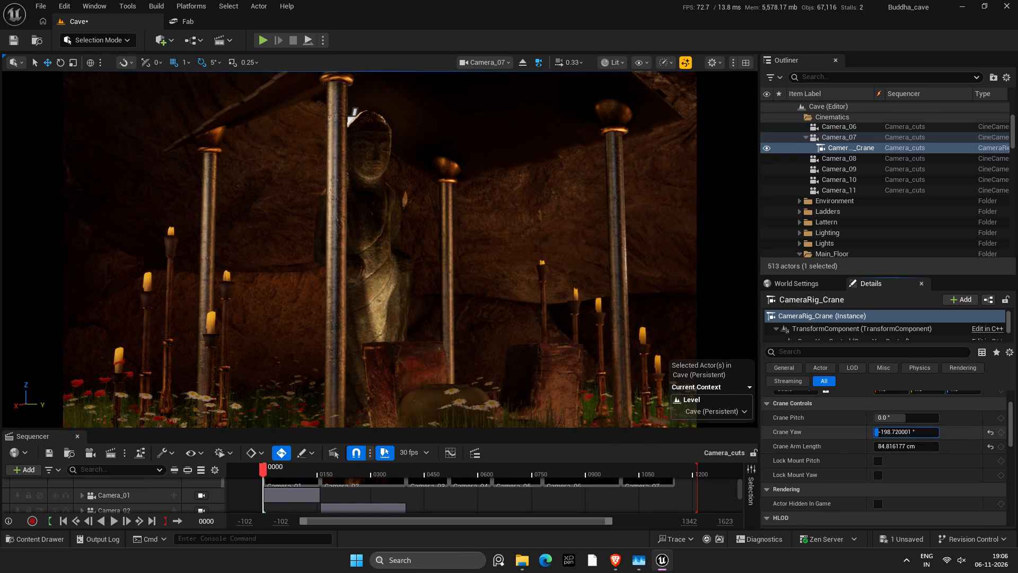
pyautogui.click(491, 60)
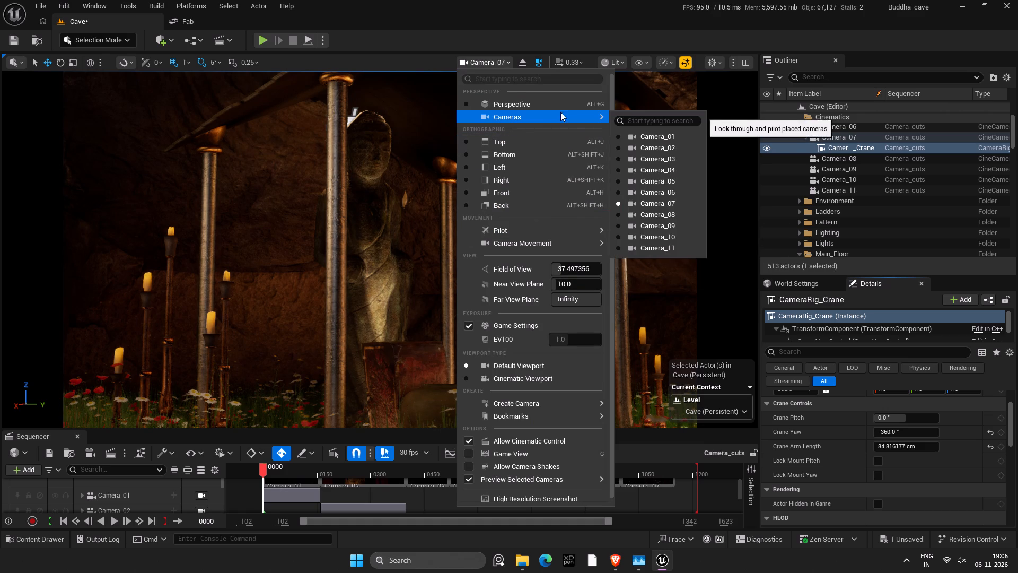
pyautogui.click(413, 64)
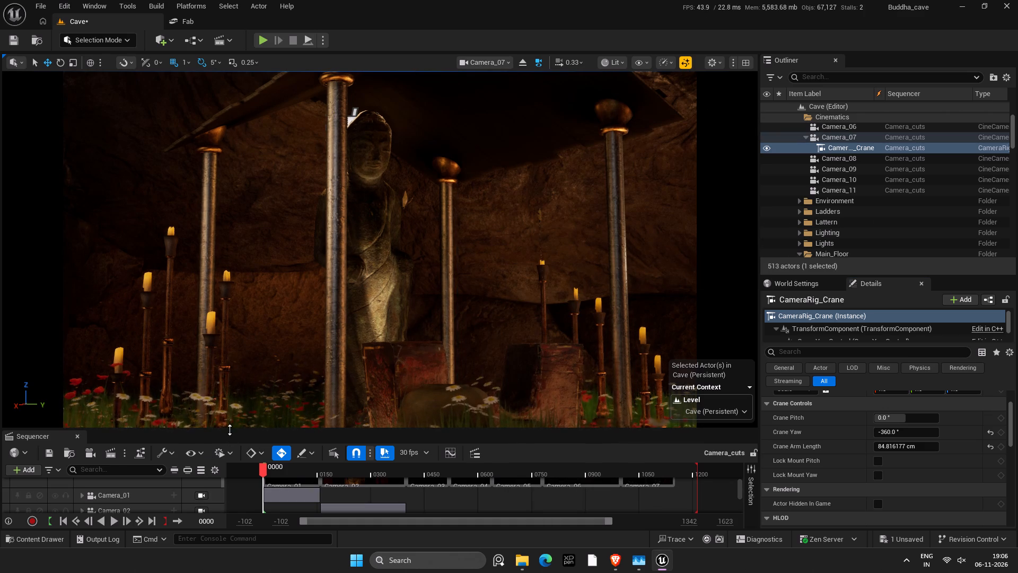
# Enlarge the Sequencer and move the playhead to frame 997, near the start of Camera_07's shot.
pyautogui.moveTo(230, 430); pyautogui.dragTo(238, 261)
pyautogui.moveTo(447, 302); pyautogui.dragTo(606, 305)
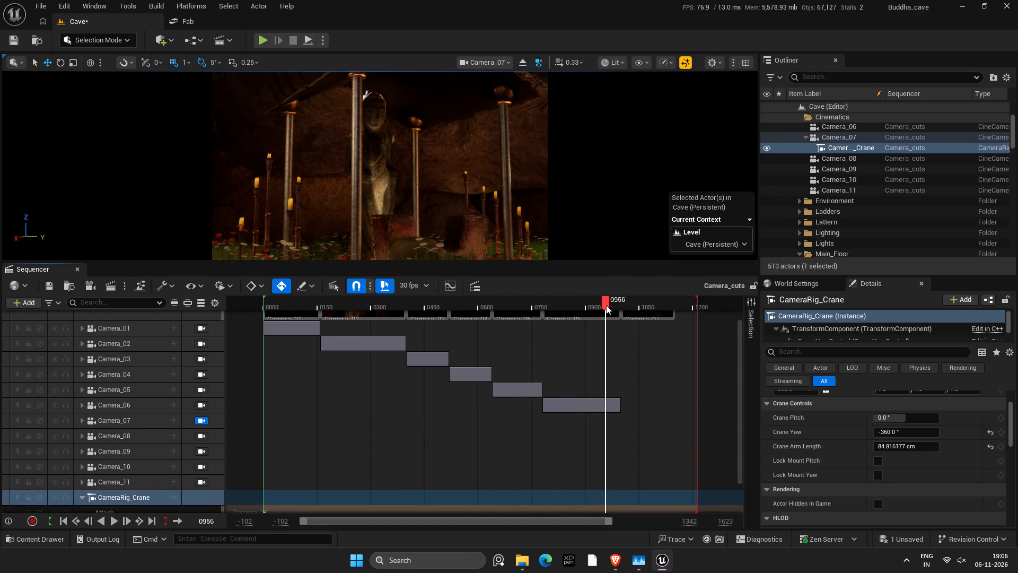
pyautogui.moveTo(606, 305); pyautogui.dragTo(620, 309)
pyautogui.scroll(4, 168, 383)
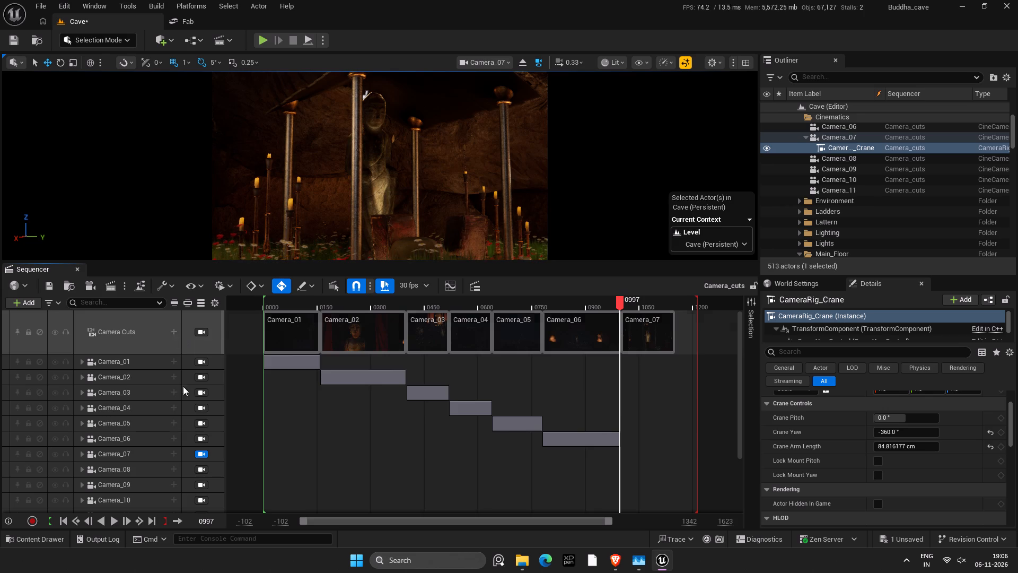
# Examine CameraRig_Crane's track, its Attach section bound to Camera_07, and the options available for that section.
pyautogui.scroll(-8, 194, 454)
pyautogui.click(194, 474)
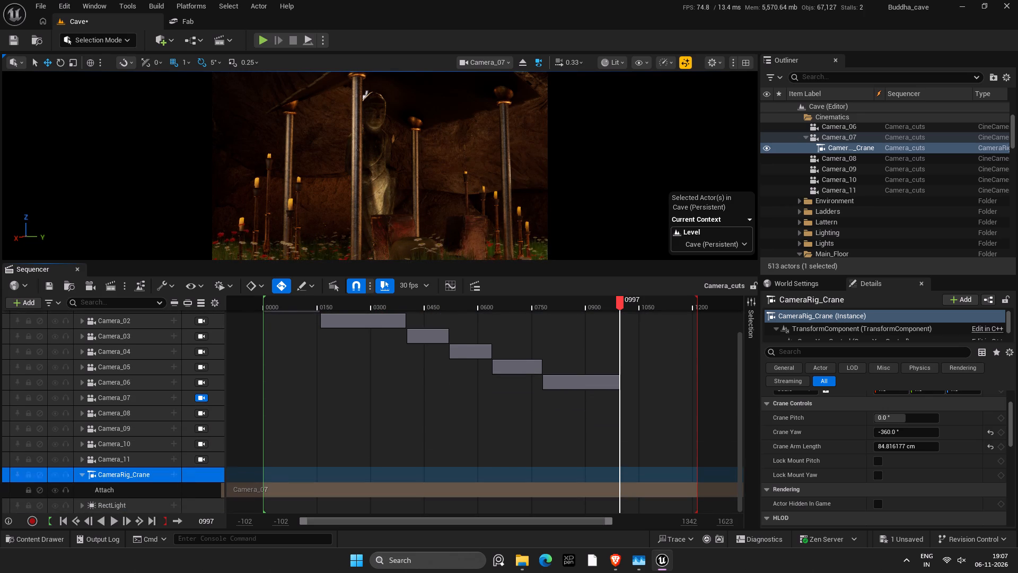
pyautogui.click(261, 492)
pyautogui.click(146, 494)
pyautogui.click(79, 475)
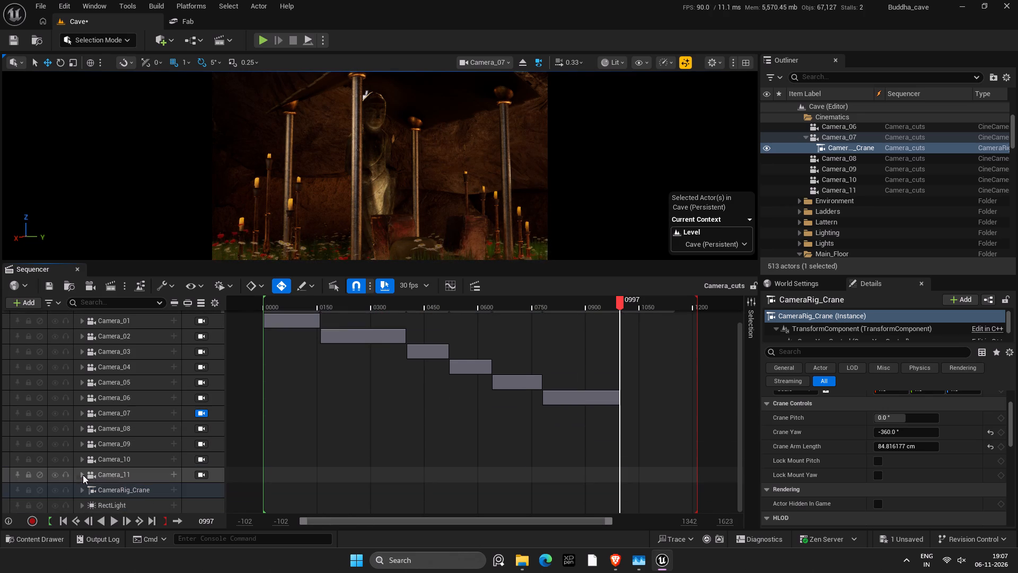
pyautogui.click(87, 475)
pyautogui.click(84, 485)
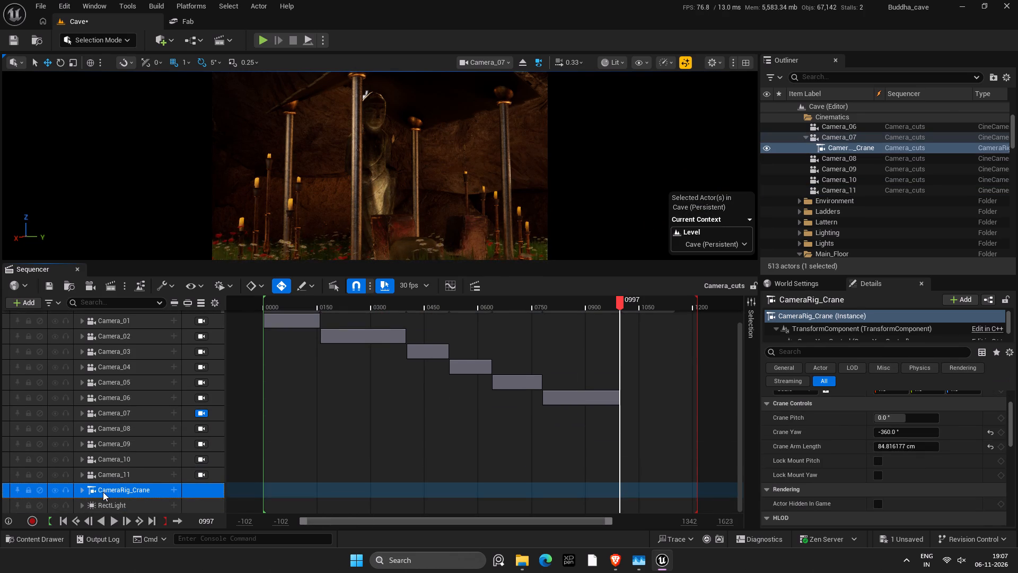
pyautogui.click(84, 491)
pyautogui.scroll(-3, 101, 488)
pyautogui.click(163, 489)
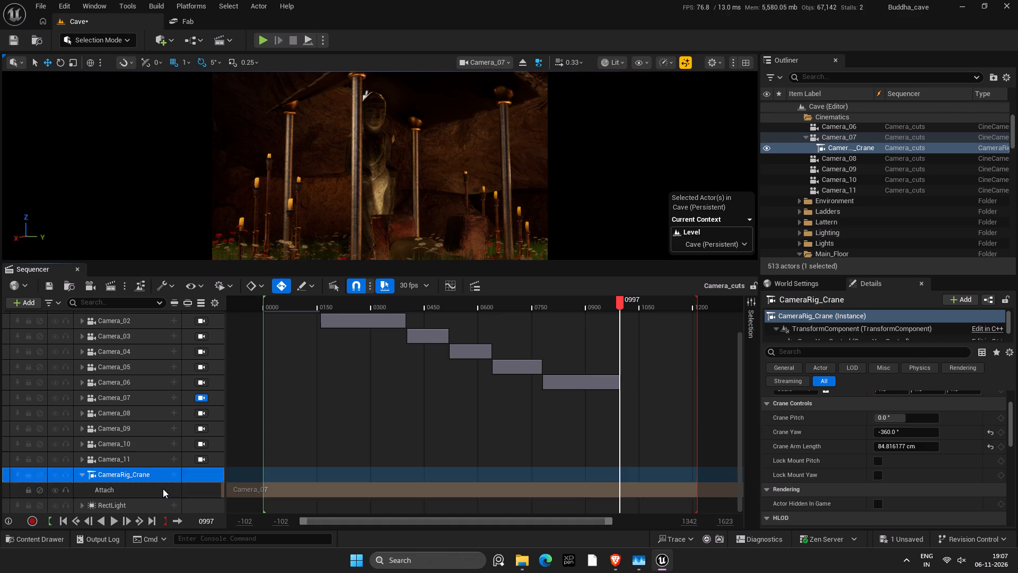
pyautogui.rightClick(160, 484)
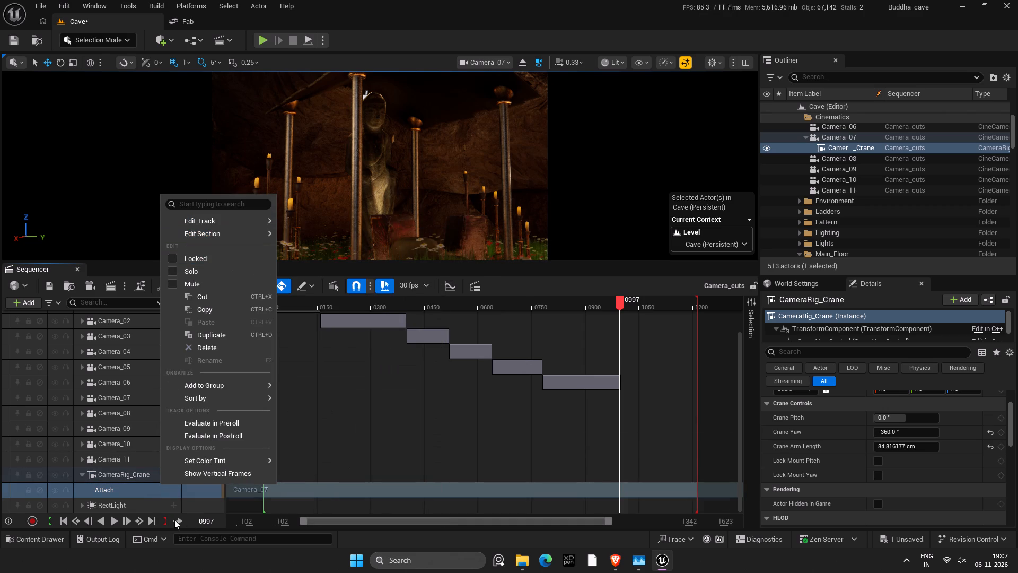
pyautogui.click(138, 488)
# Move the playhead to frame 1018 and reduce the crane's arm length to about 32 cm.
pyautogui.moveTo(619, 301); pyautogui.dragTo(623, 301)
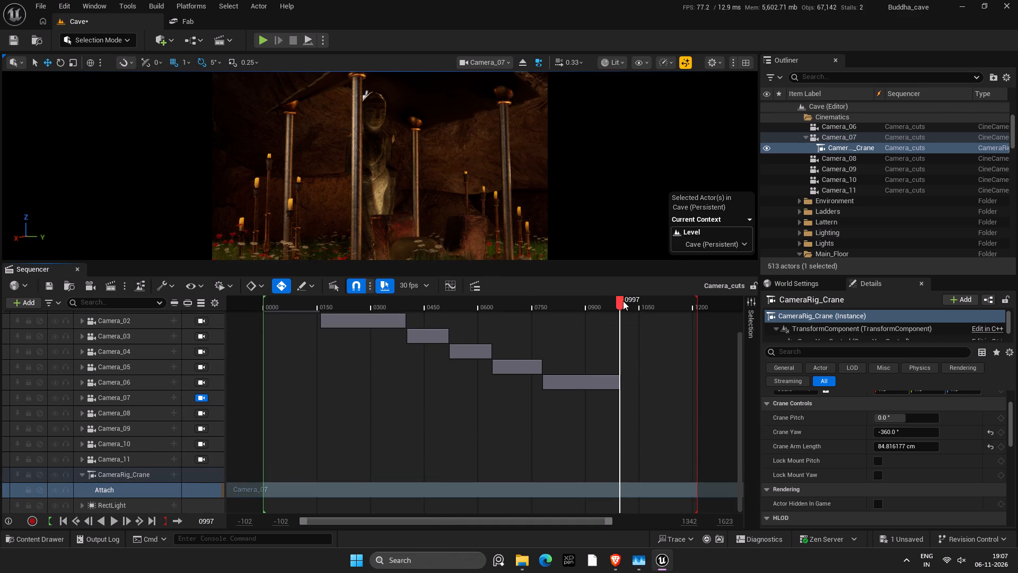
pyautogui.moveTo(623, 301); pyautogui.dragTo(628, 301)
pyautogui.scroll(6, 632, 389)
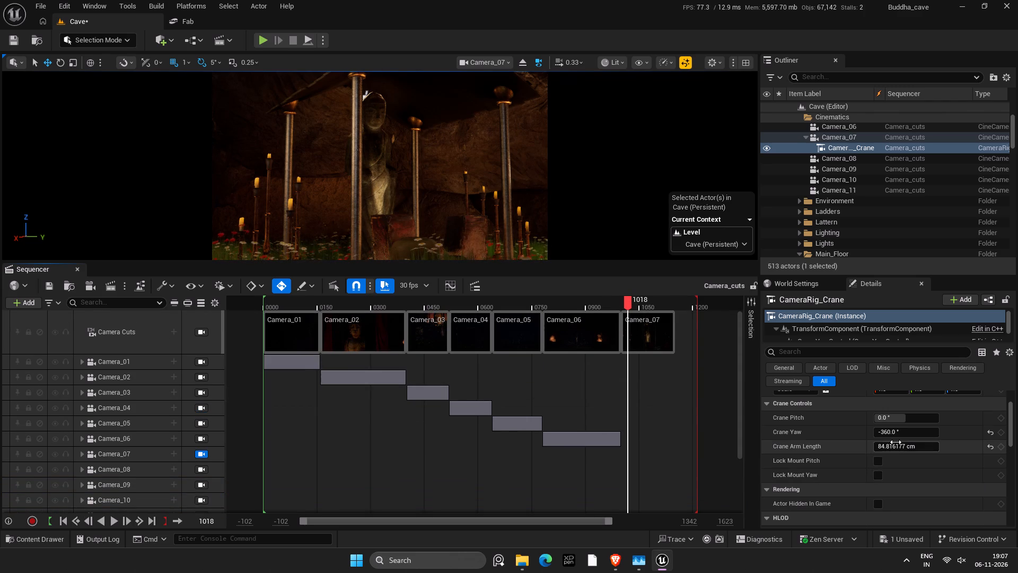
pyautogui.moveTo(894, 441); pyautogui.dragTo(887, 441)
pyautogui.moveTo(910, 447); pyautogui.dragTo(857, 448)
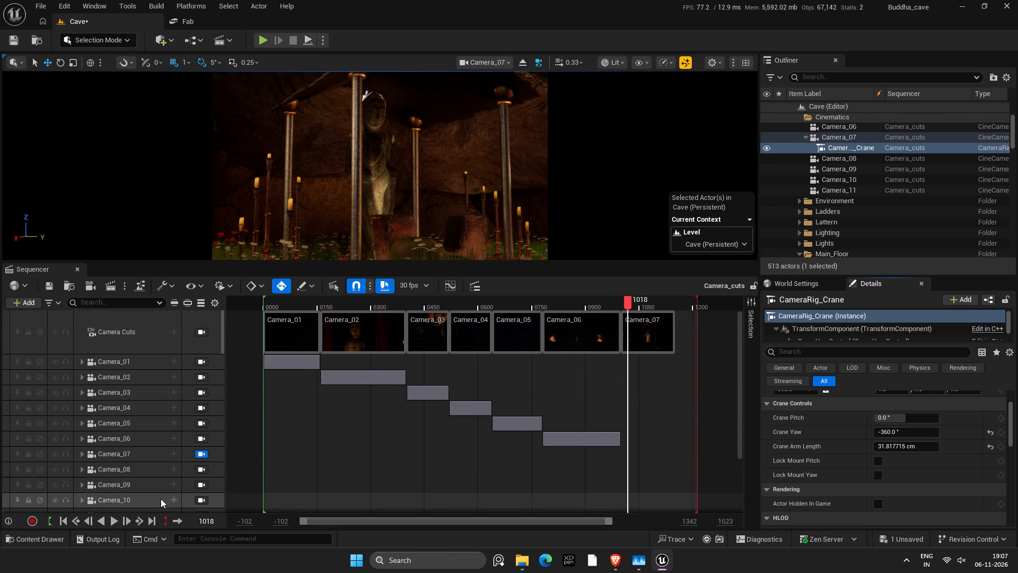
# Stop looking through Camera_07 and delete the Attach track from CameraRig_Crane in the sequence.
pyautogui.scroll(-1, 173, 483)
pyautogui.click(200, 438)
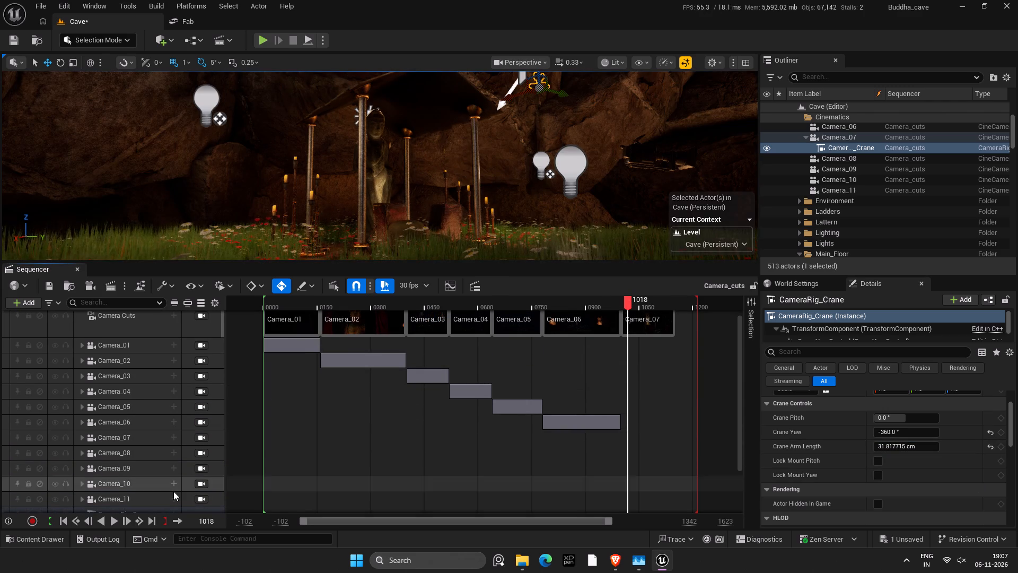
pyautogui.scroll(-3, 171, 493)
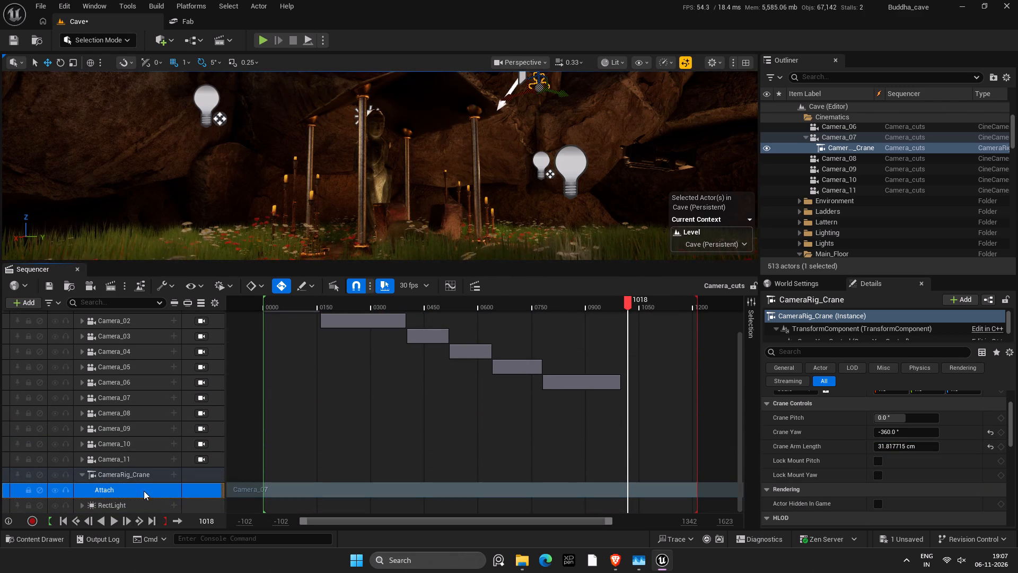
pyautogui.click(144, 491)
pyautogui.click(282, 489)
pyautogui.rightClick(138, 487)
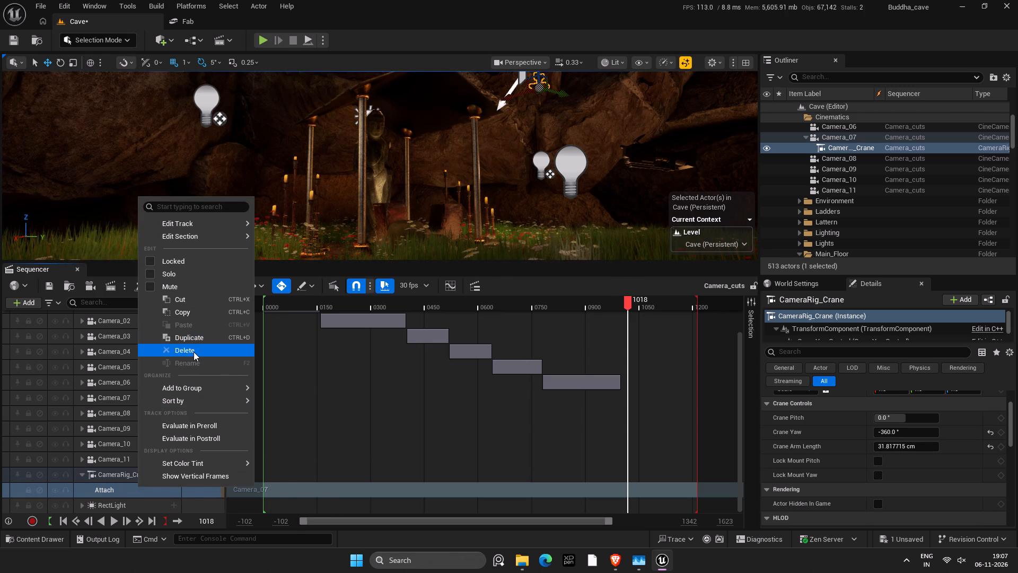
pyautogui.click(194, 352)
pyautogui.click(115, 489)
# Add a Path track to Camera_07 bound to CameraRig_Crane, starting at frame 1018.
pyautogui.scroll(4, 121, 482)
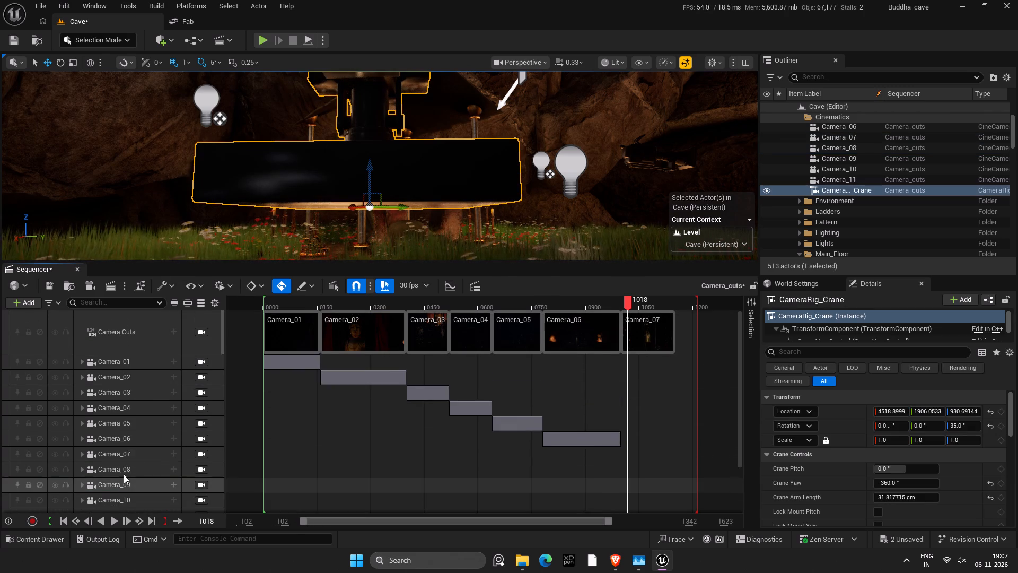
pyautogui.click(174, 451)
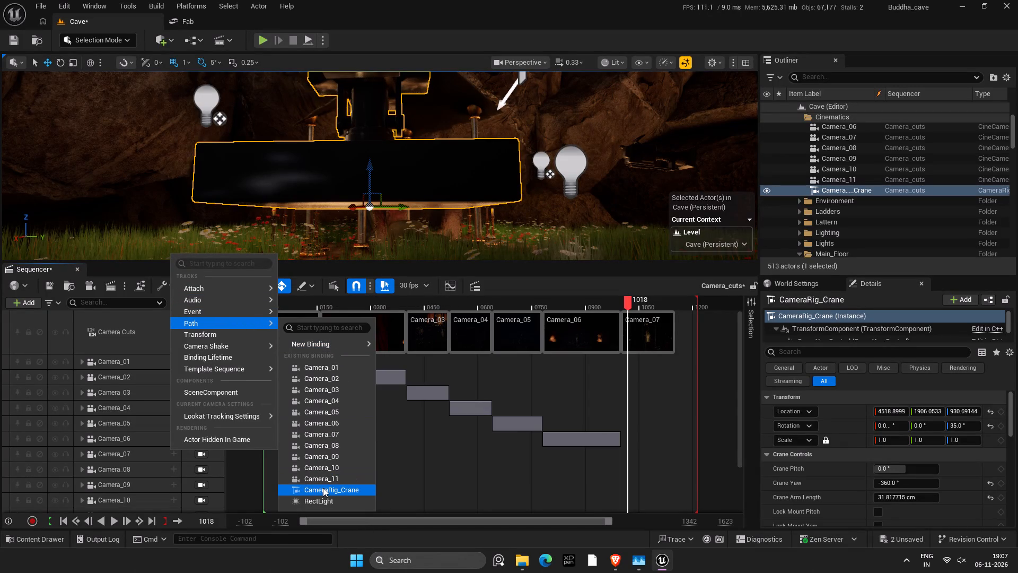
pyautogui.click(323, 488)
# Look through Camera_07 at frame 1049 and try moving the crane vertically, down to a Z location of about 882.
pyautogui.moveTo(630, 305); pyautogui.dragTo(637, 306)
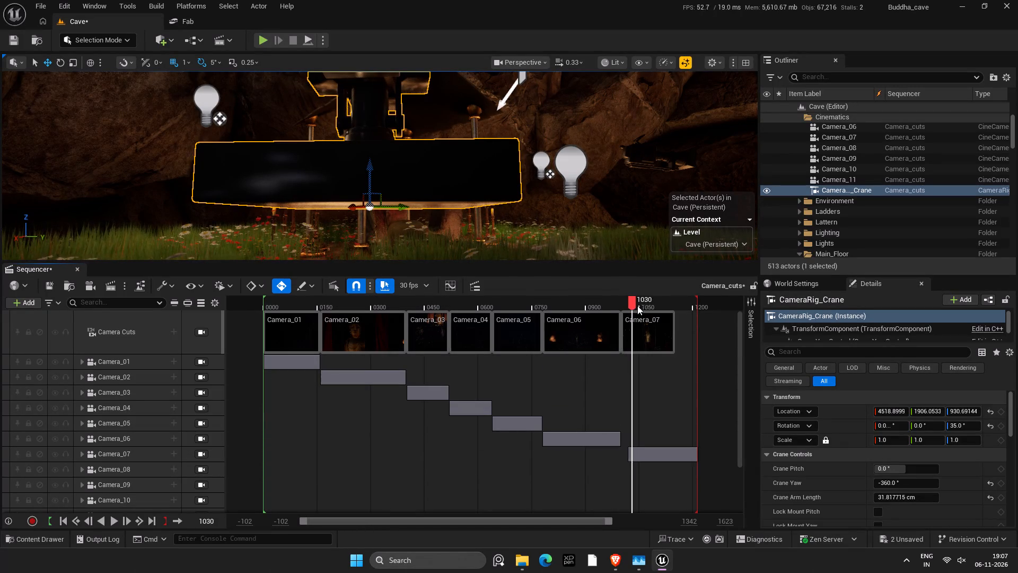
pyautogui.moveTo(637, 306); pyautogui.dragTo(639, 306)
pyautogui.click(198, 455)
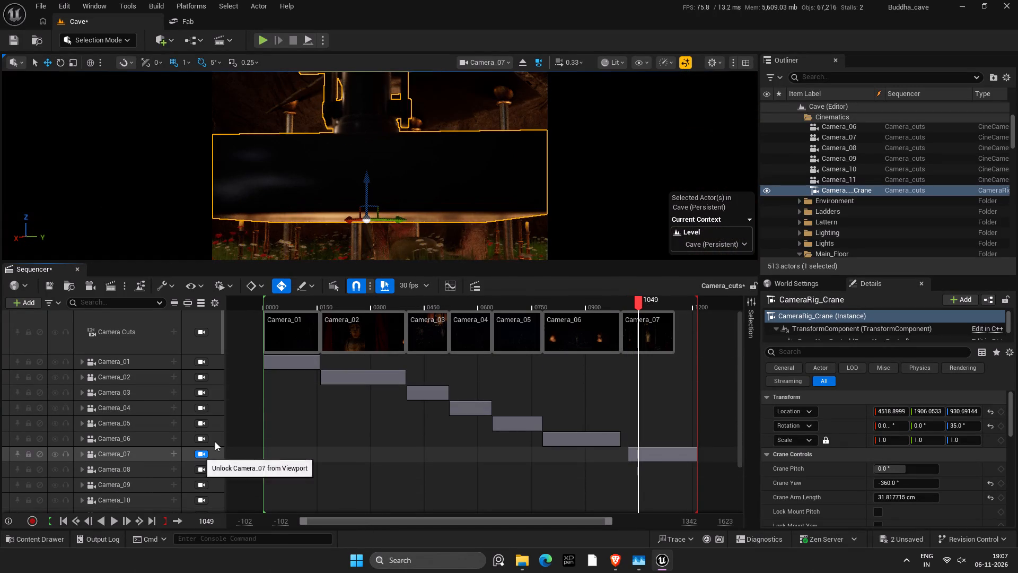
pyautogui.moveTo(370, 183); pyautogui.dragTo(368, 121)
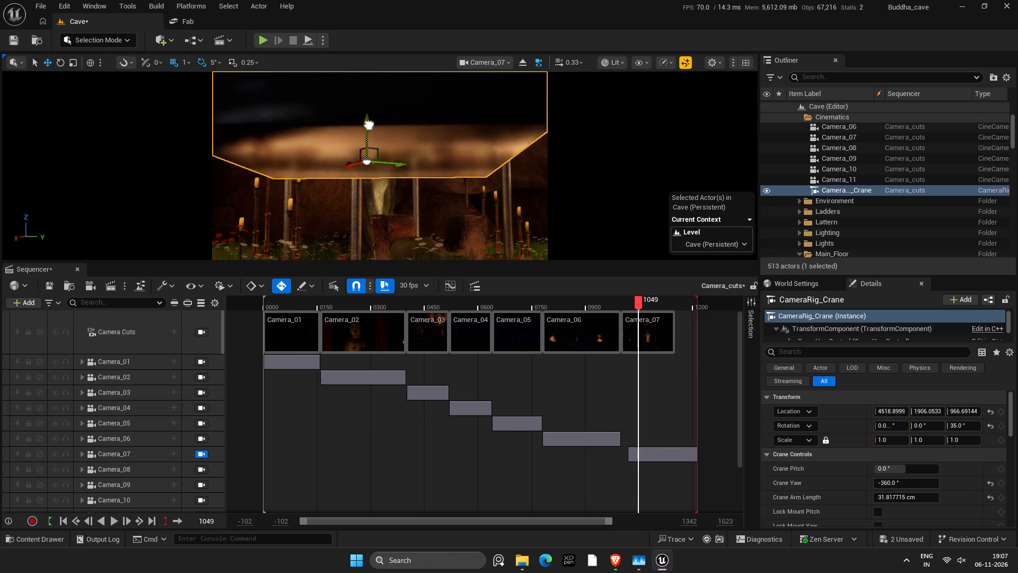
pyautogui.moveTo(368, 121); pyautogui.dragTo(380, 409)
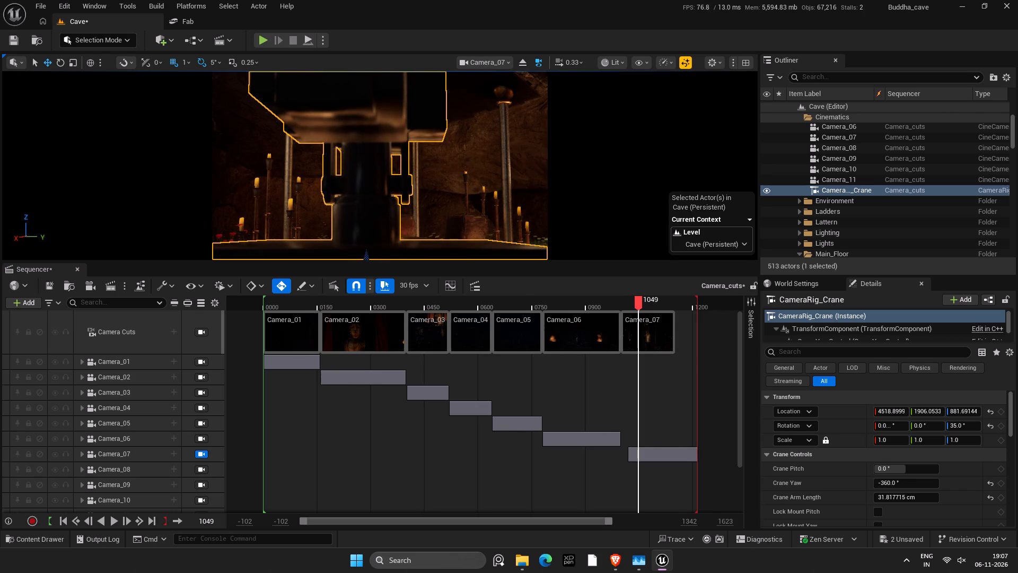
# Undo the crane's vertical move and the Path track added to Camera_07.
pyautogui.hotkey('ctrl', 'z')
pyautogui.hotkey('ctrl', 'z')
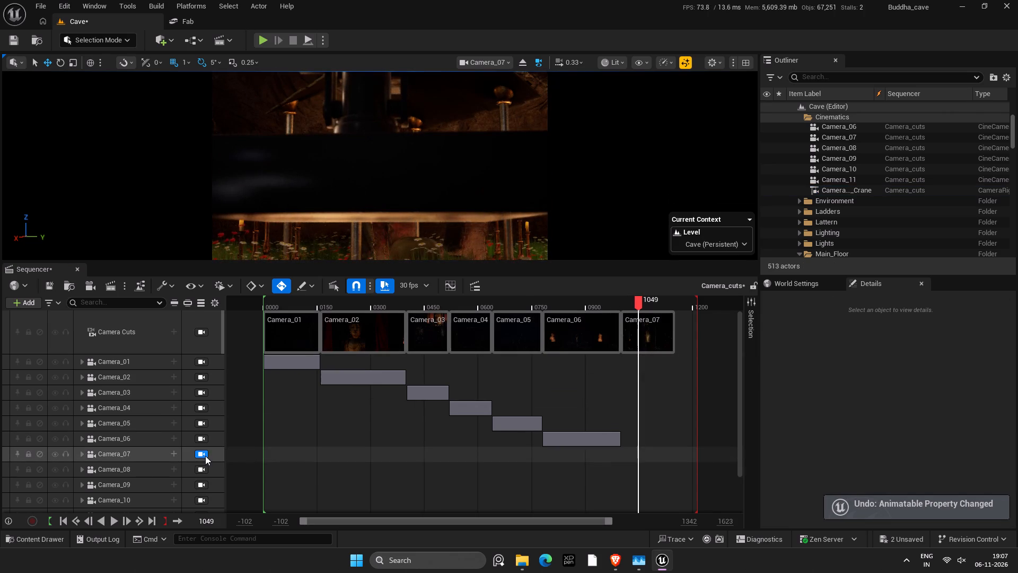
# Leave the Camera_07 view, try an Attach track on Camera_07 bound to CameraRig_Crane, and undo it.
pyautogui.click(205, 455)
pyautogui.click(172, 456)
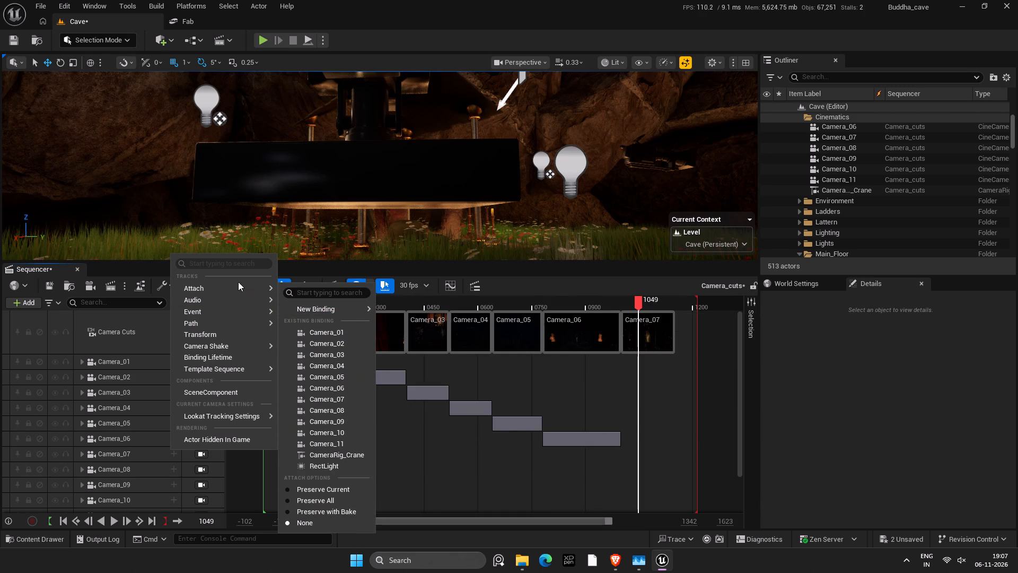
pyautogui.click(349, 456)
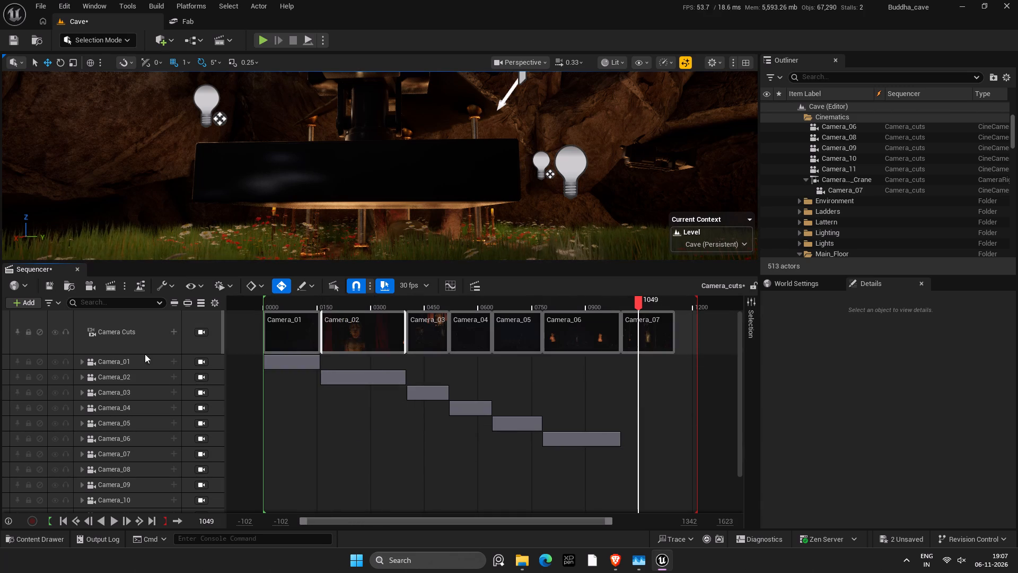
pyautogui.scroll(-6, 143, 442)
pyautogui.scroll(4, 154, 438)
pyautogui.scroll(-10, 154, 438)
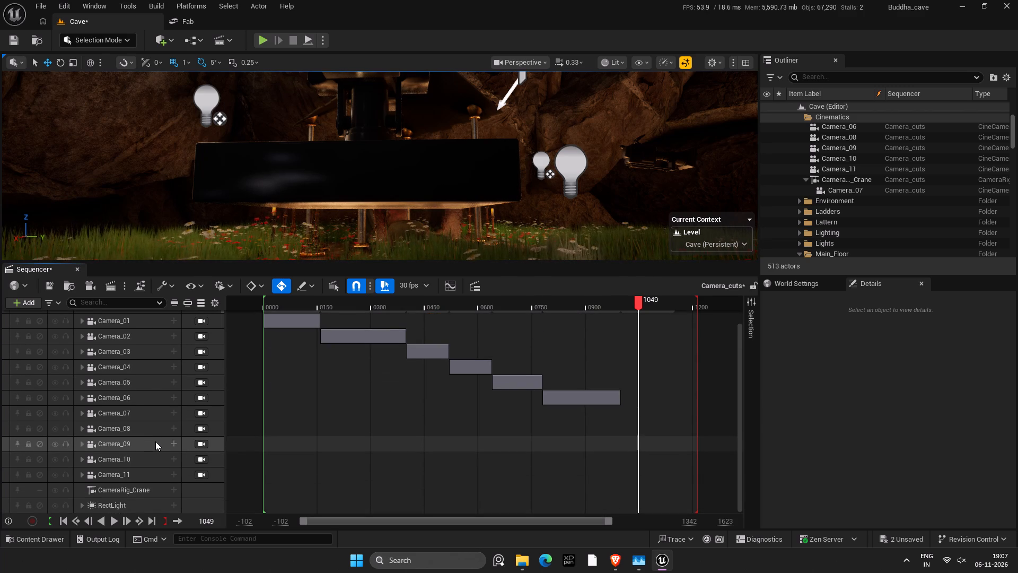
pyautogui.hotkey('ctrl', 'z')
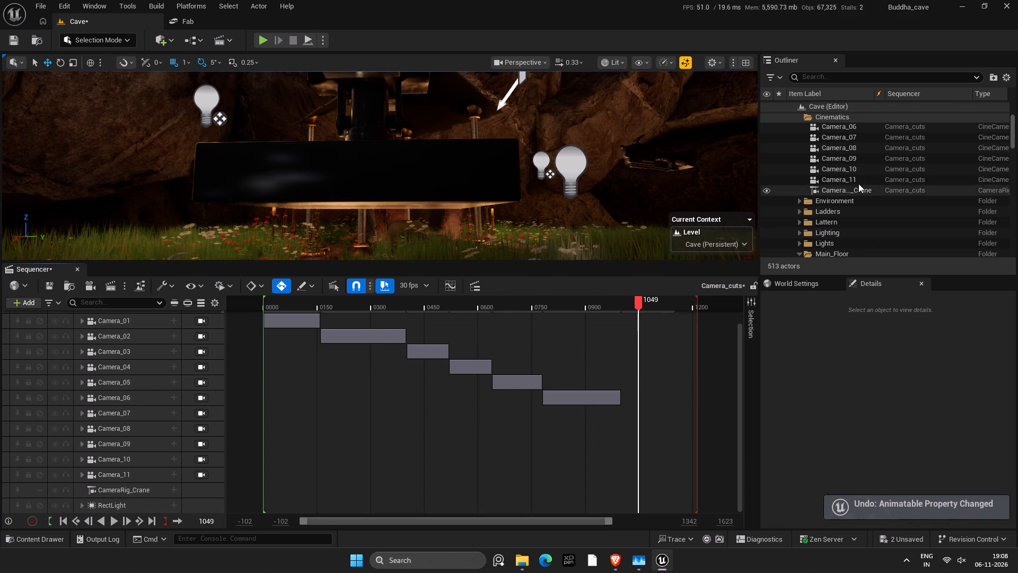
# Select CameraRig_Crane in the Cinematics folder and enable Actor Hidden In Game for it.
pyautogui.click(858, 184)
pyautogui.click(860, 189)
pyautogui.scroll(-8, 863, 449)
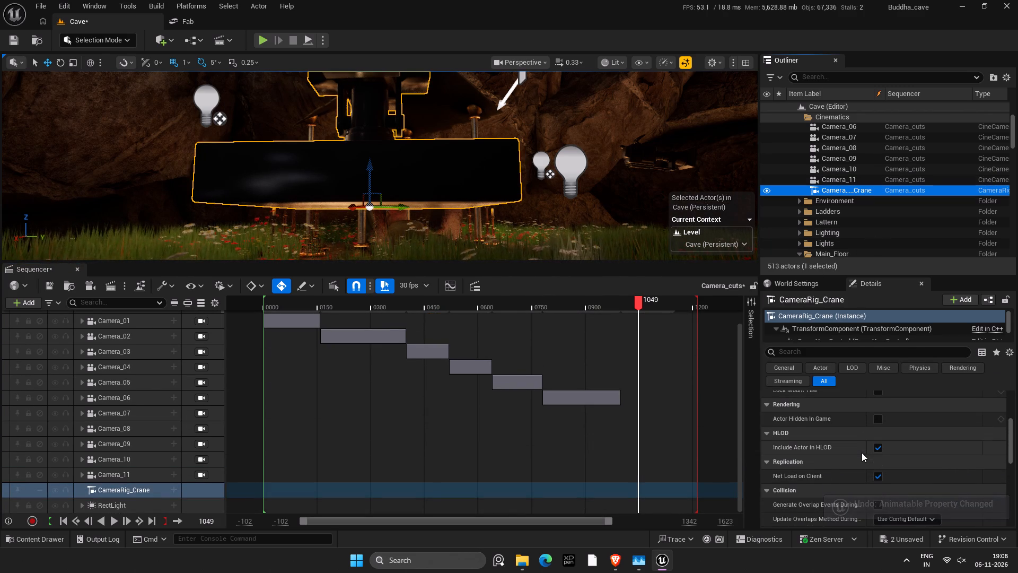
pyautogui.scroll(-3, 862, 453)
pyautogui.scroll(4, 862, 453)
pyautogui.click(874, 439)
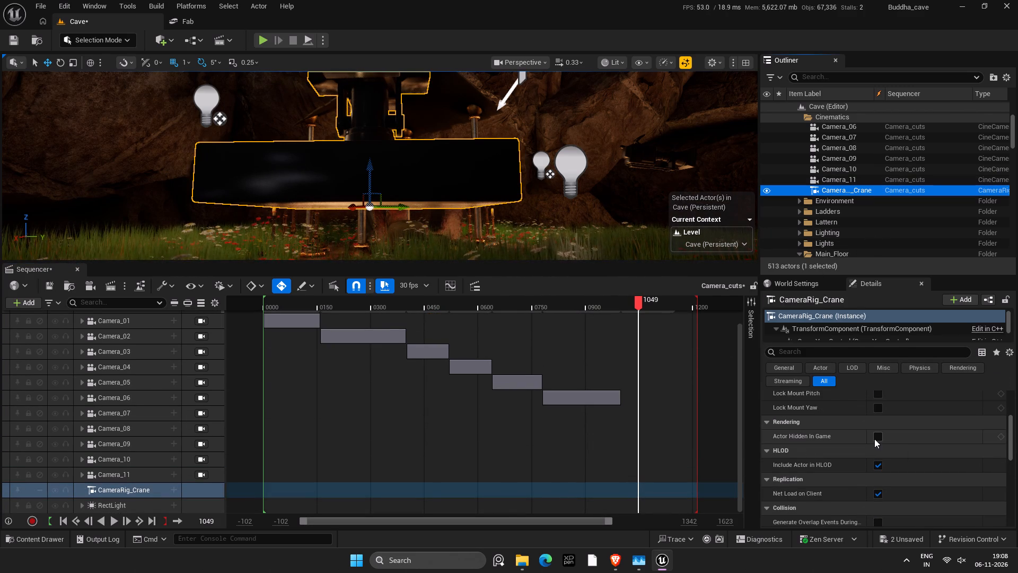
# Reset the crane's yaw to 0° and its arm length to the default 500 cm.
pyautogui.scroll(8, 875, 441)
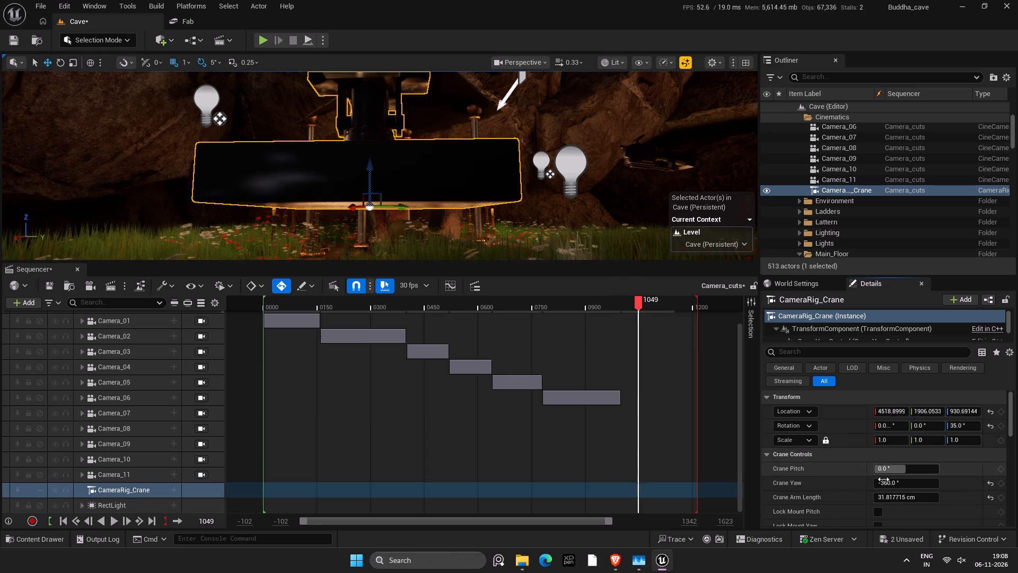
pyautogui.click(891, 485)
pyautogui.click(989, 477)
pyautogui.click(988, 495)
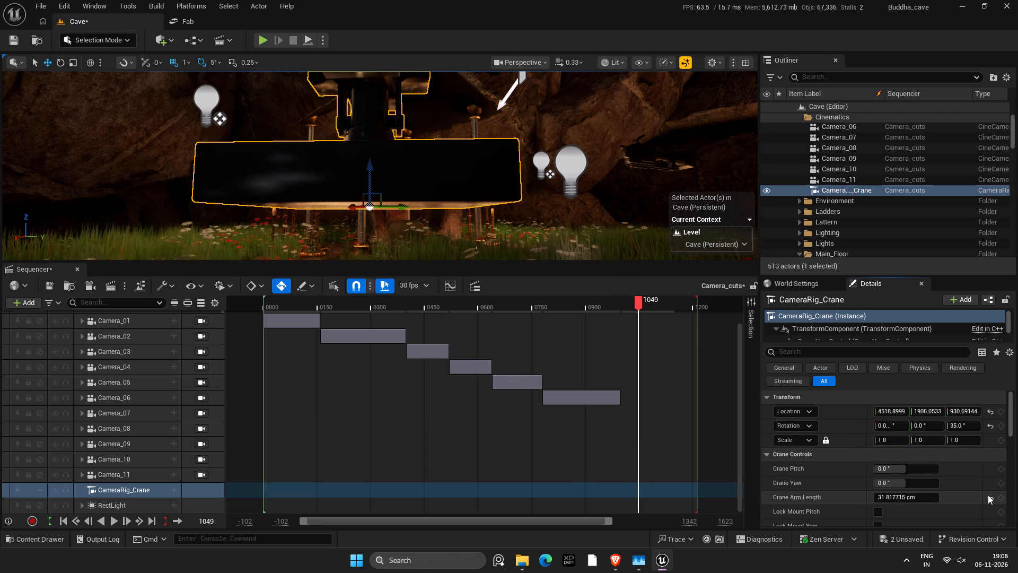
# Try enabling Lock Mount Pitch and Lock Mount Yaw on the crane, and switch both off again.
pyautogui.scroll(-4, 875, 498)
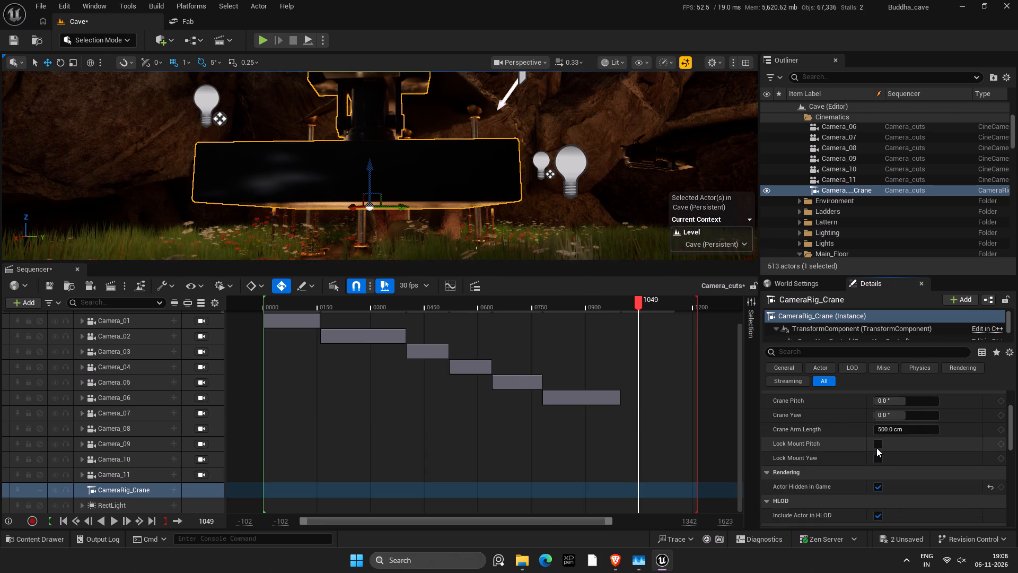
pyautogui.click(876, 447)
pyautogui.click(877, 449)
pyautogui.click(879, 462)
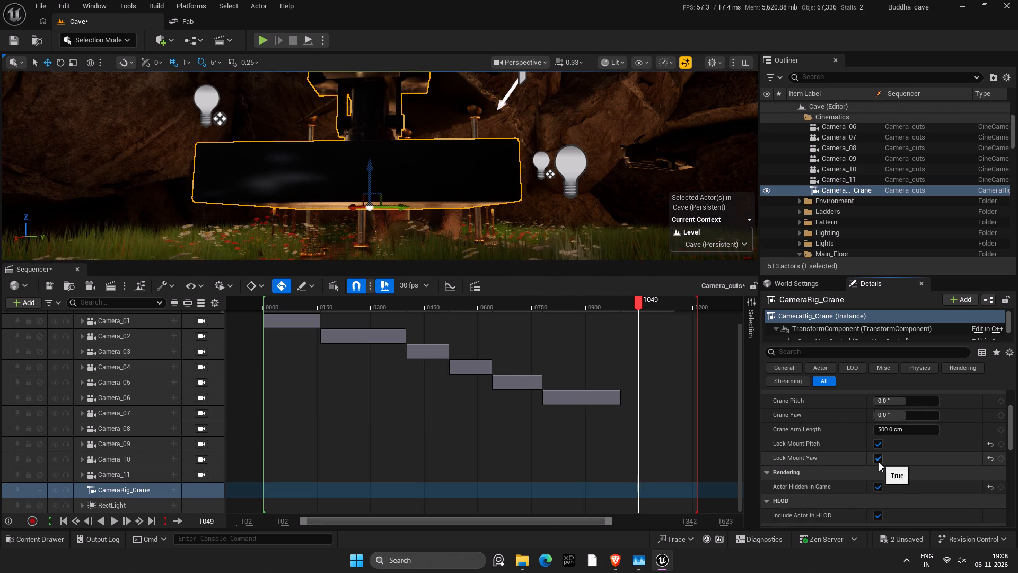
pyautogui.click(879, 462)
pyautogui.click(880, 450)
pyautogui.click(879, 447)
# Look through the crane's remaining detail properties, from collision and physics down to data layers.
pyautogui.scroll(-9, 874, 457)
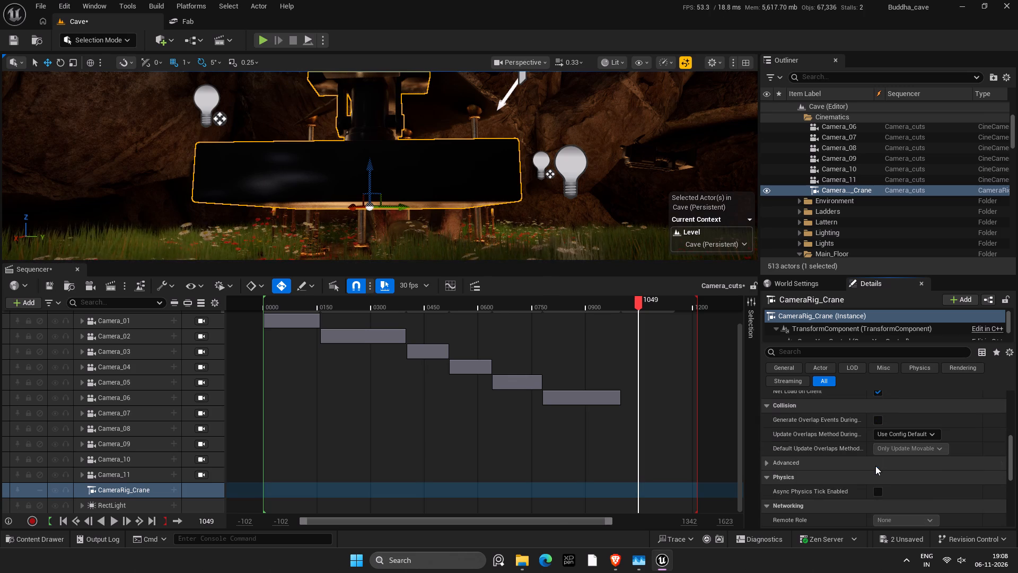
pyautogui.scroll(-13, 875, 466)
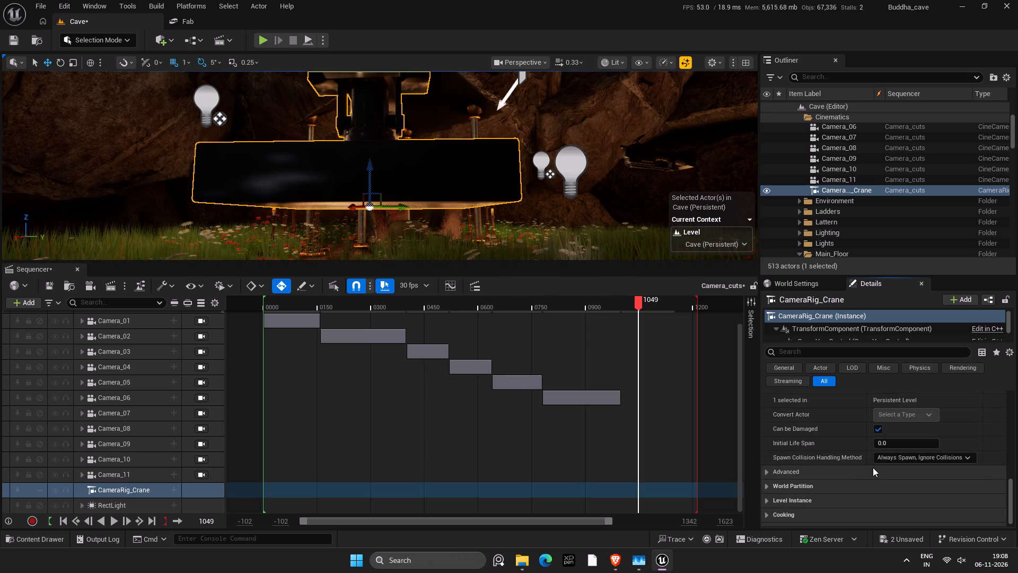
pyautogui.scroll(-5, 888, 462)
pyautogui.scroll(-1, 812, 478)
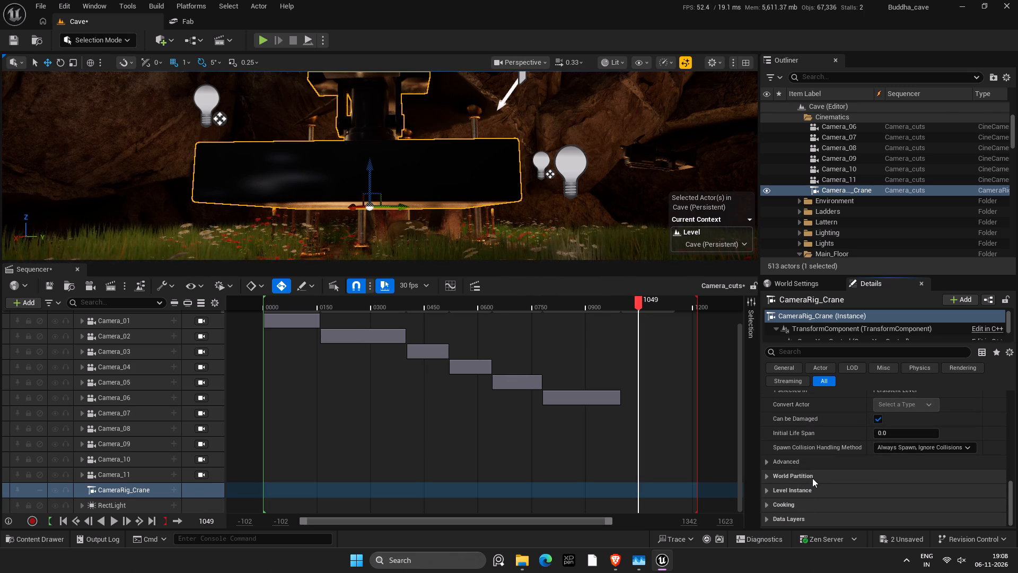
pyautogui.scroll(-2, 812, 478)
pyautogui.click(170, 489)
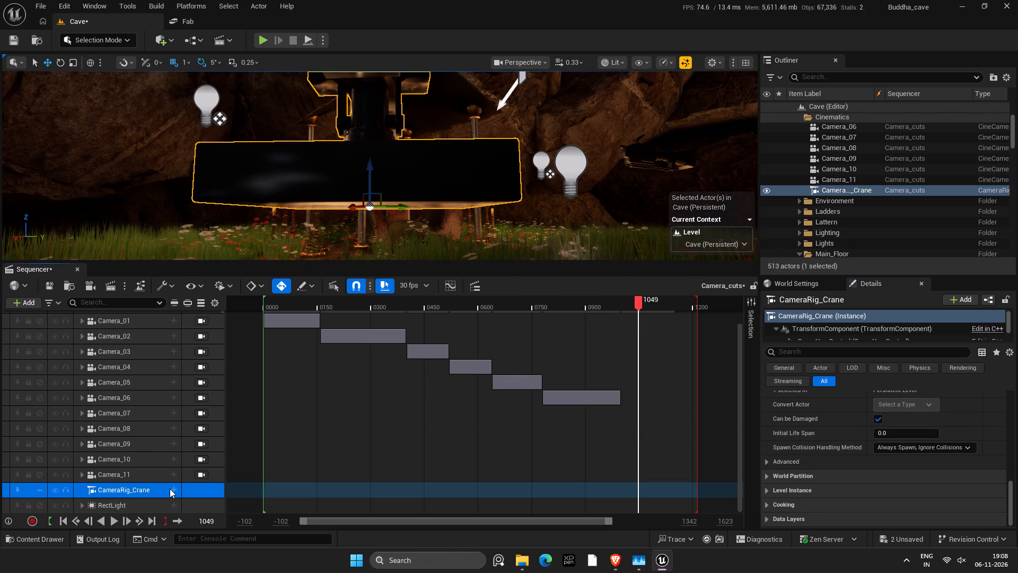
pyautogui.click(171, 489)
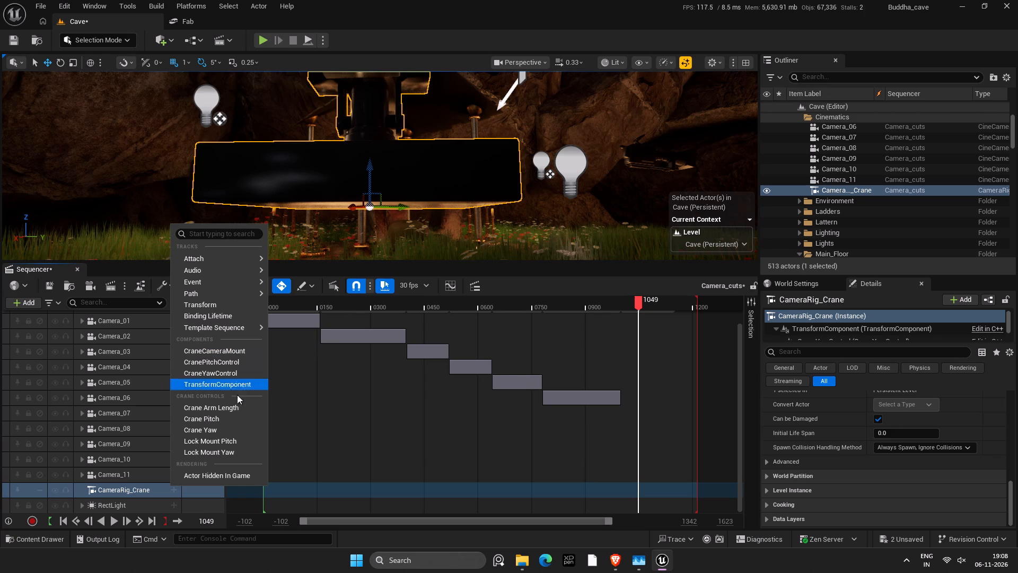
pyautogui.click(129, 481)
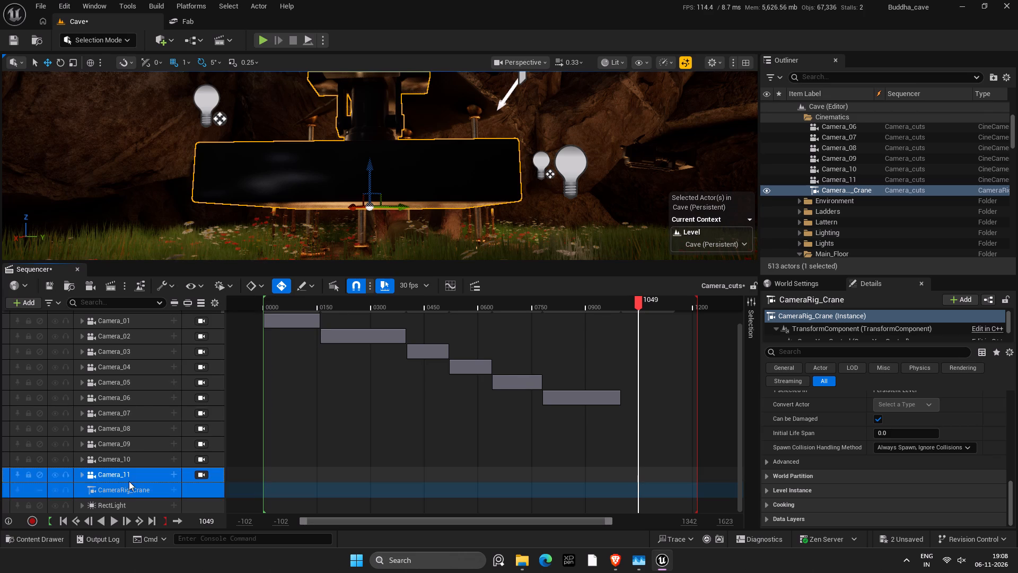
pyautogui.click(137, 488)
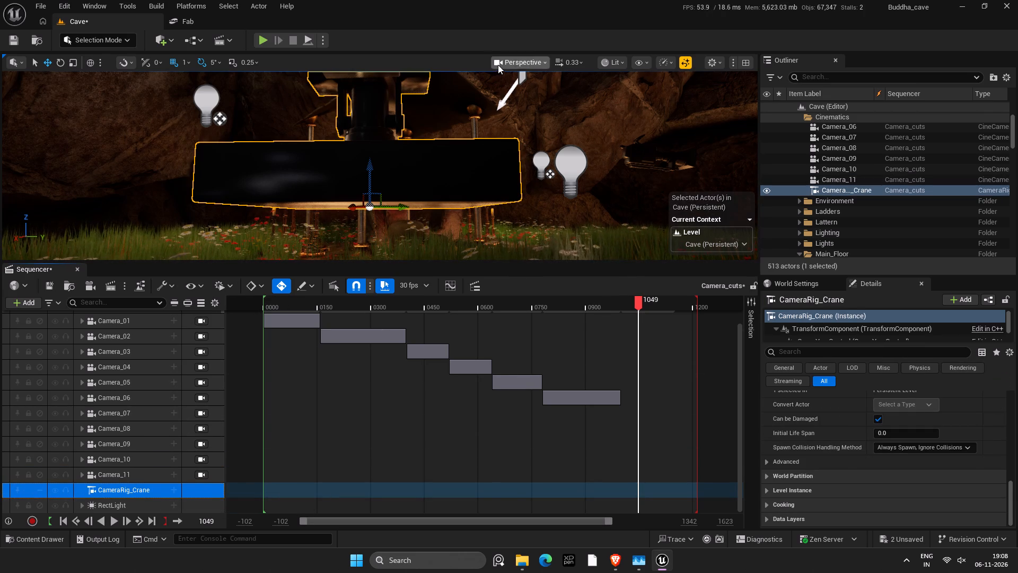
# Close the Camera_cuts sequence editor so the viewport takes the full height.
pyautogui.click(498, 65)
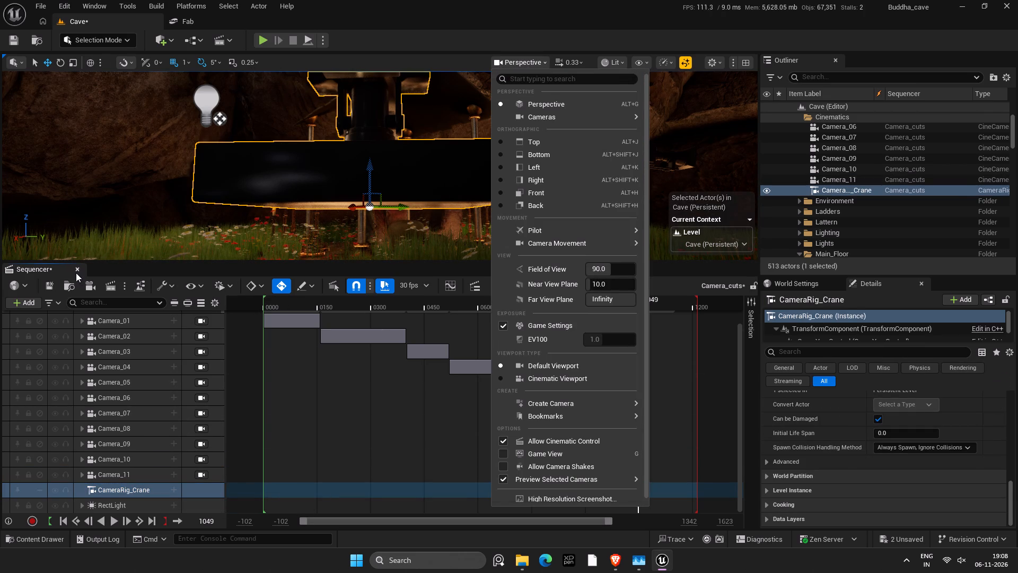
pyautogui.click(76, 273)
# Pilot CameraRig_Crane and move it back from the pillared Buddha shrine, low over the grass.
pyautogui.click(529, 63)
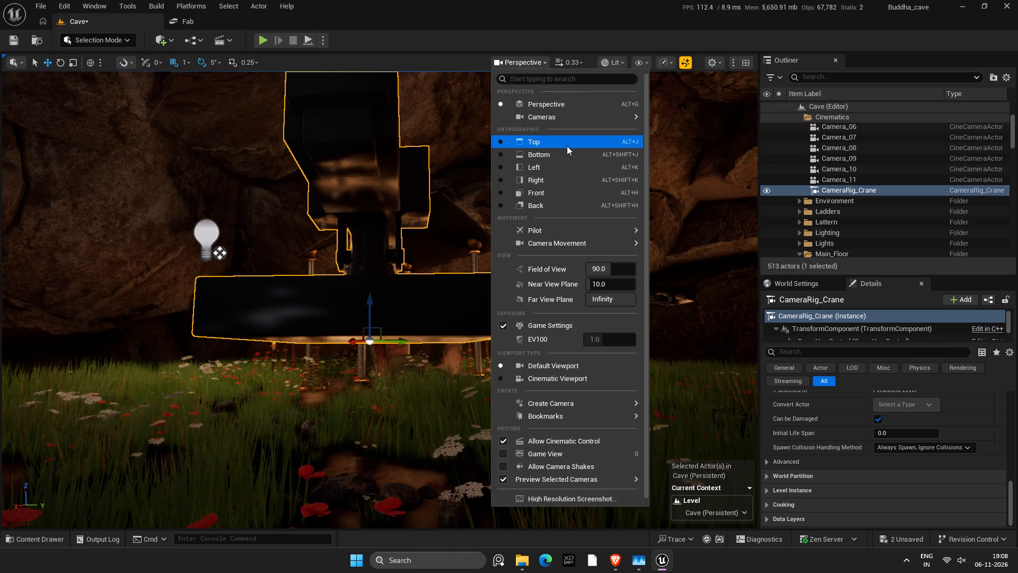
pyautogui.click(847, 184)
pyautogui.click(852, 189)
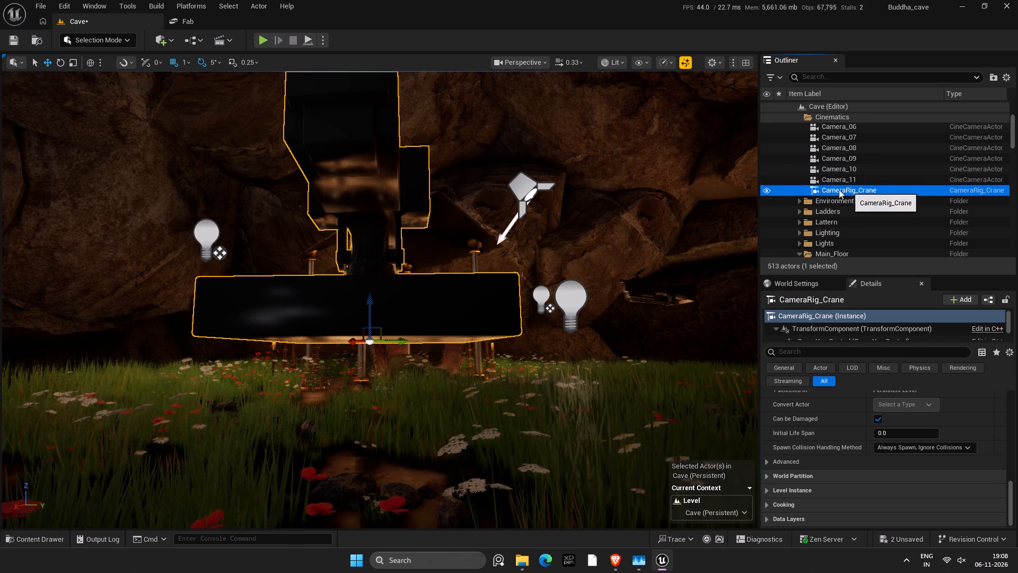
pyautogui.click(841, 182)
pyautogui.click(847, 189)
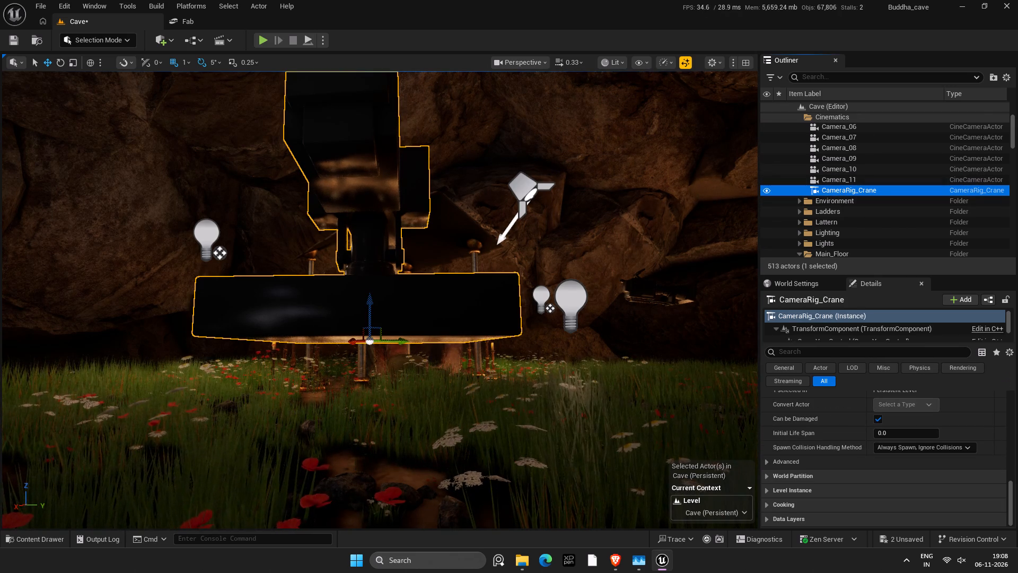
pyautogui.hotkey('ctrl', 'shift', 'p')
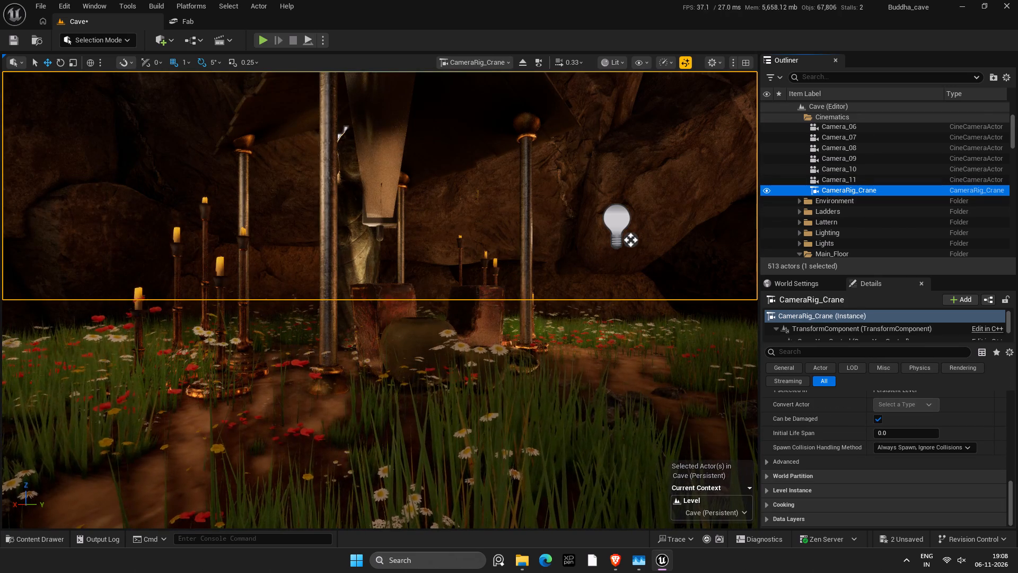
pyautogui.moveTo(603, 224); pyautogui.dragTo(604, 208, button='right')
pyautogui.write('ss')
pyautogui.press('s')
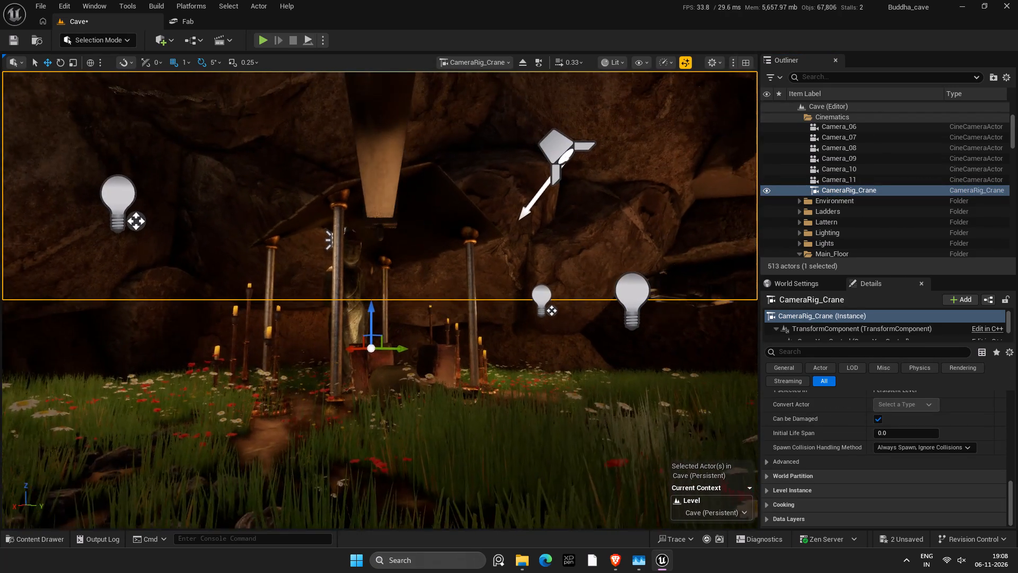
pyautogui.moveTo(604, 208); pyautogui.dragTo(602, 201, button='right')
pyautogui.press('w')
pyautogui.write('ss')
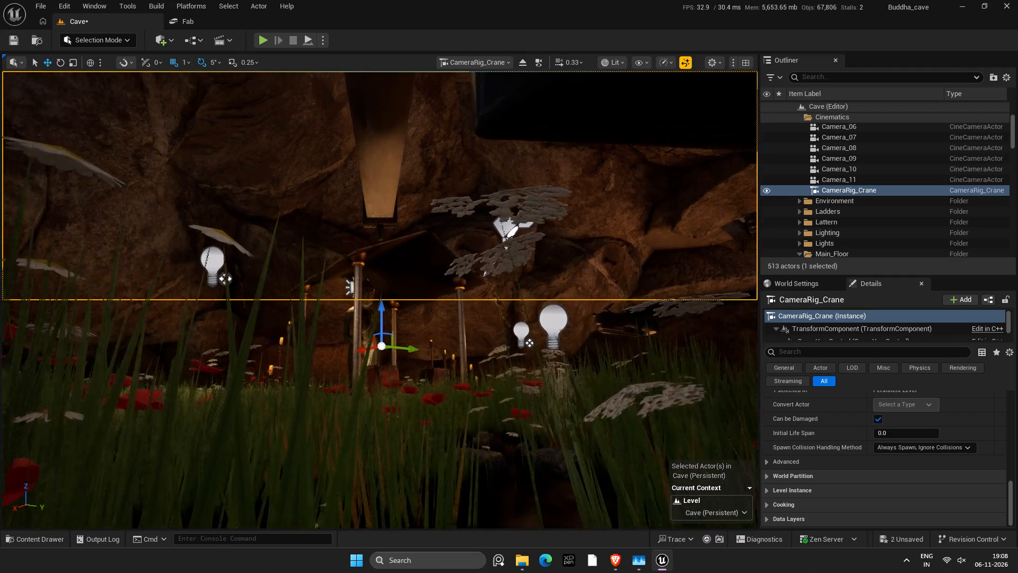
pyautogui.moveTo(602, 201); pyautogui.dragTo(601, 207, button='right')
pyautogui.press('w')
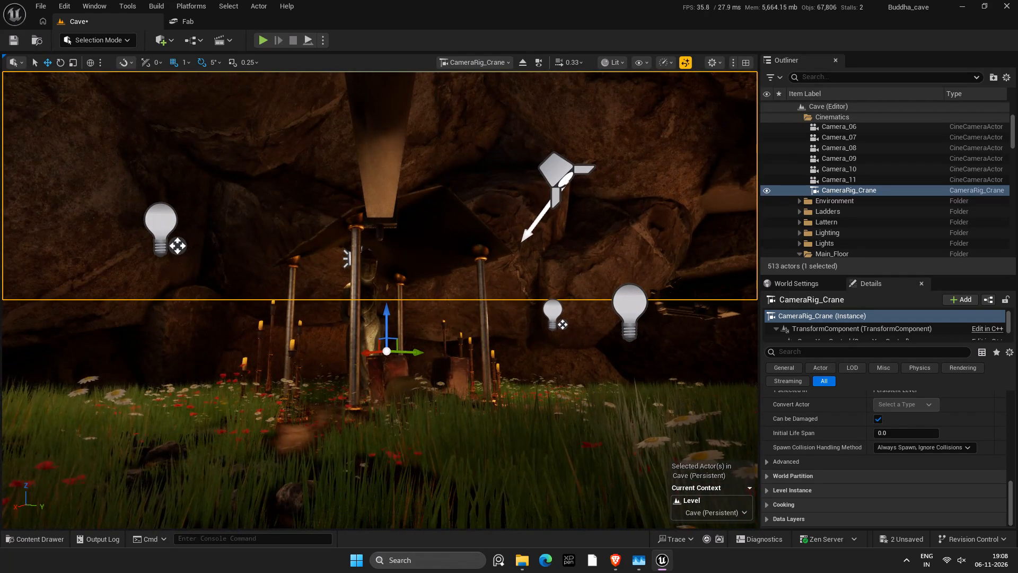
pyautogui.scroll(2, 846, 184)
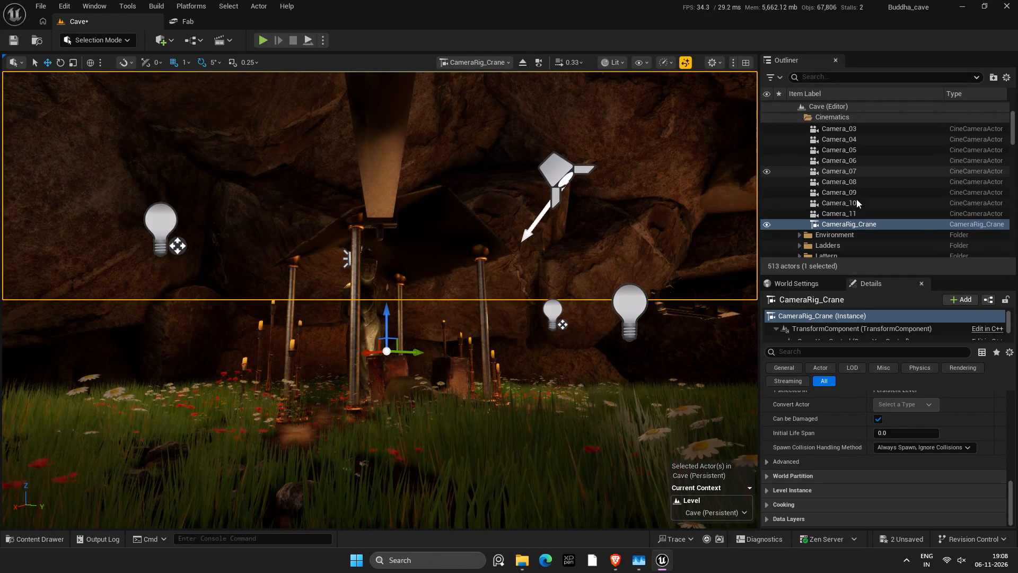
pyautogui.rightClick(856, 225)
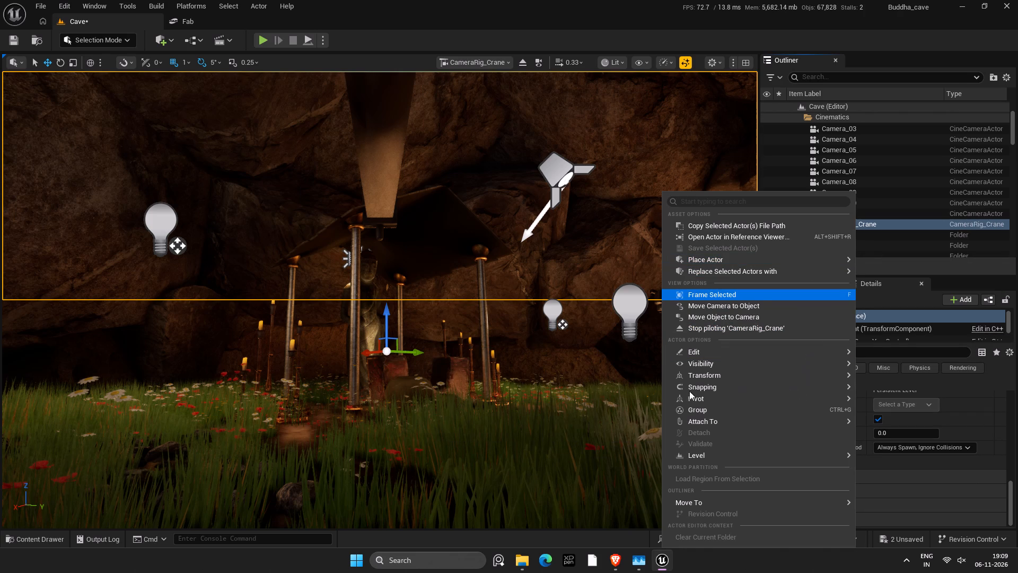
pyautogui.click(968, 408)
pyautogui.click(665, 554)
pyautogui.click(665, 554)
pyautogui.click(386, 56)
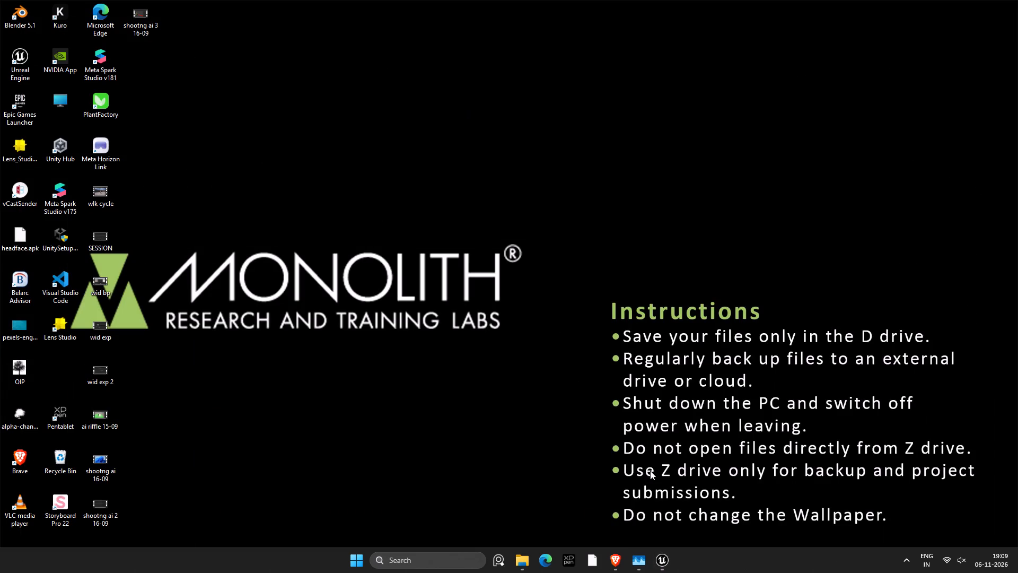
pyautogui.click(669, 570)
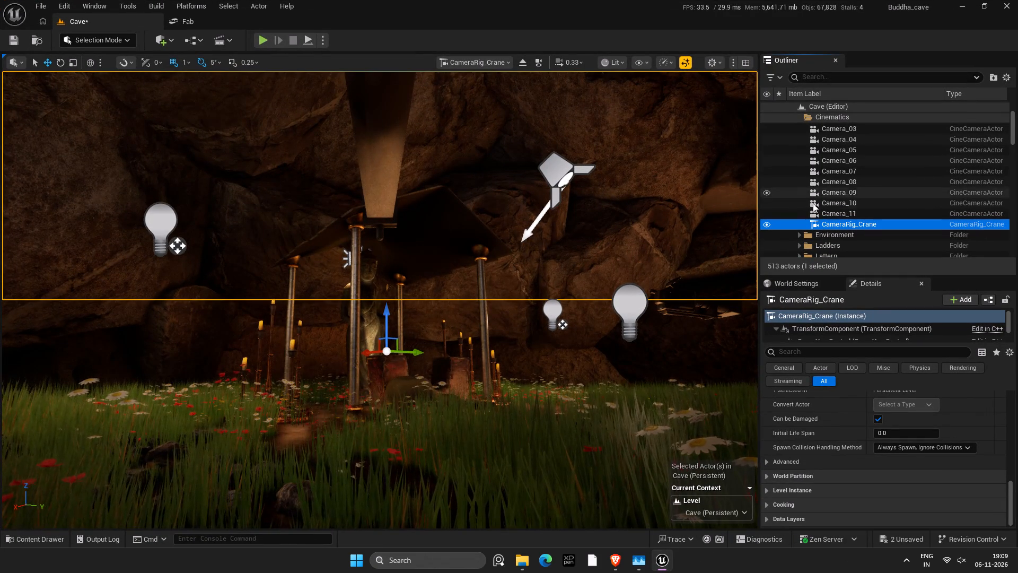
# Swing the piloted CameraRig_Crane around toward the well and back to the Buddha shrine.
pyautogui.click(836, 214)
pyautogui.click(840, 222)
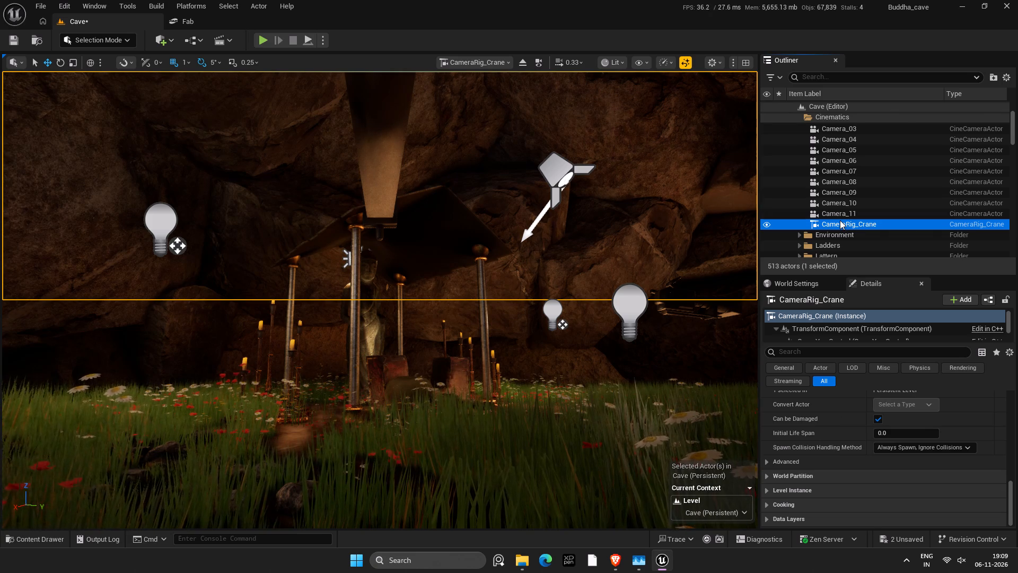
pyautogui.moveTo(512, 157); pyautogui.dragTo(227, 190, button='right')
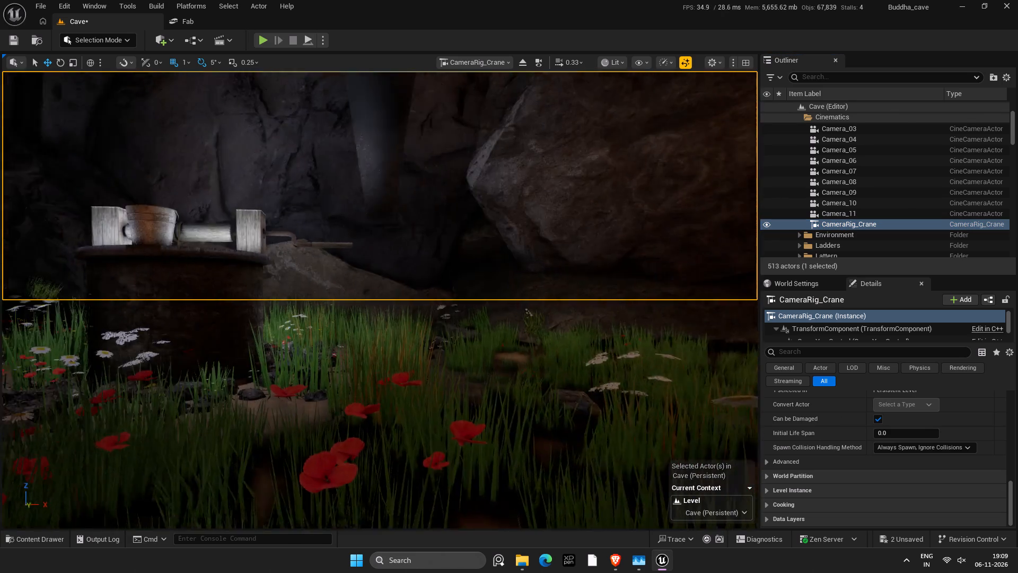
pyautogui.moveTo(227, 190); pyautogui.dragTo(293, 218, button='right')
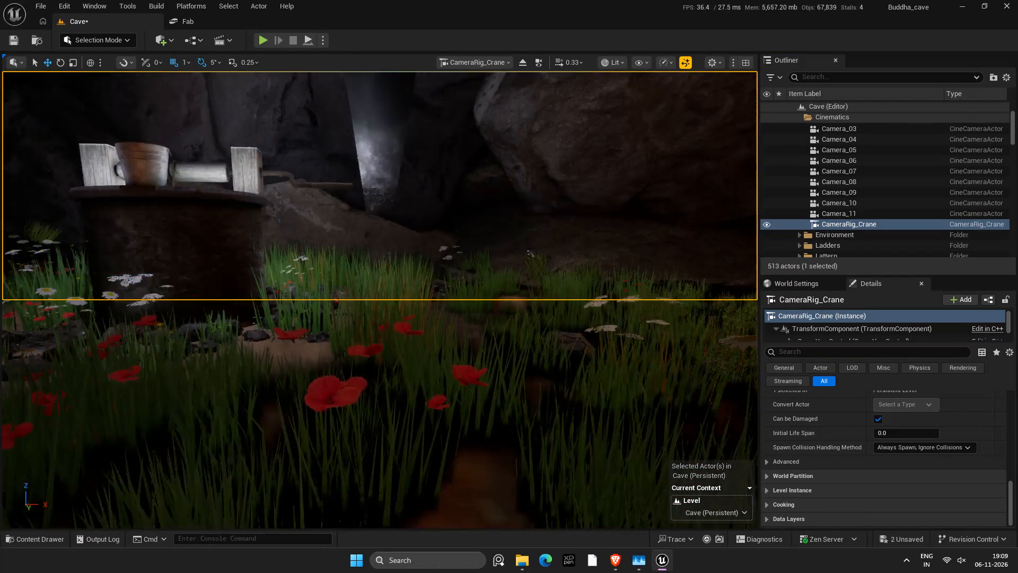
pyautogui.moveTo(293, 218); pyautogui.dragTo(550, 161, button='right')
# Reopen the Camera_cuts level sequence from the project's Sequencer folder.
pyautogui.click(50, 540)
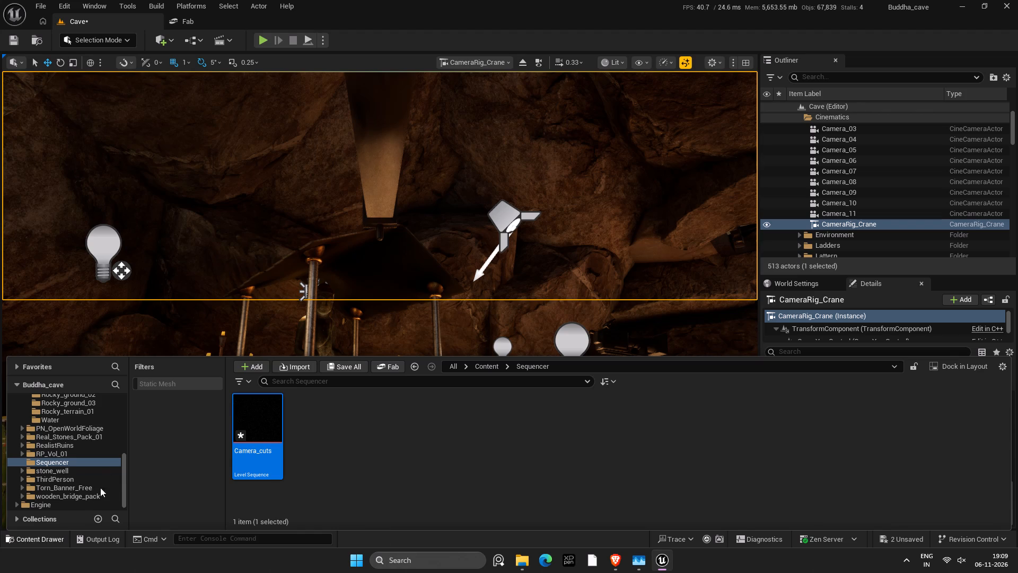
pyautogui.doubleClick(273, 413)
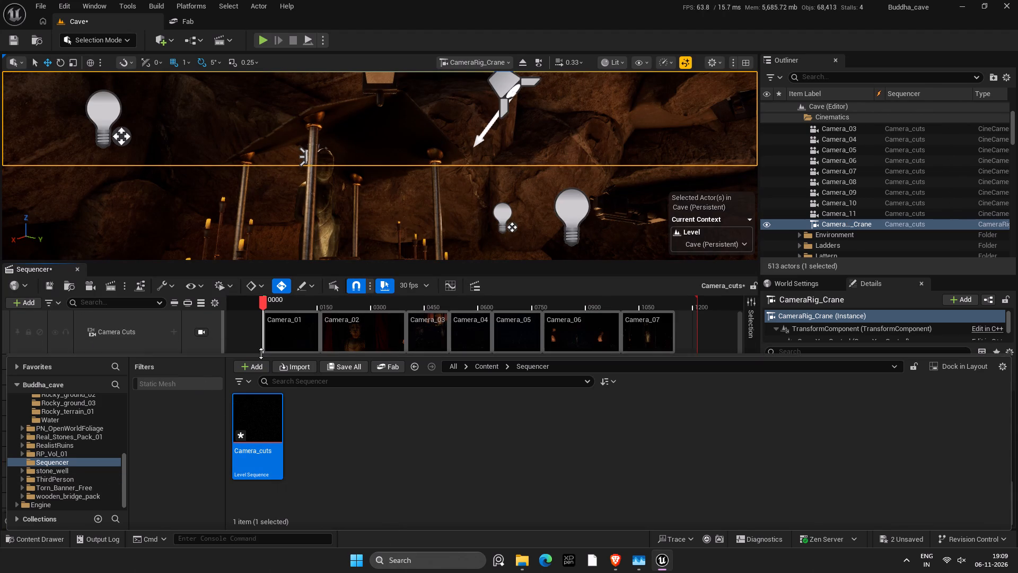
pyautogui.click(50, 544)
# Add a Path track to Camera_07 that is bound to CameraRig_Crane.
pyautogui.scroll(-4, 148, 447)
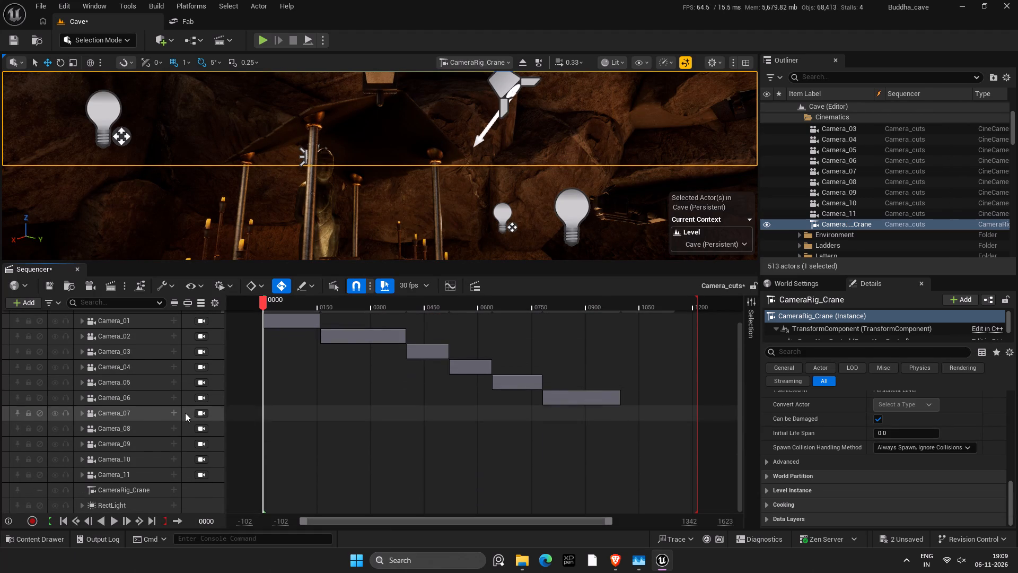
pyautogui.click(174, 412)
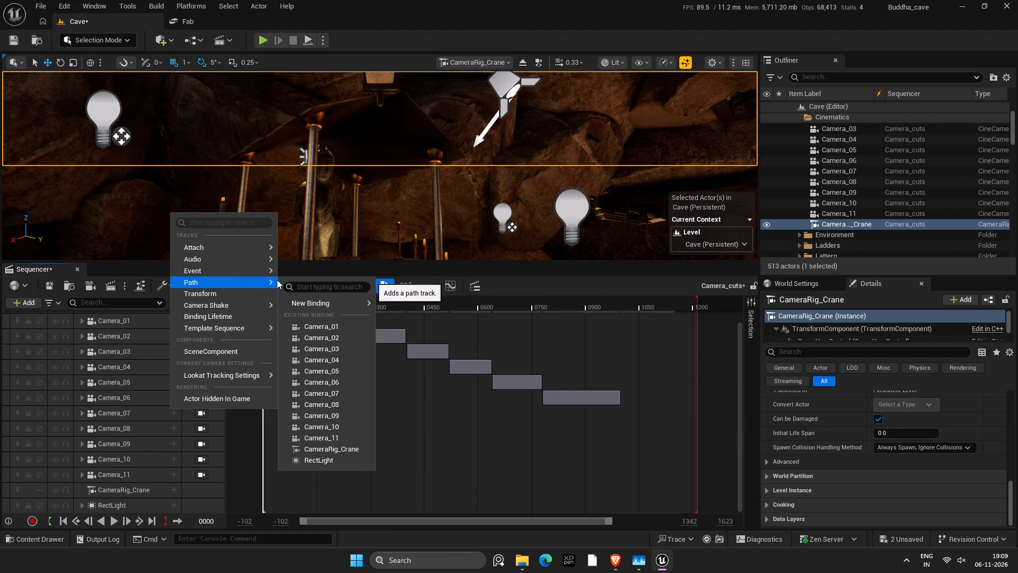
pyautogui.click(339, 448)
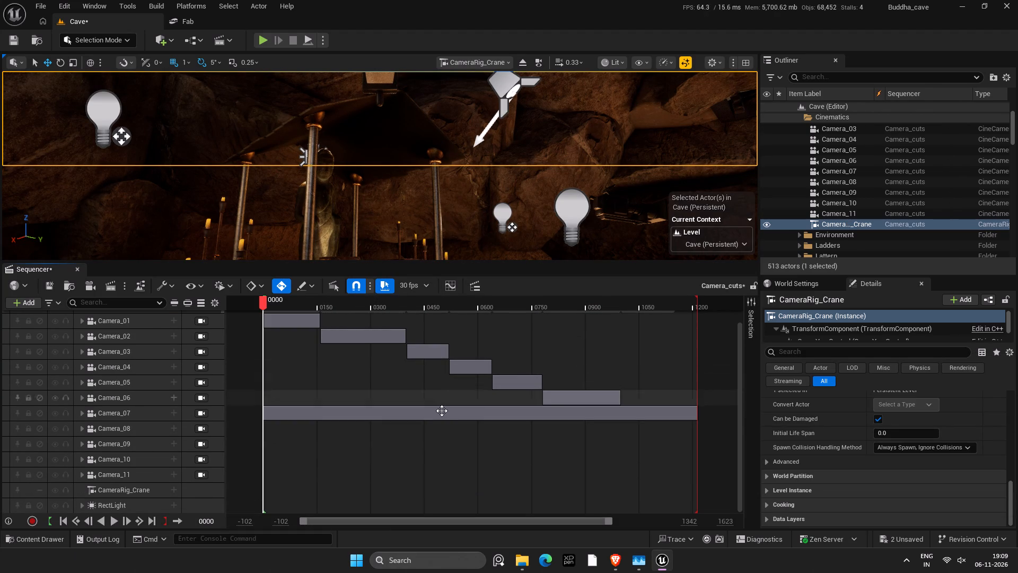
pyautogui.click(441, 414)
# View the shot through Camera_07 in an enlarged viewport and check the camera's actor options.
pyautogui.click(201, 414)
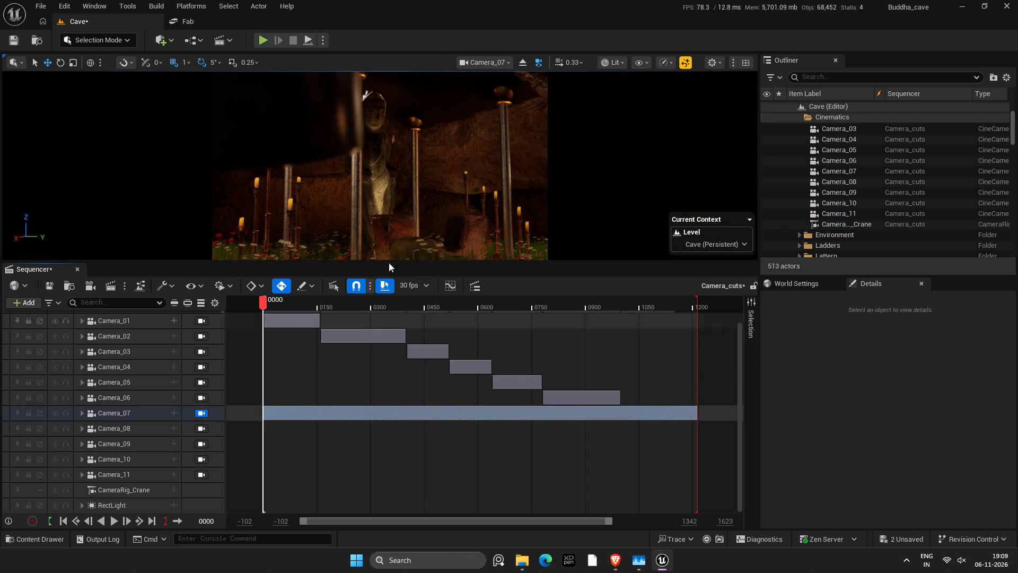
pyautogui.moveTo(538, 261); pyautogui.dragTo(538, 286)
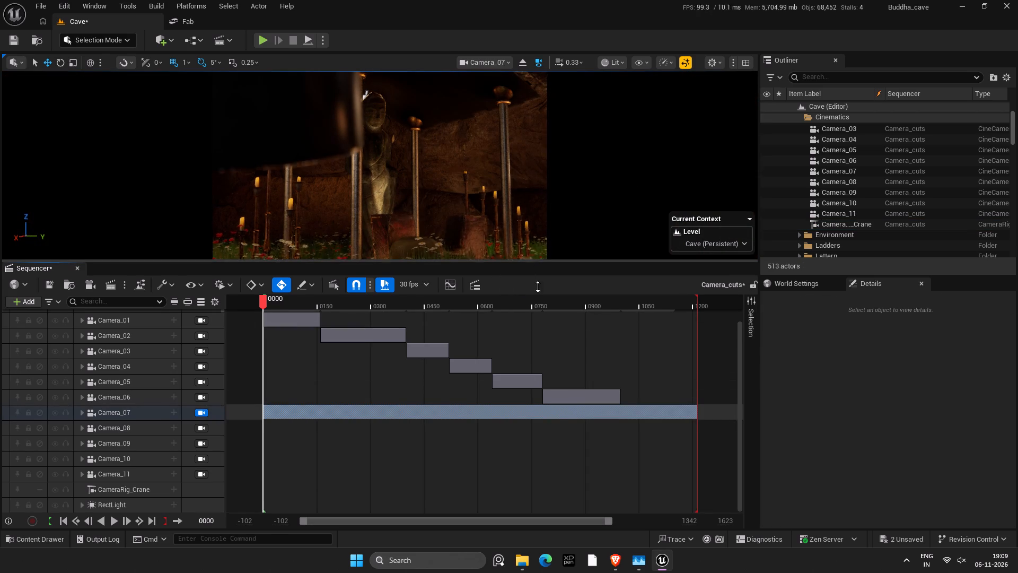
pyautogui.moveTo(538, 286); pyautogui.dragTo(522, 430)
pyautogui.scroll(-4, 487, 332)
pyautogui.moveTo(484, 293); pyautogui.dragTo(439, 292, button='right')
pyautogui.rightClick(868, 171)
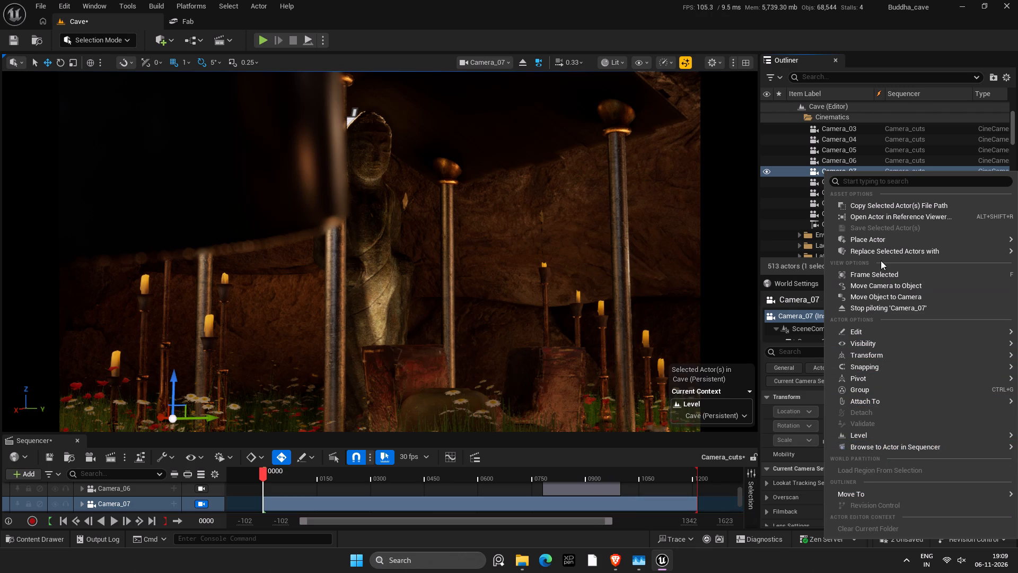
pyautogui.click(776, 407)
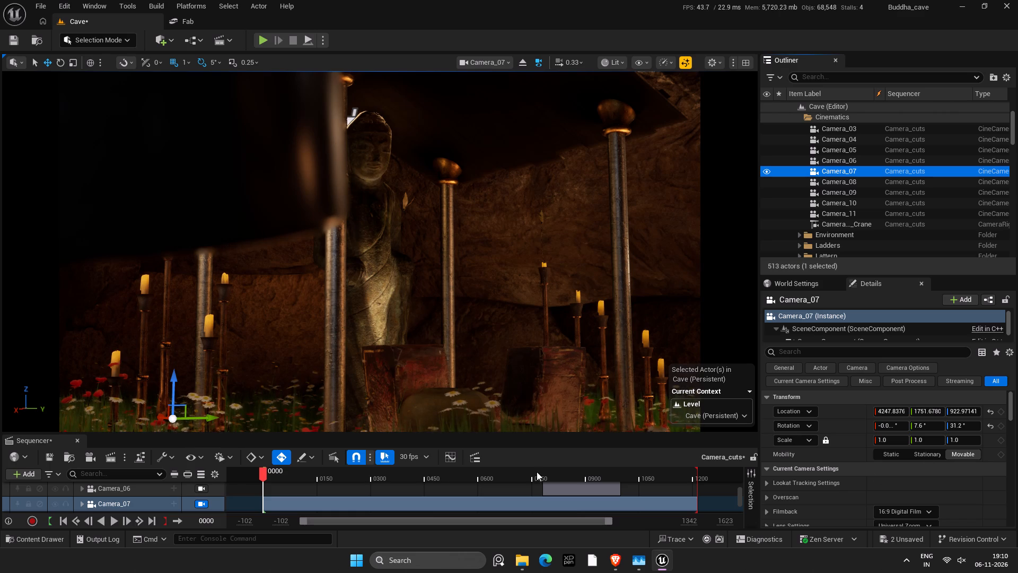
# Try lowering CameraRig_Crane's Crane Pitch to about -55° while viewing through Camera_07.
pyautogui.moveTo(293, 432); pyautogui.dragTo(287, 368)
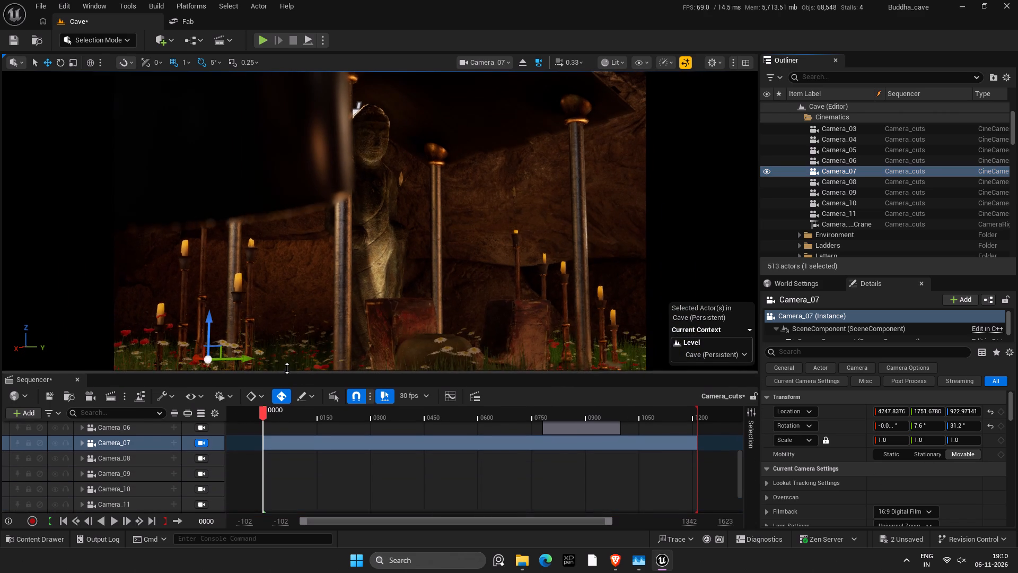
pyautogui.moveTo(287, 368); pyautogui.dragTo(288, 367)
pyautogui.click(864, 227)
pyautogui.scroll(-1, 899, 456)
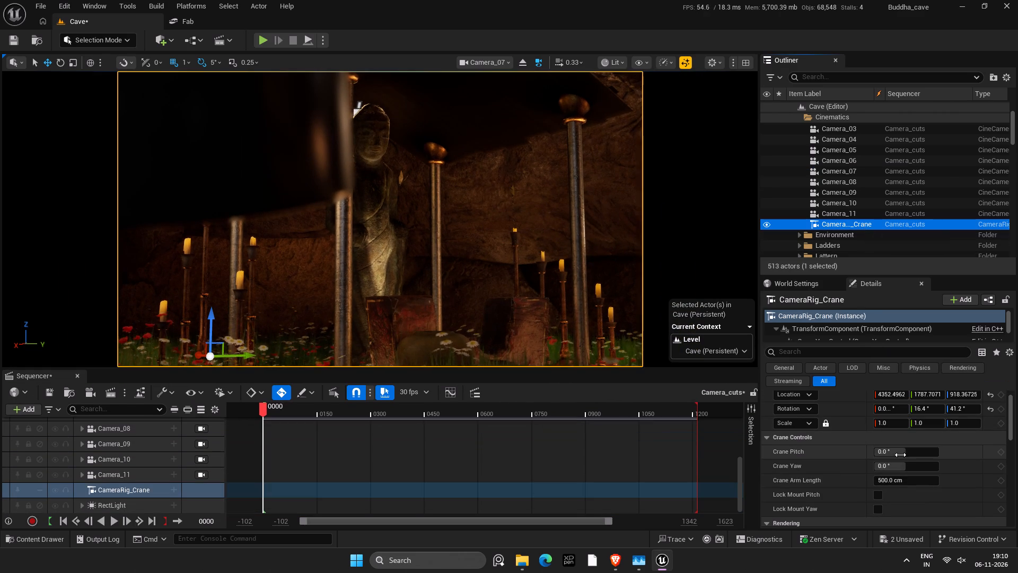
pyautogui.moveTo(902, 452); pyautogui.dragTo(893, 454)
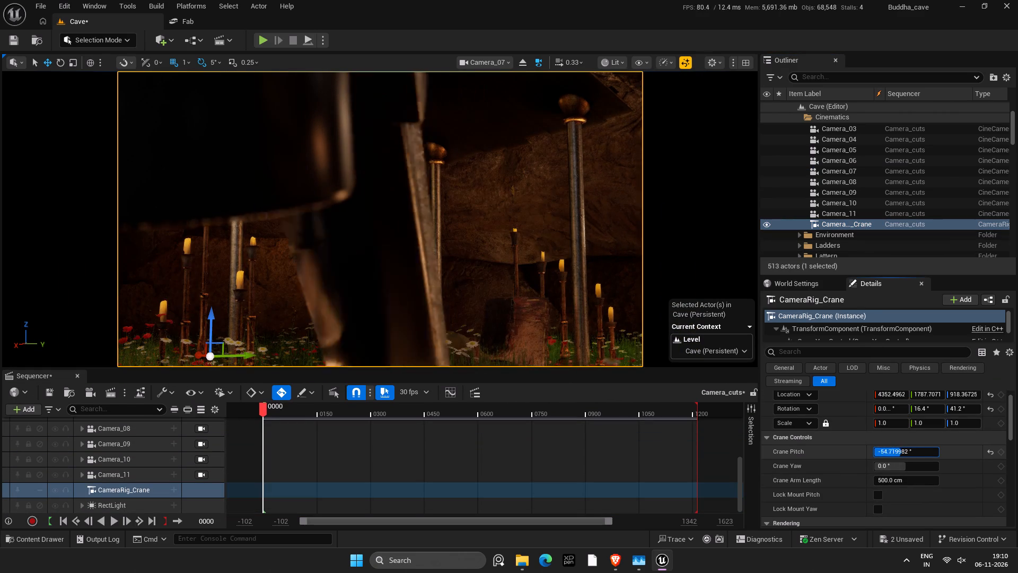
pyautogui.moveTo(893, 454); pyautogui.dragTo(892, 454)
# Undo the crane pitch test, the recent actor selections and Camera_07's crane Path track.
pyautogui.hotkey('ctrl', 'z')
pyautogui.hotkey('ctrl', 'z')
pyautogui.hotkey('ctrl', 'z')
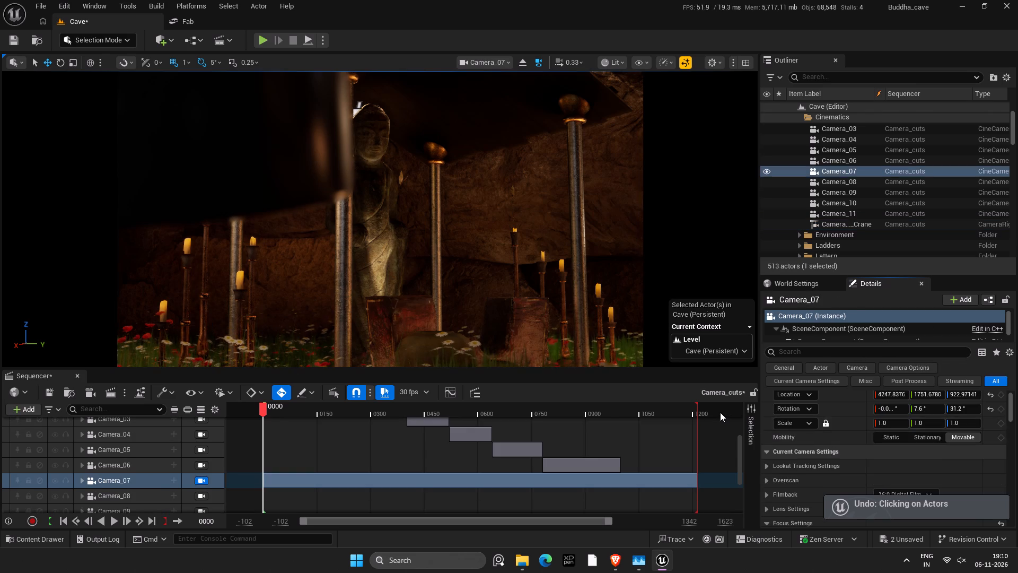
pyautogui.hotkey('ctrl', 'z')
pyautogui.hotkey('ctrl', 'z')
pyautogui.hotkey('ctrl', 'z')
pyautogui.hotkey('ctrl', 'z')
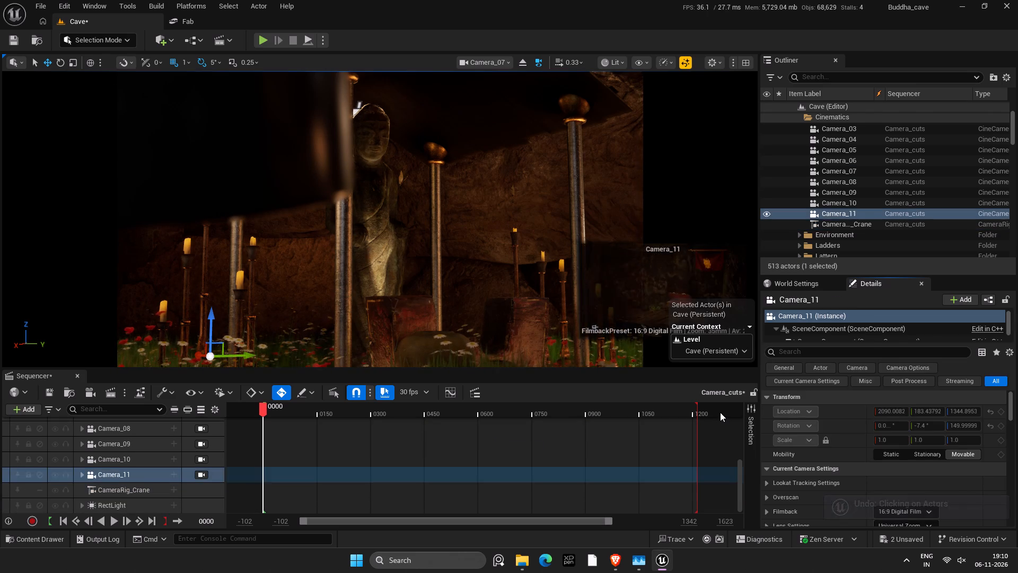
# Undo the last two actions and close the Buddha_cave project without saving the modified assets.
pyautogui.hotkey('ctrl', 'z')
pyautogui.hotkey('ctrl', 'z')
pyautogui.click(999, 0)
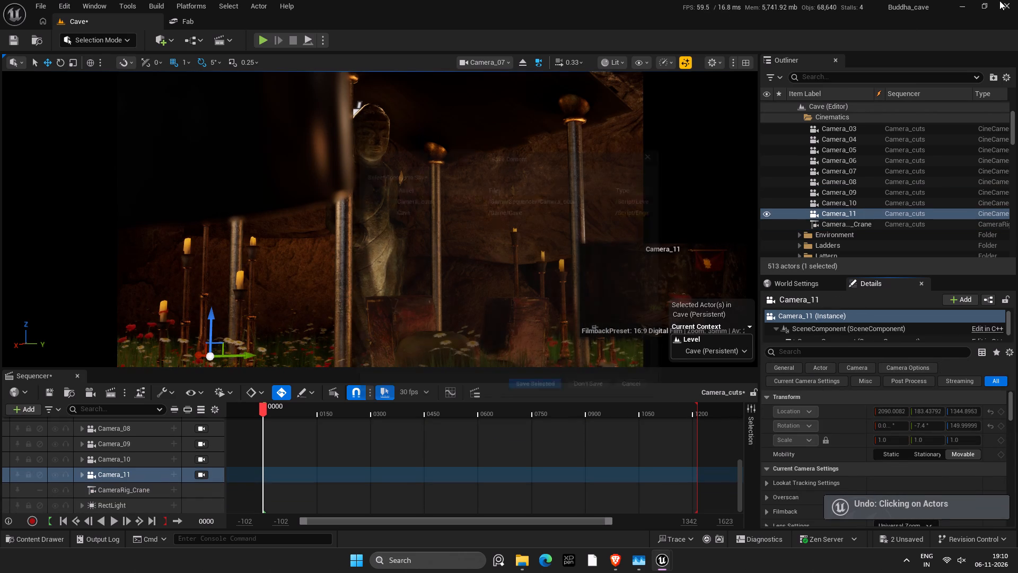
pyautogui.click(607, 393)
pyautogui.click(603, 401)
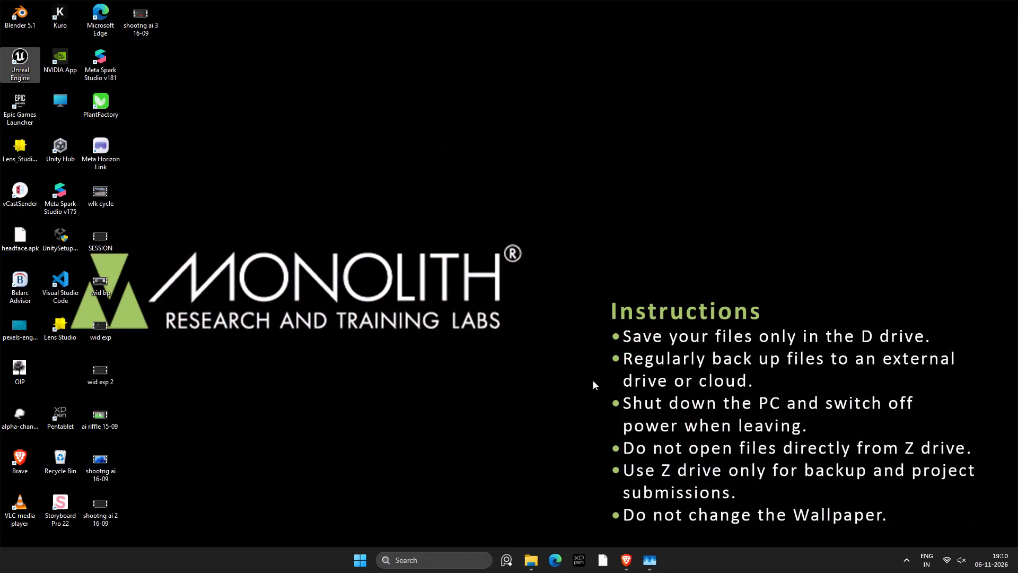
# Relaunch Unreal Engine and open the Buddha_cave project file from the Buddha_cave_T folder on the D drive.
pyautogui.doubleClick(10, 72)
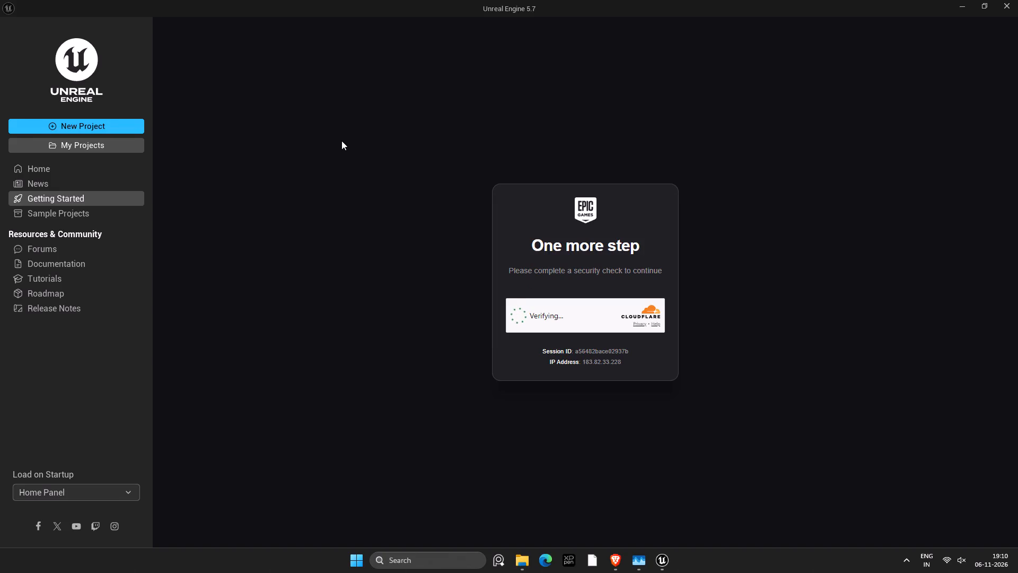
pyautogui.click(104, 135)
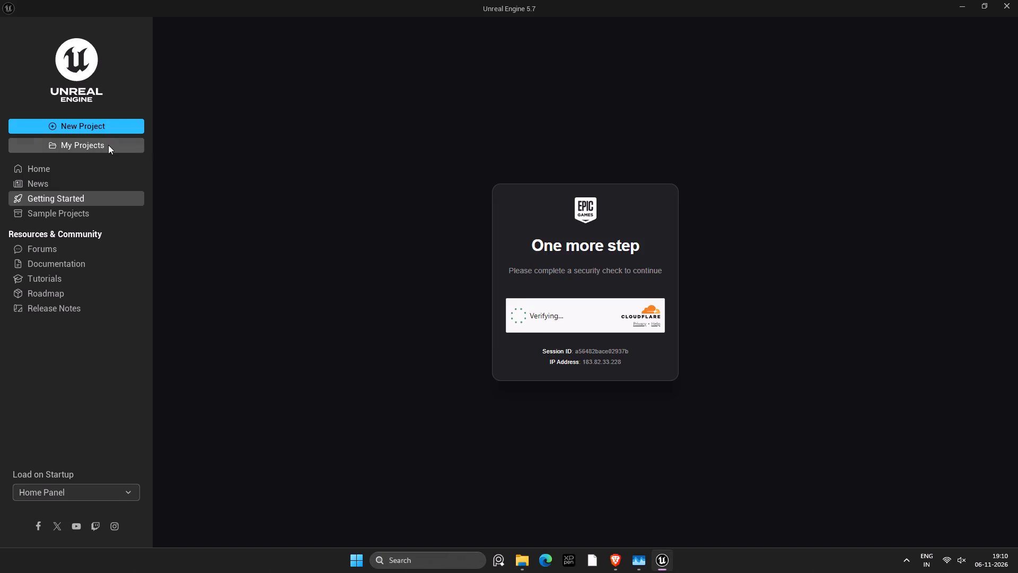
pyautogui.click(108, 145)
pyautogui.click(713, 484)
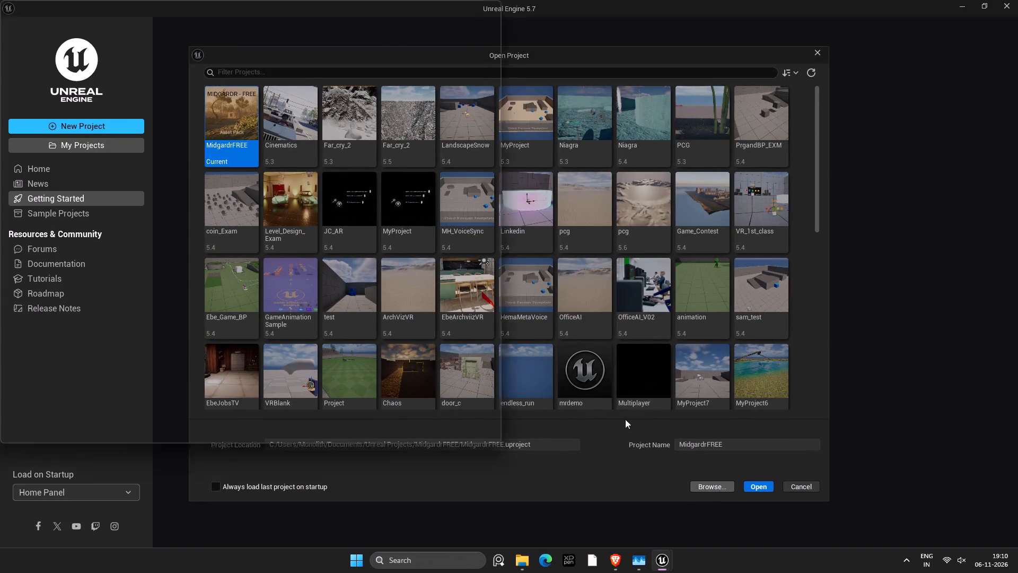
pyautogui.click(265, 166)
pyautogui.click(266, 160)
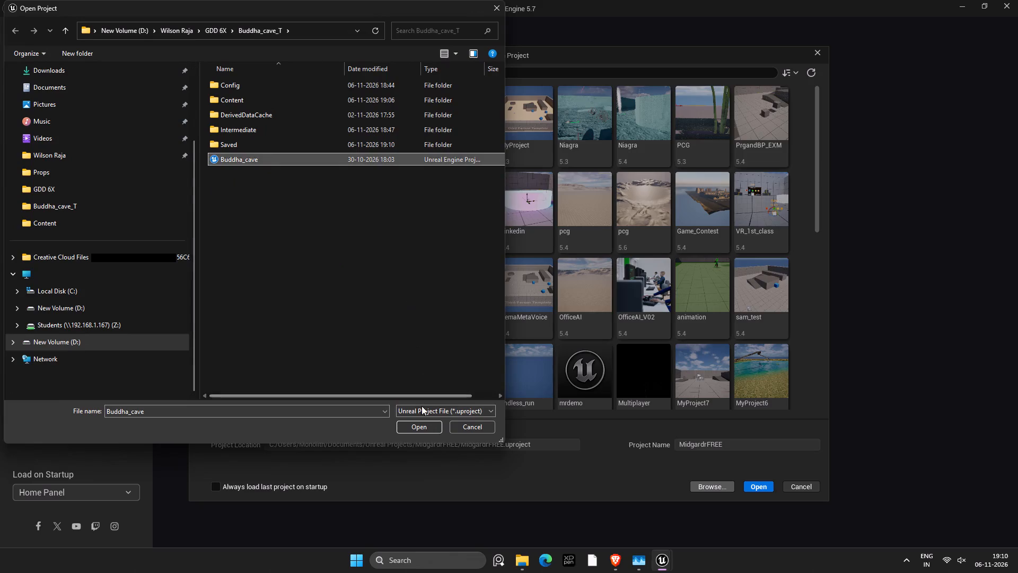
pyautogui.click(424, 425)
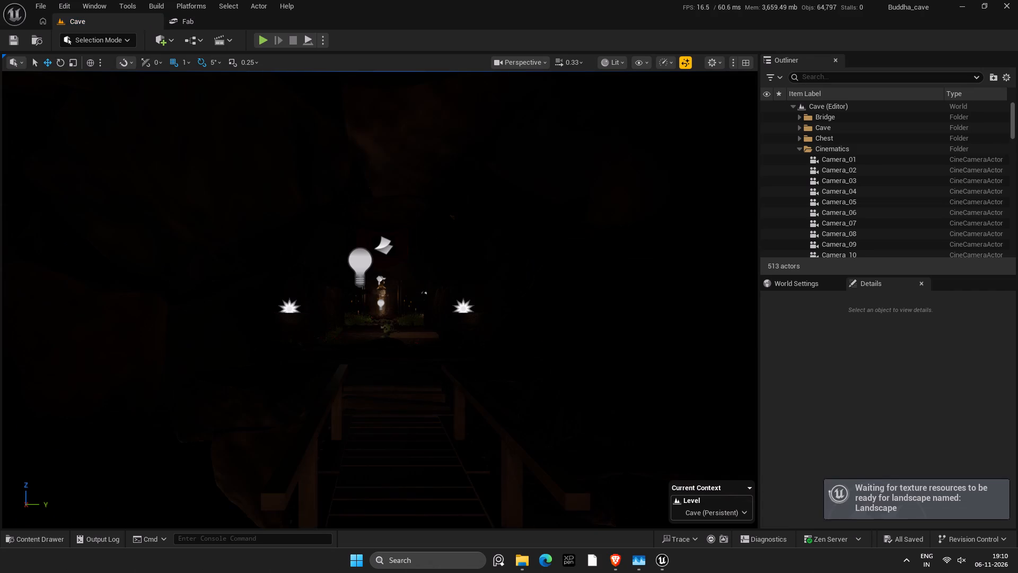
# Open the Camera_cuts level sequence from the Sequencer content folder and enlarge the Outliner area.
pyautogui.click(45, 541)
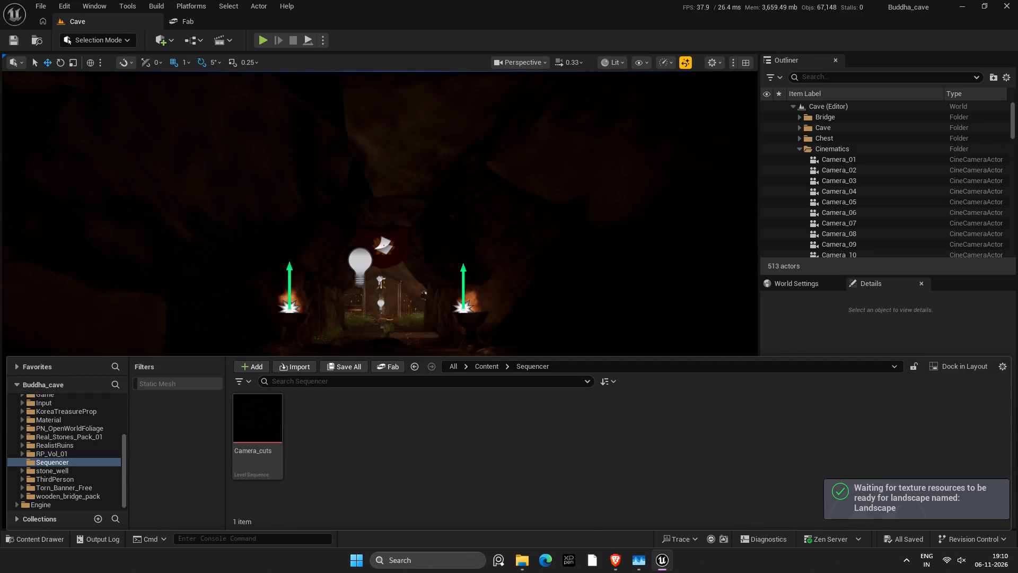
pyautogui.doubleClick(259, 421)
pyautogui.moveTo(905, 276); pyautogui.dragTo(910, 336)
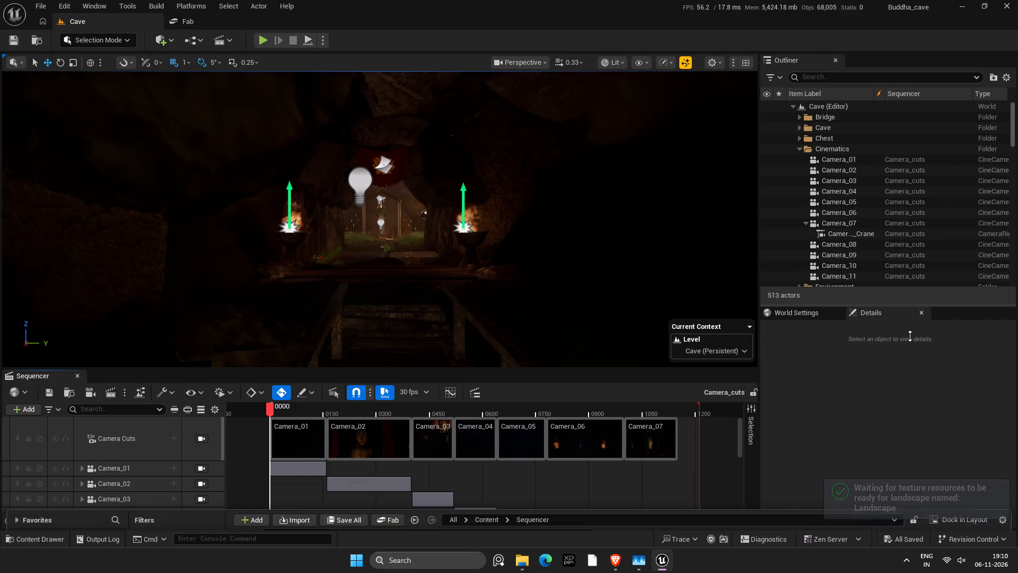
pyautogui.moveTo(910, 336); pyautogui.dragTo(910, 367)
# Detach CameraRig_Crane from Camera_07.
pyautogui.click(862, 238)
pyautogui.rightClick(863, 232)
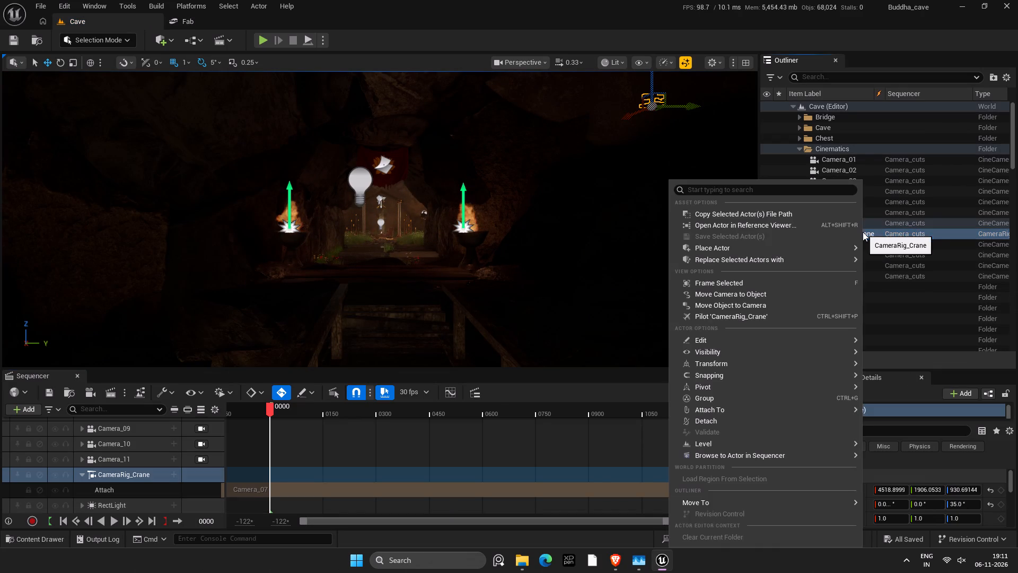
pyautogui.click(774, 420)
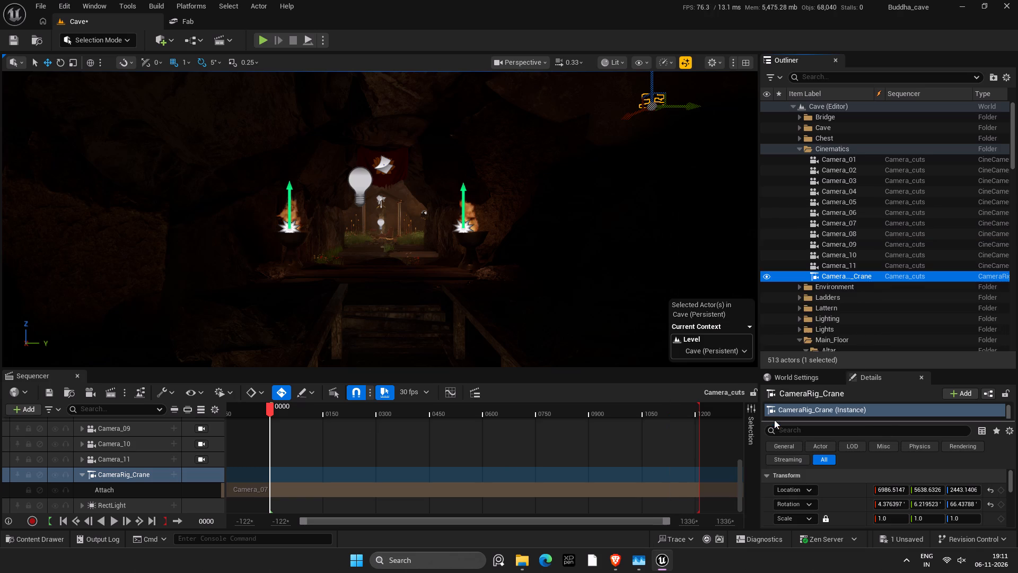
# Attach Camera_07 to CameraRig_Crane as its parent.
pyautogui.rightClick(844, 224)
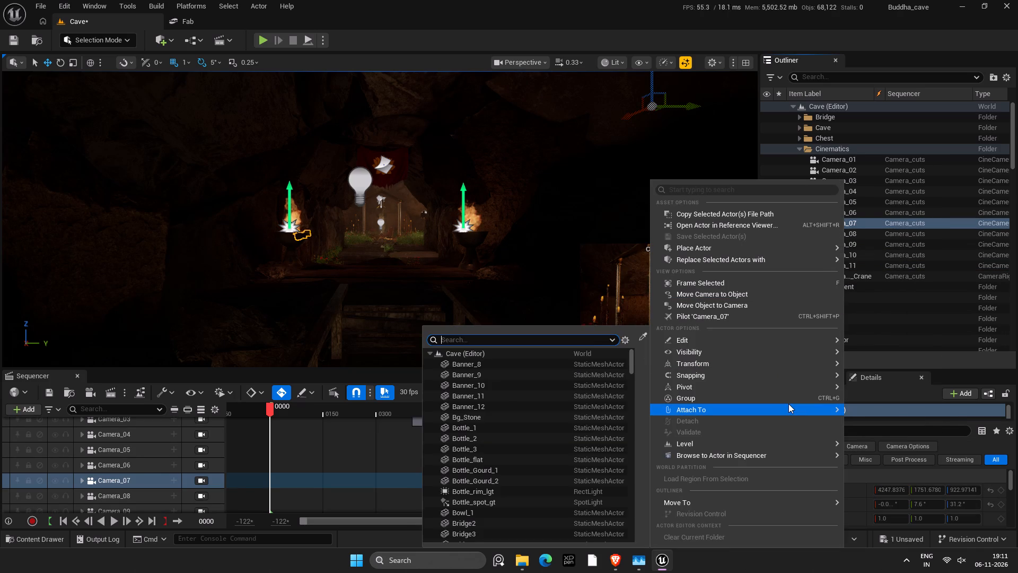
pyautogui.scroll(-10, 554, 468)
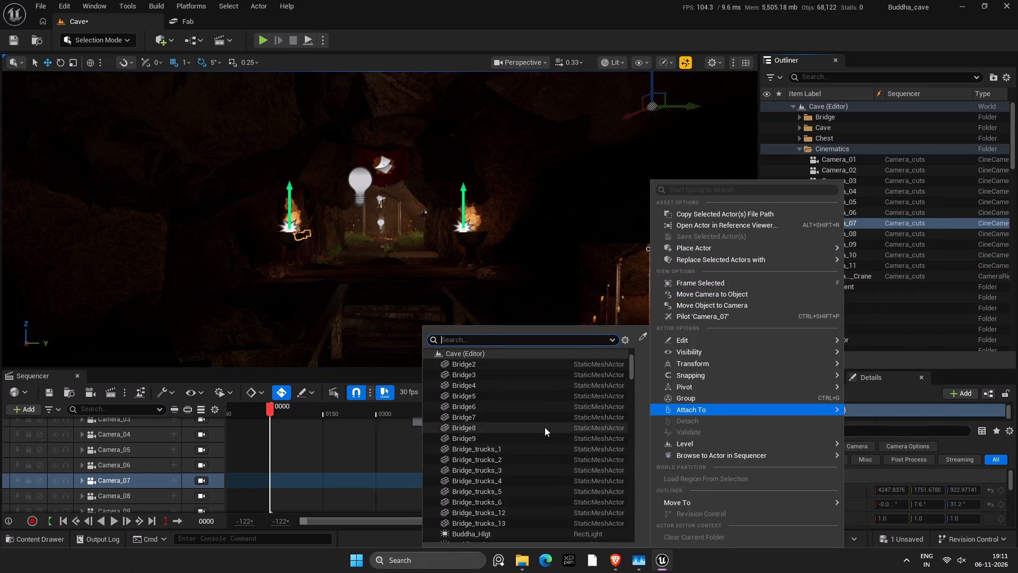
pyautogui.scroll(-15, 544, 427)
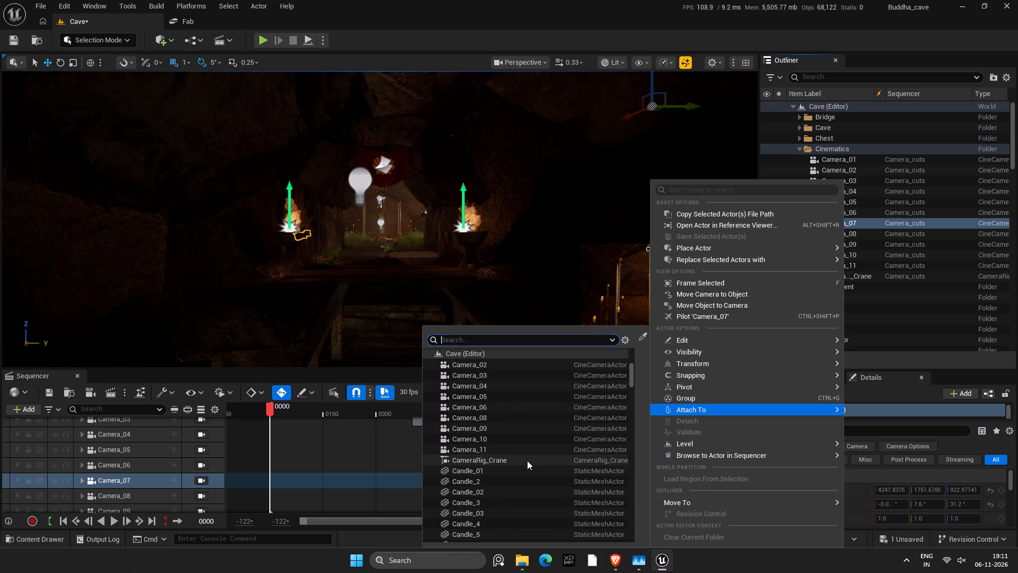
pyautogui.click(527, 461)
# Pilot CameraRig_Crane so the viewport shows the shot from the crane.
pyautogui.click(894, 266)
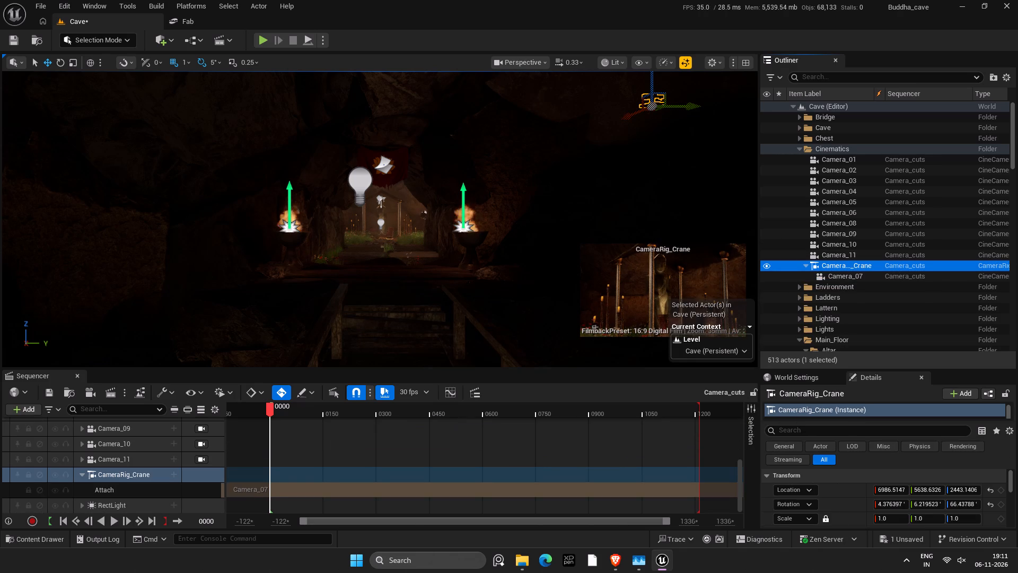
pyautogui.hotkey('ctrl', 'shift', 'p')
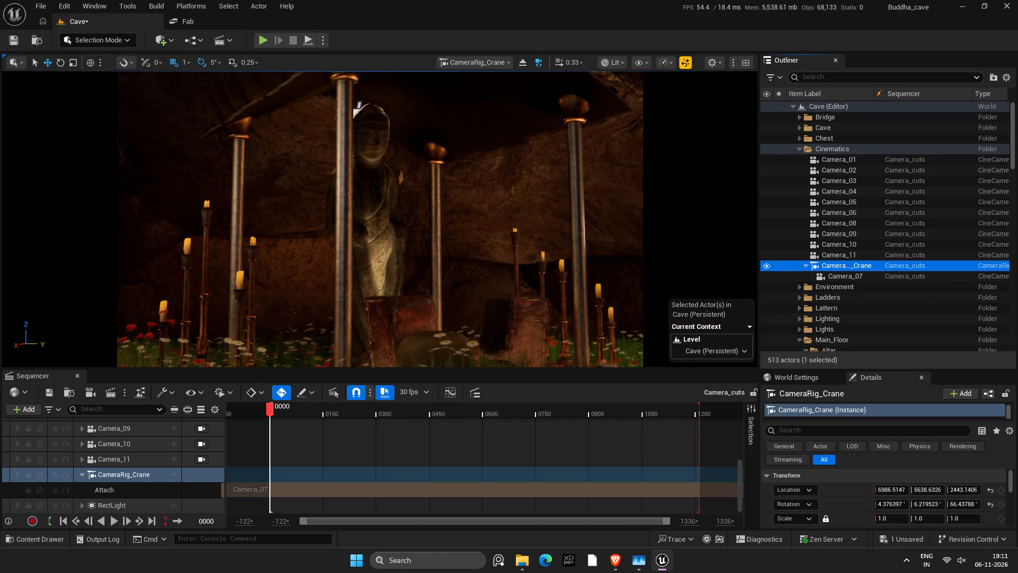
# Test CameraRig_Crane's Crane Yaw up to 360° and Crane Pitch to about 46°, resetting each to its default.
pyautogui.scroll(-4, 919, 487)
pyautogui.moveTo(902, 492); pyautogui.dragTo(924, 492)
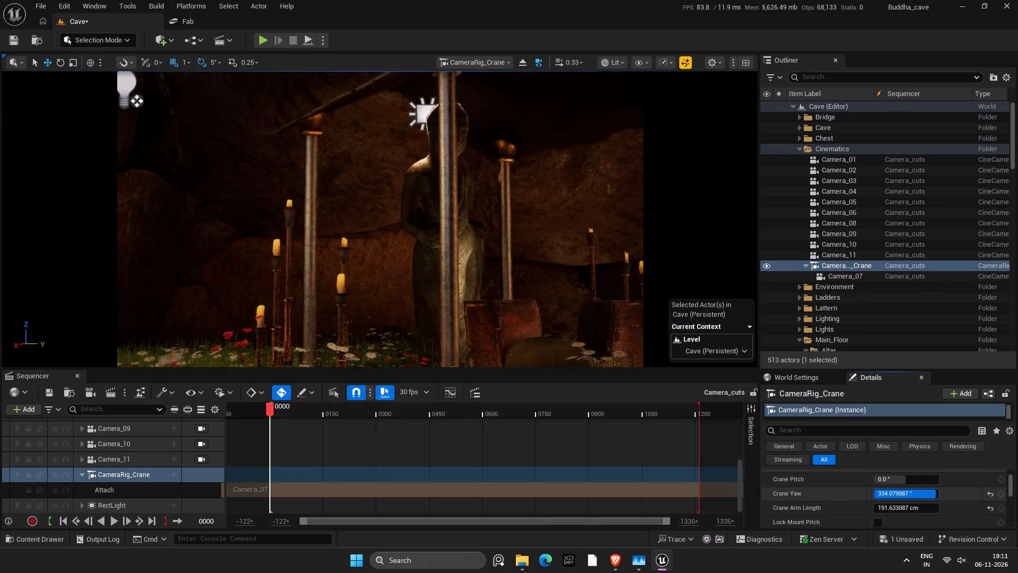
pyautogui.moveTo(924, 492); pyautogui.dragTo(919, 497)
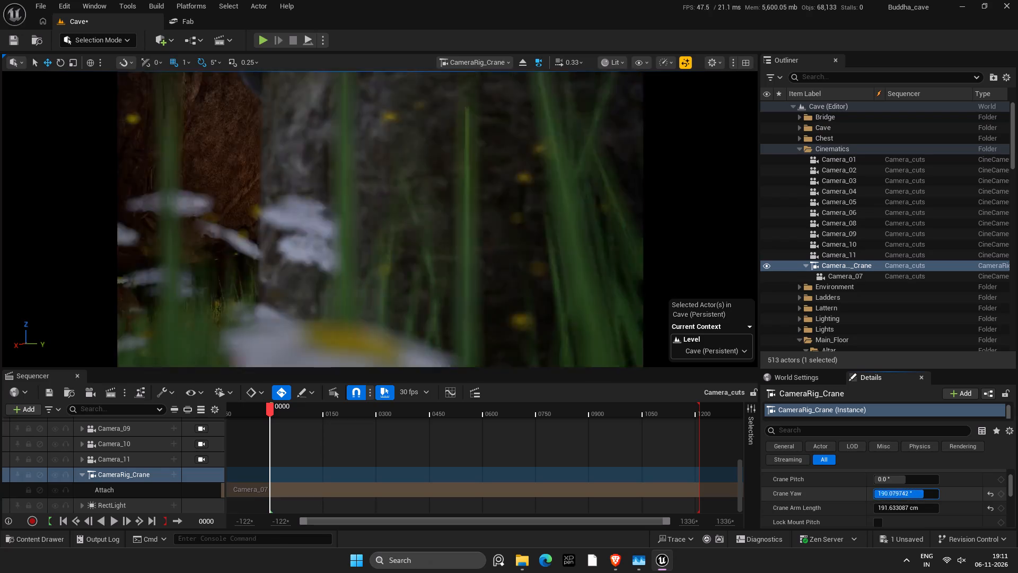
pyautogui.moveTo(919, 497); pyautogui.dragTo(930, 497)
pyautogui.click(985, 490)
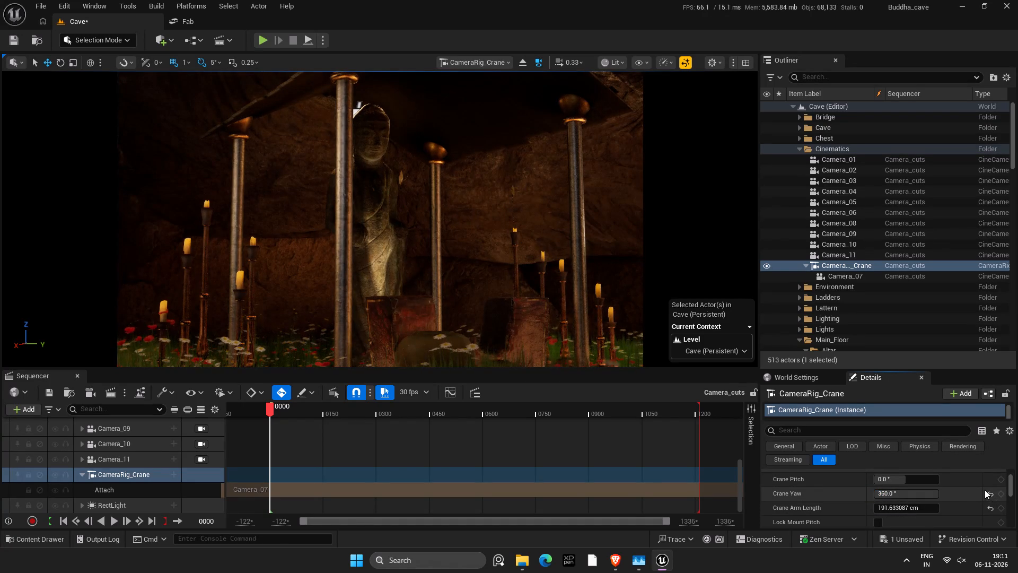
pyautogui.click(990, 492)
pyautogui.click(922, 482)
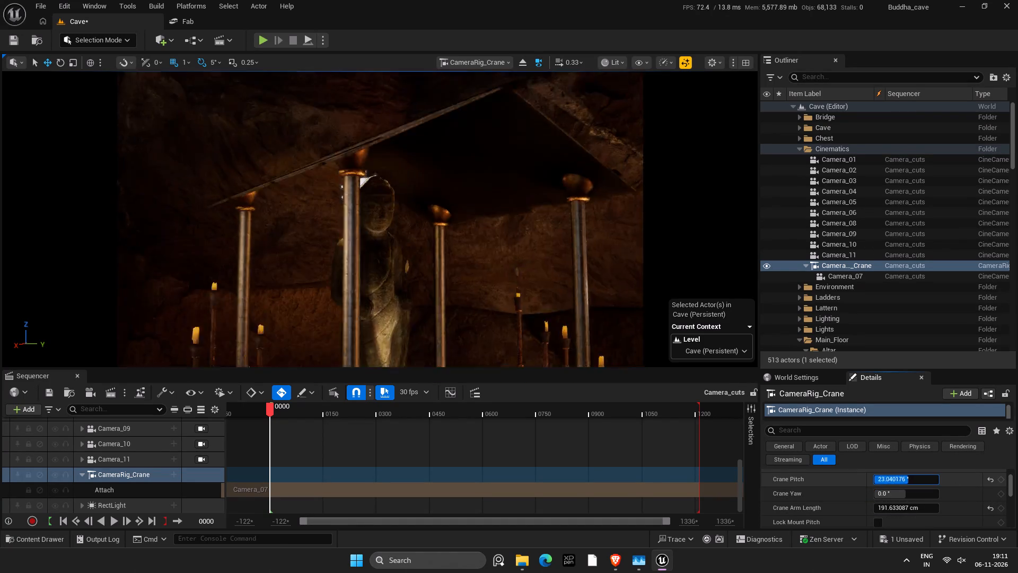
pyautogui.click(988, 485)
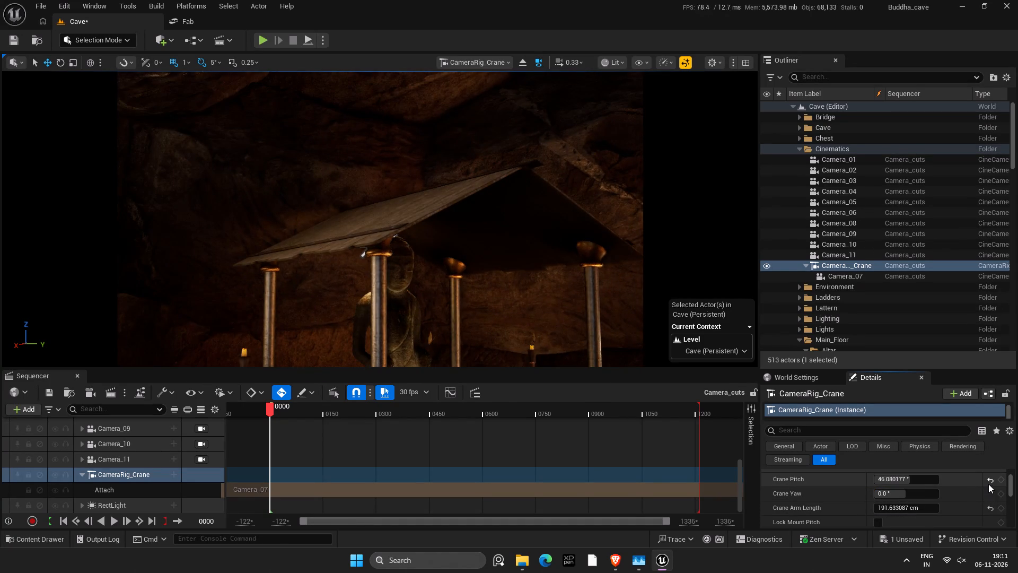
# Enable Lock Mount Pitch and Lock Mount Yaw on CameraRig_Crane.
pyautogui.scroll(-2, 901, 516)
pyautogui.click(880, 491)
pyautogui.click(878, 500)
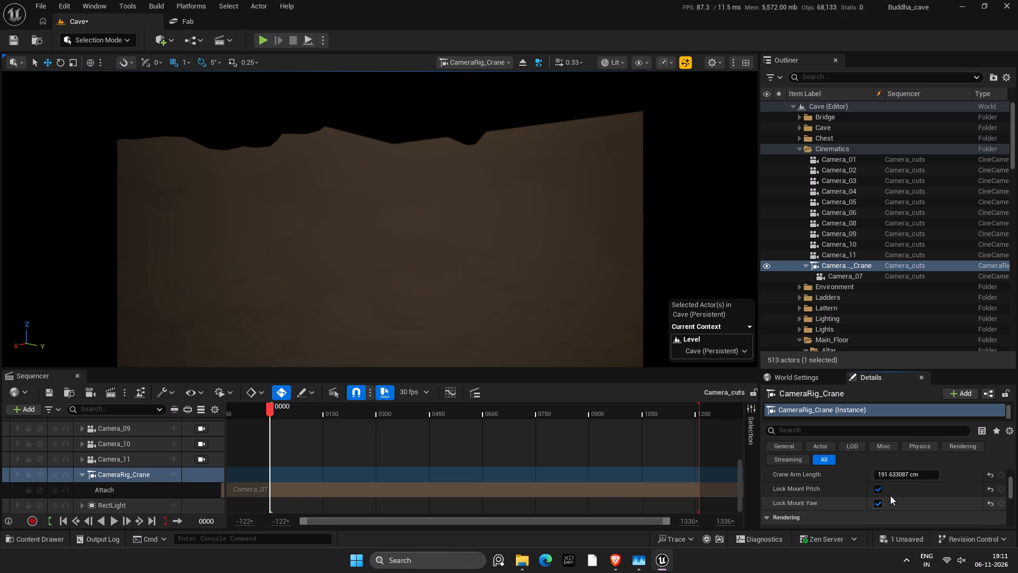
# Shorten CameraRig_Crane's Crane Arm Length to about 8 cm.
pyautogui.moveTo(913, 473); pyautogui.dragTo(848, 475)
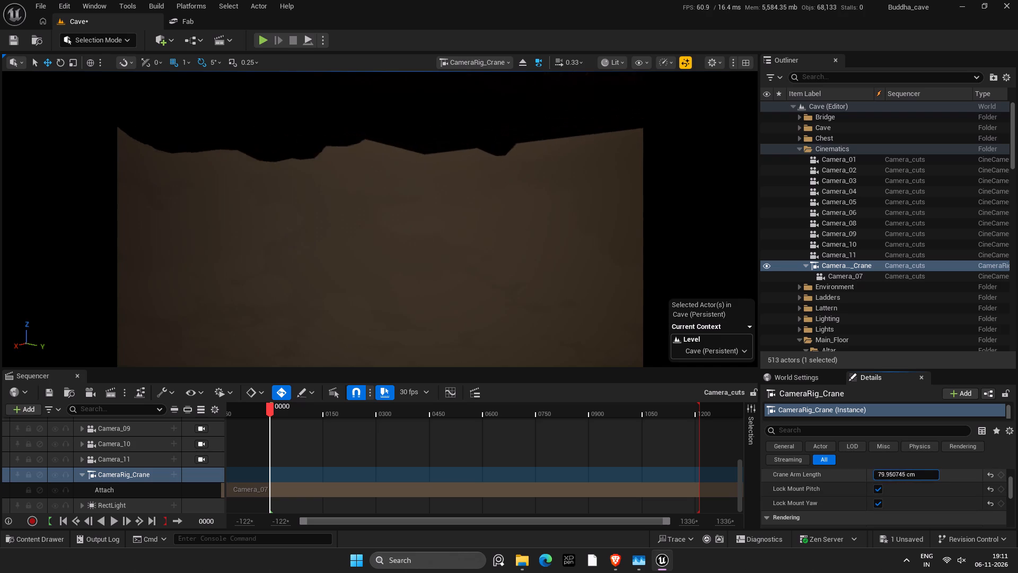
pyautogui.moveTo(848, 475); pyautogui.dragTo(705, 446)
pyautogui.moveTo(892, 472); pyautogui.dragTo(928, 472)
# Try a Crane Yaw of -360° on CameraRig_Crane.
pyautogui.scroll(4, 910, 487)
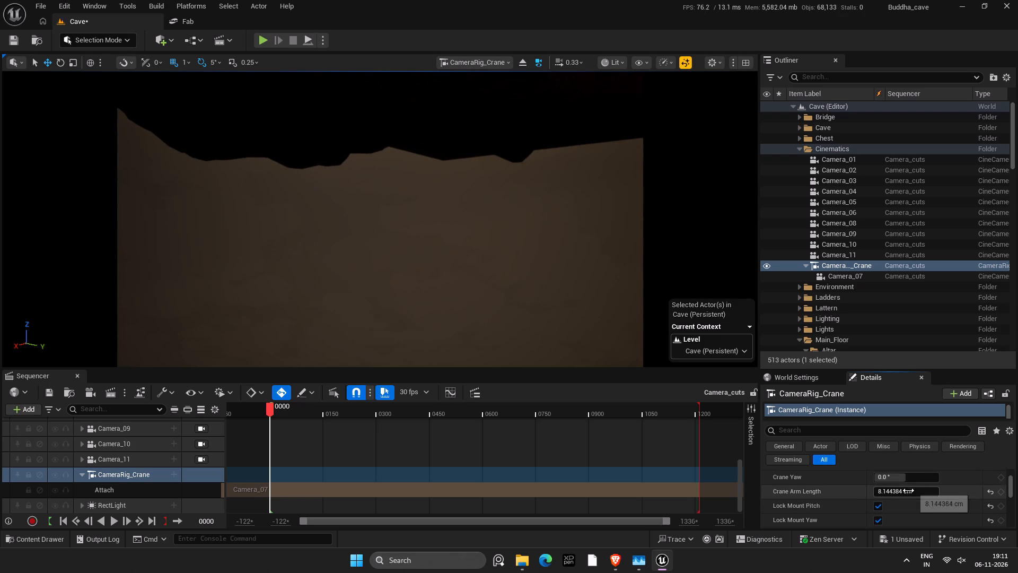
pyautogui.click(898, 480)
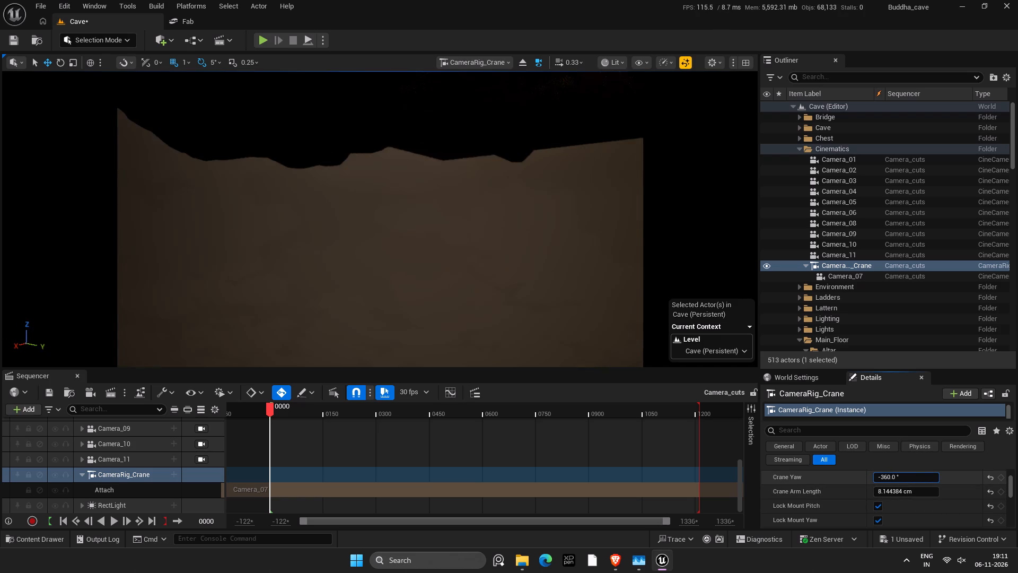
# Set CameraRig_Crane's Z location to 1000 and reset its rotation to zero.
pyautogui.scroll(4, 929, 503)
pyautogui.click(965, 473)
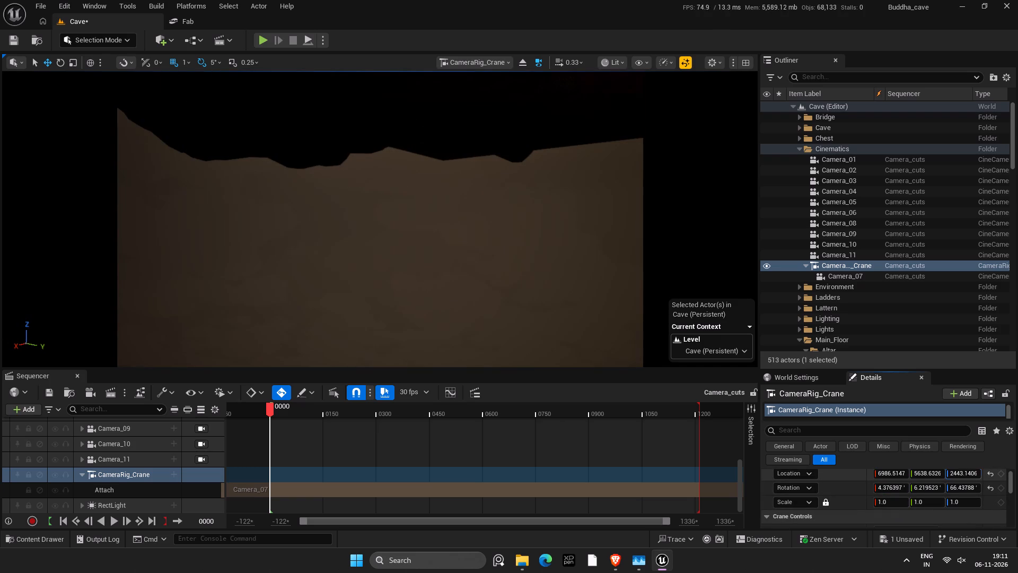
pyautogui.write('1000')
pyautogui.press('Return')
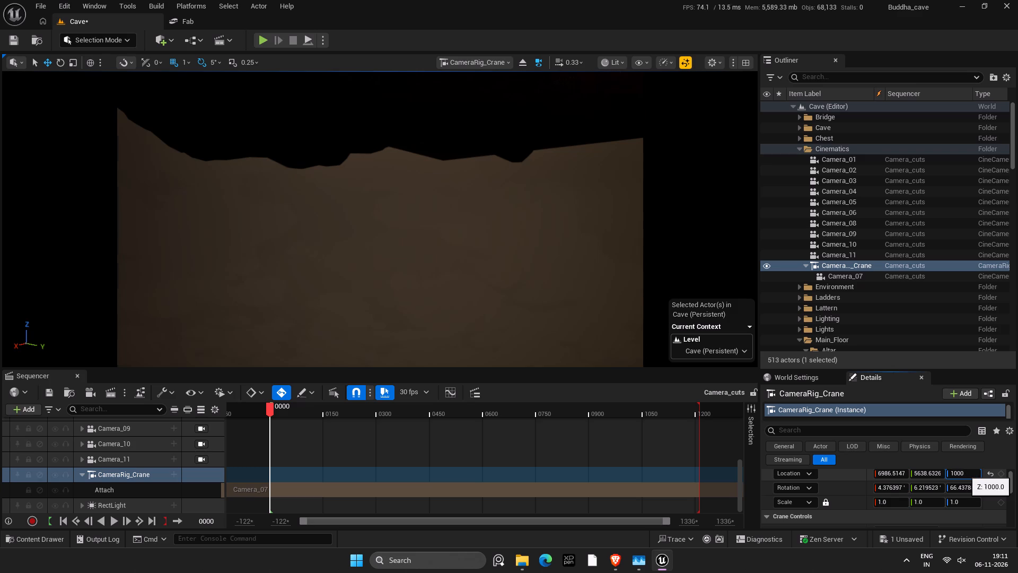
pyautogui.click(992, 491)
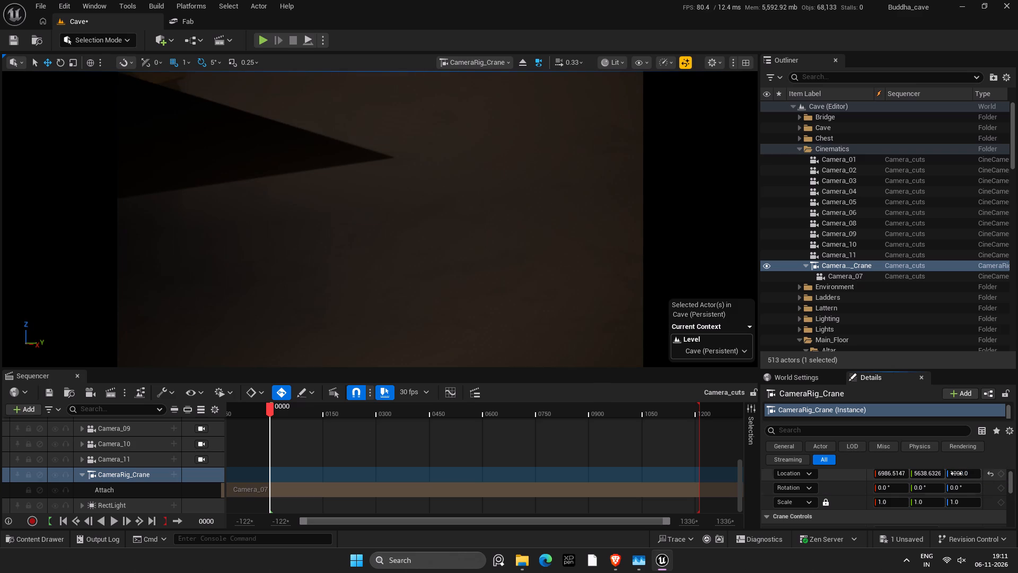
# Sweep CameraRig_Crane's Crane Yaw from 360° down to -360° to check how the view swings.
pyautogui.scroll(-3, 905, 497)
pyautogui.moveTo(900, 494); pyautogui.dragTo(907, 492)
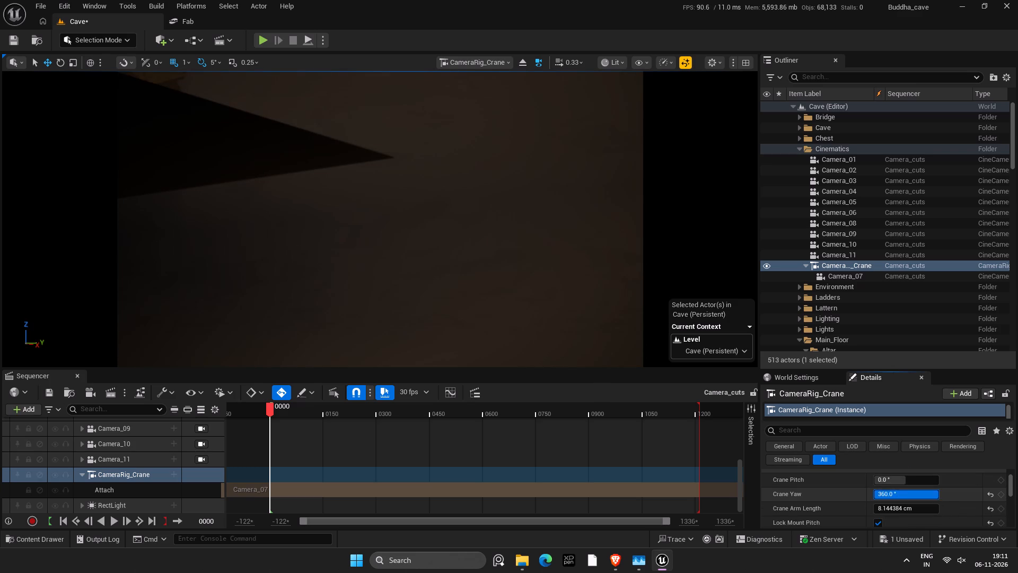
pyautogui.moveTo(907, 492); pyautogui.dragTo(864, 493)
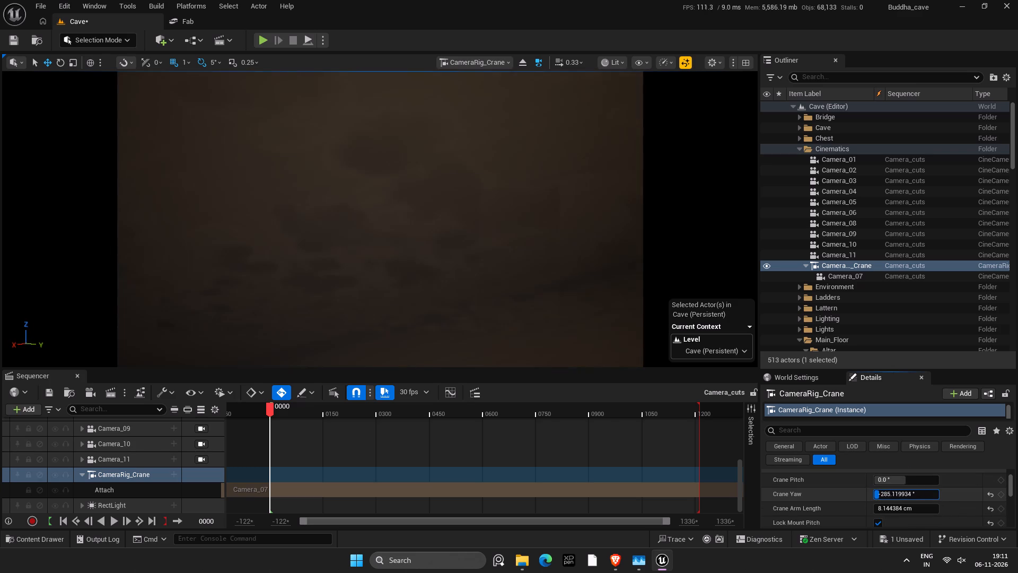
pyautogui.moveTo(864, 493); pyautogui.dragTo(859, 493)
# Pilot CameraRig_Crane with the attached Camera_07 through the cave until the view faces the temple between the rock walls.
pyautogui.moveTo(591, 293); pyautogui.dragTo(591, 294, button='right')
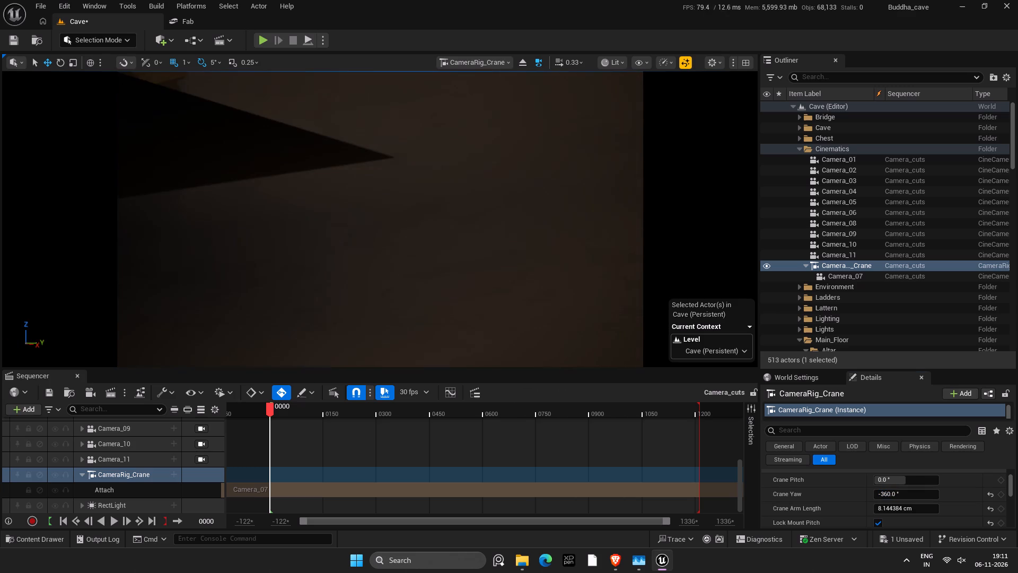
pyautogui.moveTo(591, 294); pyautogui.dragTo(493, 299, button='right')
pyautogui.press('w')
pyautogui.press('w')
pyautogui.press('w')
pyautogui.press('w')
pyautogui.press('w')
pyautogui.press('w')
pyautogui.press('w')
pyautogui.press('w')
pyautogui.press('w')
pyautogui.press('w')
pyautogui.press('w')
pyautogui.press('w')
pyautogui.press('w')
pyautogui.press('w')
pyautogui.press('w')
pyautogui.press('w')
pyautogui.press('w')
pyautogui.press('w')
pyautogui.press('w')
pyautogui.press('w')
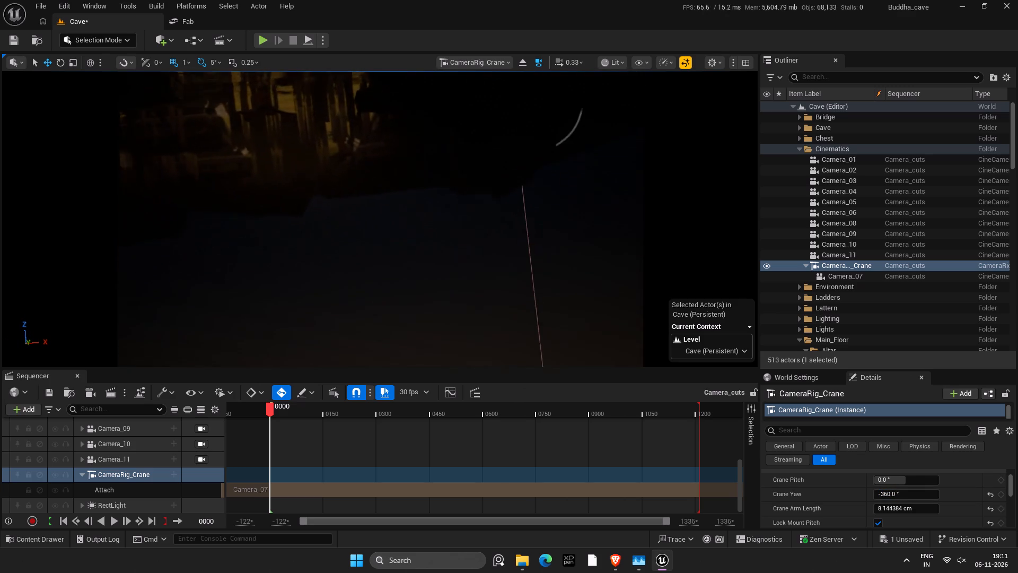
pyautogui.press('r')
pyautogui.press('r')
pyautogui.press('r')
pyautogui.press('r')
pyautogui.press('r')
pyautogui.press('r')
pyautogui.press('r')
pyautogui.press('r')
pyautogui.press('r')
pyautogui.press('r')
pyautogui.press('r')
pyautogui.press('r')
pyautogui.press('r')
pyautogui.press('r')
pyautogui.press('r')
pyautogui.press('r')
pyautogui.press('r')
pyautogui.press('r')
pyautogui.press('r')
pyautogui.press('r')
pyautogui.moveTo(493, 299); pyautogui.dragTo(495, 304, button='right')
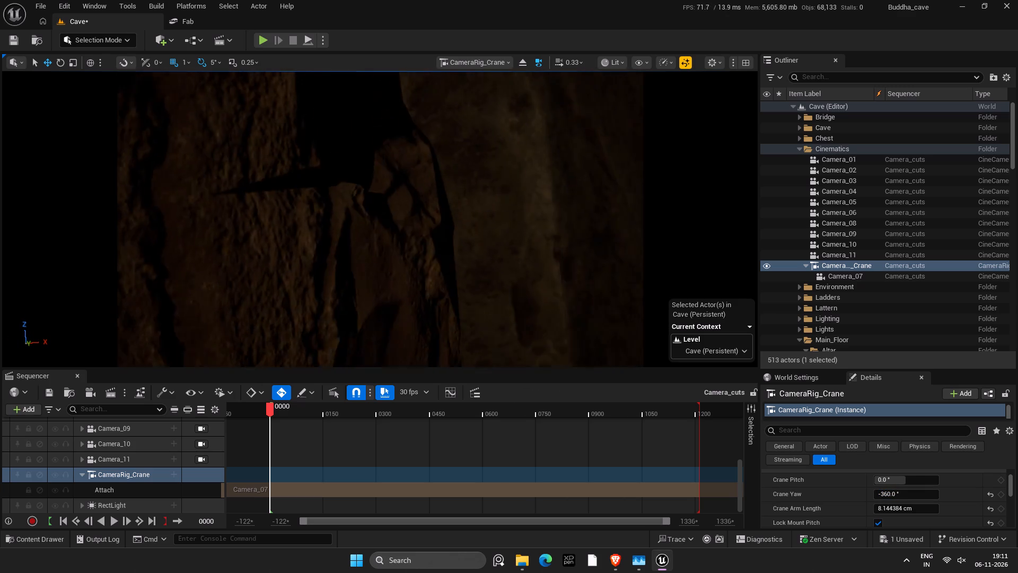
pyautogui.moveTo(495, 304); pyautogui.dragTo(349, 326, button='right')
pyautogui.press('a')
pyautogui.press('s')
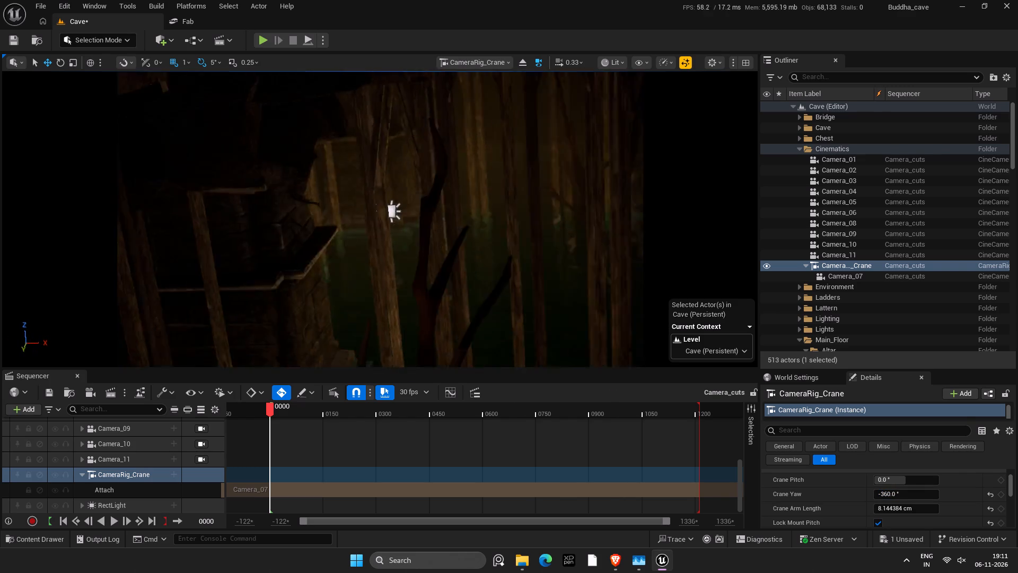
pyautogui.moveTo(349, 326); pyautogui.dragTo(503, 301, button='right')
pyautogui.press('w')
pyautogui.press('w')
pyautogui.press('w')
pyautogui.press('w')
pyautogui.press('w')
pyautogui.press('w')
pyautogui.press('w')
pyautogui.press('w')
pyautogui.press('w')
pyautogui.press('w')
pyautogui.press('w')
pyautogui.press('w')
pyautogui.press('w')
pyautogui.press('a')
pyautogui.press('a')
pyautogui.press('a')
pyautogui.press('a')
pyautogui.press('a')
pyautogui.press('a')
pyautogui.press('a')
pyautogui.press('a')
pyautogui.press('a')
pyautogui.press('a')
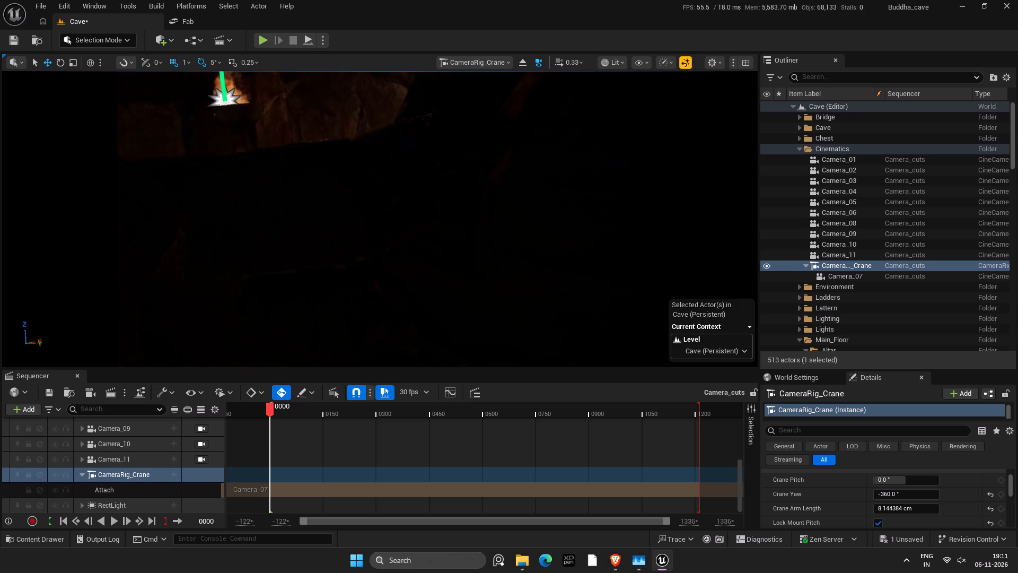
pyautogui.moveTo(503, 301); pyautogui.dragTo(567, 294, button='right')
pyautogui.press('w')
pyautogui.press('w')
pyautogui.press('w')
pyautogui.press('w')
pyautogui.press('w')
pyautogui.press('w')
pyautogui.press('w')
pyautogui.press('w')
pyautogui.press('w')
pyautogui.press('w')
pyautogui.press('w')
pyautogui.press('w')
pyautogui.press('w')
pyautogui.press('w')
pyautogui.press('w')
pyautogui.press('w')
pyautogui.press('w')
pyautogui.press('w')
pyautogui.press('w')
pyautogui.press('w')
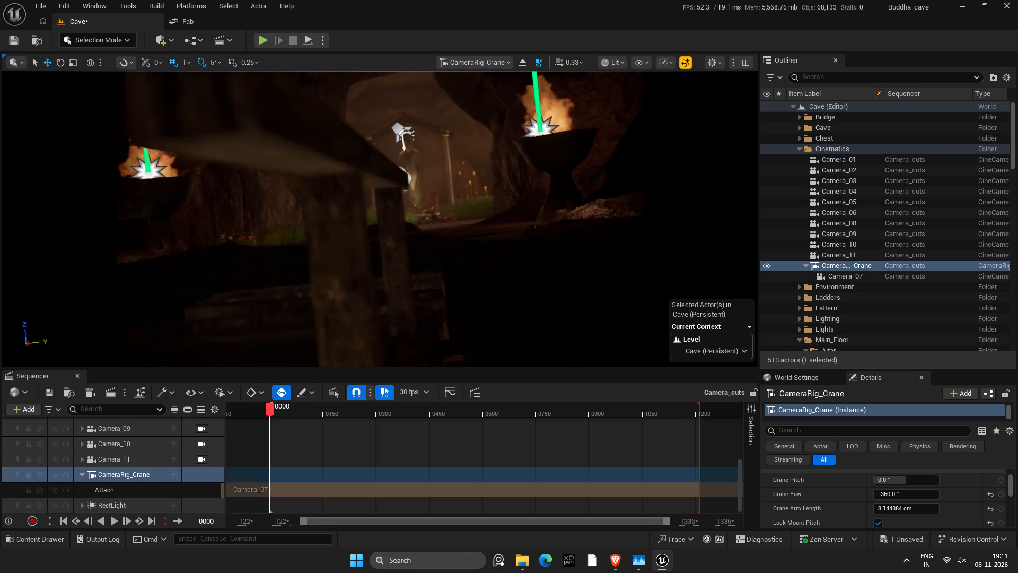
pyautogui.moveTo(567, 294); pyautogui.dragTo(571, 294, button='right')
# Detach Camera_07 from CameraRig_Crane.
pyautogui.click(875, 280)
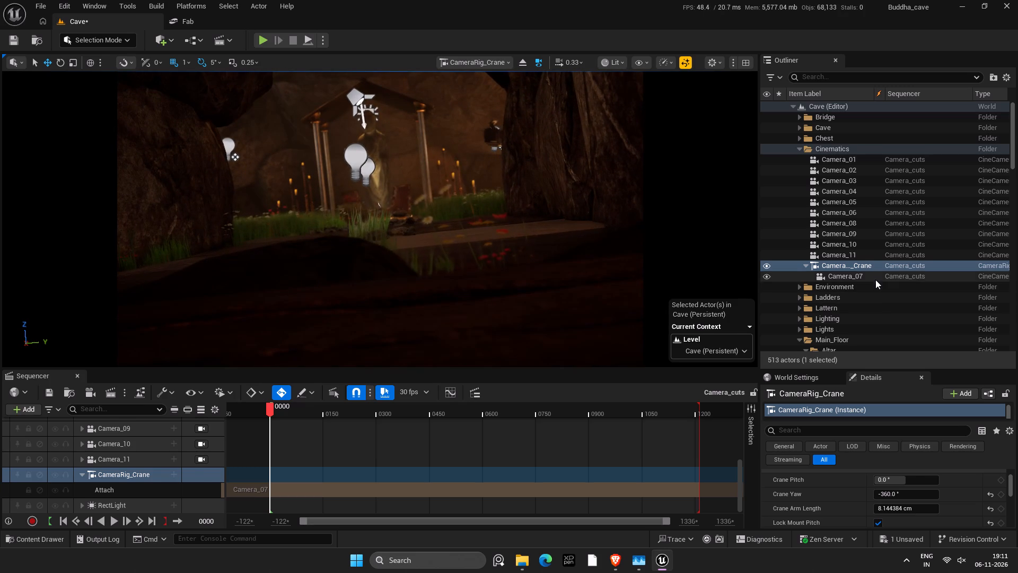
pyautogui.scroll(5, 952, 481)
pyautogui.scroll(1, 996, 492)
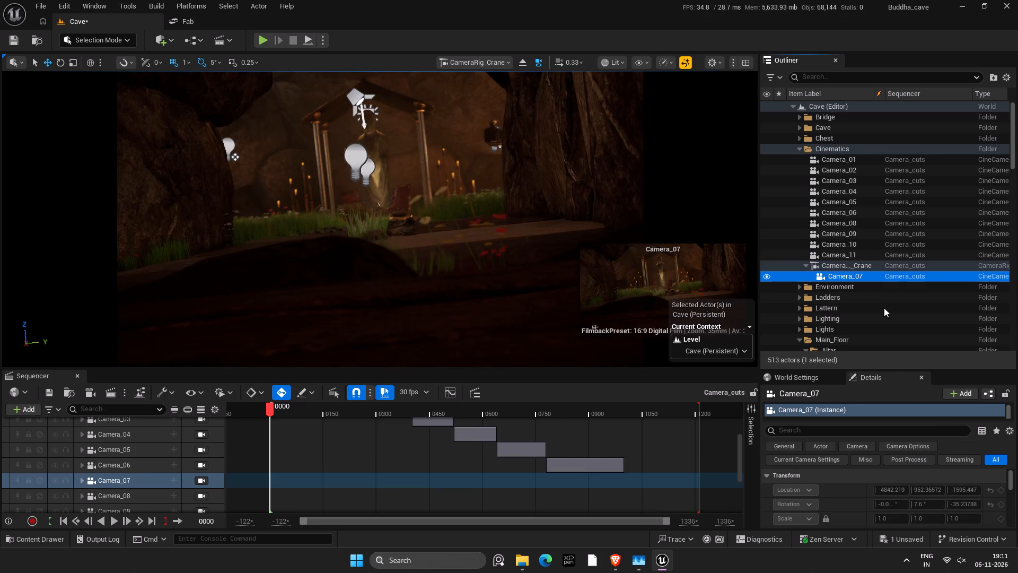
pyautogui.rightClick(888, 276)
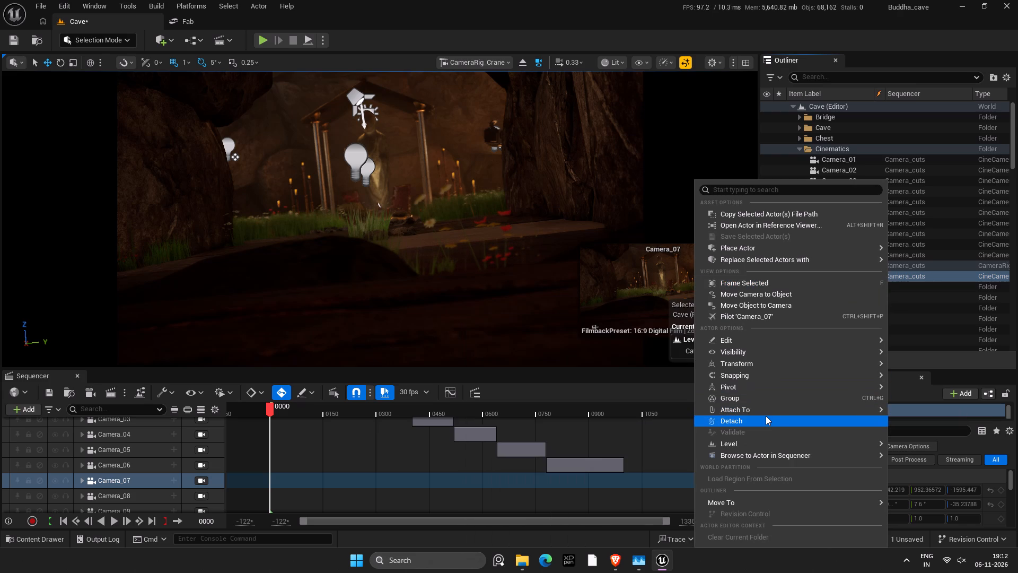
pyautogui.click(766, 416)
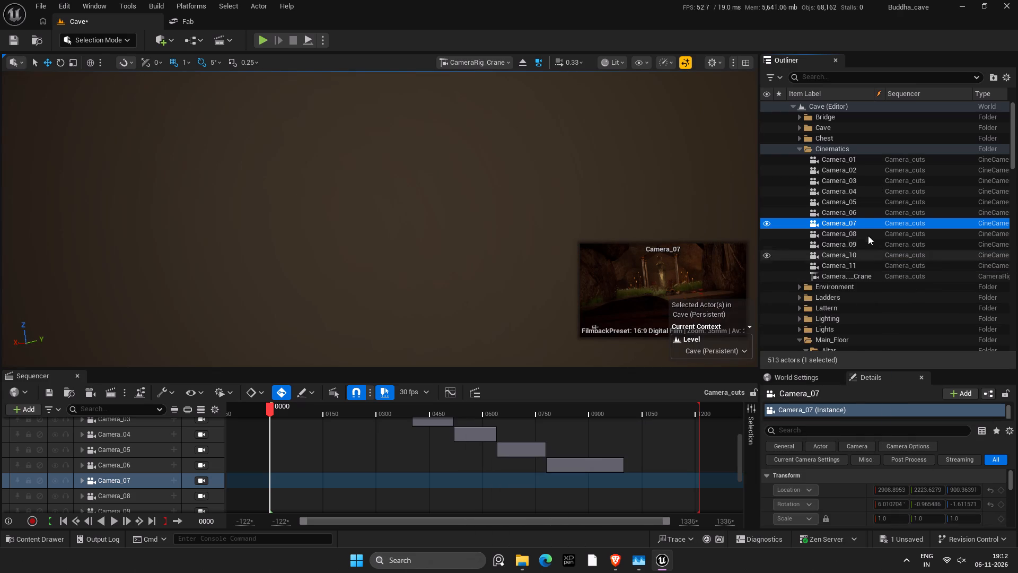
# Delete the Camera_07 and CameraRig_Crane tracks from the Camera_cuts sequence and save.
pyautogui.click(870, 225)
pyautogui.click(145, 476)
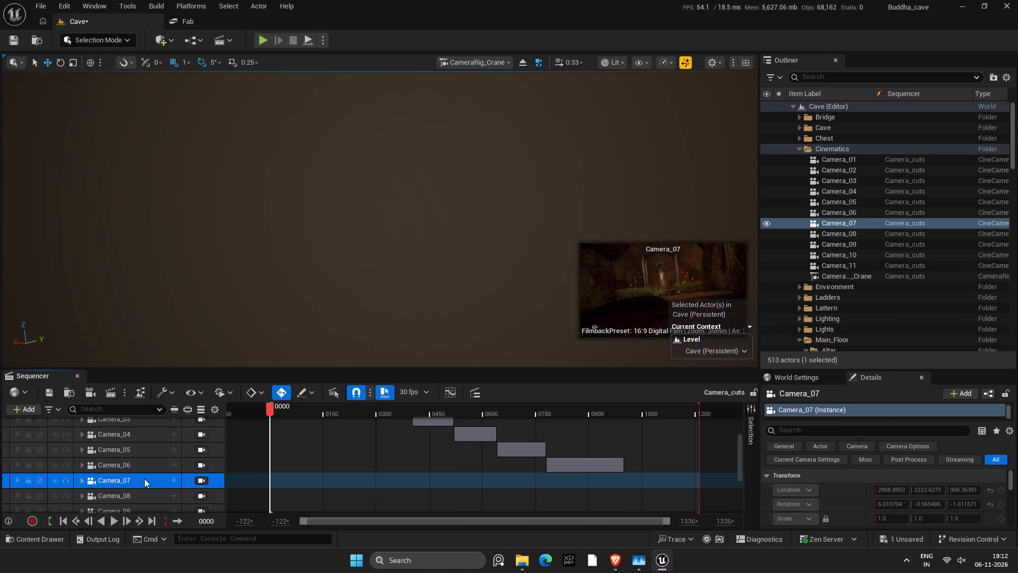
pyautogui.press('Delete')
pyautogui.scroll(-3, 142, 492)
pyautogui.click(142, 493)
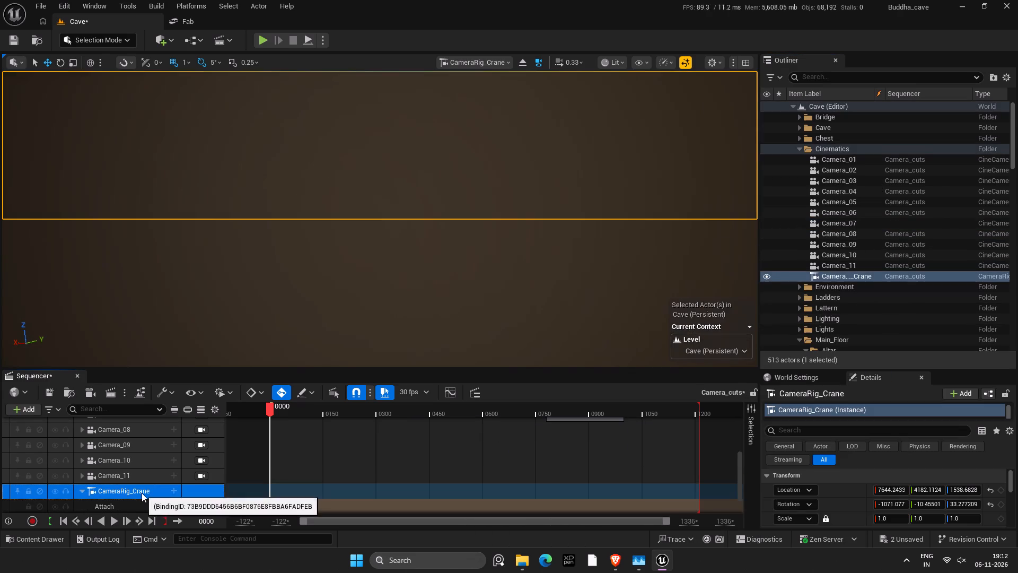
pyautogui.press('Delete')
pyautogui.hotkey('ctrl', 's')
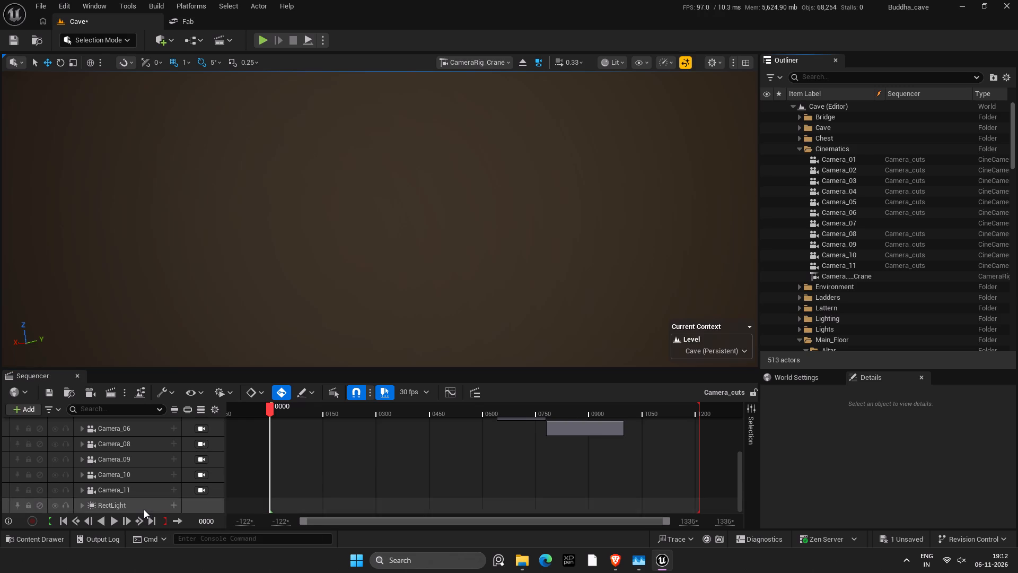
# Delete the RectLight track from the Camera_cuts sequence.
pyautogui.click(144, 509)
pyautogui.press('Delete')
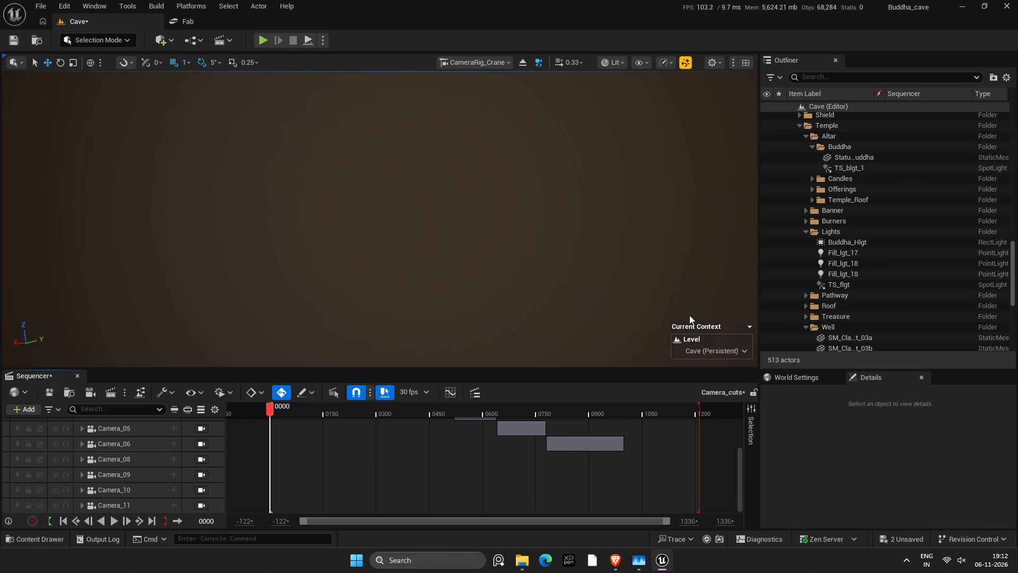
# Close the Camera_cuts sequence and save the level along with the remaining unsaved asset.
pyautogui.scroll(-20, 877, 299)
pyautogui.scroll(-1, 877, 299)
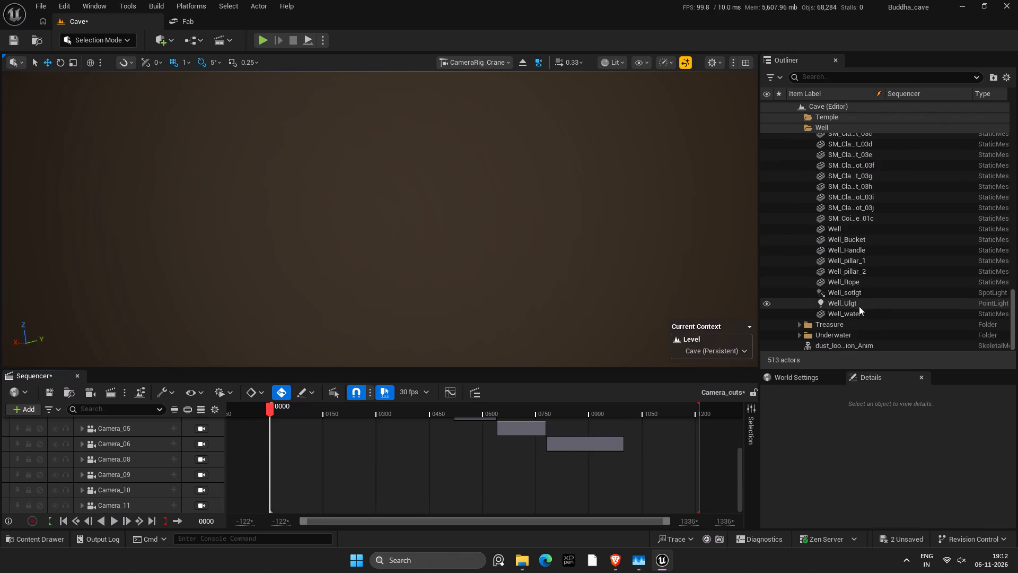
pyautogui.scroll(4, 269, 484)
pyautogui.scroll(3, 820, 303)
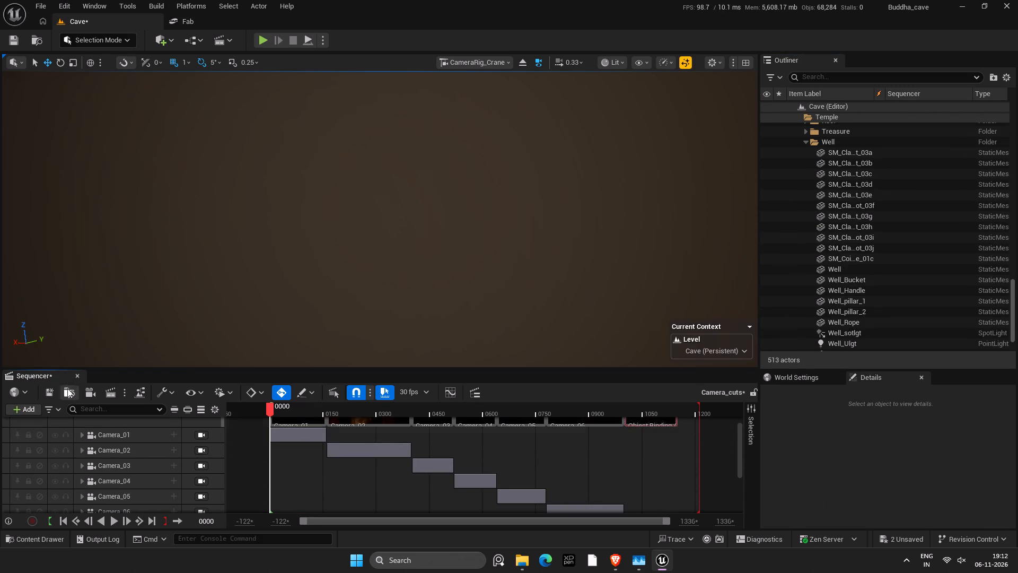
pyautogui.click(81, 374)
pyautogui.hotkey('ctrl', 's')
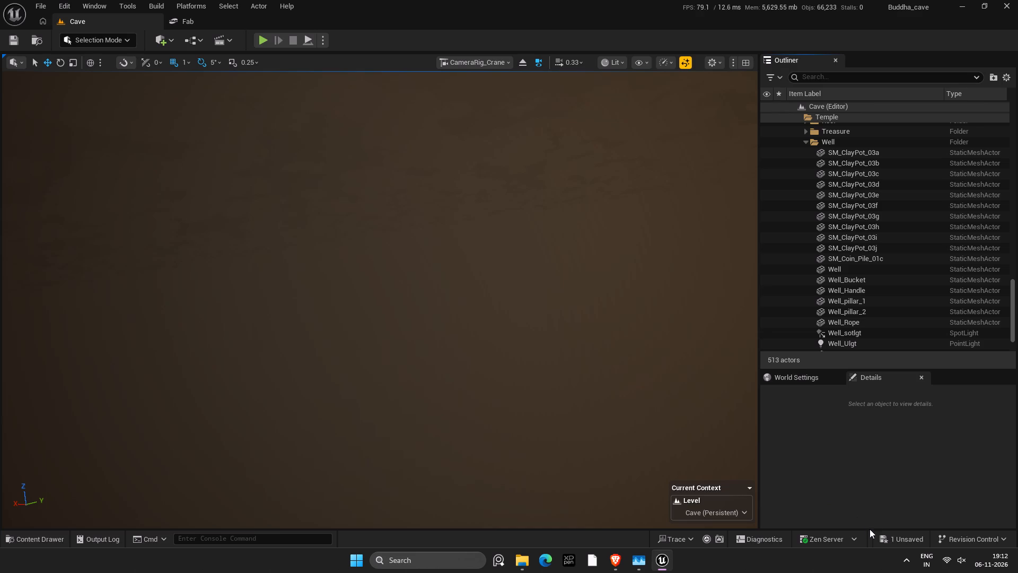
pyautogui.click(897, 540)
pyautogui.click(587, 400)
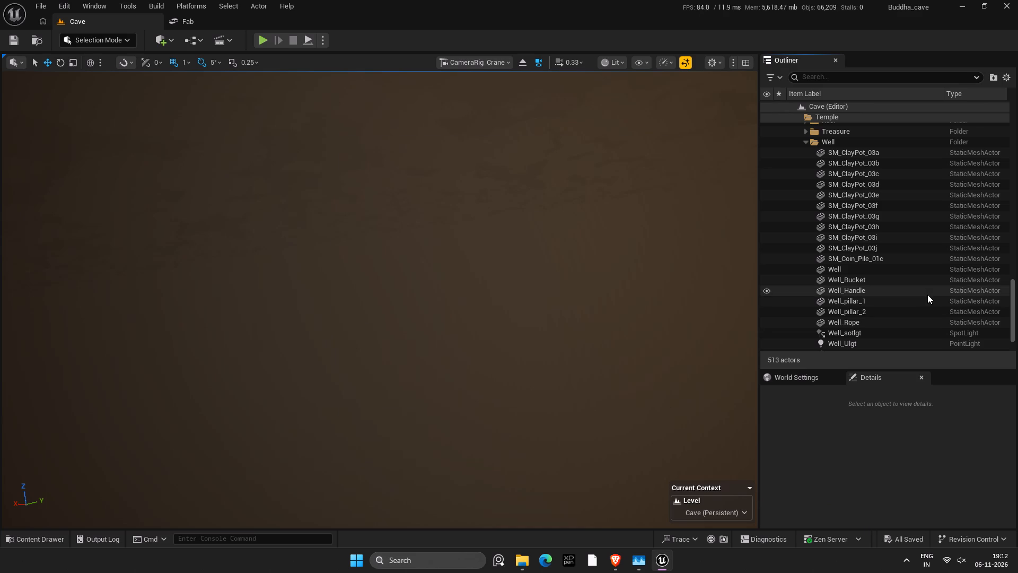
# Collapse the Temple's Well folder and select CameraRig_Crane in the Cinematics folder.
pyautogui.click(808, 142)
pyautogui.scroll(-13, 893, 244)
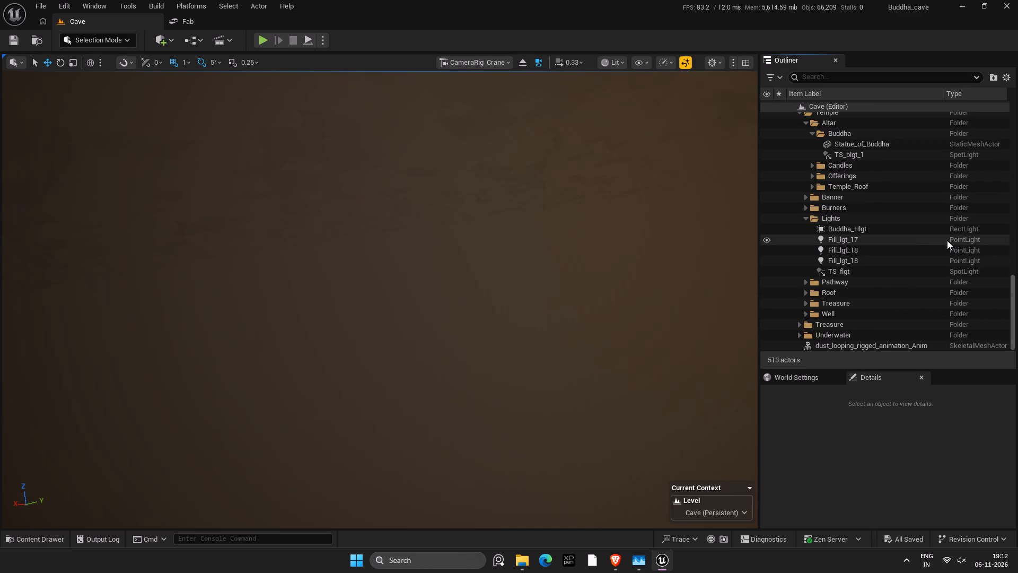
pyautogui.scroll(15, 865, 227)
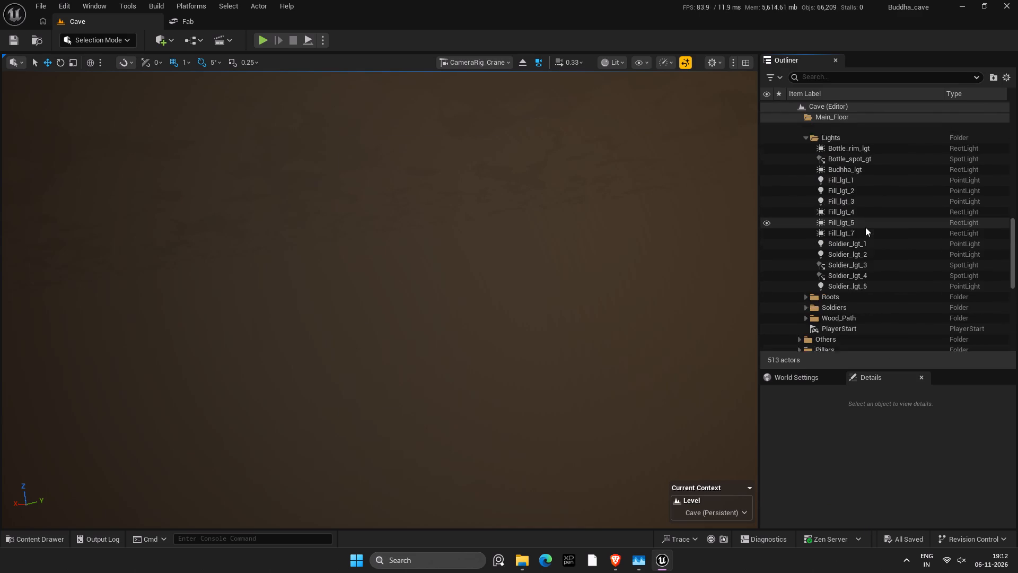
pyautogui.scroll(20, 865, 227)
pyautogui.scroll(5, 865, 227)
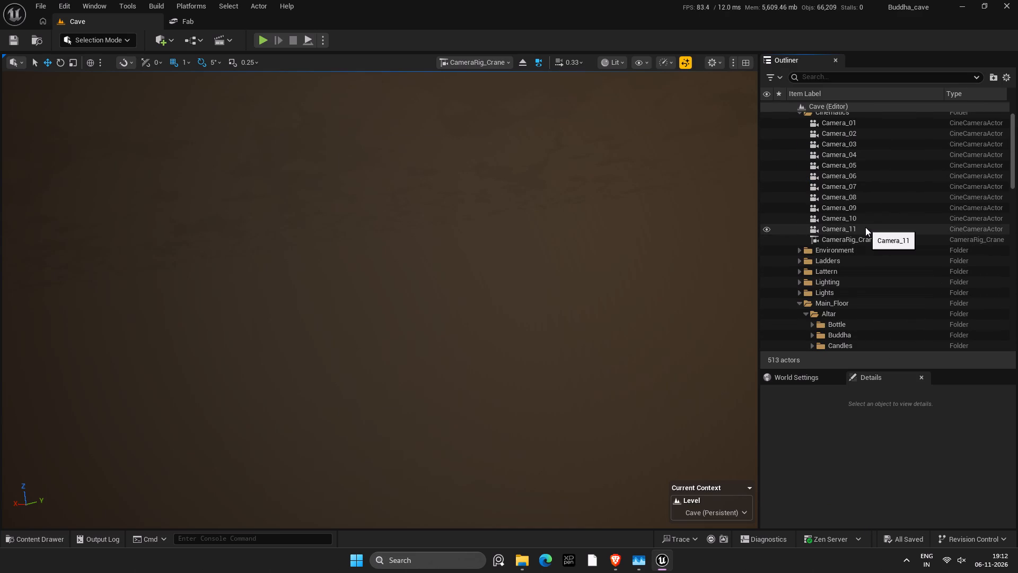
pyautogui.click(872, 236)
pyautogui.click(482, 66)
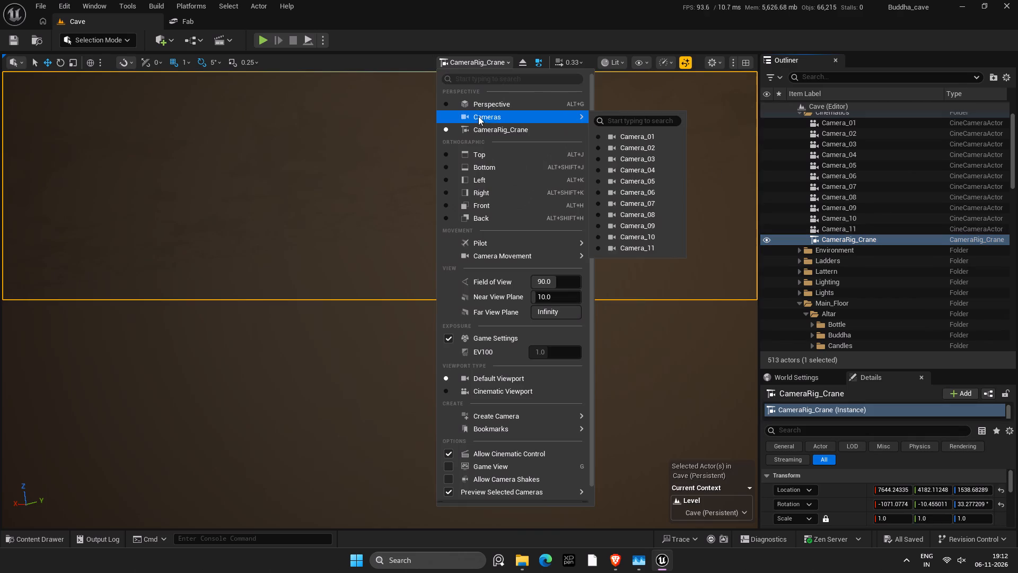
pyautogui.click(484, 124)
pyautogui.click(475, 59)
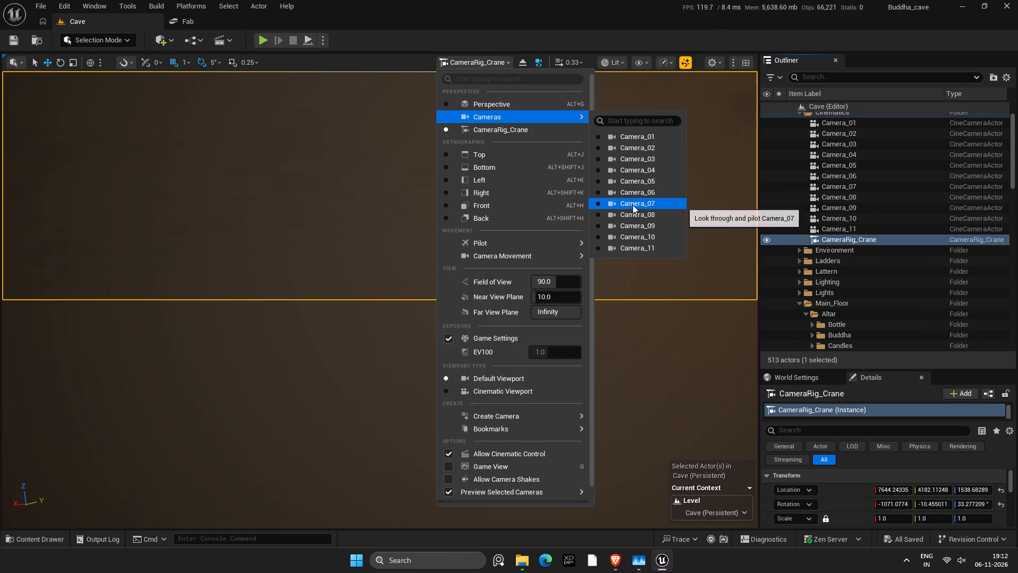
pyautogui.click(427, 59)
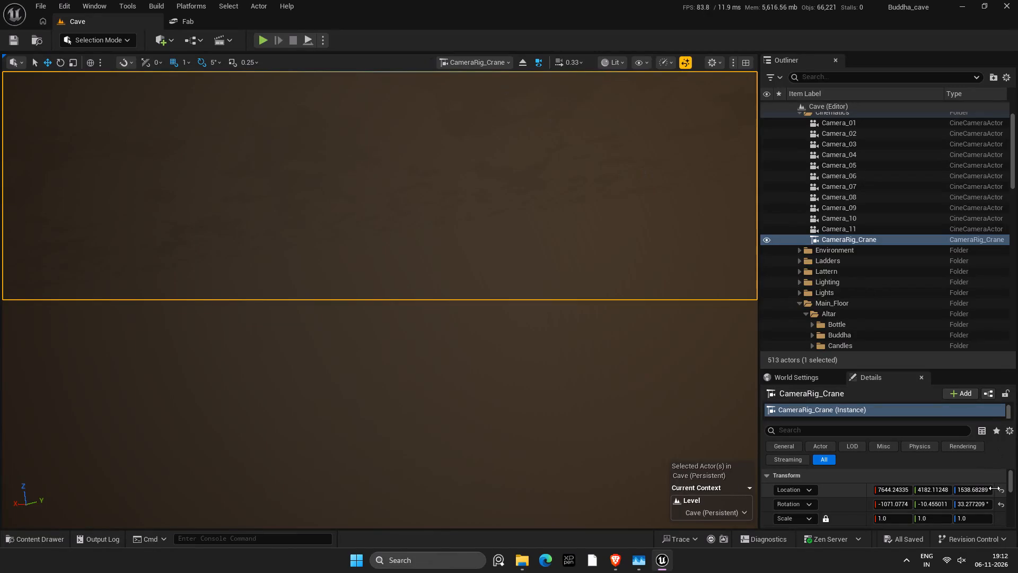
# Reset CameraRig_Crane's location and rotation to zero.
pyautogui.click(1000, 489)
pyautogui.click(1004, 506)
# Fly the piloted CameraRig_Crane through the cave to face the Buddha shrine, at about X 4241, Y 2117, Z 1009.
pyautogui.press('w')
pyautogui.press('w')
pyautogui.press('w')
pyautogui.press('w')
pyautogui.press('w')
pyautogui.press('w')
pyautogui.press('w')
pyautogui.press('w')
pyautogui.press('w')
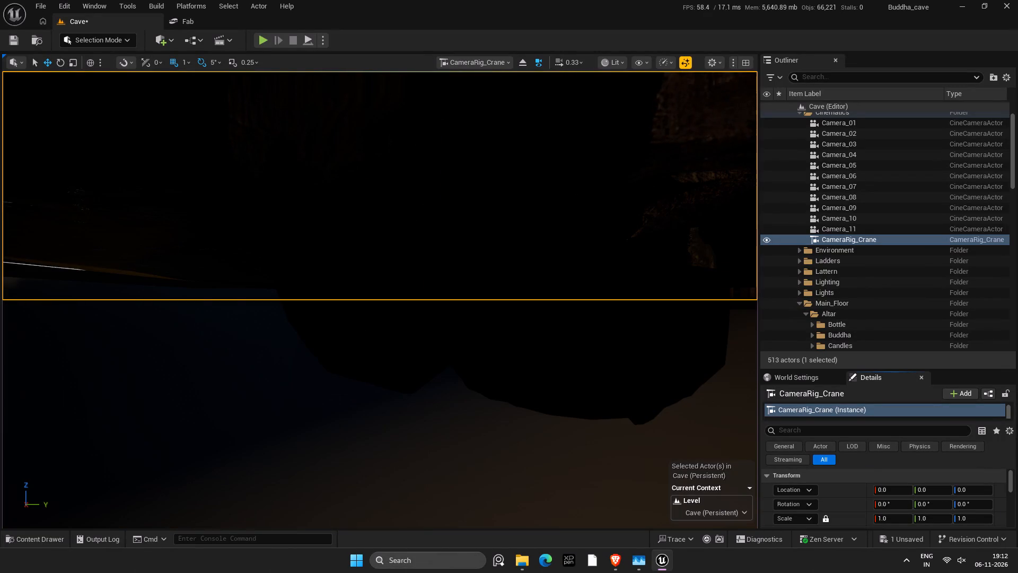
pyautogui.rightClick(617, 328)
pyautogui.moveTo(617, 327); pyautogui.dragTo(616, 327, button='right')
pyautogui.press('w')
pyautogui.press('r')
pyautogui.press('r')
pyautogui.press('r')
pyautogui.press('r')
pyautogui.press('r')
pyautogui.press('r')
pyautogui.press('r')
pyautogui.press('r')
pyautogui.press('r')
pyautogui.press('r')
pyautogui.press('r')
pyautogui.press('r')
pyautogui.press('r')
pyautogui.press('r')
pyautogui.press('r')
pyautogui.press('r')
pyautogui.press('r')
pyautogui.press('r')
pyautogui.press('r')
pyautogui.press('r')
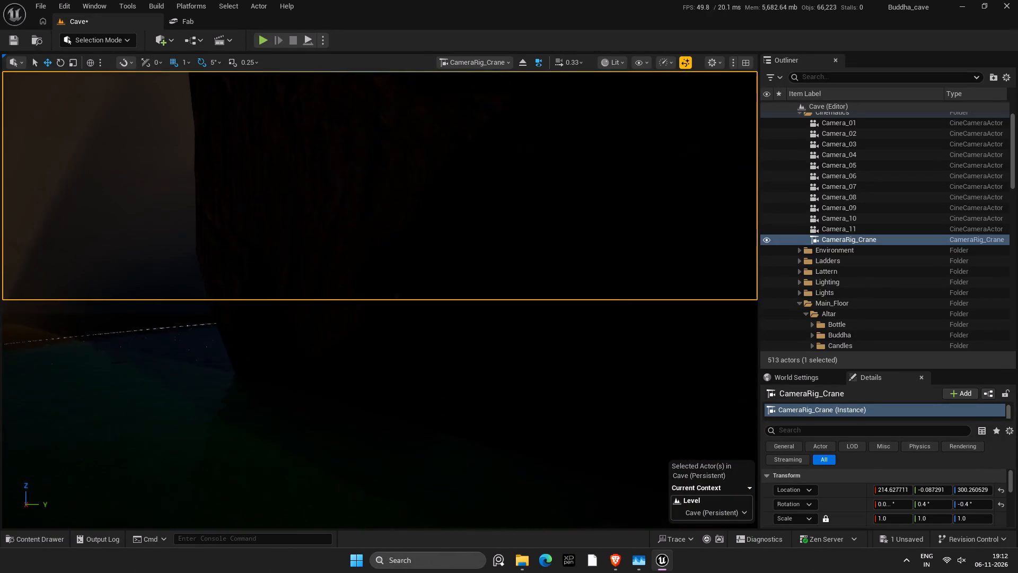
pyautogui.moveTo(616, 327); pyautogui.dragTo(710, 329, button='right')
pyautogui.press('w')
pyautogui.press('w')
pyautogui.press('w')
pyautogui.press('w')
pyautogui.press('w')
pyautogui.press('w')
pyautogui.press('w')
pyautogui.press('w')
pyautogui.press('w')
pyautogui.press('w')
pyautogui.press('w')
pyautogui.press('w')
pyautogui.press('w')
pyautogui.press('w')
pyautogui.press('w')
pyautogui.press('w')
pyautogui.press('w')
pyautogui.press('w')
pyautogui.press('w')
pyautogui.press('w')
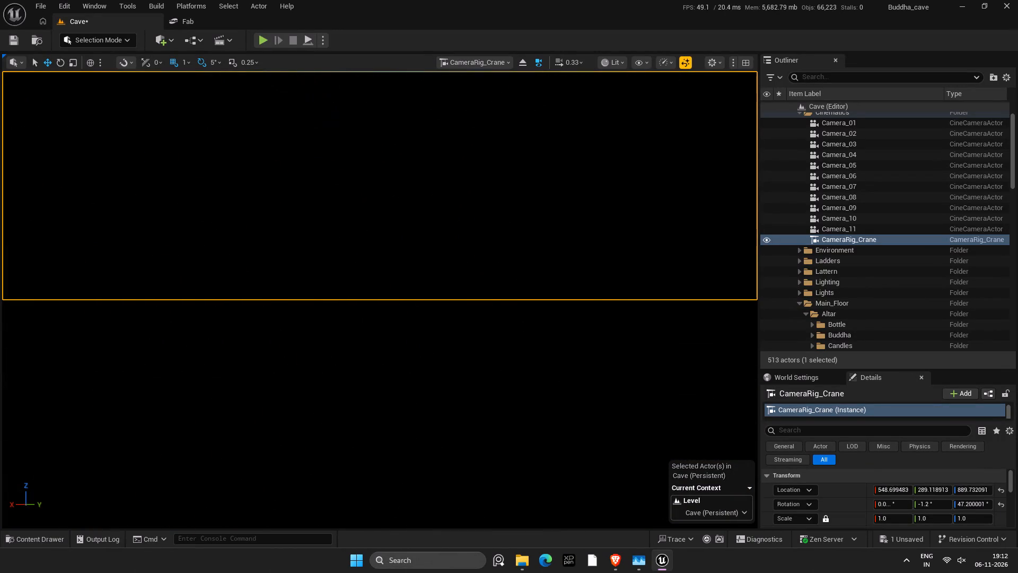
pyautogui.moveTo(710, 329); pyautogui.dragTo(682, 331, button='right')
pyautogui.press('r')
pyautogui.press('r')
pyautogui.press('r')
pyautogui.press('r')
pyautogui.press('r')
pyautogui.press('r')
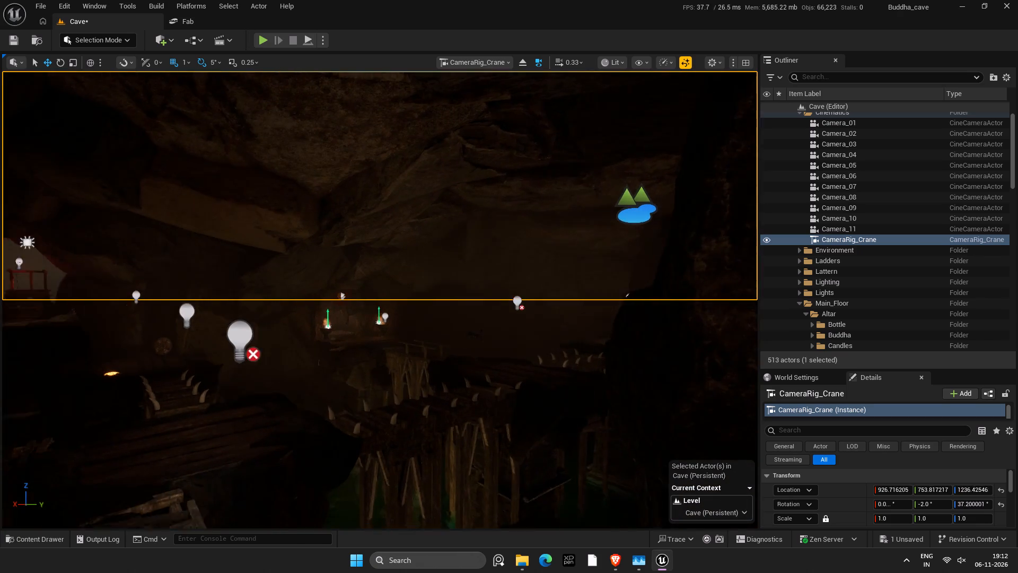
pyautogui.moveTo(682, 331); pyautogui.dragTo(678, 331, button='right')
pyautogui.press('w')
pyautogui.press('w')
pyautogui.press('w')
pyautogui.press('w')
pyautogui.press('w')
pyautogui.press('w')
pyautogui.press('w')
pyautogui.press('w')
pyautogui.press('w')
pyautogui.press('w')
pyautogui.press('w')
pyautogui.press('w')
pyautogui.press('w')
pyautogui.press('w')
pyautogui.press('w')
pyautogui.press('w')
pyautogui.press('w')
pyautogui.press('w')
pyautogui.press('w')
pyautogui.press('w')
pyautogui.press('d')
pyautogui.press('d')
pyautogui.press('d')
pyautogui.press('d')
pyautogui.press('d')
pyautogui.press('d')
pyautogui.press('d')
pyautogui.press('d')
pyautogui.press('d')
pyautogui.press('d')
pyautogui.press('d')
pyautogui.press('d')
pyautogui.press('d')
pyautogui.press('d')
pyautogui.press('d')
pyautogui.press('d')
pyautogui.press('d')
pyautogui.press('d')
pyautogui.press('d')
pyautogui.press('d')
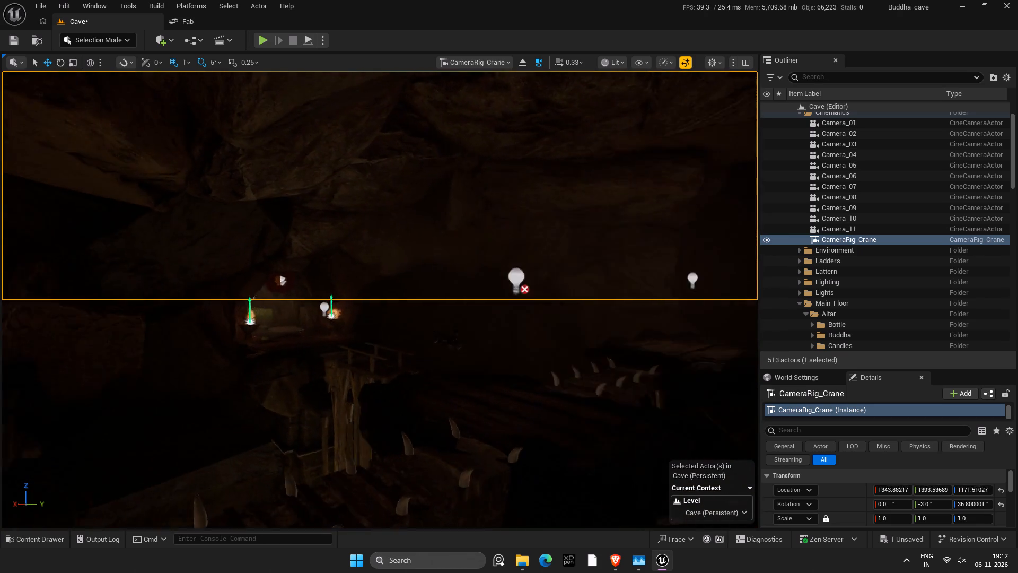
pyautogui.moveTo(678, 331); pyautogui.dragTo(624, 320, button='right')
pyautogui.press('f')
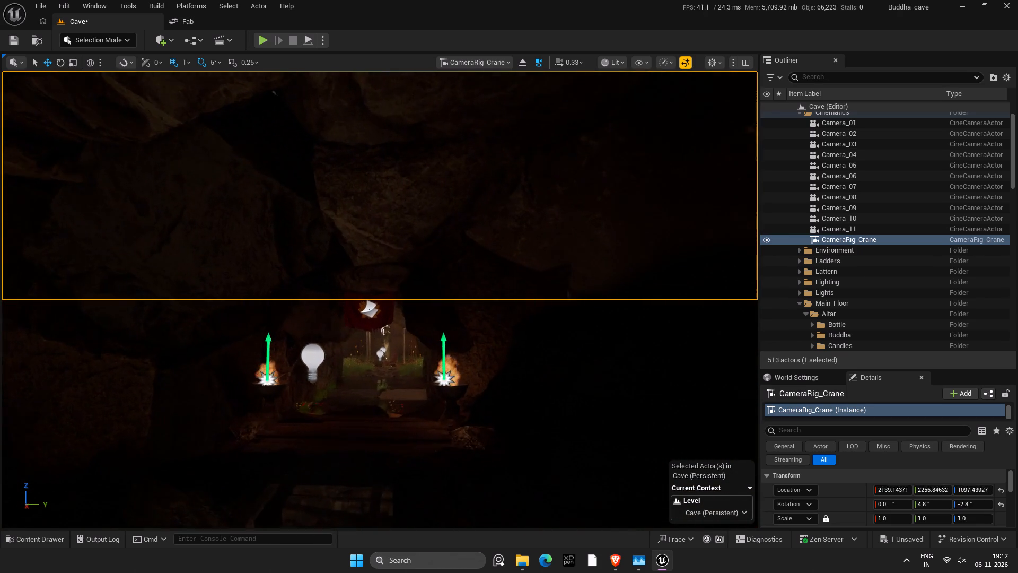
pyautogui.moveTo(624, 320); pyautogui.dragTo(622, 319, button='right')
pyautogui.press('f')
pyautogui.press('f')
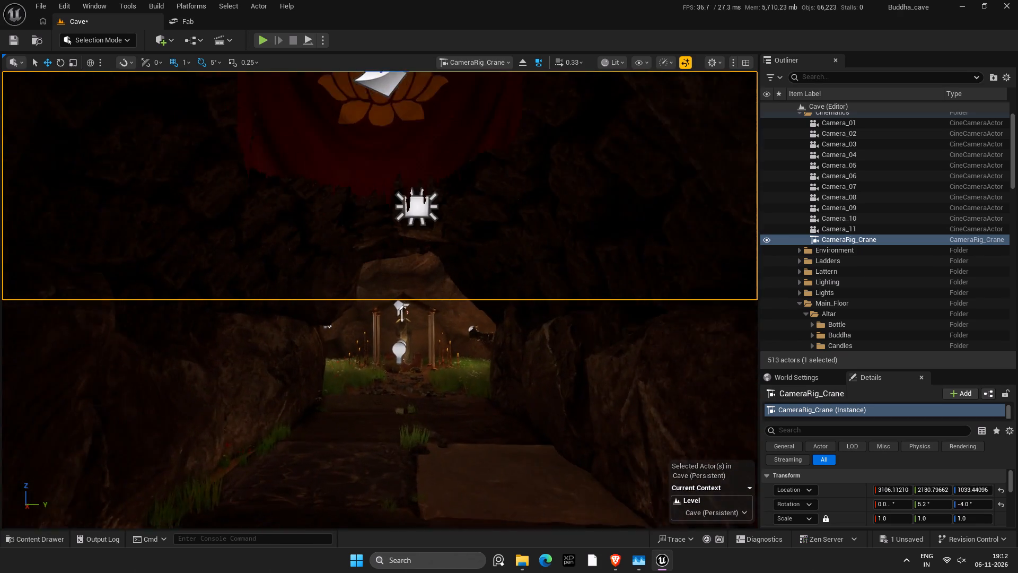
pyautogui.moveTo(622, 319); pyautogui.dragTo(625, 320, button='right')
pyautogui.press('f')
pyautogui.write('rw')
# Reset Camera_07's location and rotation to zero and save the level.
pyautogui.click(857, 185)
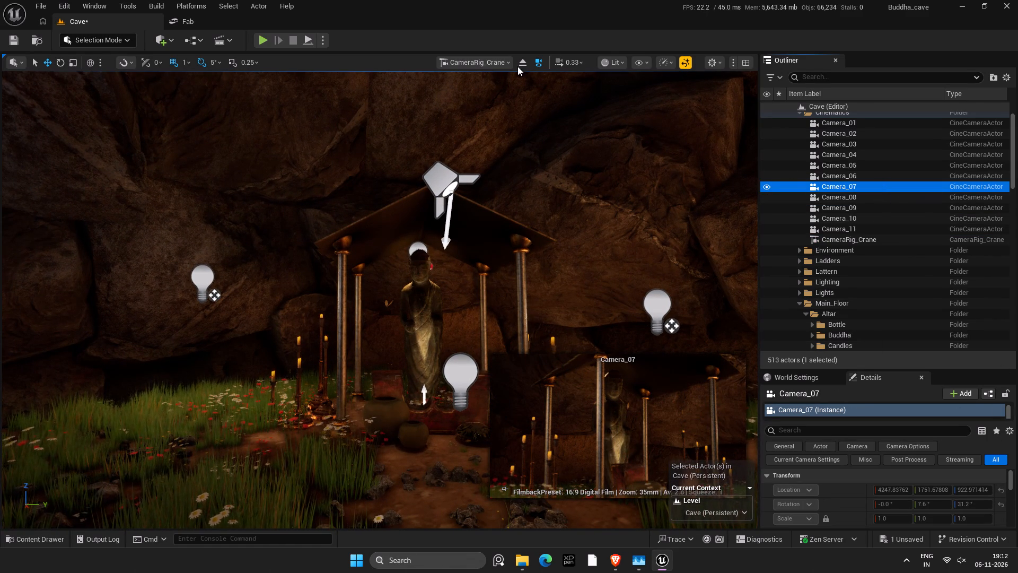
pyautogui.rightClick(888, 188)
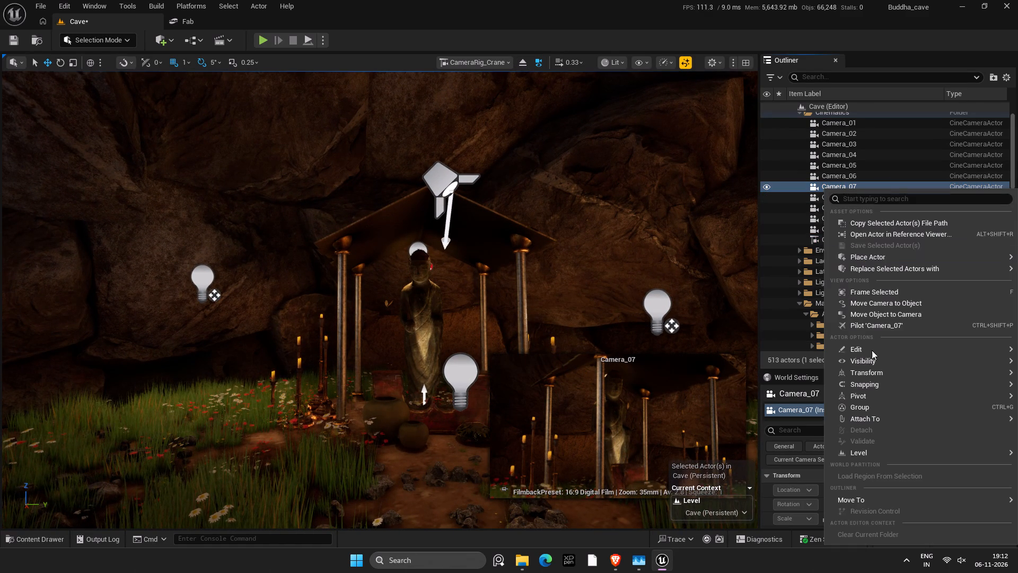
pyautogui.click(789, 426)
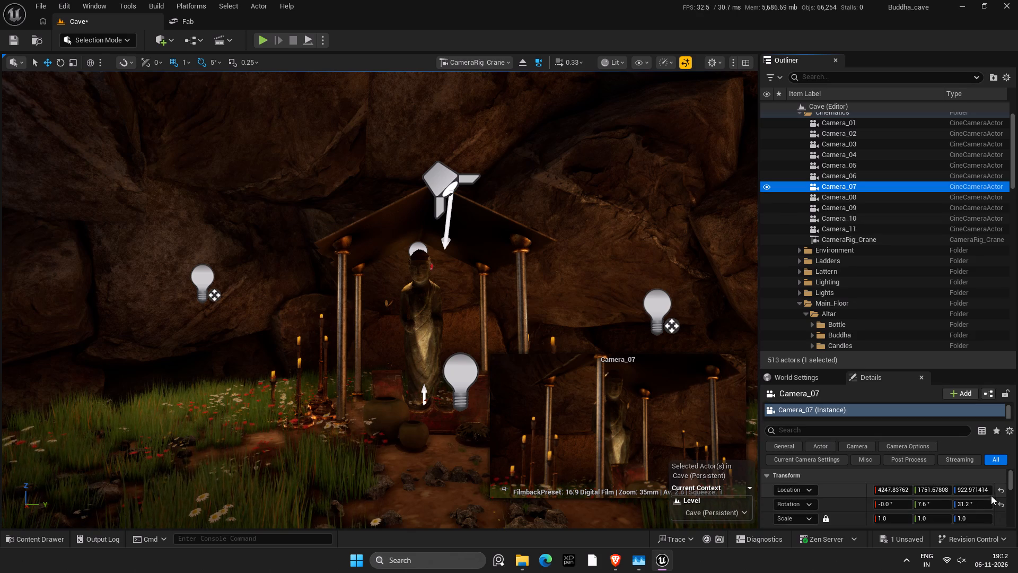
pyautogui.click(997, 487)
pyautogui.click(1001, 502)
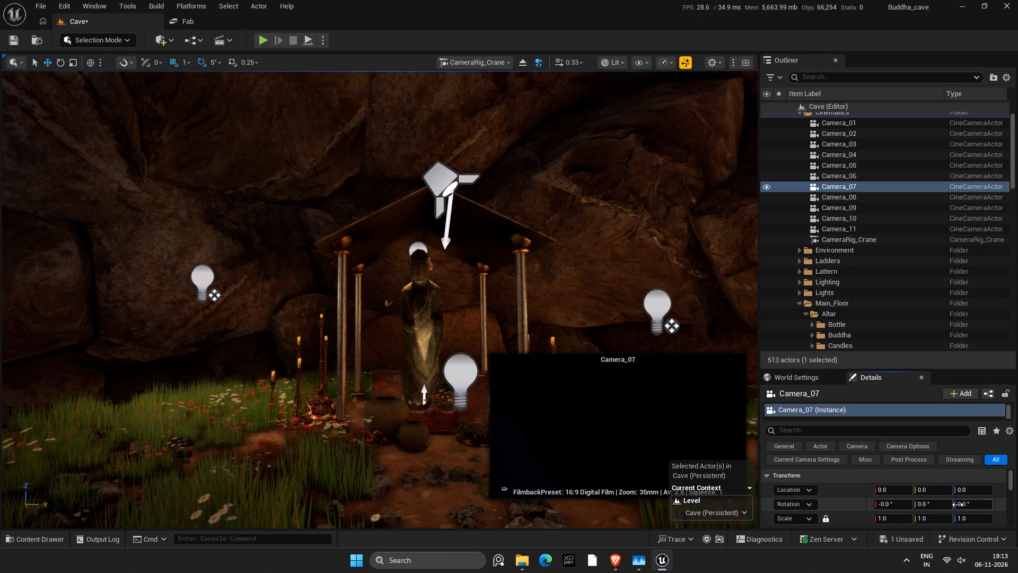
pyautogui.hotkey('ctrl', 's')
# Attach Camera_07 to CameraRig_Crane.
pyautogui.click(867, 240)
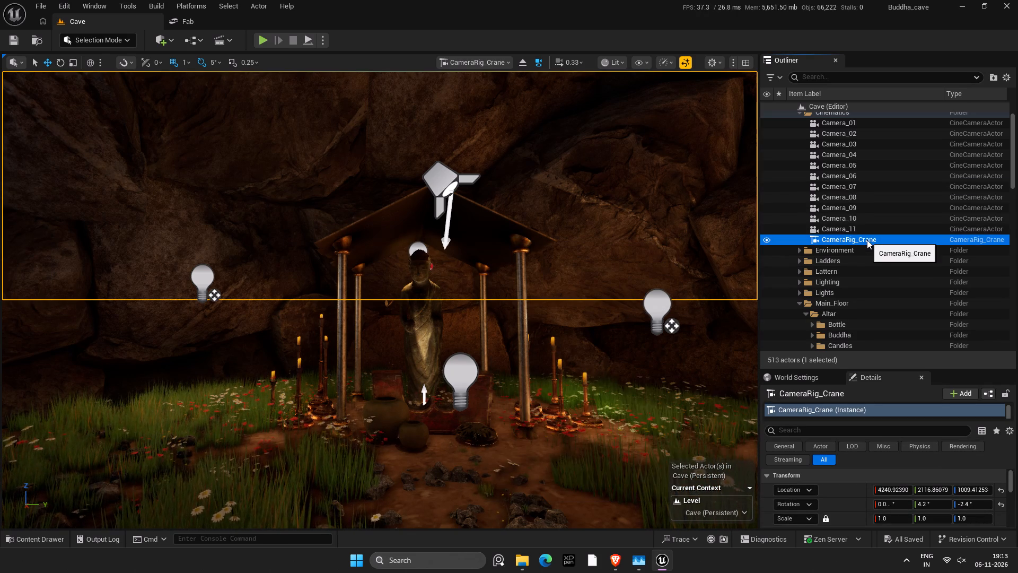
pyautogui.click(861, 186)
pyautogui.rightClick(861, 186)
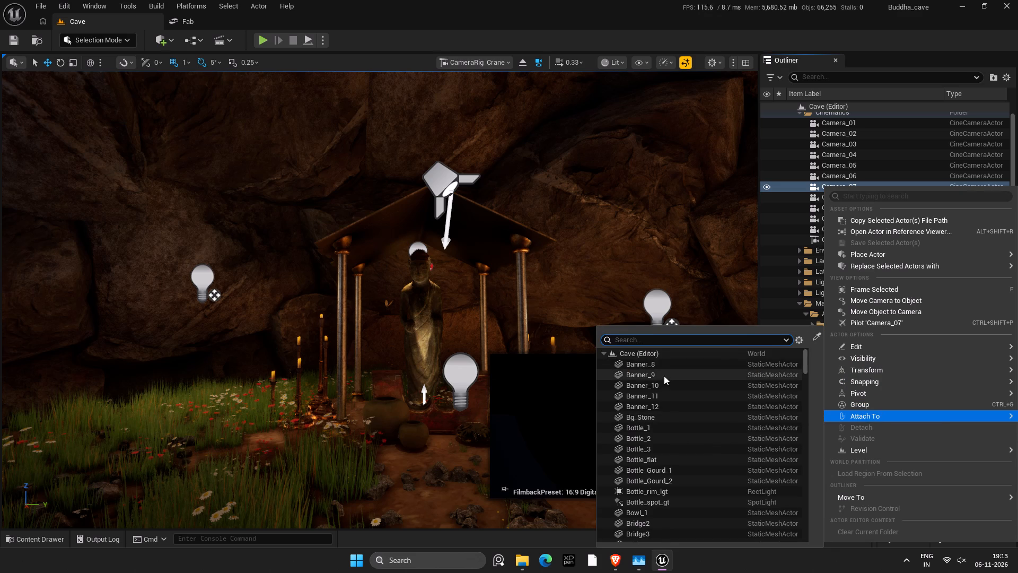
pyautogui.scroll(-20, 668, 389)
pyautogui.scroll(-1, 668, 389)
pyautogui.scroll(-5, 679, 448)
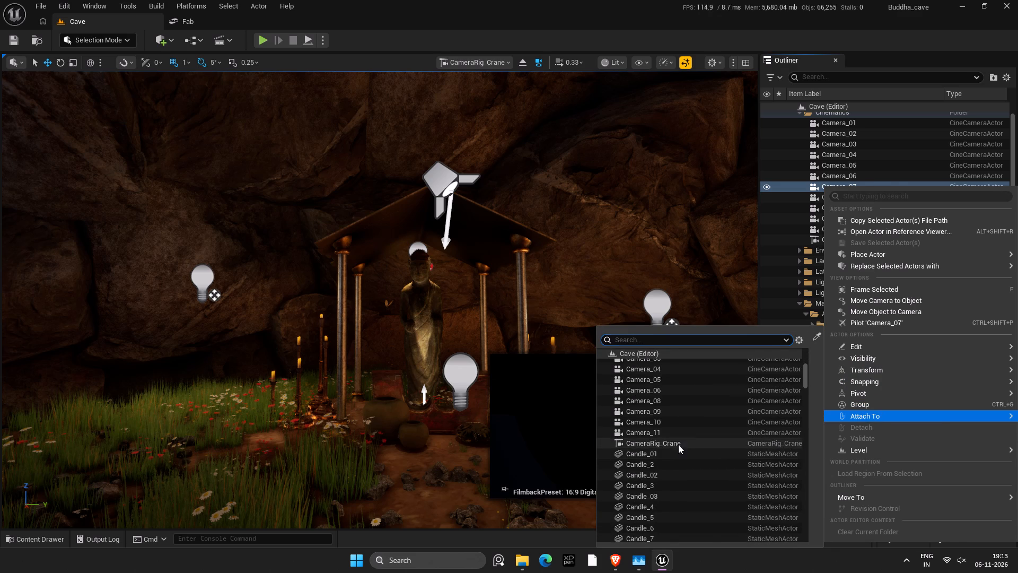
pyautogui.click(678, 445)
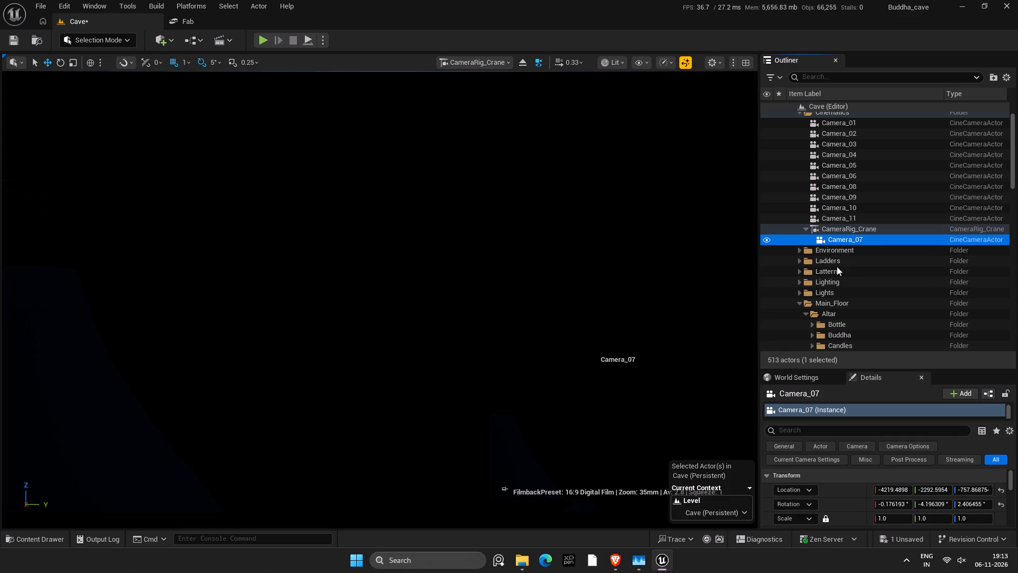
# Fly the piloted CameraRig_Crane out of the darkness, past the wooden planks, to the tusk-lined walkway and burning braziers.
pyautogui.moveTo(557, 305); pyautogui.dragTo(565, 293, button='right')
pyautogui.press('w')
pyautogui.press('w')
pyautogui.press('w')
pyautogui.write('rw')
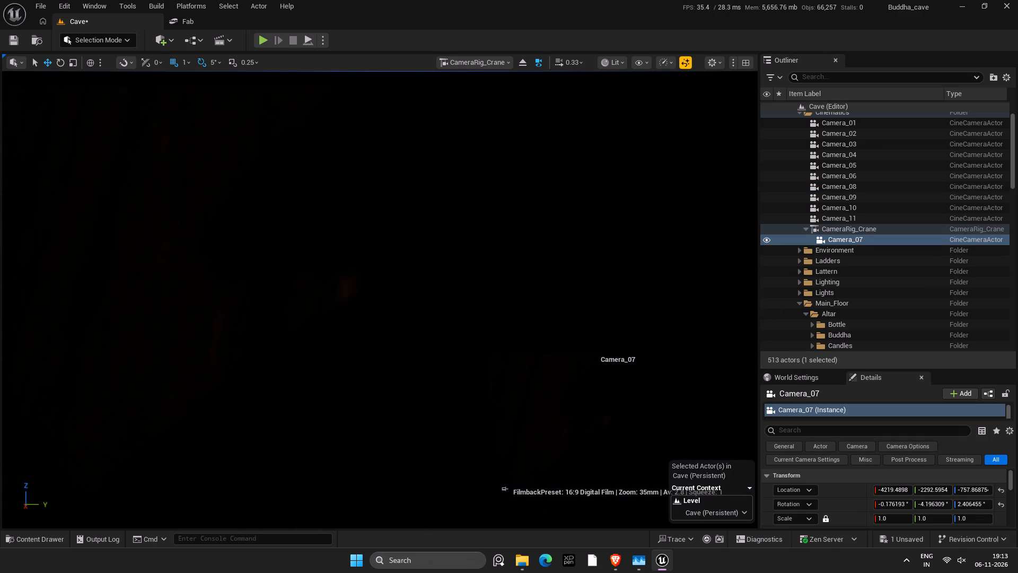
pyautogui.moveTo(565, 293); pyautogui.dragTo(601, 327, button='right')
pyautogui.press('r')
pyautogui.press('r')
pyautogui.press('r')
pyautogui.press('r')
pyautogui.press('r')
pyautogui.press('r')
pyautogui.press('r')
pyautogui.press('r')
pyautogui.press('r')
pyautogui.press('r')
pyautogui.press('r')
pyautogui.press('r')
pyautogui.press('r')
pyautogui.press('r')
pyautogui.press('r')
pyautogui.press('r')
pyautogui.press('r')
pyautogui.press('r')
pyautogui.press('r')
pyautogui.press('r')
pyautogui.press('w')
pyautogui.press('w')
pyautogui.press('w')
pyautogui.press('w')
pyautogui.press('w')
pyautogui.press('w')
pyautogui.press('w')
pyautogui.press('w')
pyautogui.press('w')
pyautogui.press('w')
pyautogui.press('w')
pyautogui.press('w')
pyautogui.press('w')
pyautogui.press('w')
pyautogui.press('w')
pyautogui.press('w')
pyautogui.press('w')
pyautogui.press('w')
pyautogui.press('w')
pyautogui.press('w')
pyautogui.moveTo(601, 327); pyautogui.dragTo(714, 330, button='right')
pyautogui.press('d')
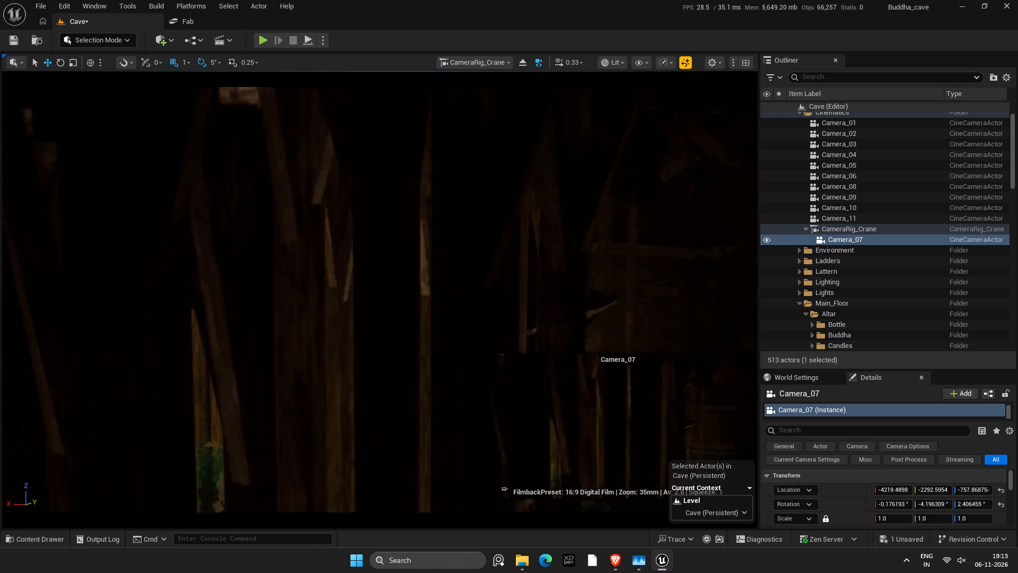
pyautogui.moveTo(714, 330); pyautogui.dragTo(615, 325, button='right')
pyautogui.press('r')
pyautogui.press('r')
pyautogui.press('r')
pyautogui.press('r')
pyautogui.press('r')
pyautogui.press('r')
pyautogui.press('r')
pyautogui.press('r')
pyautogui.press('r')
pyautogui.press('r')
pyautogui.press('r')
pyautogui.press('r')
pyautogui.press('r')
pyautogui.press('r')
pyautogui.press('d')
pyautogui.press('d')
pyautogui.press('d')
pyautogui.press('d')
pyautogui.press('d')
pyautogui.press('d')
pyautogui.press('d')
pyautogui.press('d')
pyautogui.press('d')
pyautogui.press('d')
pyautogui.press('d')
pyautogui.press('d')
pyautogui.press('d')
pyautogui.press('d')
pyautogui.press('d')
pyautogui.press('d')
pyautogui.press('d')
pyautogui.press('d')
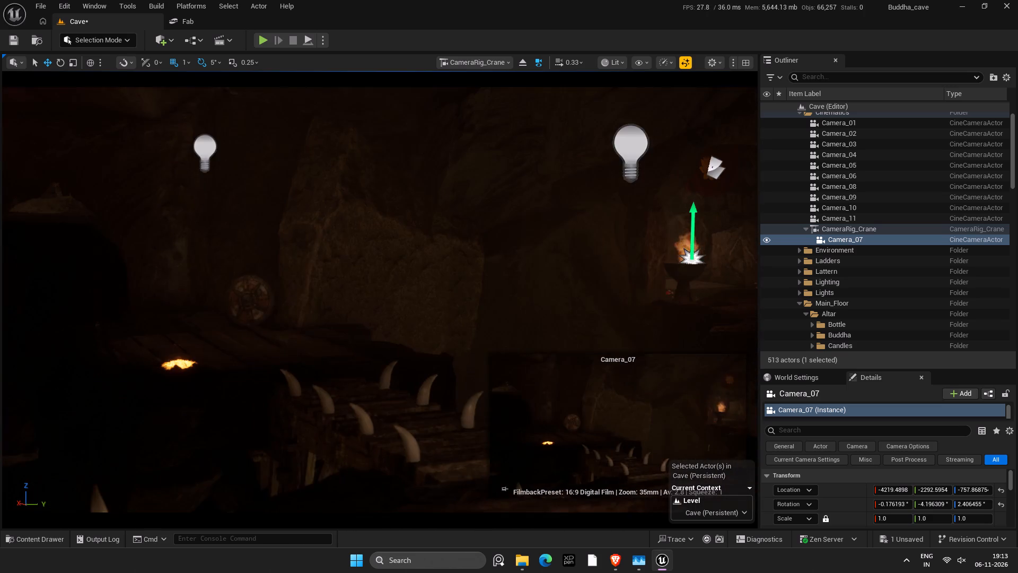
# Fly the piloted CameraRig_Crane past the two braziers and the lotus banner, through the rock opening, to the Buddha shrine.
pyautogui.moveTo(615, 325); pyautogui.dragTo(619, 325, button='right')
pyautogui.press('w')
pyautogui.press('w')
pyautogui.press('w')
pyautogui.press('w')
pyautogui.press('w')
pyautogui.press('w')
pyautogui.press('w')
pyautogui.press('w')
pyautogui.press('w')
pyautogui.press('w')
pyautogui.press('w')
pyautogui.press('w')
pyautogui.press('w')
pyautogui.press('w')
pyautogui.press('w')
pyautogui.press('w')
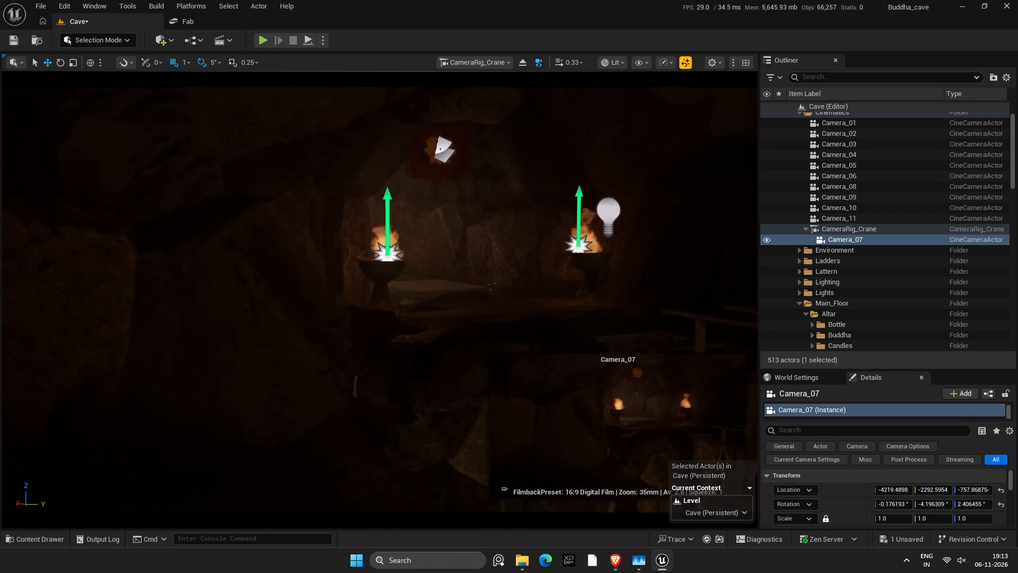
pyautogui.moveTo(619, 325); pyautogui.dragTo(601, 315, button='right')
pyautogui.press('d')
pyautogui.press('d')
pyautogui.press('d')
pyautogui.press('d')
pyautogui.press('d')
pyautogui.press('d')
pyautogui.press('d')
pyautogui.press('d')
pyautogui.press('d')
pyautogui.press('d')
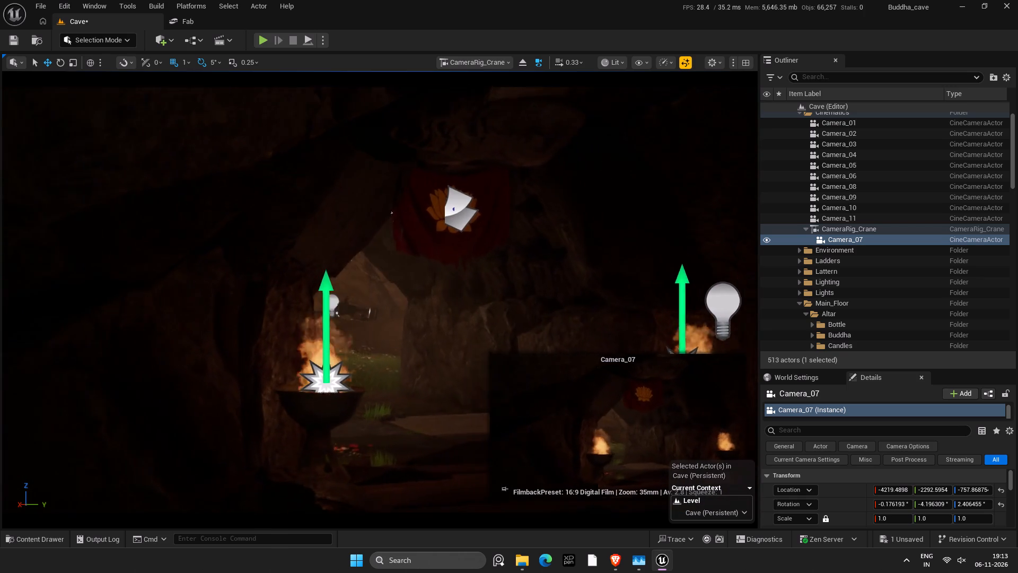
pyautogui.moveTo(601, 315); pyautogui.dragTo(571, 320, button='right')
pyautogui.press('d')
pyautogui.press('d')
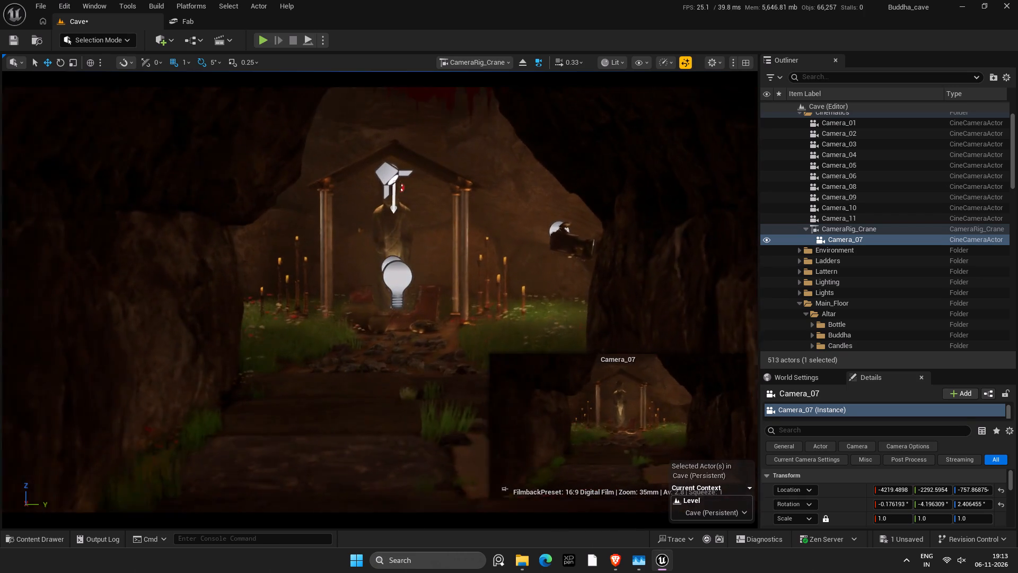
pyautogui.moveTo(571, 320); pyautogui.dragTo(573, 319, button='right')
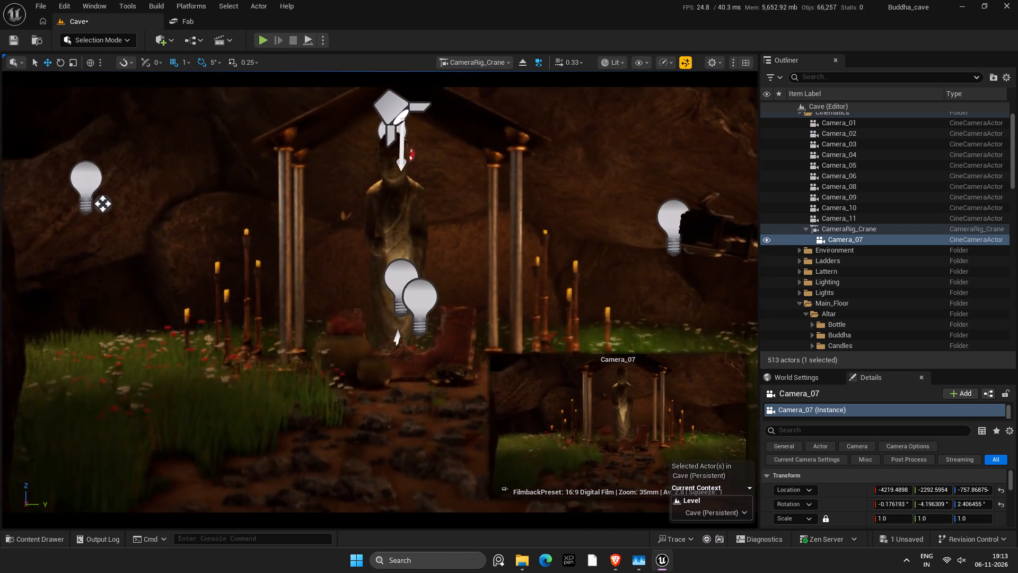
# Frame the Buddha statue with CameraRig_Crane from a low side angle, with the shrine pillars, candles and flowers in view.
pyautogui.moveTo(573, 319); pyautogui.dragTo(610, 321, button='right')
pyautogui.press('a')
pyautogui.press('a')
pyautogui.press('a')
pyautogui.press('w')
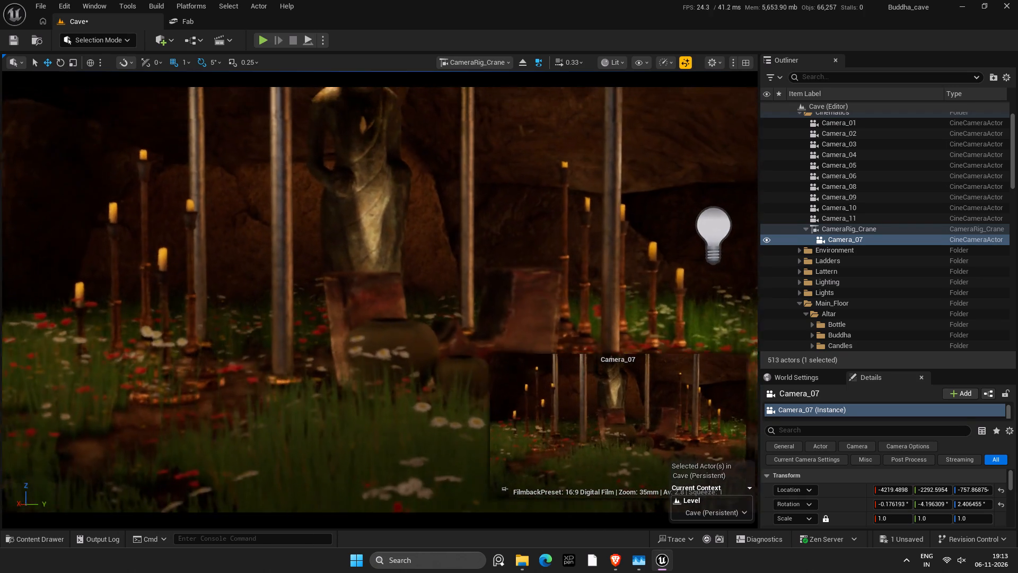
pyautogui.moveTo(610, 321); pyautogui.dragTo(621, 310, button='right')
pyautogui.press('a')
pyautogui.press('s')
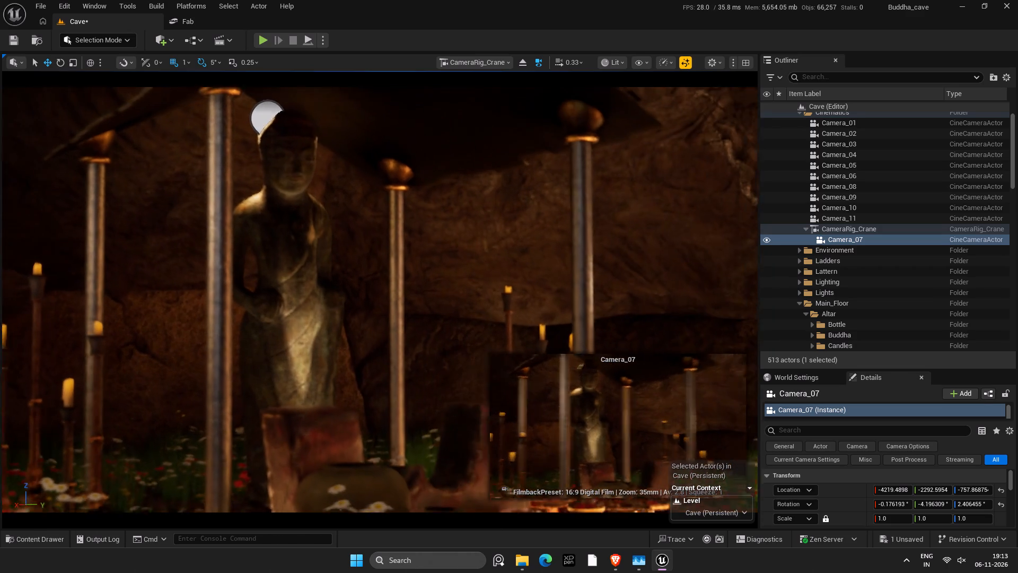
pyautogui.moveTo(621, 310); pyautogui.dragTo(624, 309, button='right')
pyautogui.write('sf')
pyautogui.write('sa')
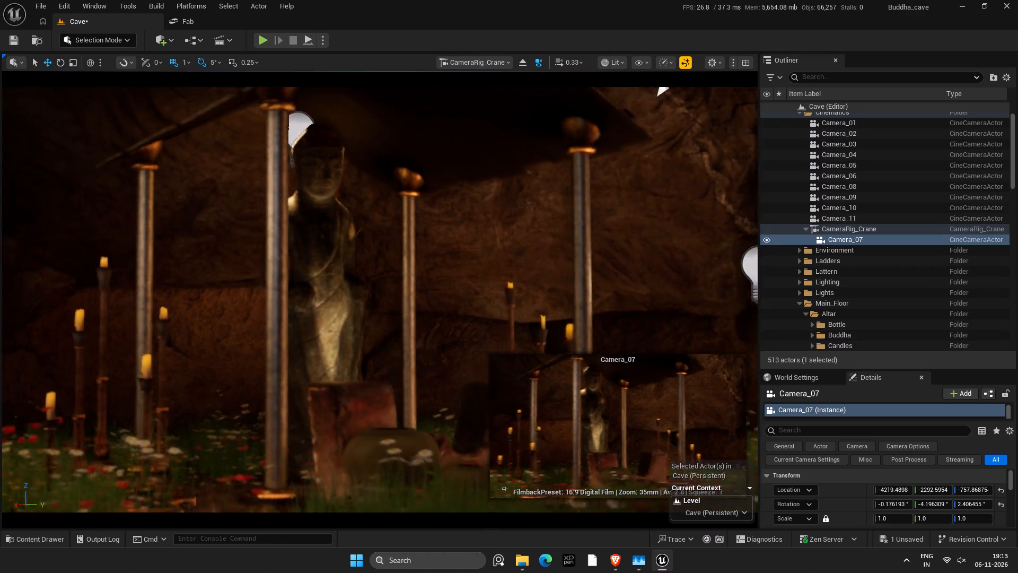
pyautogui.moveTo(624, 309); pyautogui.dragTo(649, 308, button='right')
pyautogui.write('fa')
pyautogui.press('a')
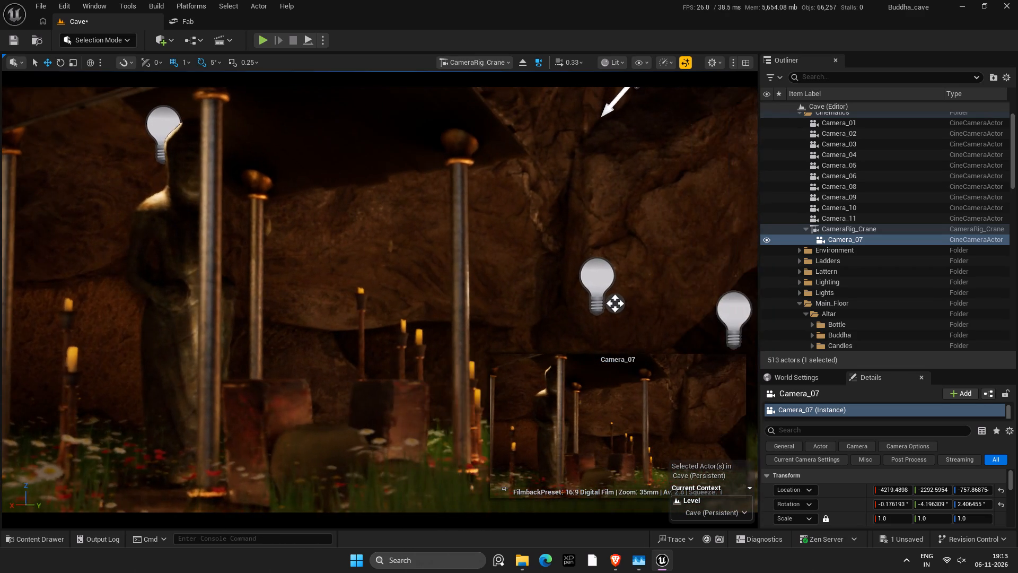
pyautogui.moveTo(649, 308); pyautogui.dragTo(648, 305, button='right')
pyautogui.press('a')
pyautogui.press('f')
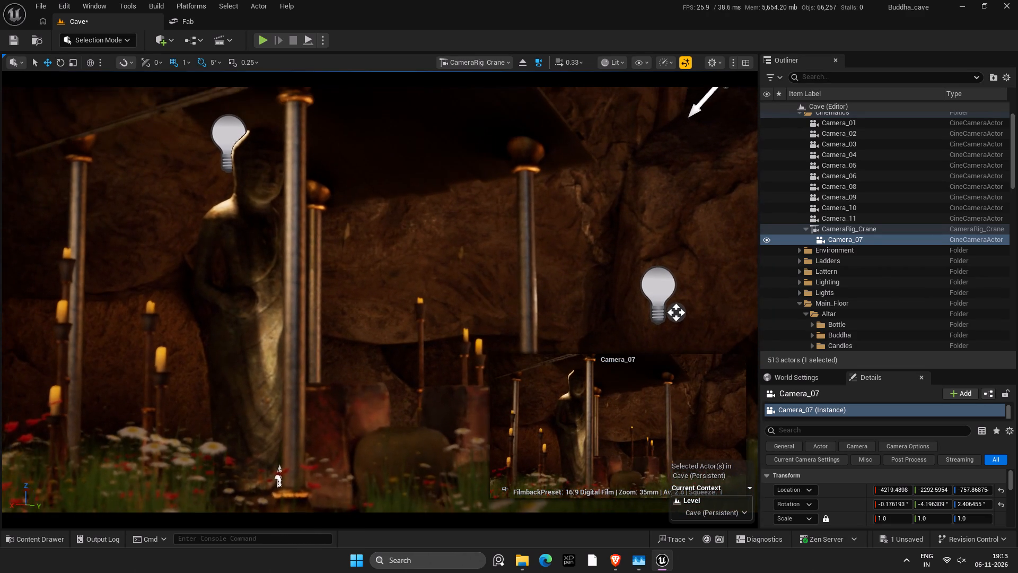
pyautogui.moveTo(648, 305); pyautogui.dragTo(647, 306, button='right')
pyautogui.write('sss')
pyautogui.press('w')
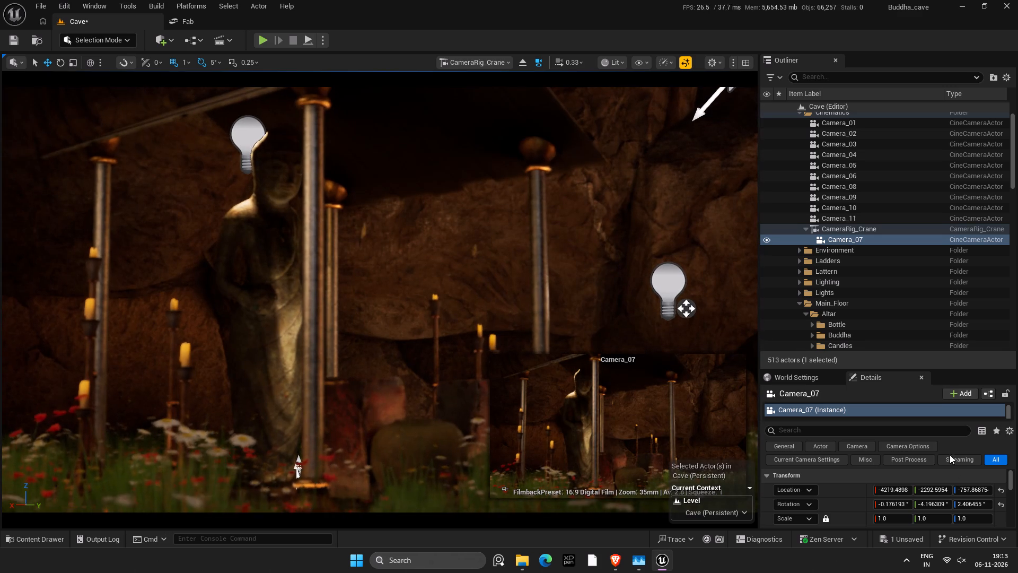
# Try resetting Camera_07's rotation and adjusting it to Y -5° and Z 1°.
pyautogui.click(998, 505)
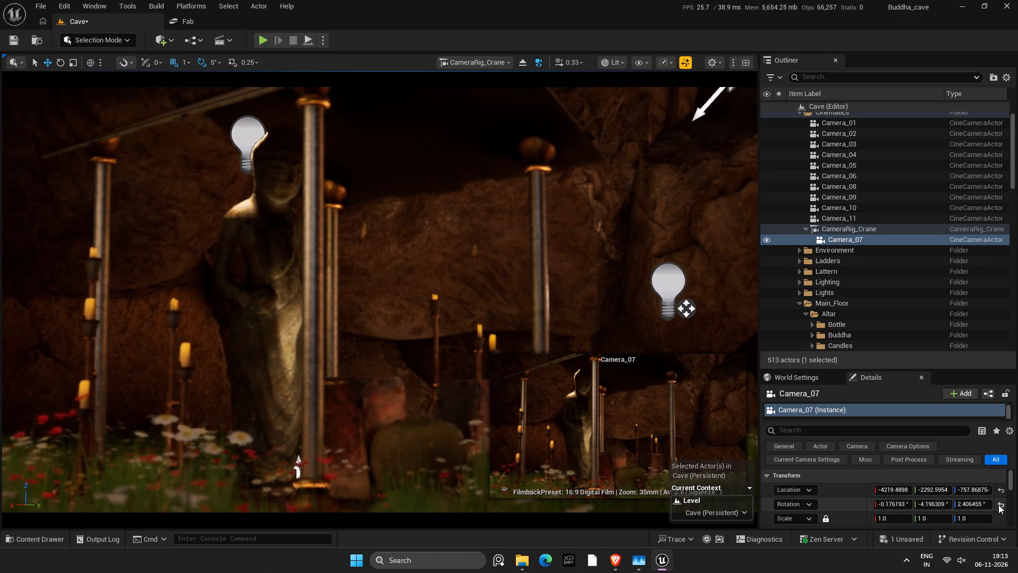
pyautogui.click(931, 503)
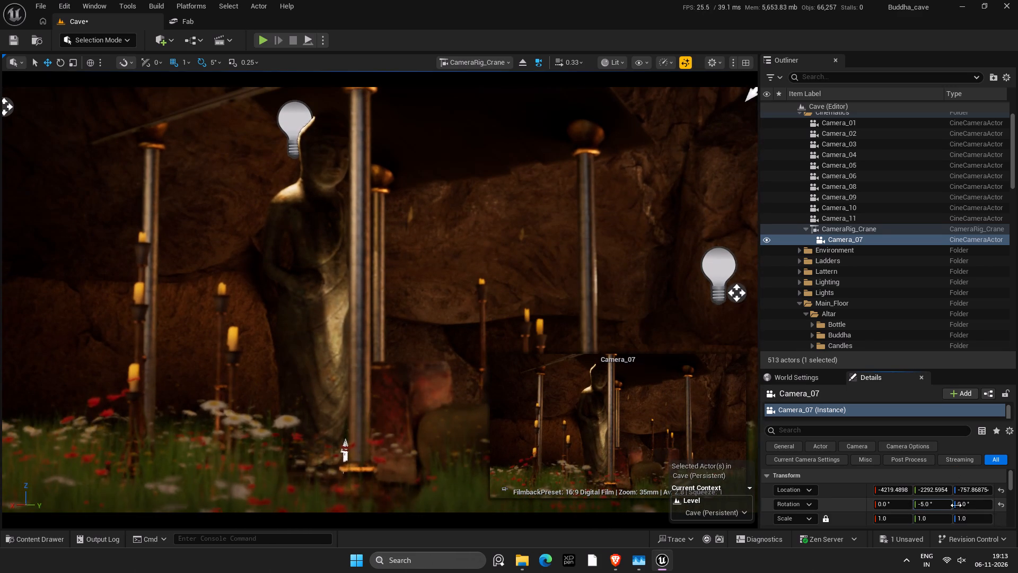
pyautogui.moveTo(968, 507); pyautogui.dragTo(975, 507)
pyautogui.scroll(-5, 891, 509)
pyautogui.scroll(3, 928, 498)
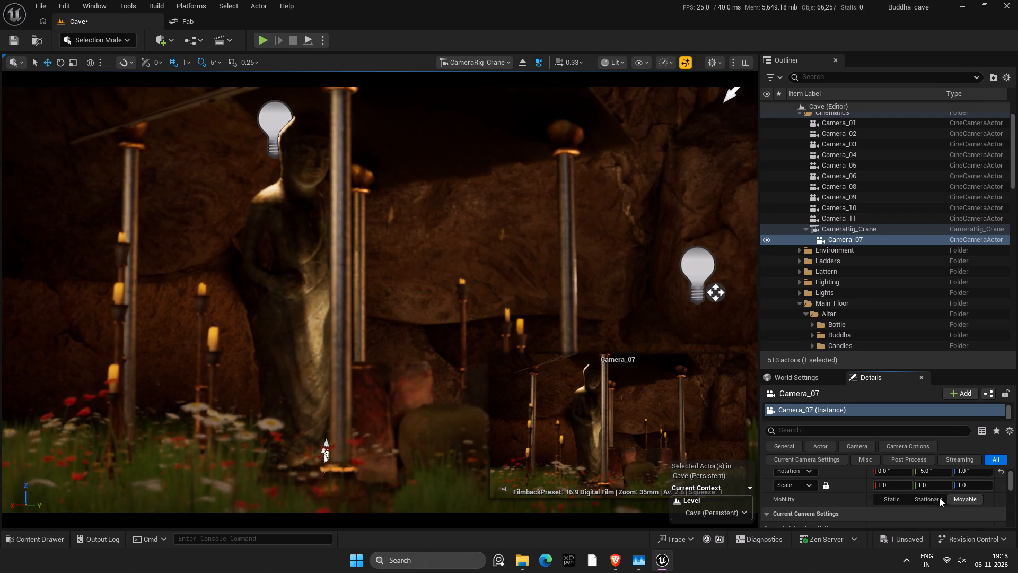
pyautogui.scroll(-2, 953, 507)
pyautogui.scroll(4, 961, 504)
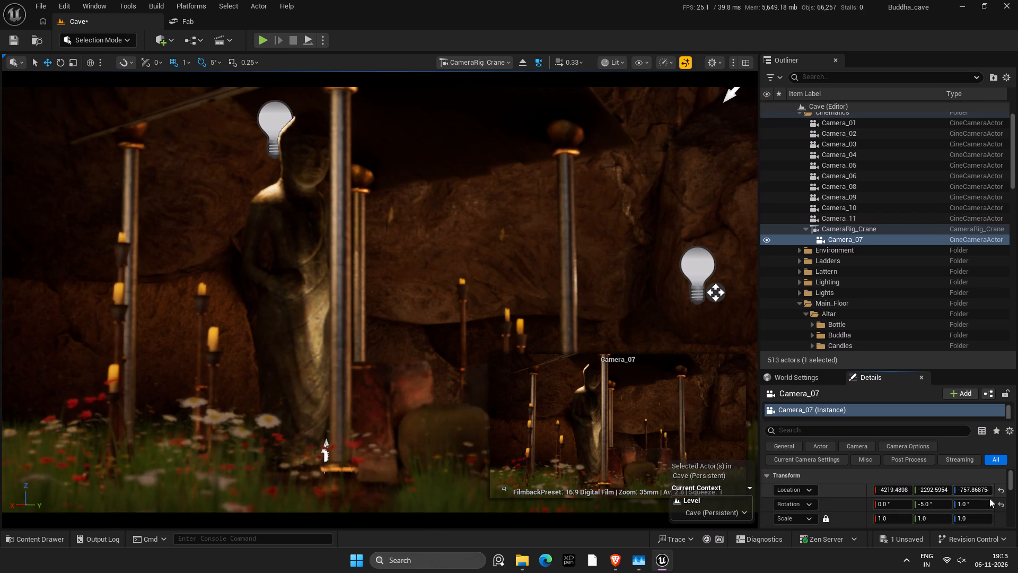
# Reset Camera_07's rotation to zero on all axes.
pyautogui.click(997, 503)
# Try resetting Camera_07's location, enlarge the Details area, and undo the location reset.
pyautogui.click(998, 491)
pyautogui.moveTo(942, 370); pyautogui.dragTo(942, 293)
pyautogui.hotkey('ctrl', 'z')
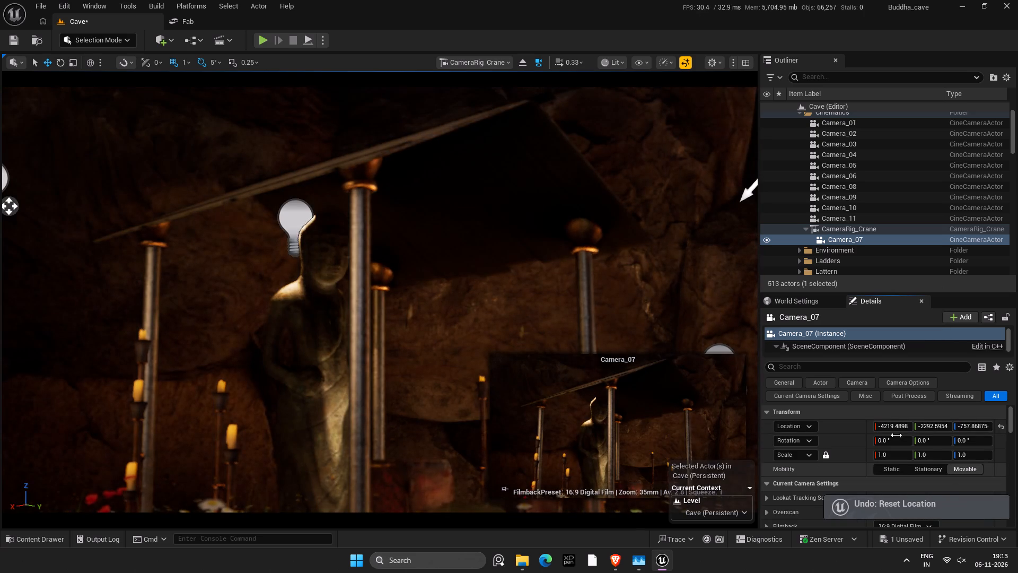
# Try 1000 as Camera_07's Z location, and change it to -1000.
pyautogui.click(955, 429)
pyautogui.write('1000')
pyautogui.press('Return')
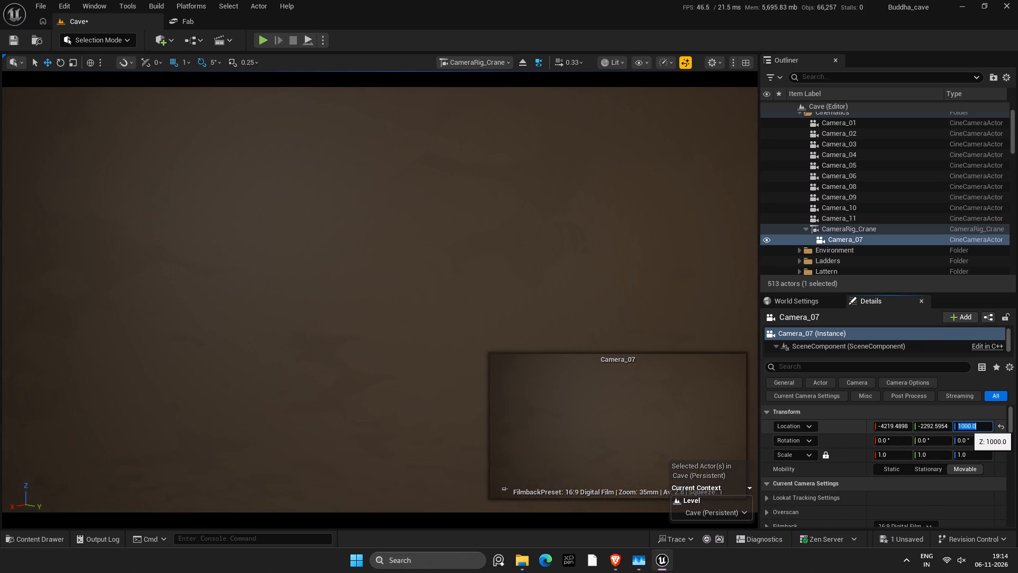
pyautogui.press('Left')
pyautogui.press('Left')
pyautogui.press('Left')
pyautogui.press('Left')
pyautogui.press('-')
pyautogui.press('Return')
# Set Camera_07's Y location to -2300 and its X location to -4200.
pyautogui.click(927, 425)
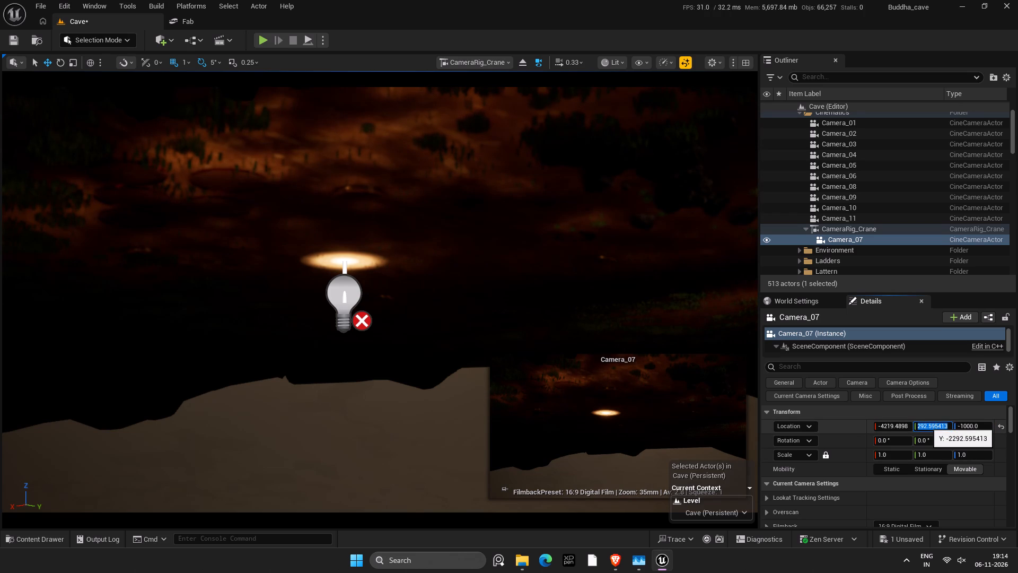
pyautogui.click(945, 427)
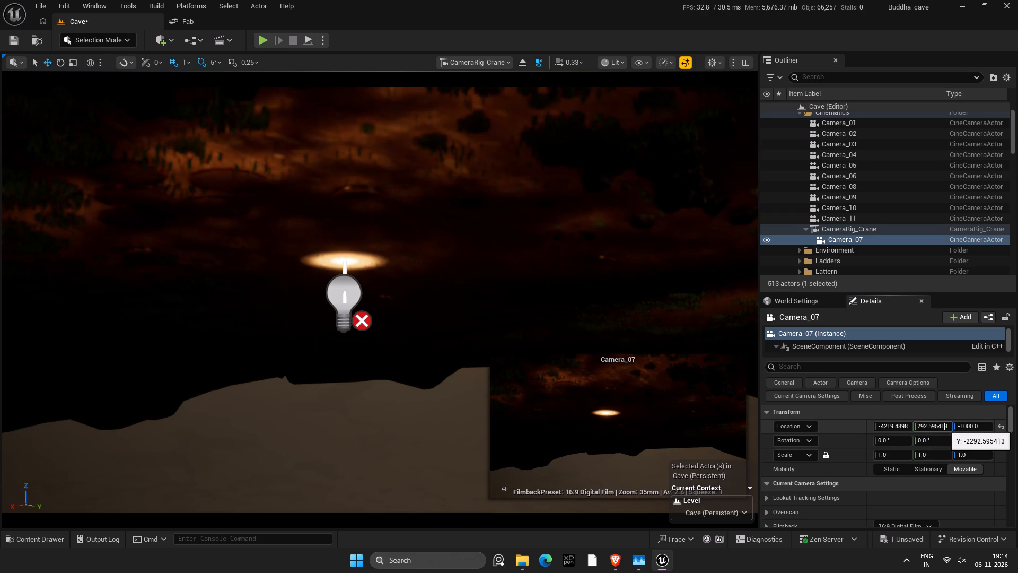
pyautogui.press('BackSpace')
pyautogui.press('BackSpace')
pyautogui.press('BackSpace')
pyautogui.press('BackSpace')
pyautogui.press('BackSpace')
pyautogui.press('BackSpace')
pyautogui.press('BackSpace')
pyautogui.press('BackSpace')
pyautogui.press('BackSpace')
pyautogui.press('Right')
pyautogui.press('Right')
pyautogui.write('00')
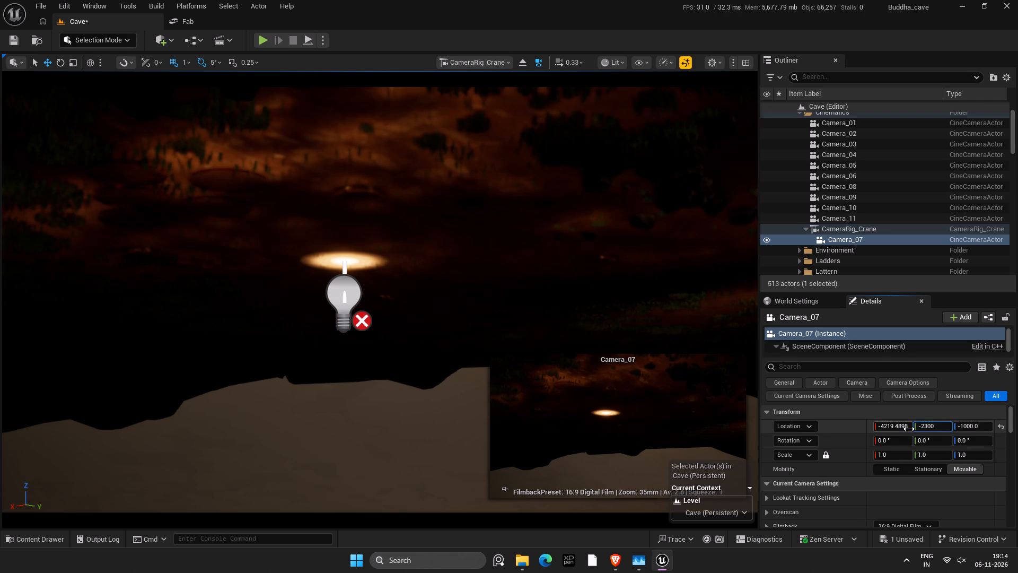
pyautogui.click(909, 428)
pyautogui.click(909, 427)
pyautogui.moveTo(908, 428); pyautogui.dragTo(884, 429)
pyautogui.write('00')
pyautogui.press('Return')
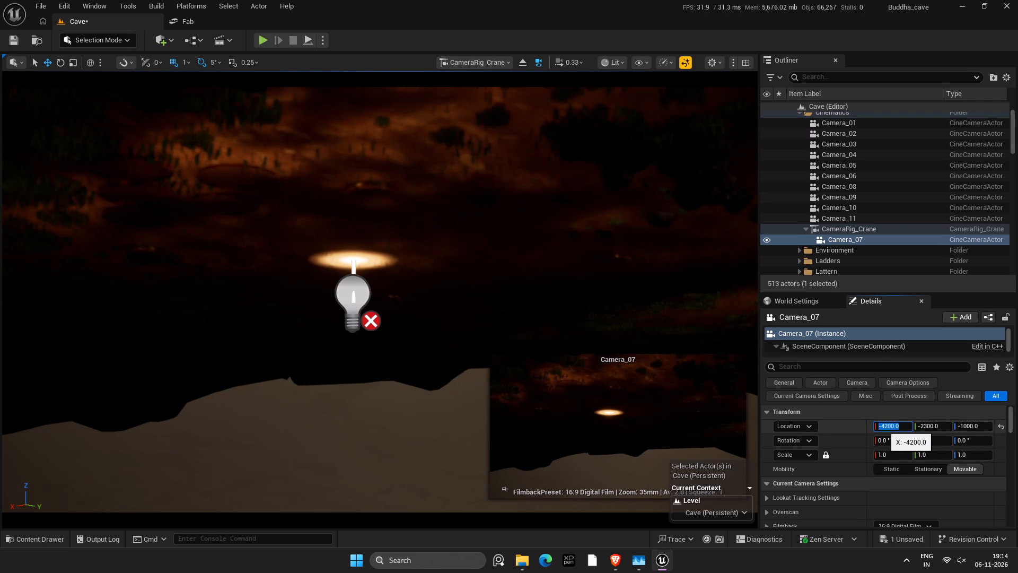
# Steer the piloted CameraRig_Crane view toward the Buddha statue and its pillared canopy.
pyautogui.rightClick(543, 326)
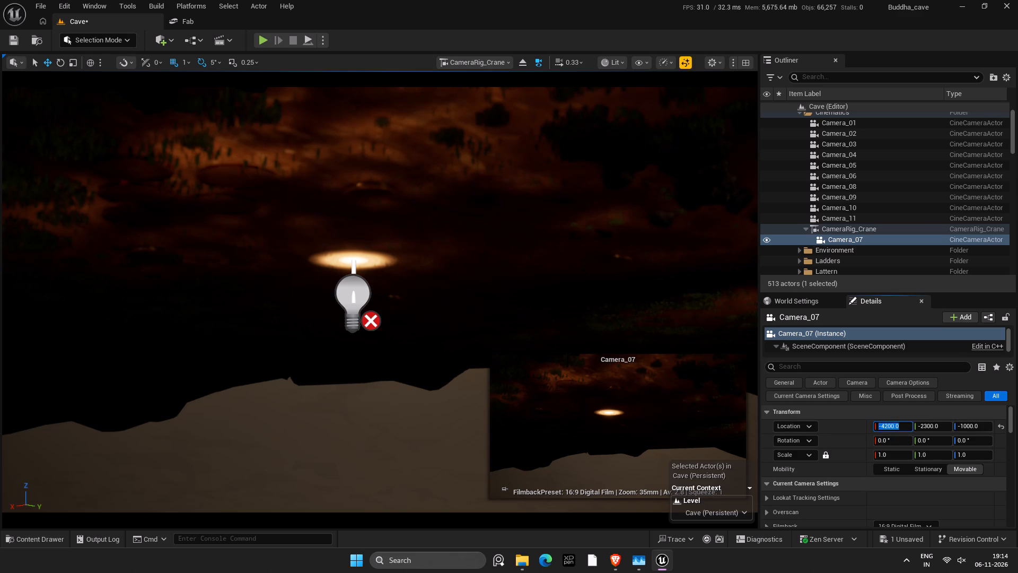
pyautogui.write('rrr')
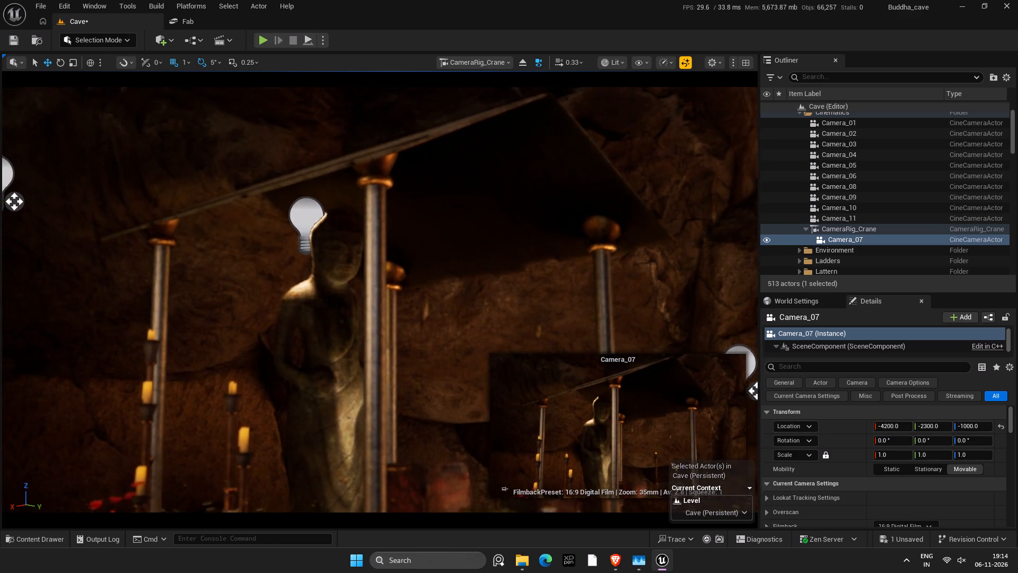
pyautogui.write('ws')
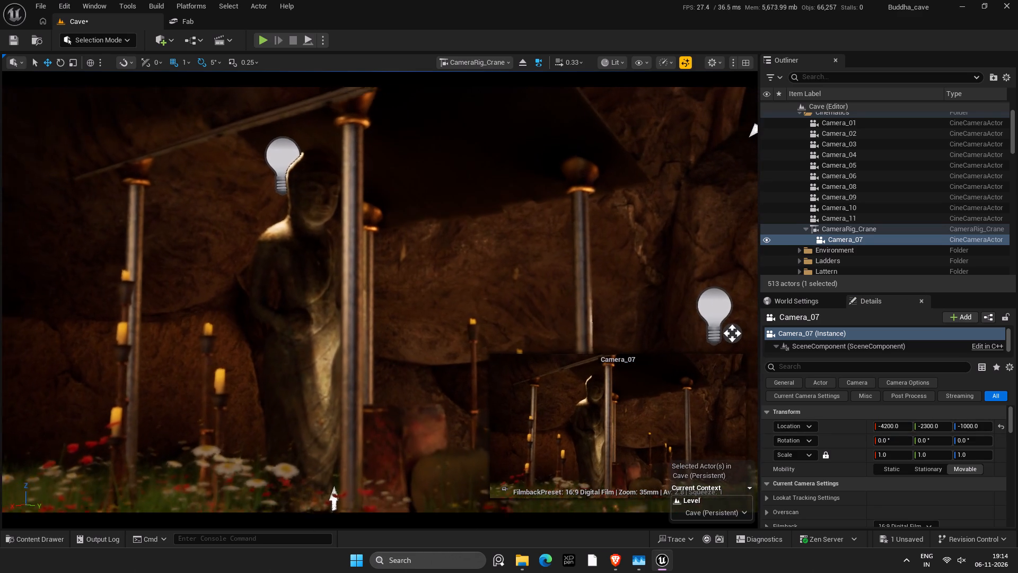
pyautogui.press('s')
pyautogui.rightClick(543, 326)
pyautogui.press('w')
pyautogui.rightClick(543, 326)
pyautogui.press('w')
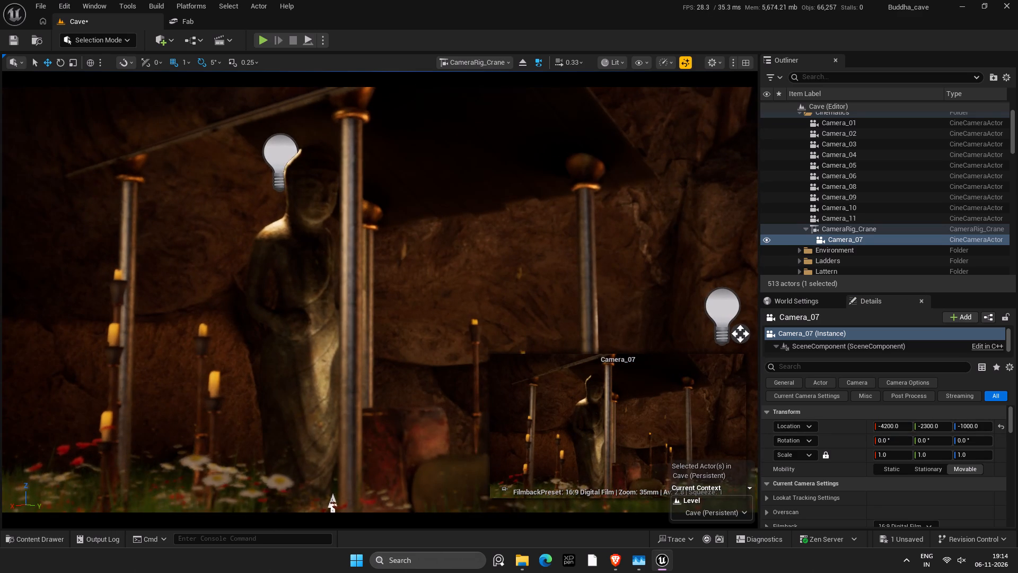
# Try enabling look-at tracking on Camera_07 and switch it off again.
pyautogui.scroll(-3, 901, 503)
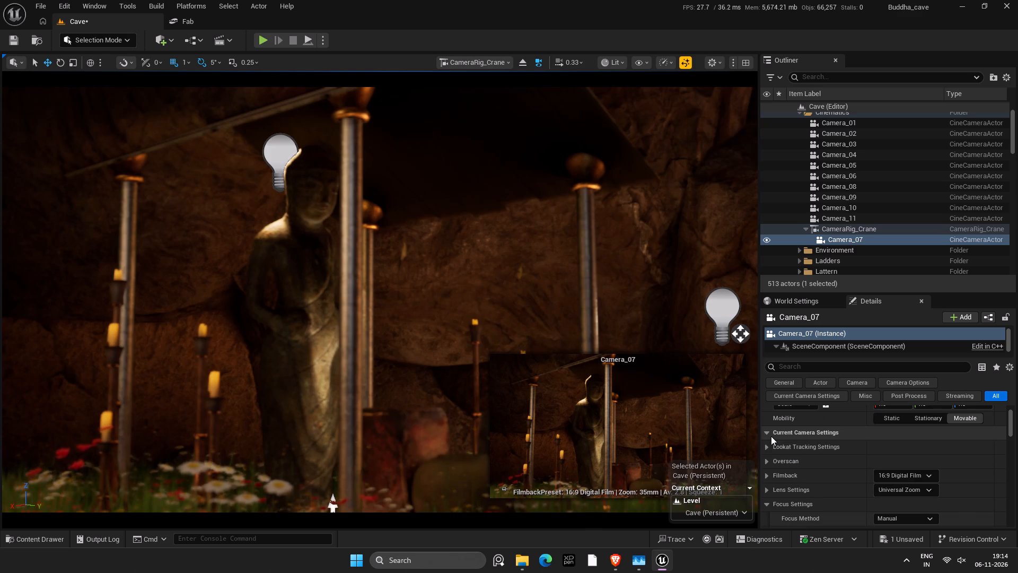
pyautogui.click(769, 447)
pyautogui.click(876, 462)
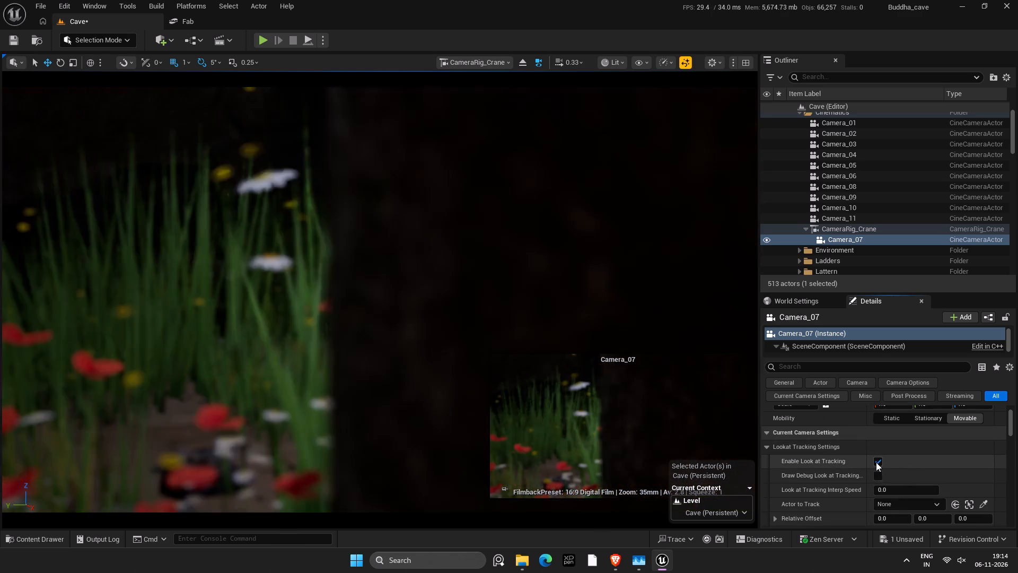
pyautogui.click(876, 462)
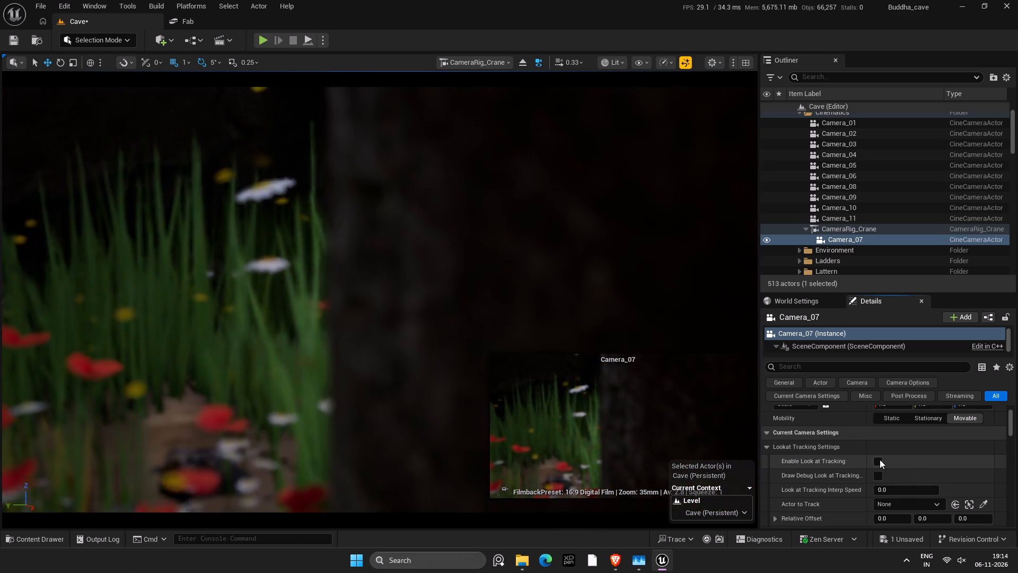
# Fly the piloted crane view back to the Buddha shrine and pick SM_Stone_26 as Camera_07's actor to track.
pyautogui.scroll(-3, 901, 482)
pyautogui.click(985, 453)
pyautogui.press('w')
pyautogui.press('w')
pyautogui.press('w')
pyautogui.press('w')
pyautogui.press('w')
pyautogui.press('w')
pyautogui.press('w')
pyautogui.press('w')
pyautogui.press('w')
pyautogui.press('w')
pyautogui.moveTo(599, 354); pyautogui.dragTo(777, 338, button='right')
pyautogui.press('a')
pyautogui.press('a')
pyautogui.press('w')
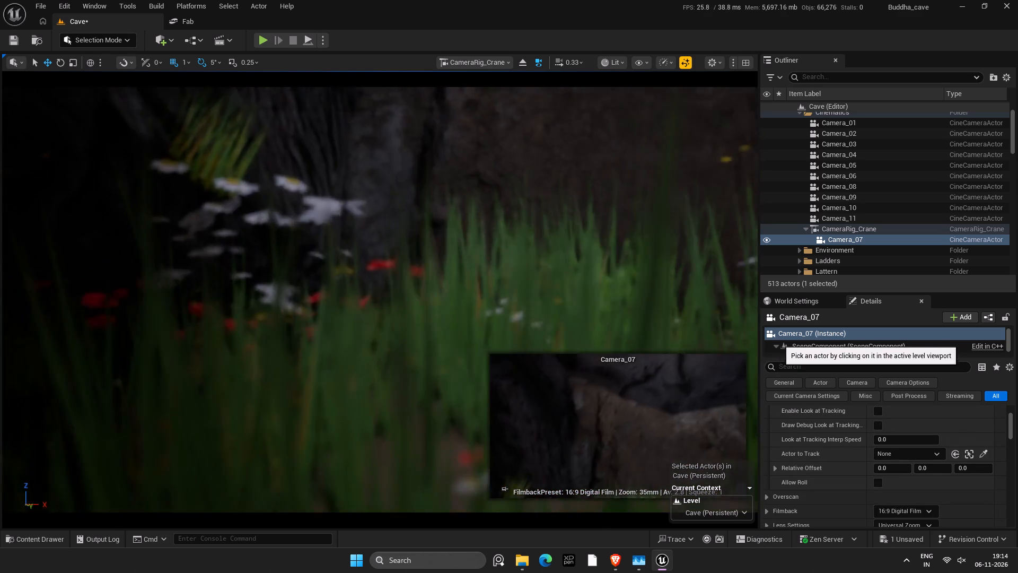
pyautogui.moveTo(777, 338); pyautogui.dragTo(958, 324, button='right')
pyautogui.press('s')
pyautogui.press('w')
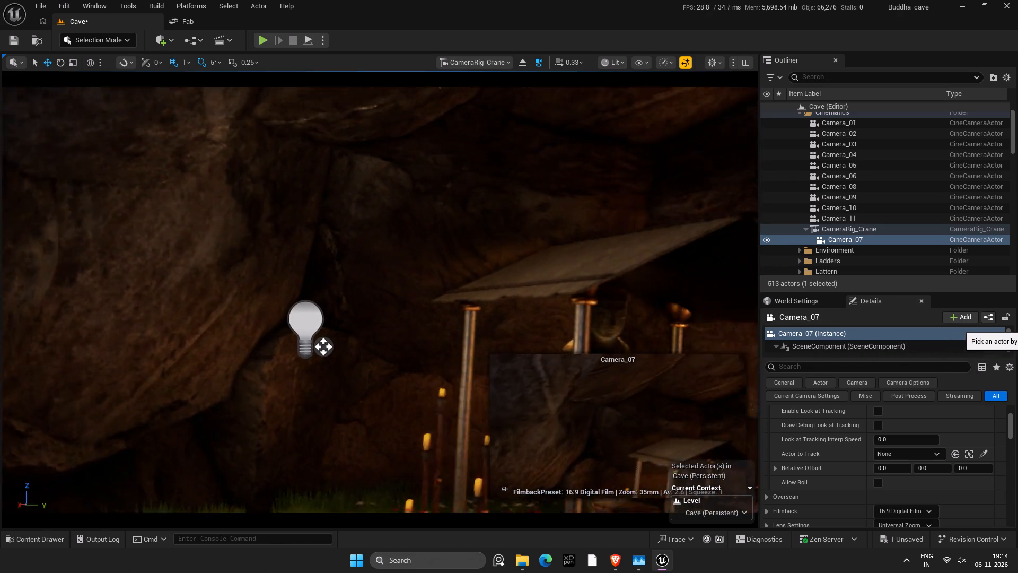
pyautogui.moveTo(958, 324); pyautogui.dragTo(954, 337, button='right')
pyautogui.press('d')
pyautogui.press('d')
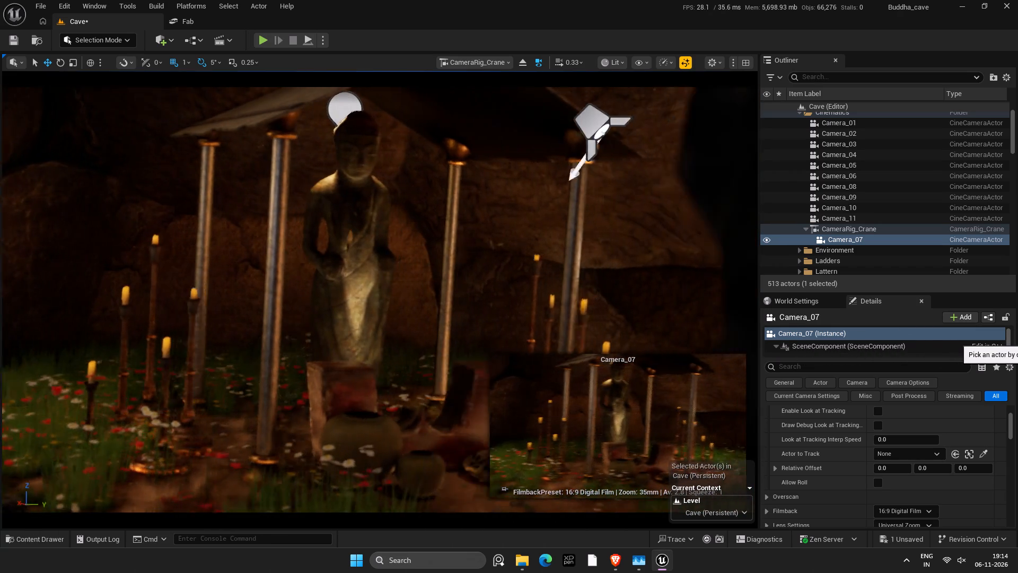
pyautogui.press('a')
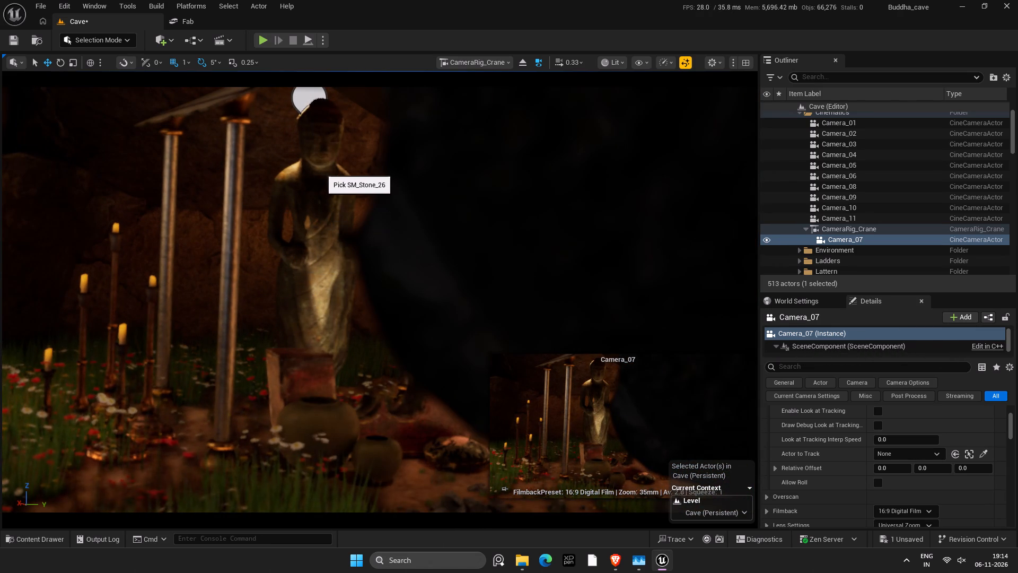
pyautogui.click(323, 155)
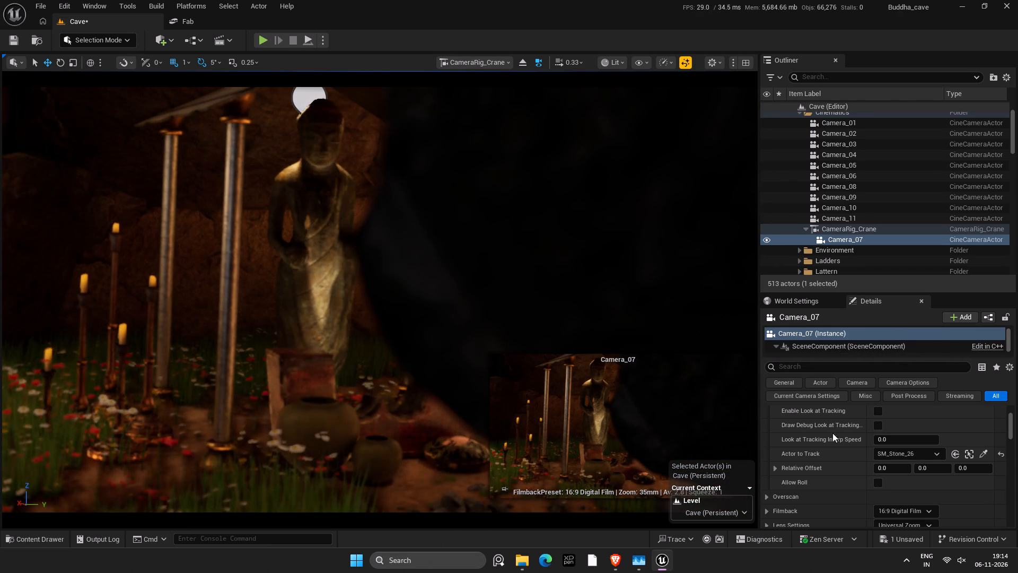
# Change Camera_07's actor to track to Buddha_Hlgt by picking it in the scene, and save the Cave level.
pyautogui.click(984, 453)
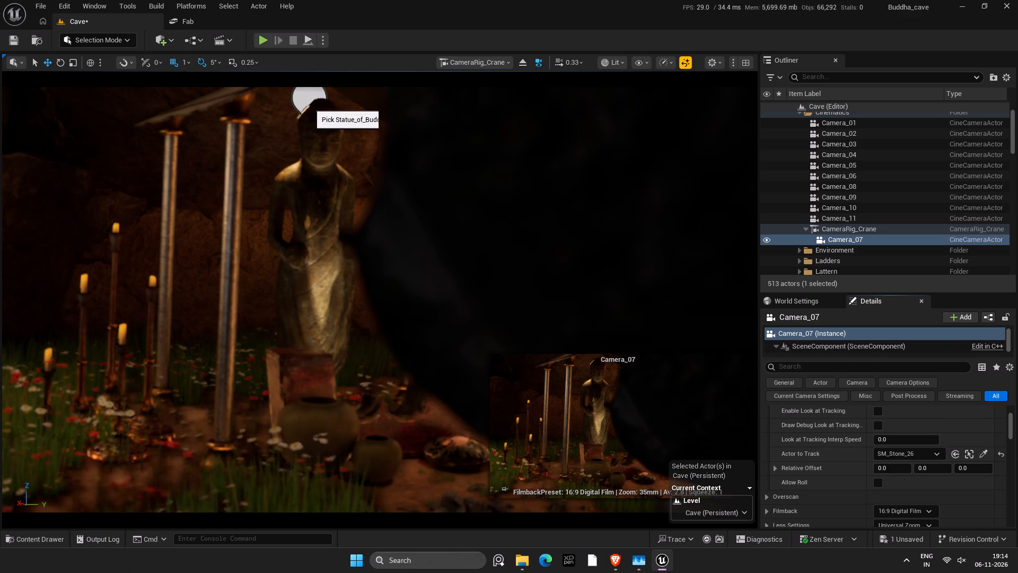
pyautogui.click(305, 99)
pyautogui.hotkey('ctrl', 's')
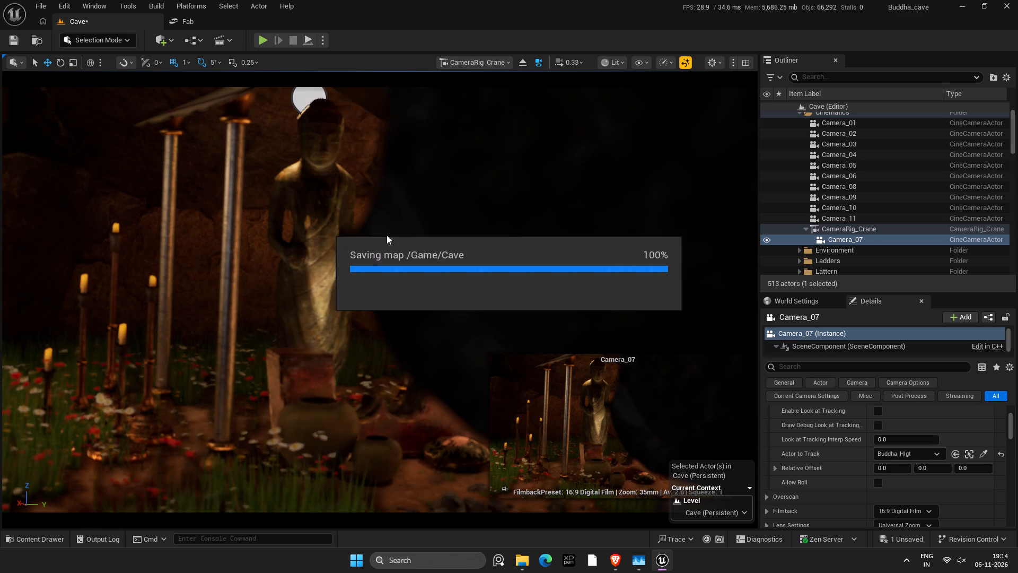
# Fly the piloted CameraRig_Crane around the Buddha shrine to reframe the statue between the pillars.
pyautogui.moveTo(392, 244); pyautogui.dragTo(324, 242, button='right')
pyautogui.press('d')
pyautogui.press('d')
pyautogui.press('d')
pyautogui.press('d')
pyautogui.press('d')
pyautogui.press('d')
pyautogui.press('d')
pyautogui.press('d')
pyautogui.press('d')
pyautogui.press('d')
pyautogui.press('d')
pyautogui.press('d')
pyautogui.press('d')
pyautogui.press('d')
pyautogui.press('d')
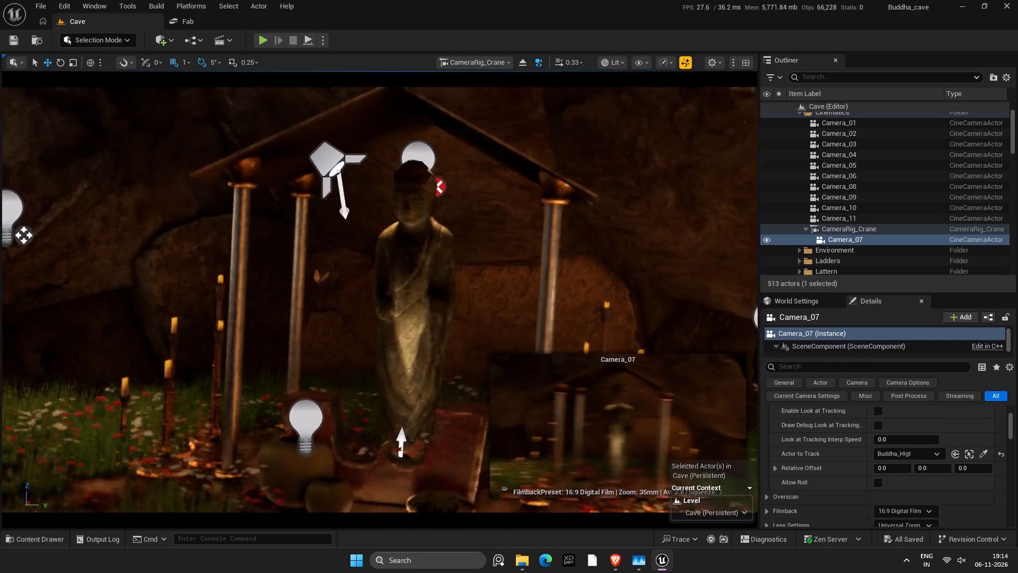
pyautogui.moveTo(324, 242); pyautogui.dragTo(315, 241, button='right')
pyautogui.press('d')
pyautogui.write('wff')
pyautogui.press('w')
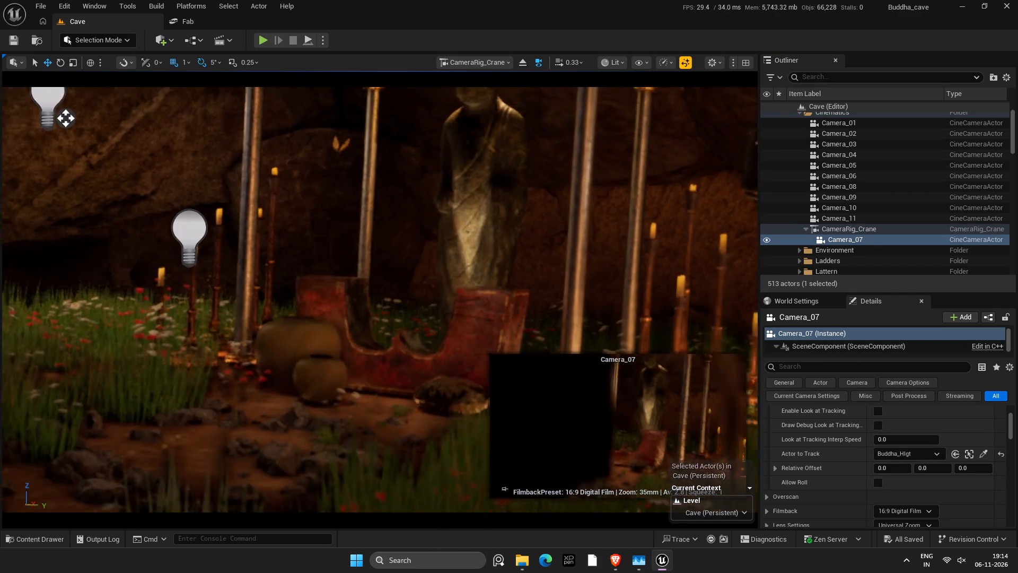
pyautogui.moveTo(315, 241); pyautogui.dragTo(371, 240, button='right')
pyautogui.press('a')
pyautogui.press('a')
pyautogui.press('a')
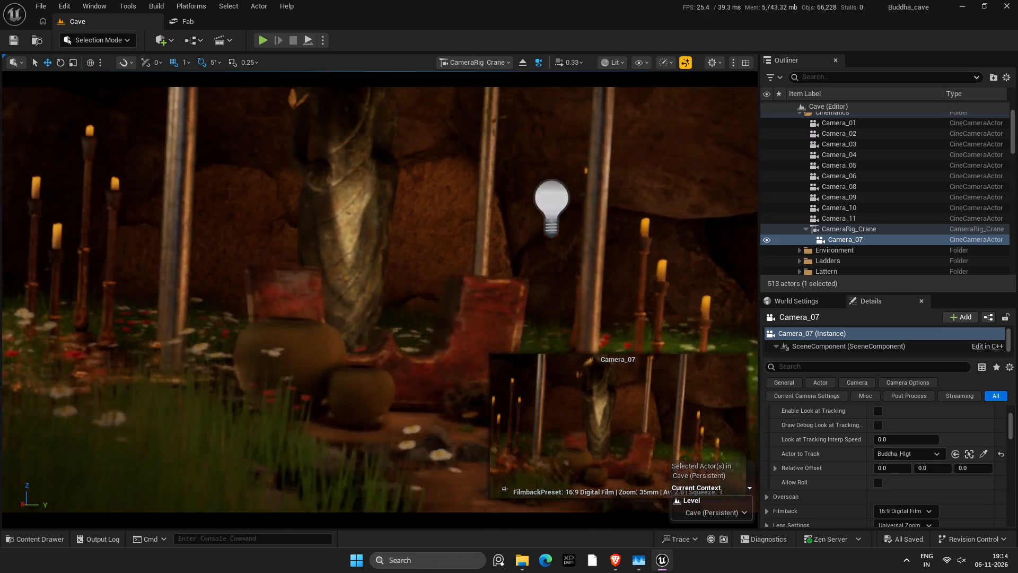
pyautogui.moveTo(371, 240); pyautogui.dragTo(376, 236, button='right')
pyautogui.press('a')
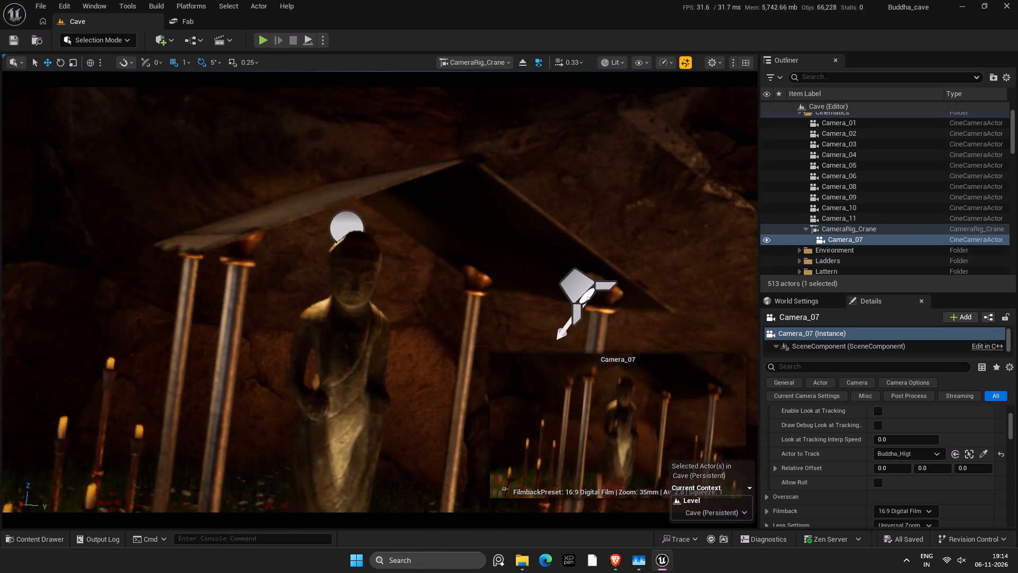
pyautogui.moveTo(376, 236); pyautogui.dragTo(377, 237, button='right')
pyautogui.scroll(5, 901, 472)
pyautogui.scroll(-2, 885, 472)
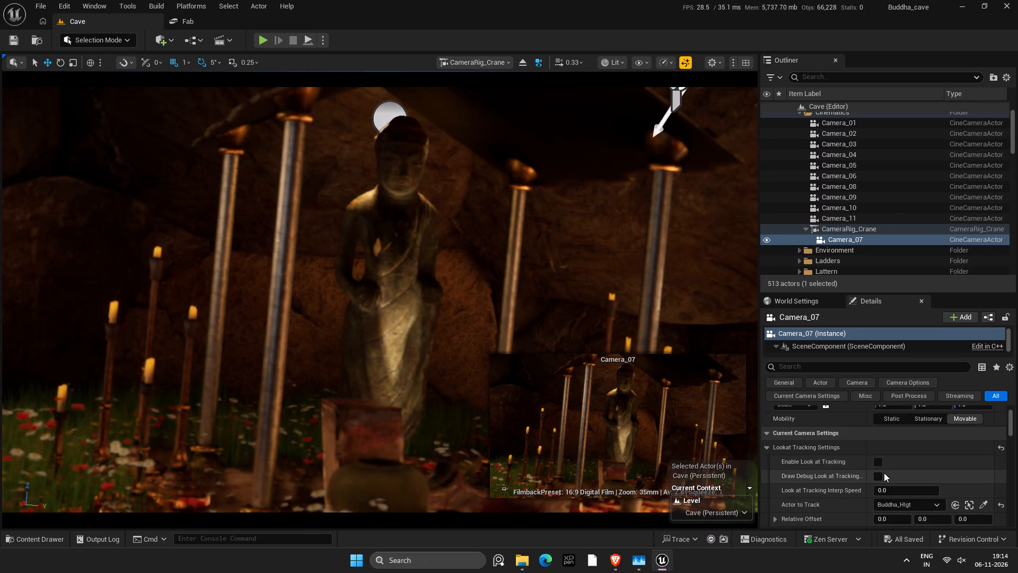
# Reset CameraRig_Crane's arm length to 500 cm, its crane yaw to 0°, and its transform rotation to zero.
pyautogui.click(885, 232)
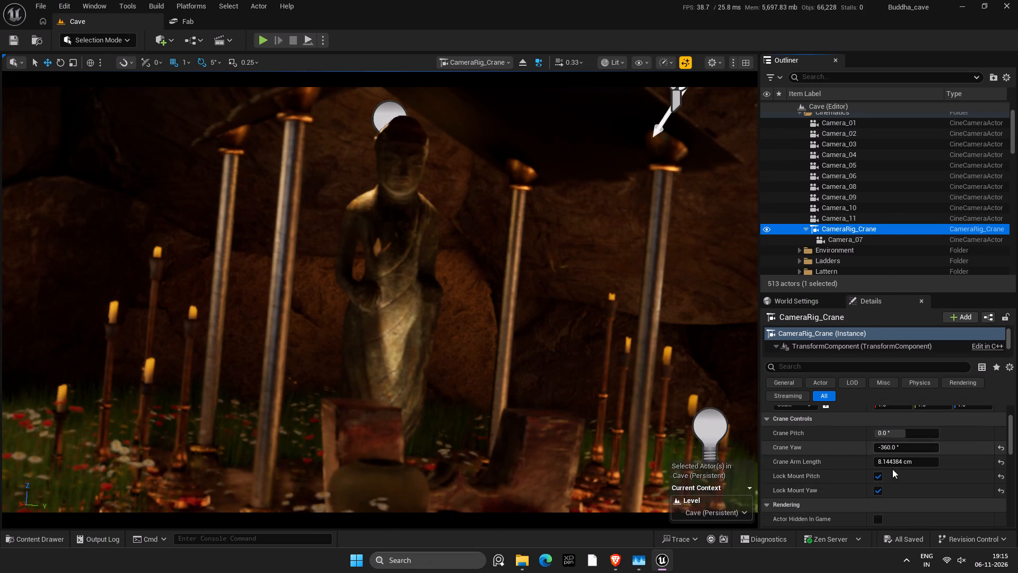
pyautogui.click(1003, 464)
pyautogui.click(1000, 448)
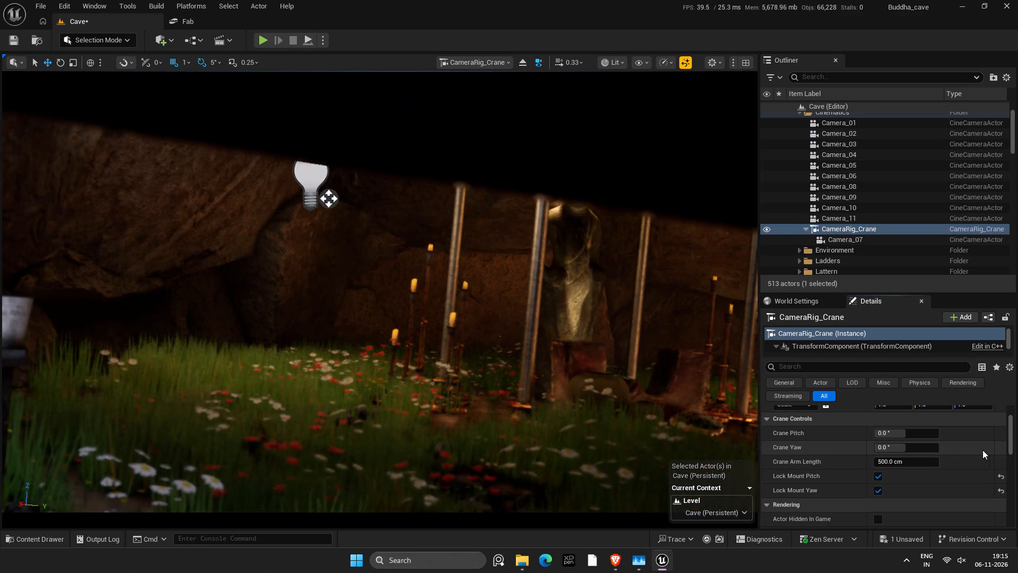
pyautogui.scroll(4, 951, 450)
pyautogui.click(997, 441)
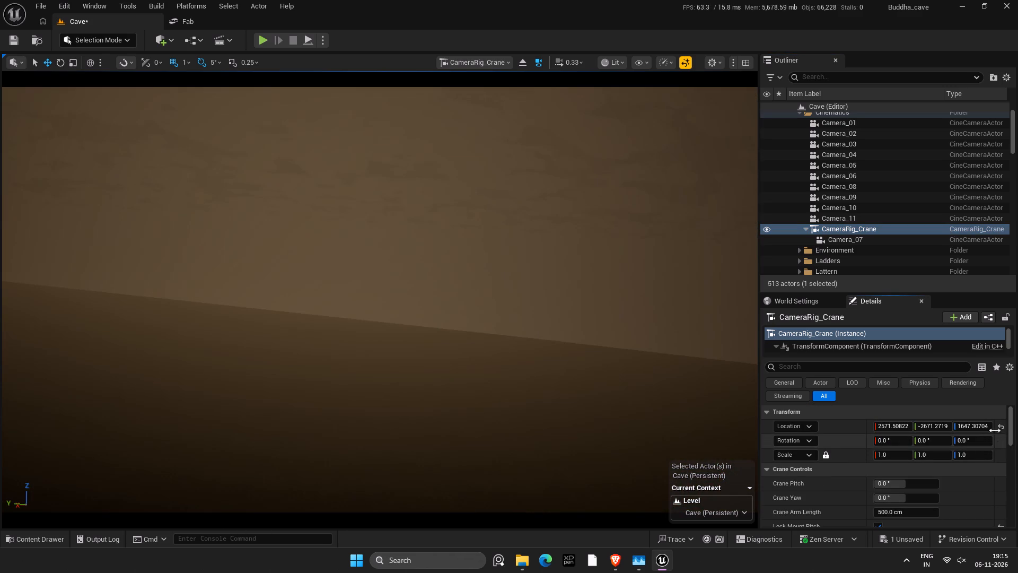
# Fly the piloted CameraRig_Crane through the cave to a new position and viewing direction.
pyautogui.moveTo(621, 367); pyautogui.dragTo(619, 367, button='right')
pyautogui.press('w')
pyautogui.press('w')
pyautogui.press('w')
pyautogui.press('w')
pyautogui.press('w')
pyautogui.press('w')
pyautogui.press('w')
pyautogui.press('w')
pyautogui.press('w')
pyautogui.press('w')
pyautogui.press('w')
pyautogui.press('w')
pyautogui.press('w')
pyautogui.press('w')
pyautogui.press('w')
pyautogui.press('w')
pyautogui.press('w')
pyautogui.press('w')
pyautogui.press('w')
pyautogui.press('w')
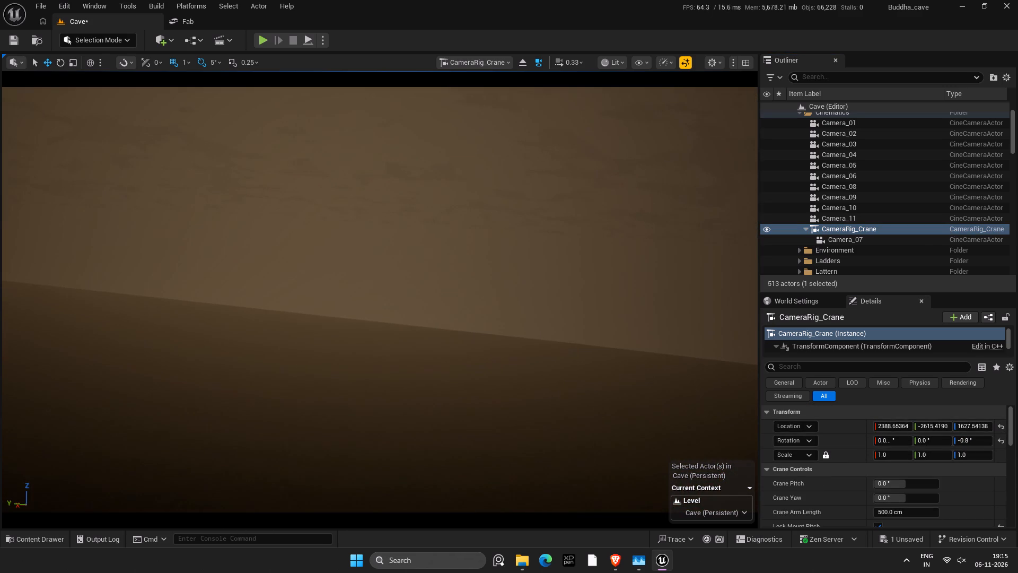
pyautogui.moveTo(619, 367); pyautogui.dragTo(301, 373, button='right')
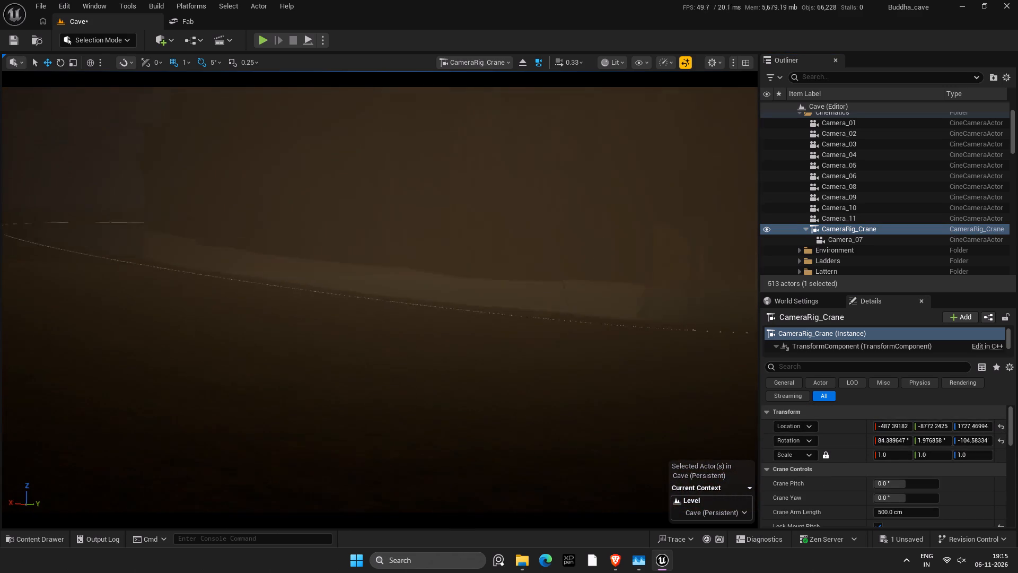
pyautogui.moveTo(301, 373); pyautogui.dragTo(316, 363, button='right')
pyautogui.press('w')
pyautogui.press('w')
pyautogui.press('w')
pyautogui.press('w')
pyautogui.press('w')
pyautogui.press('w')
pyautogui.press('w')
pyautogui.press('w')
pyautogui.press('w')
pyautogui.press('w')
pyautogui.press('w')
pyautogui.press('w')
pyautogui.press('w')
pyautogui.press('w')
pyautogui.press('r')
pyautogui.press('r')
pyautogui.press('r')
pyautogui.press('r')
pyautogui.press('r')
pyautogui.press('r')
pyautogui.press('r')
pyautogui.press('r')
pyautogui.press('r')
pyautogui.press('r')
pyautogui.press('r')
pyautogui.press('r')
pyautogui.press('r')
pyautogui.press('r')
pyautogui.press('r')
pyautogui.press('r')
pyautogui.press('r')
pyautogui.press('r')
pyautogui.press('r')
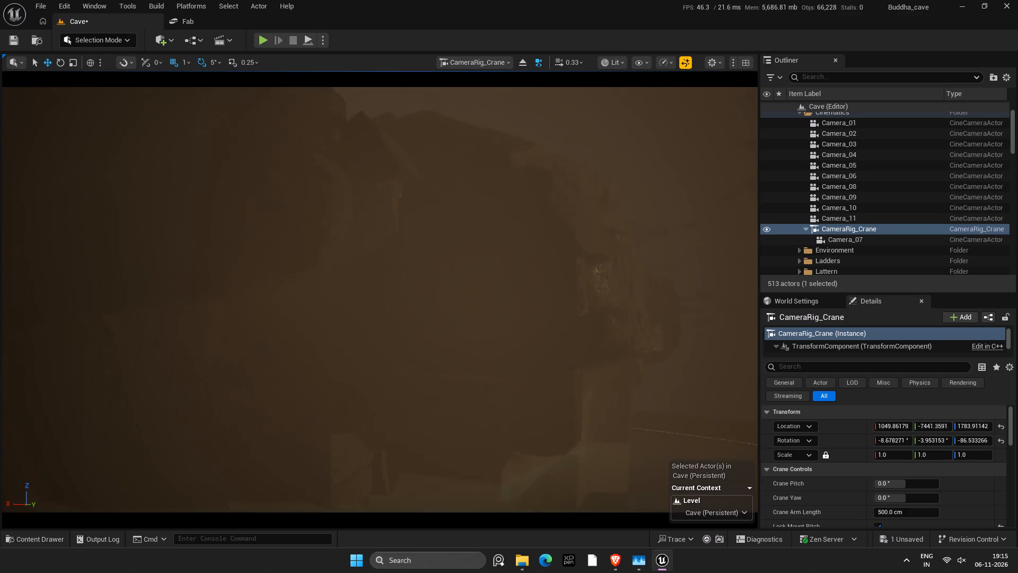
pyautogui.moveTo(316, 363); pyautogui.dragTo(304, 363, button='right')
# Reset Camera_07's rotation and location to zero on all axes.
pyautogui.click(864, 242)
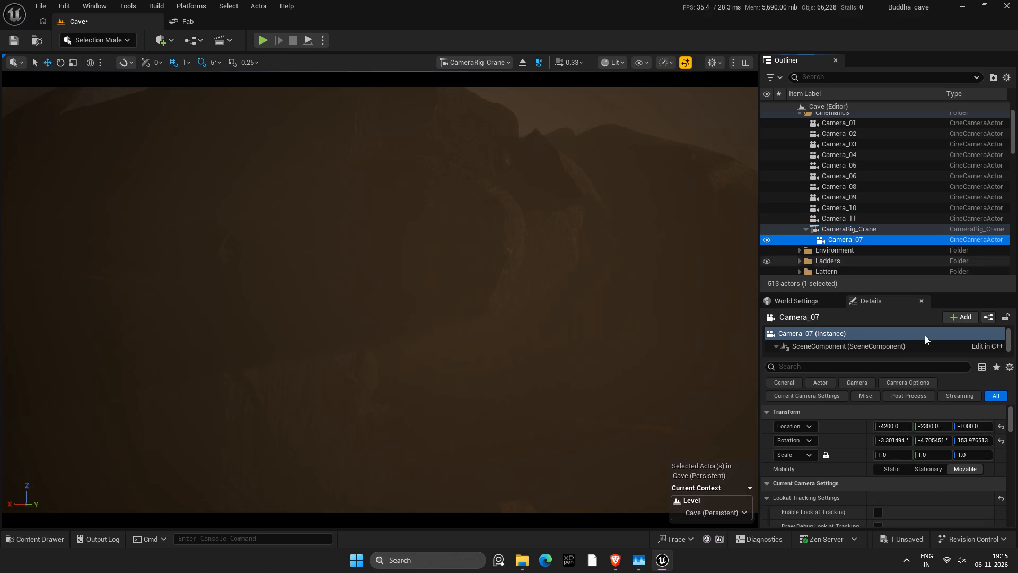
pyautogui.click(997, 441)
pyautogui.click(998, 424)
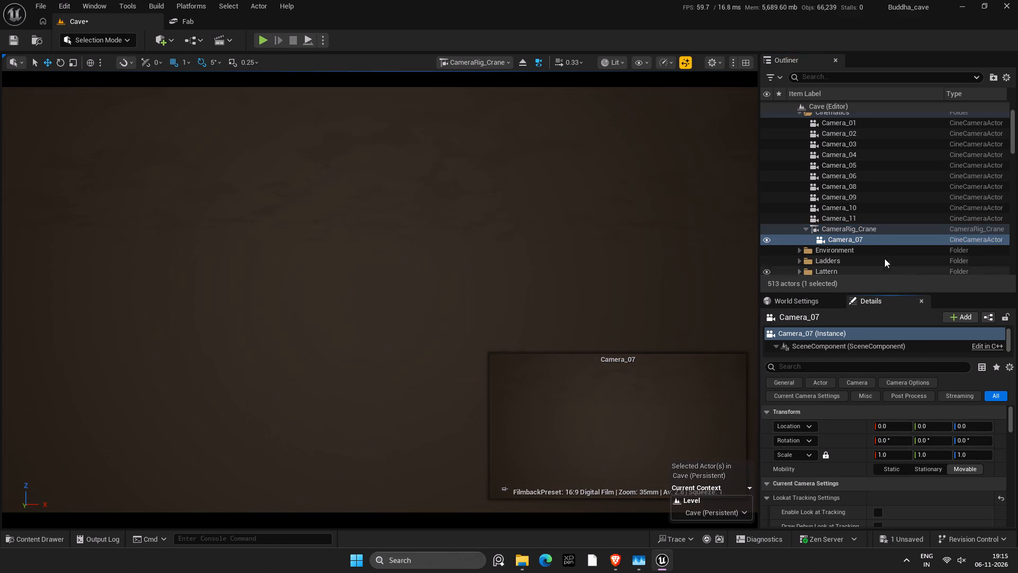
# Reset CameraRig_Crane's rotation to zero, nudge the piloted rig forward, and reselect it.
pyautogui.click(880, 232)
pyautogui.click(1002, 441)
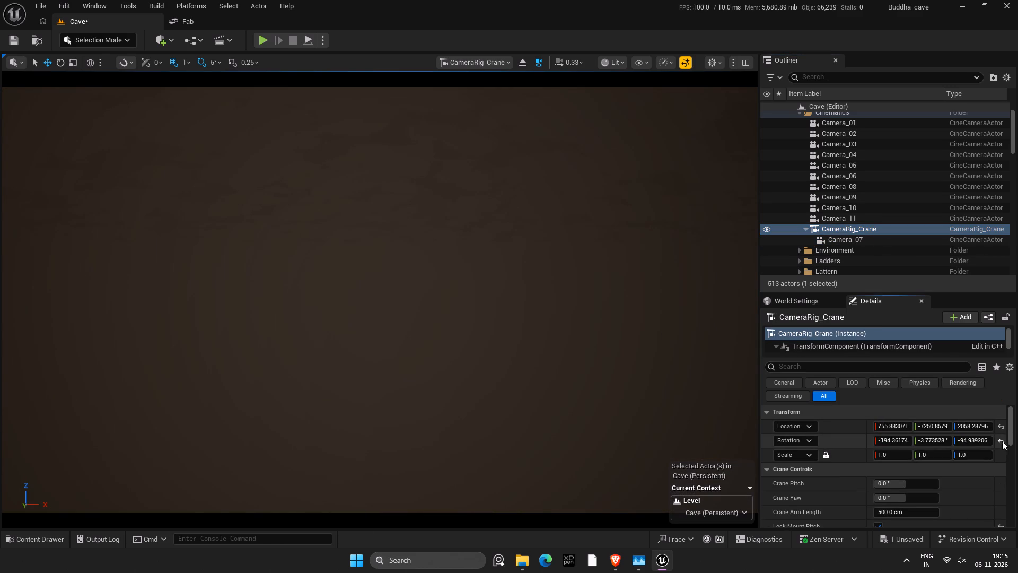
pyautogui.rightClick(678, 365)
pyautogui.press('w')
pyautogui.press('w')
pyautogui.click(859, 233)
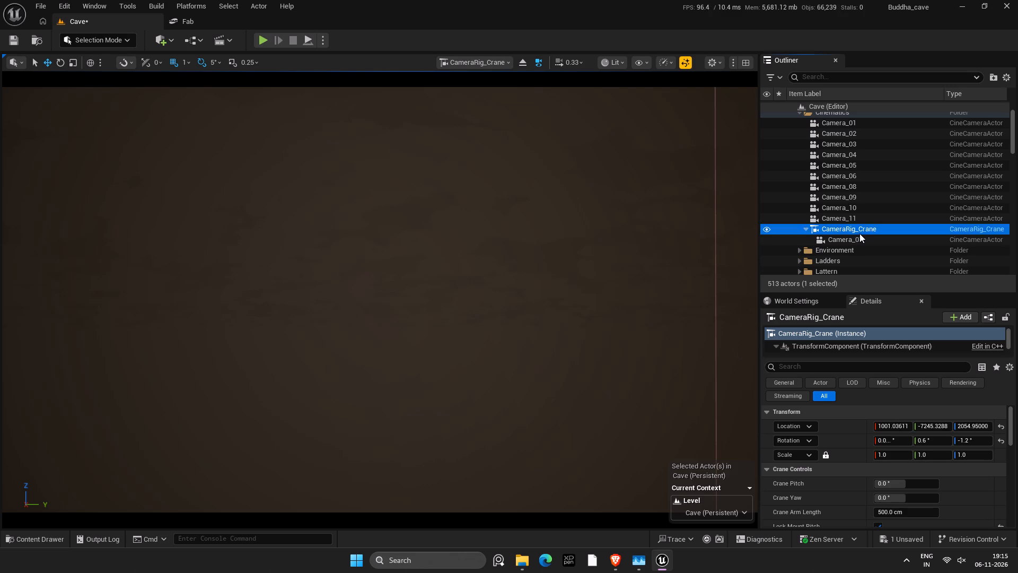
# Reset CameraRig_Crane's rotation and location to zero on all axes.
pyautogui.click(861, 240)
pyautogui.click(898, 225)
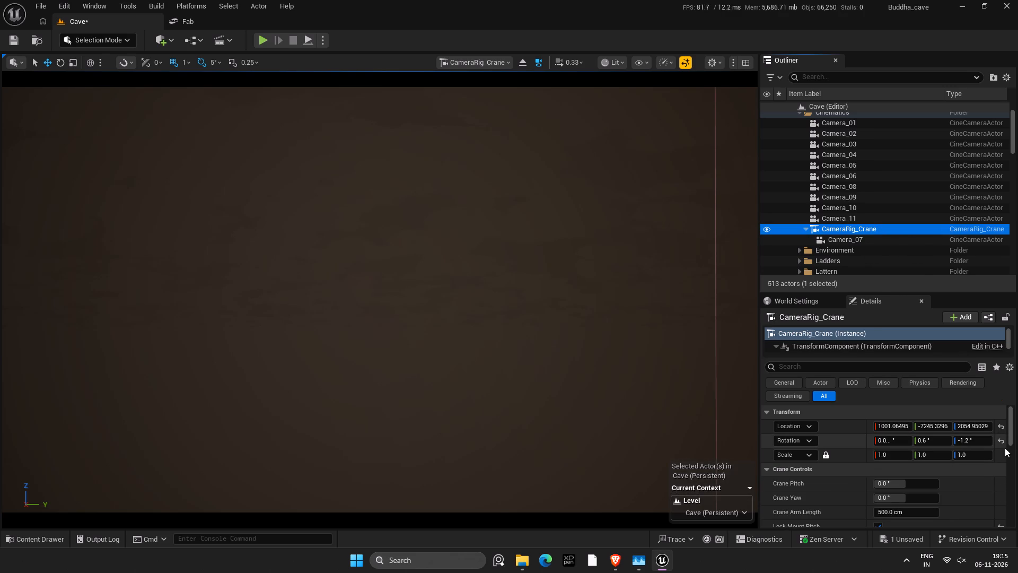
pyautogui.click(1001, 439)
pyautogui.click(1001, 429)
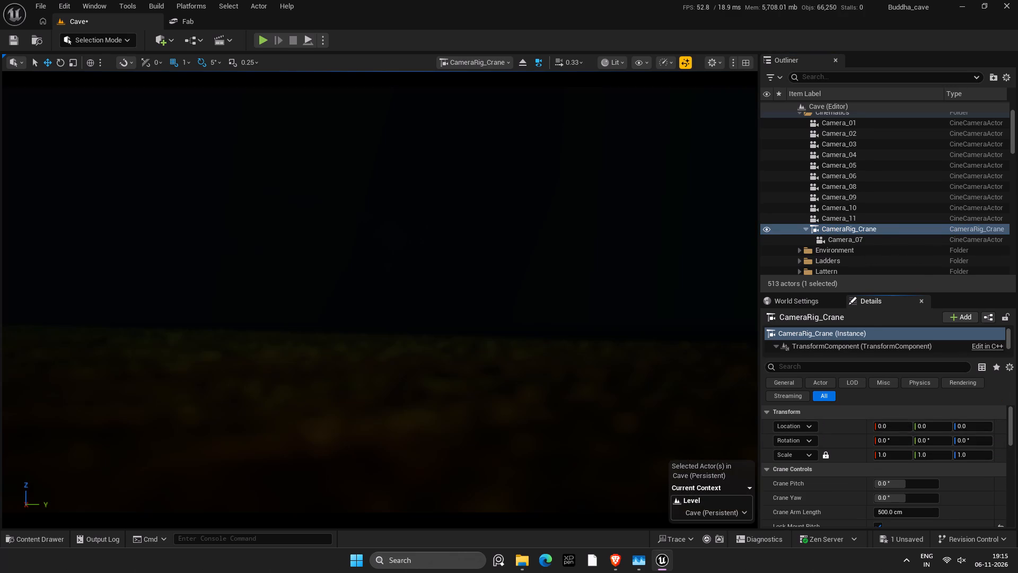
# Fly the piloted CameraRig_Crane from the origin through the cave to the front of the Buddha statue's shrine.
pyautogui.moveTo(633, 355); pyautogui.dragTo(631, 354, button='right')
pyautogui.press('r')
pyautogui.press('r')
pyautogui.press('r')
pyautogui.press('r')
pyautogui.press('r')
pyautogui.press('r')
pyautogui.press('r')
pyautogui.press('r')
pyautogui.press('r')
pyautogui.press('r')
pyautogui.press('r')
pyautogui.press('r')
pyautogui.press('r')
pyautogui.press('r')
pyautogui.press('r')
pyautogui.press('r')
pyautogui.press('r')
pyautogui.press('r')
pyautogui.press('r')
pyautogui.press('r')
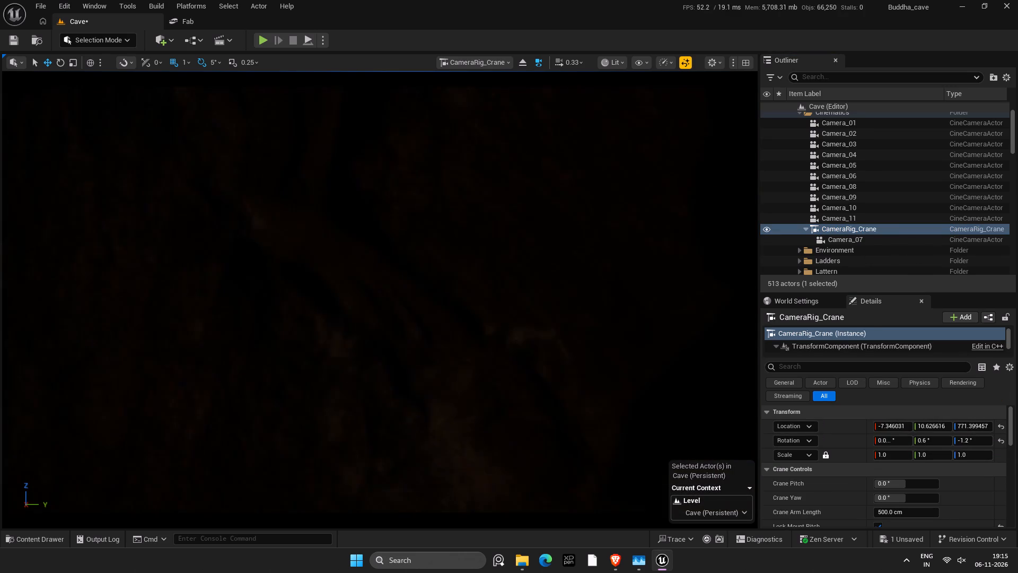
pyautogui.moveTo(631, 354); pyautogui.dragTo(773, 345, button='right')
pyautogui.press('w')
pyautogui.press('w')
pyautogui.press('w')
pyautogui.press('w')
pyautogui.press('w')
pyautogui.press('w')
pyautogui.press('w')
pyautogui.press('w')
pyautogui.press('r')
pyautogui.press('r')
pyautogui.press('r')
pyautogui.press('r')
pyautogui.press('r')
pyautogui.press('r')
pyautogui.press('r')
pyautogui.press('w')
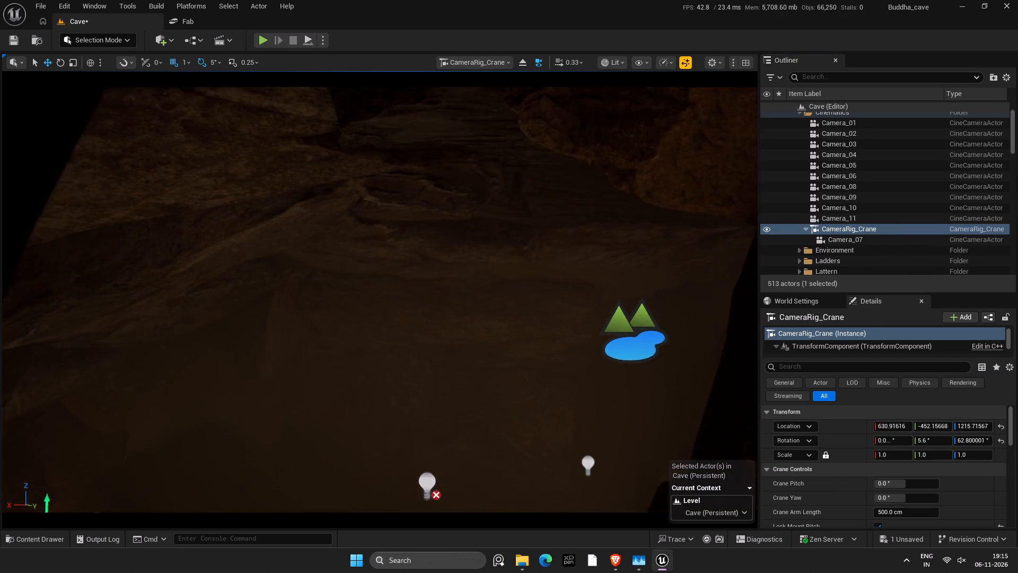
pyautogui.moveTo(773, 345); pyautogui.dragTo(754, 378, button='right')
pyautogui.press('w')
pyautogui.press('w')
pyautogui.press('w')
pyautogui.press('w')
pyautogui.press('w')
pyautogui.press('w')
pyautogui.press('w')
pyautogui.press('w')
pyautogui.press('w')
pyautogui.press('w')
pyautogui.press('w')
pyautogui.press('w')
pyautogui.press('w')
pyautogui.press('w')
pyautogui.press('w')
pyautogui.press('w')
pyautogui.press('w')
pyautogui.press('w')
pyautogui.press('w')
pyautogui.press('w')
pyautogui.press('d')
pyautogui.press('d')
pyautogui.press('d')
pyautogui.press('d')
pyautogui.press('d')
pyautogui.press('d')
pyautogui.press('d')
pyautogui.press('d')
pyautogui.press('d')
pyautogui.press('d')
pyautogui.press('d')
pyautogui.press('d')
pyautogui.press('d')
pyautogui.press('d')
pyautogui.press('d')
pyautogui.press('d')
pyautogui.press('d')
pyautogui.press('d')
pyautogui.press('d')
pyautogui.press('d')
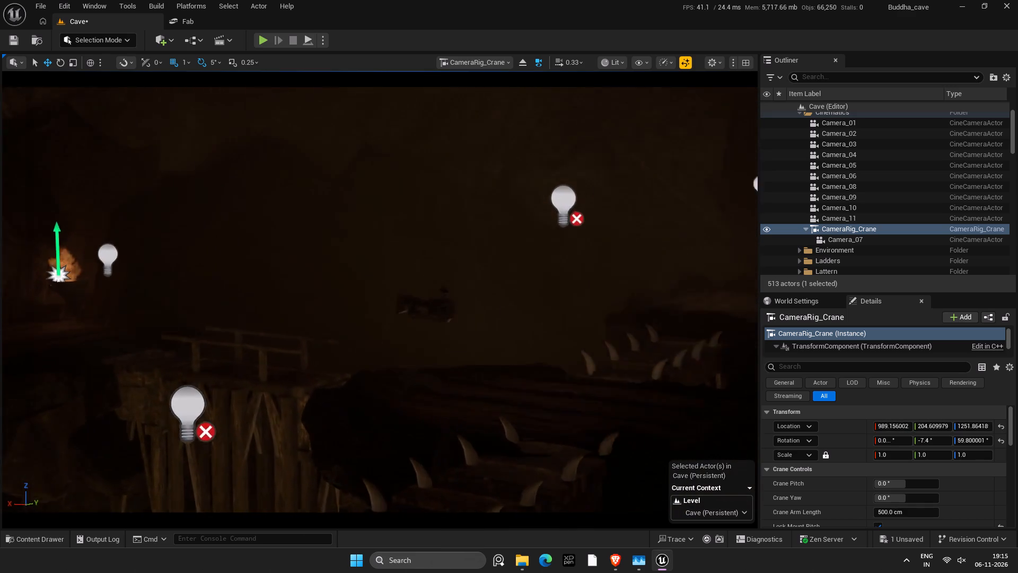
pyautogui.moveTo(754, 378); pyautogui.dragTo(671, 378, button='right')
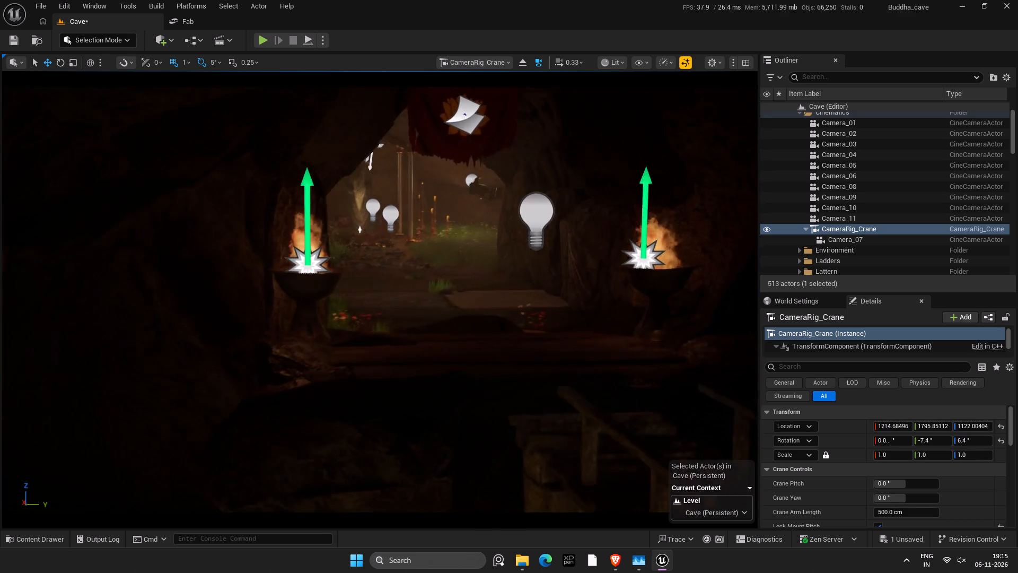
pyautogui.moveTo(671, 378); pyautogui.dragTo(644, 372, button='right')
pyautogui.press('d')
pyautogui.press('d')
pyautogui.press('d')
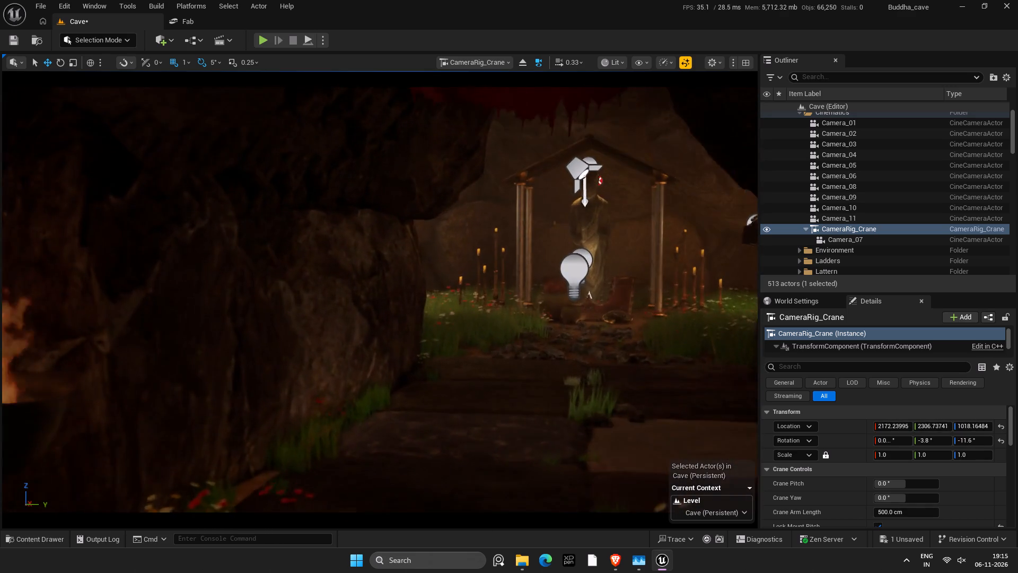
pyautogui.moveTo(644, 372); pyautogui.dragTo(659, 369, button='right')
pyautogui.press('a')
pyautogui.press('d')
pyautogui.press('d')
pyautogui.moveTo(633, 355); pyautogui.dragTo(639, 351, button='right')
pyautogui.press('s')
pyautogui.press('s')
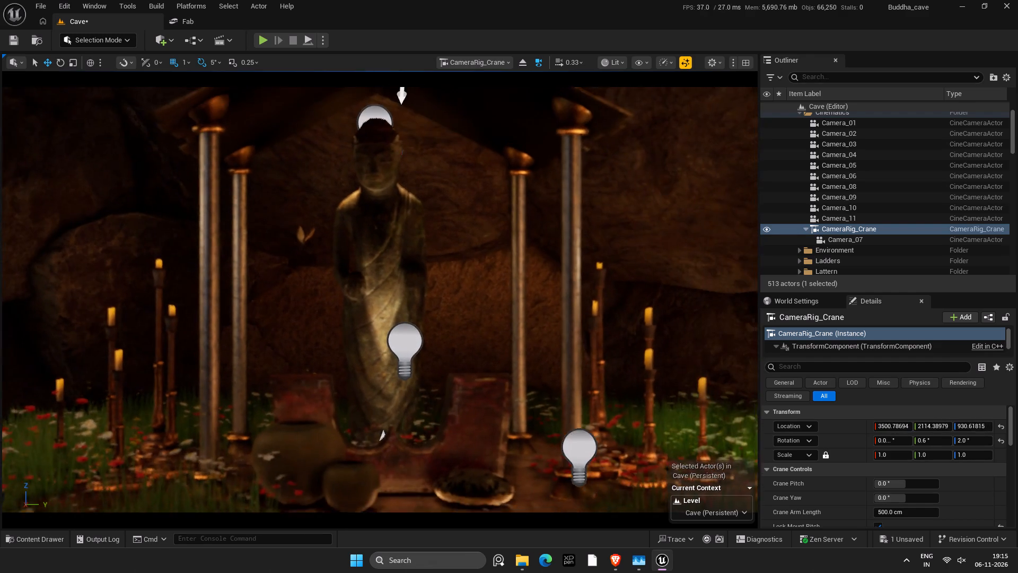
# Move the piloted crane around the shrine to view the Buddha obliquely at about 36° yaw, select Camera_07 and save the level.
pyautogui.moveTo(639, 351); pyautogui.dragTo(680, 352, button='right')
pyautogui.press('a')
pyautogui.press('a')
pyautogui.press('w')
pyautogui.press('a')
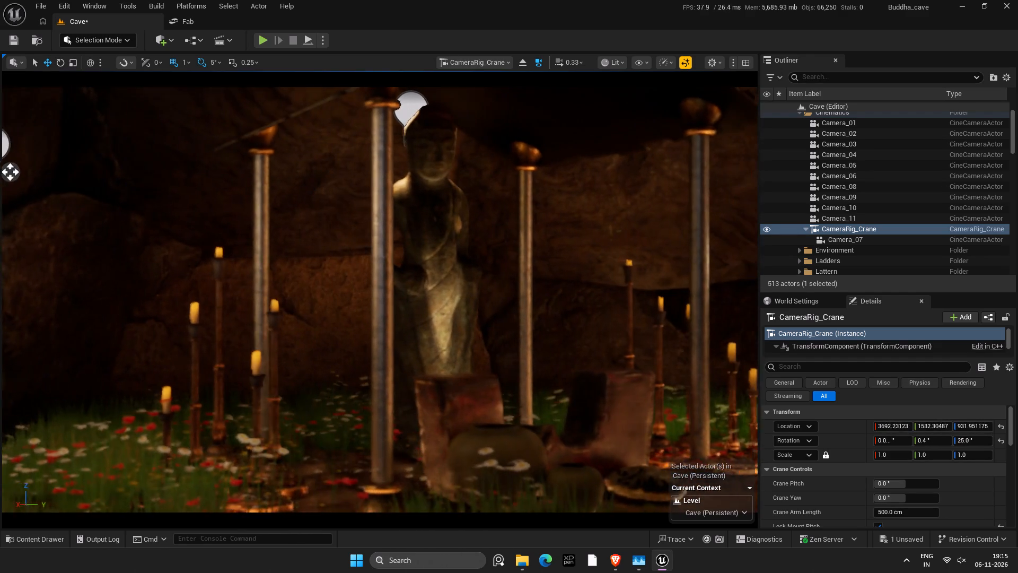
pyautogui.moveTo(680, 352); pyautogui.dragTo(694, 349, button='right')
pyautogui.press('a')
pyautogui.press('f')
pyautogui.write('aas')
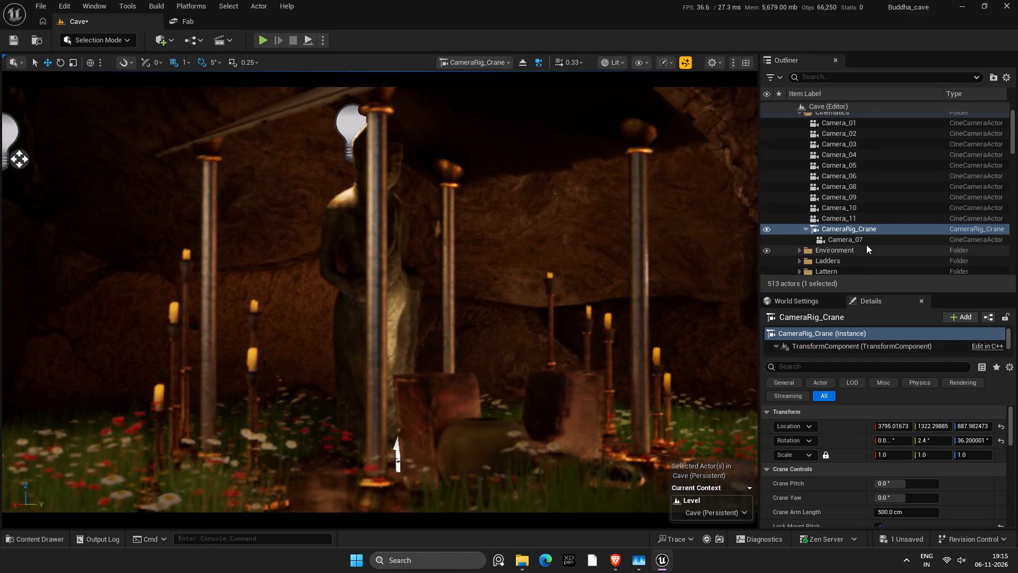
pyautogui.click(867, 241)
pyautogui.hotkey('ctrl', 's')
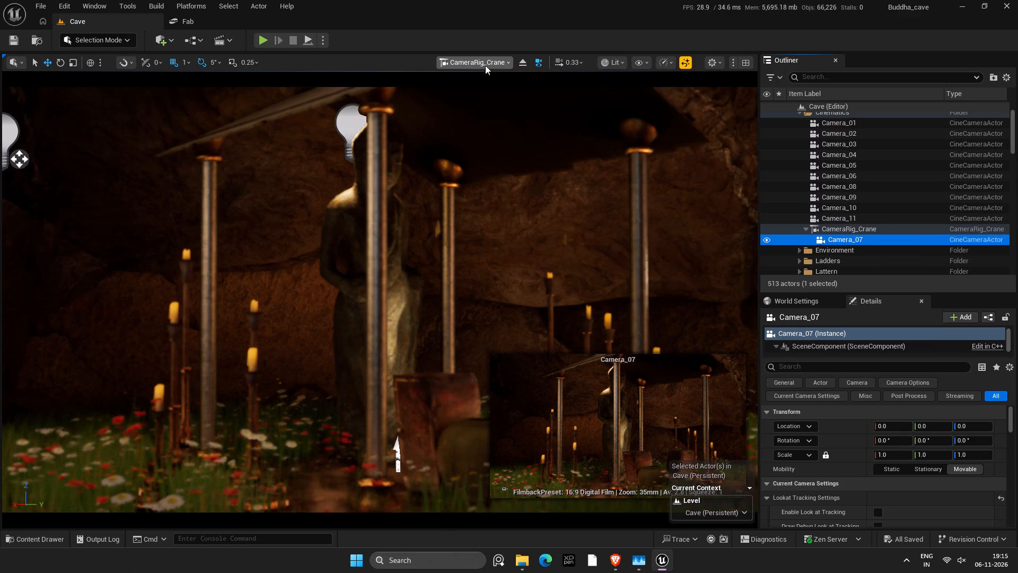
# Switch the viewport to look through and pilot Camera_07.
pyautogui.click(485, 63)
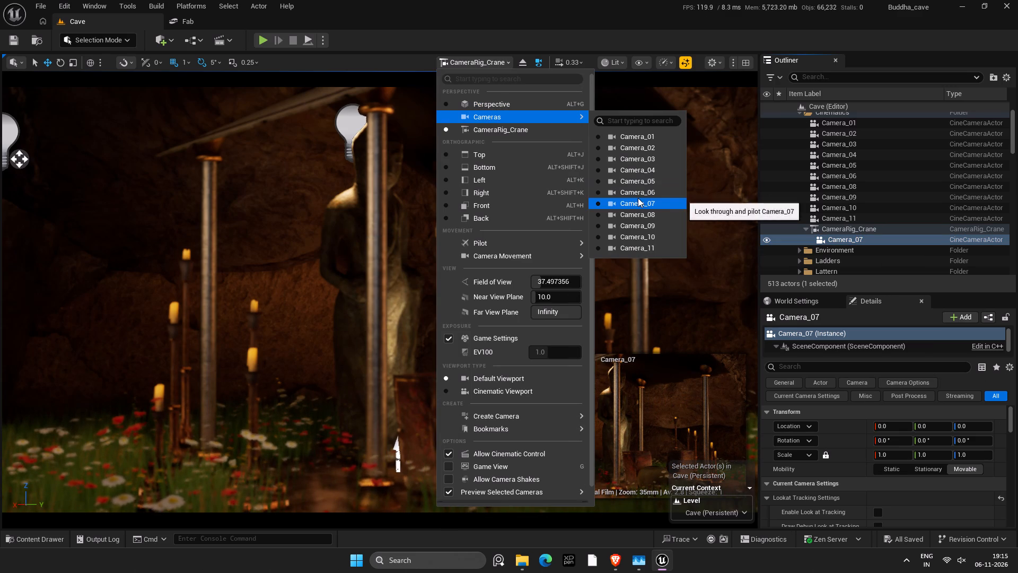
pyautogui.click(638, 198)
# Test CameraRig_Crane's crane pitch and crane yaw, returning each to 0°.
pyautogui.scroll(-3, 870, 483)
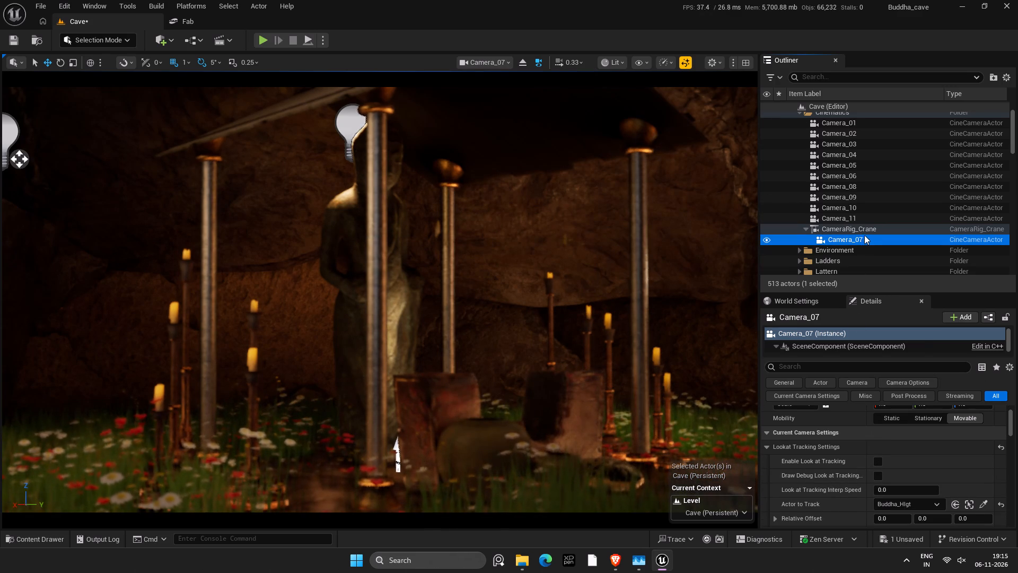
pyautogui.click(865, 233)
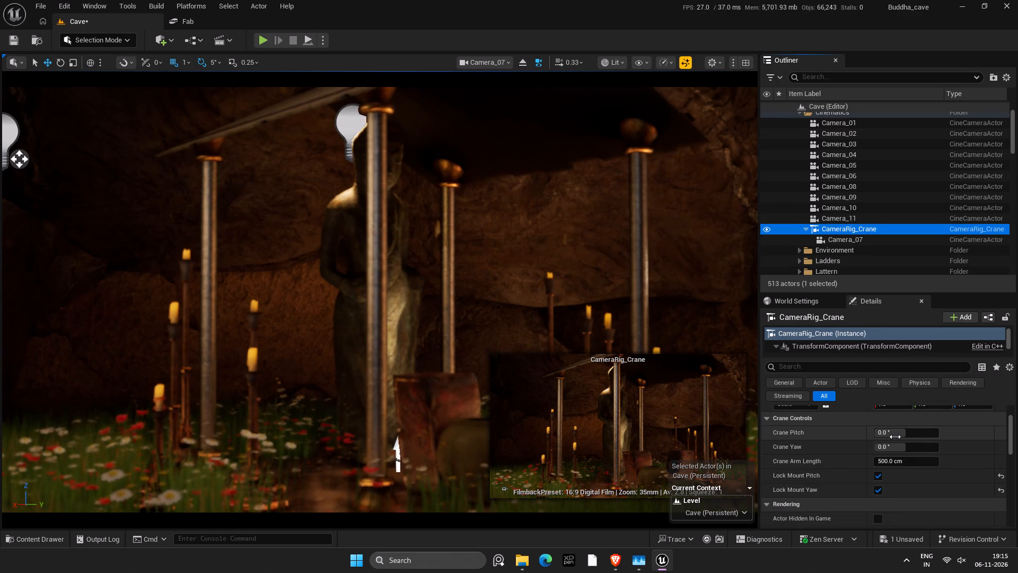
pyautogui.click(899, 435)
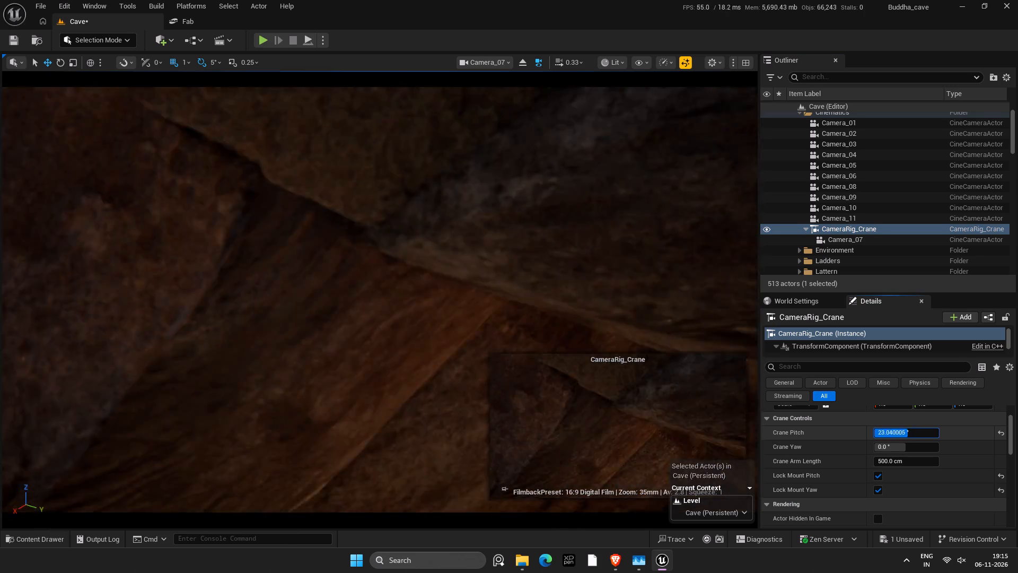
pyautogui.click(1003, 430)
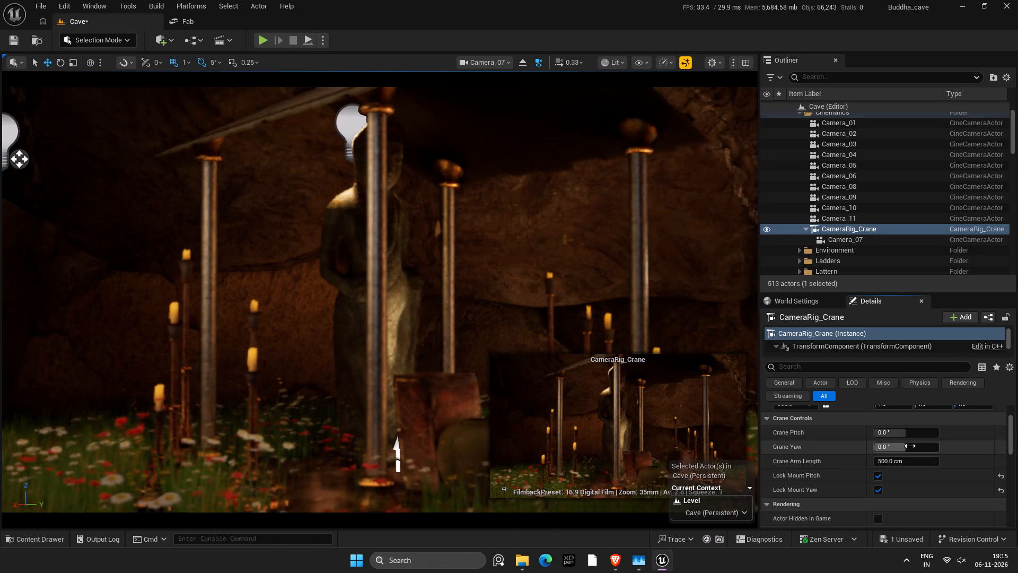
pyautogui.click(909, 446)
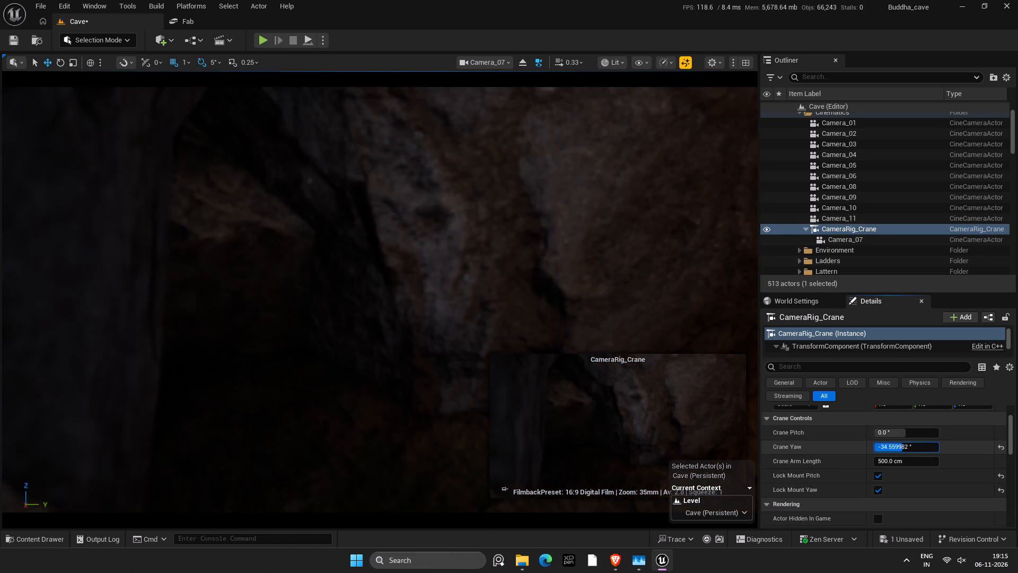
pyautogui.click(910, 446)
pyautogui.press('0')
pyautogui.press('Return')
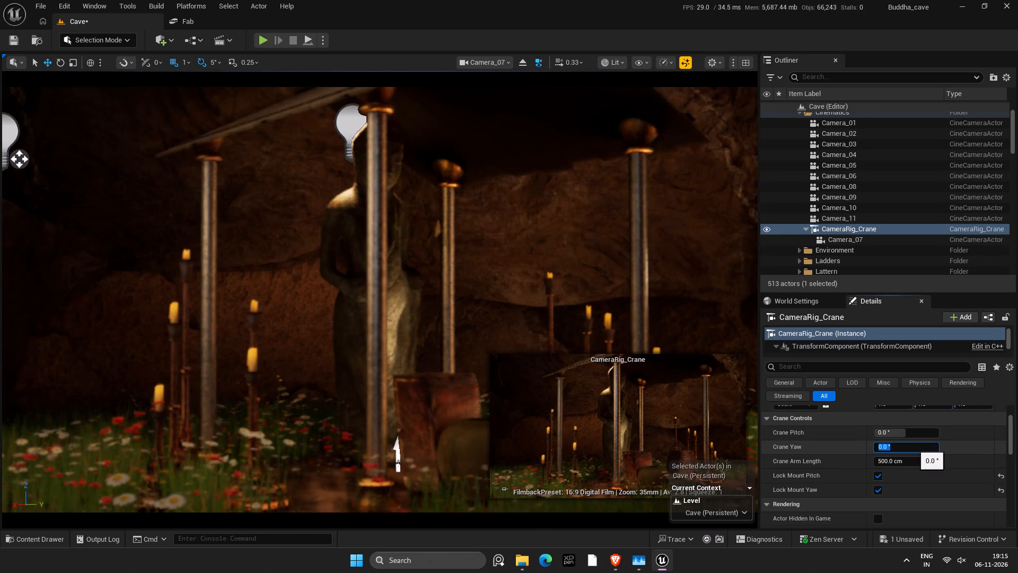
# Try different crane arm lengths on CameraRig_Crane, settle on 250 cm, and save the level.
pyautogui.moveTo(898, 466); pyautogui.dragTo(921, 470)
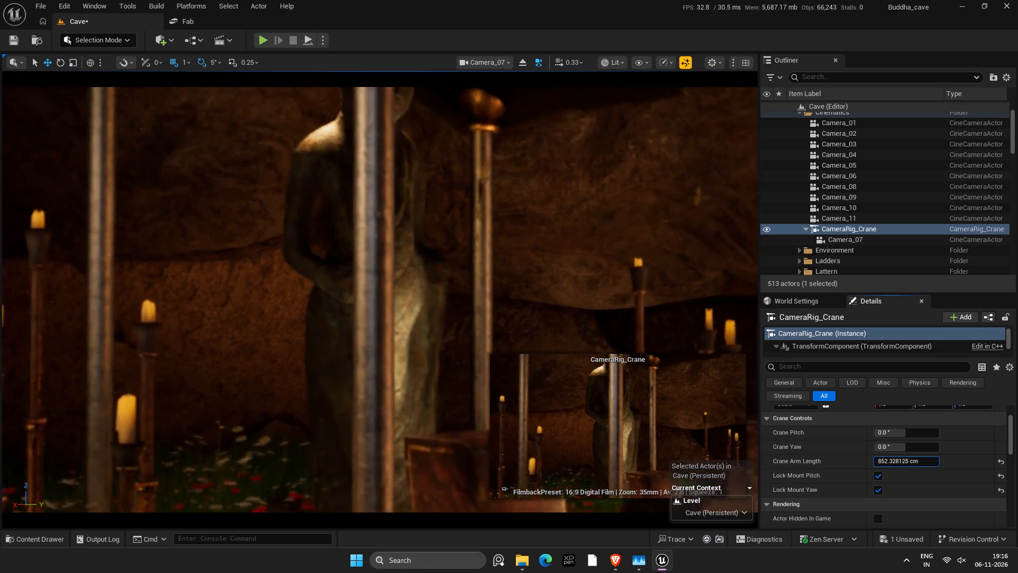
pyautogui.moveTo(921, 470); pyautogui.dragTo(872, 463)
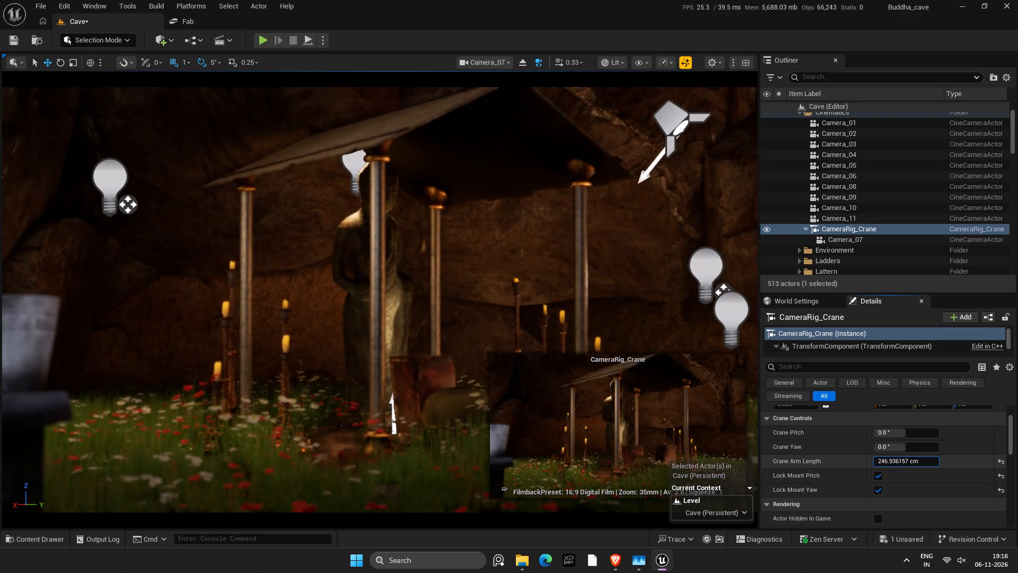
pyautogui.moveTo(872, 463); pyautogui.dragTo(869, 462)
pyautogui.click(898, 465)
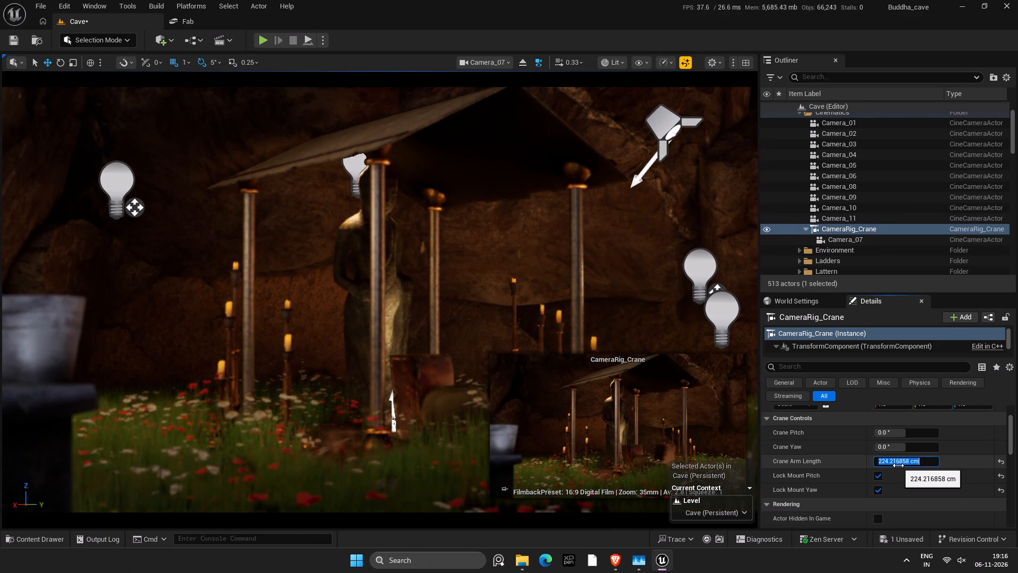
pyautogui.write('200')
pyautogui.press('Return')
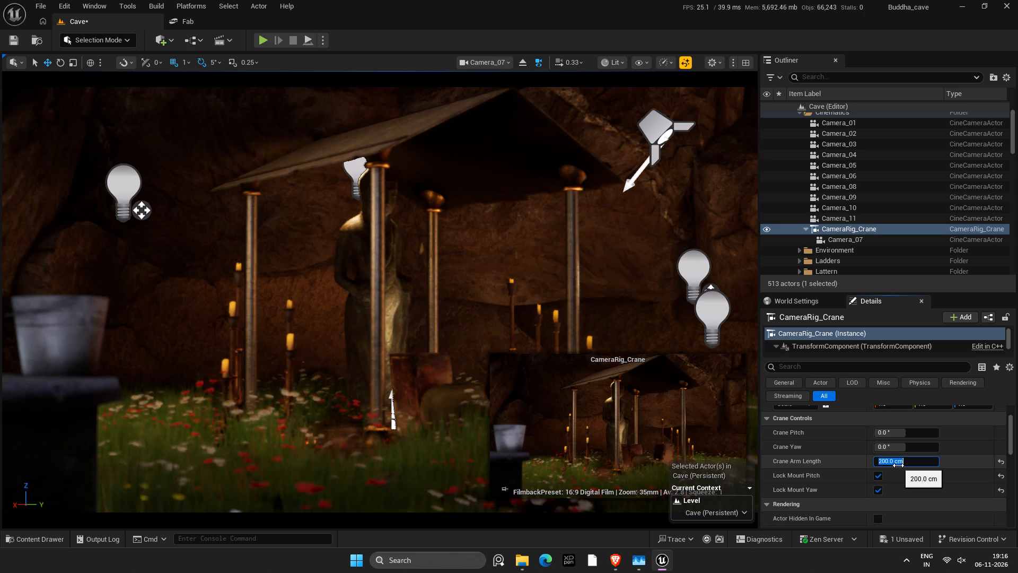
pyautogui.write('250')
pyautogui.press('Return')
pyautogui.hotkey('ctrl', 's')
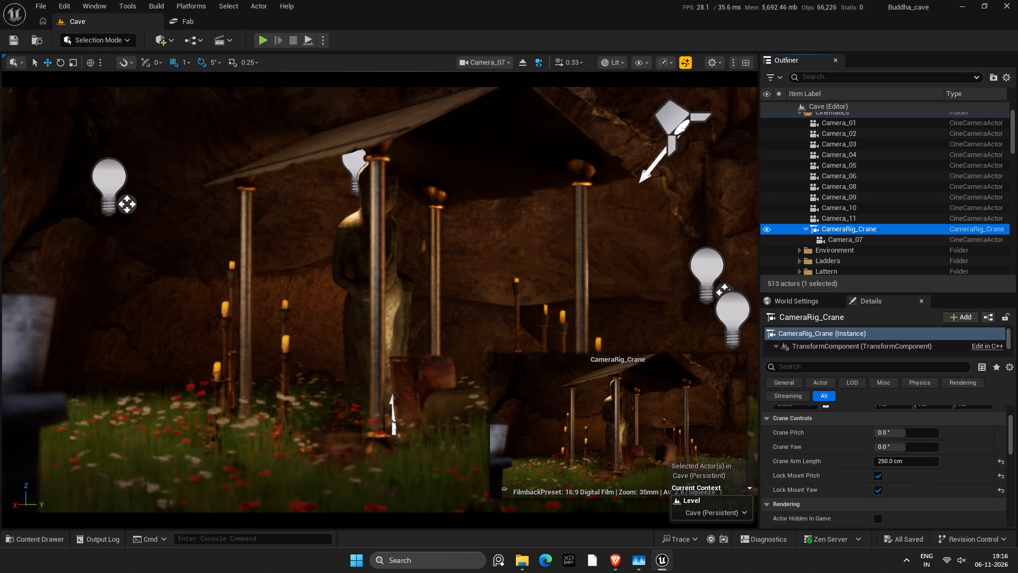
# Set CameraRig_Crane's transform rotation to 0° on Y and 35° on Z.
pyautogui.scroll(3, 937, 473)
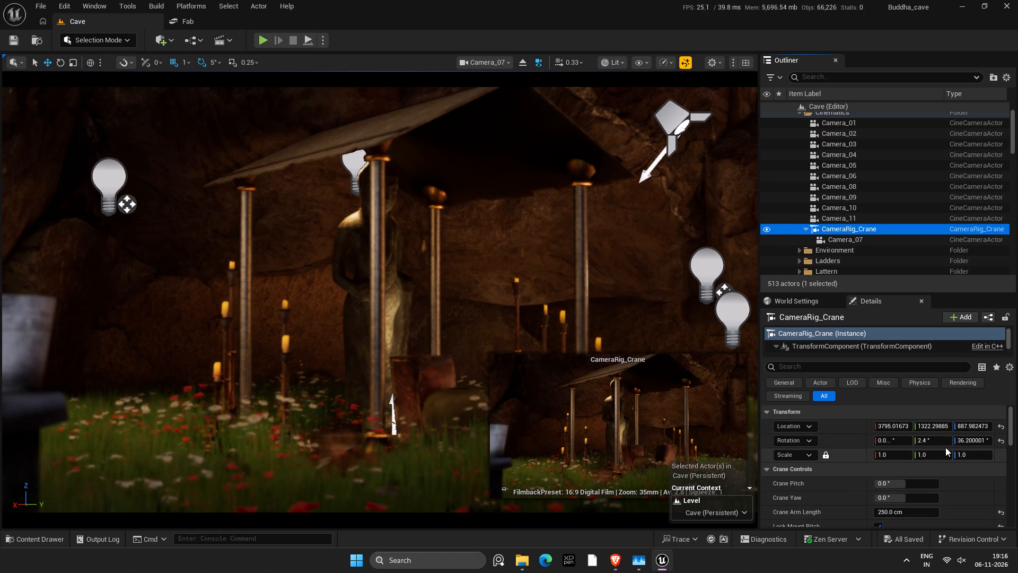
pyautogui.click(942, 444)
pyautogui.press('0')
pyautogui.press('Return')
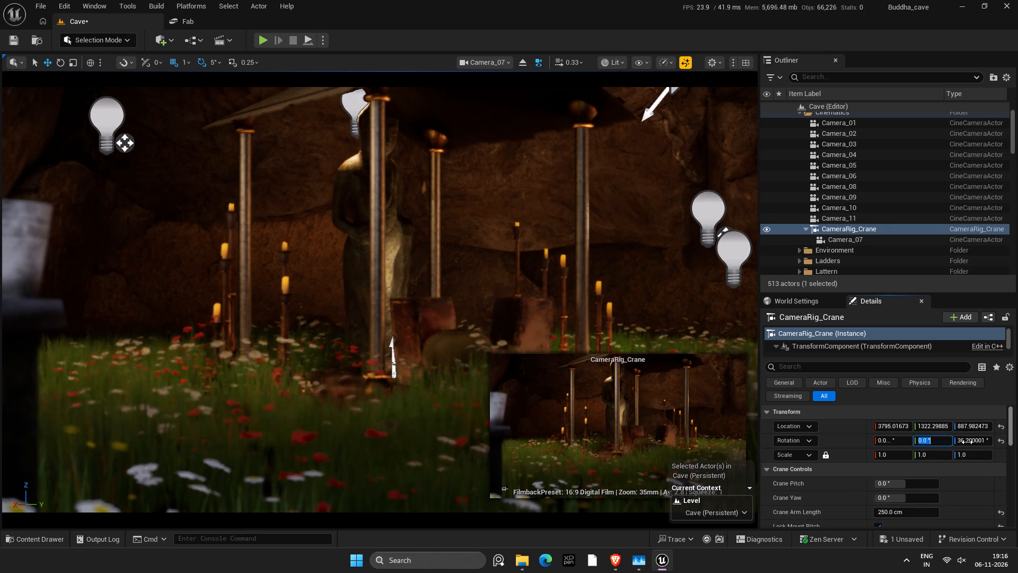
pyautogui.click(962, 443)
pyautogui.write('35')
pyautogui.press('Return')
# Fly the piloted Camera_07 closer and lower into the grass, framing the Buddha statue beside the shrine's front pillar.
pyautogui.moveTo(613, 259); pyautogui.dragTo(620, 255, button='right')
pyautogui.write('www')
pyautogui.press('w')
pyautogui.press('w')
pyautogui.press('w')
pyautogui.press('w')
pyautogui.press('w')
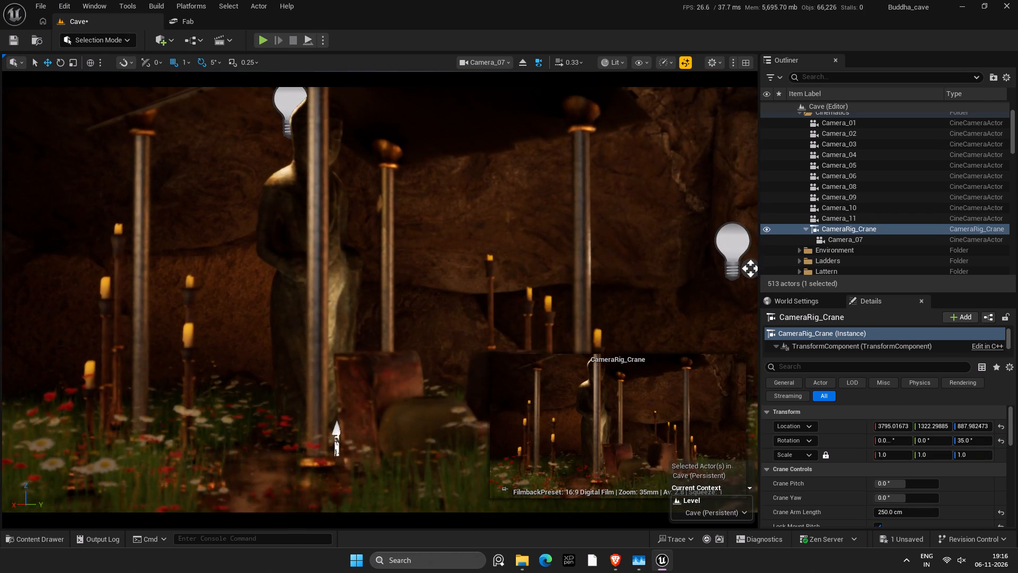
pyautogui.moveTo(620, 255); pyautogui.dragTo(644, 256, button='right')
pyautogui.press('a')
pyautogui.press('a')
pyautogui.press('w')
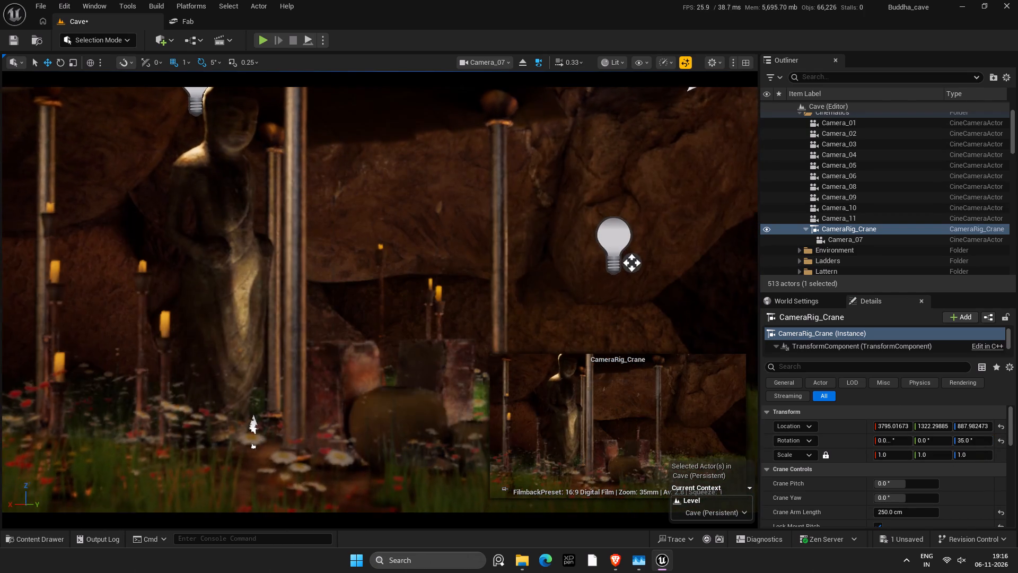
pyautogui.moveTo(644, 256); pyautogui.dragTo(638, 254, button='right')
pyautogui.press('w')
pyautogui.press('d')
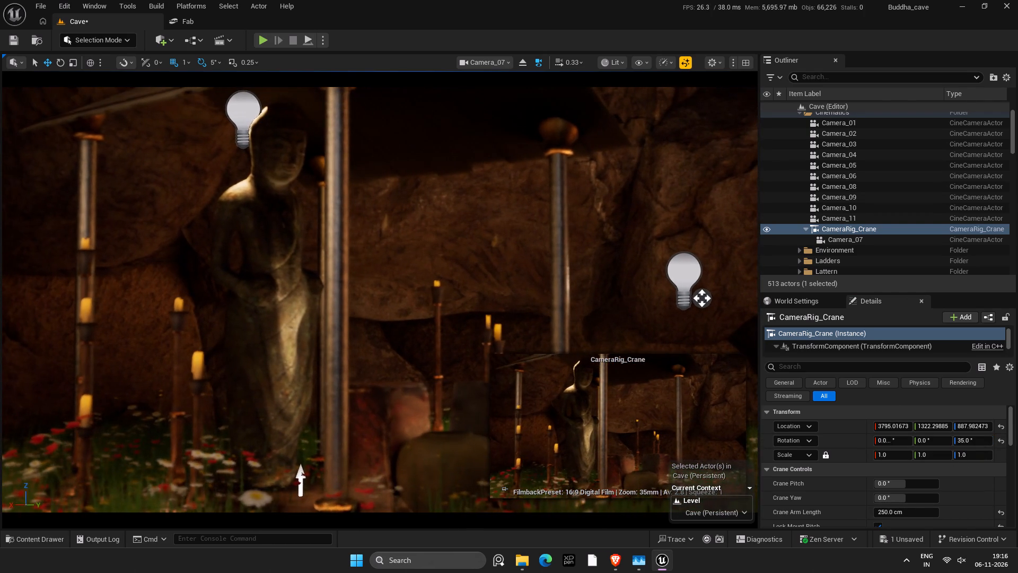
pyautogui.moveTo(638, 254); pyautogui.dragTo(636, 251, button='right')
pyautogui.press('s')
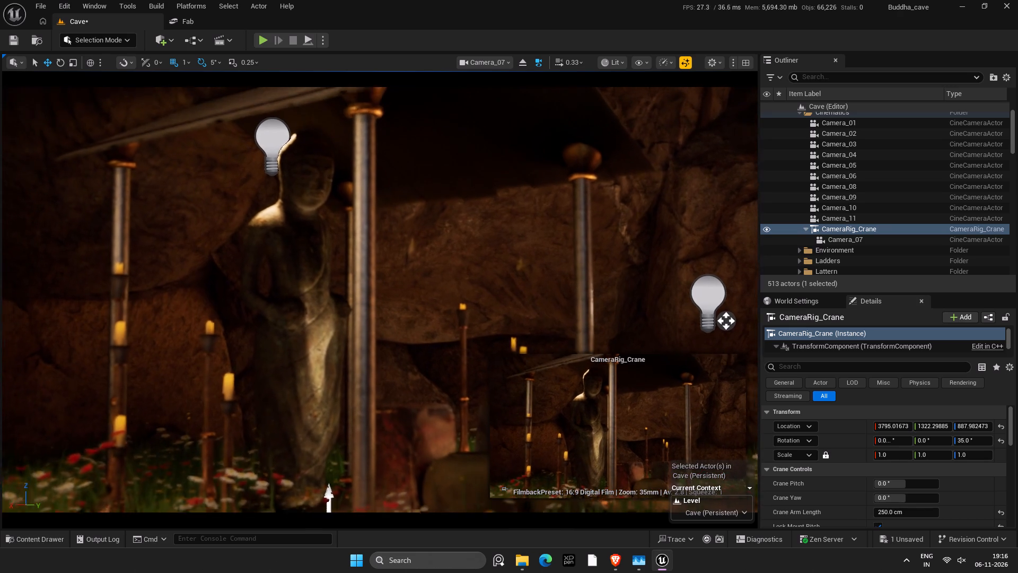
pyautogui.moveTo(636, 251); pyautogui.dragTo(635, 250, button='right')
pyautogui.press('f')
pyautogui.press('f')
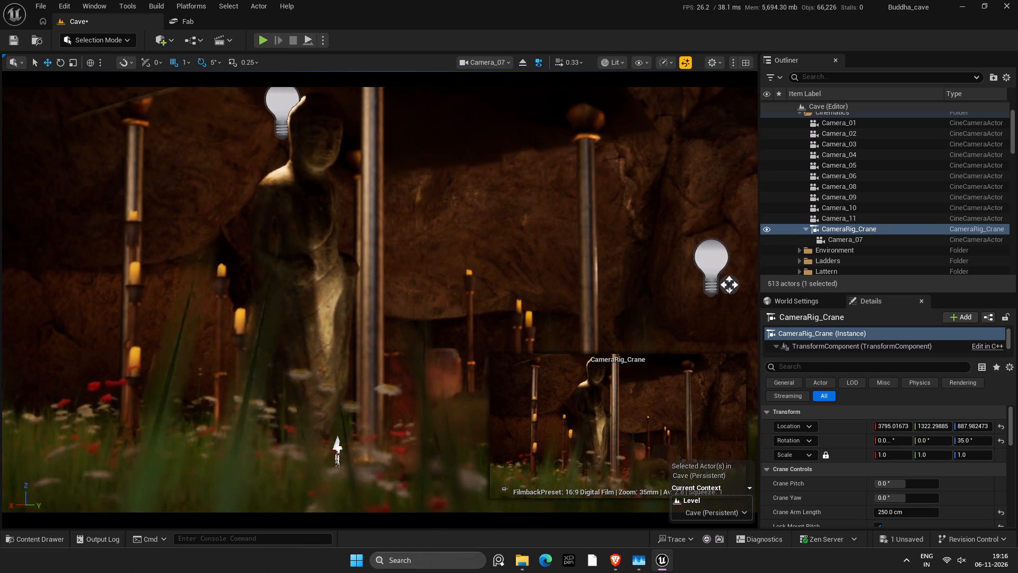
pyautogui.moveTo(635, 250); pyautogui.dragTo(635, 249, button='right')
pyautogui.press('w')
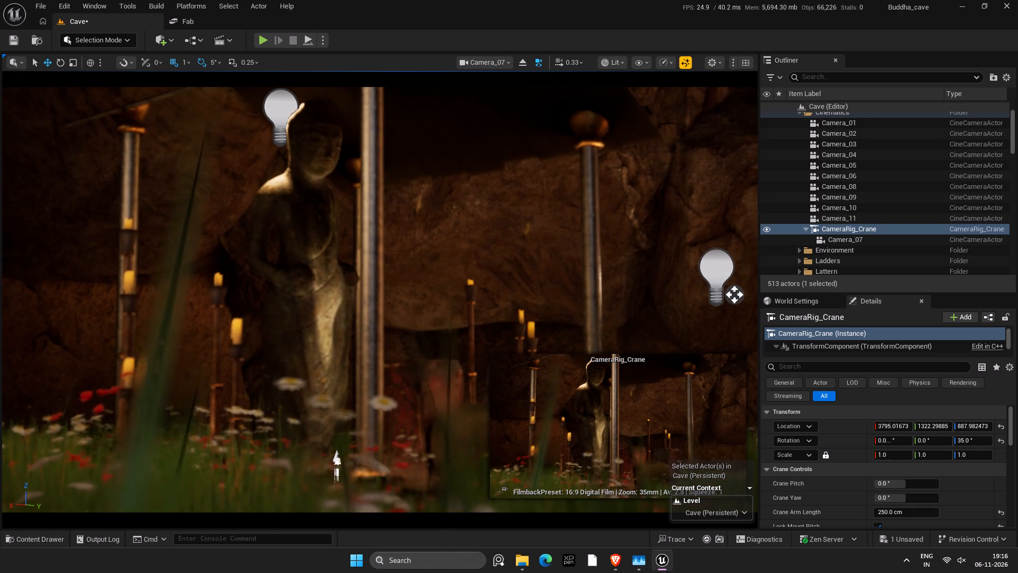
pyautogui.moveTo(635, 249); pyautogui.dragTo(635, 248, button='right')
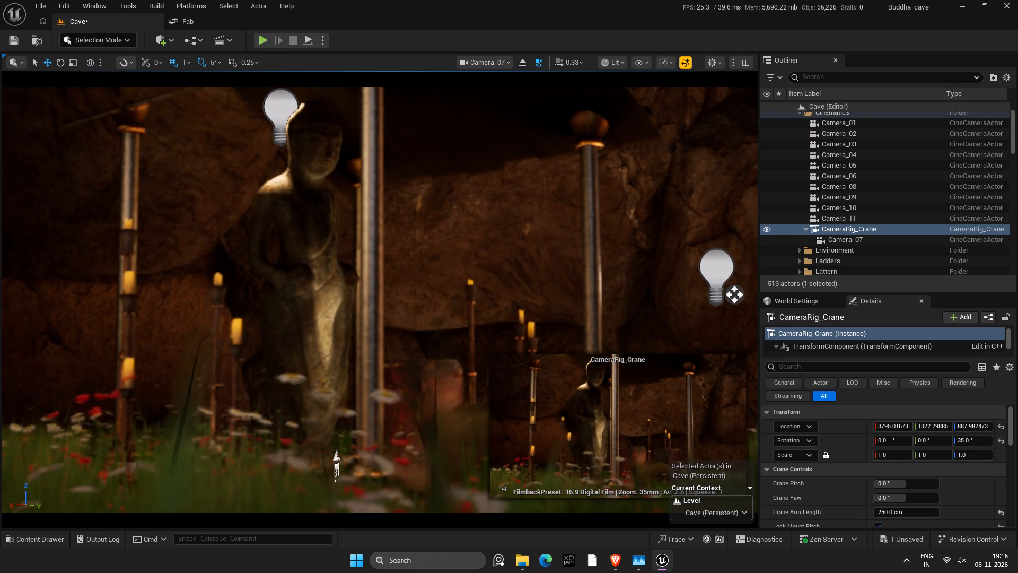
pyautogui.moveTo(635, 248); pyautogui.dragTo(636, 245, button='right')
pyautogui.write('rsf')
pyautogui.rightClick(613, 259)
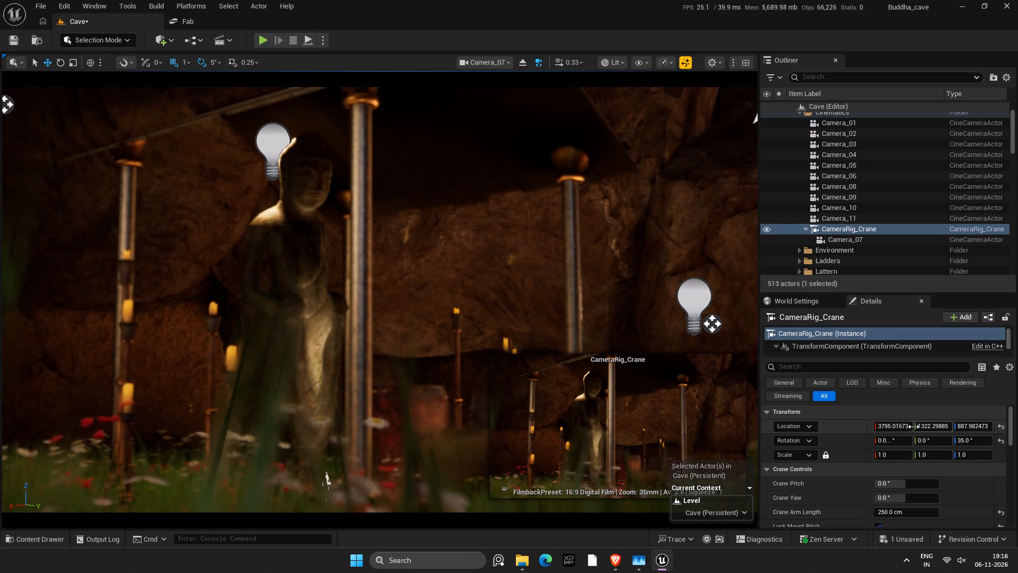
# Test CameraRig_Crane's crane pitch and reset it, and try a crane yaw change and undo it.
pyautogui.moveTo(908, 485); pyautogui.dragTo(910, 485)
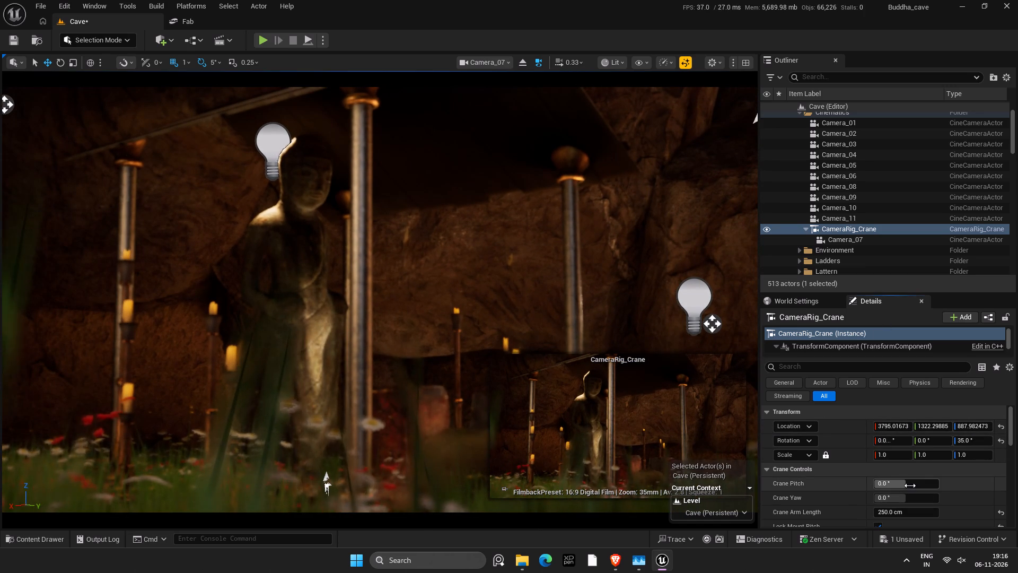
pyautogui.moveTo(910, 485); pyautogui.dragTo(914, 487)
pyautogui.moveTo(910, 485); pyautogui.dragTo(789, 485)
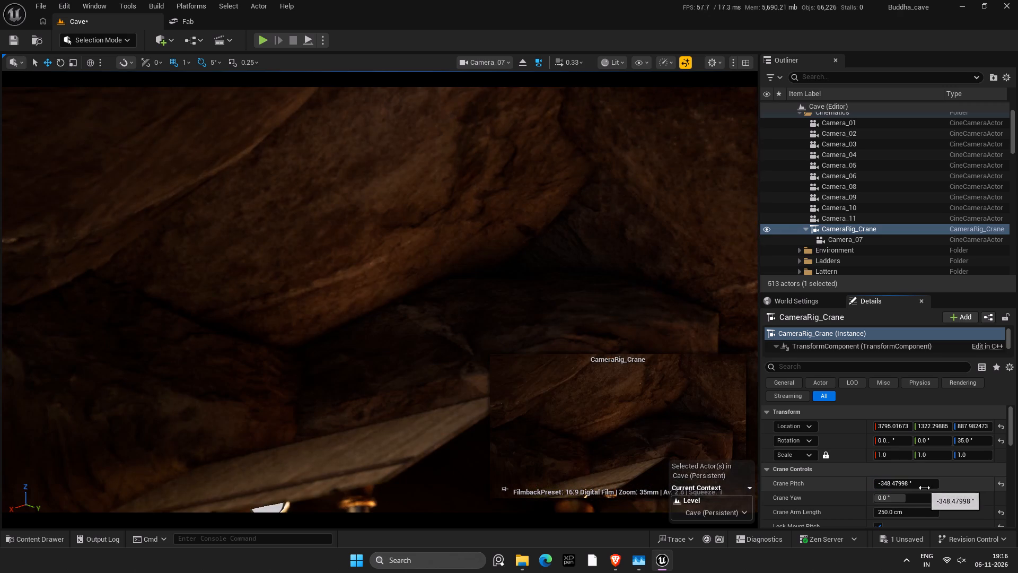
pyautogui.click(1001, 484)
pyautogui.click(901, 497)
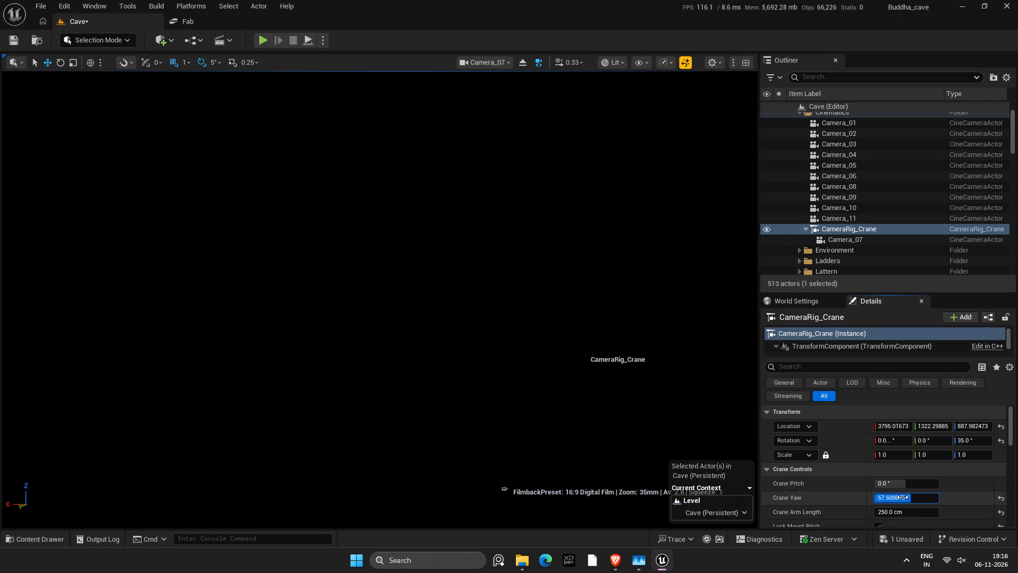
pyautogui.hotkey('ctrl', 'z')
# Turn off Lock Mount Pitch in CameraRig_Crane's crane controls.
pyautogui.scroll(-4, 874, 498)
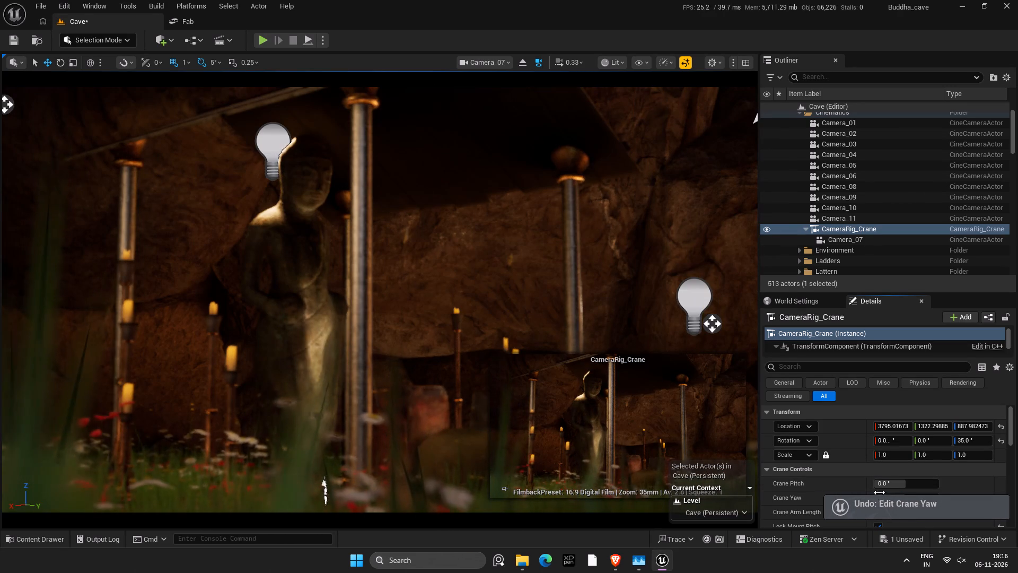
pyautogui.scroll(-3, 966, 505)
pyautogui.scroll(-2, 998, 457)
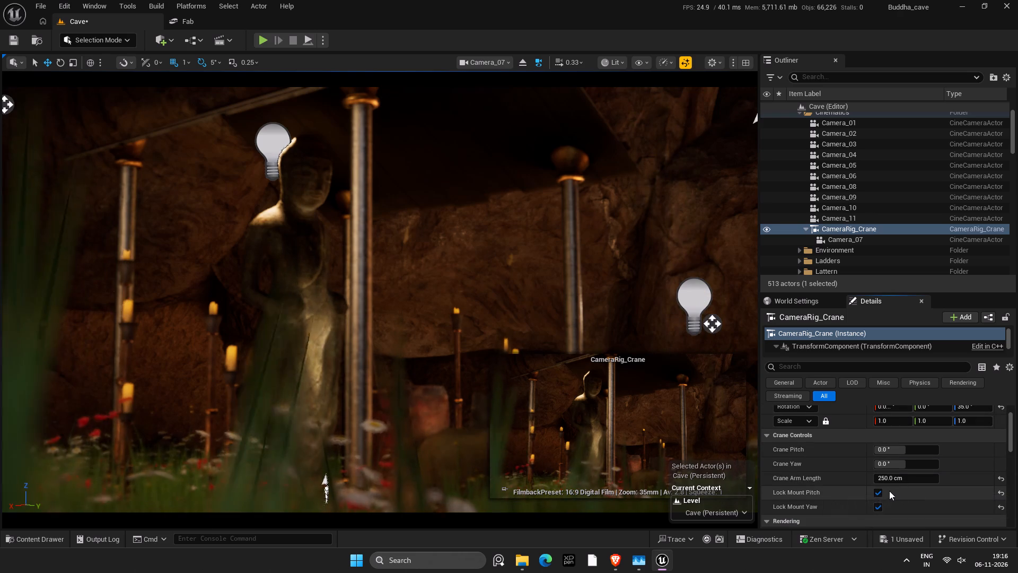
pyautogui.click(881, 493)
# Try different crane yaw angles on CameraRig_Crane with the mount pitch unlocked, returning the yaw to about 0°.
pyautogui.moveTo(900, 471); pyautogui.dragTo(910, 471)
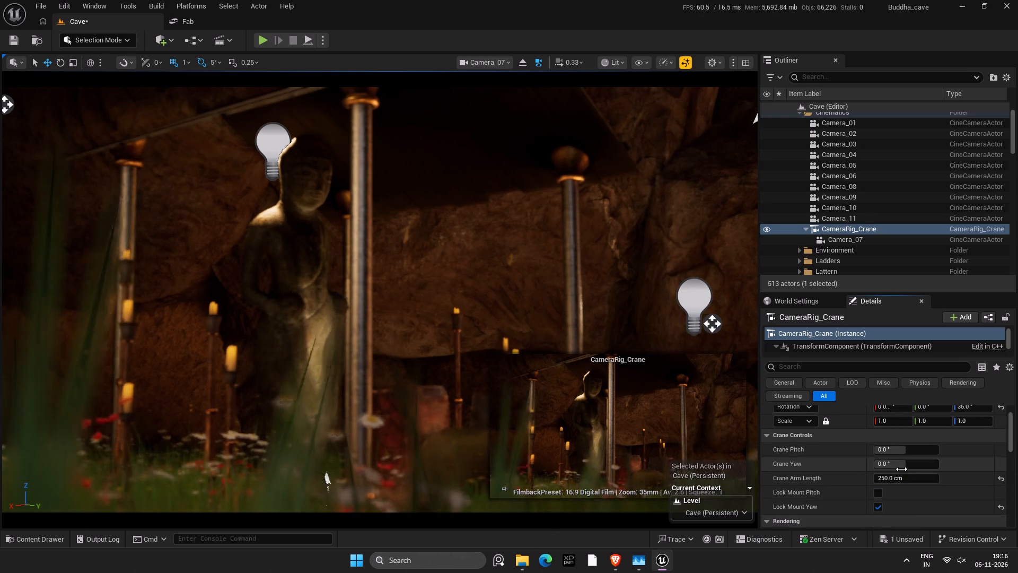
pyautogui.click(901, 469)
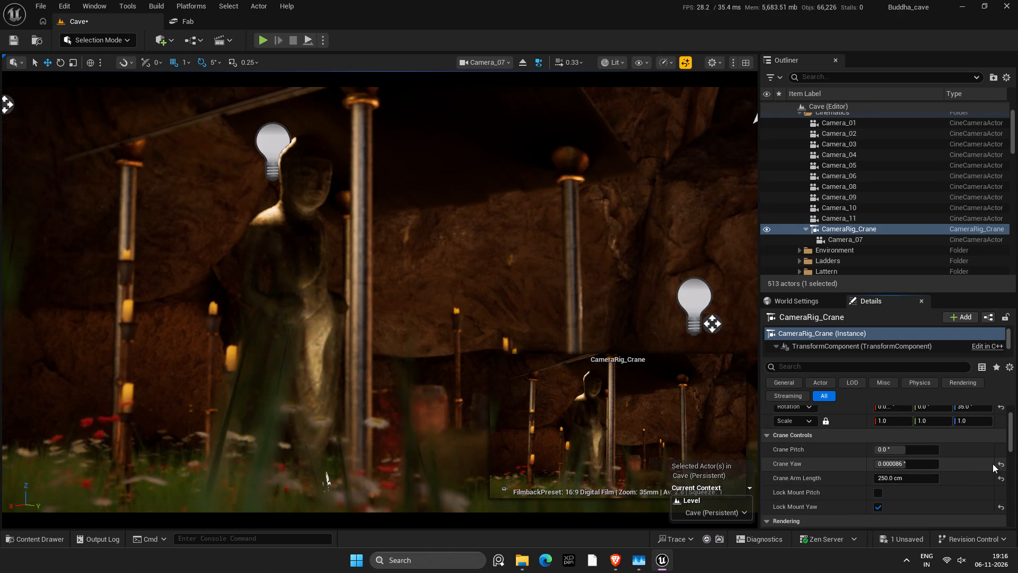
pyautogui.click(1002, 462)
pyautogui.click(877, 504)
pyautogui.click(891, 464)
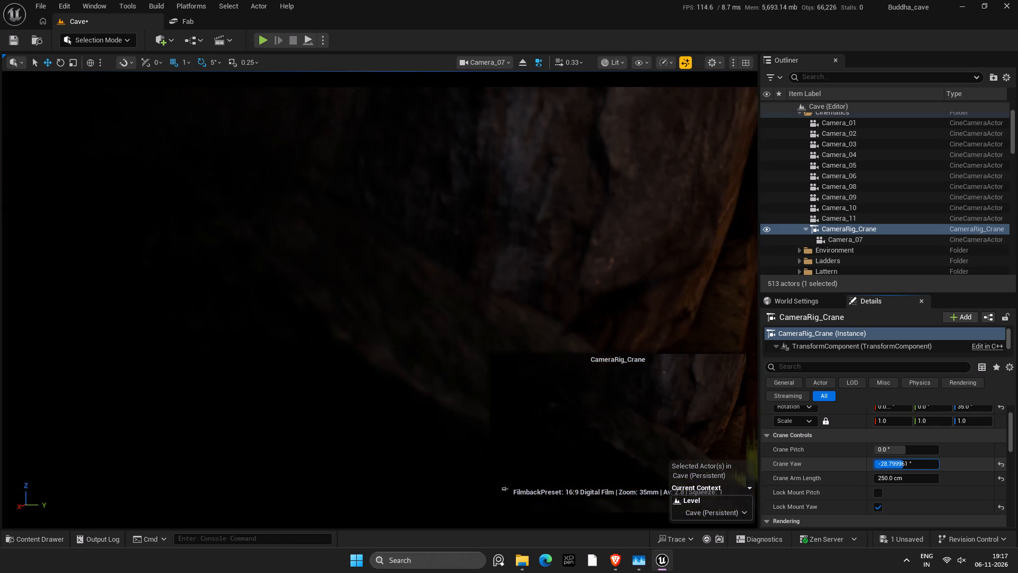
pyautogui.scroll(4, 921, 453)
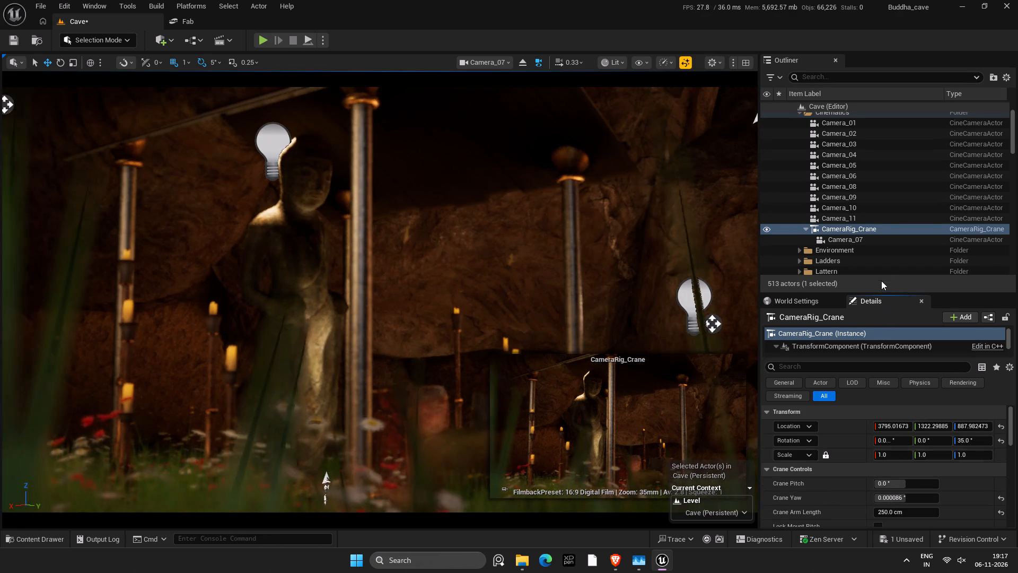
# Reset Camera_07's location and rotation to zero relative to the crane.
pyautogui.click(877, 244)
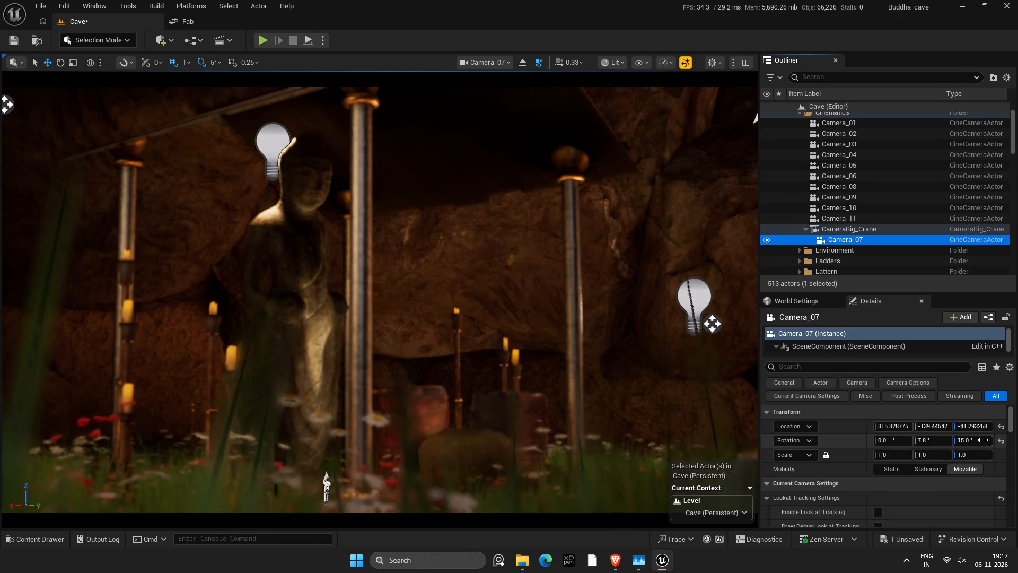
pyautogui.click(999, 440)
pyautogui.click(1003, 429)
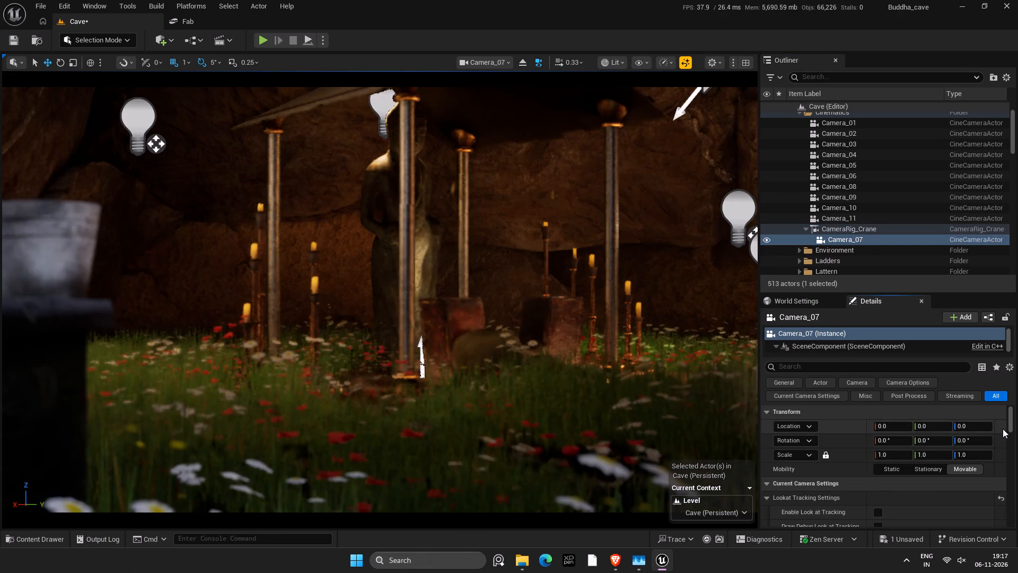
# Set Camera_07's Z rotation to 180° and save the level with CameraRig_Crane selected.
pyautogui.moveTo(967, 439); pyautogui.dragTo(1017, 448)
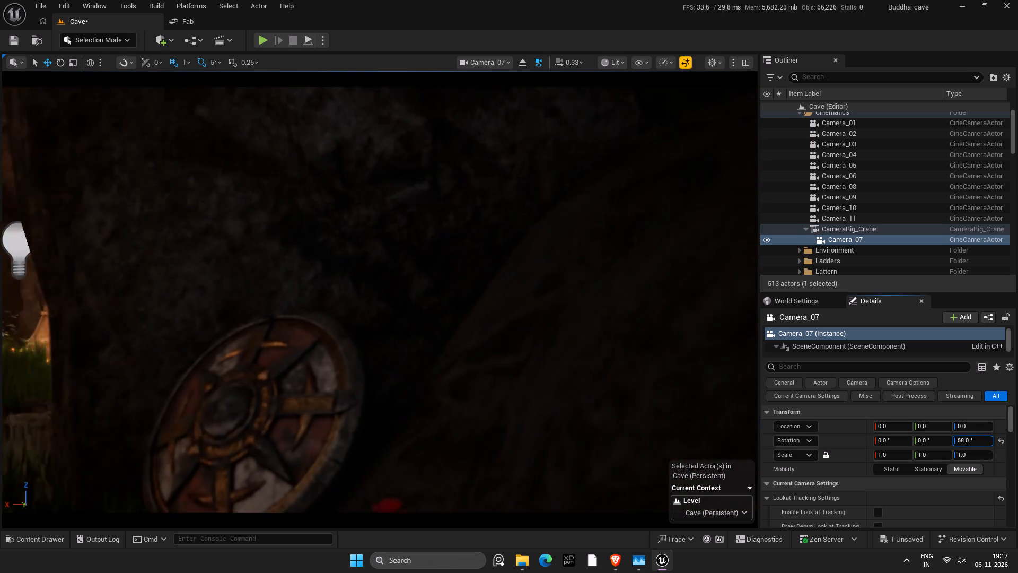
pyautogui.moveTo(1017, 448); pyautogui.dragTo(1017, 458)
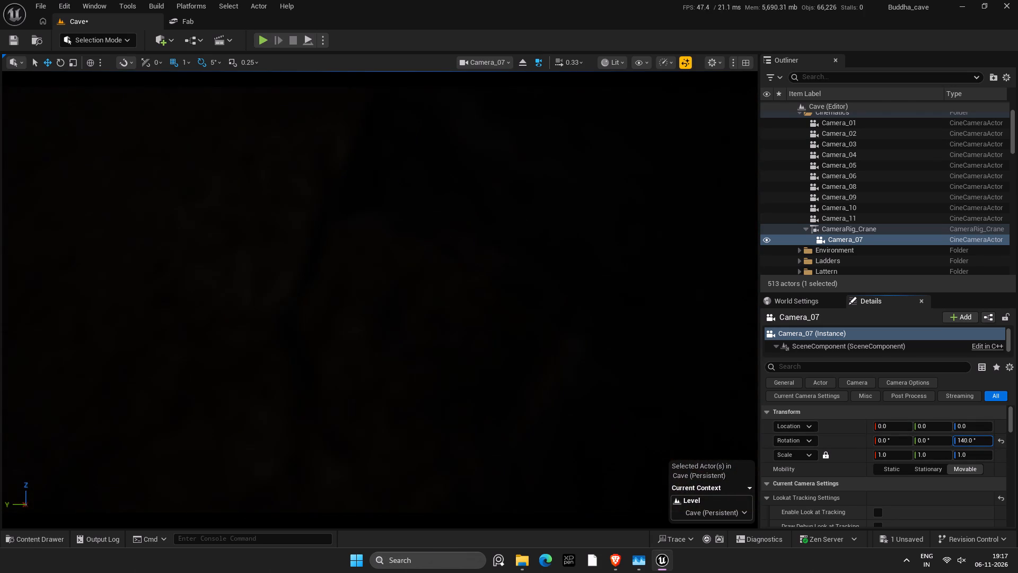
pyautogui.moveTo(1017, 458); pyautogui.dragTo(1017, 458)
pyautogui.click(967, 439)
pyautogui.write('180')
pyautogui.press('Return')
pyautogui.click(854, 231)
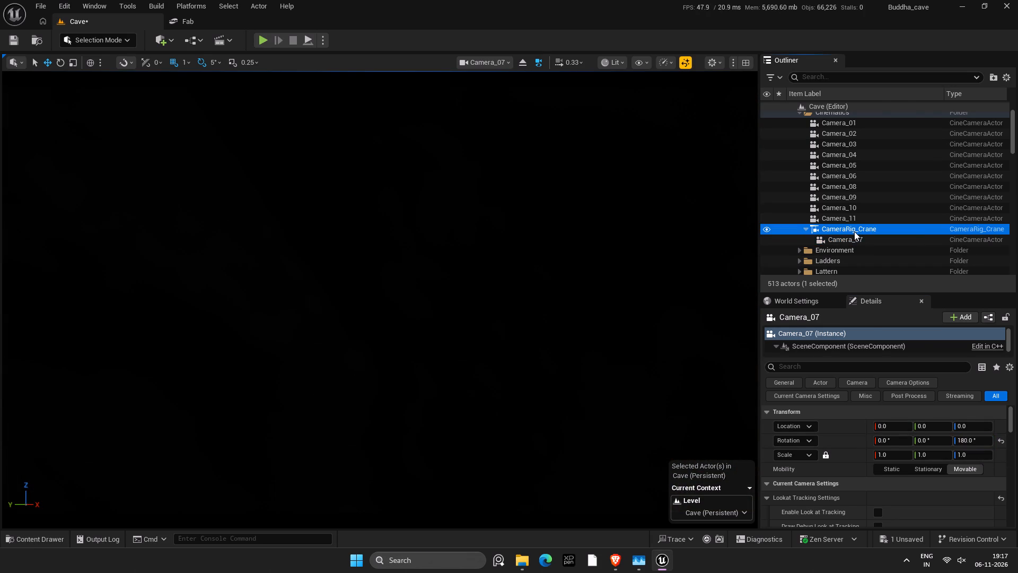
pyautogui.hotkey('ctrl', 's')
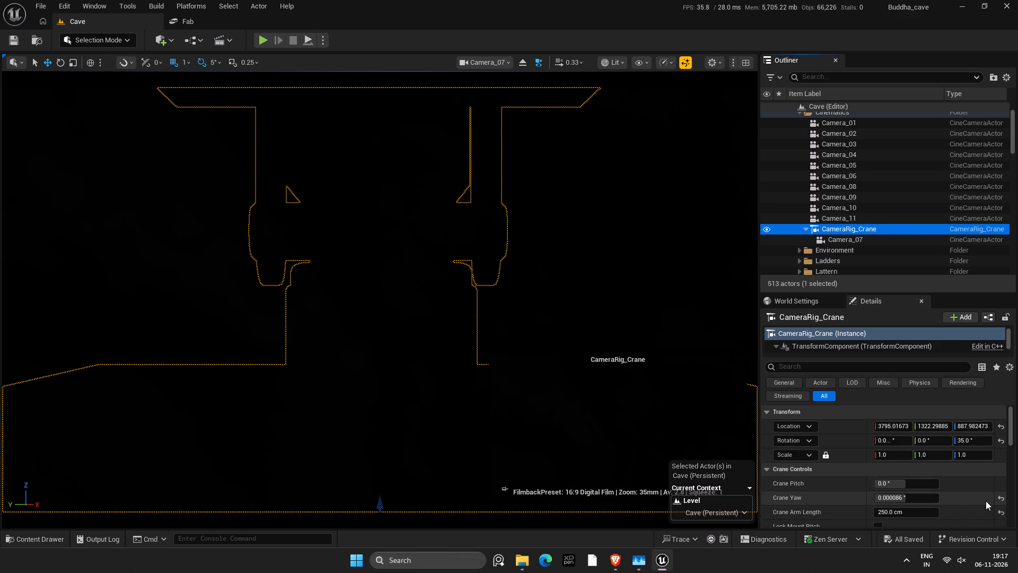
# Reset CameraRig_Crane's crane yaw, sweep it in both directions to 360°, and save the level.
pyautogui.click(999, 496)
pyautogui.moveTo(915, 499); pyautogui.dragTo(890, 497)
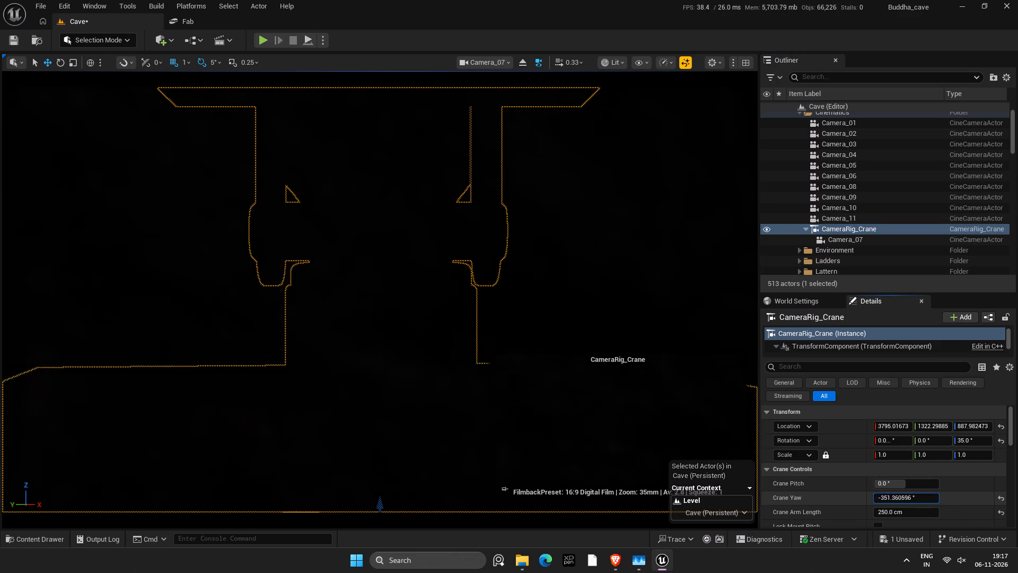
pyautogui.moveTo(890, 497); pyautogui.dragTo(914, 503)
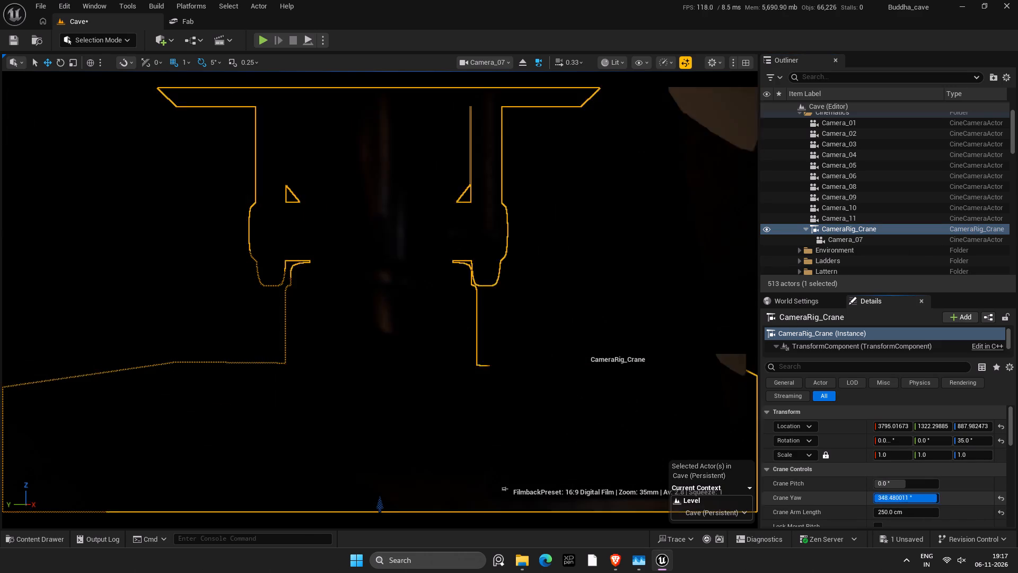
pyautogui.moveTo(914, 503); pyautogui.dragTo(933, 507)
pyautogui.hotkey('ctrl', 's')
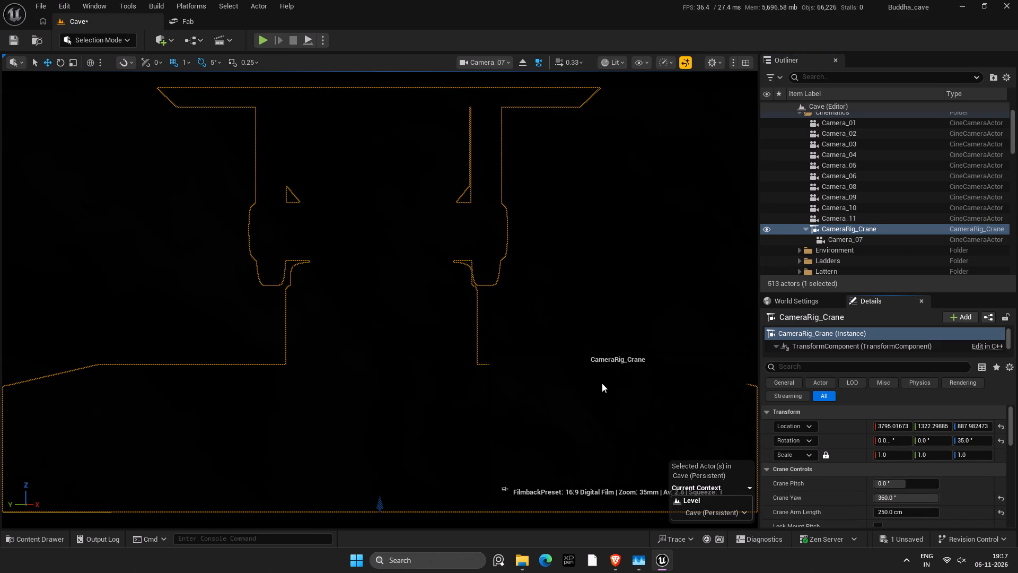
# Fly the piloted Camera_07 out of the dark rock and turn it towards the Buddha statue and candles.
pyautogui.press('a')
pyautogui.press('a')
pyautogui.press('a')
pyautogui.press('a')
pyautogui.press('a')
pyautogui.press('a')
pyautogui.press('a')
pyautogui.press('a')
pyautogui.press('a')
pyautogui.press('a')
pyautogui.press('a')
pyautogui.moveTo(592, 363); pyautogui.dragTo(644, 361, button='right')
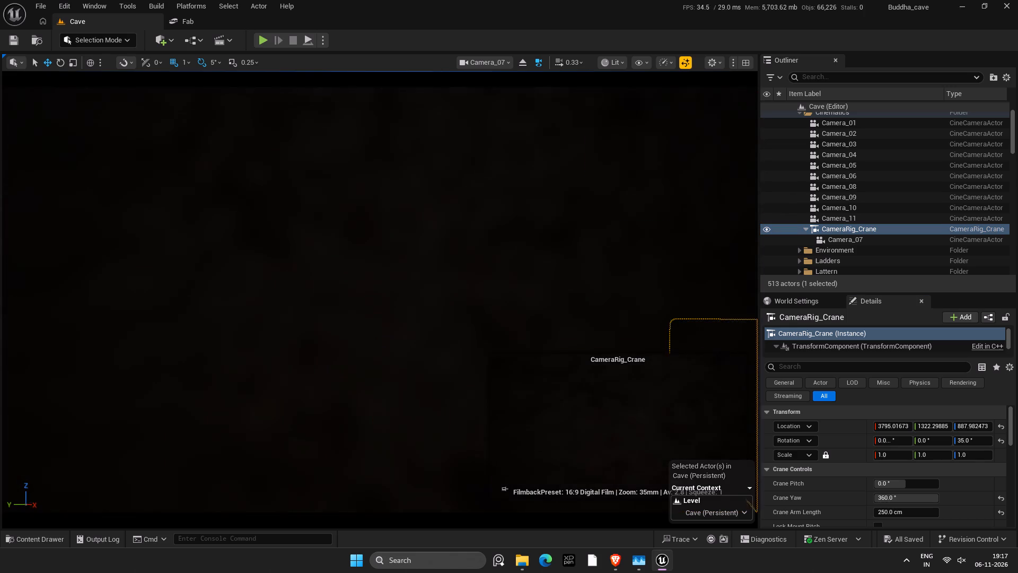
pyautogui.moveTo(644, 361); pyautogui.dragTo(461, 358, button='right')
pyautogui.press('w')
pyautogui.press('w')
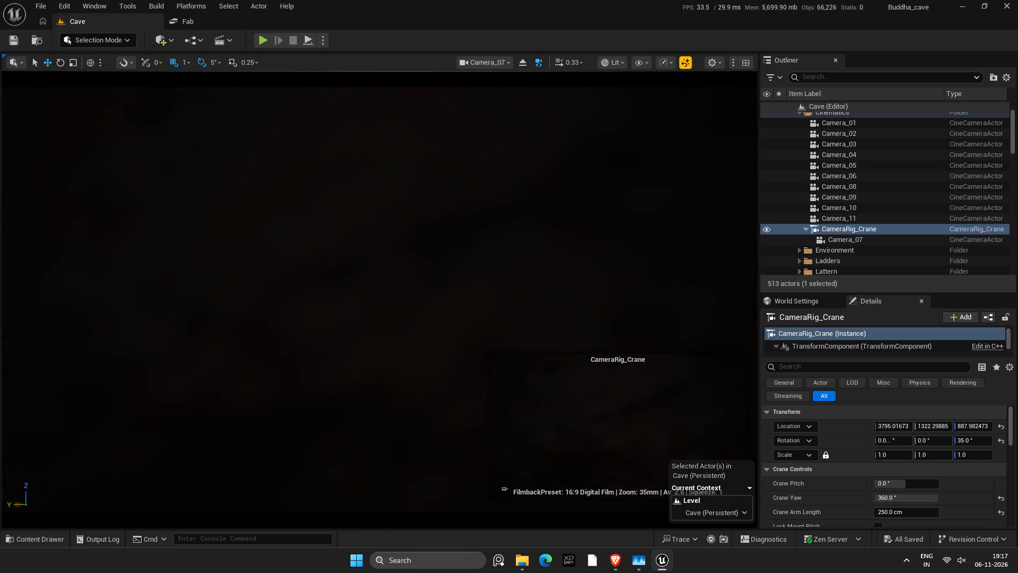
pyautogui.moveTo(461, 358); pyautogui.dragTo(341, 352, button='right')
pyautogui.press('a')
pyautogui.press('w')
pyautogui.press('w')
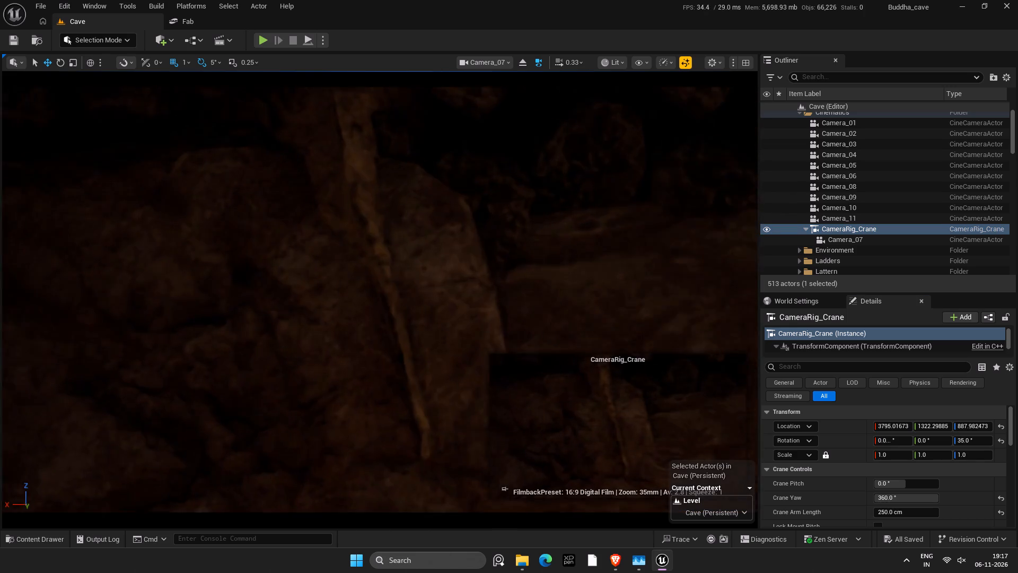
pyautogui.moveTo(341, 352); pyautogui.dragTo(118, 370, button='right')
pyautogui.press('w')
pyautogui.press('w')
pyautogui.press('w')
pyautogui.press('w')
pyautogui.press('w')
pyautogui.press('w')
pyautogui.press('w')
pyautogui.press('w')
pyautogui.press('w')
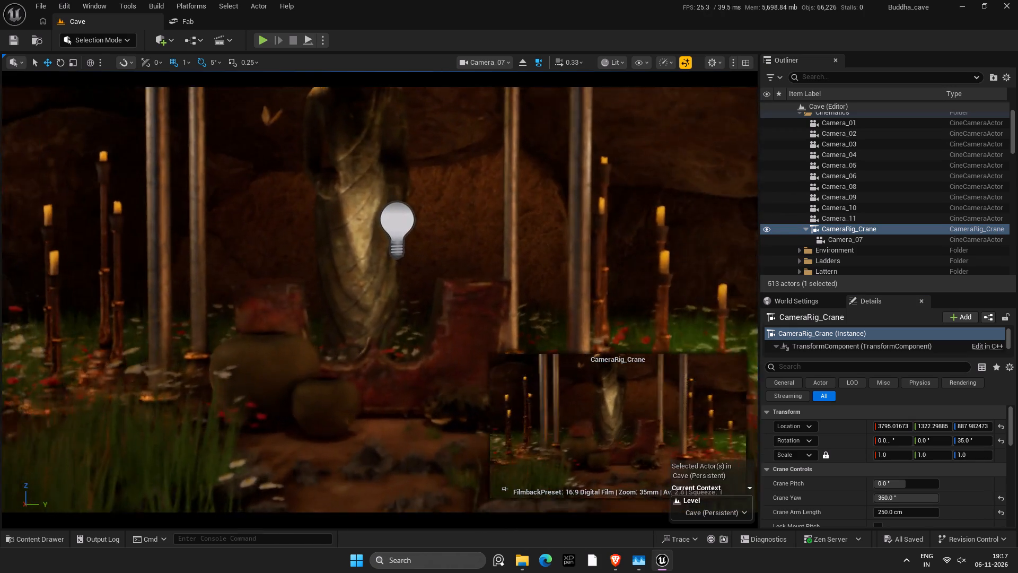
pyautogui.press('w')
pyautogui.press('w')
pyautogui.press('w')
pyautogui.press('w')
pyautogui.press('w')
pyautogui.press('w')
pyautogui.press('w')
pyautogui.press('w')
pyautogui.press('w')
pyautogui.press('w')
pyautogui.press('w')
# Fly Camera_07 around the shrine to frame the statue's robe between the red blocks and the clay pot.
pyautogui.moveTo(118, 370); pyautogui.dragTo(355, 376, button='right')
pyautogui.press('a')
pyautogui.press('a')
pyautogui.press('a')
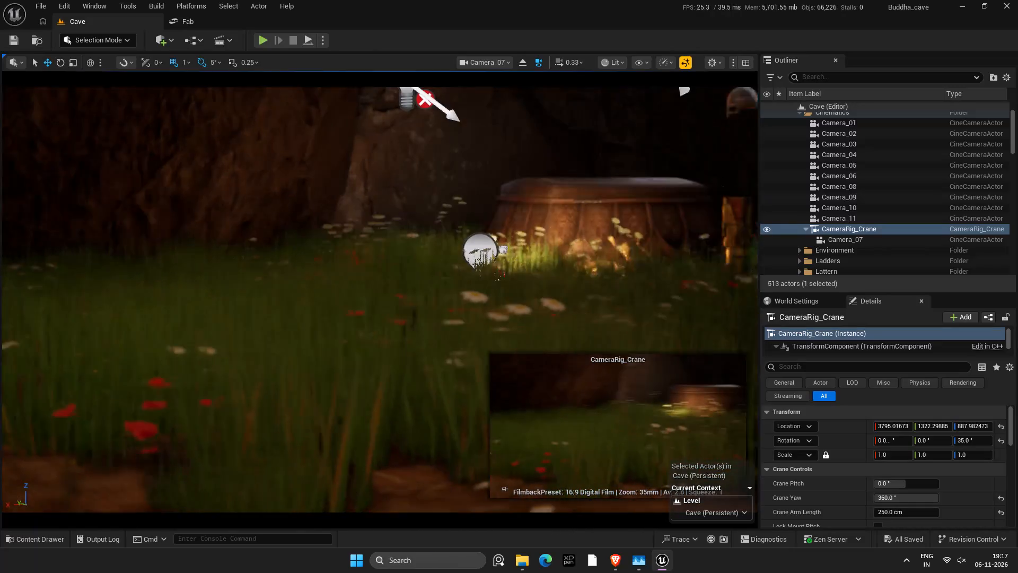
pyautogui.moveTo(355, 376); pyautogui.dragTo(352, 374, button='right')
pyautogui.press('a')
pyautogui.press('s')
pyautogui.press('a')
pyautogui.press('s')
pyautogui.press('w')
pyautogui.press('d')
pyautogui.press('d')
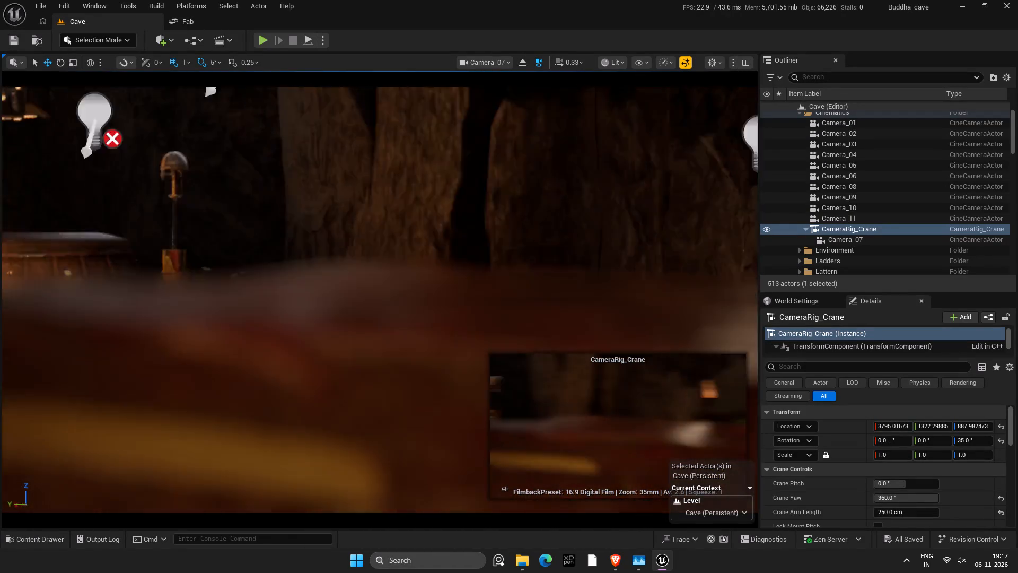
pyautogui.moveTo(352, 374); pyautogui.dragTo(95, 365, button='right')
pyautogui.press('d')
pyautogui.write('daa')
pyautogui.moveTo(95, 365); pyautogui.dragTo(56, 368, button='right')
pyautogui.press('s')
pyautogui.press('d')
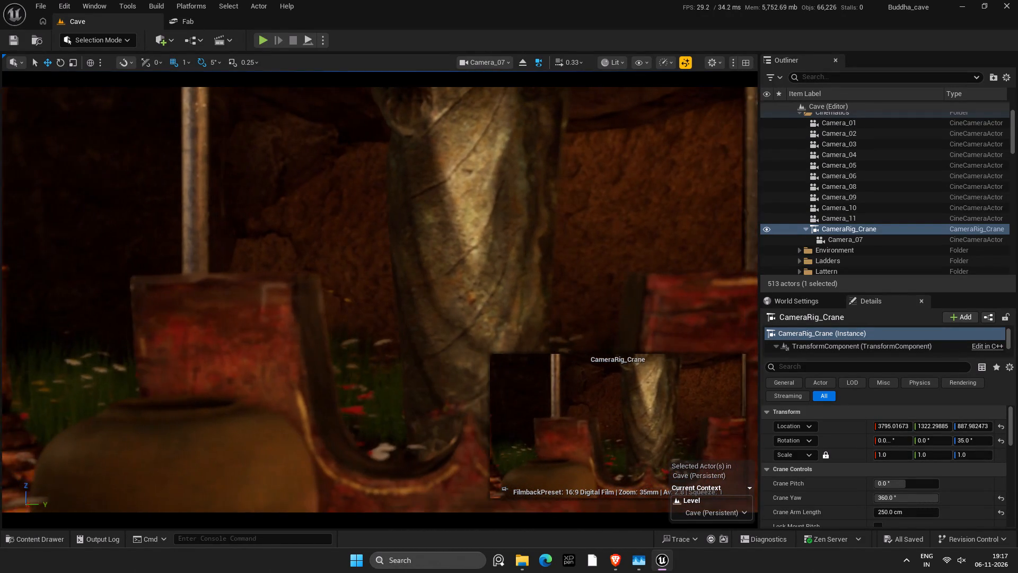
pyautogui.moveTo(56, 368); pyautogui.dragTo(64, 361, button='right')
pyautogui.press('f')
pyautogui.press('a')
# Test CameraRig_Crane's crane yaw again and reset both its transform rotation and crane yaw to 0°.
pyautogui.click(899, 479)
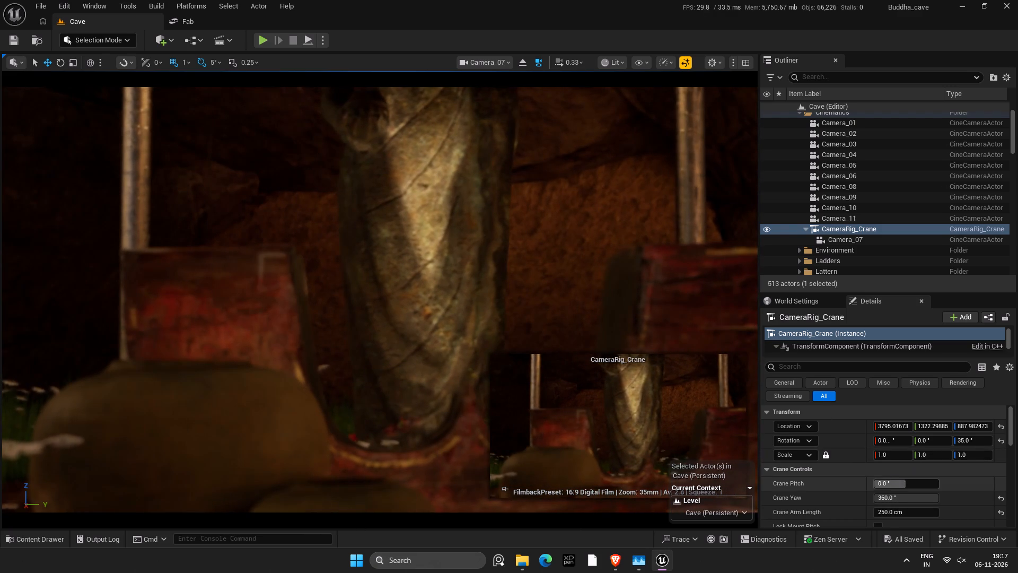
pyautogui.click(1002, 497)
pyautogui.click(1003, 485)
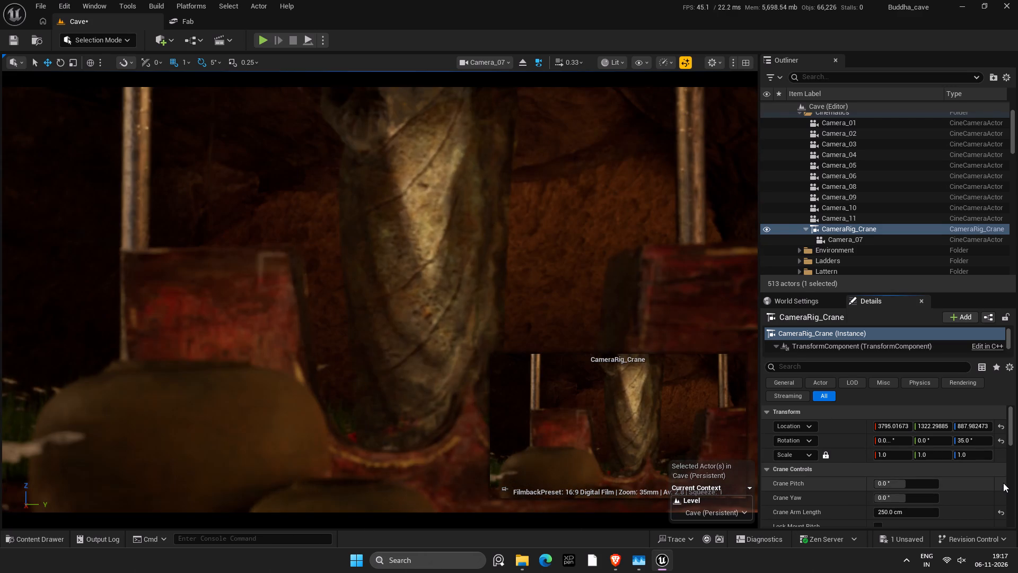
pyautogui.click(890, 493)
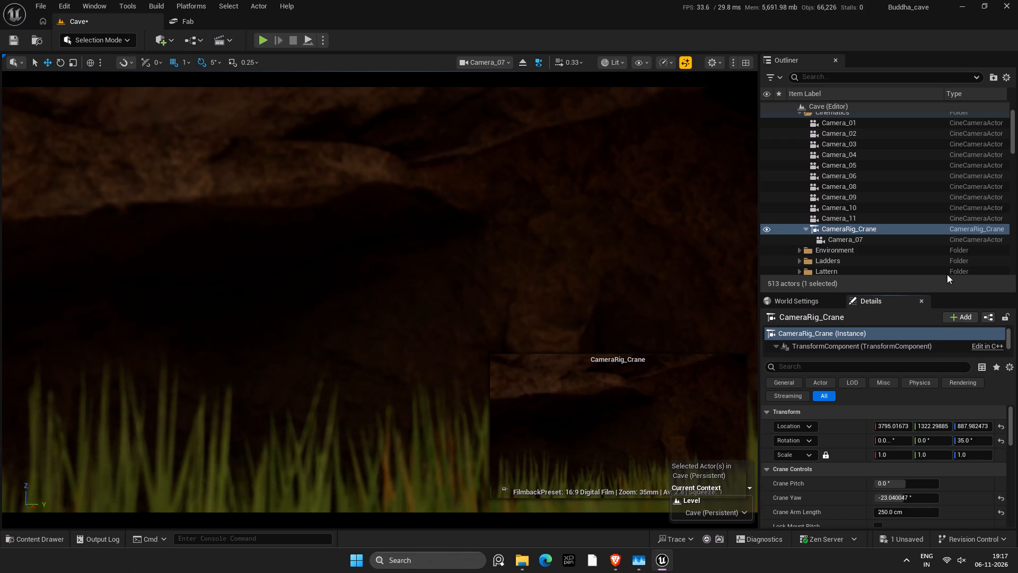
pyautogui.click(998, 442)
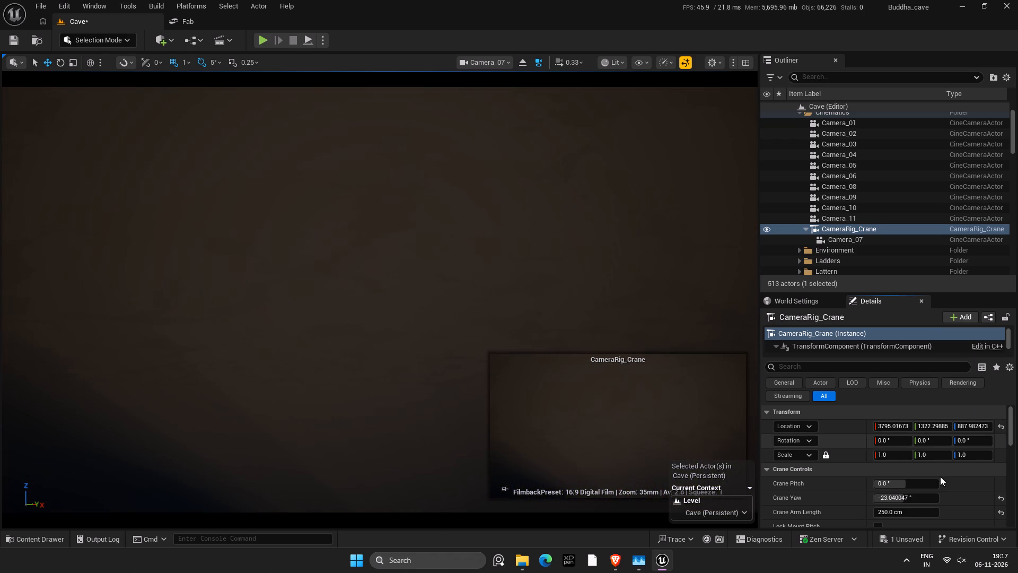
pyautogui.click(1000, 497)
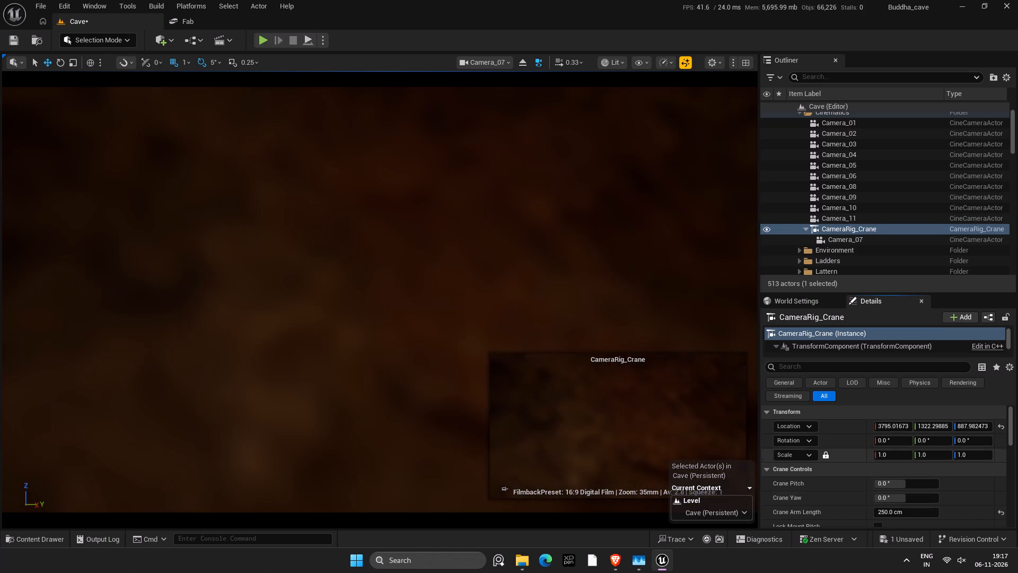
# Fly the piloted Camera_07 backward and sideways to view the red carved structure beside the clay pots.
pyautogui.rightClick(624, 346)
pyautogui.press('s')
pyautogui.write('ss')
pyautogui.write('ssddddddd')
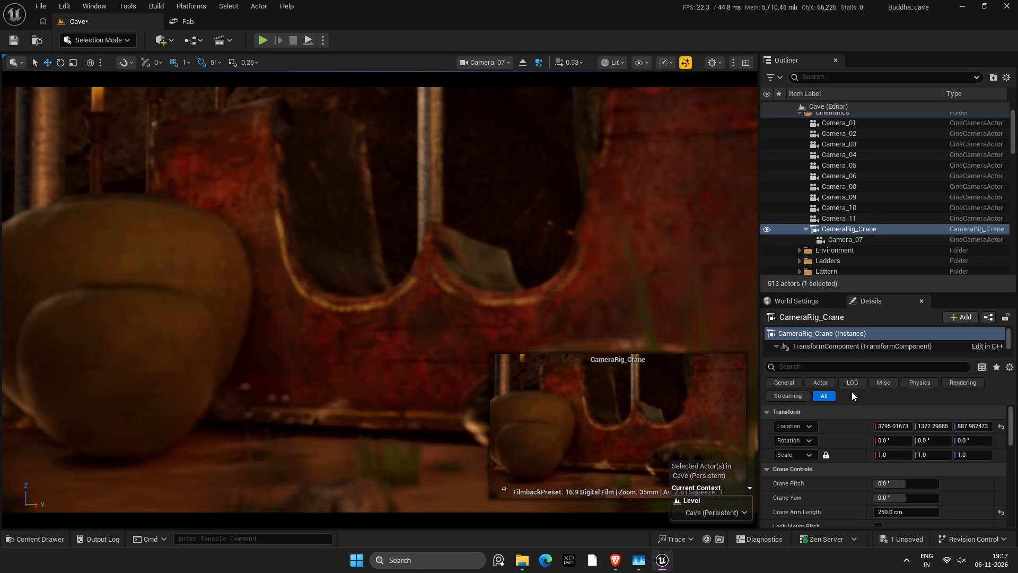
# Reset Camera_07's location and rotation to zero relative to the crane.
pyautogui.click(876, 240)
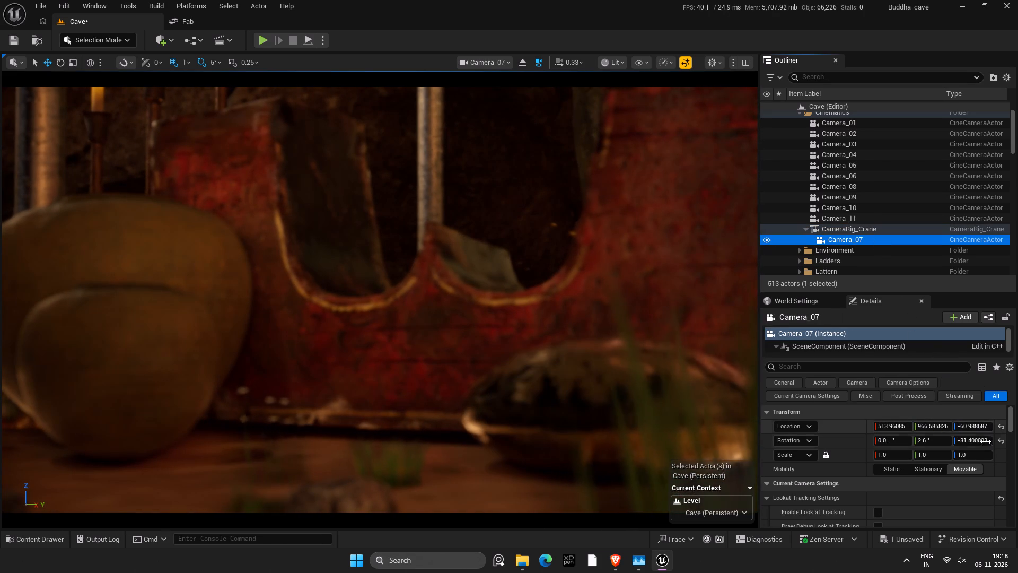
pyautogui.click(999, 441)
pyautogui.click(1001, 429)
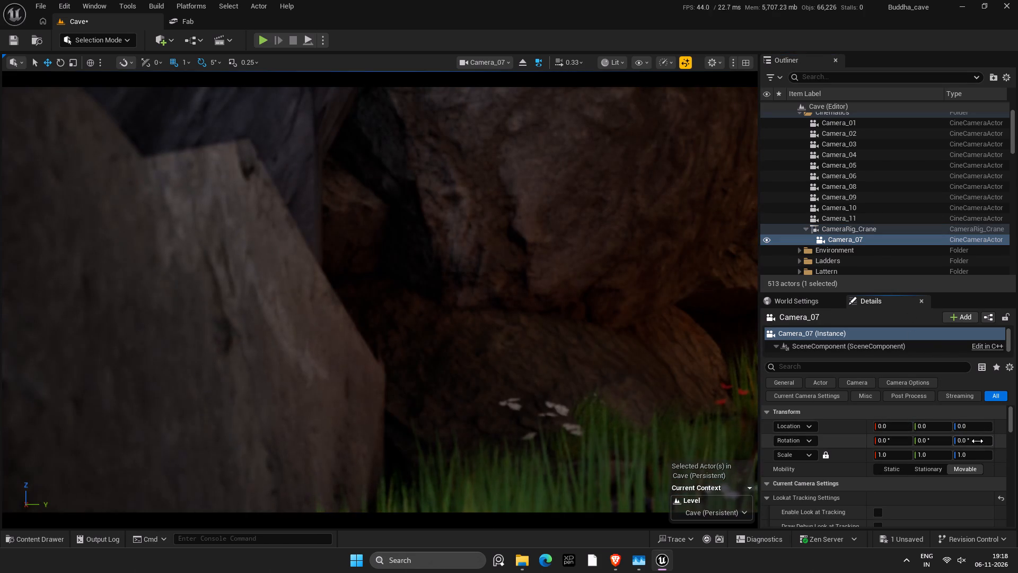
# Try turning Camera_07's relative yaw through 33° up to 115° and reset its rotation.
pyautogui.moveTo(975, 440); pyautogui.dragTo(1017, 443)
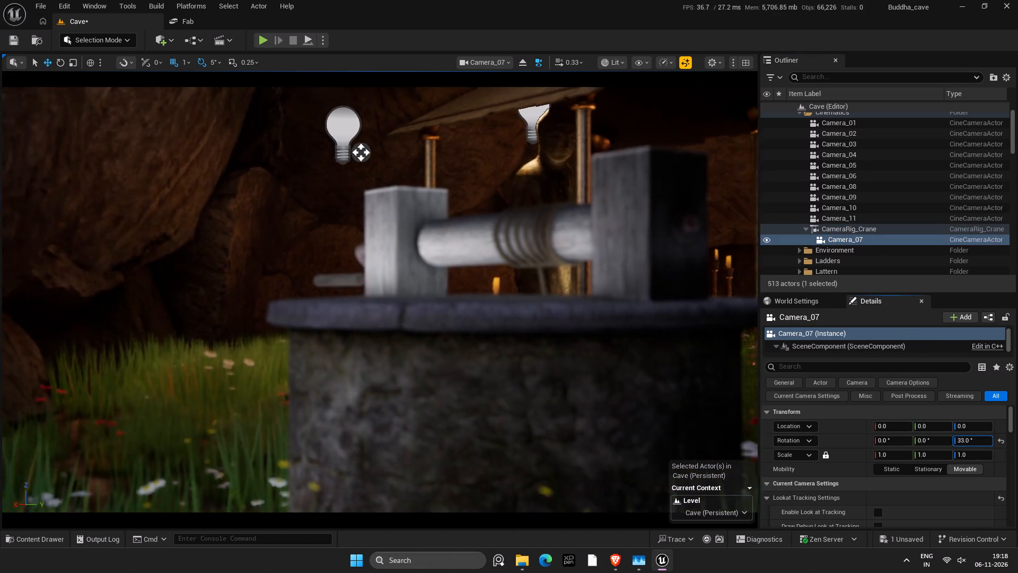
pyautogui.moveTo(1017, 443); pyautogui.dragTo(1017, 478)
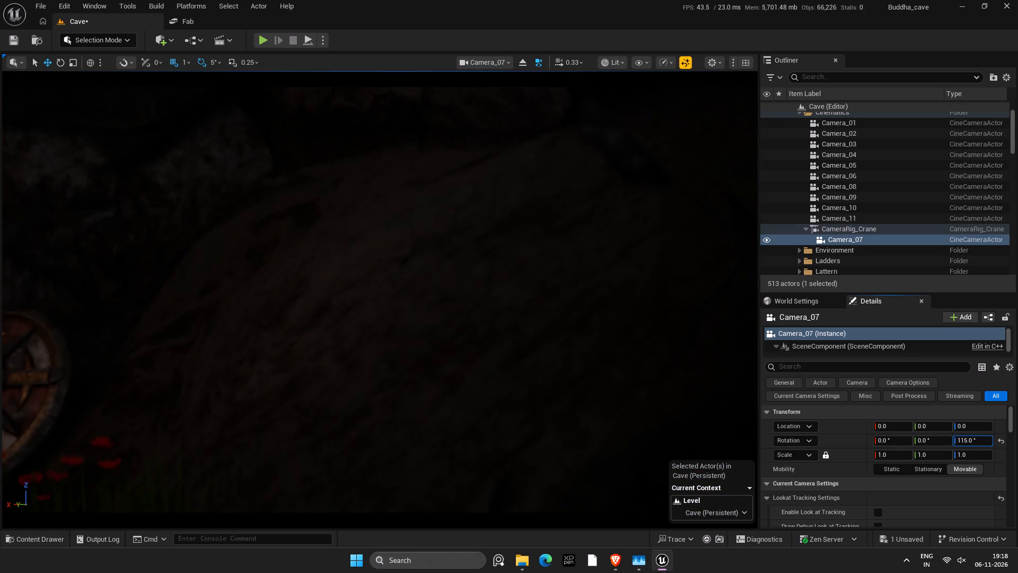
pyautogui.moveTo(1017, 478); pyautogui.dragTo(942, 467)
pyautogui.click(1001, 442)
# Select CameraRig_Crane, fly the piloted Camera_07 to frame the statue between the shrine pillars above the flowers, and save the level.
pyautogui.click(849, 224)
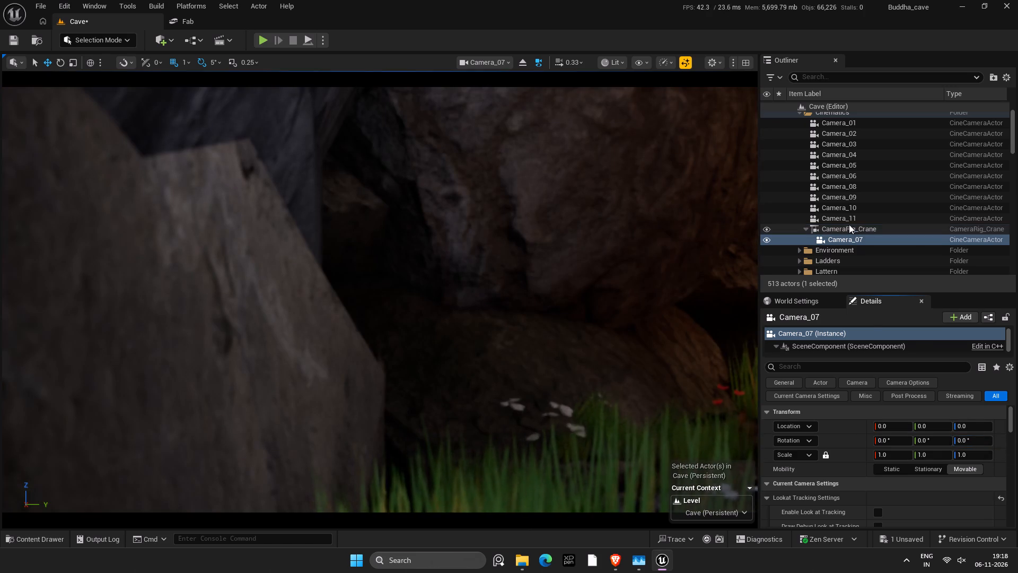
pyautogui.moveTo(628, 349); pyautogui.dragTo(653, 349, button='right')
pyautogui.write('dddddwwwwddwwwwaa')
pyautogui.press('a')
pyautogui.press('a')
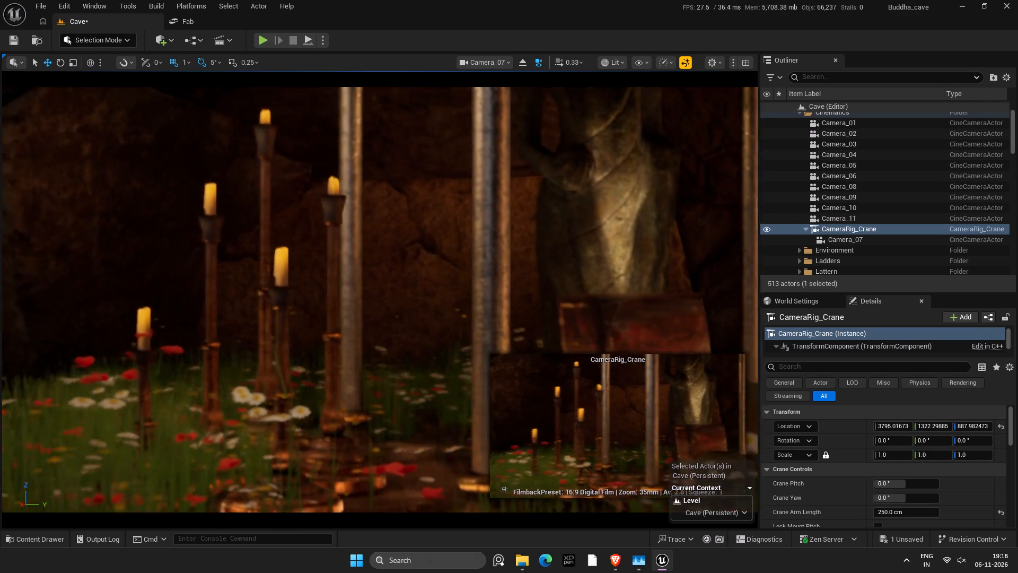
pyautogui.moveTo(653, 349); pyautogui.dragTo(689, 346, button='right')
pyautogui.press('a')
pyautogui.press('a')
pyautogui.press('a')
pyautogui.press('a')
pyautogui.press('a')
pyautogui.write('sf')
pyautogui.moveTo(689, 346); pyautogui.dragTo(688, 336, button='right')
pyautogui.write('sf')
pyautogui.moveTo(688, 336); pyautogui.dragTo(688, 331, button='right')
pyautogui.press('r')
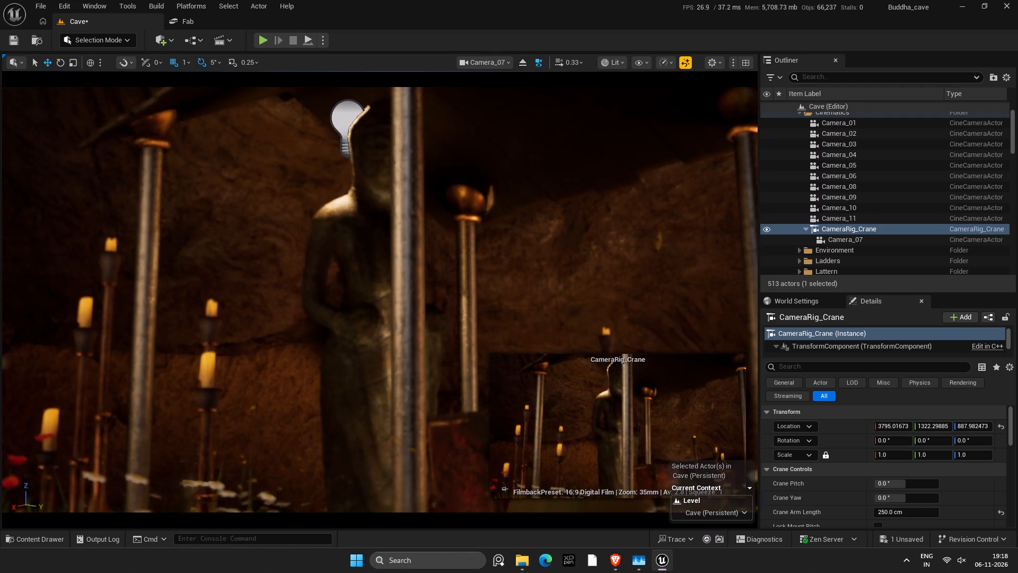
pyautogui.moveTo(688, 331); pyautogui.dragTo(690, 331, button='right')
pyautogui.press('a')
pyautogui.press('a')
pyautogui.write('ss')
pyautogui.press('s')
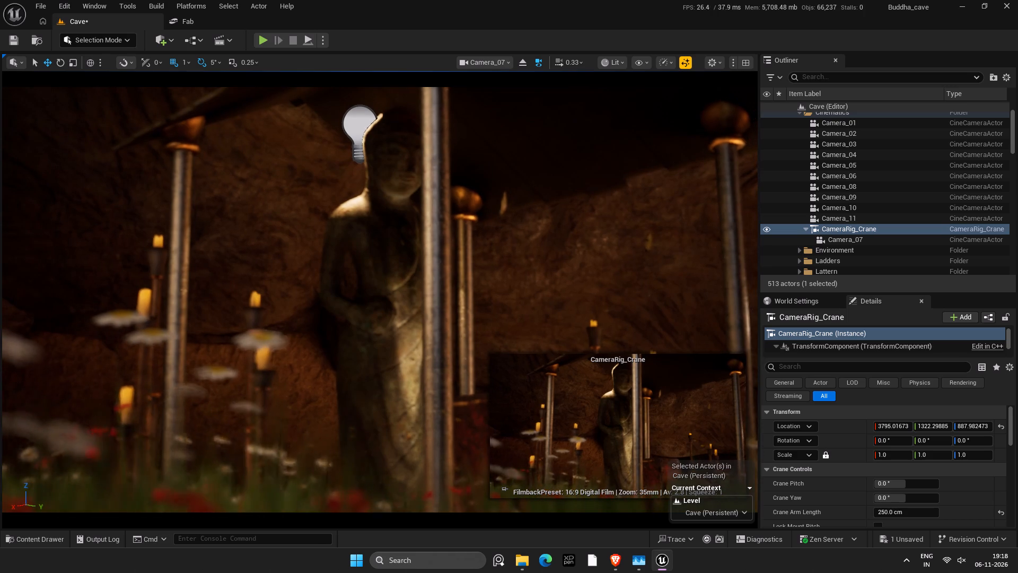
pyautogui.hotkey('ctrl', 's')
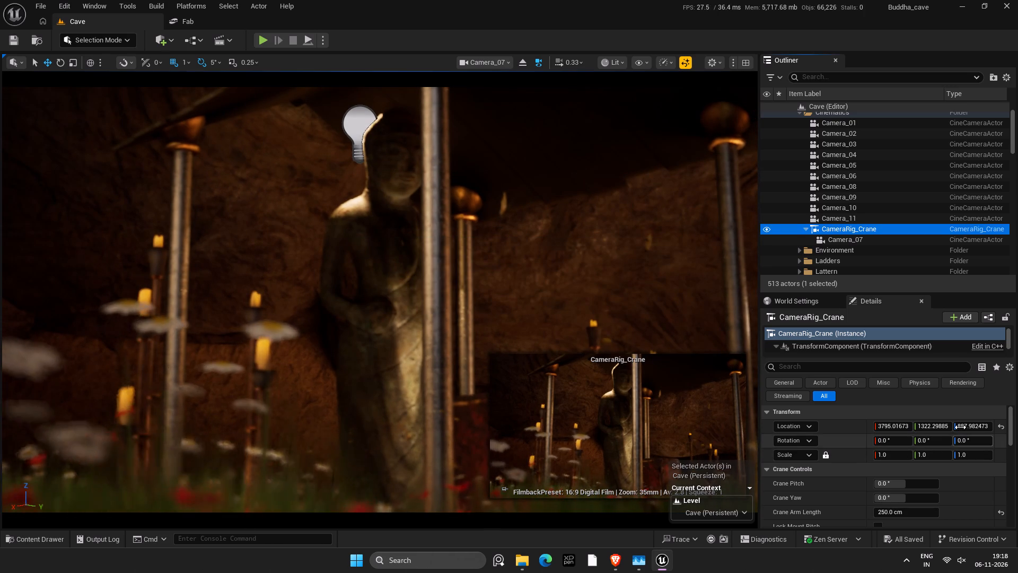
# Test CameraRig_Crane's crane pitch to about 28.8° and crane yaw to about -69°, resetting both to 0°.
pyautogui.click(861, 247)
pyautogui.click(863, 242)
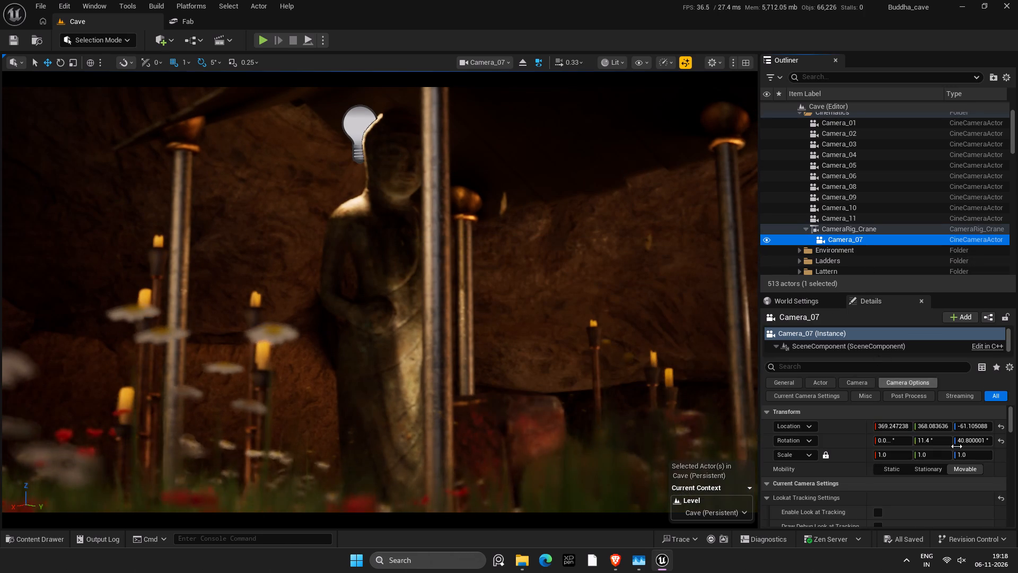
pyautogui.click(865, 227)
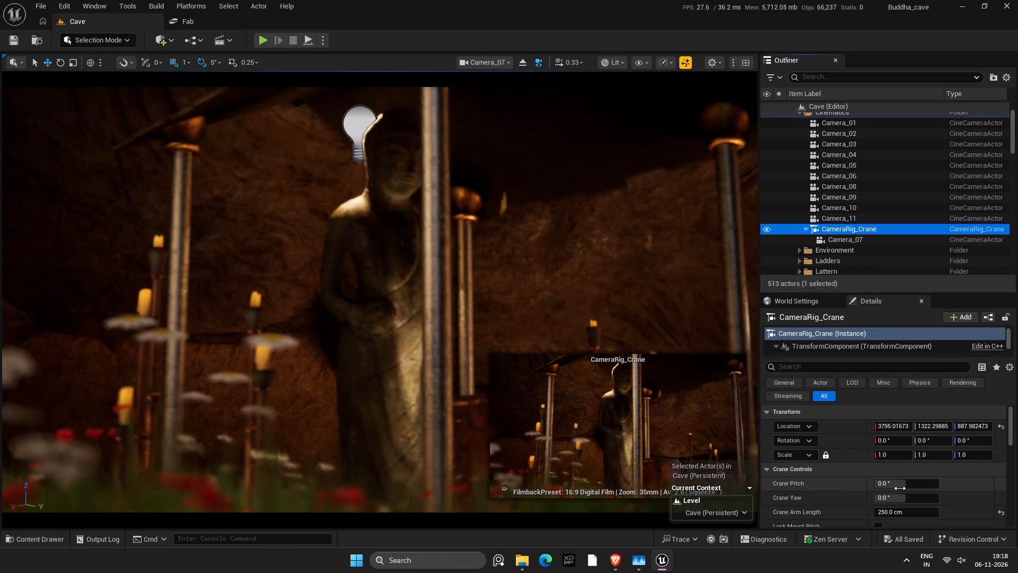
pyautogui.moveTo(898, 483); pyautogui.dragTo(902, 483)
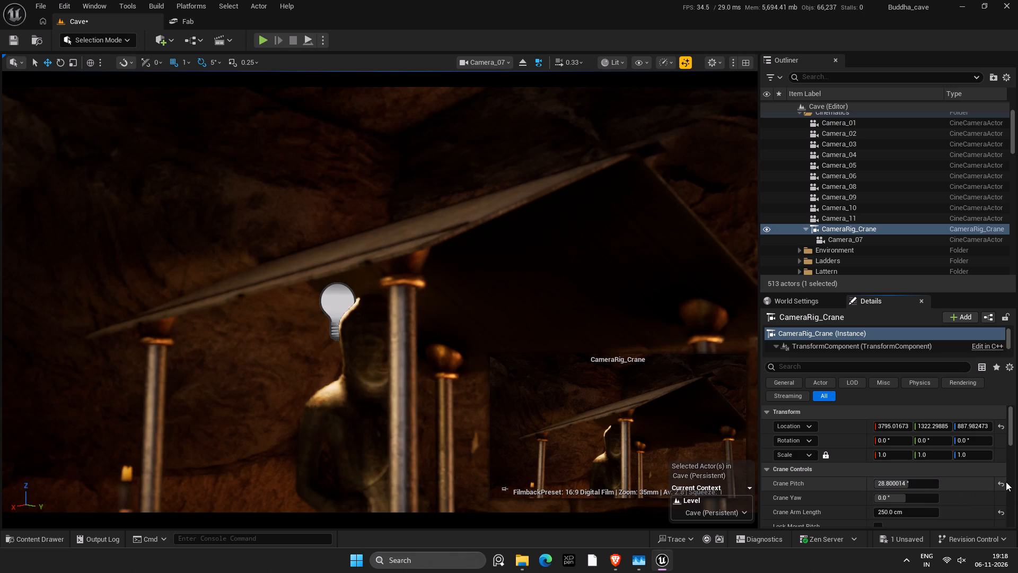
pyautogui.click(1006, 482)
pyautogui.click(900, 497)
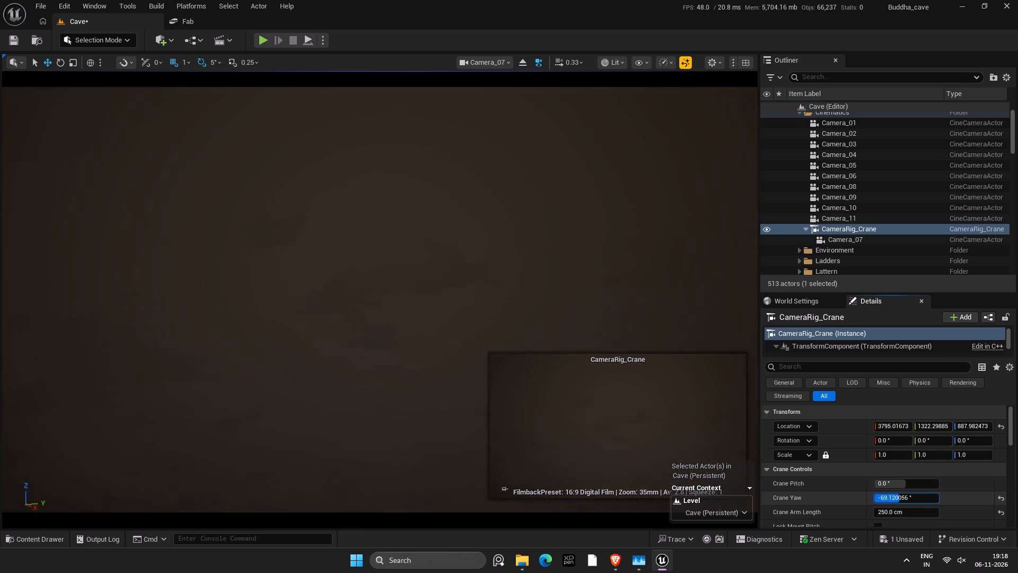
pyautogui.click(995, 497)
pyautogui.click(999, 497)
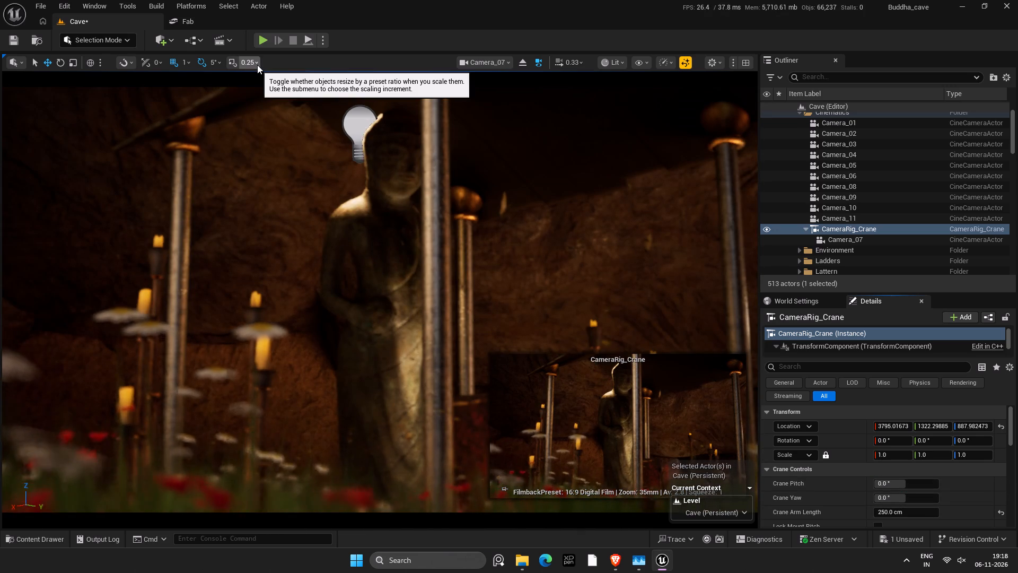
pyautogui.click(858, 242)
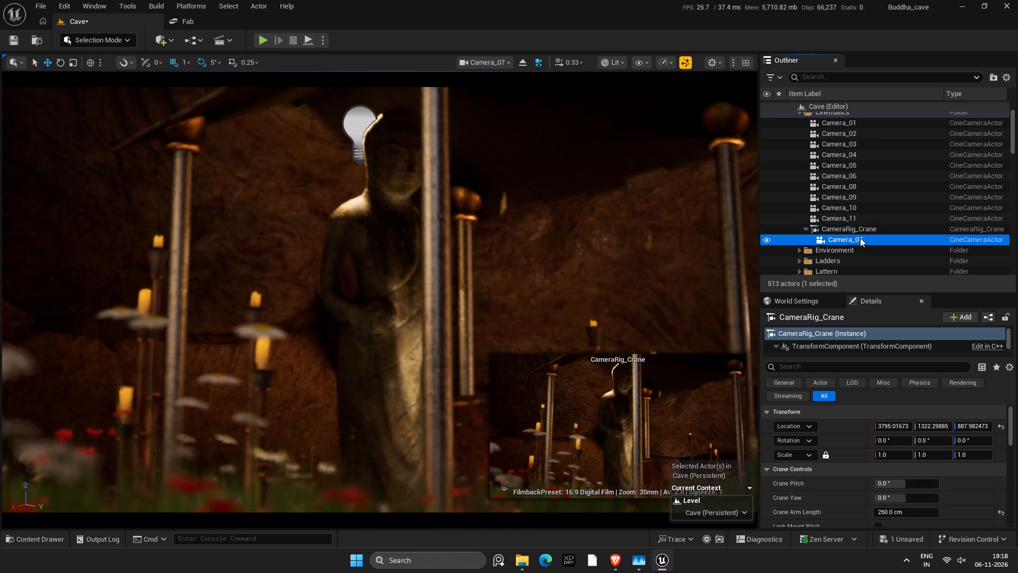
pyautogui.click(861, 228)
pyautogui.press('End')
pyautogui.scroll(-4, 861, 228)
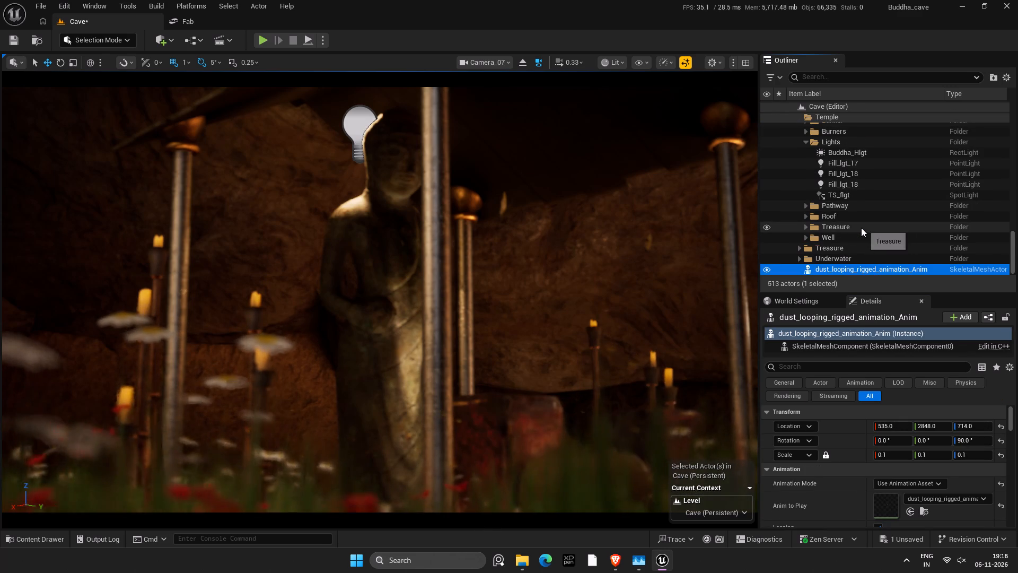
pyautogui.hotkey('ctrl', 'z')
# Detach Camera_07 from CameraRig_Crane.
pyautogui.scroll(-4, 861, 228)
pyautogui.rightClick(893, 137)
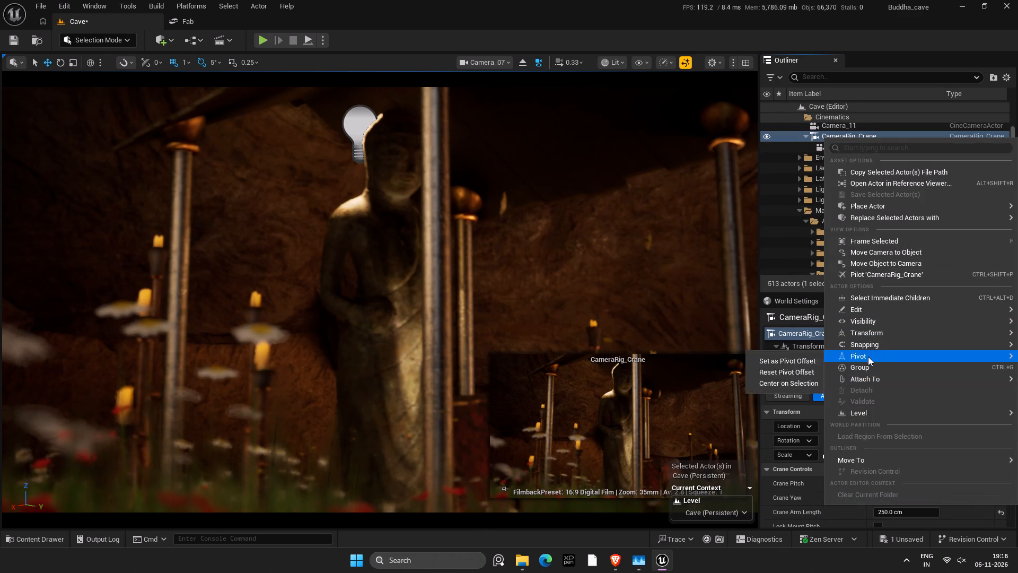
pyautogui.click(812, 144)
pyautogui.rightClick(812, 144)
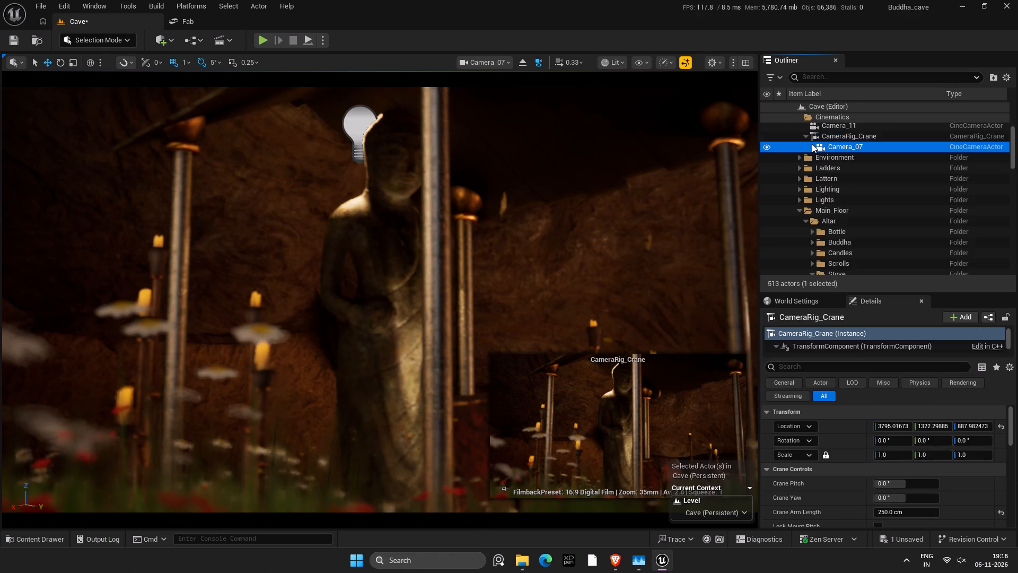
pyautogui.click(844, 384)
# Delete CameraRig_Crane from the level's Cinematics folder.
pyautogui.click(861, 141)
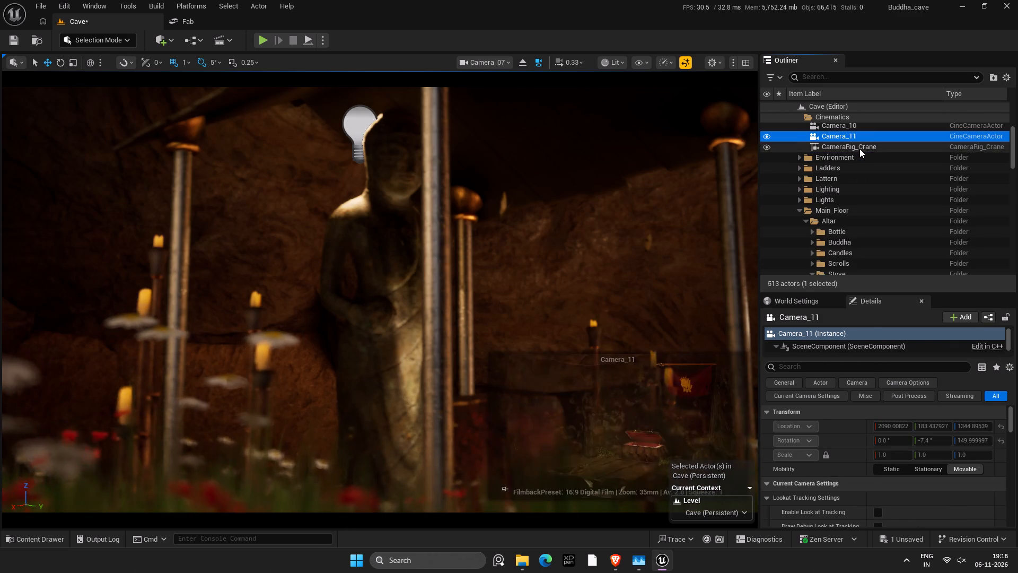
pyautogui.click(859, 149)
pyautogui.press('Delete')
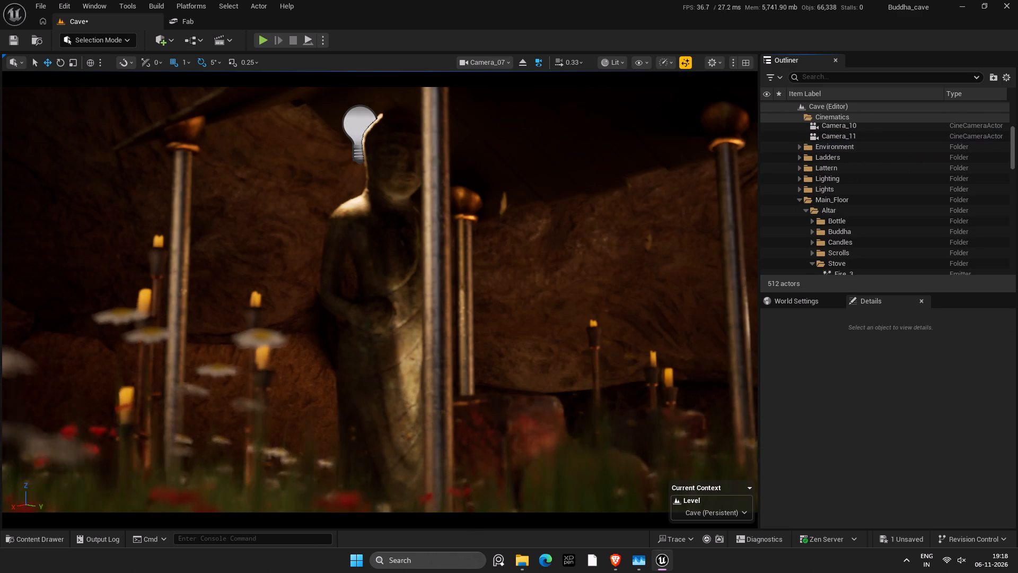
# Open the Camera_cuts level sequence.
pyautogui.hotkey('ctrl', 'space')
pyautogui.doubleClick(260, 406)
pyautogui.hotkey('ctrl', 'space')
# Add Camera_07 from the Cinematics folder to the Camera_cuts sequence as a new track.
pyautogui.scroll(-13, 118, 507)
pyautogui.scroll(4, 128, 432)
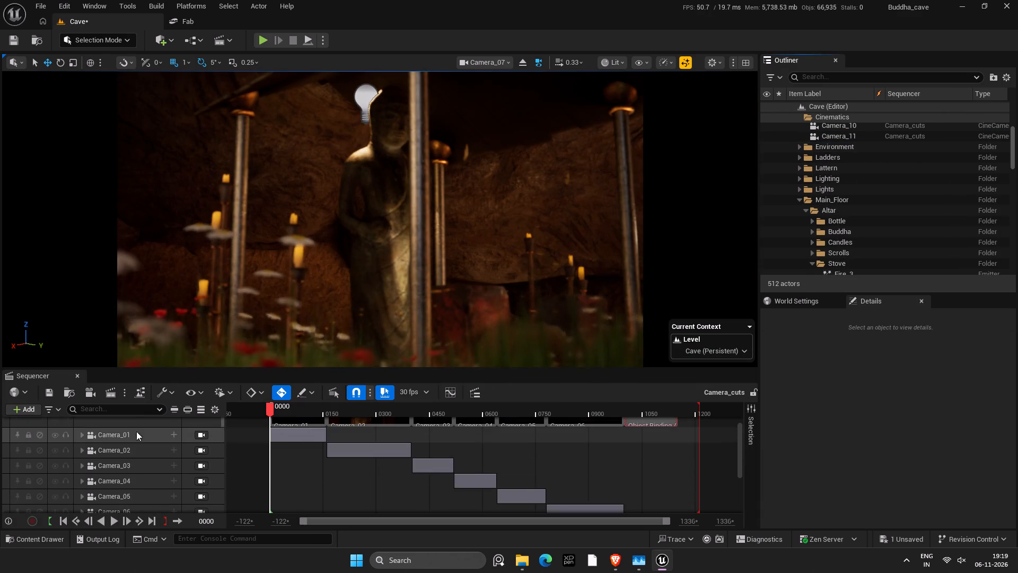
pyautogui.scroll(5, 73, 465)
pyautogui.scroll(4, 131, 450)
pyautogui.click(174, 438)
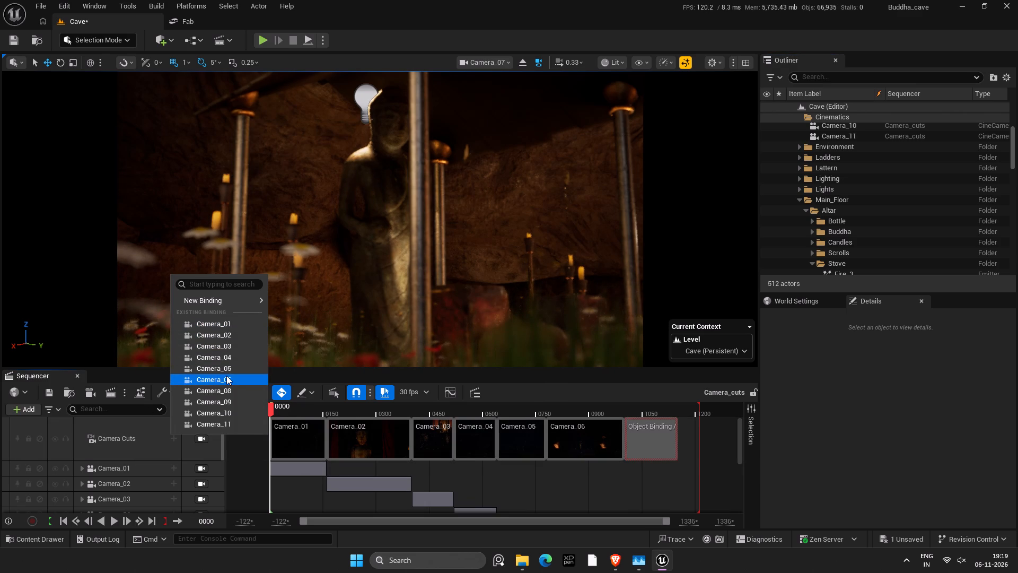
pyautogui.click(155, 435)
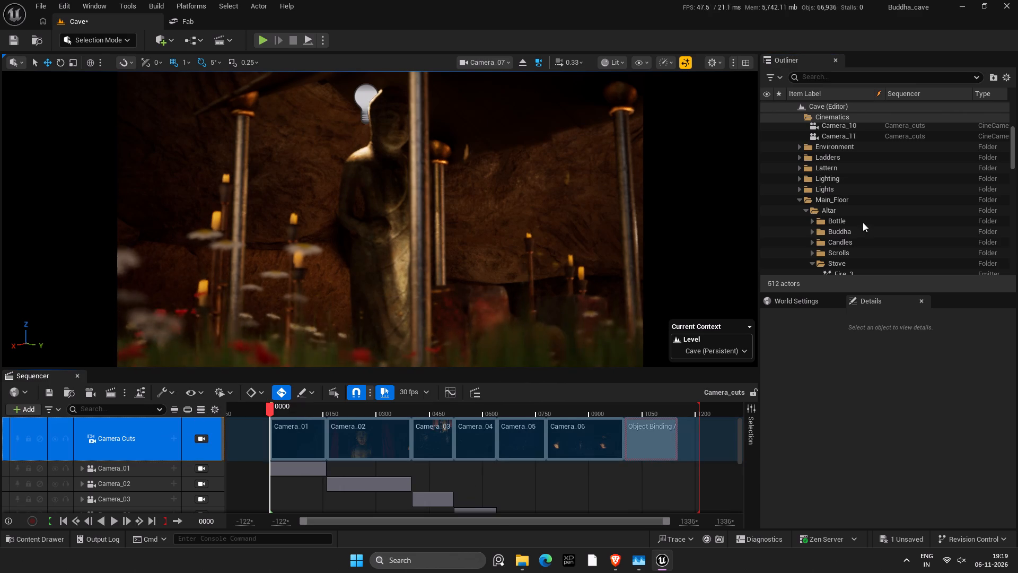
pyautogui.scroll(4, 847, 208)
pyautogui.click(848, 152)
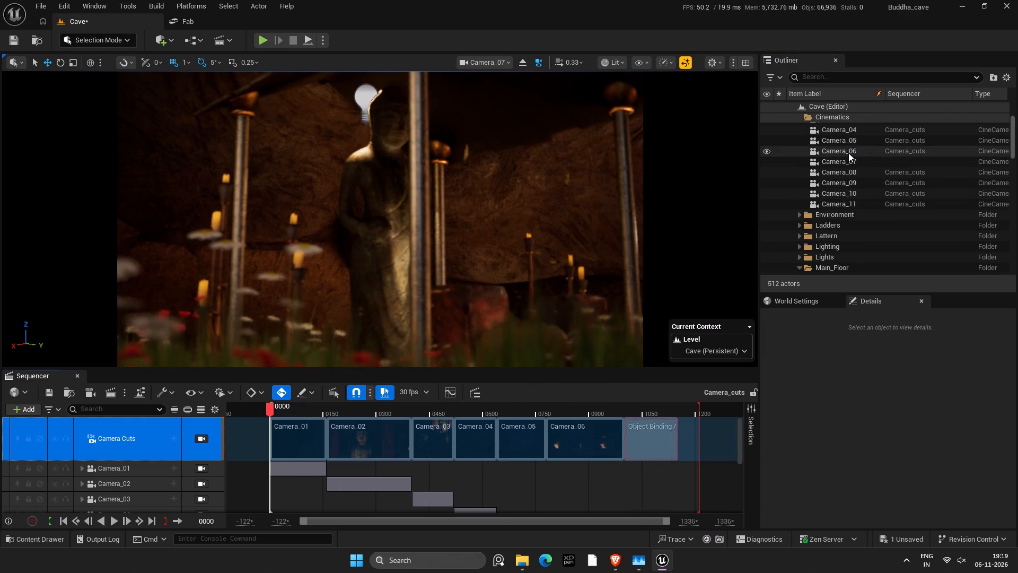
pyautogui.click(852, 157)
pyautogui.moveTo(863, 160); pyautogui.dragTo(98, 466)
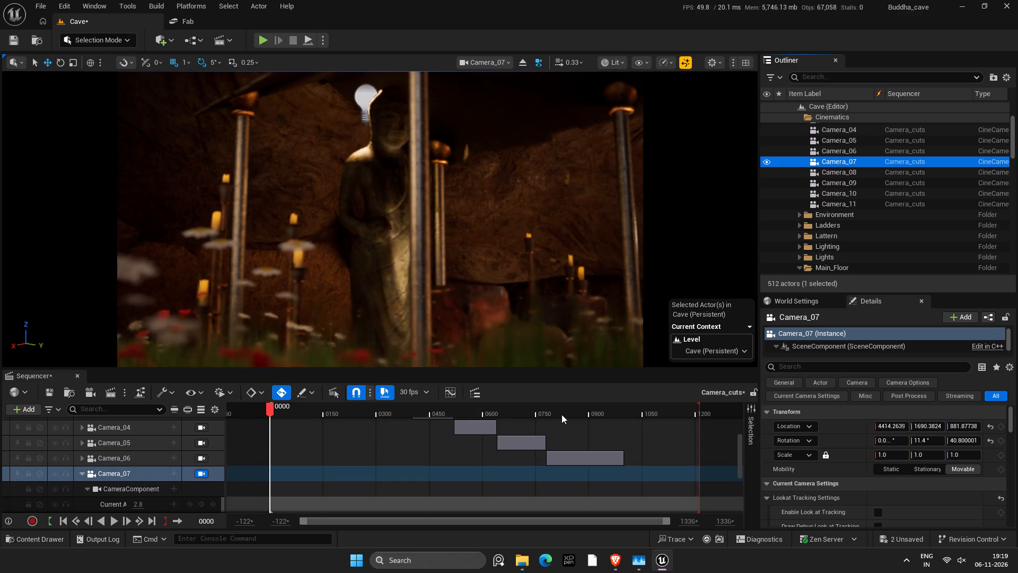
# Place the playhead at frame 1000, at the end of Camera_06's section, and save the sequence.
pyautogui.moveTo(567, 413); pyautogui.dragTo(625, 413)
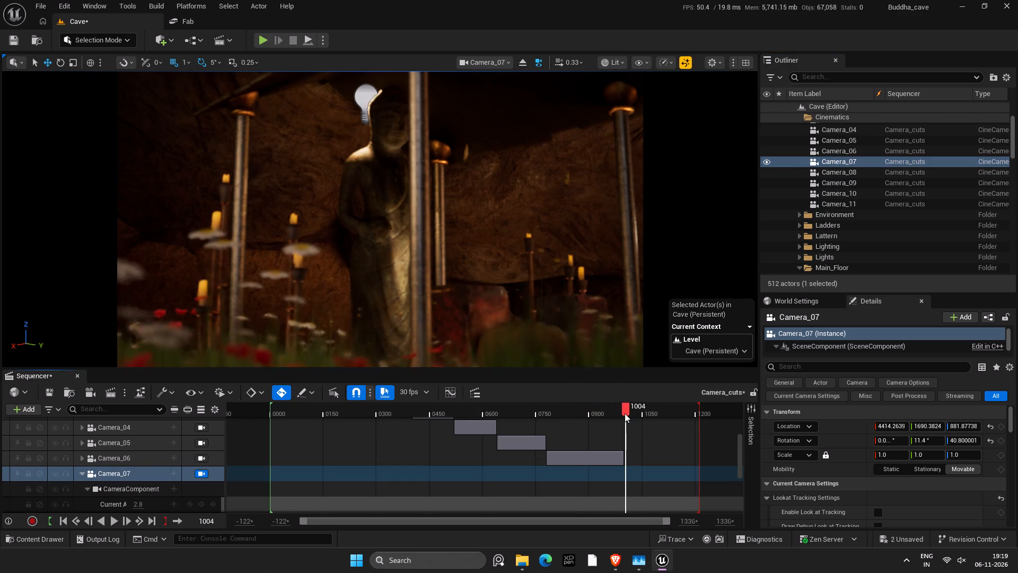
pyautogui.press('Left')
pyautogui.press('Left')
pyautogui.press('Right')
pyautogui.hotkey('ctrl', 's')
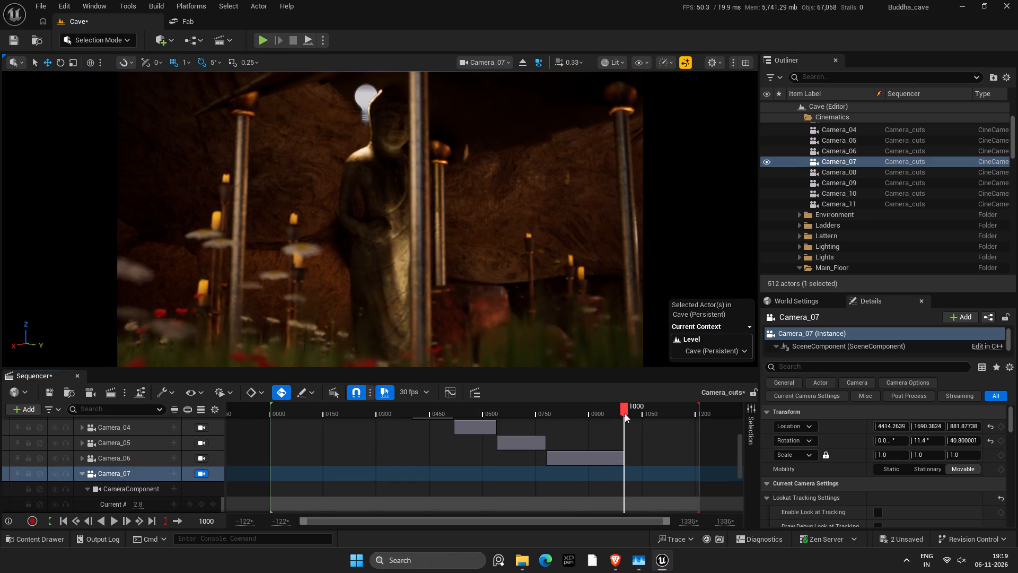
# Set Camera_07's current aperture track to 1.2 and save.
pyautogui.scroll(-2, 108, 491)
pyautogui.click(142, 471)
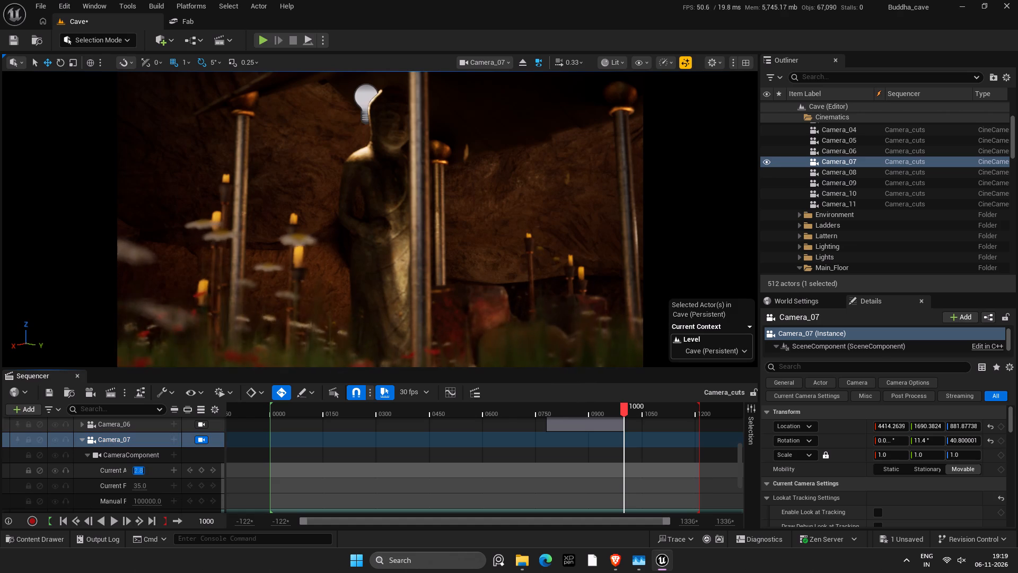
pyautogui.write('1.2')
pyautogui.press('Return')
pyautogui.hotkey('ctrl', 's')
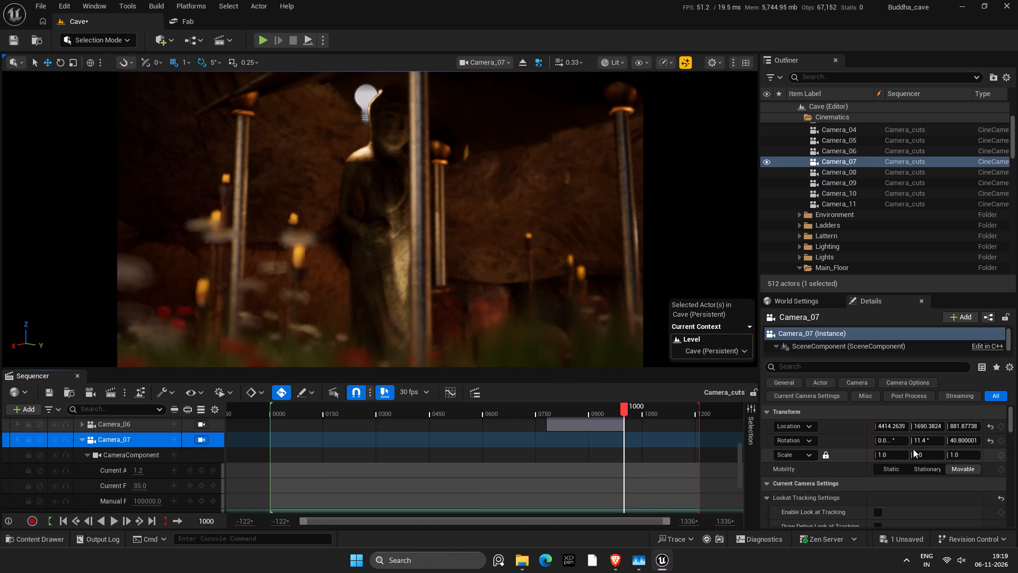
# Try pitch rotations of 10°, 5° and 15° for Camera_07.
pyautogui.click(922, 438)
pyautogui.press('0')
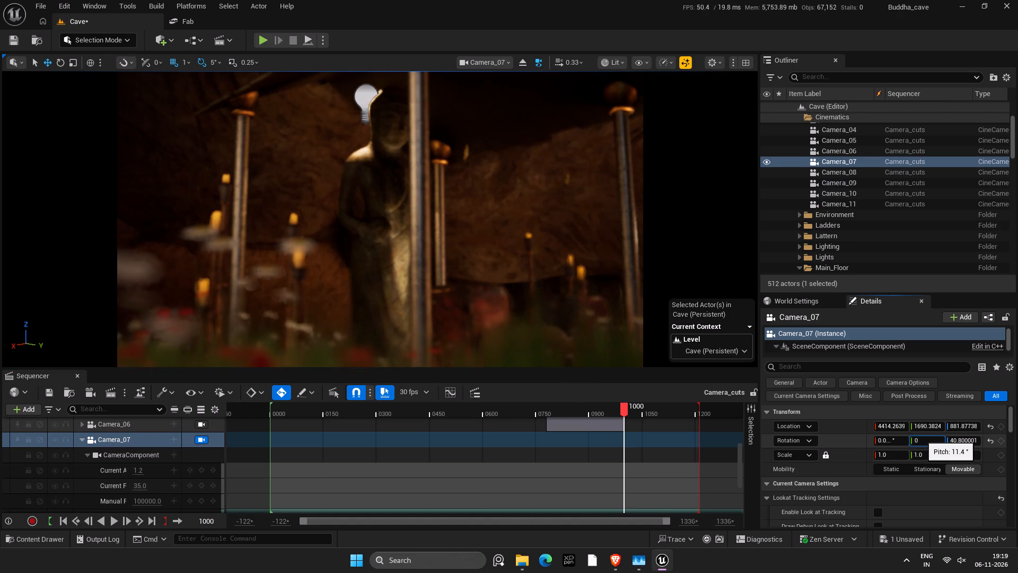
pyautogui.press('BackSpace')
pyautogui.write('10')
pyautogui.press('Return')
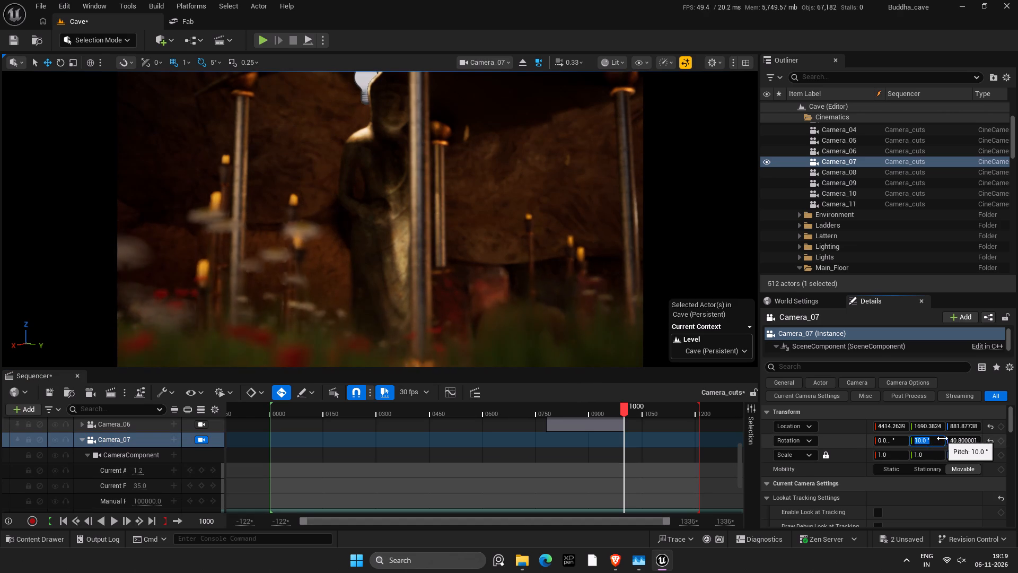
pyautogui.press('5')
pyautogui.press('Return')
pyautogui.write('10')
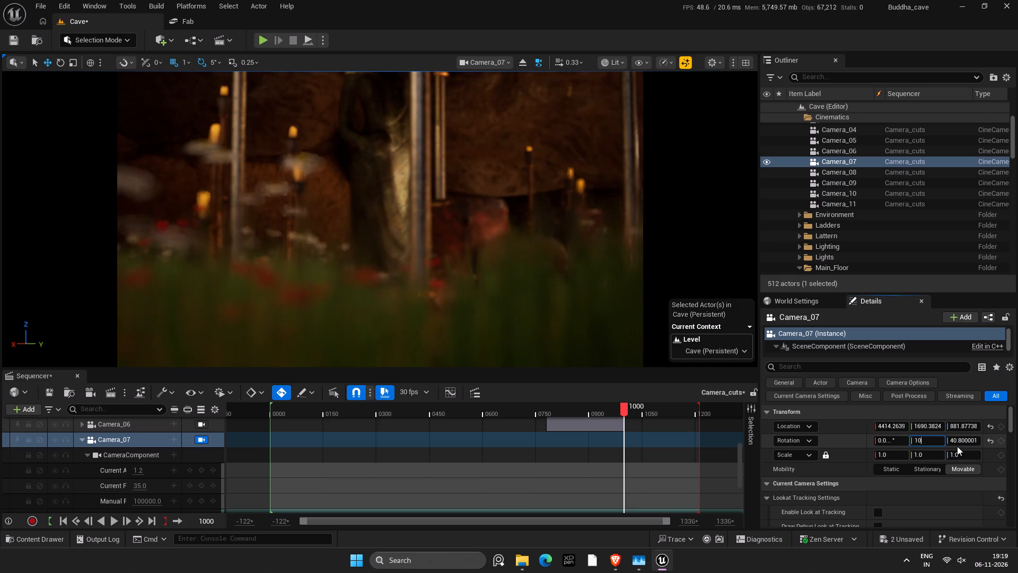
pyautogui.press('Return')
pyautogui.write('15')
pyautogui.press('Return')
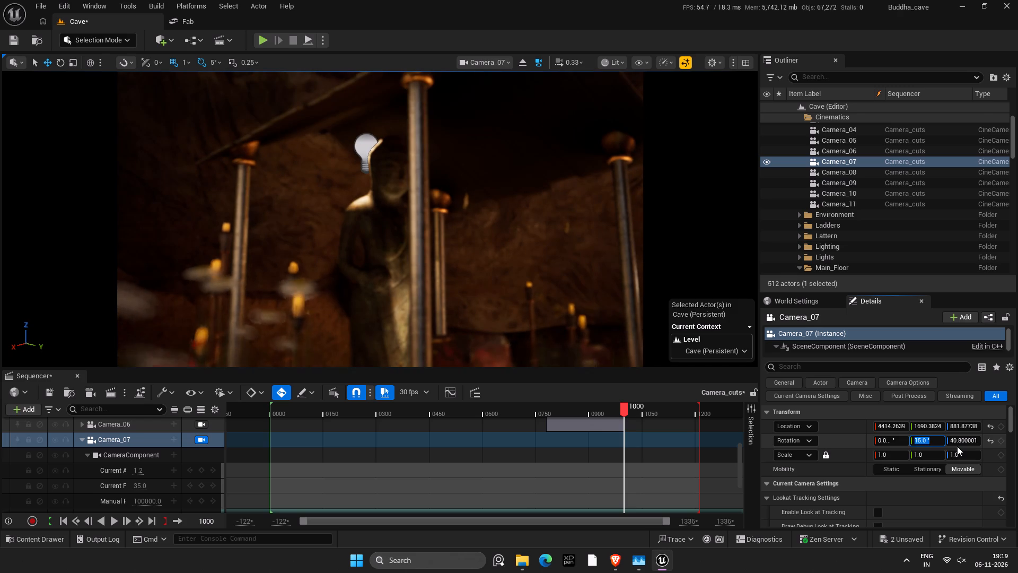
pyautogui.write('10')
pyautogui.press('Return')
# Set Camera_07's rotation to a pitch of 12.5° and a yaw of 35°.
pyautogui.press('1')
pyautogui.press('2')
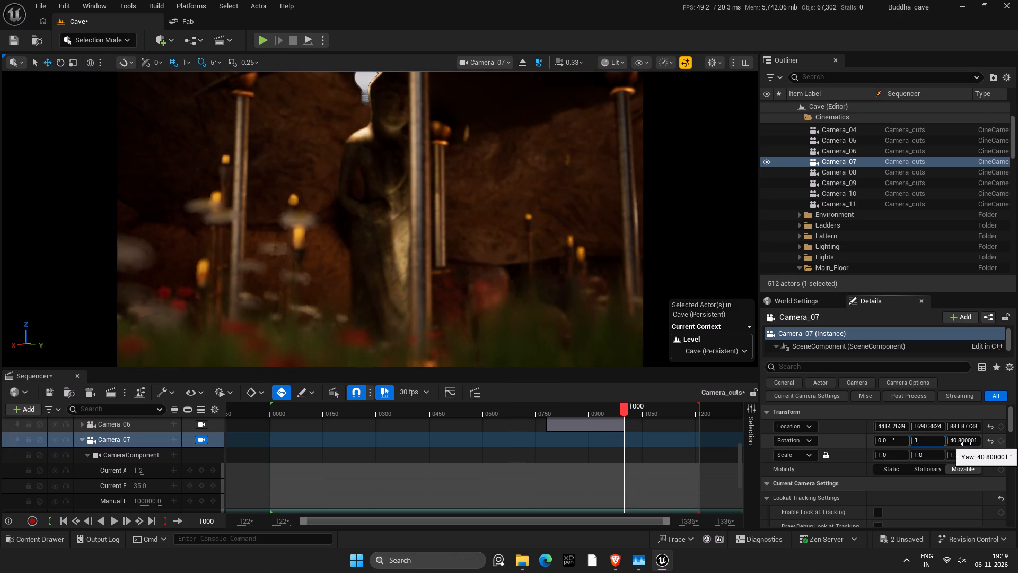
pyautogui.write('.5')
pyautogui.press('Return')
pyautogui.click(966, 444)
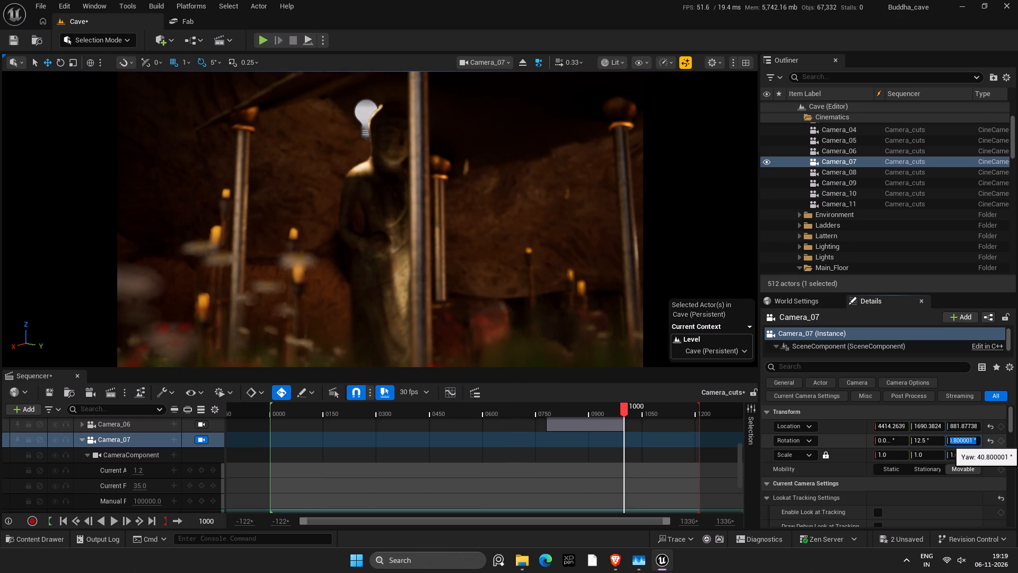
pyautogui.write('35')
pyautogui.press('Return')
# Set Camera_07's Z location to 1000.
pyautogui.click(966, 429)
pyautogui.press('1')
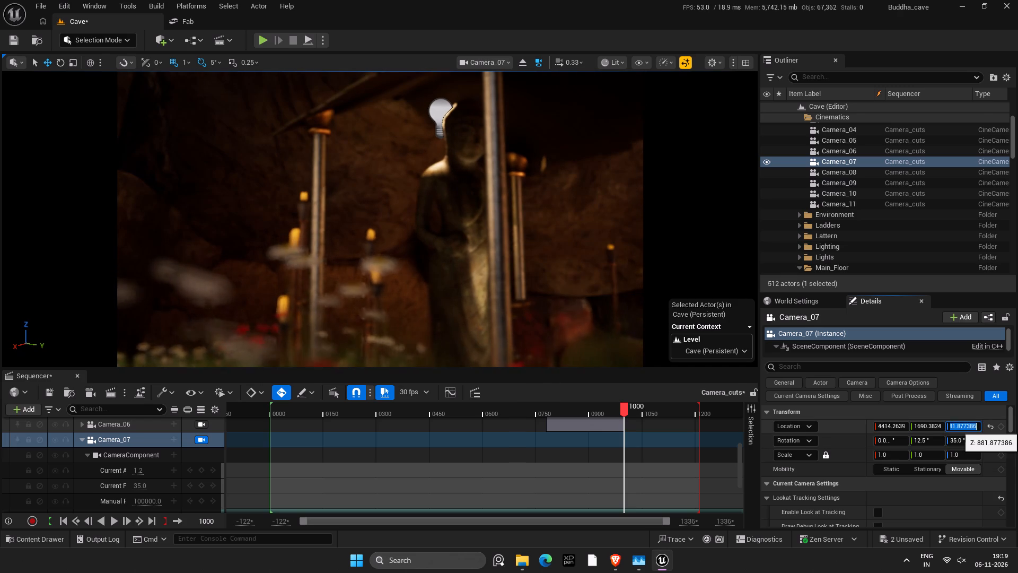
pyautogui.write('000')
pyautogui.press('Return')
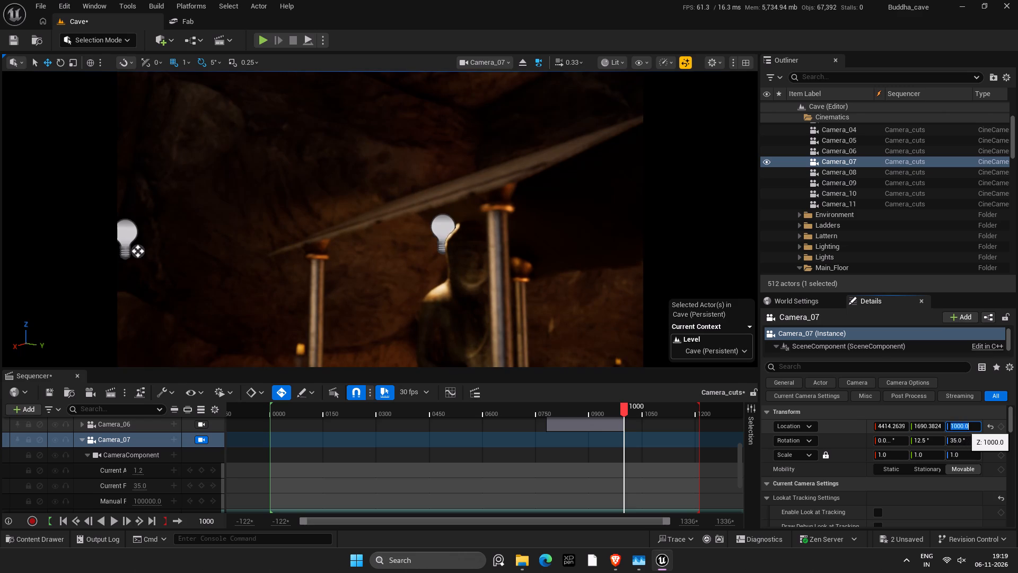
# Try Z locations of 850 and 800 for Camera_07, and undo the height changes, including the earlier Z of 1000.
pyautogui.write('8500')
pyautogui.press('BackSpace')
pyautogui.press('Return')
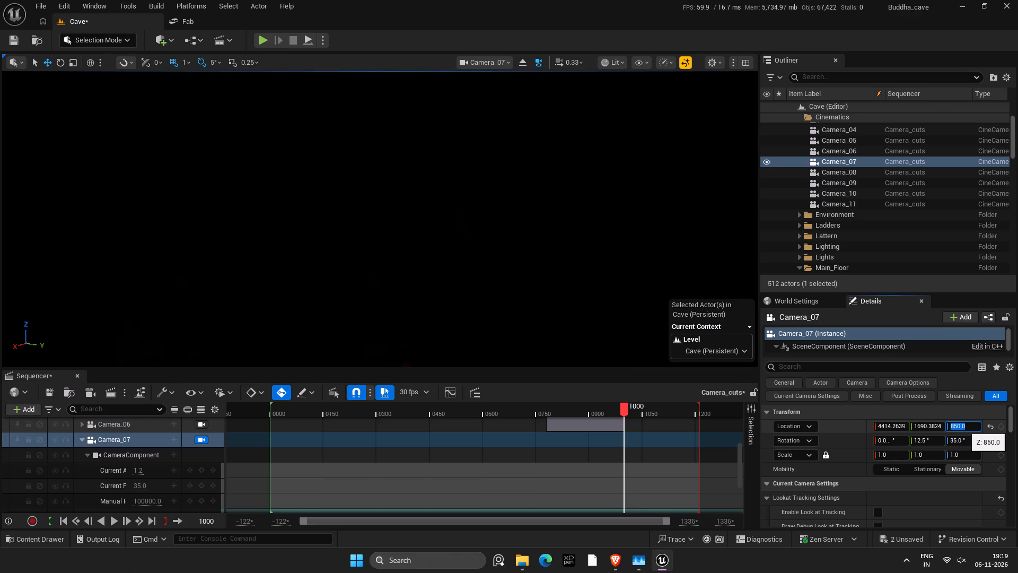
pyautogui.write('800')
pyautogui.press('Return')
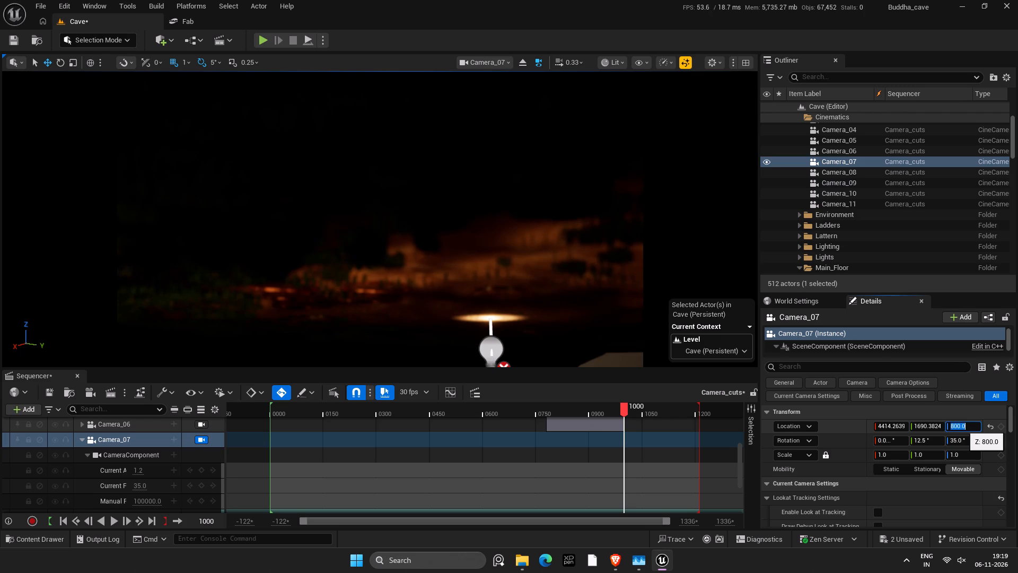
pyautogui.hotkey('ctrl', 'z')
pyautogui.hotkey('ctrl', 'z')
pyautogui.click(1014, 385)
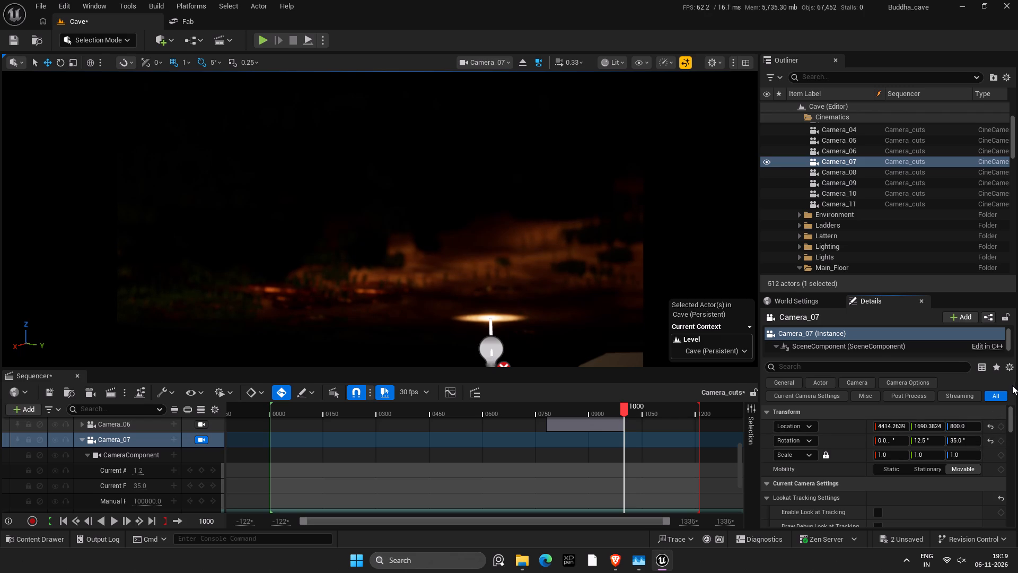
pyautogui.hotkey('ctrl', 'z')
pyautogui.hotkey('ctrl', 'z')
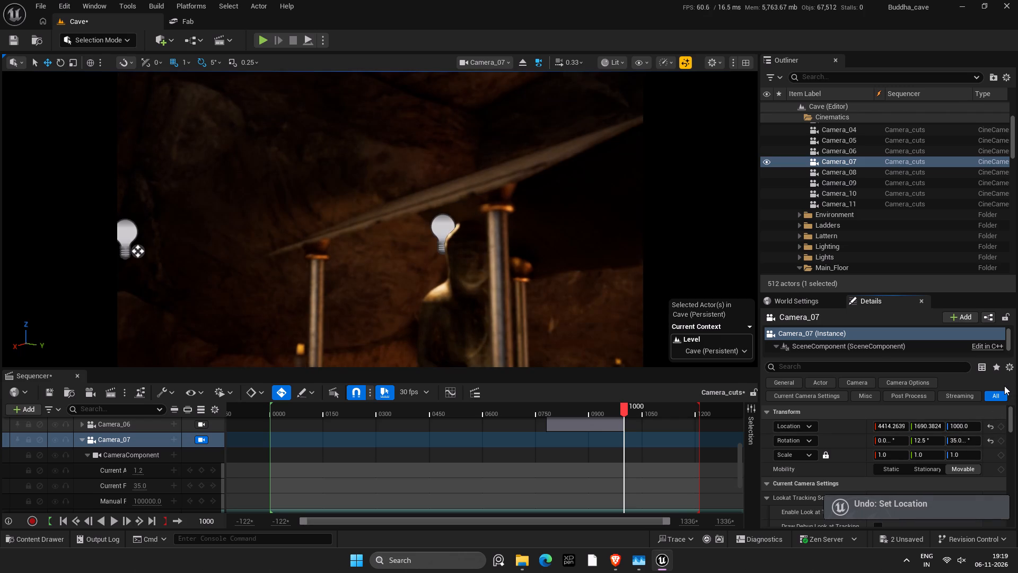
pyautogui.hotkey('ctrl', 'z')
# Set Camera_07's location to X 4400, Y 1700 and Z 900, and save.
pyautogui.click(962, 428)
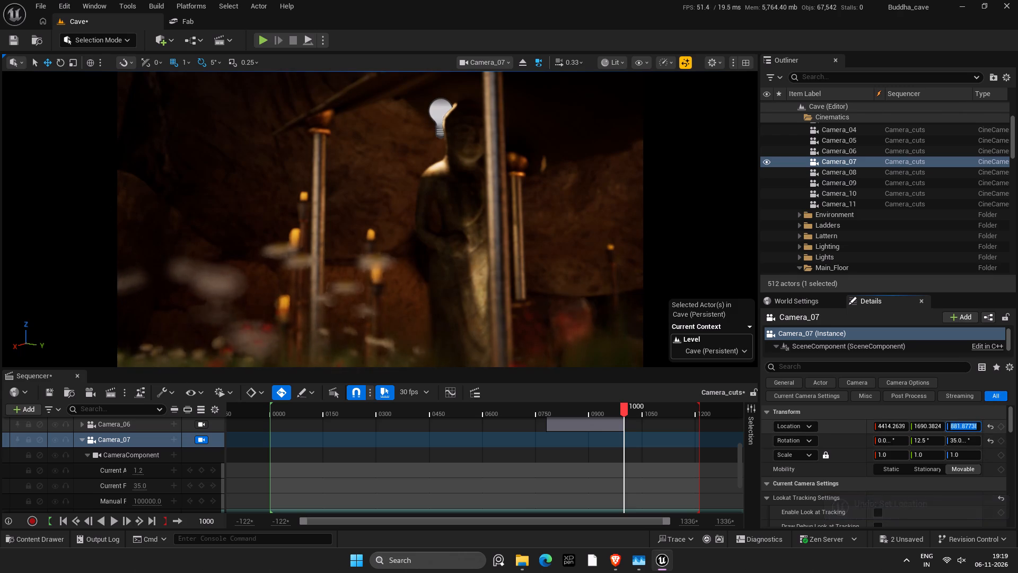
pyautogui.write('900')
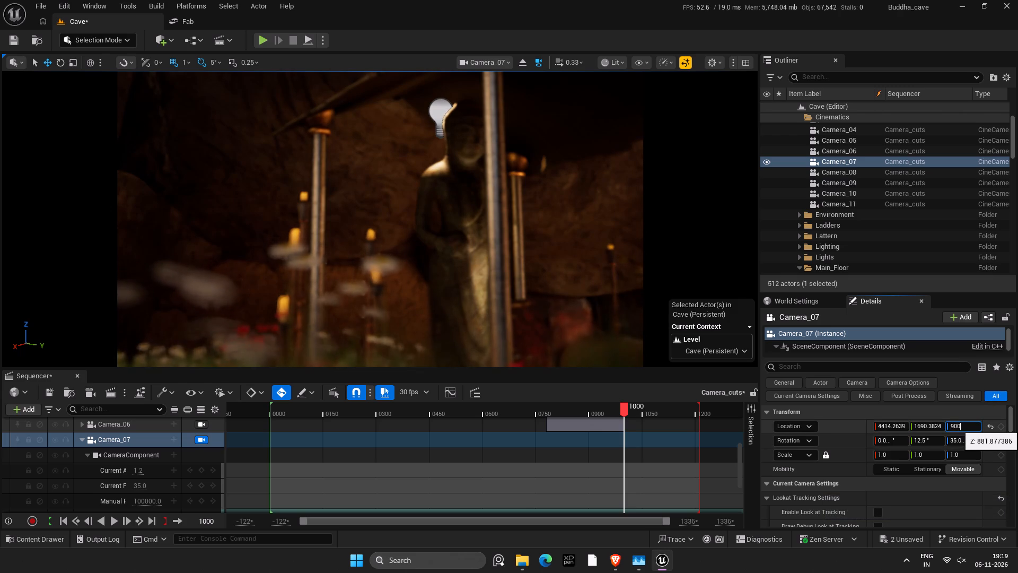
pyautogui.press('Return')
pyautogui.click(933, 432)
pyautogui.click(932, 430)
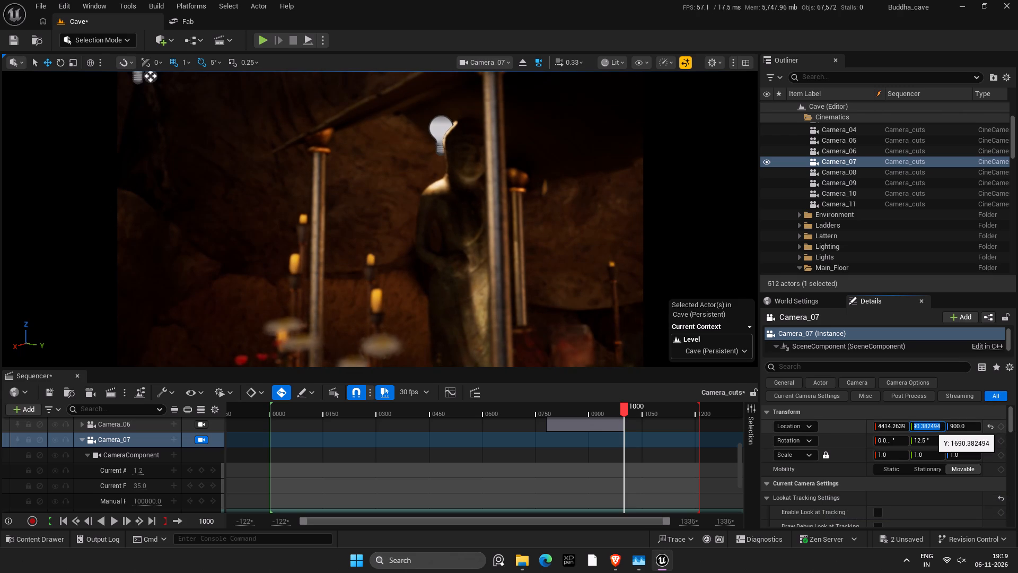
pyautogui.write('1700')
pyautogui.press('Return')
pyautogui.click(902, 430)
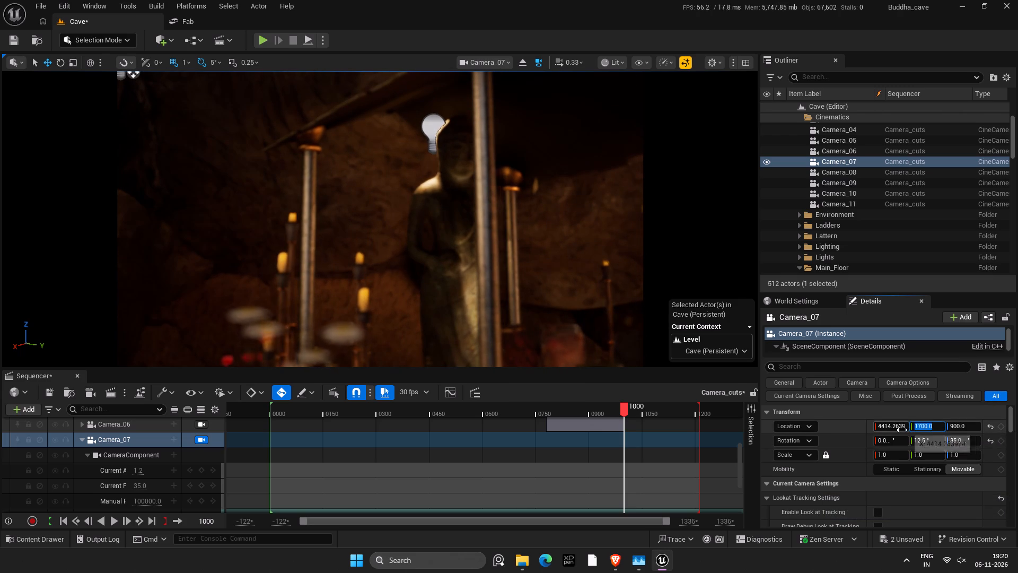
pyautogui.write('4400')
pyautogui.press('Return')
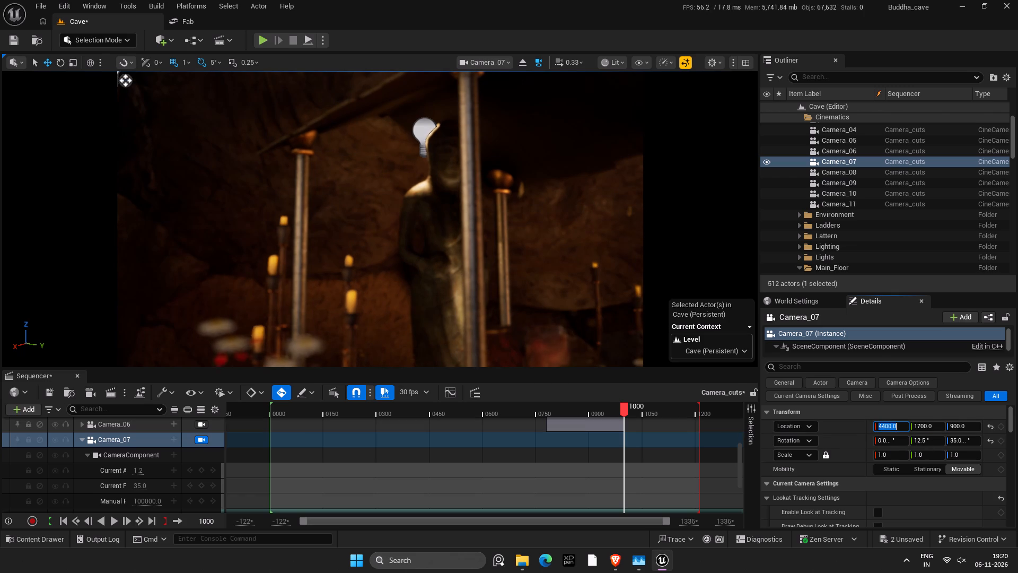
pyautogui.hotkey('ctrl', 's')
# Fly Camera_07 to reframe the Buddha and shrine pillars from about X 4351, Y 1735, Z 887, and save.
pyautogui.rightClick(600, 339)
pyautogui.write('ss')
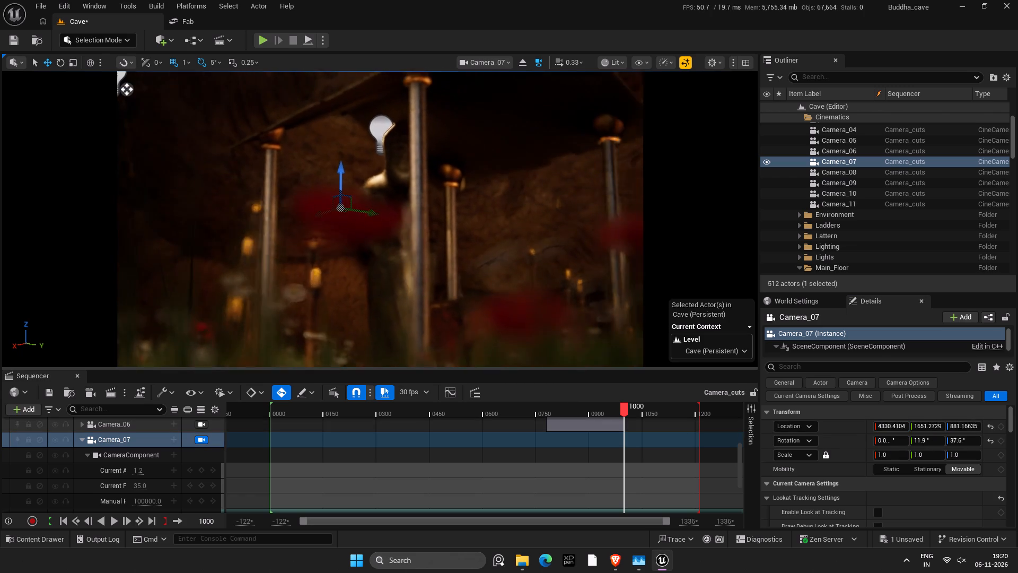
pyautogui.press('w')
pyautogui.press('a')
pyautogui.press('a')
pyautogui.press('w')
pyautogui.press('w')
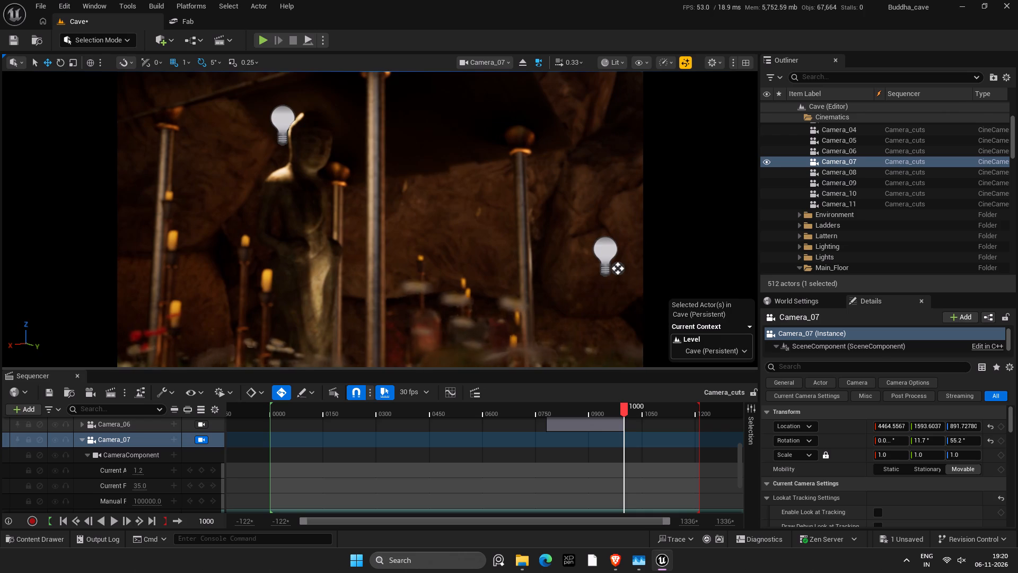
pyautogui.press('d')
pyautogui.press('w')
pyautogui.press('d')
pyautogui.press('d')
pyautogui.press('s')
pyautogui.press('a')
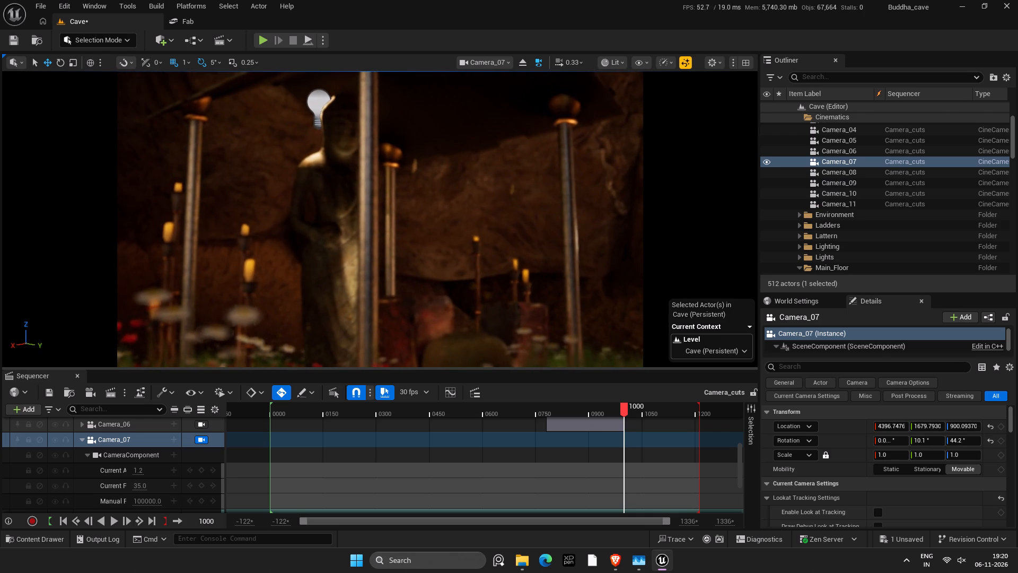
pyautogui.press('d')
pyautogui.press('d')
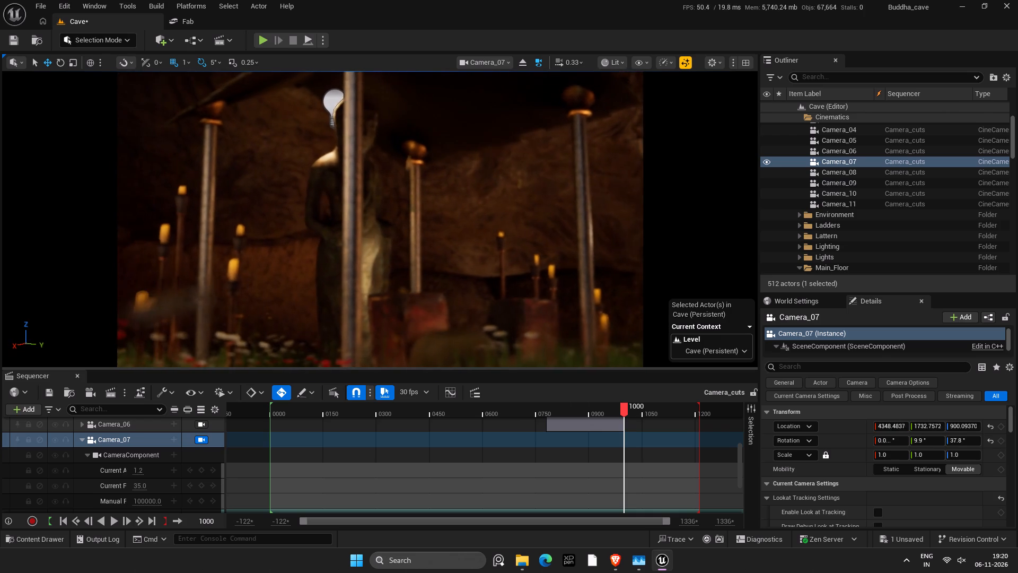
pyautogui.press('f')
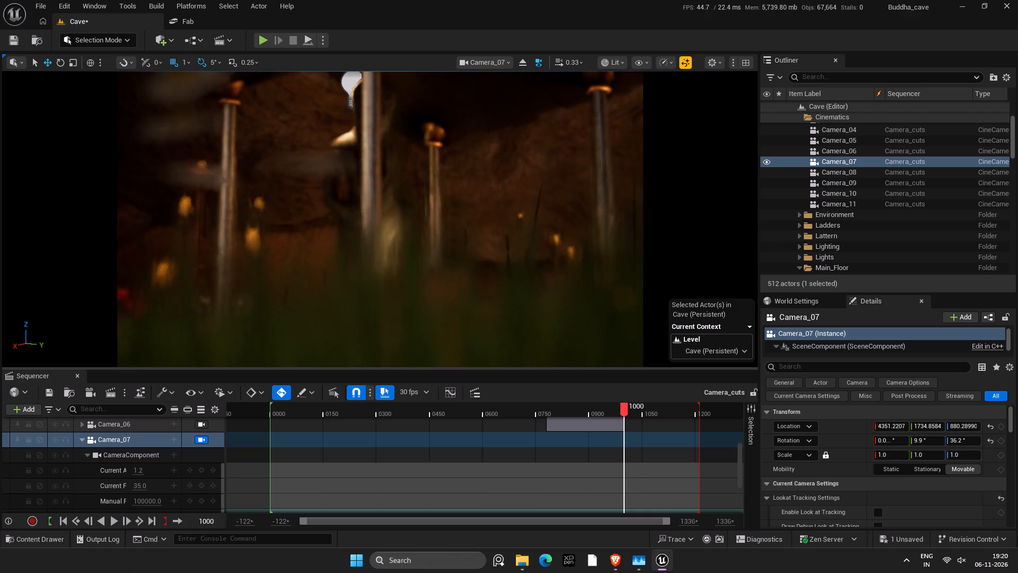
pyautogui.press('r')
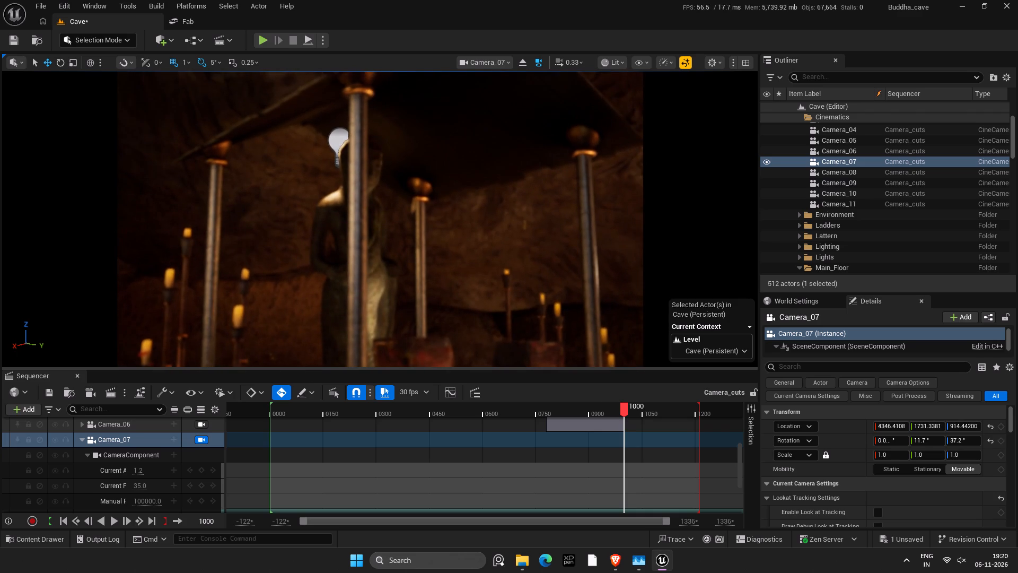
pyautogui.press('f')
pyautogui.hotkey('ctrl', 's')
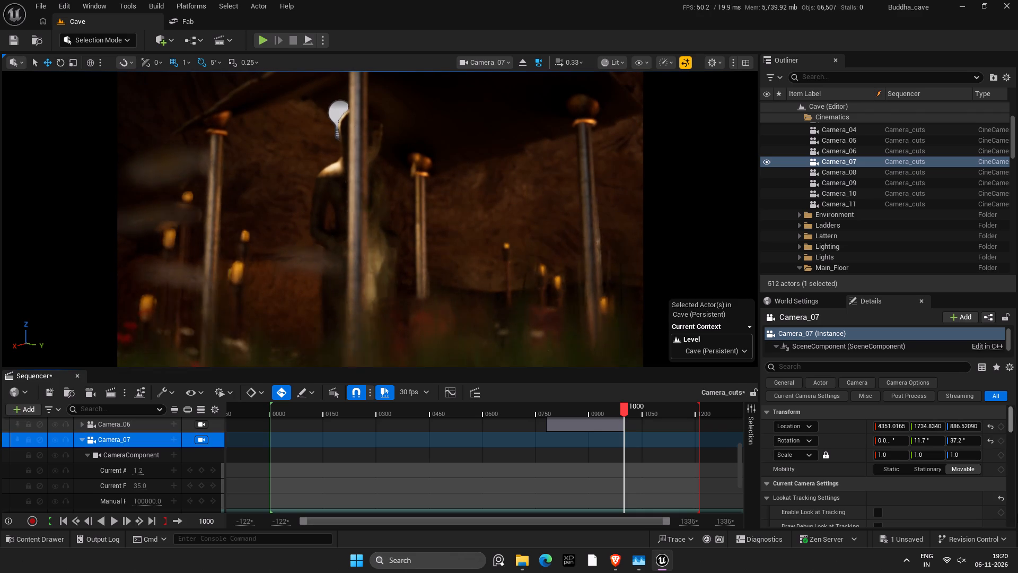
# Set Camera_07's rotation to a pitch of 12.5° and a yaw of 35°, and save.
pyautogui.click(929, 443)
pyautogui.write('12.5')
pyautogui.press('Return')
pyautogui.click(955, 442)
pyautogui.press('3')
pyautogui.press('5')
pyautogui.press('Return')
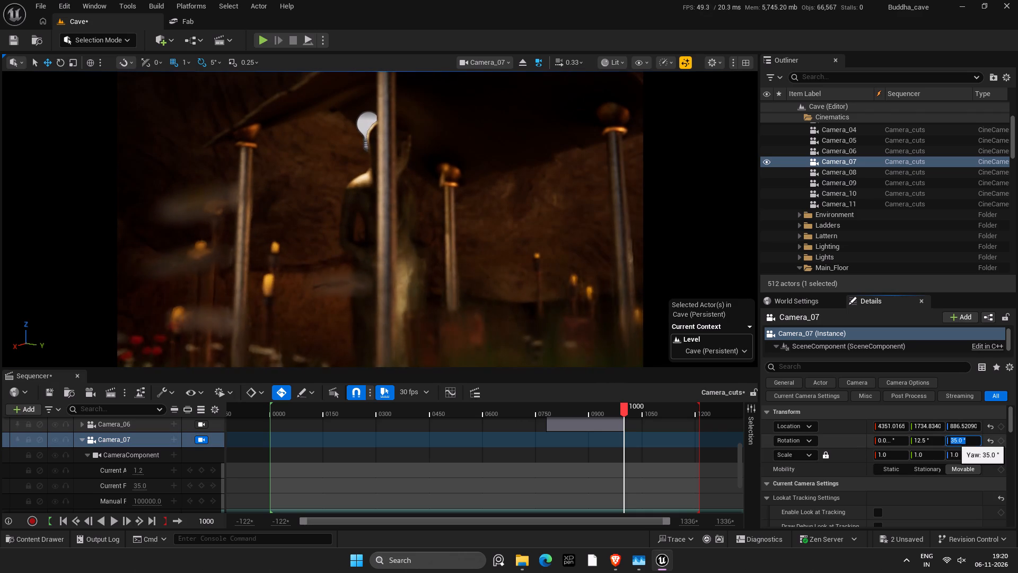
pyautogui.hotkey('ctrl', 's')
# Reset Camera_07's Actor to Track to none and enable look-at tracking.
pyautogui.scroll(-4, 850, 456)
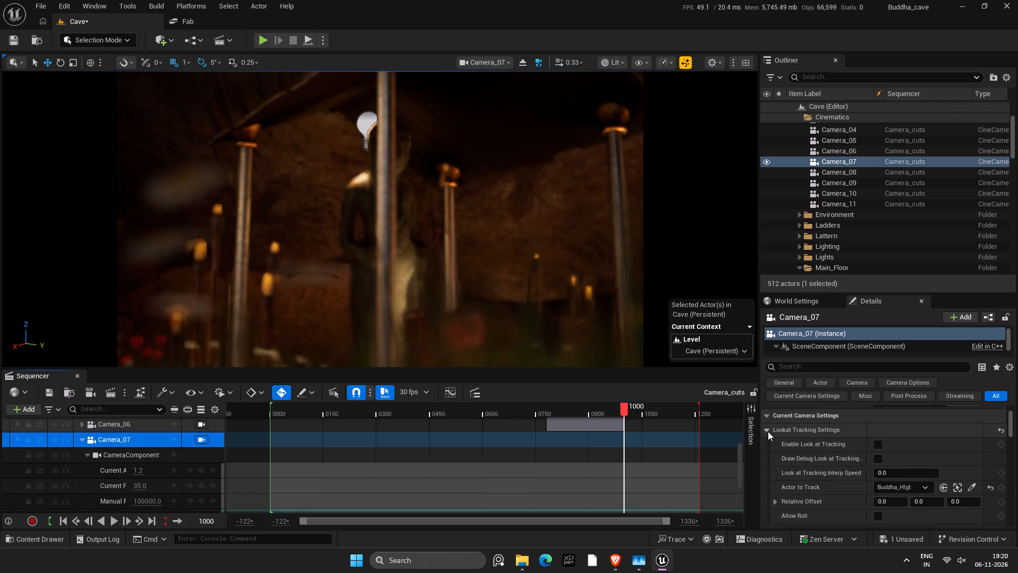
pyautogui.click(768, 431)
pyautogui.scroll(-3, 892, 498)
pyautogui.scroll(3, 874, 477)
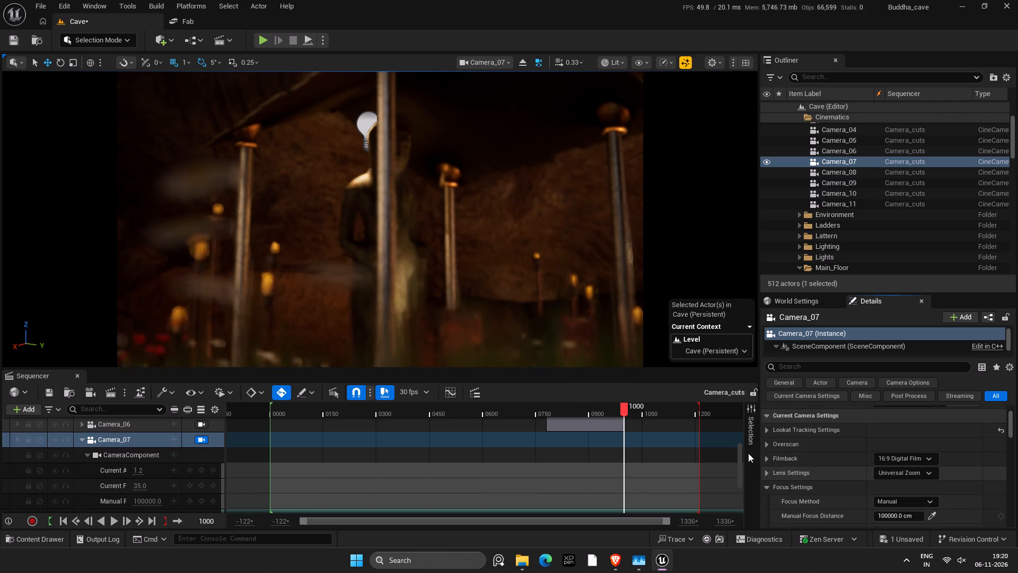
pyautogui.click(767, 433)
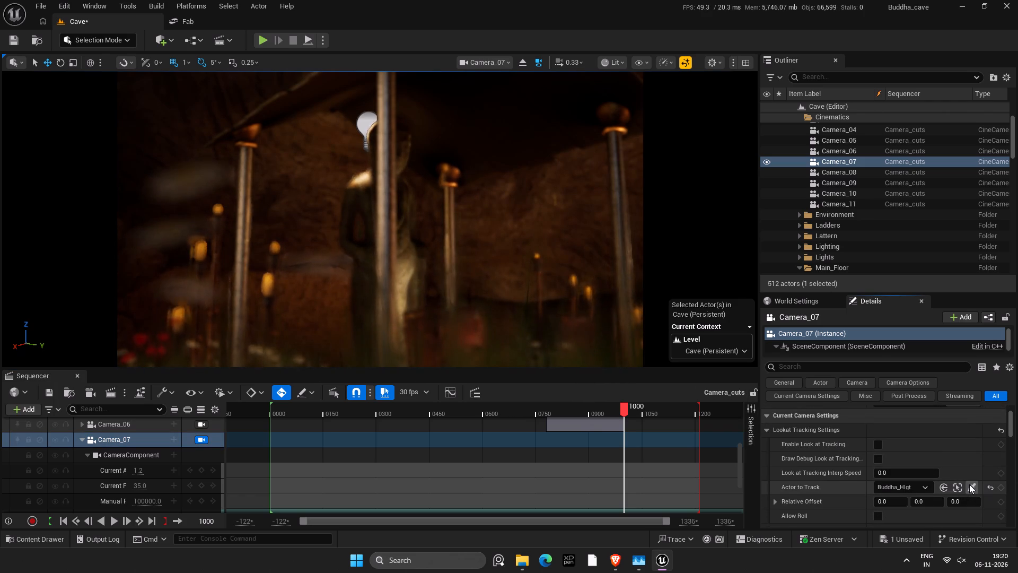
pyautogui.scroll(-1, 848, 458)
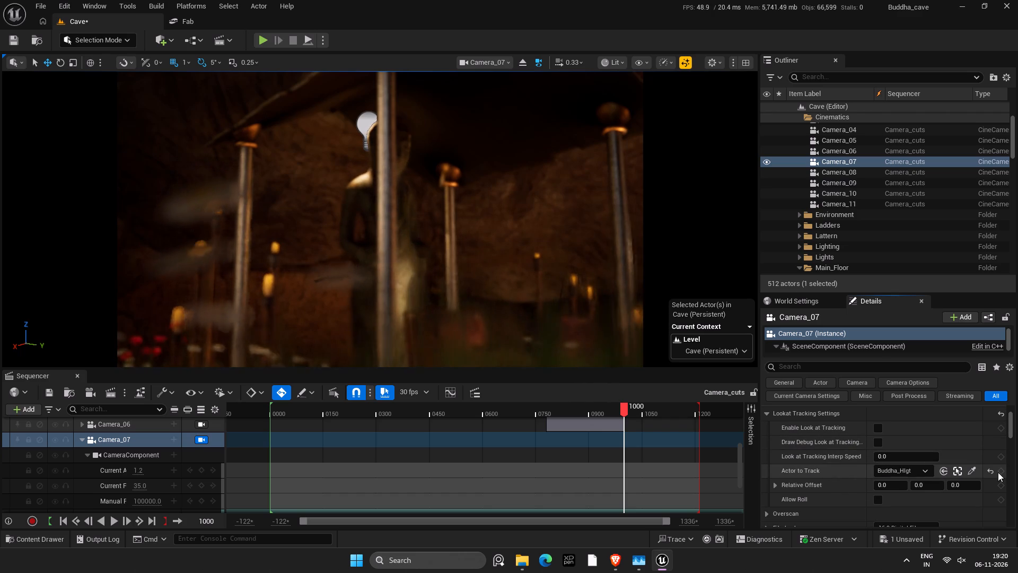
pyautogui.click(991, 471)
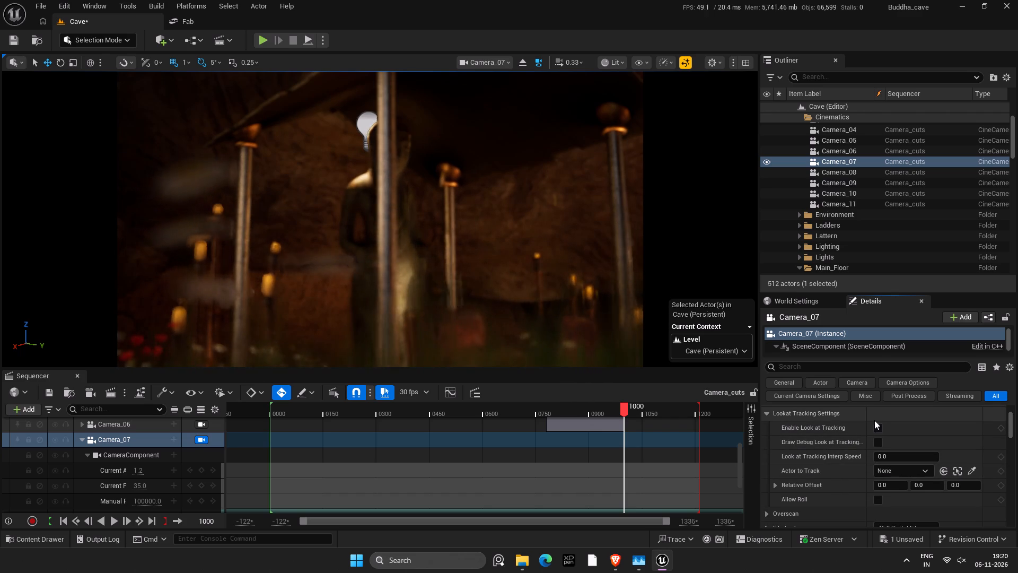
pyautogui.click(873, 426)
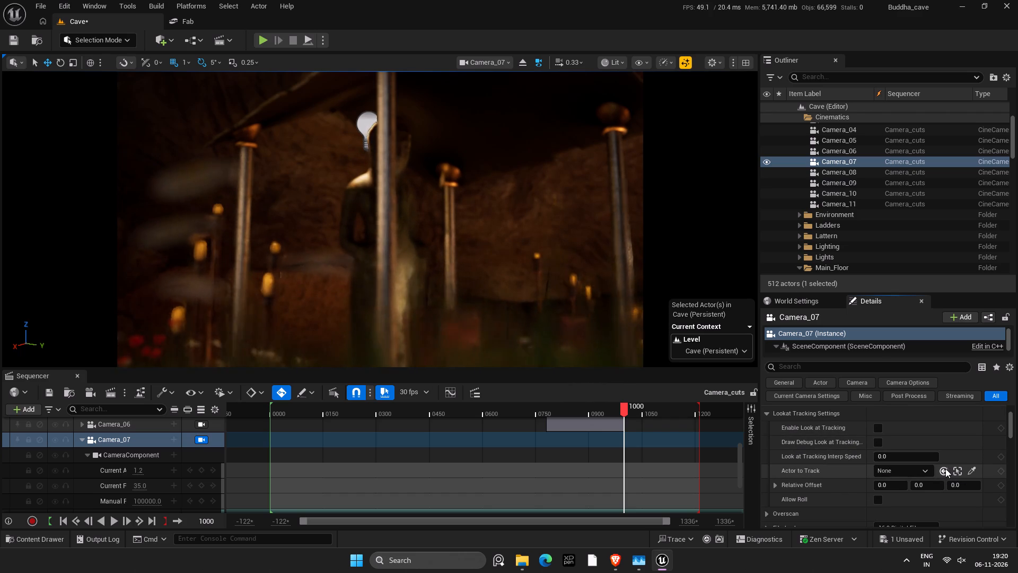
pyautogui.click(880, 428)
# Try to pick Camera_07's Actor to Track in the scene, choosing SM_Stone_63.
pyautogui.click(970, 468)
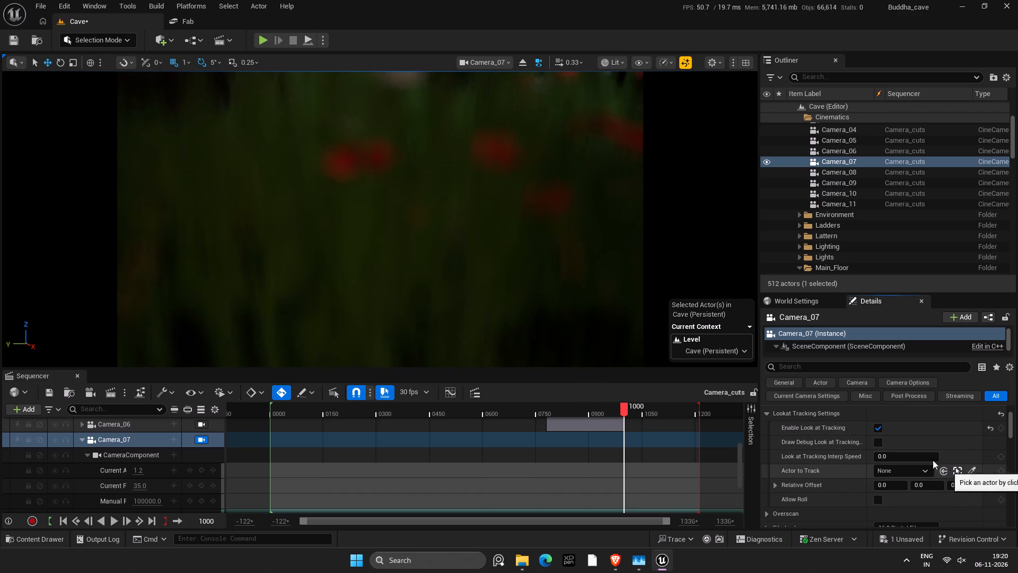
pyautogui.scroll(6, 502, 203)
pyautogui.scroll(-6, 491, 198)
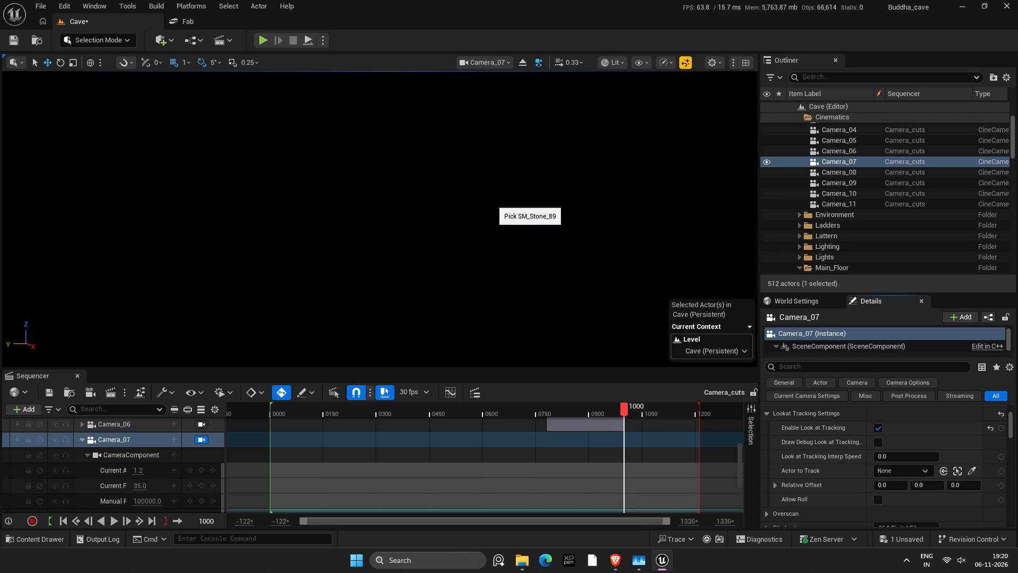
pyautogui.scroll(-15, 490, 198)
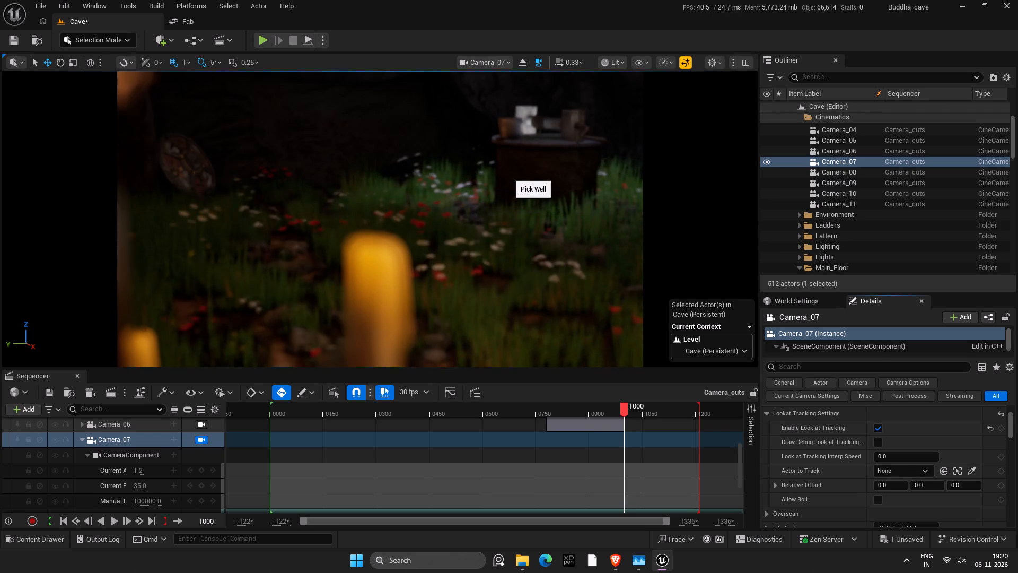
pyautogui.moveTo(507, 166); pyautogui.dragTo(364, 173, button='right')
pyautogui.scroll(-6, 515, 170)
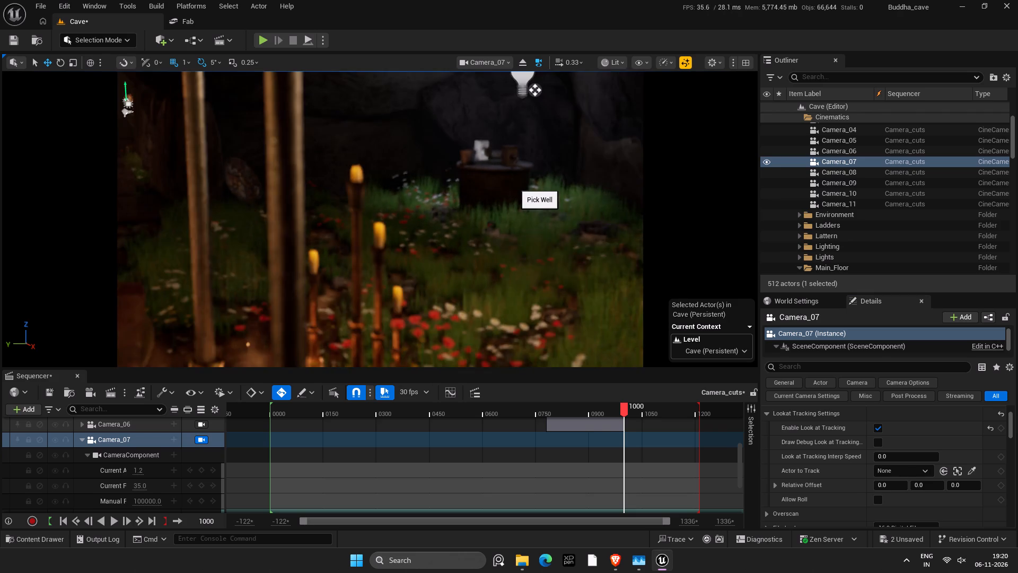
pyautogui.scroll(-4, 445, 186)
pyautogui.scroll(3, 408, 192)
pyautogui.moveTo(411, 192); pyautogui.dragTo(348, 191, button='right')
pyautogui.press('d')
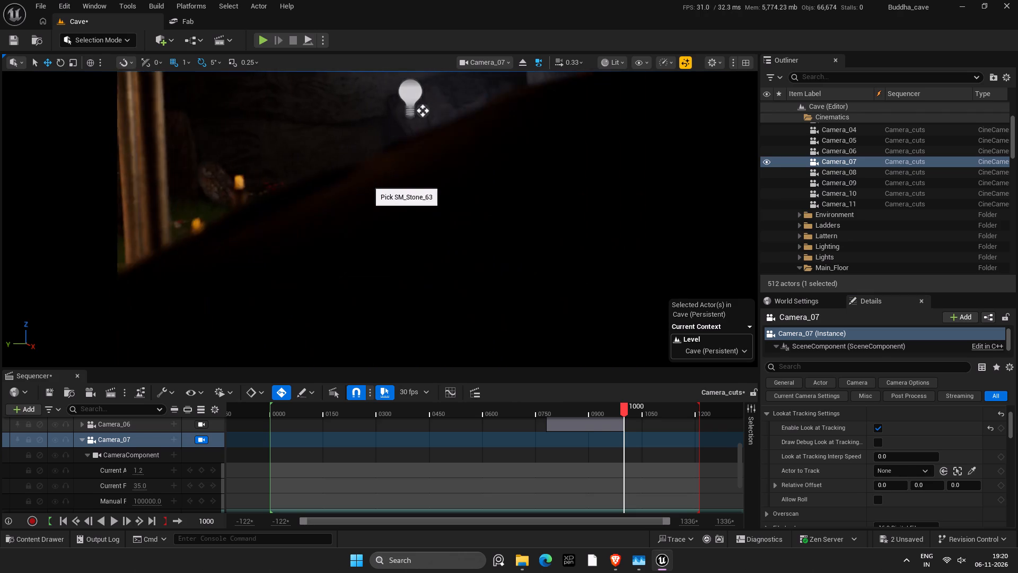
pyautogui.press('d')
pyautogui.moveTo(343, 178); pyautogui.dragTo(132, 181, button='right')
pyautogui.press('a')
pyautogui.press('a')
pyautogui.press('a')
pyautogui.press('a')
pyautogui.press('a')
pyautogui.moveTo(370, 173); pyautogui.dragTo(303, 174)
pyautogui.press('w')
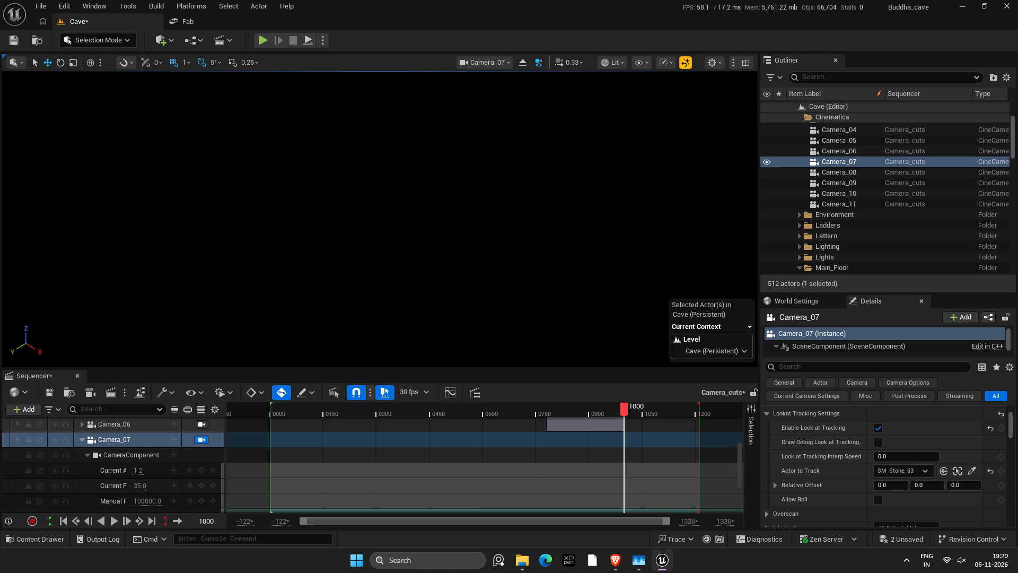
# Fly Camera_07 back to the shrine and pick the Buddha statue as its Actor to Track.
pyautogui.moveTo(303, 174); pyautogui.dragTo(295, 174)
pyautogui.press('d')
pyautogui.press('d')
pyautogui.press('d')
pyautogui.press('d')
pyautogui.press('d')
pyautogui.press('d')
pyautogui.press('d')
pyautogui.press('d')
pyautogui.press('d')
pyautogui.press('d')
pyautogui.press('d')
pyautogui.press('d')
pyautogui.press('d')
pyautogui.press('d')
pyautogui.press('d')
pyautogui.press('d')
pyautogui.press('d')
pyautogui.press('d')
pyautogui.press('d')
pyautogui.press('d')
pyautogui.moveTo(335, 176); pyautogui.dragTo(103, 178, button='right')
pyautogui.moveTo(103, 178); pyautogui.dragTo(42, 177, button='right')
pyautogui.press('s')
pyautogui.press('d')
pyautogui.moveTo(334, 176); pyautogui.dragTo(534, 180, button='right')
pyautogui.press('w')
pyautogui.press('d')
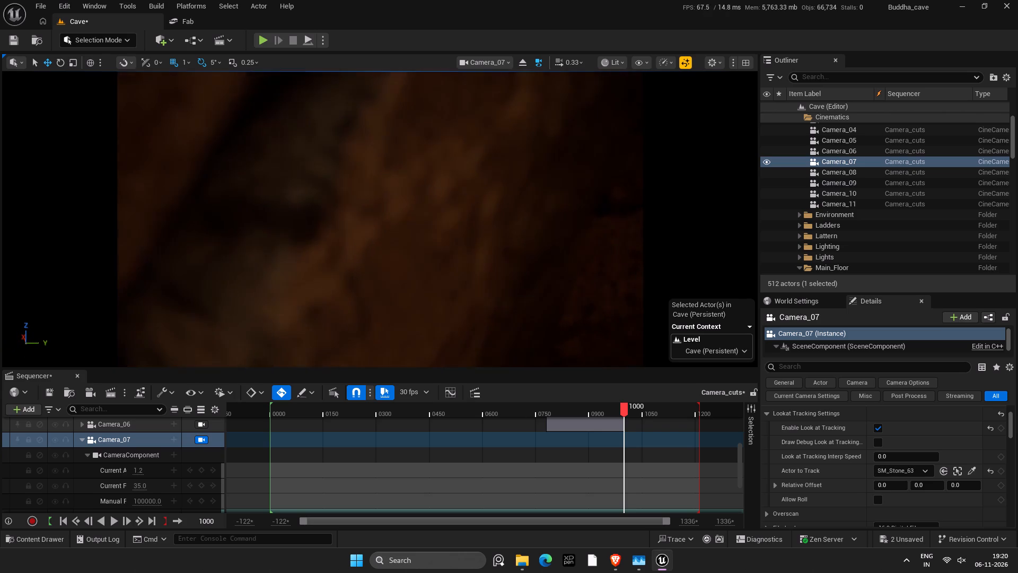
pyautogui.moveTo(534, 180); pyautogui.dragTo(618, 228, button='right')
pyautogui.press('s')
pyautogui.press('s')
pyautogui.press('s')
pyautogui.press('s')
pyautogui.press('s')
pyautogui.press('s')
pyautogui.press('s')
pyautogui.press('s')
pyautogui.press('s')
pyautogui.press('s')
pyautogui.press('s')
pyautogui.press('s')
pyautogui.press('s')
pyautogui.press('s')
pyautogui.press('s')
pyautogui.press('s')
pyautogui.press('s')
pyautogui.press('s')
pyautogui.press('s')
pyautogui.press('s')
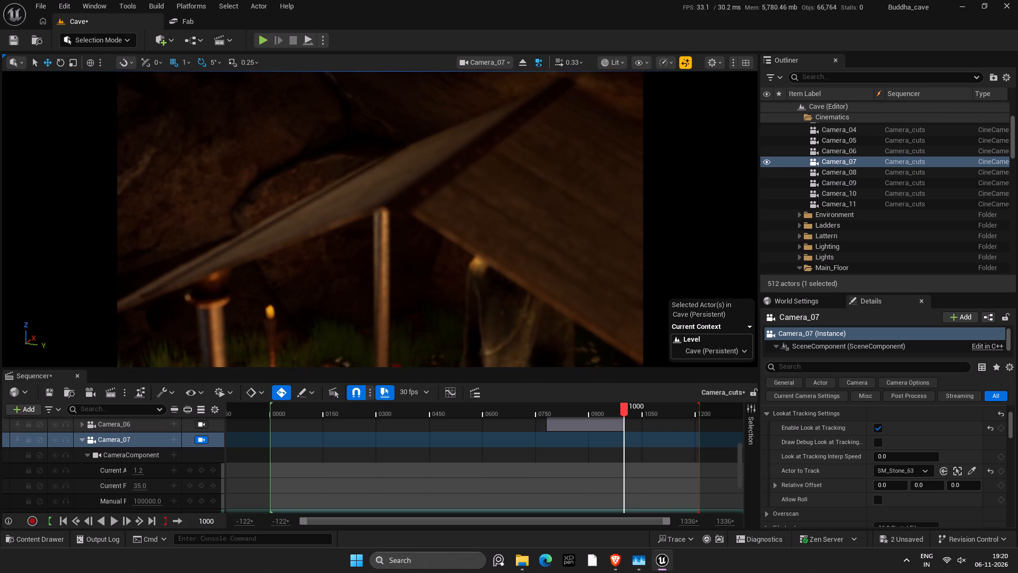
pyautogui.click(967, 468)
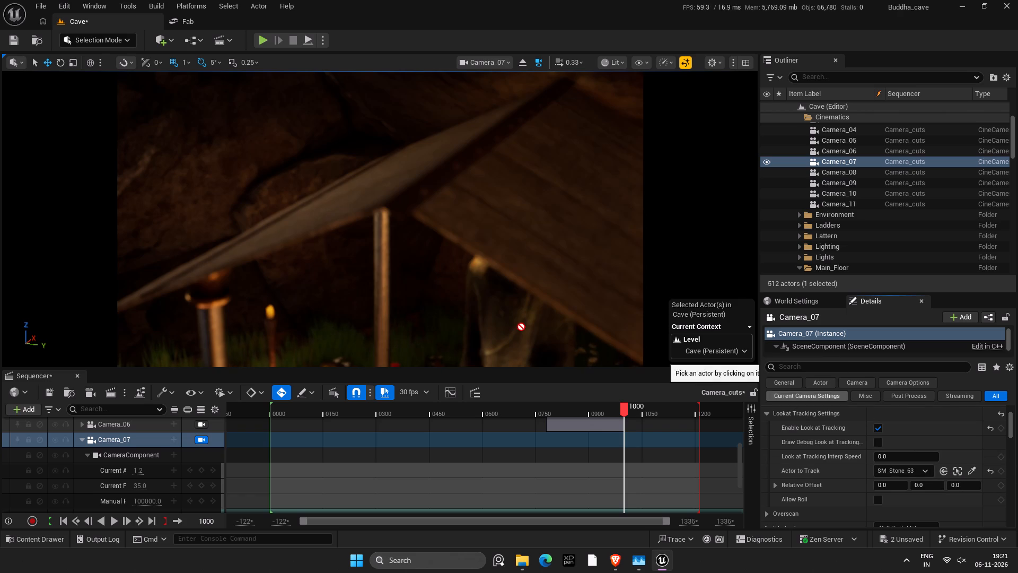
pyautogui.click(503, 327)
# Fly Camera_07 back and down to a low frontal view of the altar at the Buddha statue's base.
pyautogui.moveTo(539, 309); pyautogui.dragTo(529, 250, button='right')
pyautogui.moveTo(498, 299); pyautogui.dragTo(492, 270, button='right')
pyautogui.press('a')
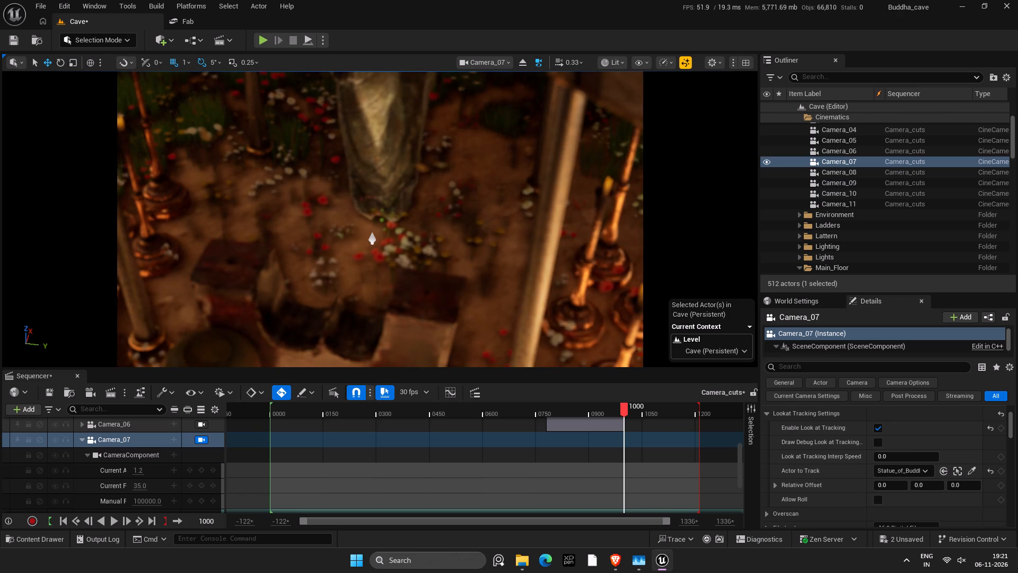
pyautogui.press('s')
pyautogui.moveTo(498, 299); pyautogui.dragTo(458, 172, button='right')
pyautogui.press('s')
pyautogui.press('f')
pyautogui.press('f')
pyautogui.press('f')
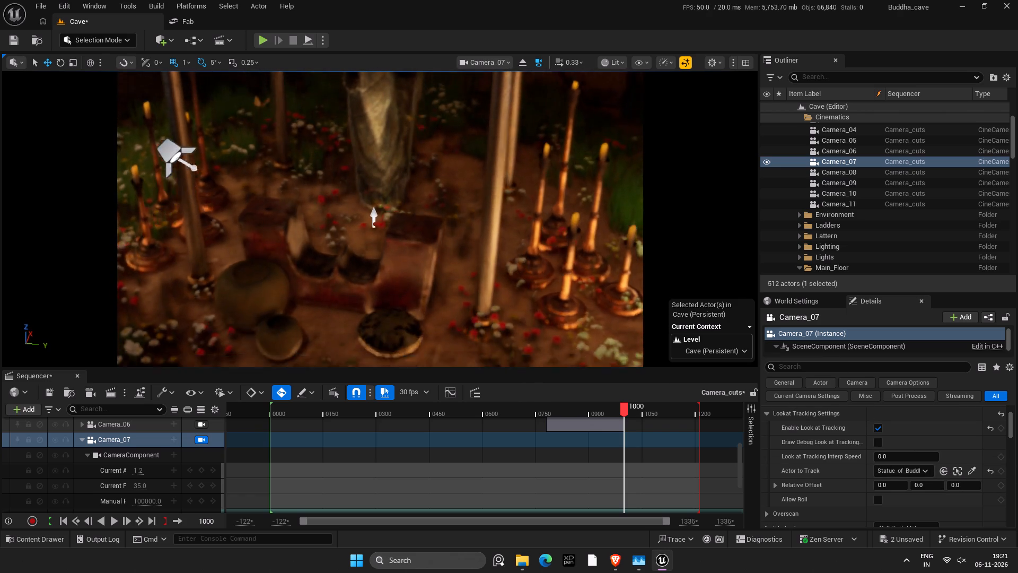
pyautogui.moveTo(458, 172); pyautogui.dragTo(441, 75, button='right')
pyautogui.press('f')
pyautogui.press('f')
pyautogui.press('f')
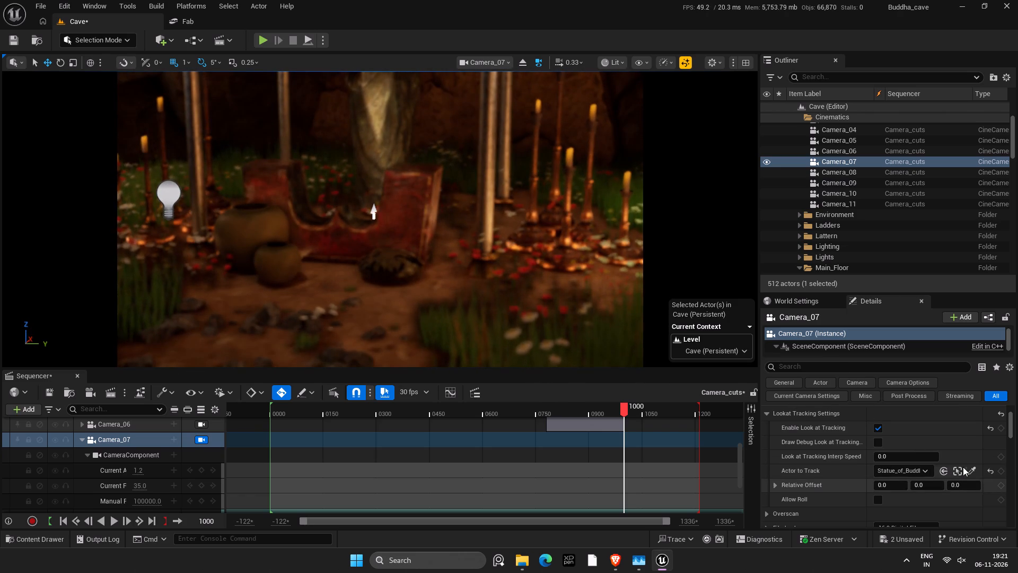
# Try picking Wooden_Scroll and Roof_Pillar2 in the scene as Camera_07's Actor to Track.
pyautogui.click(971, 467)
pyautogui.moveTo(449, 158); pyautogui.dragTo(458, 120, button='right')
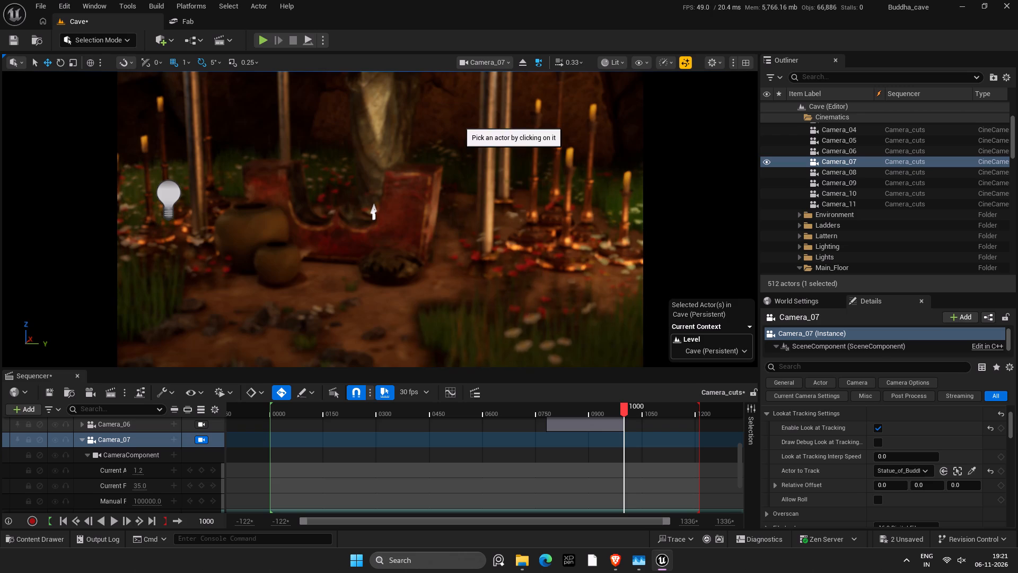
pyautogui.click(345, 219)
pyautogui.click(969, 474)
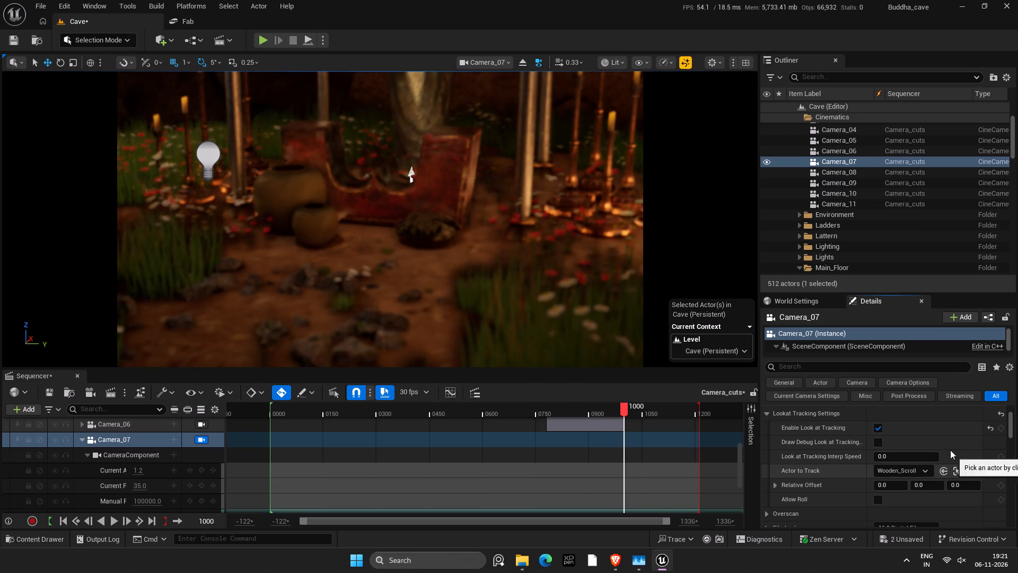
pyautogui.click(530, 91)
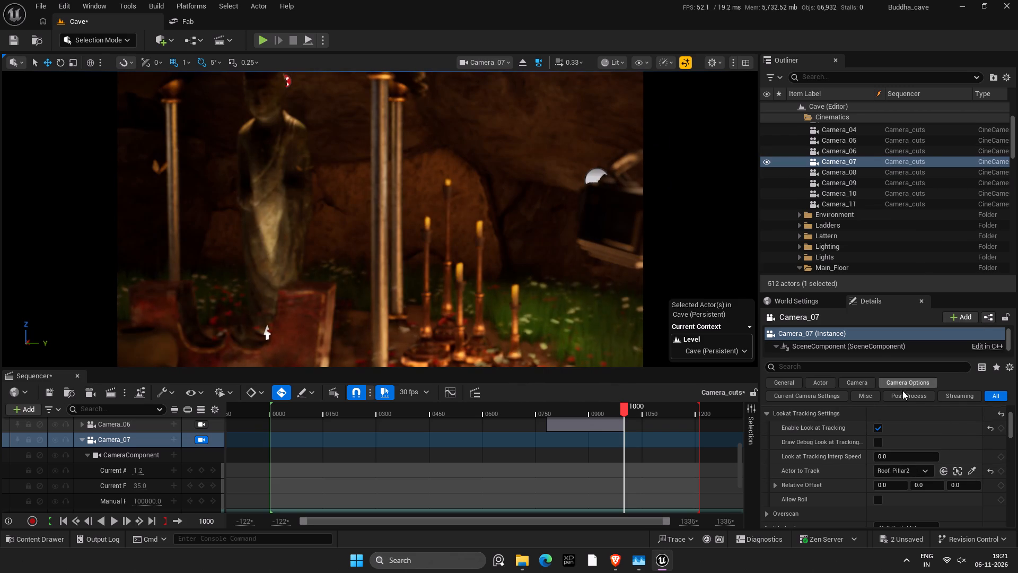
# Pick the Buddha_Hlgt light by the statue's head as Camera_07's Actor to Track, and save.
pyautogui.moveTo(969, 470); pyautogui.dragTo(964, 469)
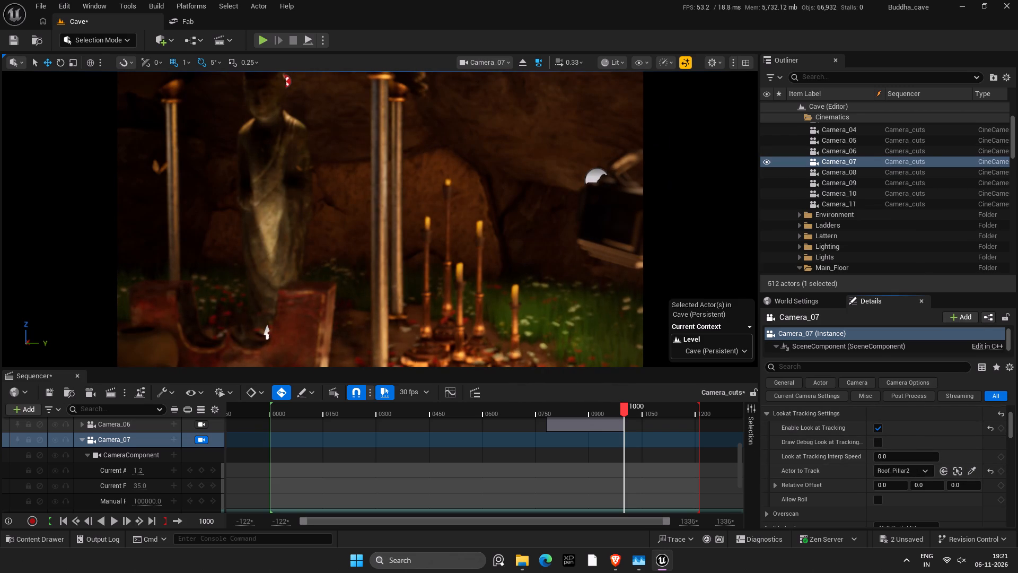
pyautogui.click(973, 472)
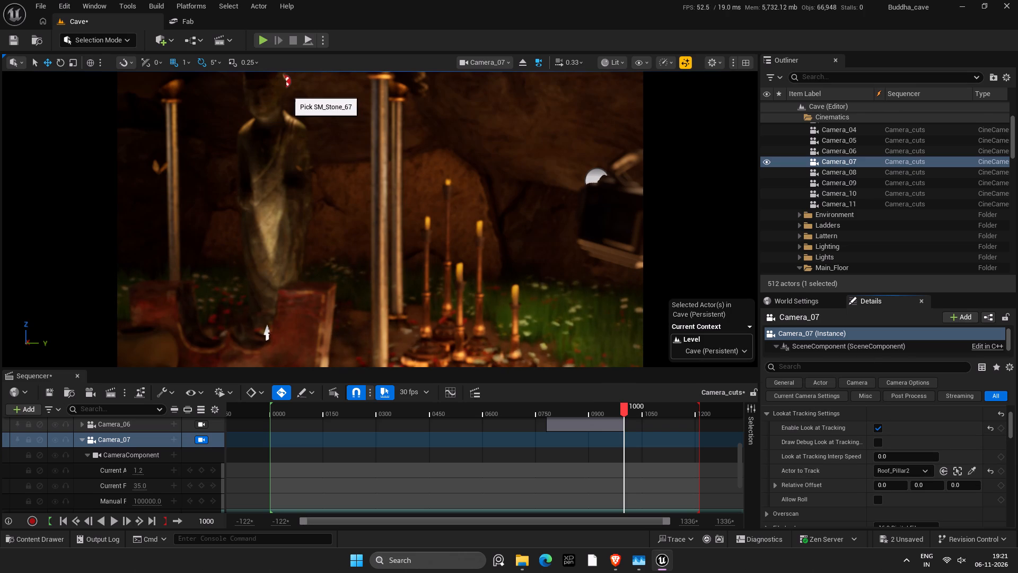
pyautogui.click(288, 81)
pyautogui.hotkey('ctrl', 's')
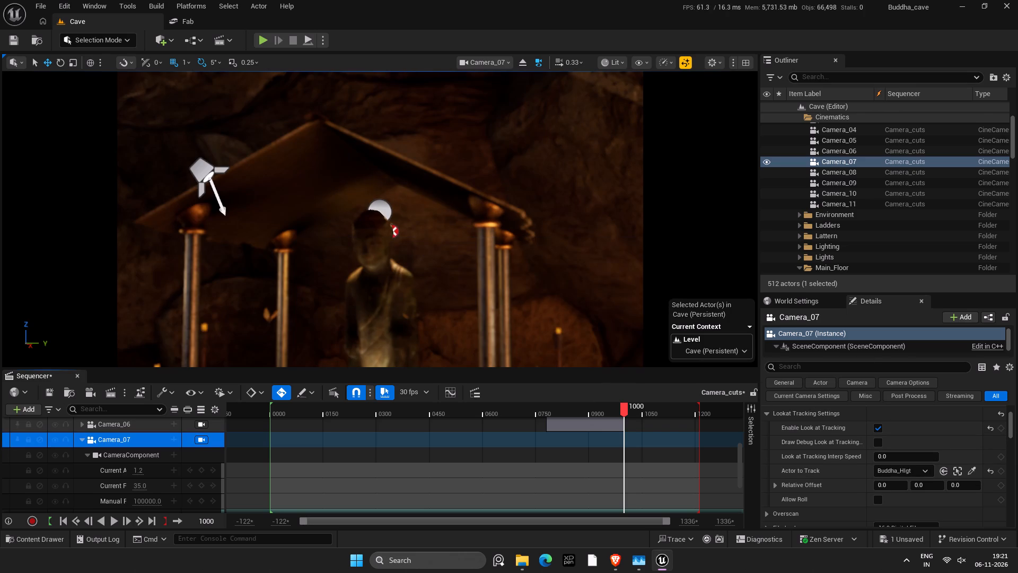
# Move Camera_07 sideways around the shrine and pull it back, keeping the Buddha's head tracked.
pyautogui.moveTo(450, 215); pyautogui.dragTo(462, 239, button='right')
pyautogui.write('sa')
pyautogui.moveTo(450, 211); pyautogui.dragTo(463, 218, button='right')
pyautogui.press('a')
pyautogui.moveTo(455, 213); pyautogui.dragTo(483, 232, button='right')
pyautogui.press('f')
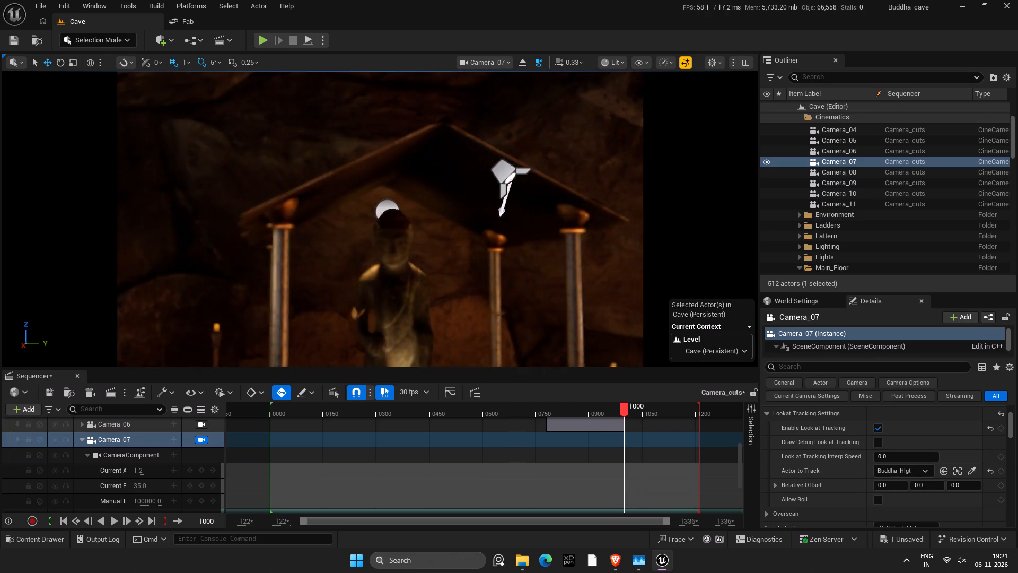
pyautogui.moveTo(483, 232); pyautogui.dragTo(497, 250, button='right')
pyautogui.press('s')
pyautogui.press('f')
pyautogui.press('f')
pyautogui.press('f')
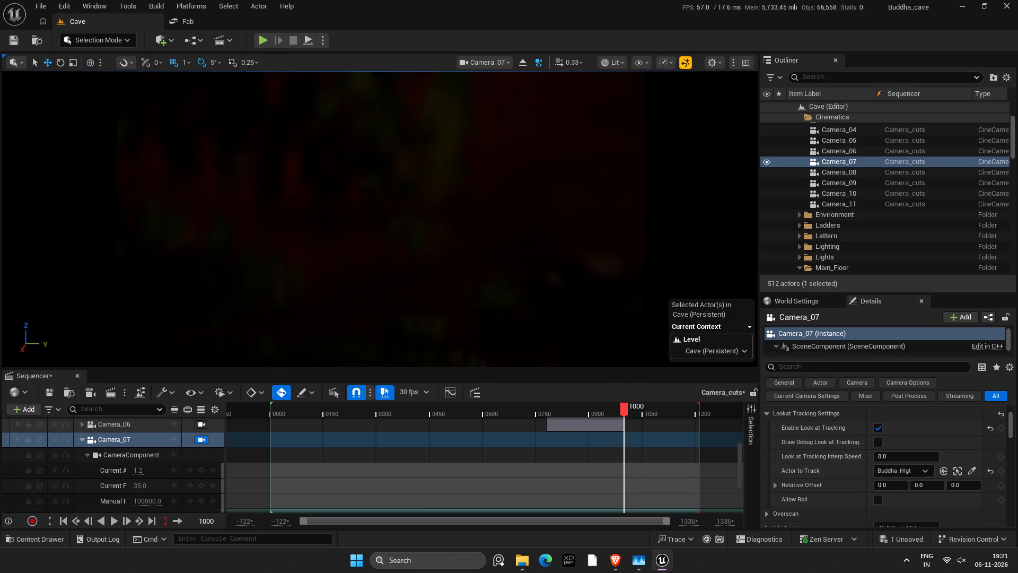
# Reposition Camera_07 to a low, angled side view of the shrine through the grass, with the front pillar beside the Buddha.
pyautogui.moveTo(497, 250); pyautogui.dragTo(492, 251, button='right')
pyautogui.write('rrf')
pyautogui.moveTo(492, 251); pyautogui.dragTo(492, 251, button='right')
pyautogui.write('rrrr')
pyautogui.write('dfrrrr')
pyautogui.write('dd')
pyautogui.press('a')
pyautogui.press('a')
pyautogui.press('a')
pyautogui.press('a')
pyautogui.press('a')
pyautogui.press('a')
pyautogui.press('a')
pyautogui.press('a')
pyautogui.press('a')
pyautogui.press('a')
pyautogui.press('a')
pyautogui.press('a')
pyautogui.press('a')
pyautogui.press('a')
pyautogui.press('a')
pyautogui.press('a')
pyautogui.press('a')
pyautogui.press('a')
pyautogui.press('a')
pyautogui.press('a')
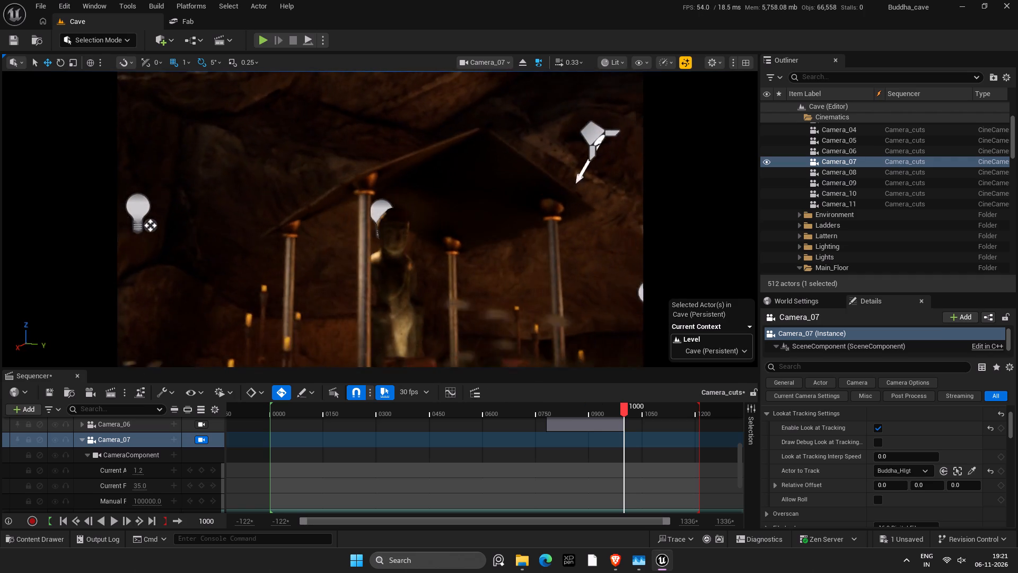
pyautogui.moveTo(492, 251); pyautogui.dragTo(491, 259, button='right')
pyautogui.press('a')
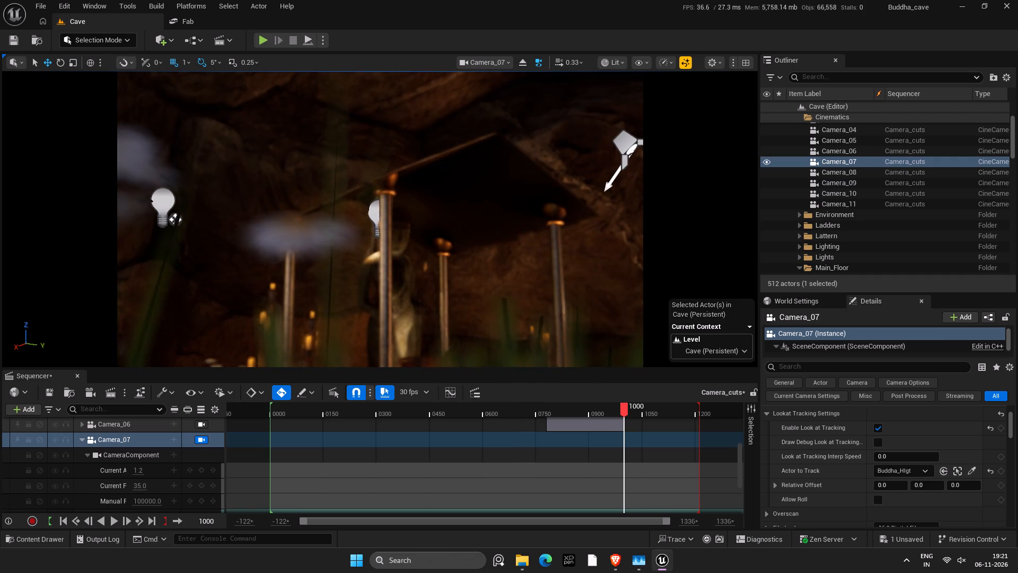
# Shift Camera_07's look-at Relative Offset slightly negative along Y.
pyautogui.moveTo(934, 488); pyautogui.dragTo(920, 488)
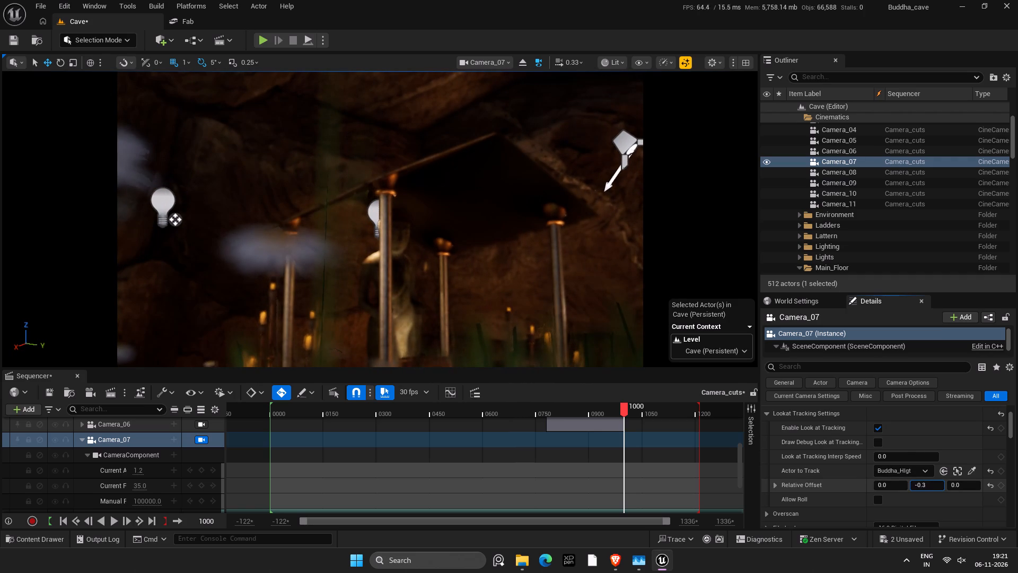
pyautogui.moveTo(920, 488); pyautogui.dragTo(916, 488)
# Collapse the Temple_Roof and Lights folders in the Outliner.
pyautogui.rightClick(426, 240)
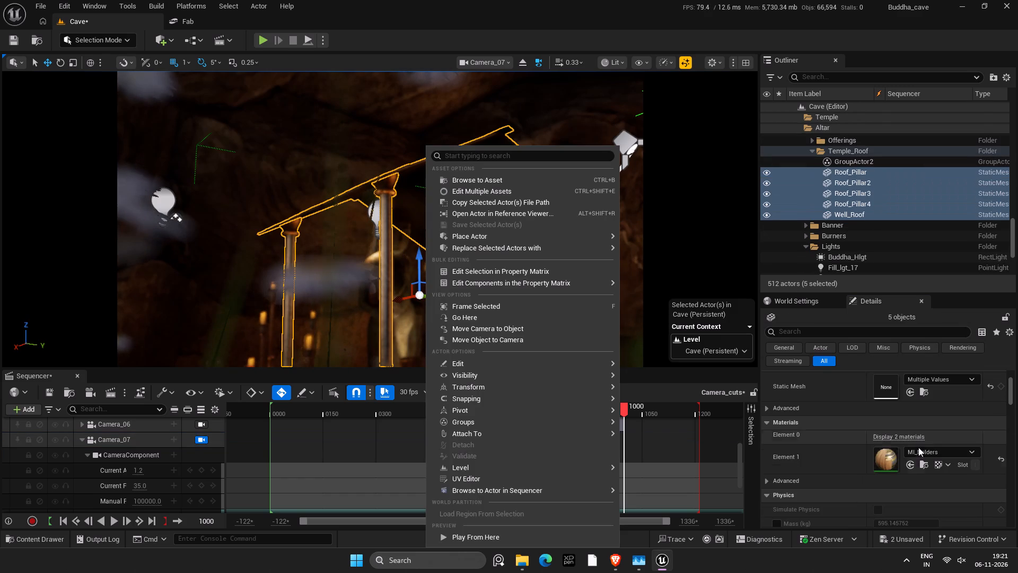
pyautogui.click(818, 149)
pyautogui.click(808, 151)
pyautogui.click(806, 183)
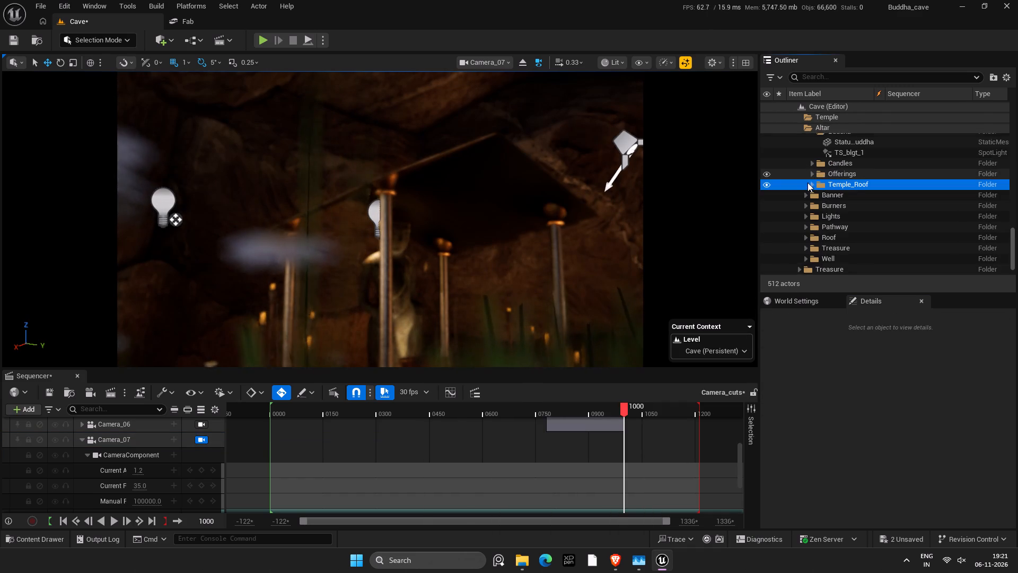
# Save the Camera_cuts sequence.
pyautogui.scroll(19, 870, 182)
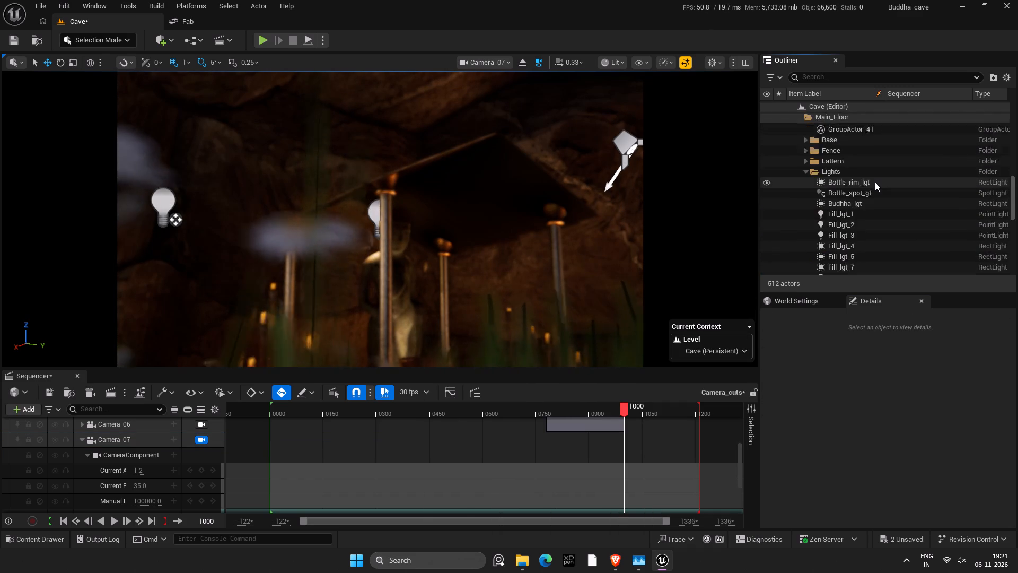
pyautogui.hotkey('ctrl', 's')
# Select Camera_07 in the Cinematics folder and set its look-at Relative Offset Y to 0.
pyautogui.scroll(4, 873, 183)
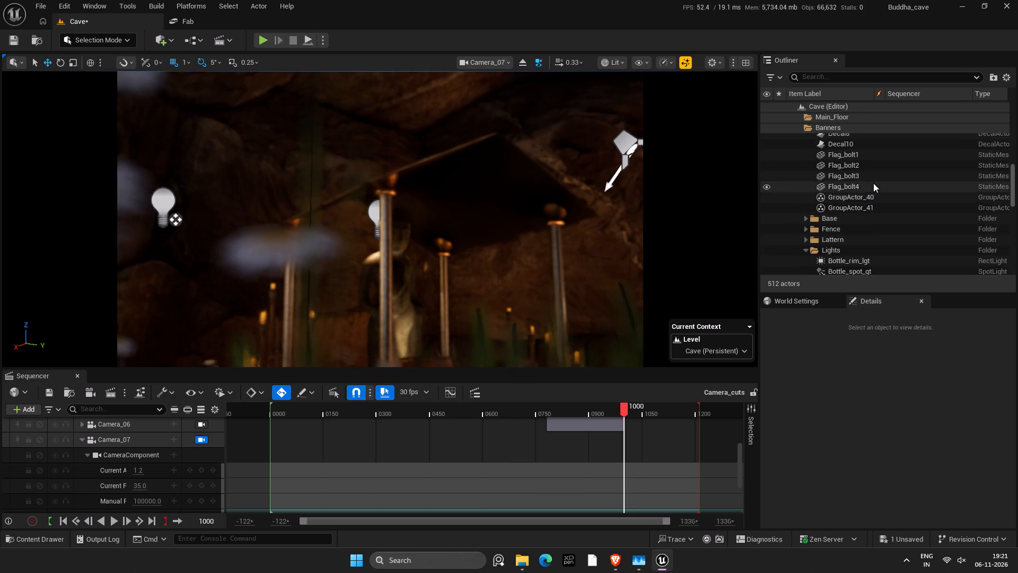
pyautogui.scroll(20, 873, 183)
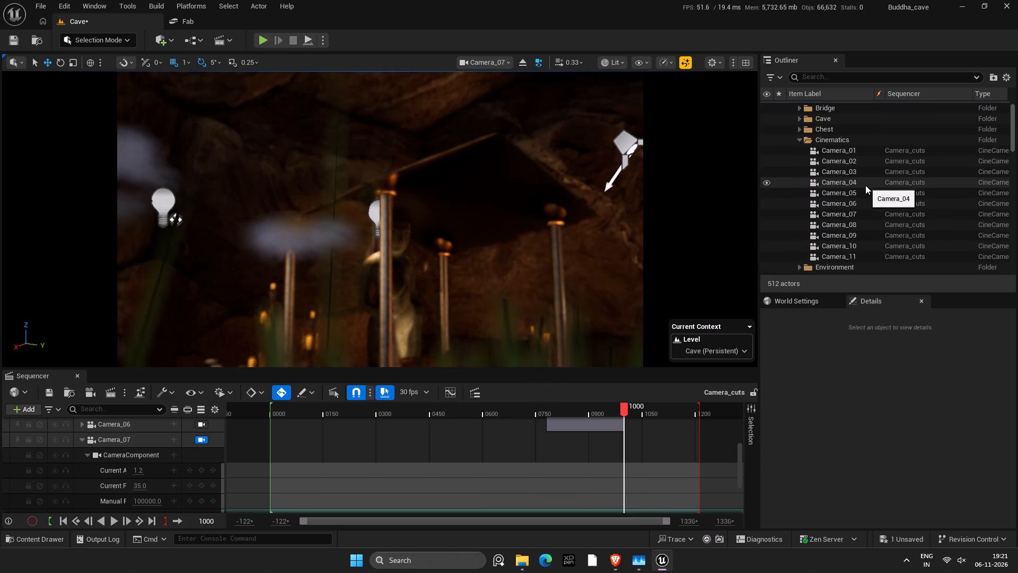
pyautogui.click(864, 208)
pyautogui.click(864, 214)
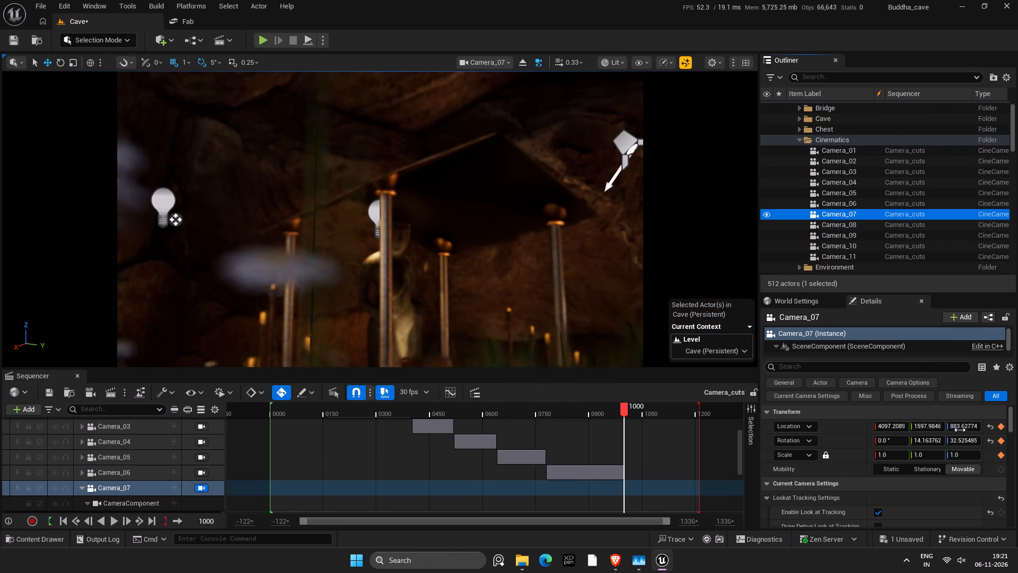
pyautogui.scroll(-3, 974, 444)
pyautogui.scroll(-2, 842, 459)
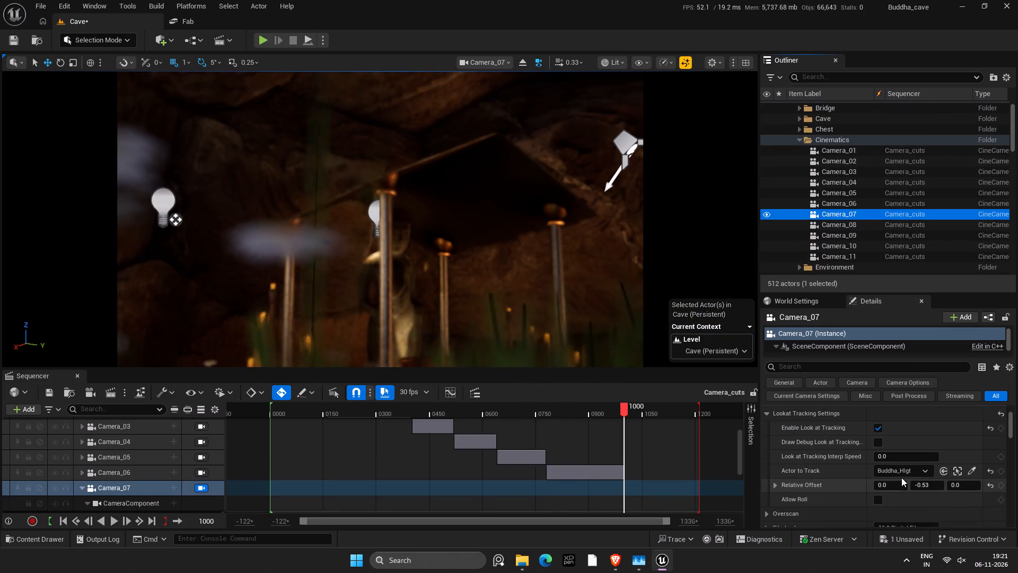
pyautogui.moveTo(927, 484); pyautogui.dragTo(505, 387)
pyautogui.click(933, 485)
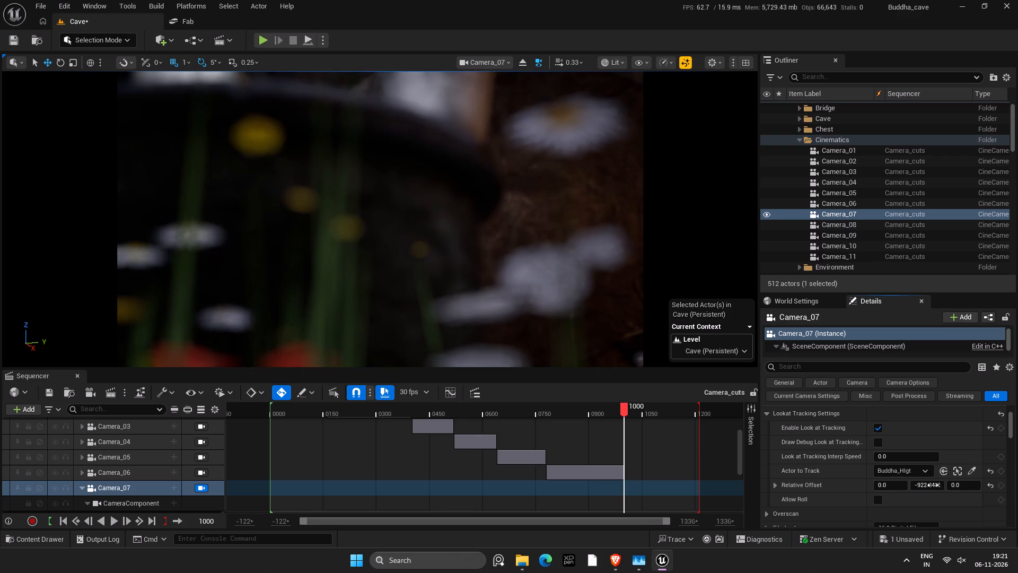
pyautogui.press('0')
pyautogui.press('Return')
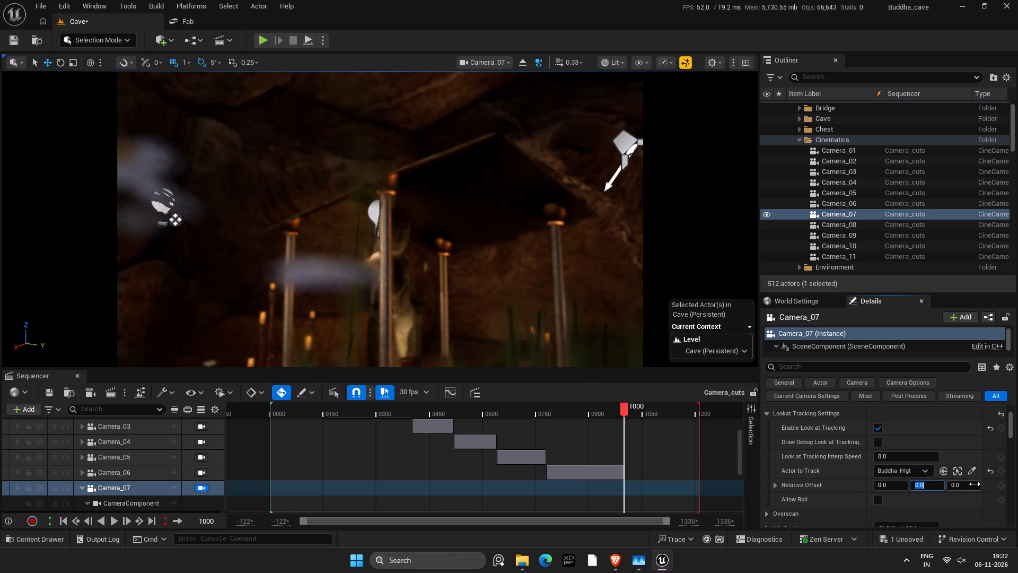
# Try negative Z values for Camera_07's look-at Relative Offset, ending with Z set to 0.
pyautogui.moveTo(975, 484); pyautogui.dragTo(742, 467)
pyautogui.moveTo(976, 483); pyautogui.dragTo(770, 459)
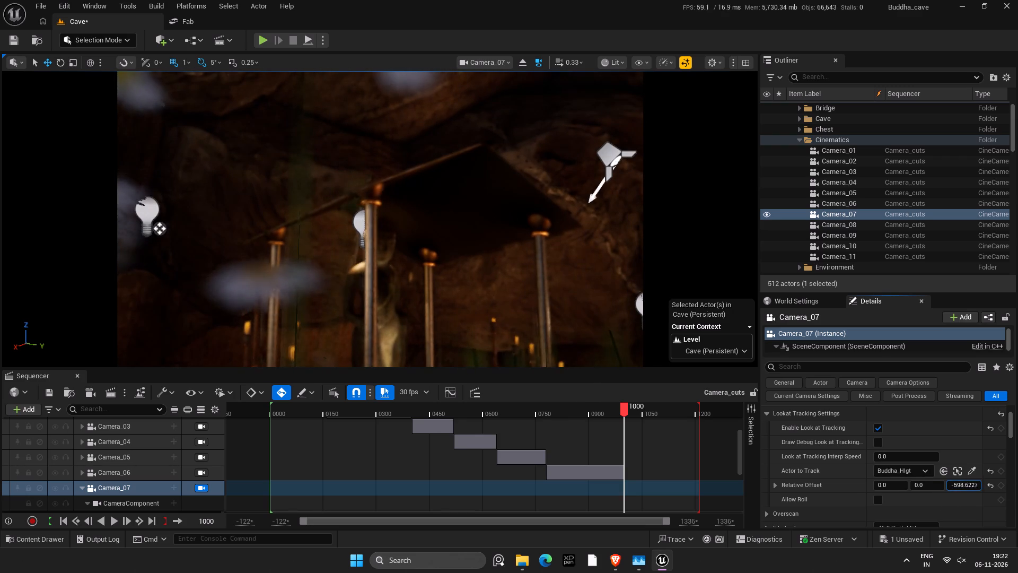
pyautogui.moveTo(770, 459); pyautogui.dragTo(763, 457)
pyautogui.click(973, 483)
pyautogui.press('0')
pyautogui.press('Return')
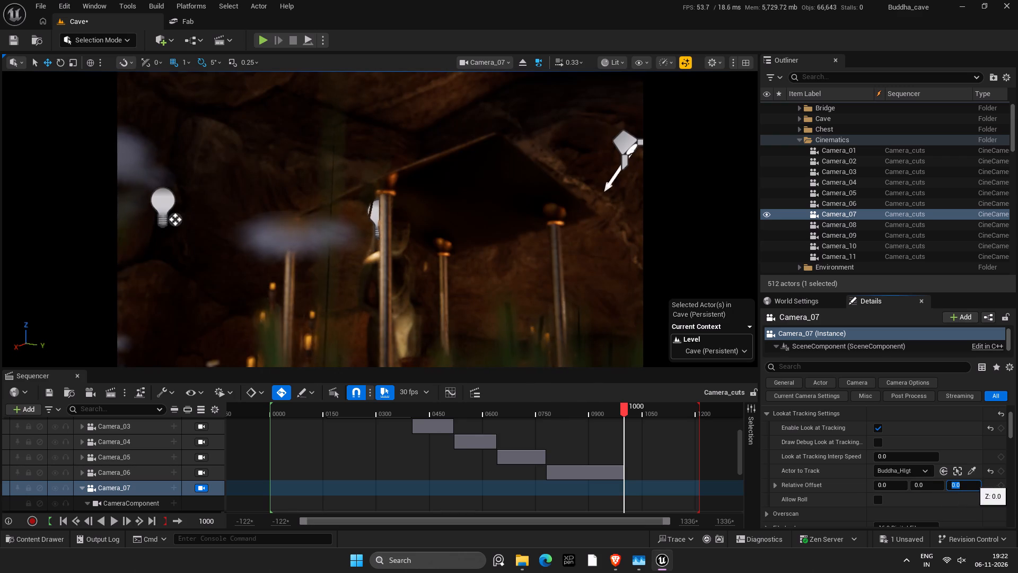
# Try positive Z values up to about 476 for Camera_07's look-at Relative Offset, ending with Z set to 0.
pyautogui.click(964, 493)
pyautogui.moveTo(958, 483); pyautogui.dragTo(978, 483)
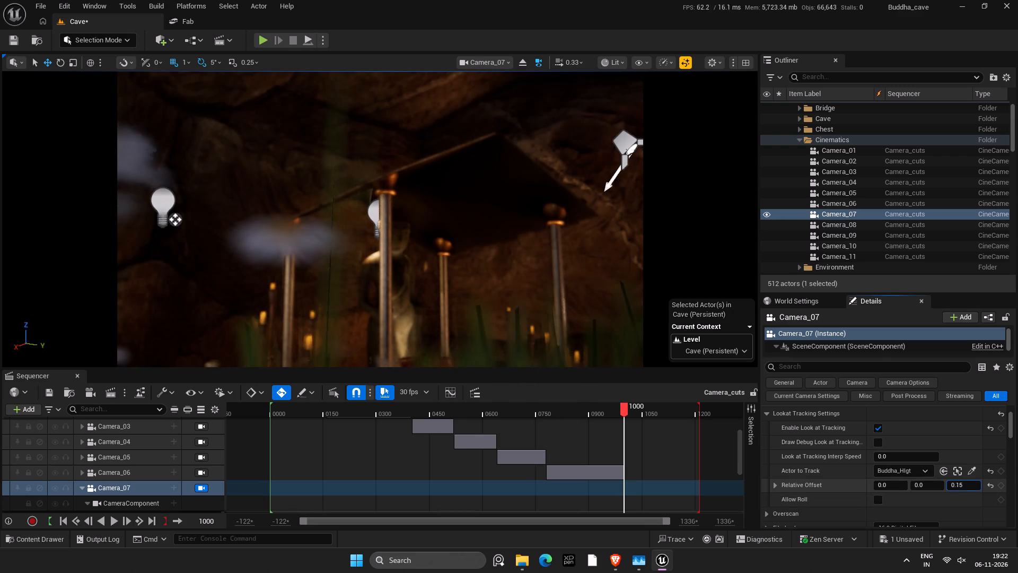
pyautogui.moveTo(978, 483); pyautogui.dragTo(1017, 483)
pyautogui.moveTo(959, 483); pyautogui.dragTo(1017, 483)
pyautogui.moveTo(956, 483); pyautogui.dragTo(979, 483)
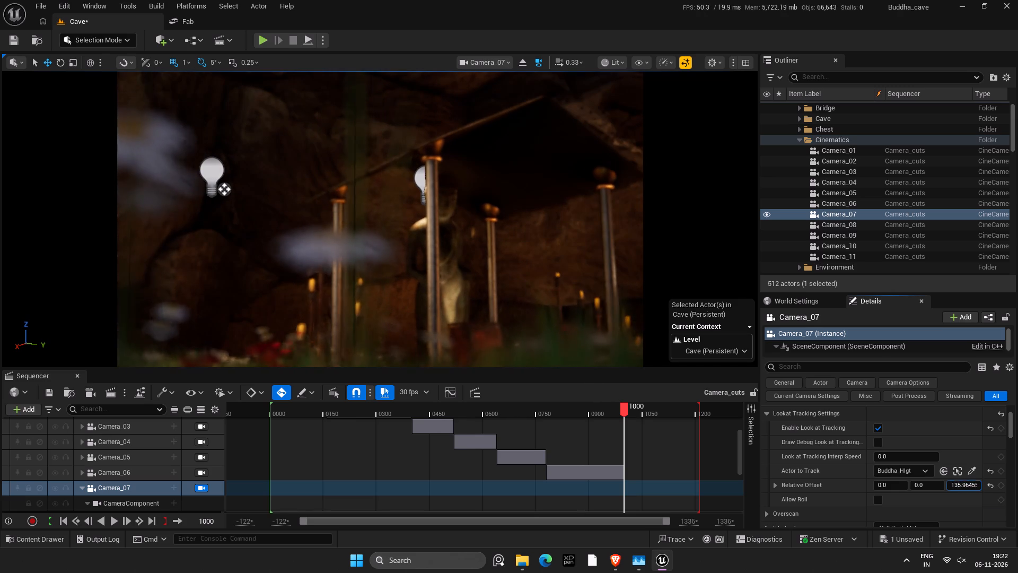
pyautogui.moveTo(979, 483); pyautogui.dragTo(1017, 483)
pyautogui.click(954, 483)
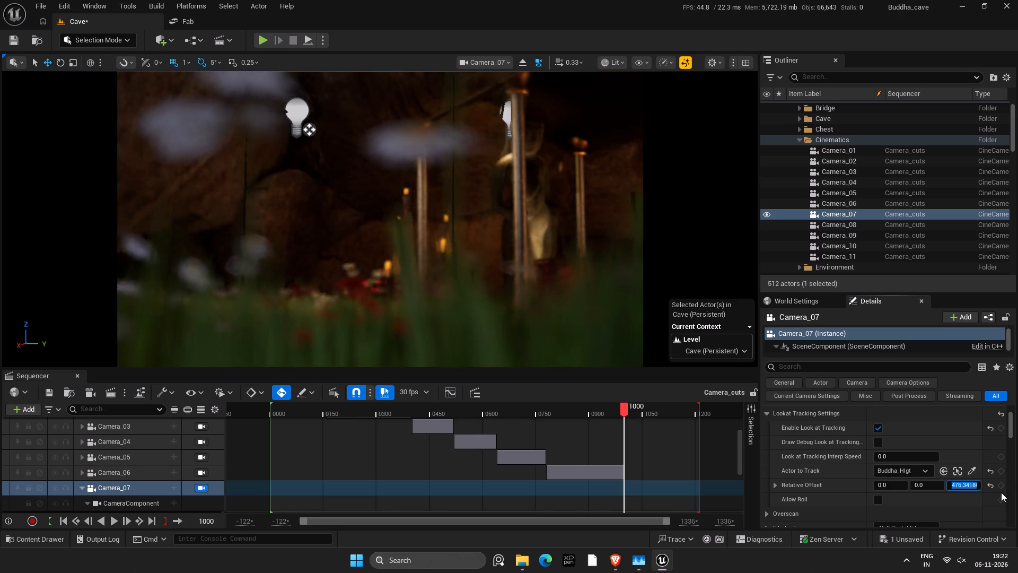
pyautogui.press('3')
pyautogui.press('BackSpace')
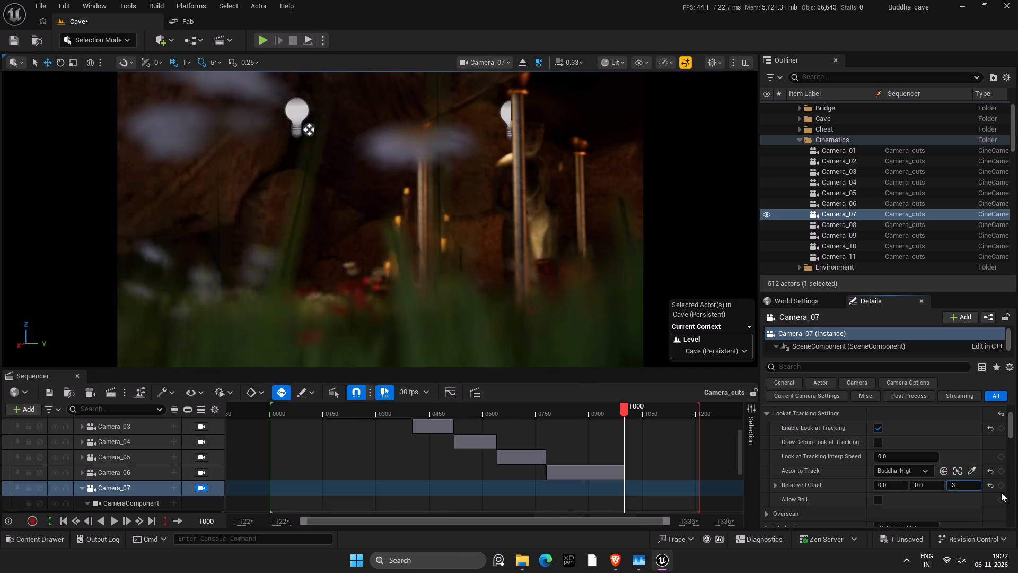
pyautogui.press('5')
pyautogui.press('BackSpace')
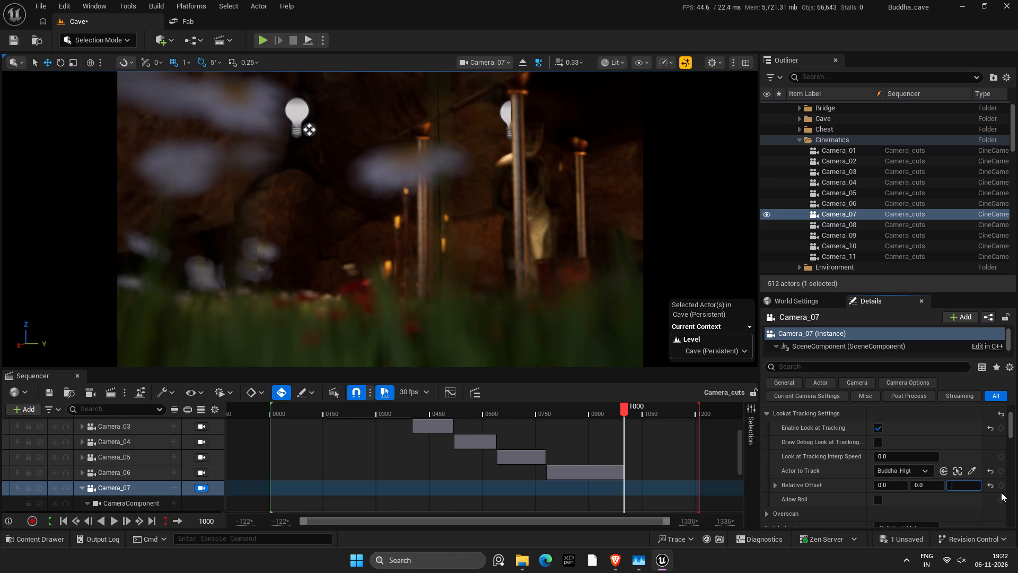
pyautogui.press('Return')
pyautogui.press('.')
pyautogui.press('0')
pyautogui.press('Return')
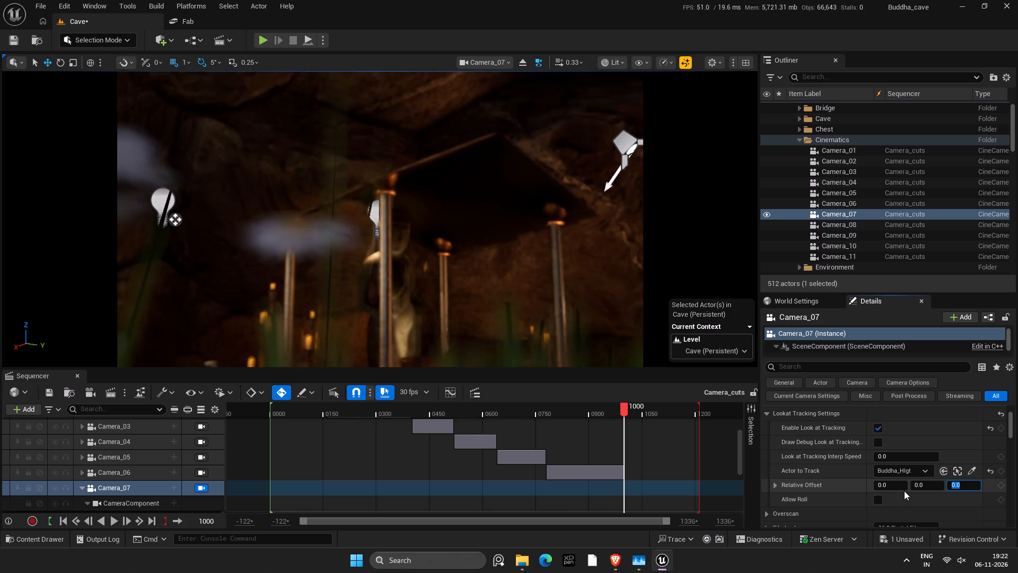
# Set Camera_07's look-at Relative Offset X to 120 to lower the aim toward the grass.
pyautogui.moveTo(905, 487); pyautogui.dragTo(1017, 481)
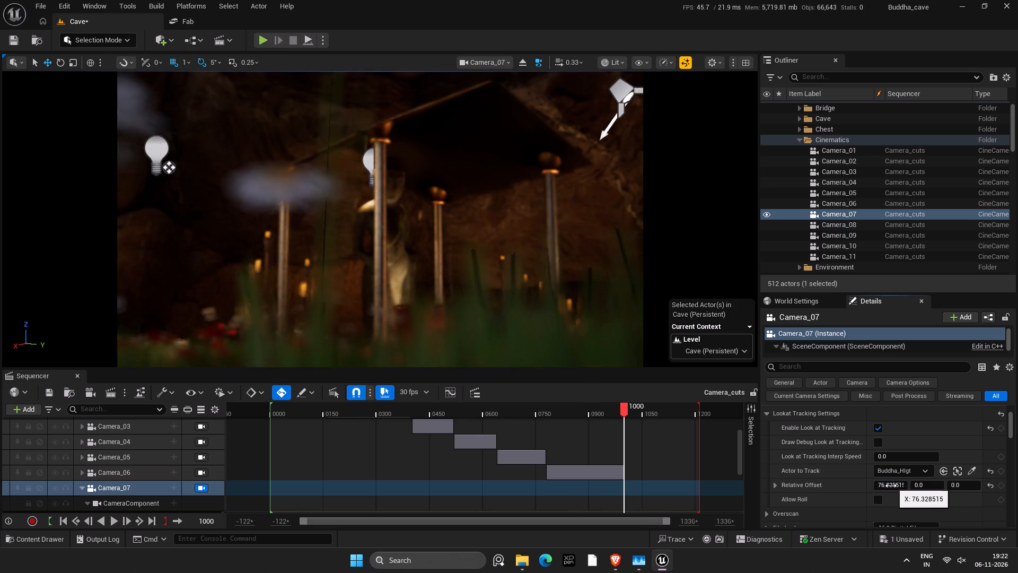
pyautogui.moveTo(890, 485); pyautogui.dragTo(910, 487)
pyautogui.click(891, 485)
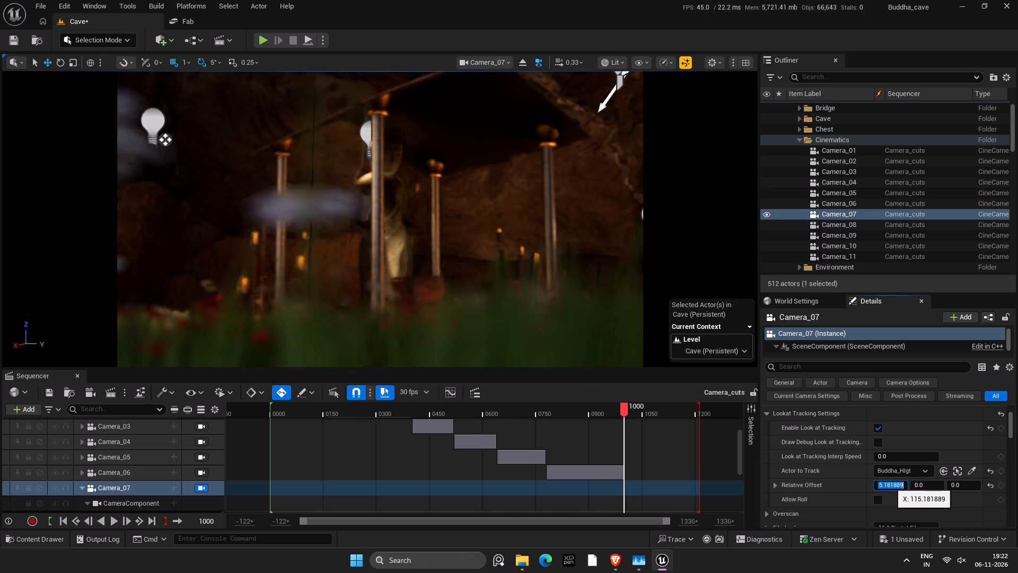
pyautogui.write('12')
pyautogui.press('5')
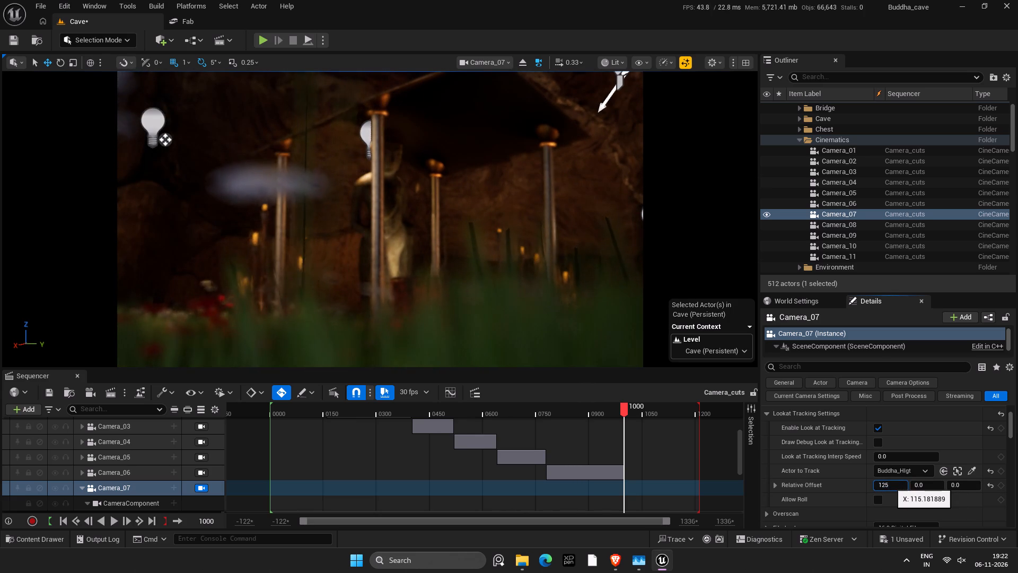
pyautogui.press('BackSpace')
pyautogui.press('0')
pyautogui.press('Return')
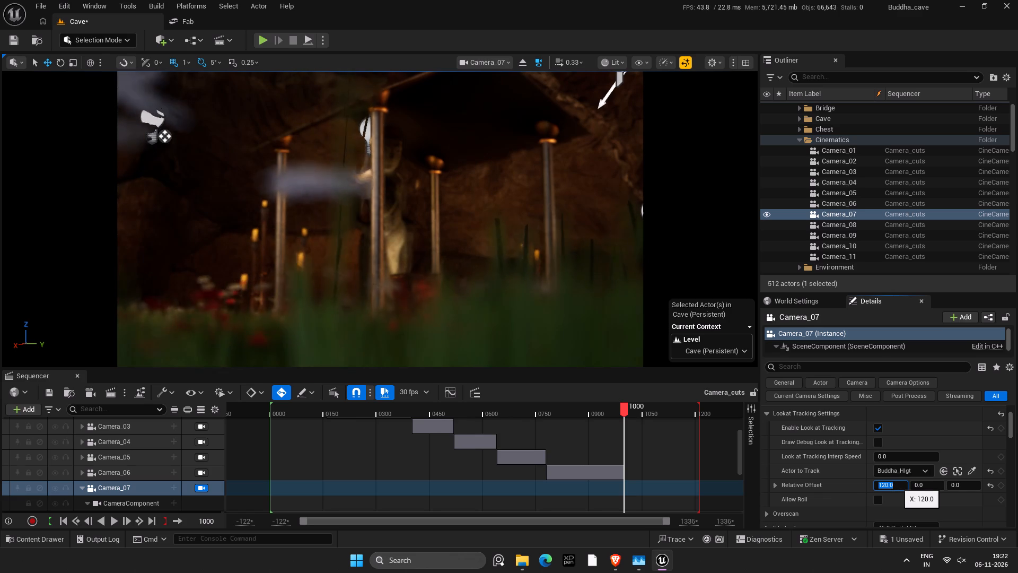
# Set Camera_07's look-at Relative Offset Y to 100 to shift the shrine sideways in frame.
pyautogui.click(928, 492)
pyautogui.moveTo(925, 484); pyautogui.dragTo(972, 484)
pyautogui.moveTo(925, 484); pyautogui.dragTo(1017, 484)
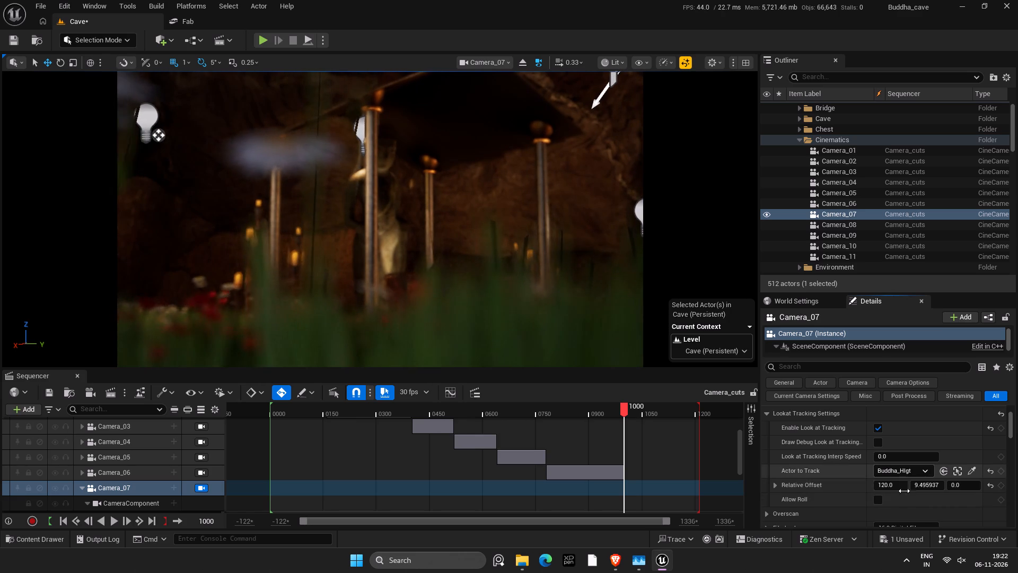
pyautogui.moveTo(918, 486); pyautogui.dragTo(1017, 486)
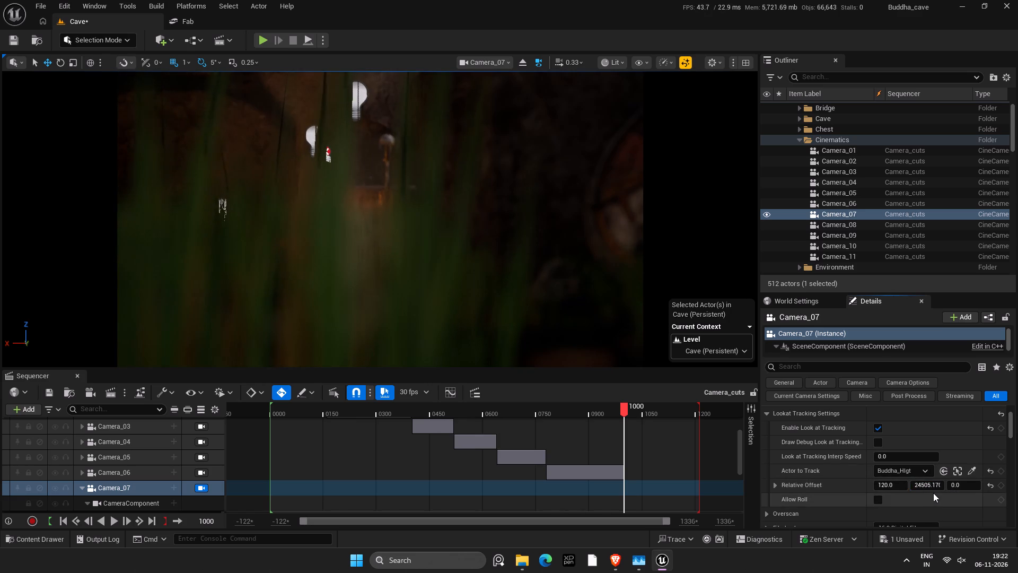
pyautogui.click(938, 487)
pyautogui.write('100')
pyautogui.press('Return')
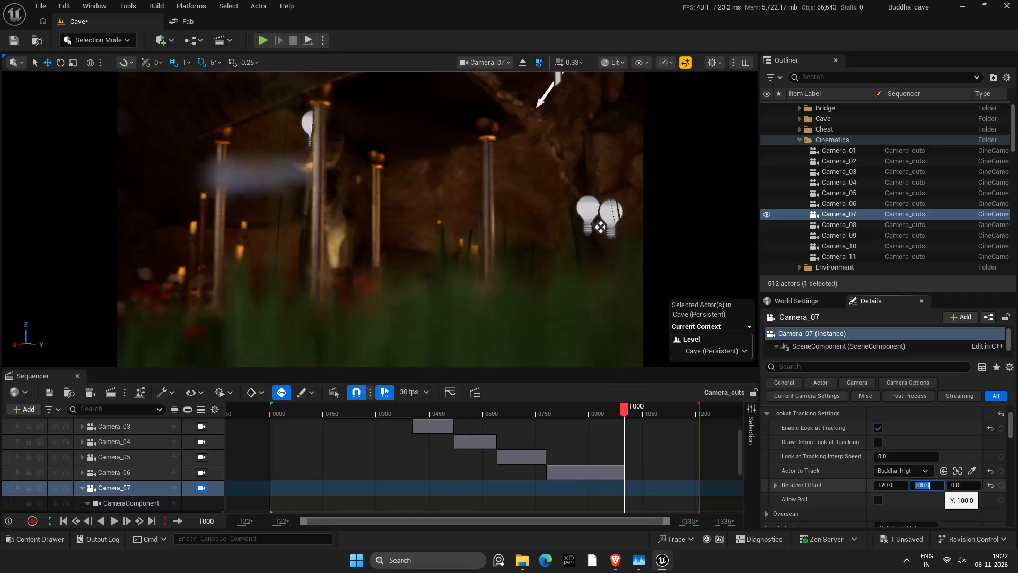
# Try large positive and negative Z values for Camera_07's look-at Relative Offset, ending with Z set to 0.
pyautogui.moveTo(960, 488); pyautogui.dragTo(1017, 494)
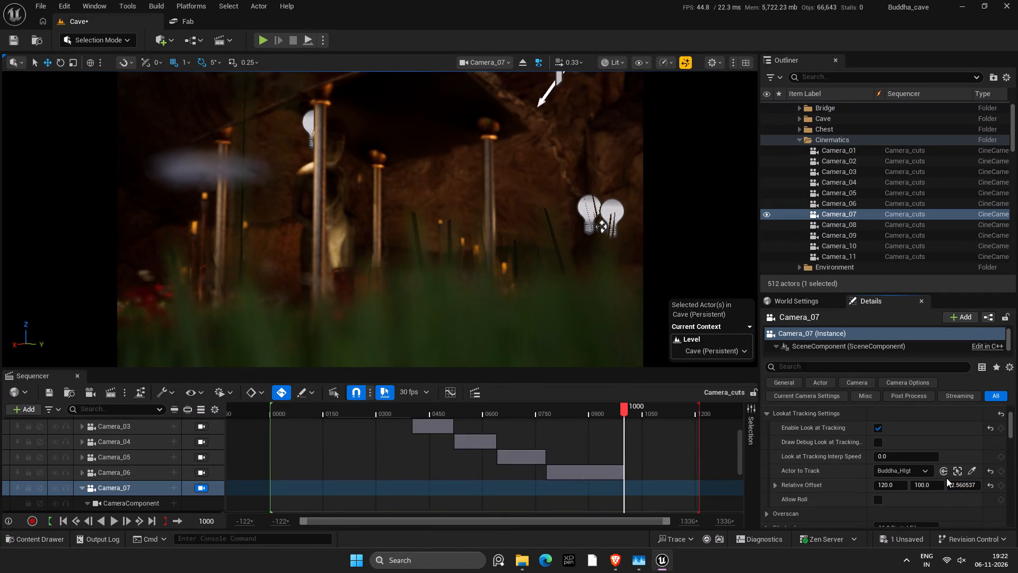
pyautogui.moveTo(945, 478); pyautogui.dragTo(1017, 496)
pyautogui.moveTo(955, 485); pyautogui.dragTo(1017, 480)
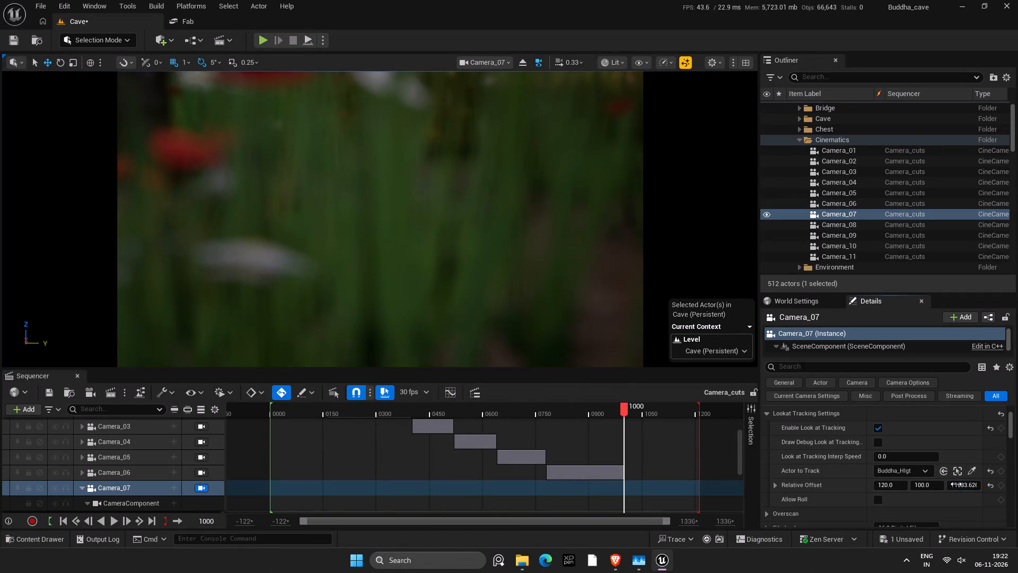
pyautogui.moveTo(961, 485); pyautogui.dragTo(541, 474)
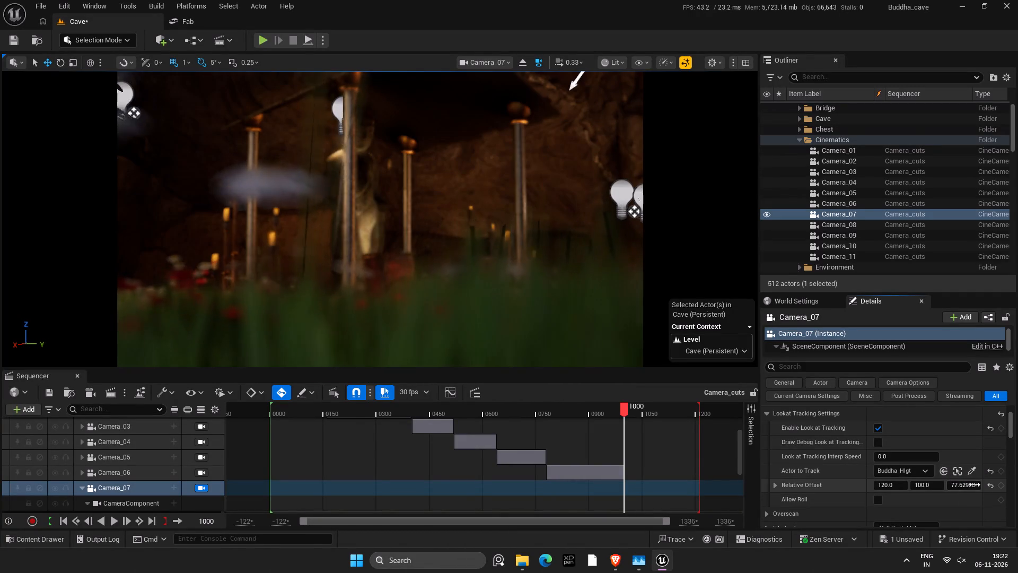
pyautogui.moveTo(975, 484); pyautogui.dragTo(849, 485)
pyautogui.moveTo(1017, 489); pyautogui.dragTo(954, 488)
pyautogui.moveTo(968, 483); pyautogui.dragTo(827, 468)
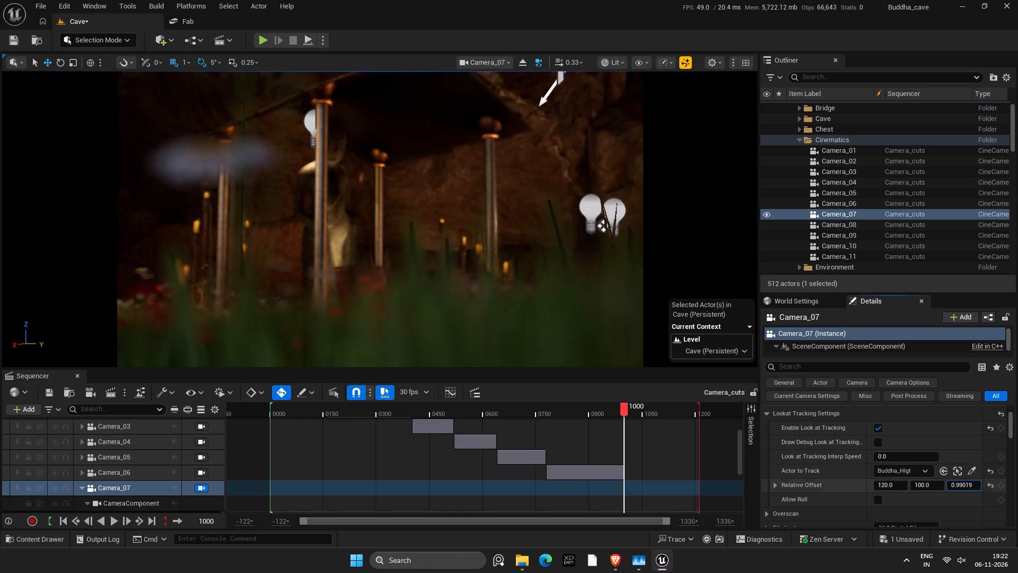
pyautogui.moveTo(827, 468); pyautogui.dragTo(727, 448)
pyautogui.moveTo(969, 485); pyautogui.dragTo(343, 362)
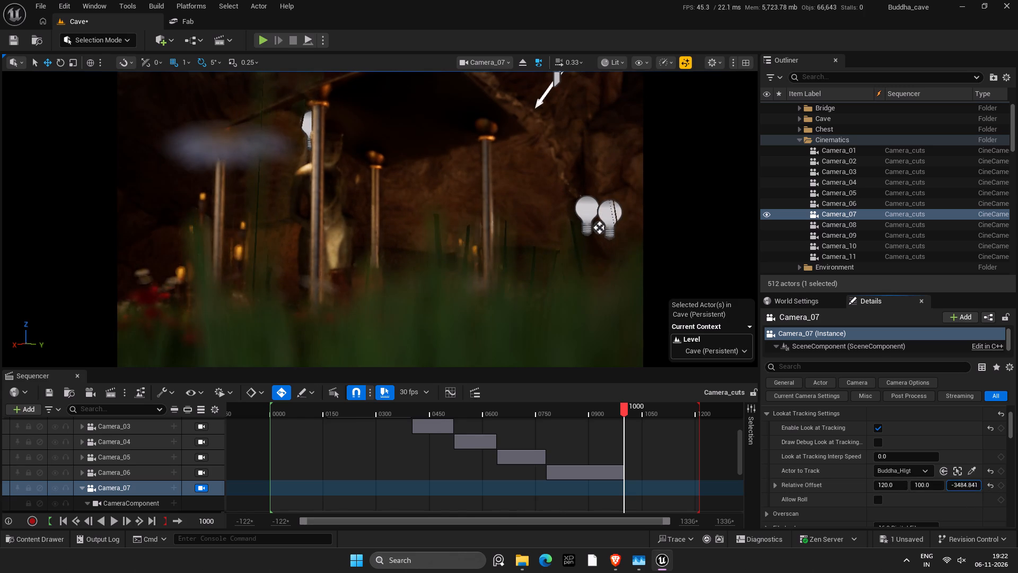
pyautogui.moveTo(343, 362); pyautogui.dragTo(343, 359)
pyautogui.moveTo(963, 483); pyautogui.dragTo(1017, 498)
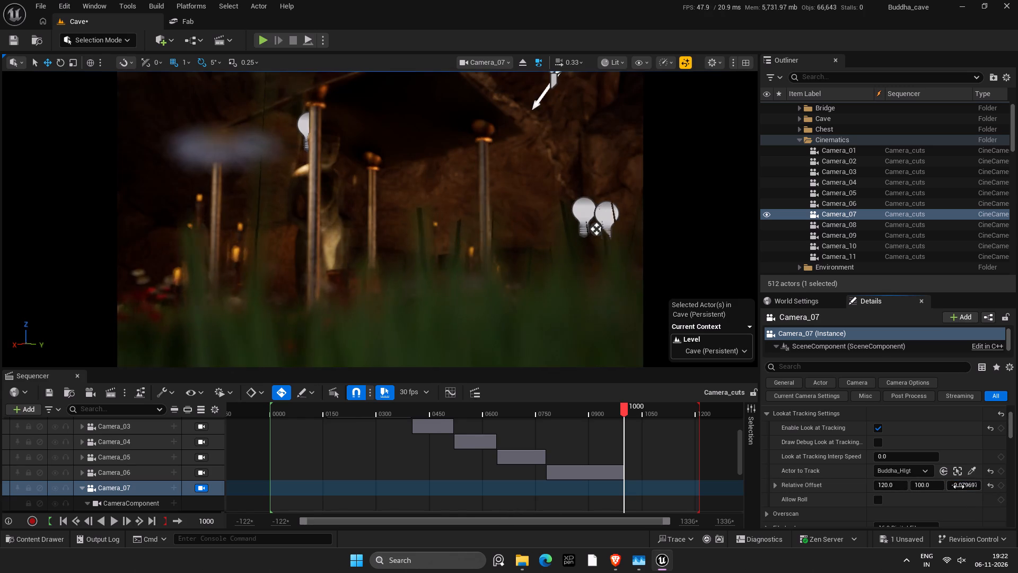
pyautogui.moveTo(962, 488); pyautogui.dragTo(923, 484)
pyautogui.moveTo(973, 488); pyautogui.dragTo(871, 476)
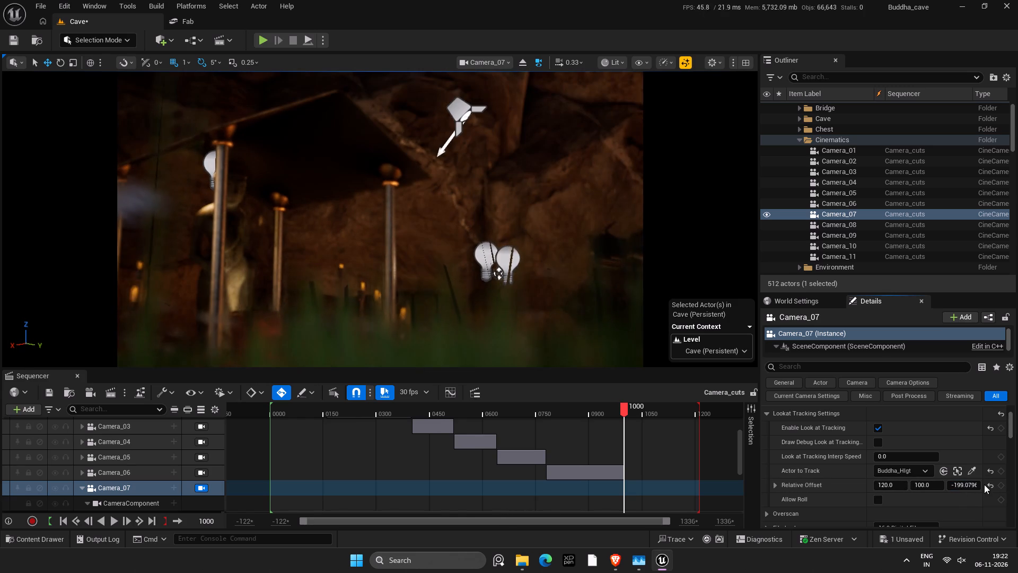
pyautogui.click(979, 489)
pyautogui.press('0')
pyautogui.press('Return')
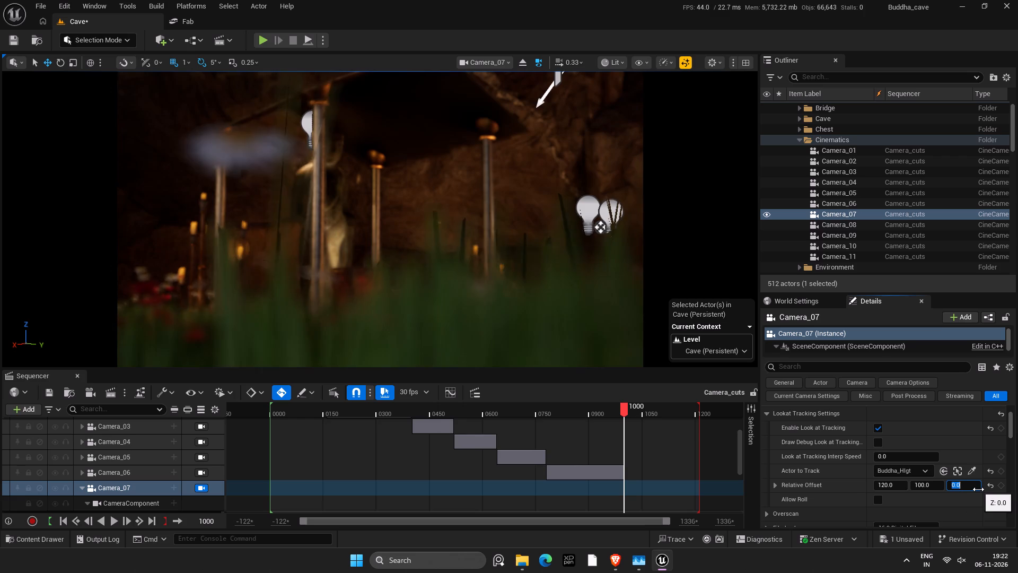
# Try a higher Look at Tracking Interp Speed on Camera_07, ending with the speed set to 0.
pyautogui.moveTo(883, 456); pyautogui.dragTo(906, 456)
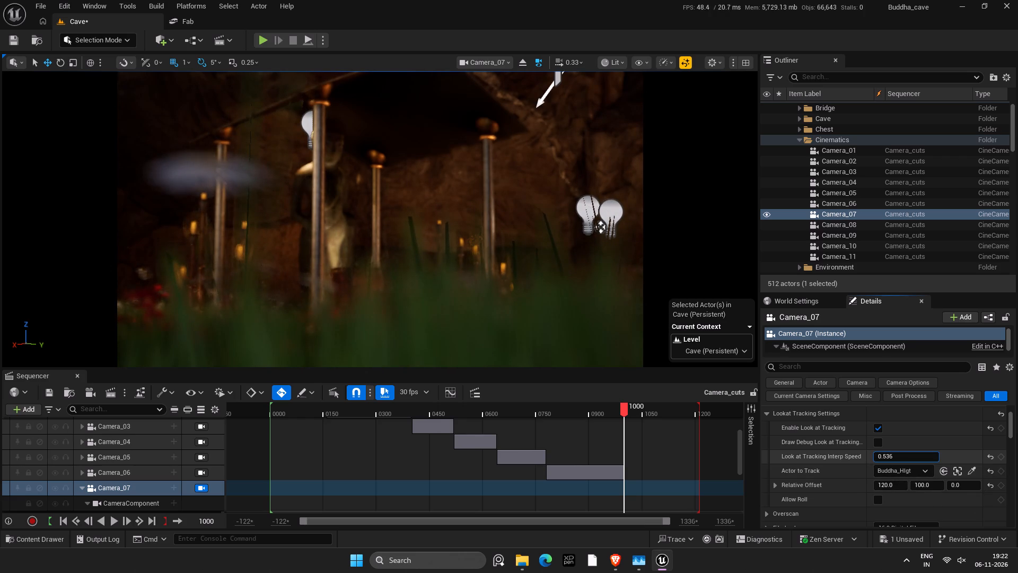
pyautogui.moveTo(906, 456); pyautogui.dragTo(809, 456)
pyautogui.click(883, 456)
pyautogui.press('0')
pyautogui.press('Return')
# Save the current work.
pyautogui.hotkey('ctrl', 's')
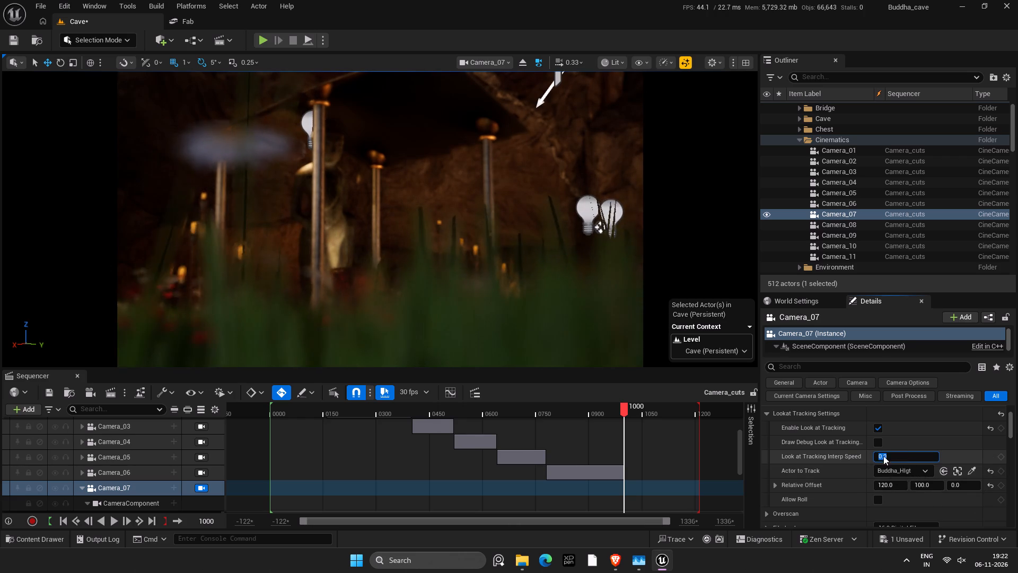
# Enable Allow Roll in Camera_07's look-at tracking settings.
pyautogui.click(880, 496)
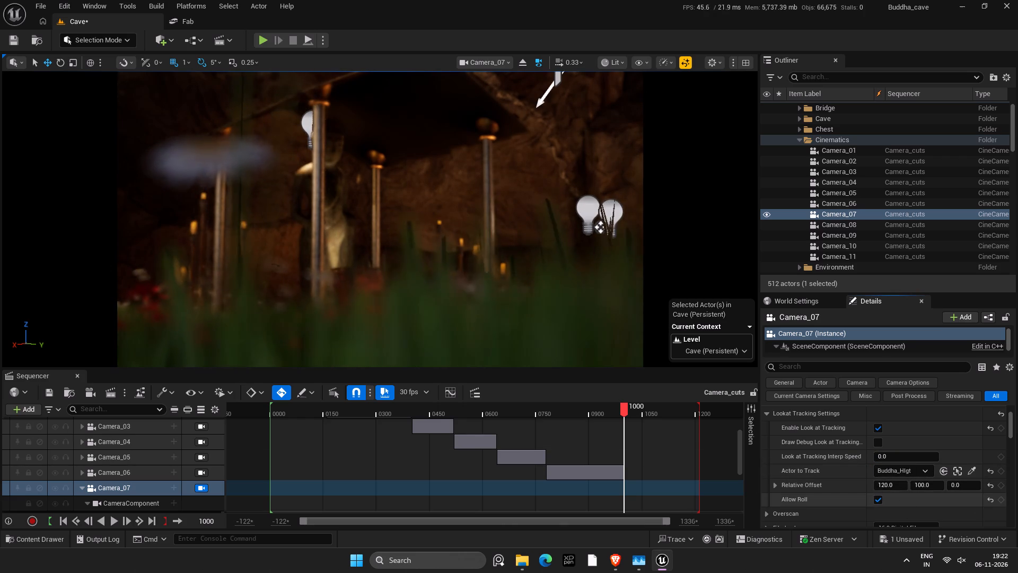
# Key Camera_07's Transform and Current Aperture at frame 1000.
pyautogui.scroll(-4, 602, 445)
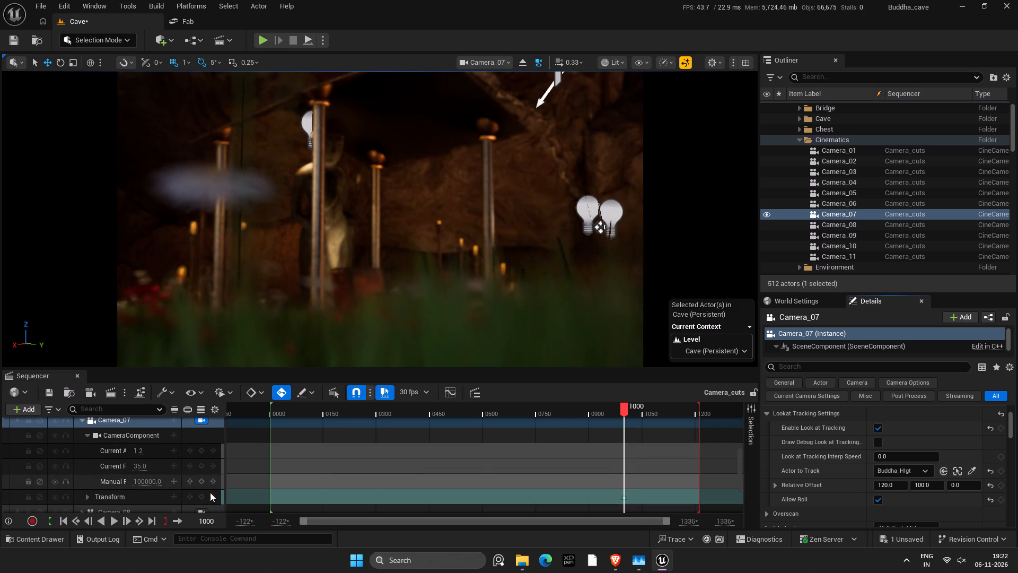
pyautogui.click(201, 496)
pyautogui.click(200, 448)
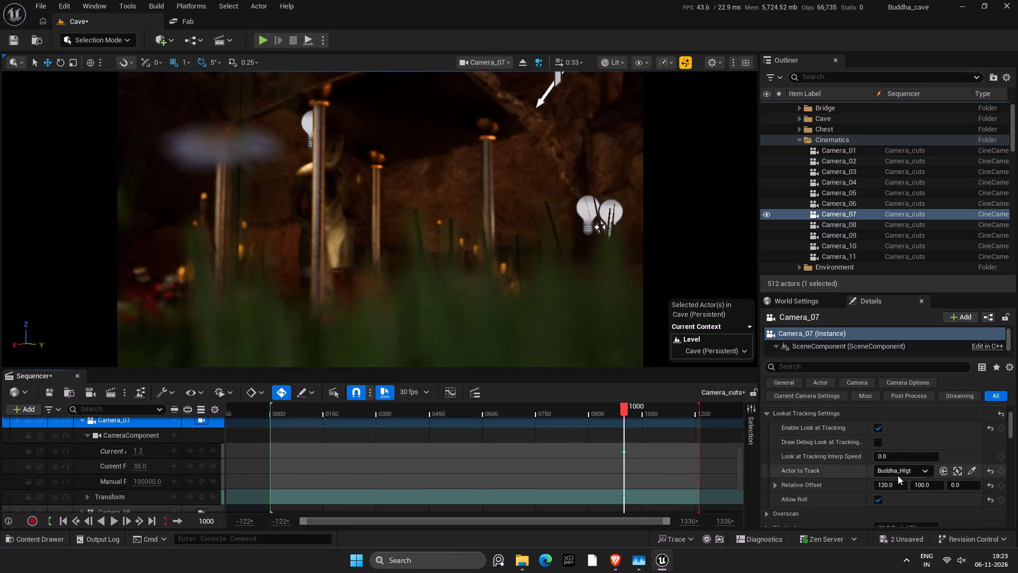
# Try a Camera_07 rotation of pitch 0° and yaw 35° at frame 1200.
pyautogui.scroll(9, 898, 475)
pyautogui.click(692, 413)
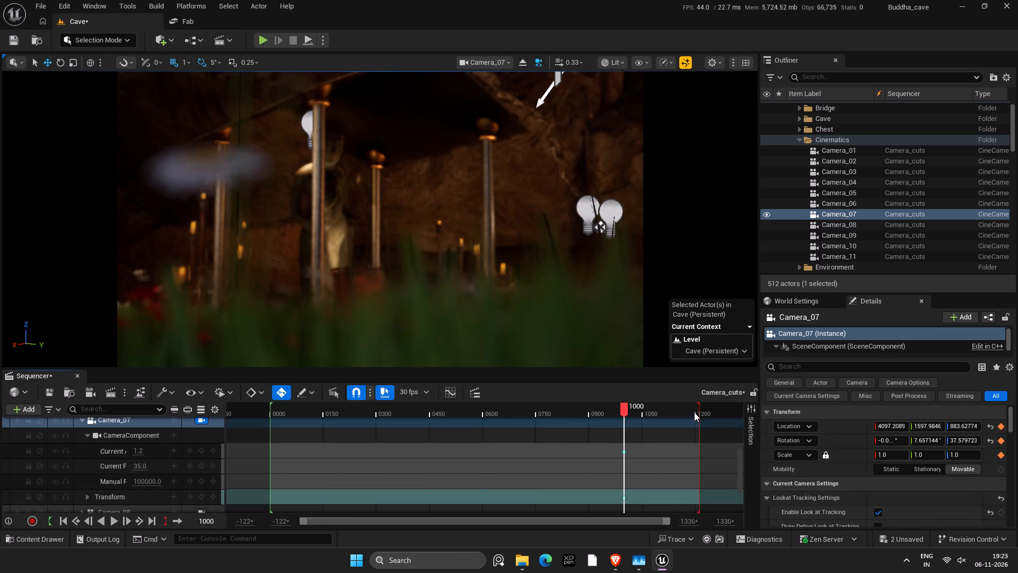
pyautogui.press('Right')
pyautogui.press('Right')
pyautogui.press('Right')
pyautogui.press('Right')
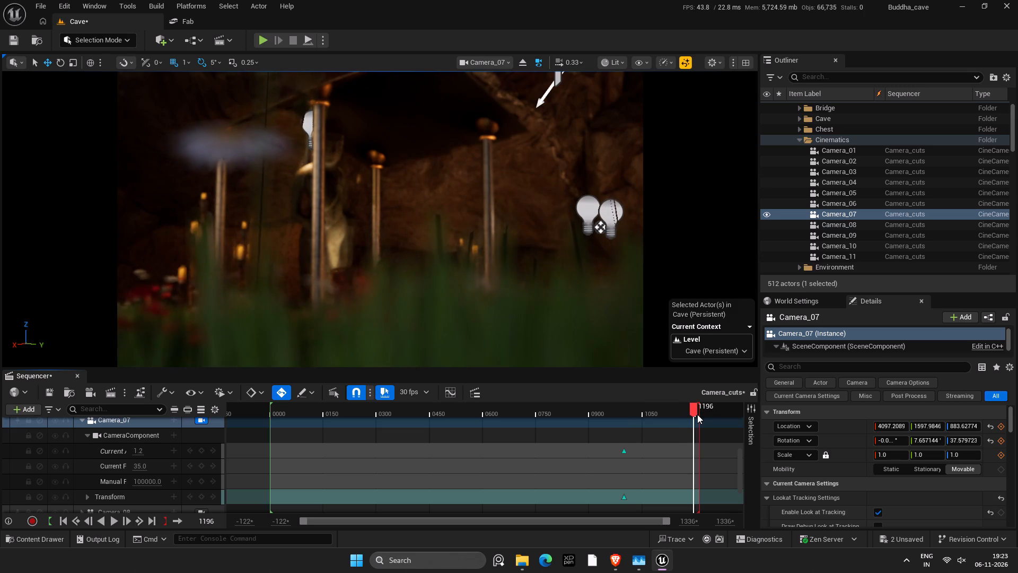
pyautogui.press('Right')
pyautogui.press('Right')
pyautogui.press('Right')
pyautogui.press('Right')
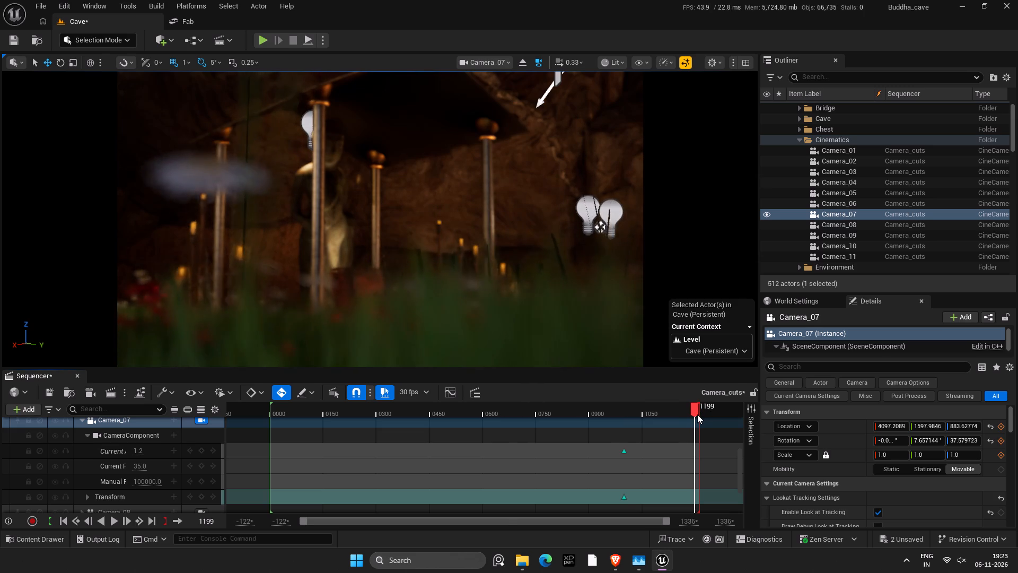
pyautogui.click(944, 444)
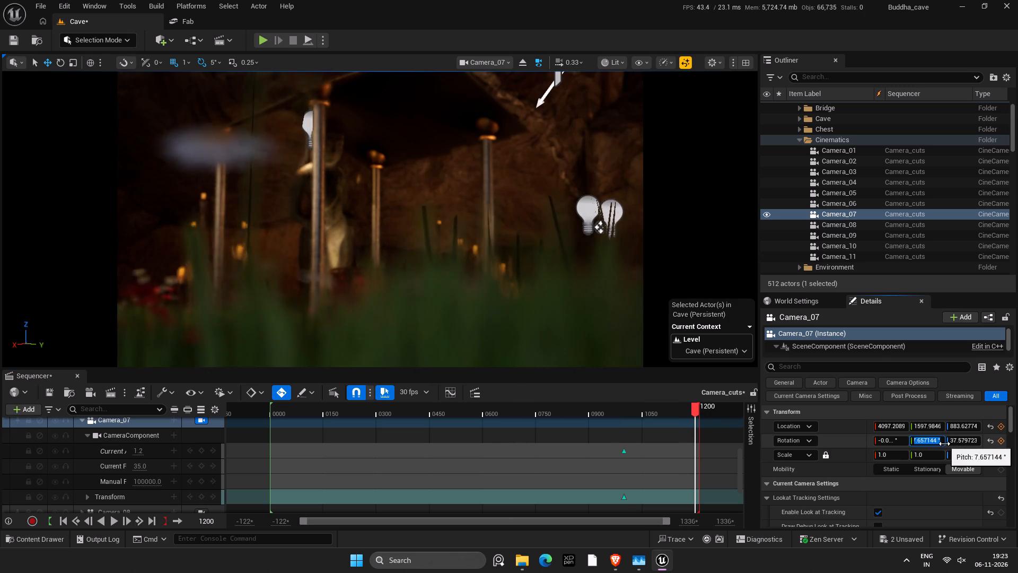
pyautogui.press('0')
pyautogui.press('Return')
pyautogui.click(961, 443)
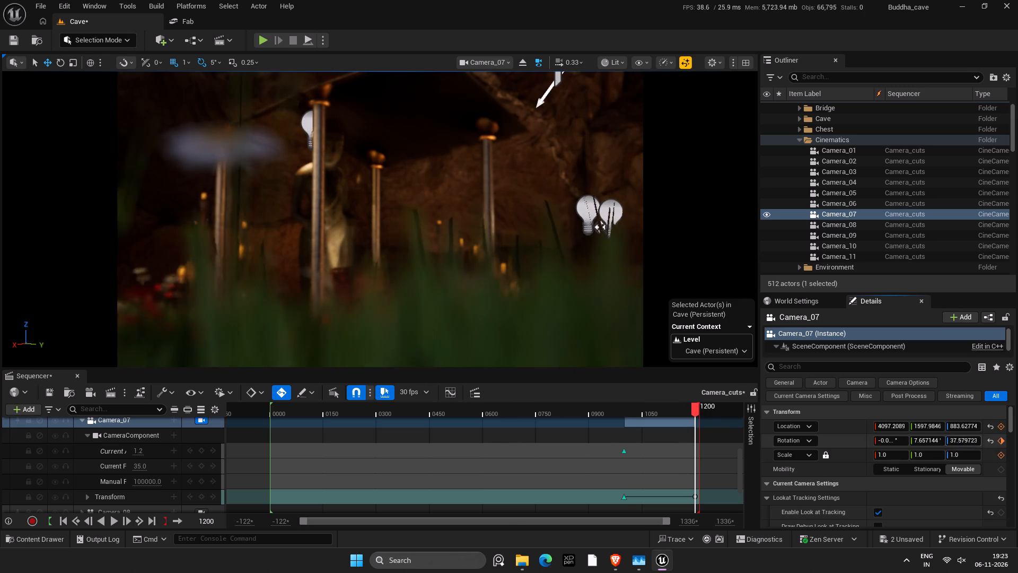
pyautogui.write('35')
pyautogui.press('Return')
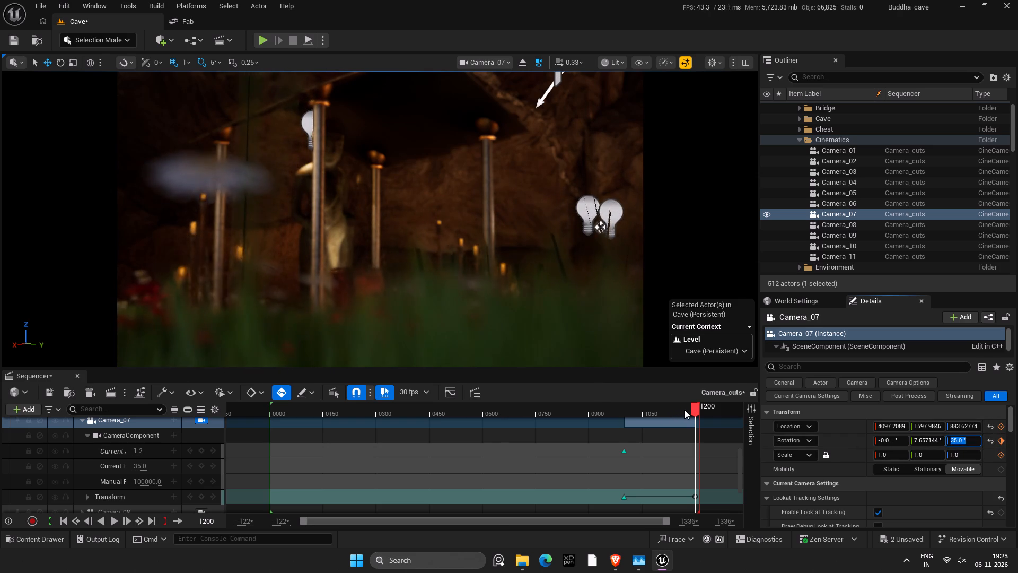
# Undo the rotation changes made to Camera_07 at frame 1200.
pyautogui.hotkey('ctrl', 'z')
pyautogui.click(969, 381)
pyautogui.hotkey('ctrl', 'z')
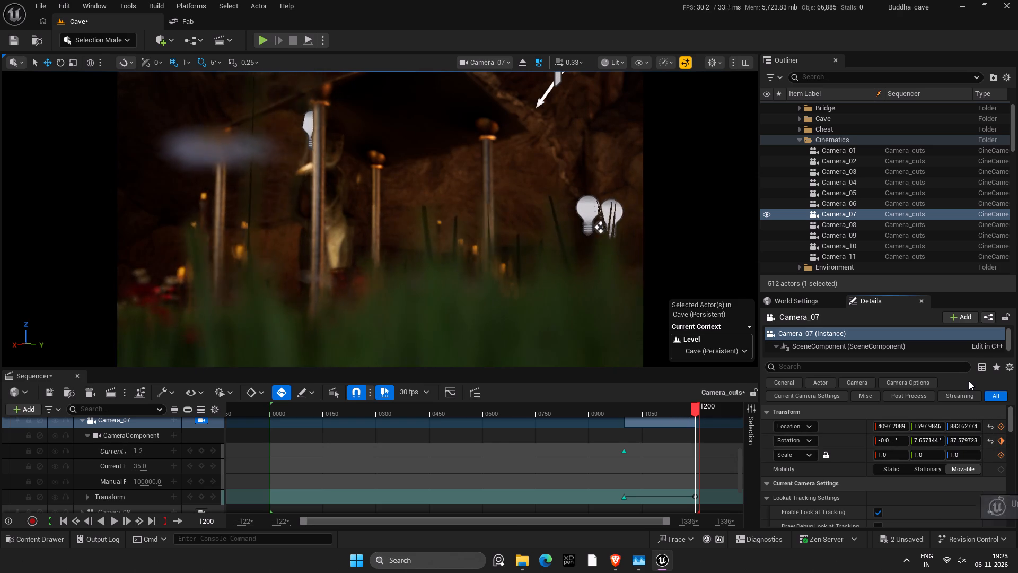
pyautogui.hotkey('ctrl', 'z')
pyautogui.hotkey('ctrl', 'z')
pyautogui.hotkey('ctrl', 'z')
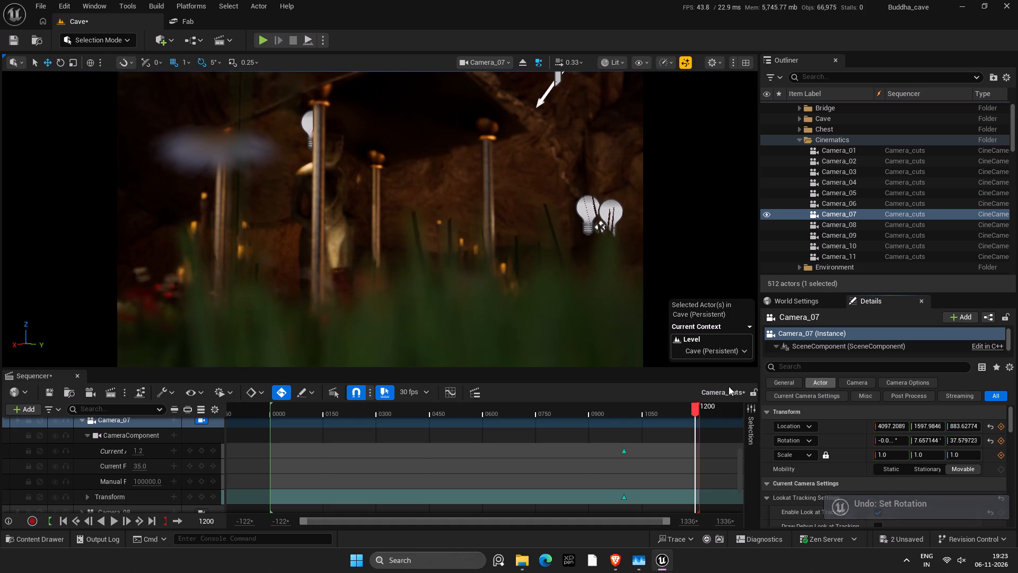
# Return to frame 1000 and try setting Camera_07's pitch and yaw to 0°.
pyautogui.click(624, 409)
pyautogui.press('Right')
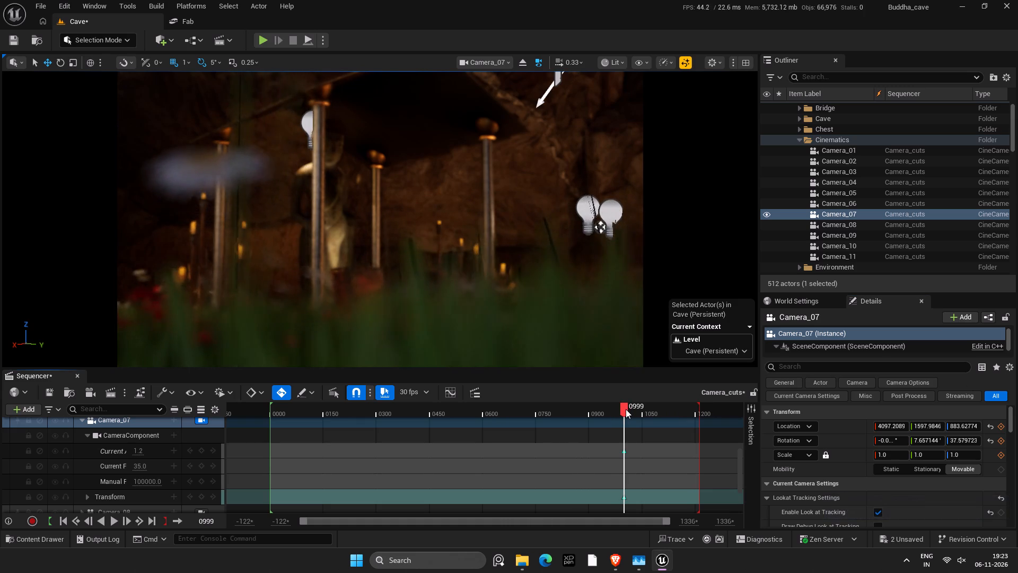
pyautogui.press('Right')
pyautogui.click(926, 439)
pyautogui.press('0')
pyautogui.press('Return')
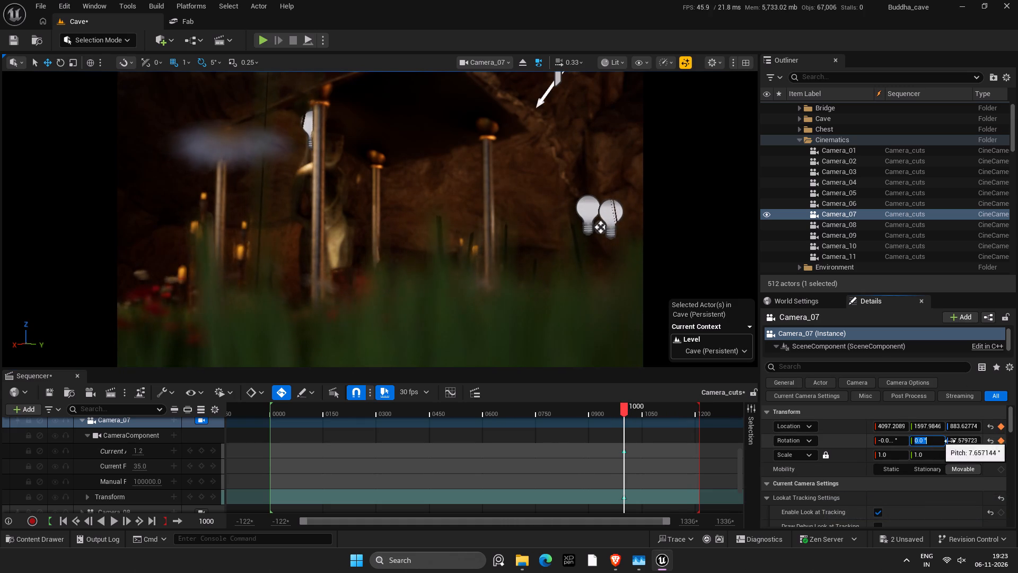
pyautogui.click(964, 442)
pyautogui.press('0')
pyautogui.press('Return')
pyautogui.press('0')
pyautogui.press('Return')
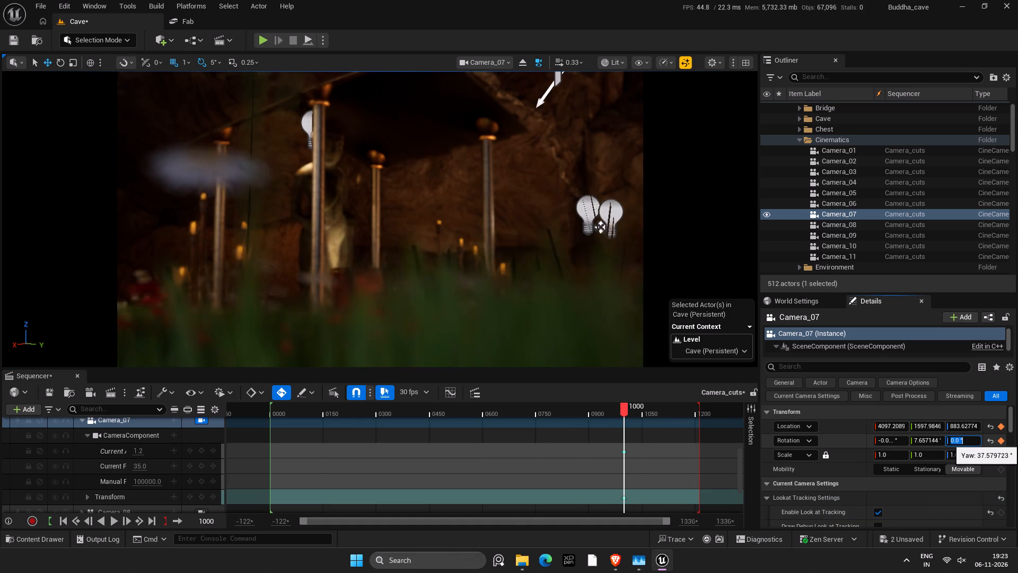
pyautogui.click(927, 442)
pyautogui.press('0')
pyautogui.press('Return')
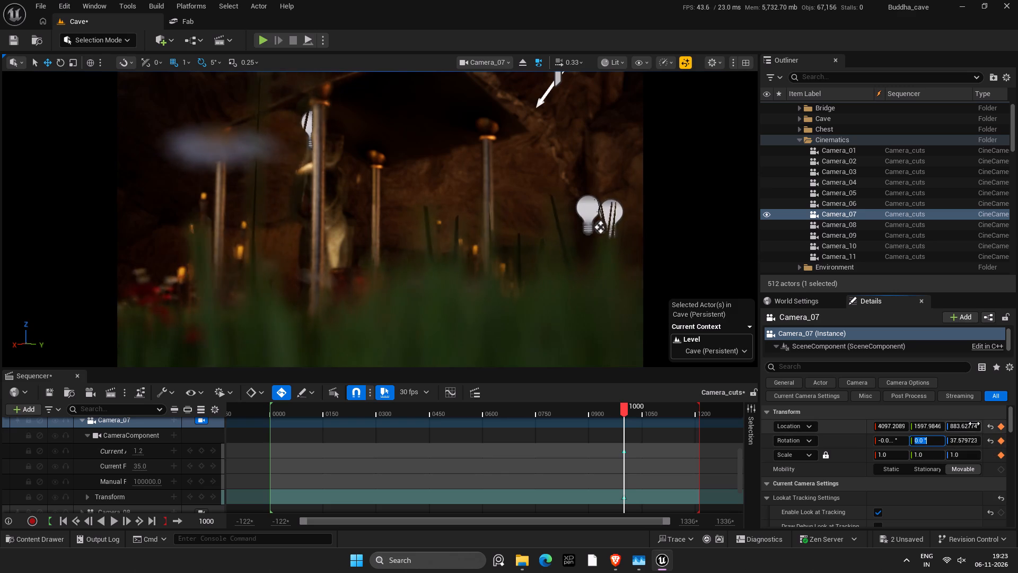
# Disable look-at tracking on Camera_07.
pyautogui.click(879, 511)
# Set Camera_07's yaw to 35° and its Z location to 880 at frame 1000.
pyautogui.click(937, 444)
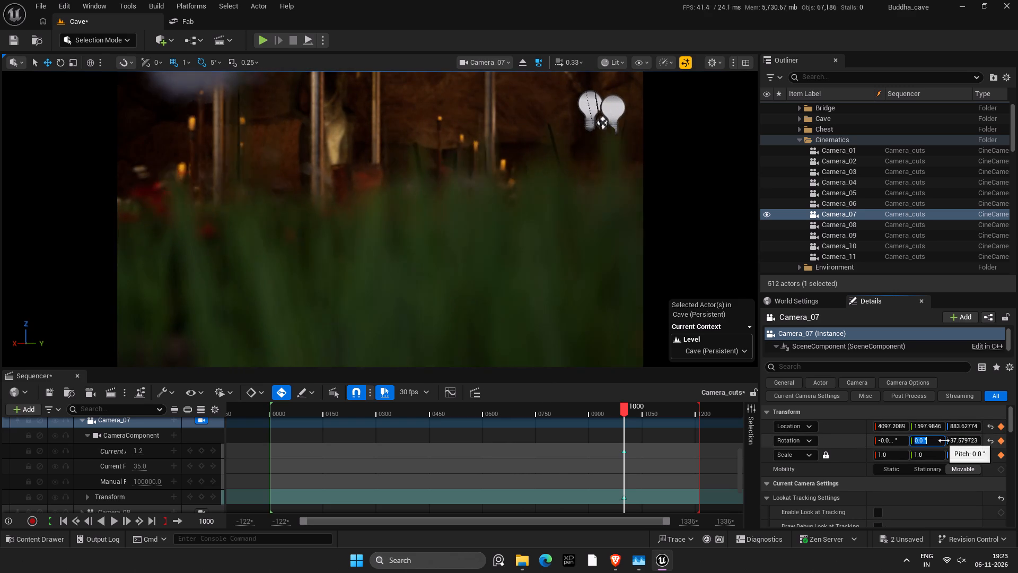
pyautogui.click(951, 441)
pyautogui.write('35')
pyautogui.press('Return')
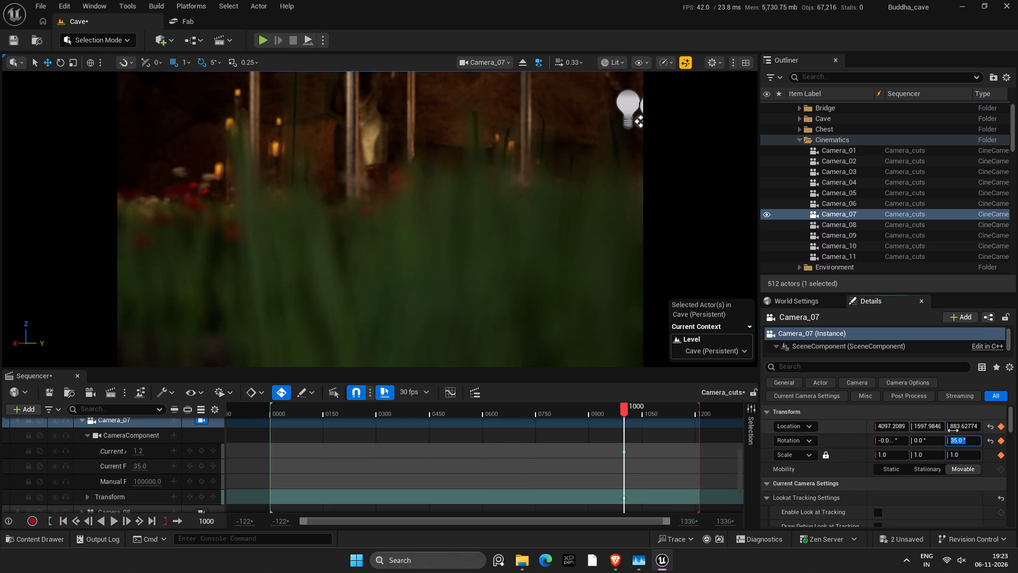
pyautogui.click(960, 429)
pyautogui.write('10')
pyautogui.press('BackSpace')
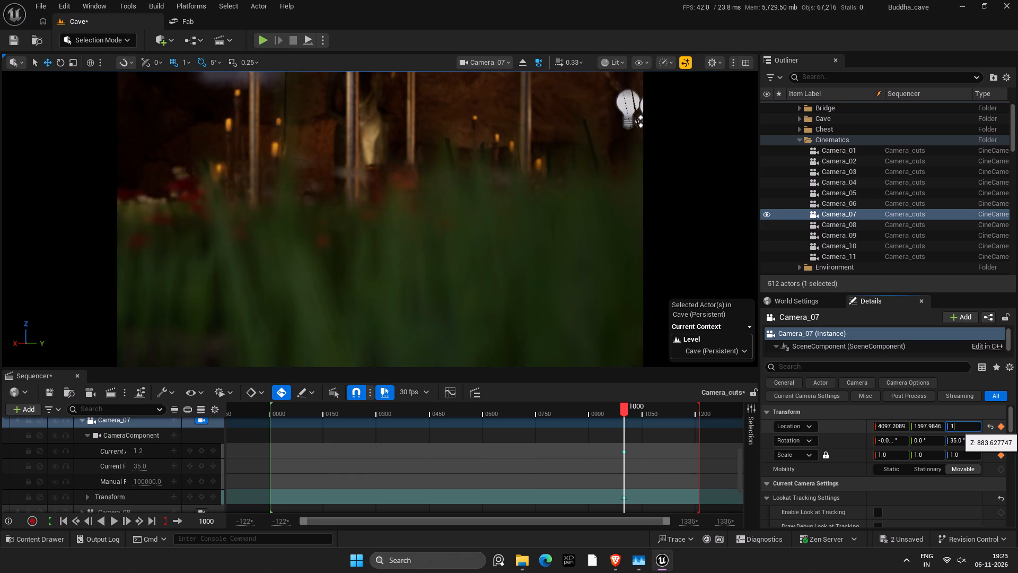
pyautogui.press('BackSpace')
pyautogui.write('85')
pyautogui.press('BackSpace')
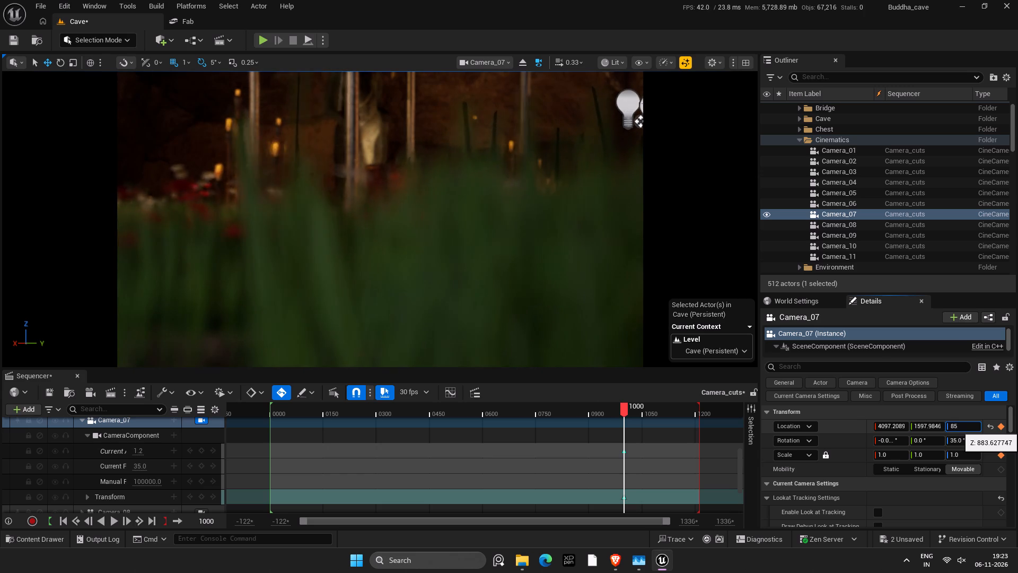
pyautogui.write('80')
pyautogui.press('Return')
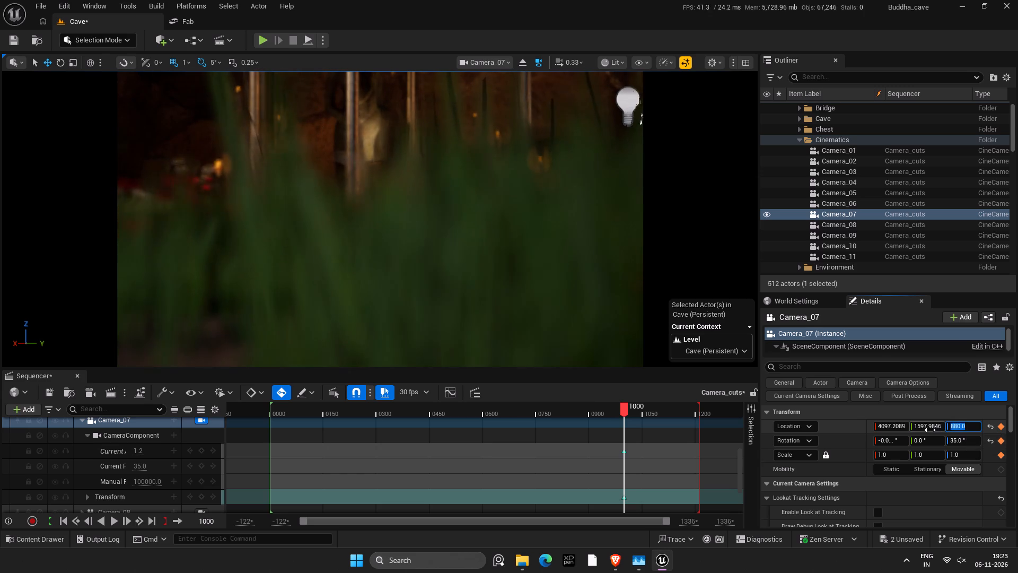
# Reframe Camera_07 closer to the Buddha statue from a low angle just above the grass, and save the level.
pyautogui.moveTo(478, 327); pyautogui.dragTo(477, 319, button='right')
pyautogui.write('rr')
pyautogui.write('fwwda')
pyautogui.moveTo(477, 319); pyautogui.dragTo(488, 319, button='right')
pyautogui.press('a')
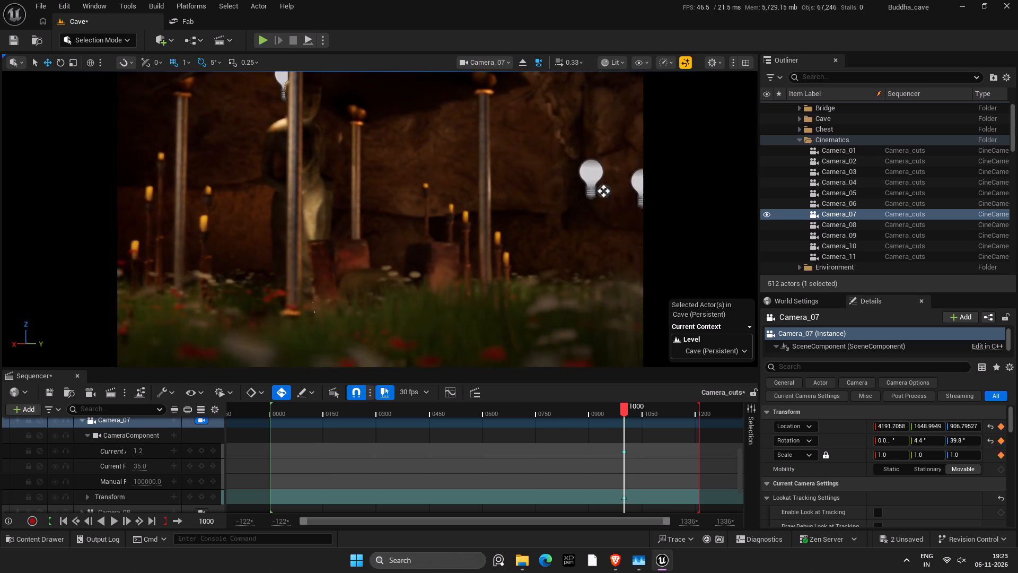
pyautogui.moveTo(488, 319); pyautogui.dragTo(495, 314, button='right')
pyautogui.press('a')
pyautogui.press('a')
pyautogui.press('d')
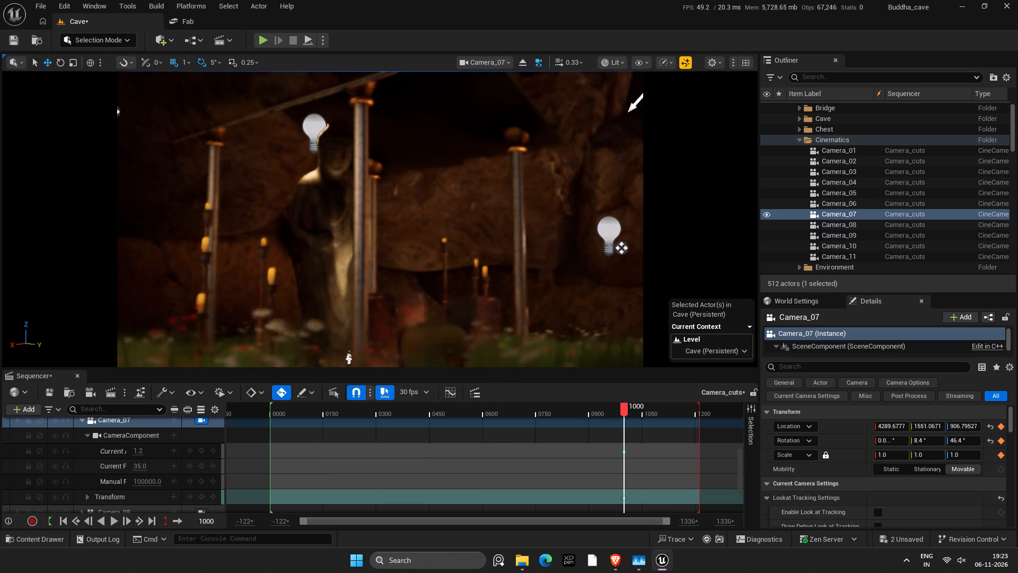
pyautogui.moveTo(495, 314); pyautogui.dragTo(497, 314, button='right')
pyautogui.write('af')
pyautogui.write('wr')
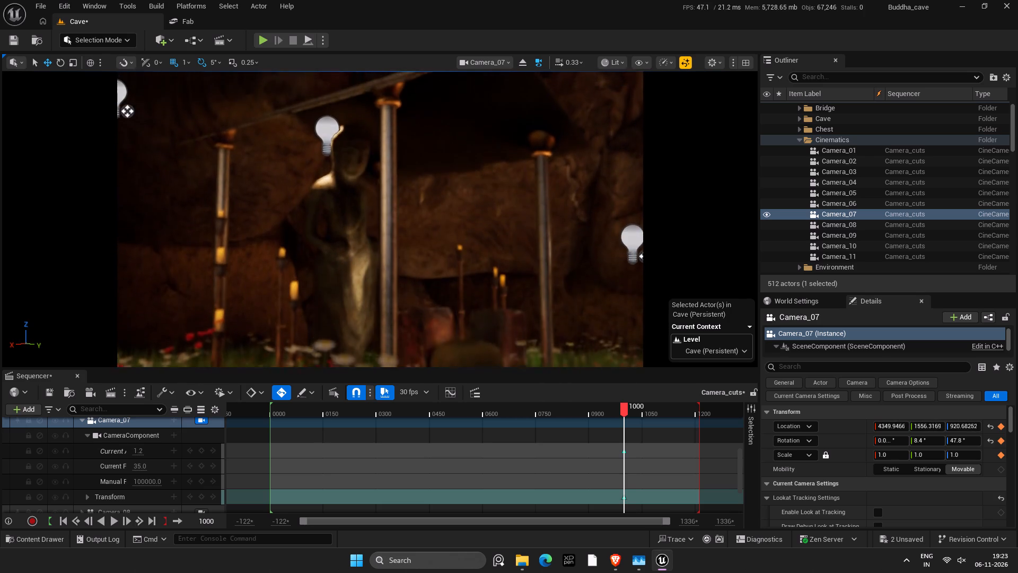
pyautogui.moveTo(497, 314); pyautogui.dragTo(499, 317, button='right')
pyautogui.press('s')
pyautogui.press('f')
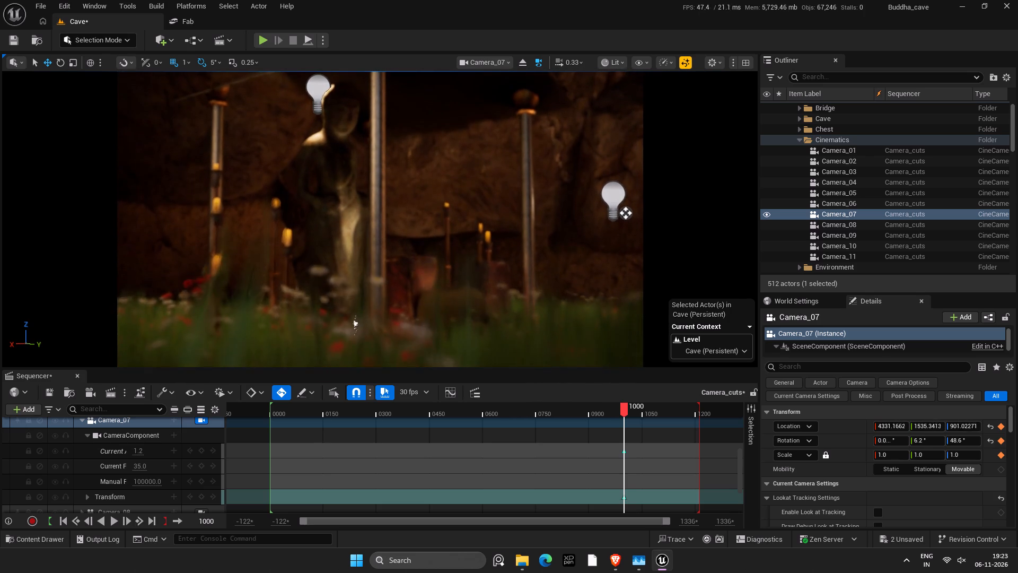
pyautogui.moveTo(499, 317); pyautogui.dragTo(499, 315, button='right')
pyautogui.hotkey('ctrl', 's')
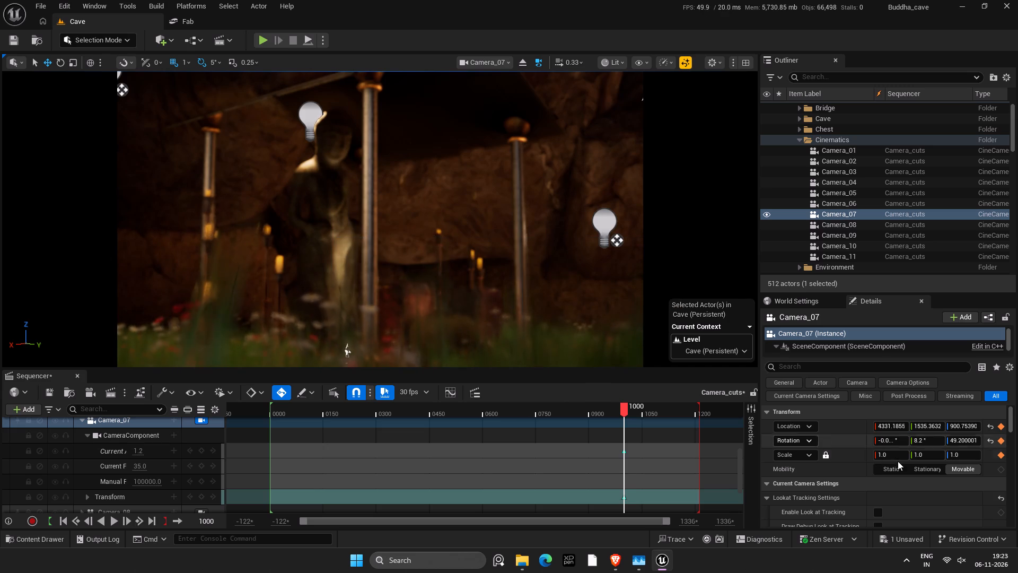
# Set Camera_07's rotation at frame 1000 to pitch 10° and yaw 50°.
pyautogui.click(918, 435)
pyautogui.click(924, 442)
pyautogui.write('10')
pyautogui.press('Return')
pyautogui.click(955, 443)
pyautogui.write('50')
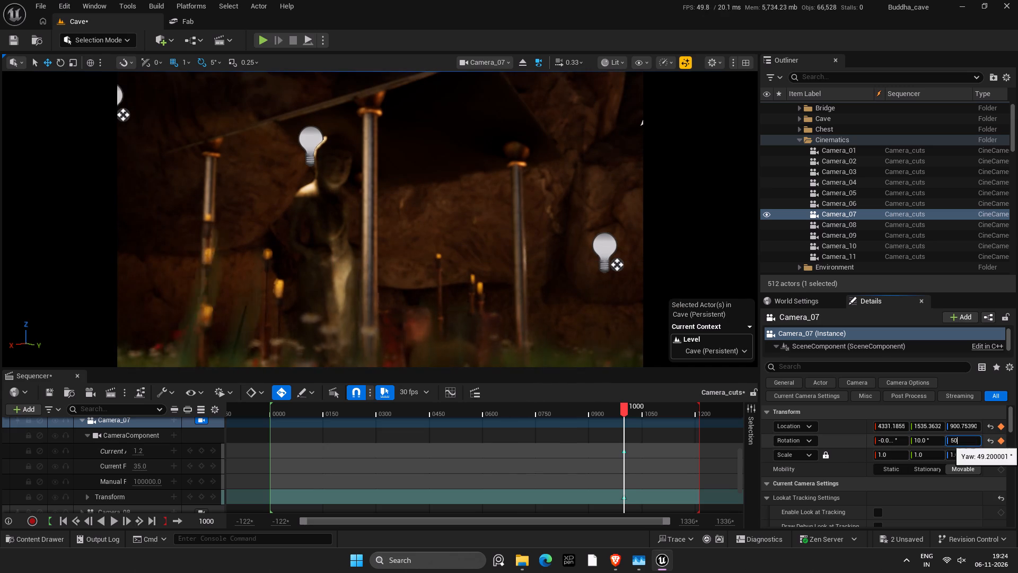
pyautogui.press('Return')
# Set Camera_07's location at frame 1000 to X 4330, Y 1500, Z 900, trying Y 1550 first, and save.
pyautogui.click(969, 432)
pyautogui.click(968, 429)
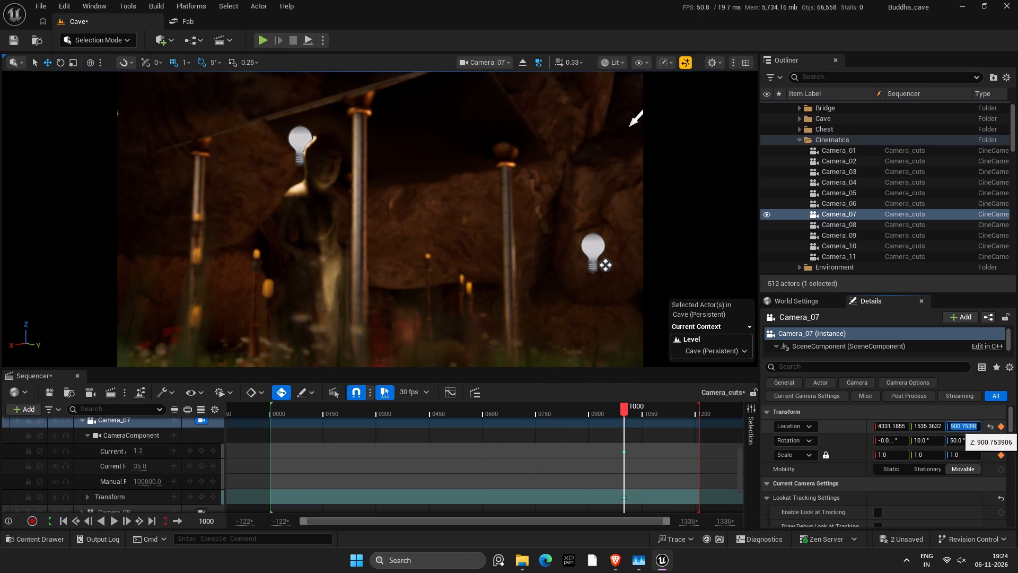
pyautogui.write('900')
pyautogui.press('Return')
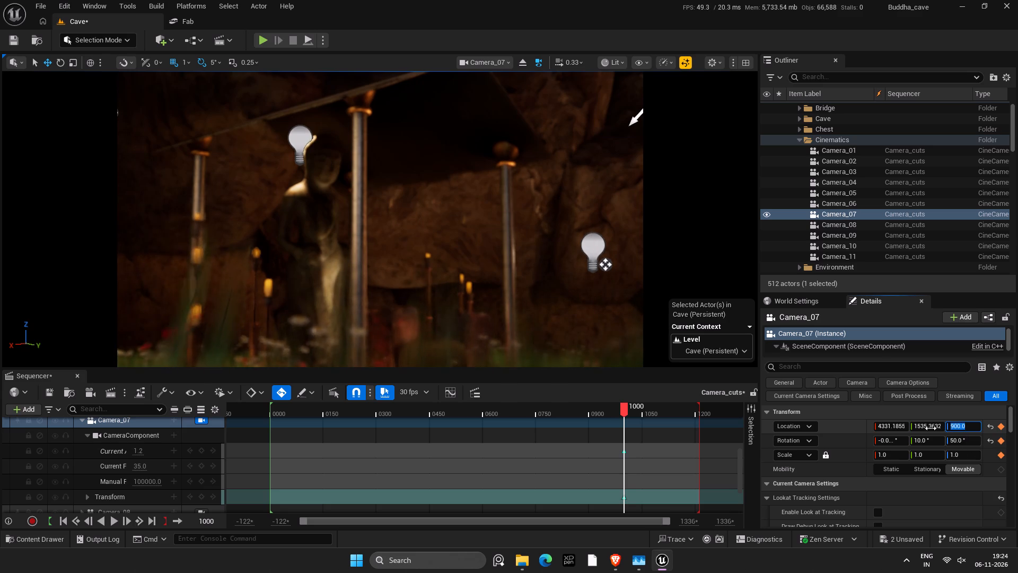
pyautogui.click(926, 428)
pyautogui.write('1550.')
pyautogui.press('Return')
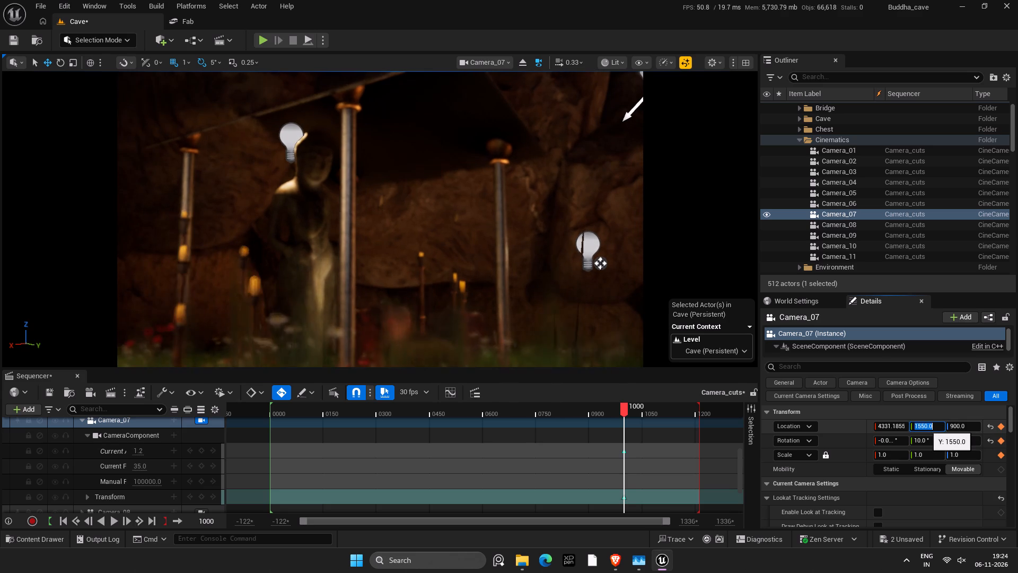
pyautogui.write('1500')
pyautogui.press('Return')
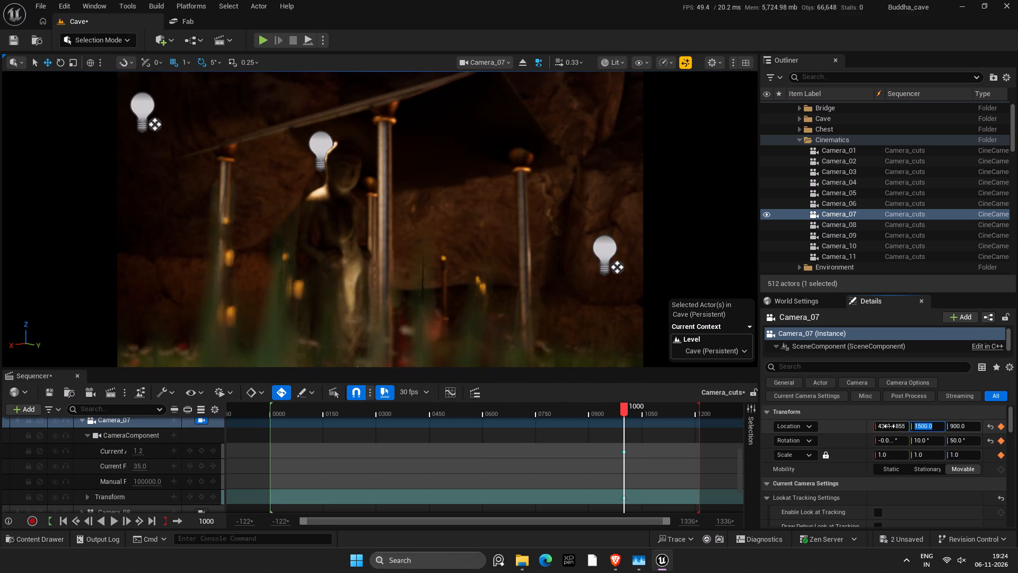
pyautogui.click(889, 426)
pyautogui.press('7')
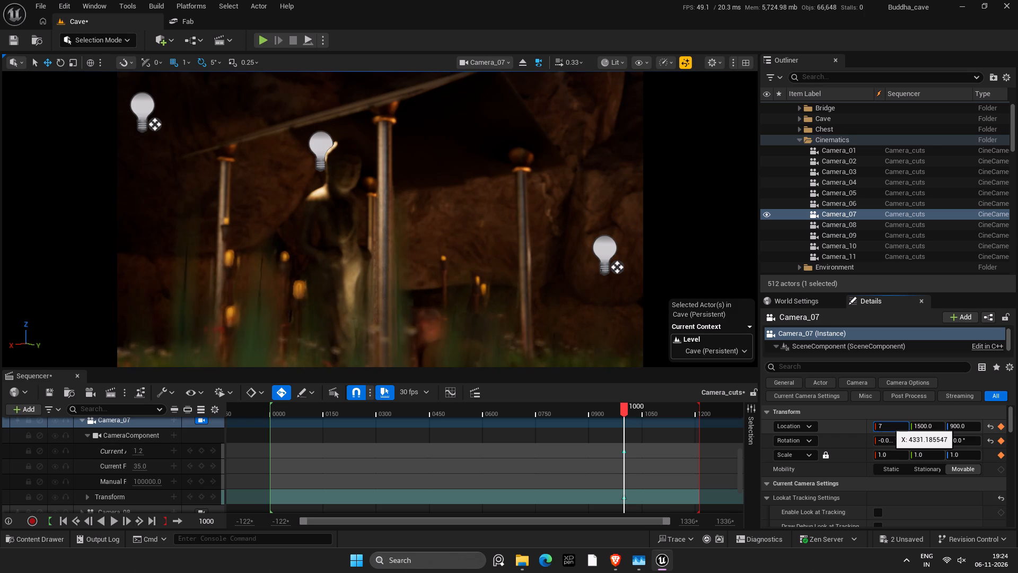
pyautogui.press('BackSpace')
pyautogui.write('4330')
pyautogui.press('Return')
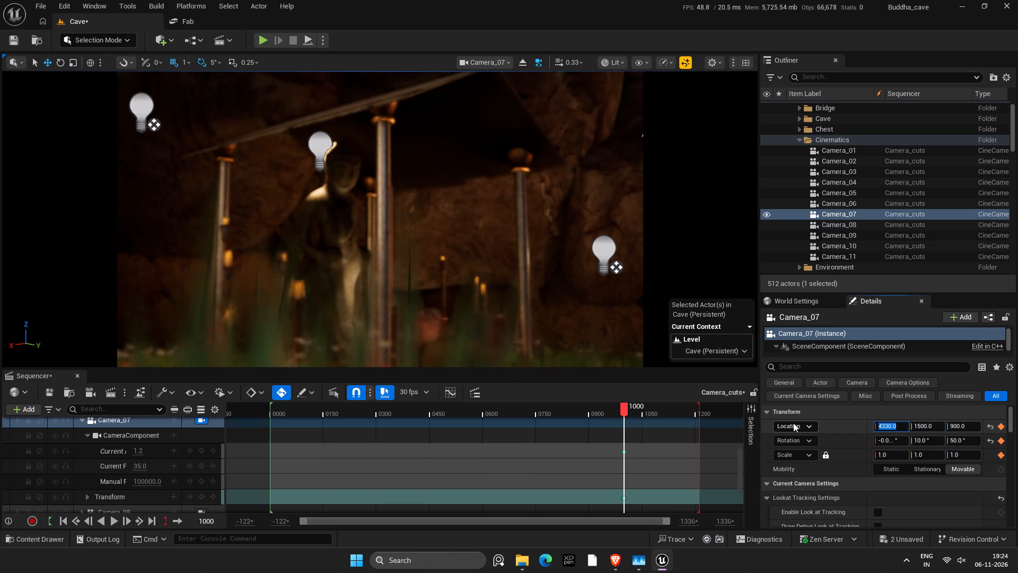
pyautogui.hotkey('ctrl', 's')
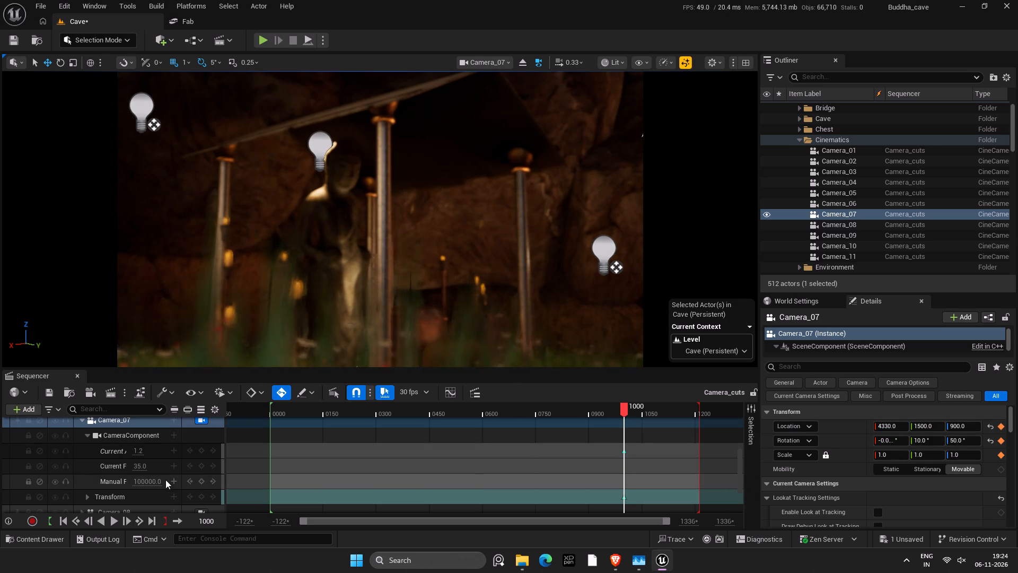
# Show Camera_07's debug focus plane and bring the manual focus distance to about 744 cm, near the shrine's front pillar.
pyautogui.scroll(-6, 871, 488)
pyautogui.scroll(2, 788, 438)
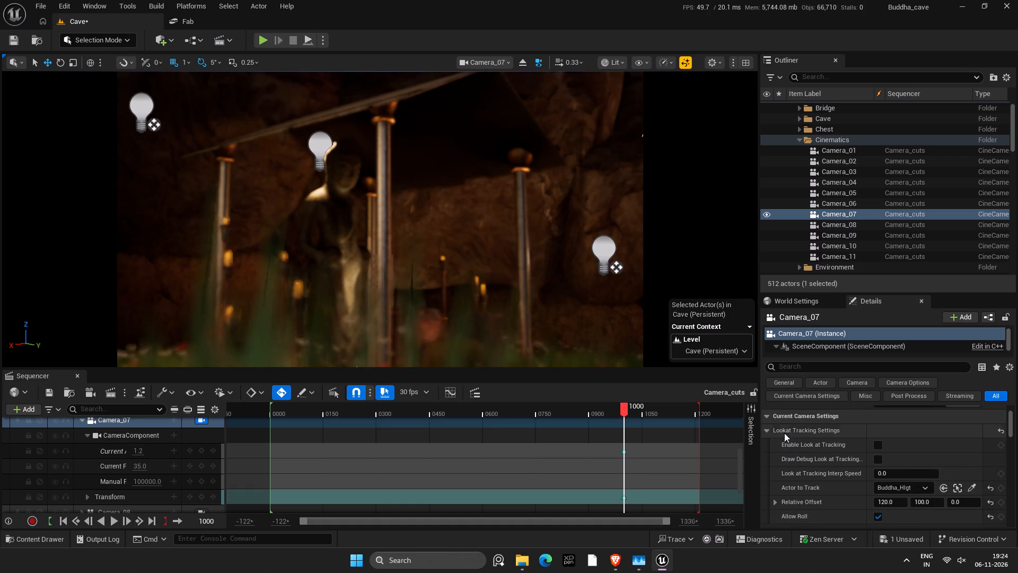
pyautogui.click(878, 511)
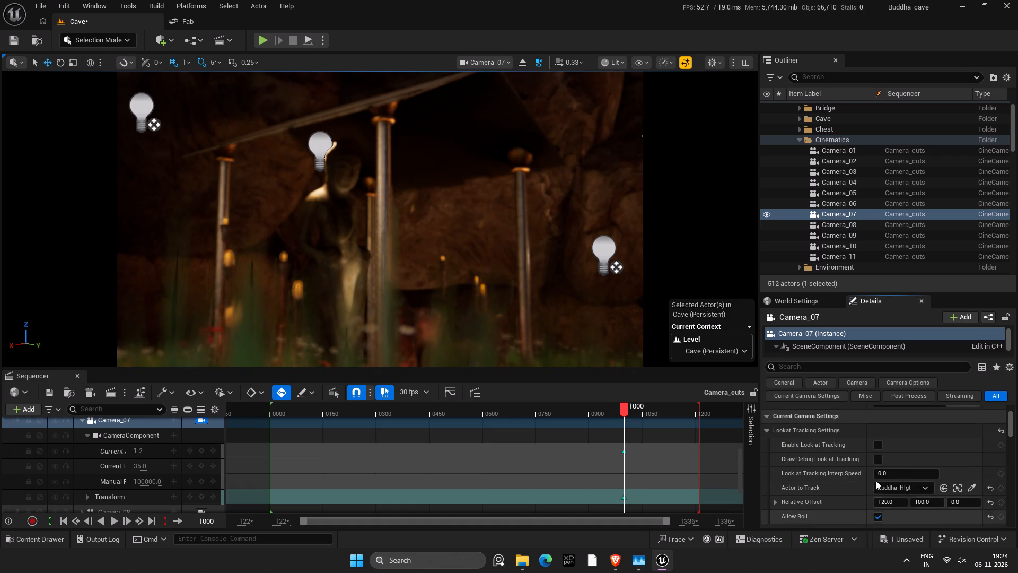
pyautogui.click(770, 431)
pyautogui.scroll(-2, 822, 450)
pyautogui.scroll(-1, 873, 450)
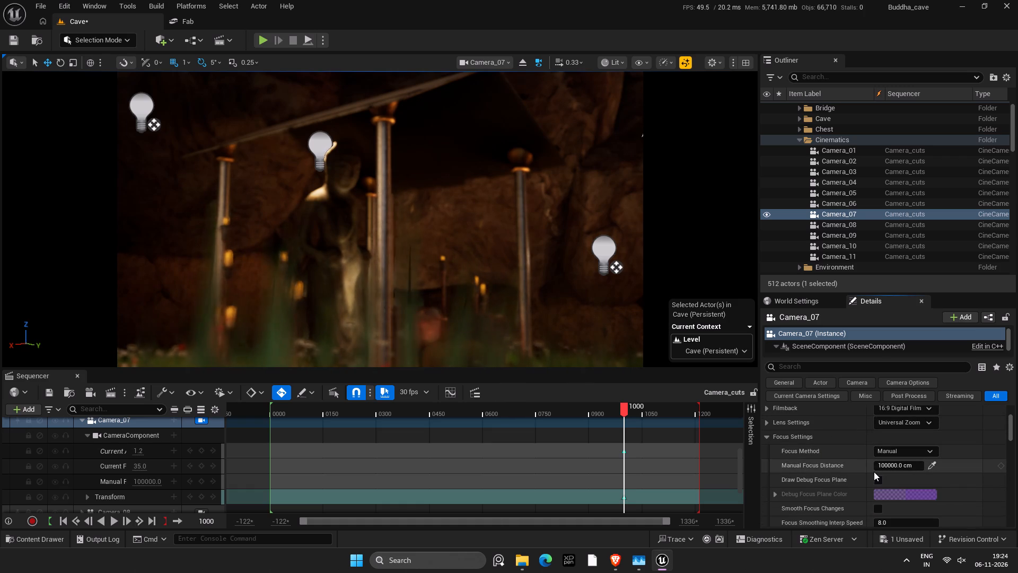
pyautogui.click(876, 476)
pyautogui.moveTo(912, 468); pyautogui.dragTo(671, 447)
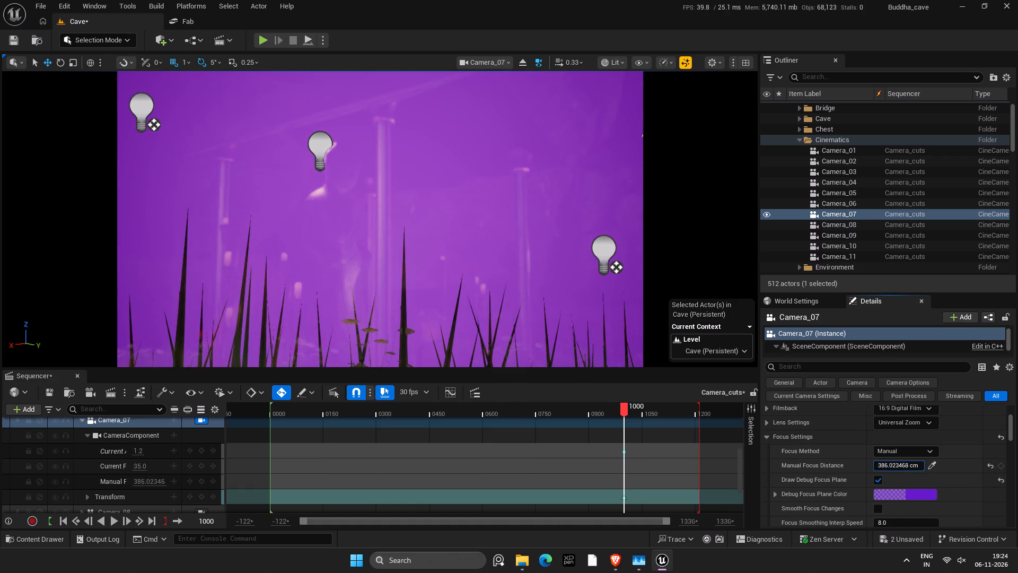
pyautogui.moveTo(671, 447); pyautogui.dragTo(701, 455)
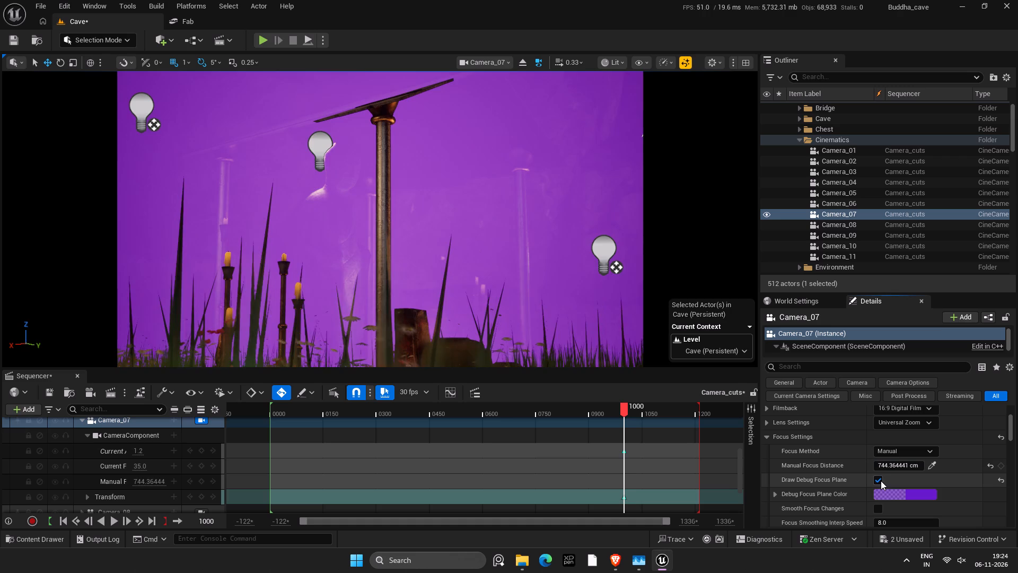
# Hide Camera_07's debug focus plane and save the sequence.
pyautogui.click(879, 480)
pyautogui.hotkey('ctrl', 's')
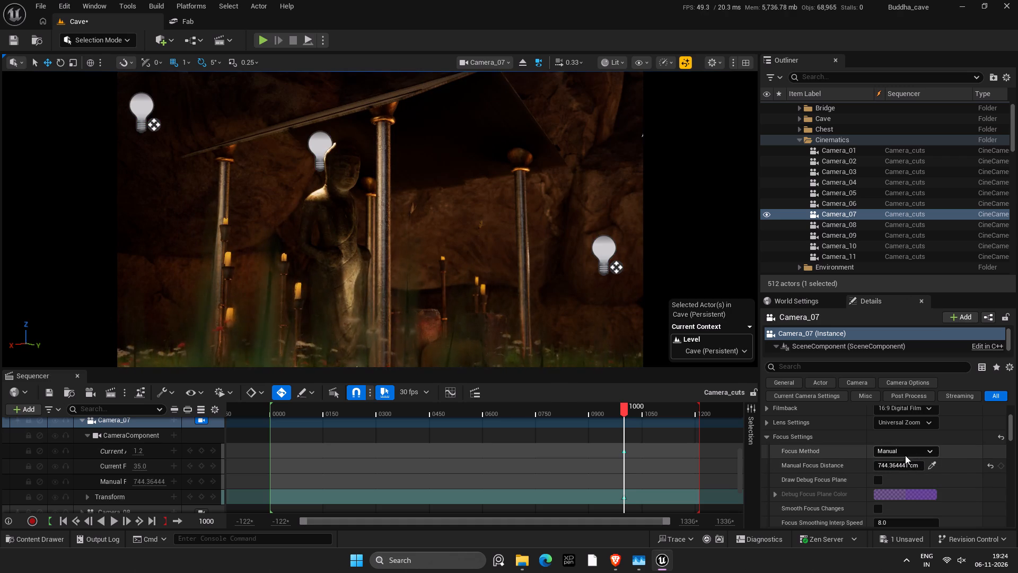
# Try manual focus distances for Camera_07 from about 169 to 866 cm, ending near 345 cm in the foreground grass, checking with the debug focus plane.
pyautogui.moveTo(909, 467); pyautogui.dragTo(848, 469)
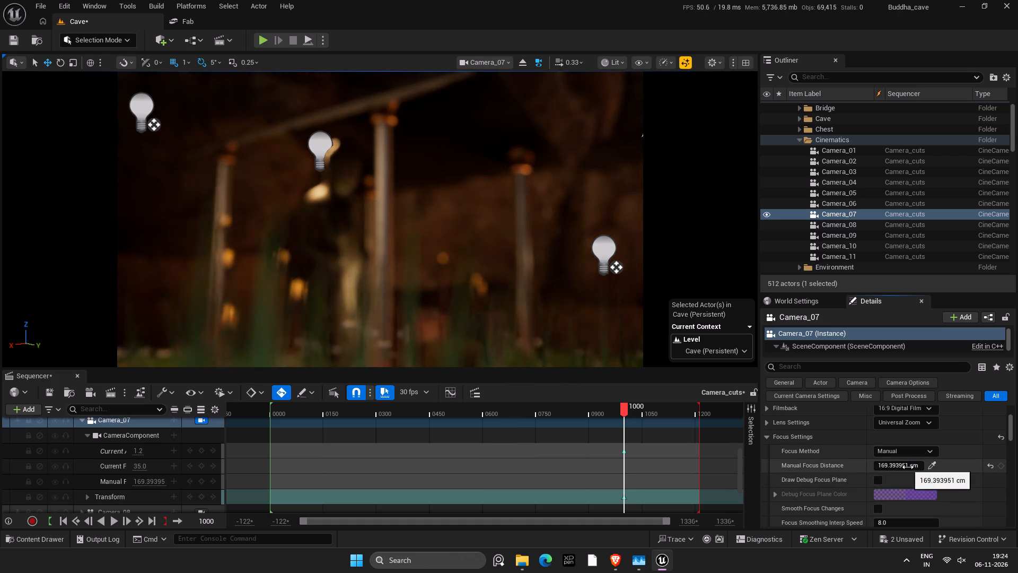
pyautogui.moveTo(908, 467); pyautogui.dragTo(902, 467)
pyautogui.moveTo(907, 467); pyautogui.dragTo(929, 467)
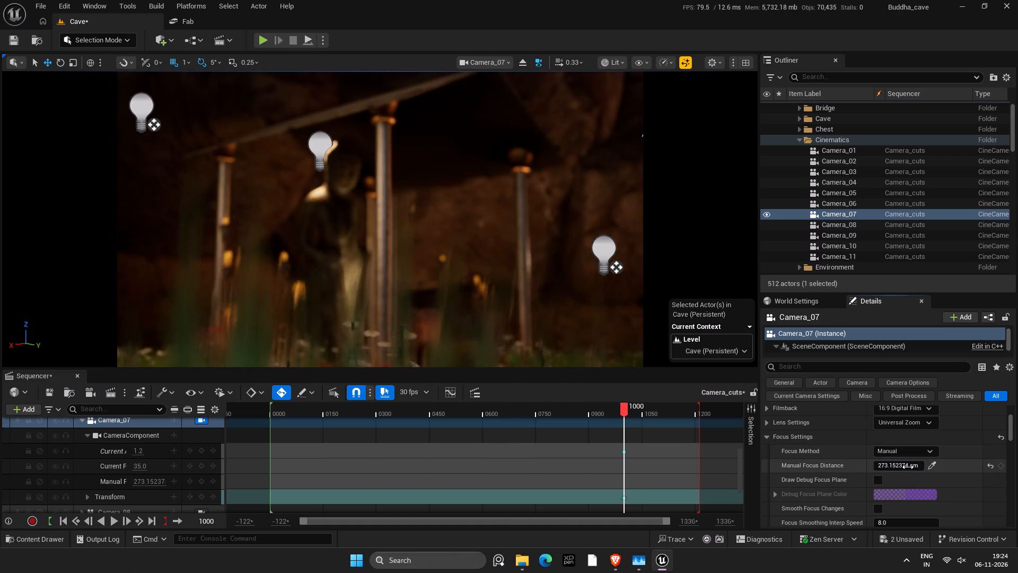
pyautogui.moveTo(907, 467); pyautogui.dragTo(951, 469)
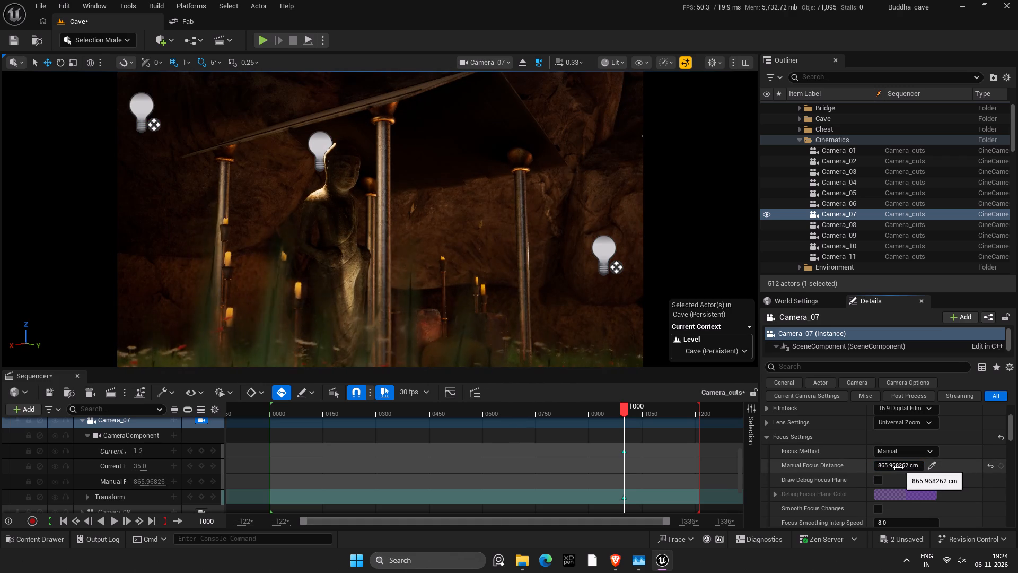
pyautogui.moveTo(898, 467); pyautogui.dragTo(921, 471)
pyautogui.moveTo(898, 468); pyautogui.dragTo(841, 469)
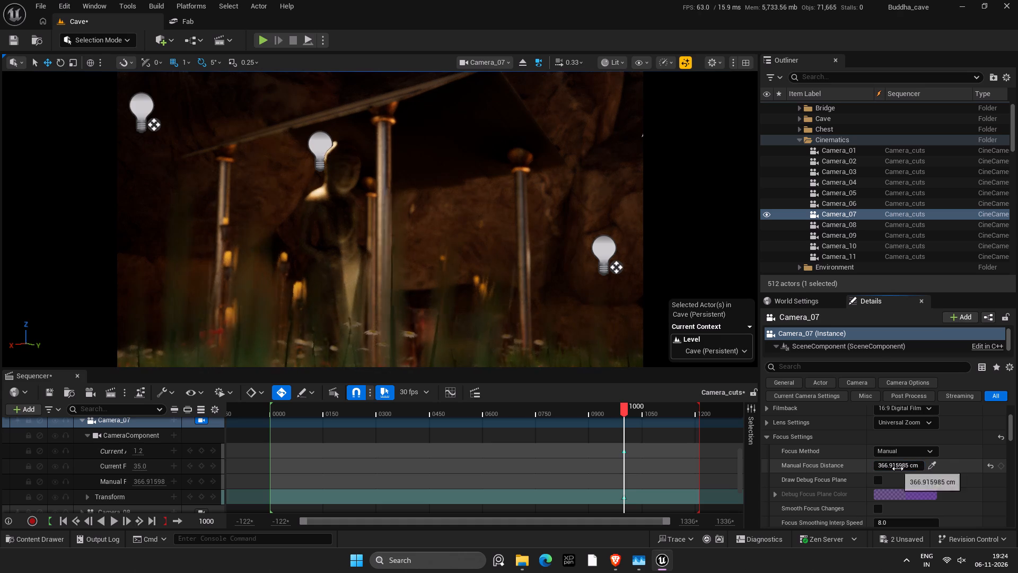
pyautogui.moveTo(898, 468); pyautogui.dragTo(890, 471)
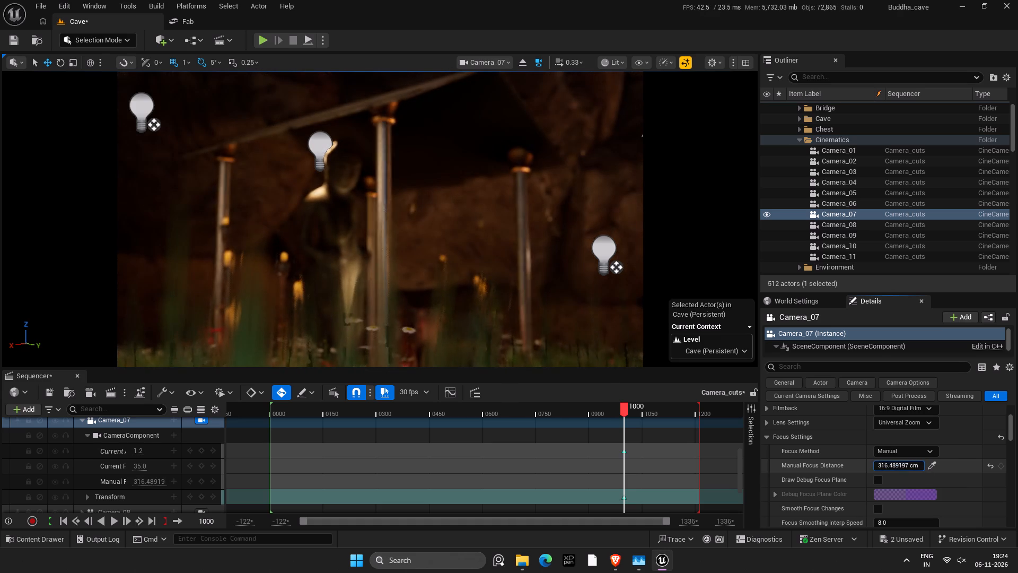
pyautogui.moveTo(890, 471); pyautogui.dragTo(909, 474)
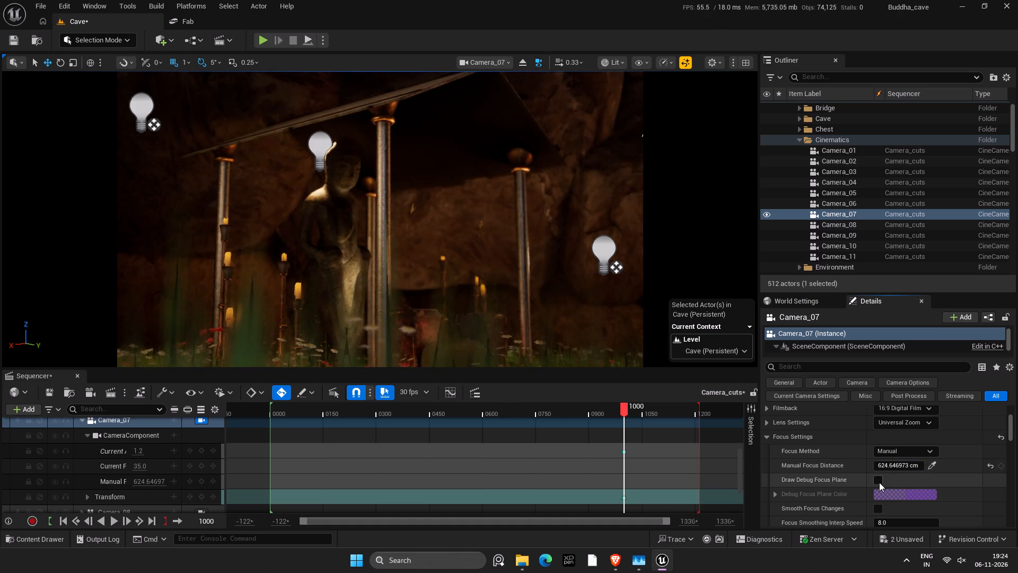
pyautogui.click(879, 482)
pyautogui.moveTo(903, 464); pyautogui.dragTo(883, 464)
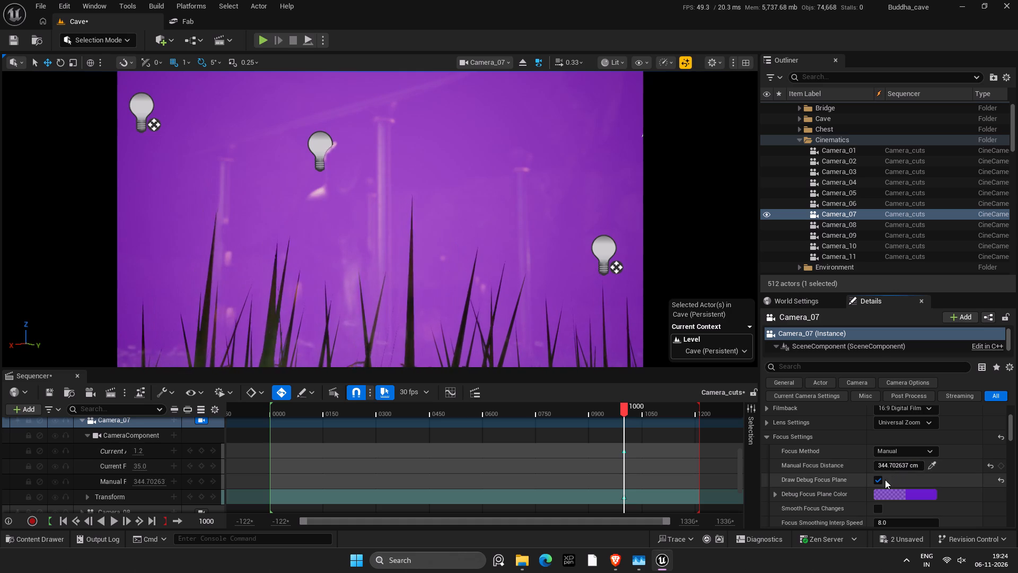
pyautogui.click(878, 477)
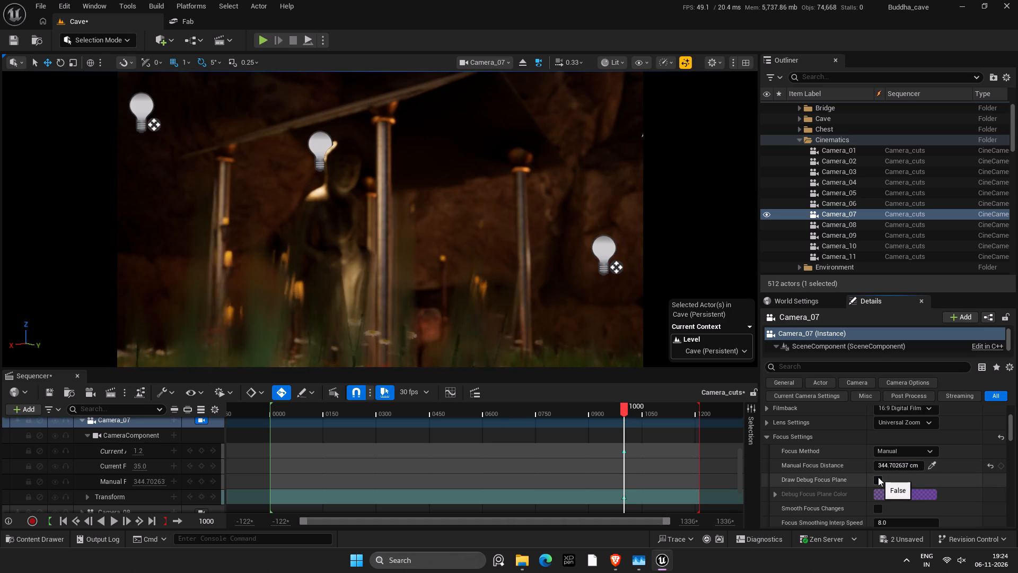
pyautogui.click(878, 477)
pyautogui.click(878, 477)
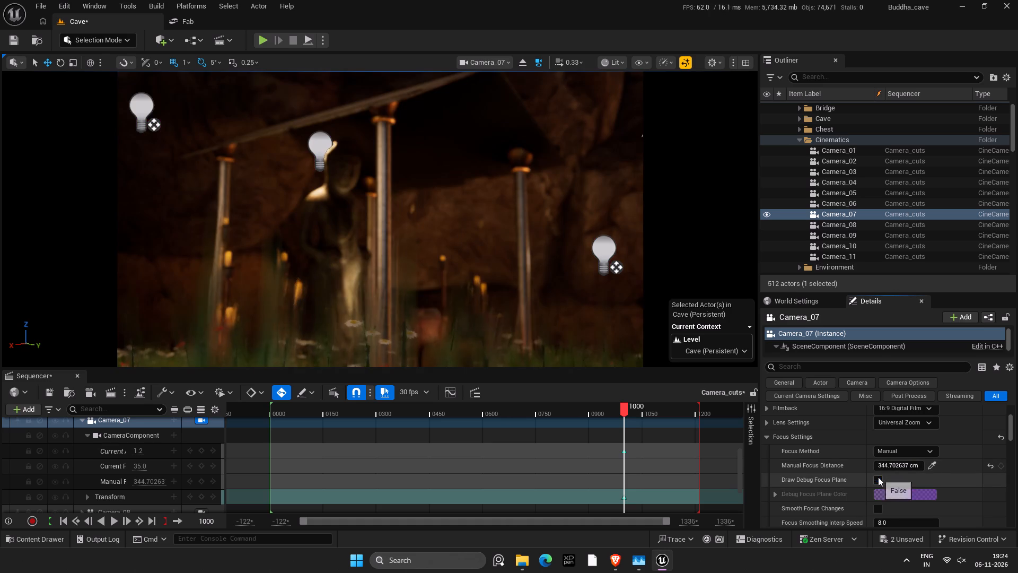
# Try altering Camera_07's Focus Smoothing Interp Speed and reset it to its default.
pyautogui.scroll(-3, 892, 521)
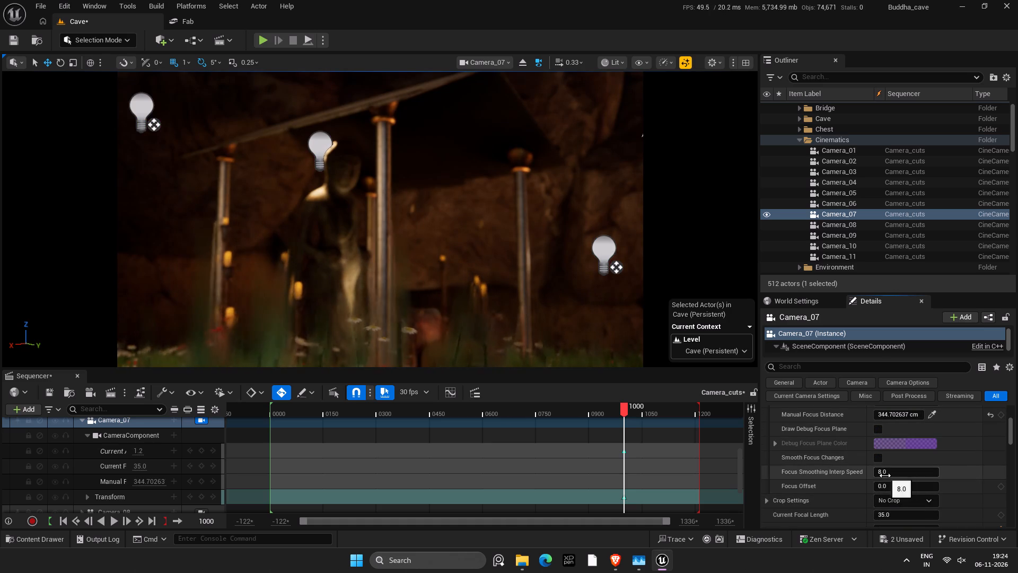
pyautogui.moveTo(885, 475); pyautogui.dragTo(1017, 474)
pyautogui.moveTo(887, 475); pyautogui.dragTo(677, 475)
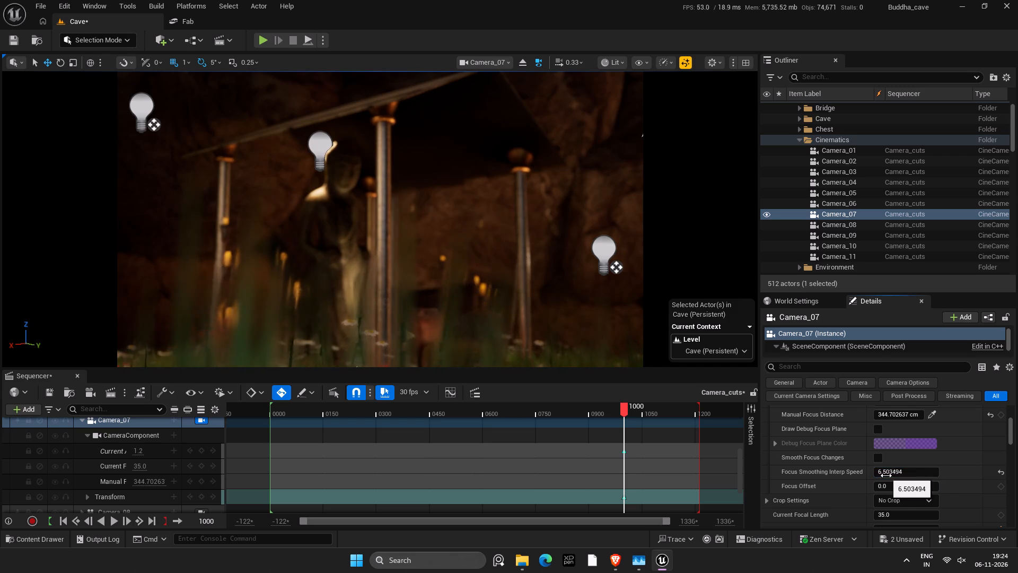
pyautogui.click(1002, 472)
# Set Camera_07's current aperture to 5.0 and save.
pyautogui.scroll(-3, 908, 502)
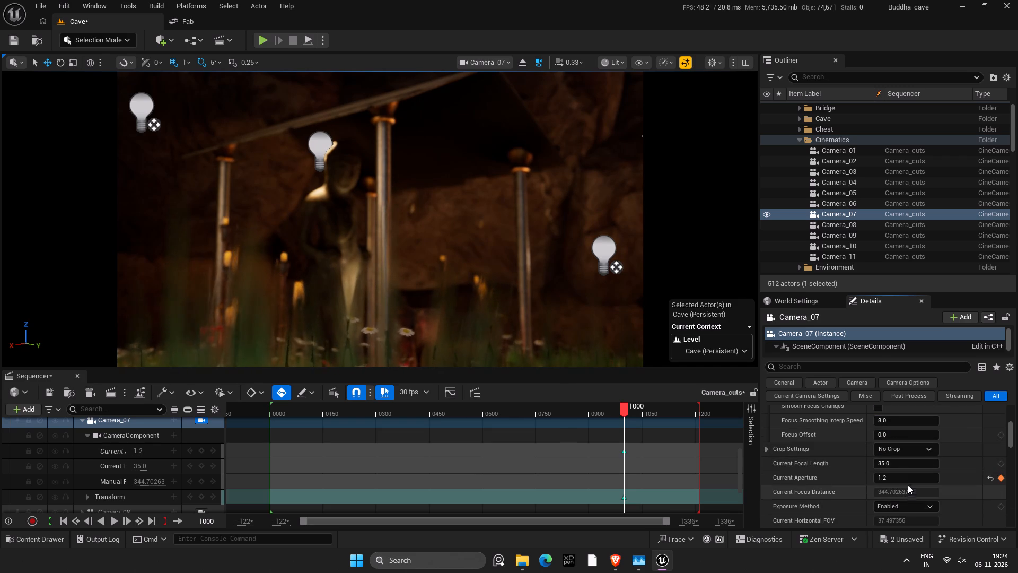
pyautogui.moveTo(893, 482); pyautogui.dragTo(989, 480)
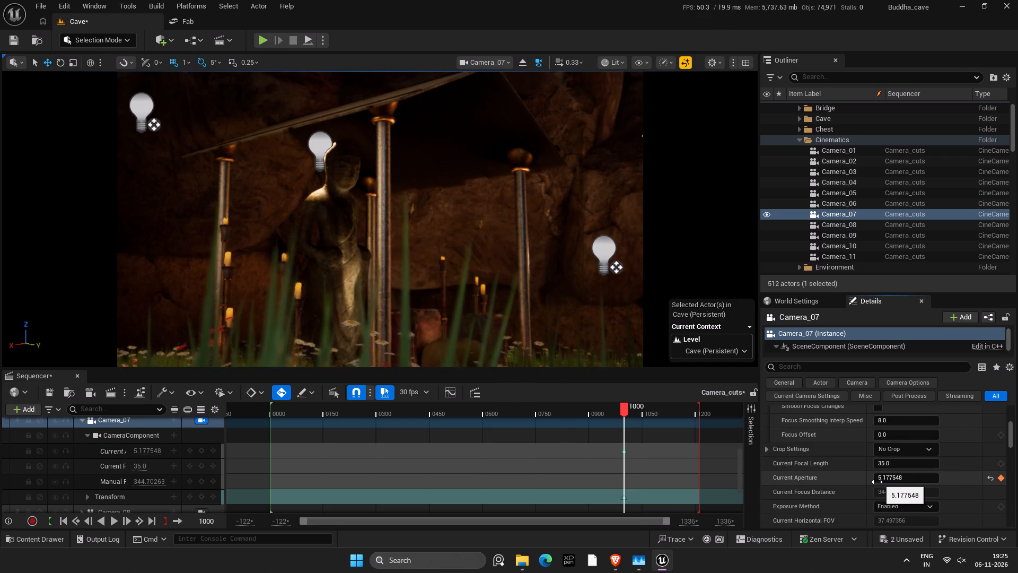
pyautogui.click(876, 482)
pyautogui.press('5')
pyautogui.press('Return')
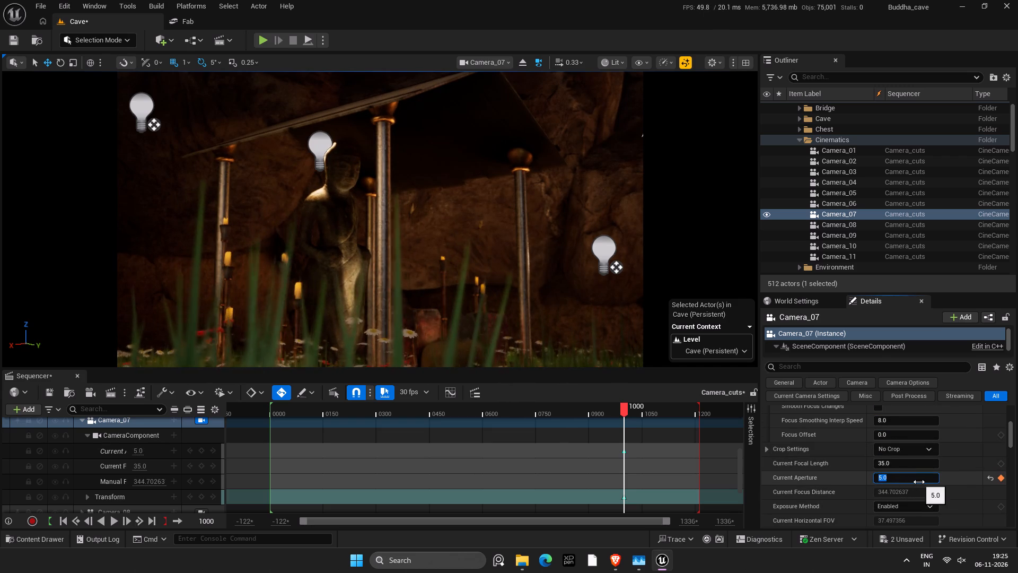
pyautogui.hotkey('ctrl', 's')
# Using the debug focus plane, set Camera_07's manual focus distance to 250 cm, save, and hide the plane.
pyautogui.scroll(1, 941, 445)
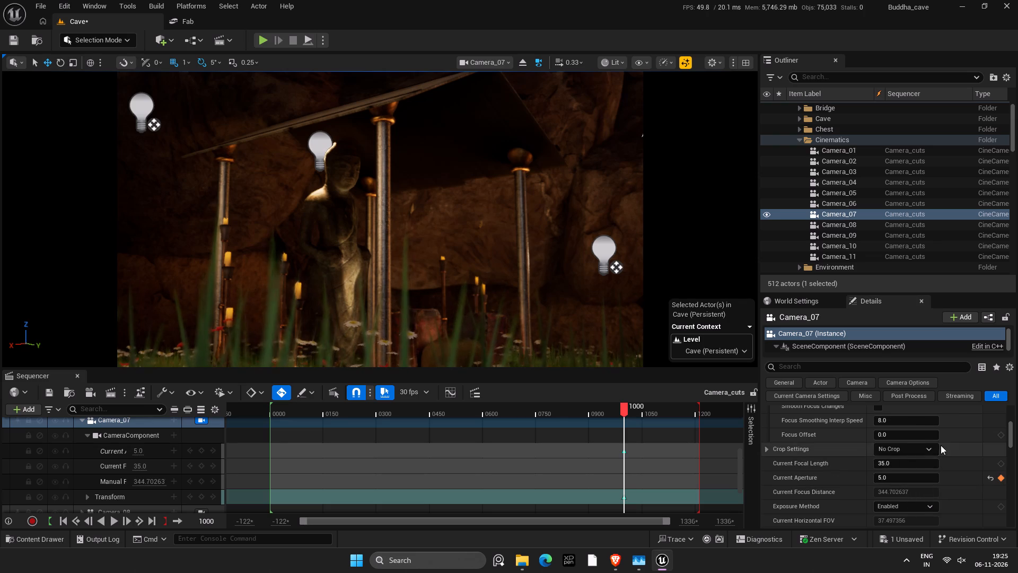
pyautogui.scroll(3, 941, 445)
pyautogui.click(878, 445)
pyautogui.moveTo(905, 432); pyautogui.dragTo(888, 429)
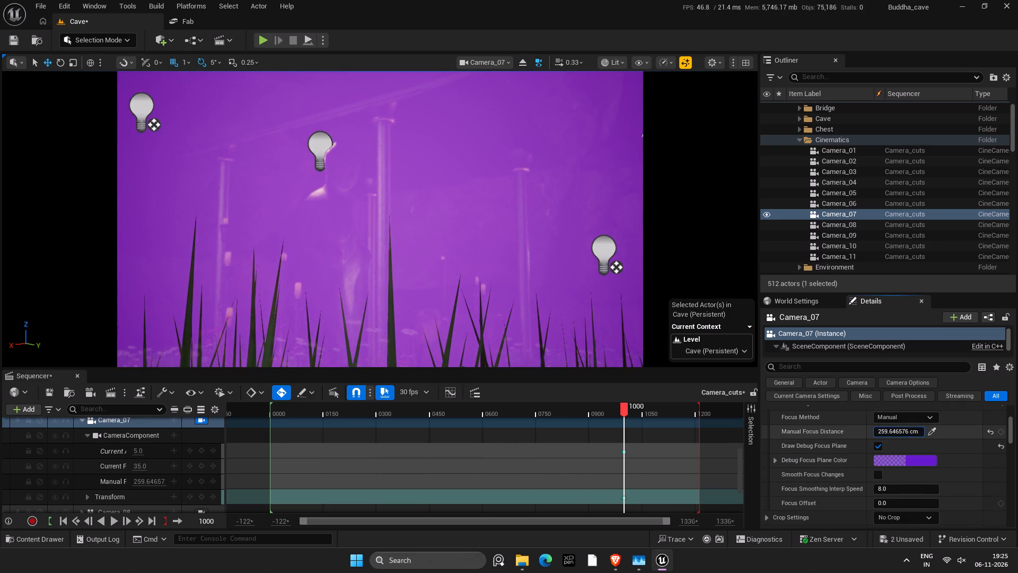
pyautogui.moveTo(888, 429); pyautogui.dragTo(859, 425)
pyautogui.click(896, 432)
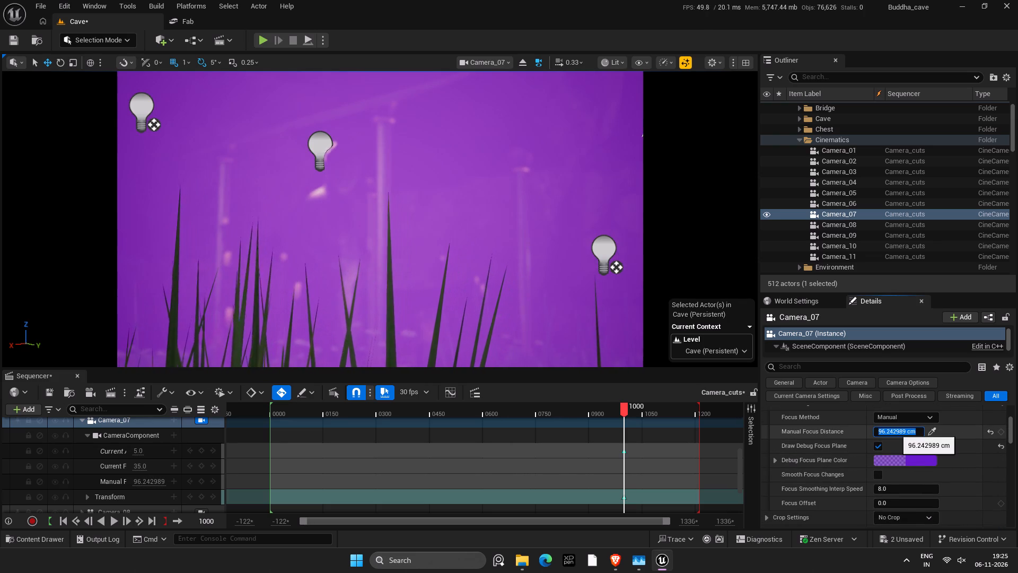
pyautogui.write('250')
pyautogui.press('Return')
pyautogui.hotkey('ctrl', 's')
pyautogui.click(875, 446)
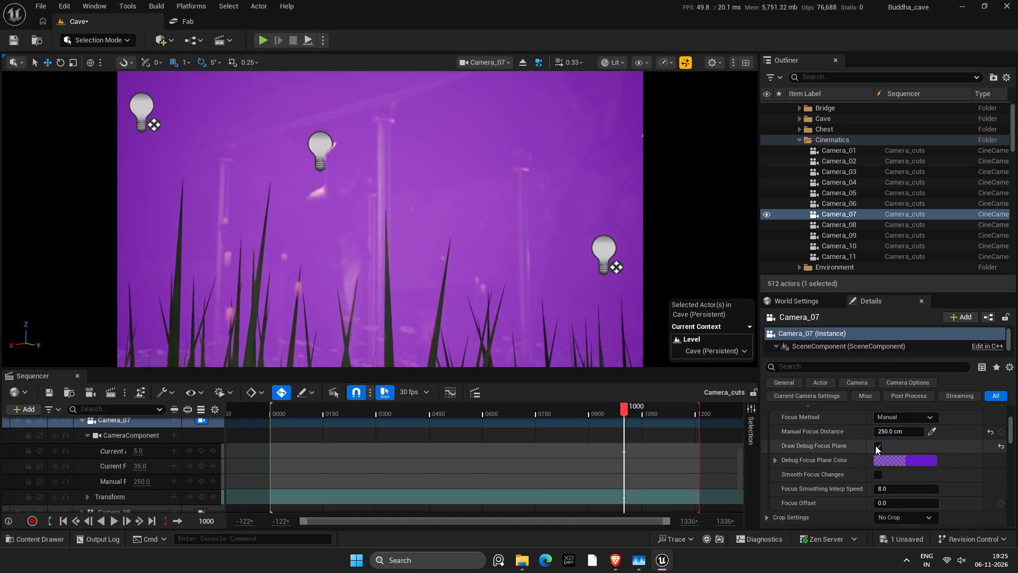
# Bring Camera_07's manual focus distance to about 832 cm at the shrine's front pillar using the debug focus plane, hide the plane, and save.
pyautogui.moveTo(884, 433); pyautogui.dragTo(907, 433)
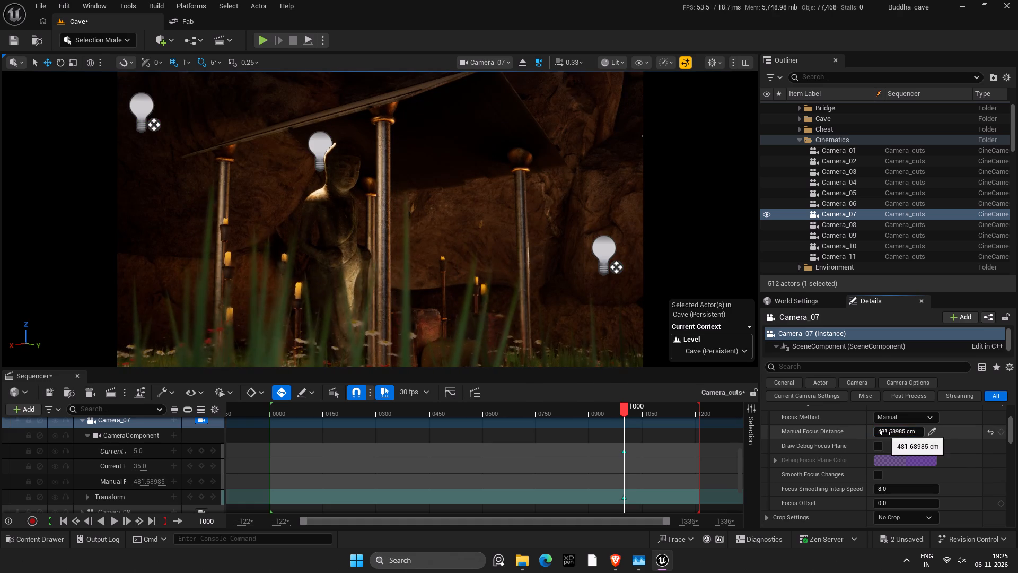
pyautogui.click(882, 445)
pyautogui.click(879, 450)
pyautogui.moveTo(888, 435); pyautogui.dragTo(893, 435)
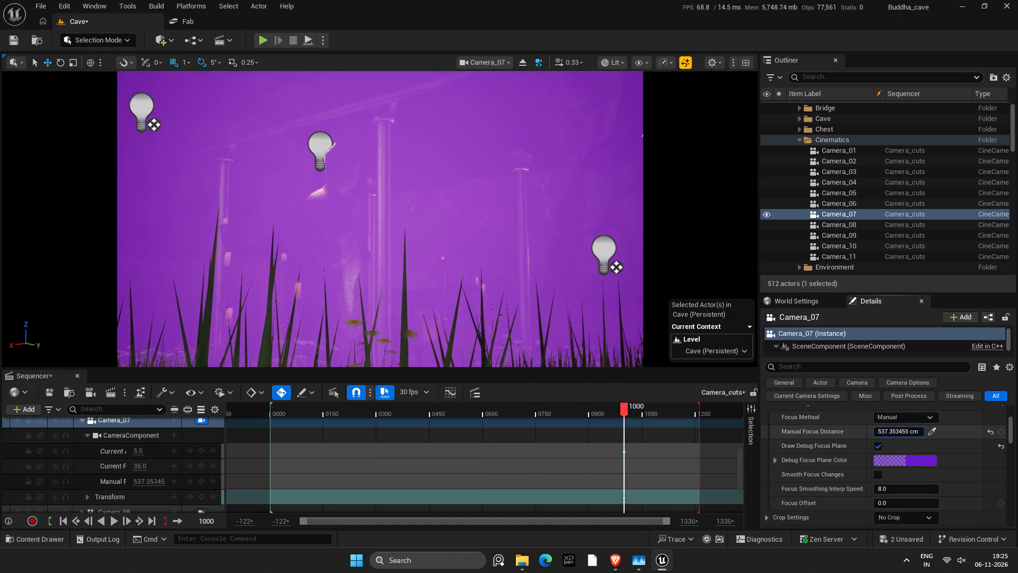
pyautogui.moveTo(893, 435); pyautogui.dragTo(907, 436)
pyautogui.click(881, 447)
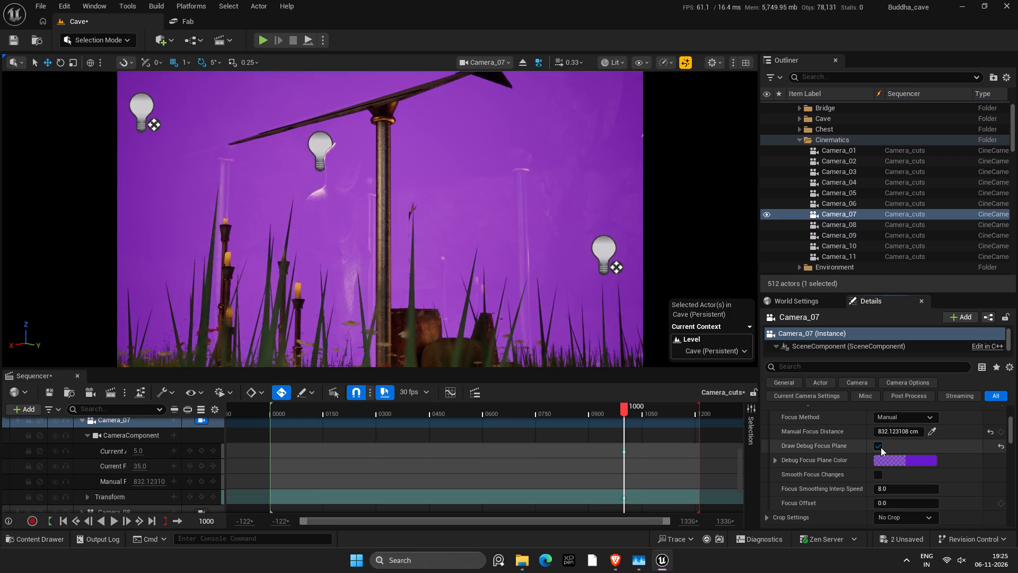
pyautogui.hotkey('ctrl', 's')
pyautogui.hotkey('ctrl', 's')
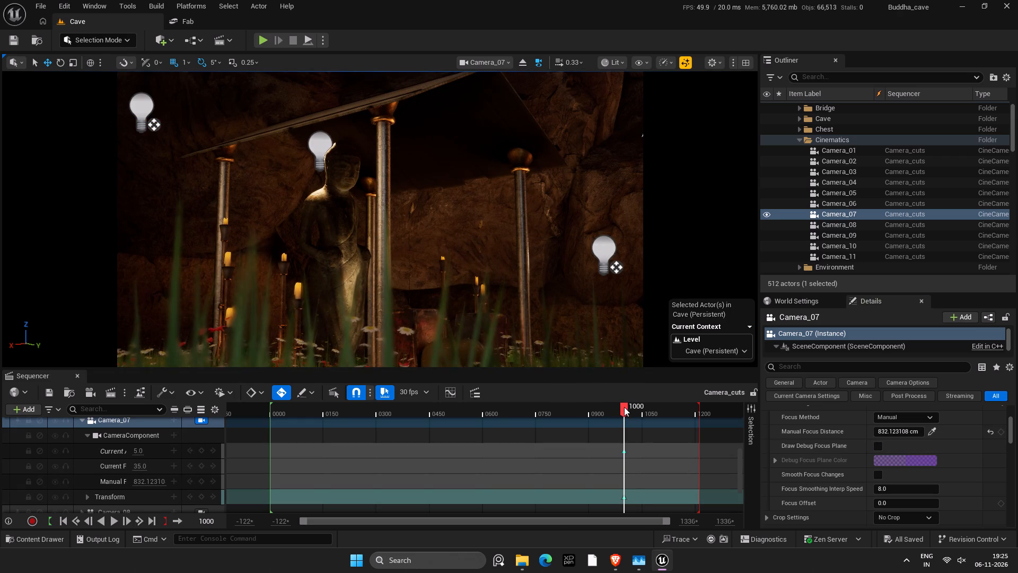
# At frame 1200, fly Camera_07 around the front of the shrine to a low-angle view of the Buddha statue from the opposite side.
pyautogui.moveTo(624, 407); pyautogui.dragTo(694, 431)
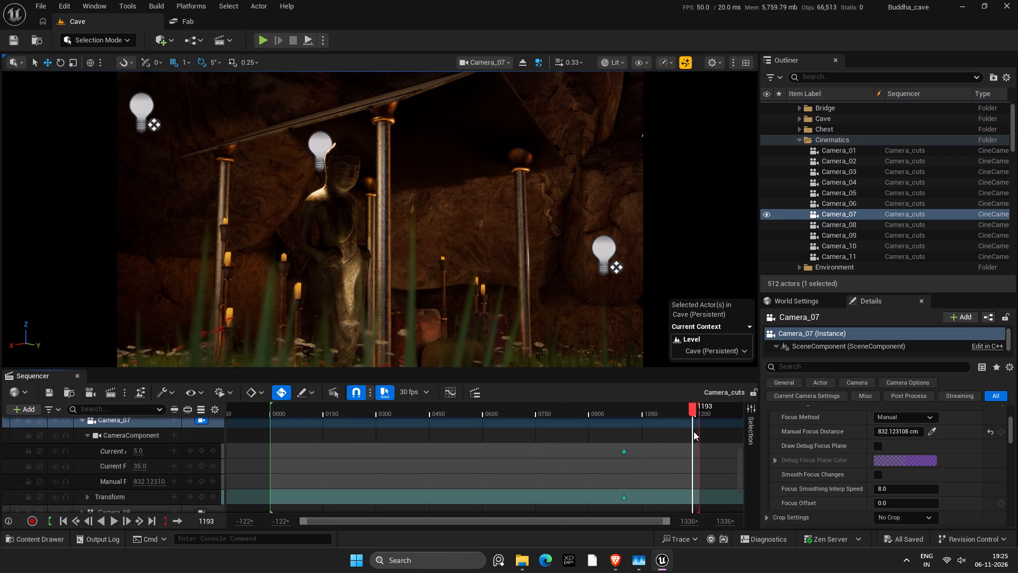
pyautogui.moveTo(694, 431); pyautogui.dragTo(695, 433)
pyautogui.press('Right')
pyautogui.press('Right')
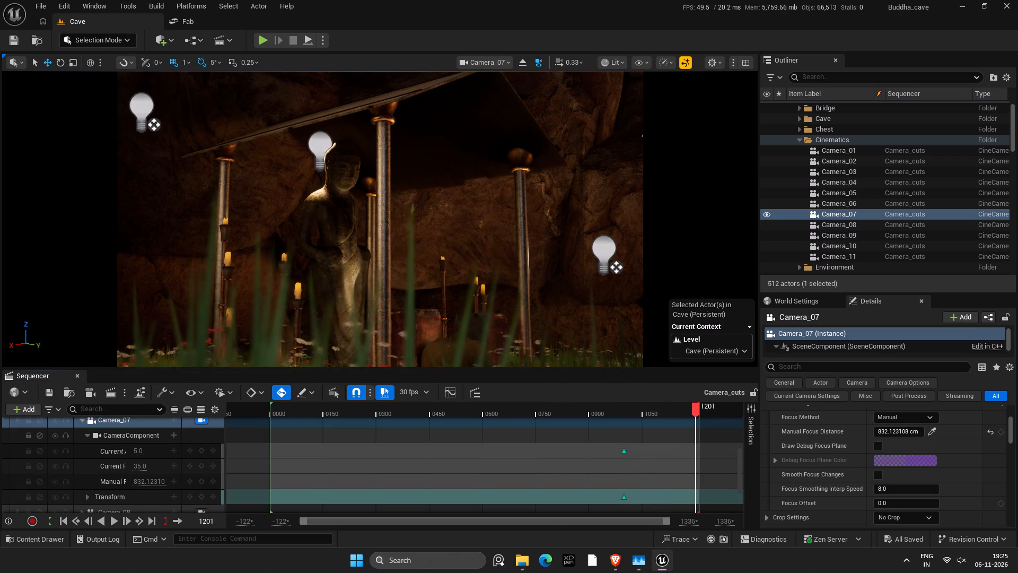
pyautogui.press('Left')
pyautogui.moveTo(533, 301); pyautogui.dragTo(482, 301, button='right')
pyautogui.press('d')
pyautogui.press('d')
pyautogui.press('d')
pyautogui.press('d')
pyautogui.write('dd')
pyautogui.press('d')
pyautogui.press('d')
pyautogui.press('d')
pyautogui.write('dd')
pyautogui.moveTo(482, 301); pyautogui.dragTo(435, 300, button='right')
pyautogui.press('d')
pyautogui.press('d')
pyautogui.press('d')
pyautogui.press('d')
pyautogui.press('d')
pyautogui.press('d')
pyautogui.press('d')
pyautogui.press('d')
pyautogui.press('d')
pyautogui.press('d')
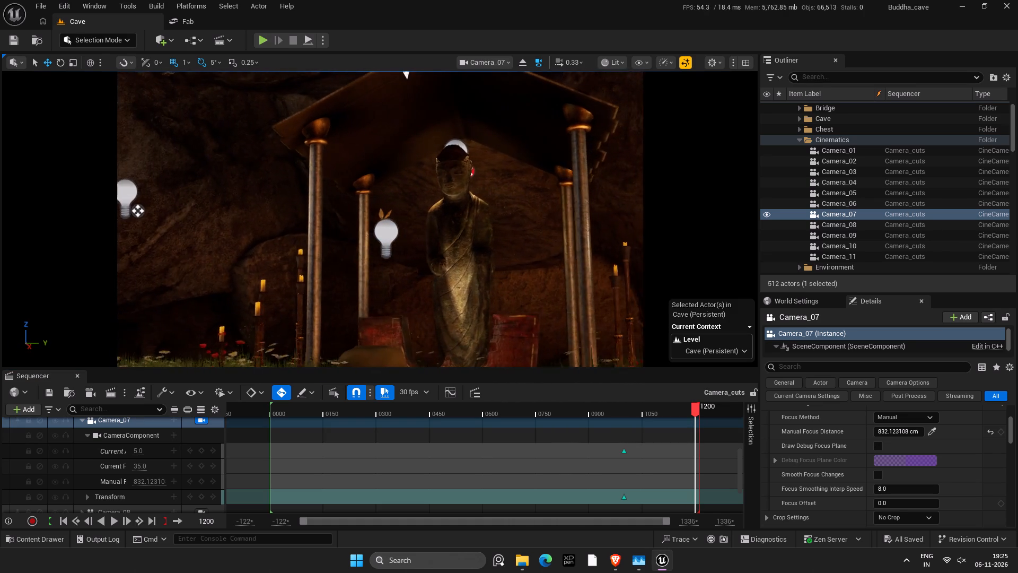
pyautogui.write('dd')
pyautogui.moveTo(435, 300); pyautogui.dragTo(414, 300, button='right')
pyautogui.press('d')
pyautogui.press('d')
pyautogui.write('dd')
pyautogui.press('d')
pyautogui.press('d')
pyautogui.press('d')
pyautogui.press('d')
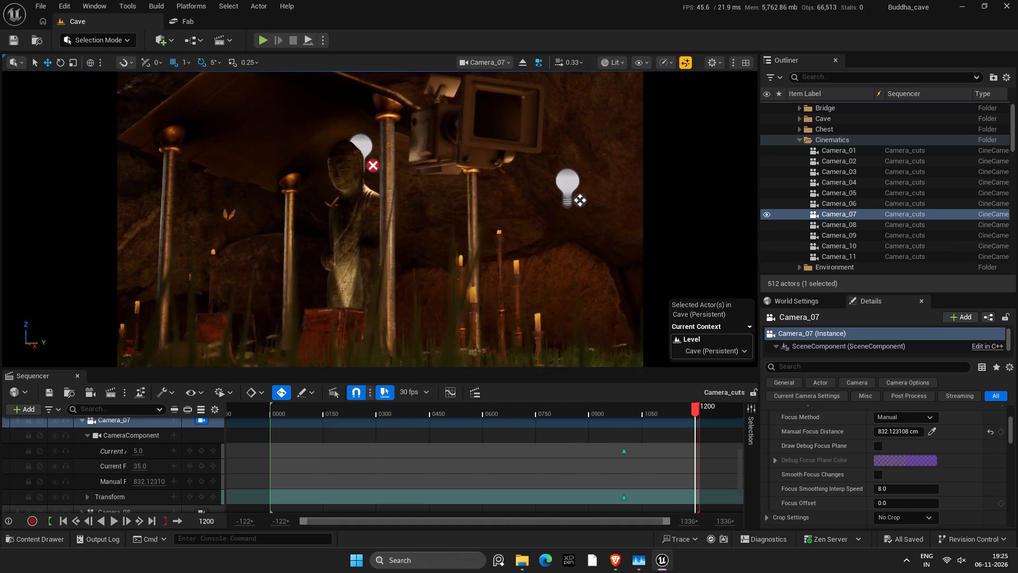
pyautogui.moveTo(414, 300); pyautogui.dragTo(396, 300, button='right')
pyautogui.press('d')
pyautogui.press('d')
pyautogui.press('d')
pyautogui.press('a')
# Hide the viewport's light icons with game view and fine-tune Camera_07's sideways framing at frame 1200.
pyautogui.press('g')
pyautogui.rightClick(533, 301)
pyautogui.write('daa')
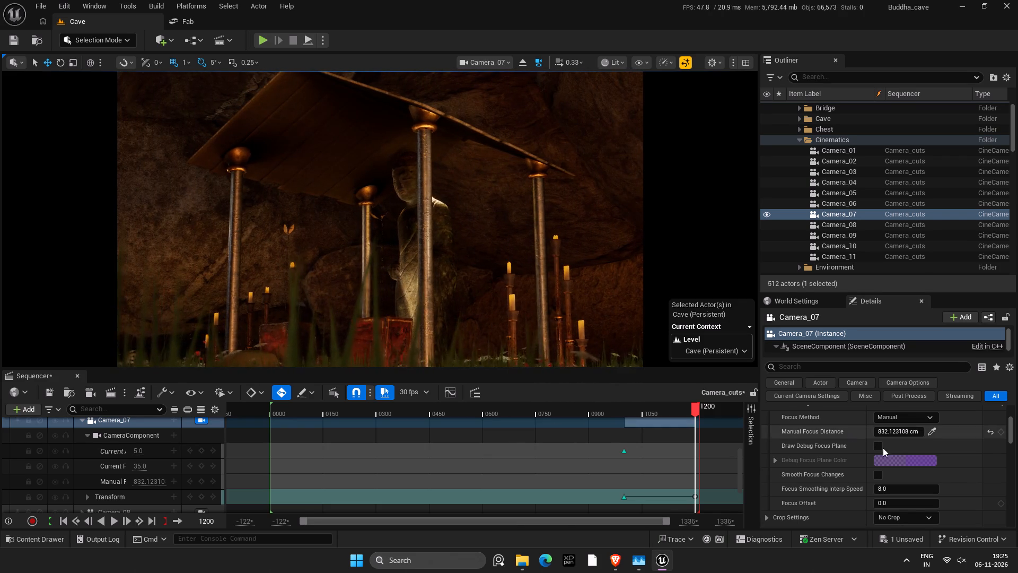
# Open Camera_07's yaw value at frame 1200 for editing and save the sequence.
pyautogui.scroll(9, 931, 464)
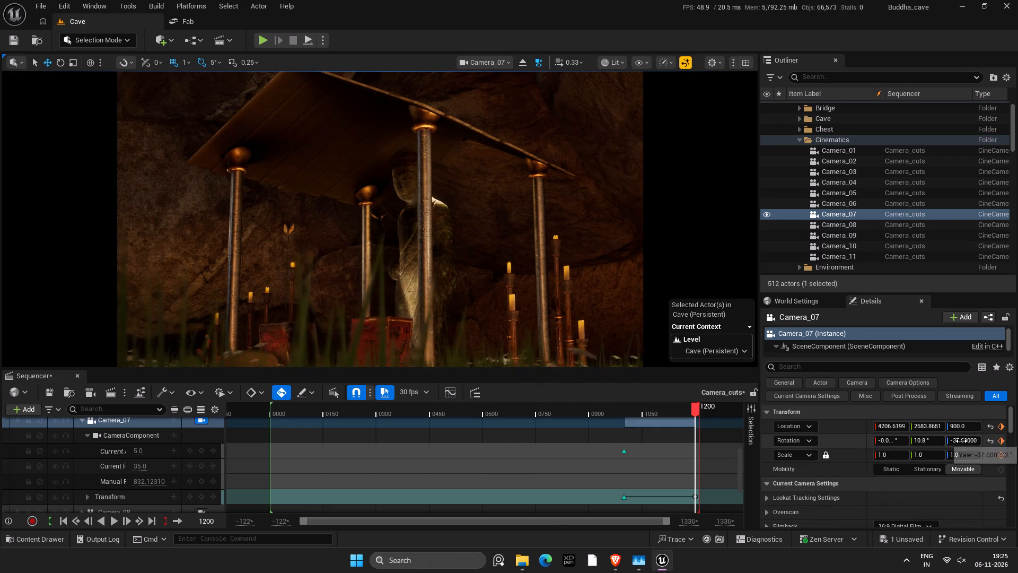
pyautogui.click(961, 441)
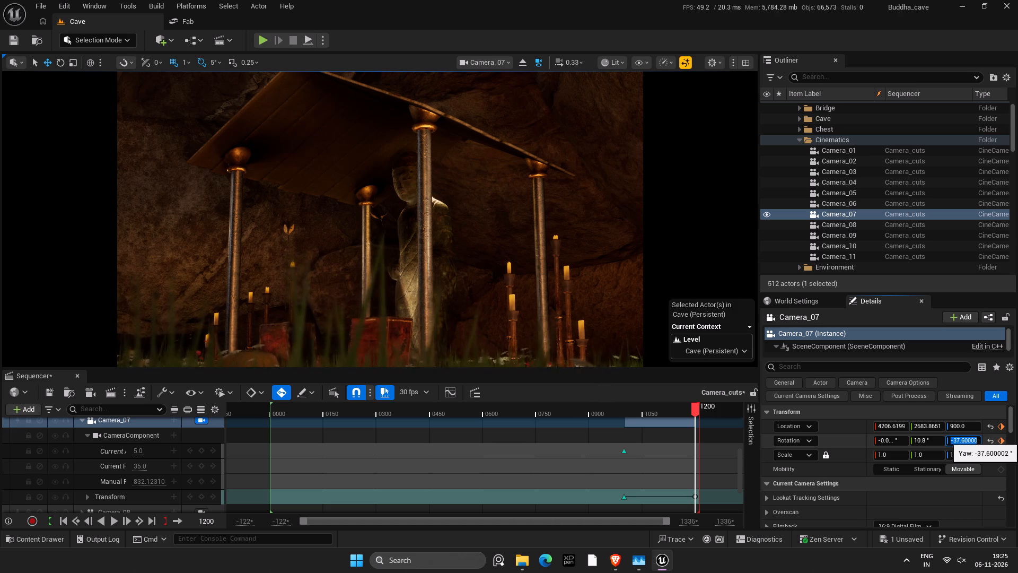
pyautogui.hotkey('ctrl', 's')
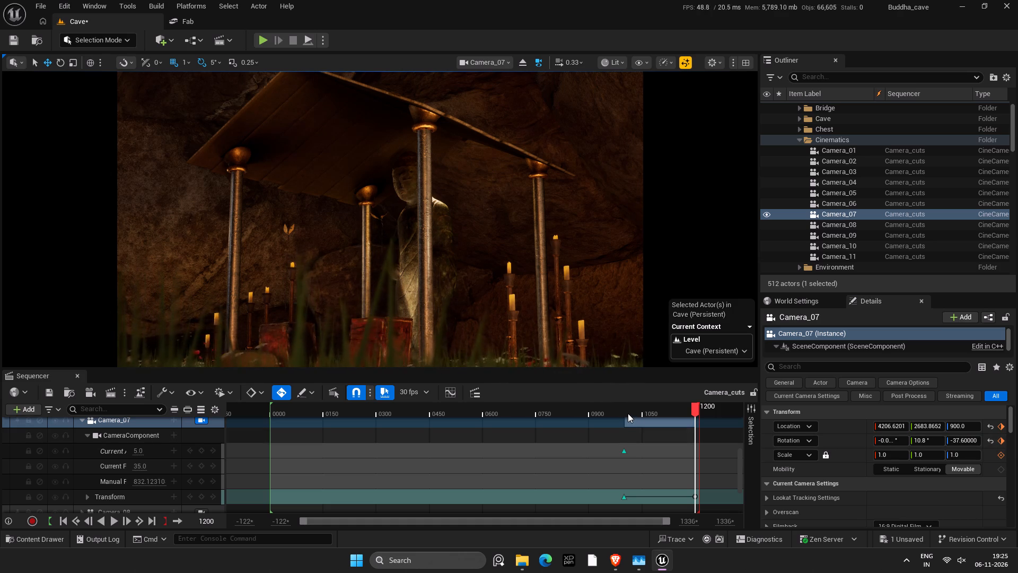
# Return to frame 1000 and copy Camera_07's rotation values from that key.
pyautogui.click(626, 410)
pyautogui.press('Left')
pyautogui.press('Left')
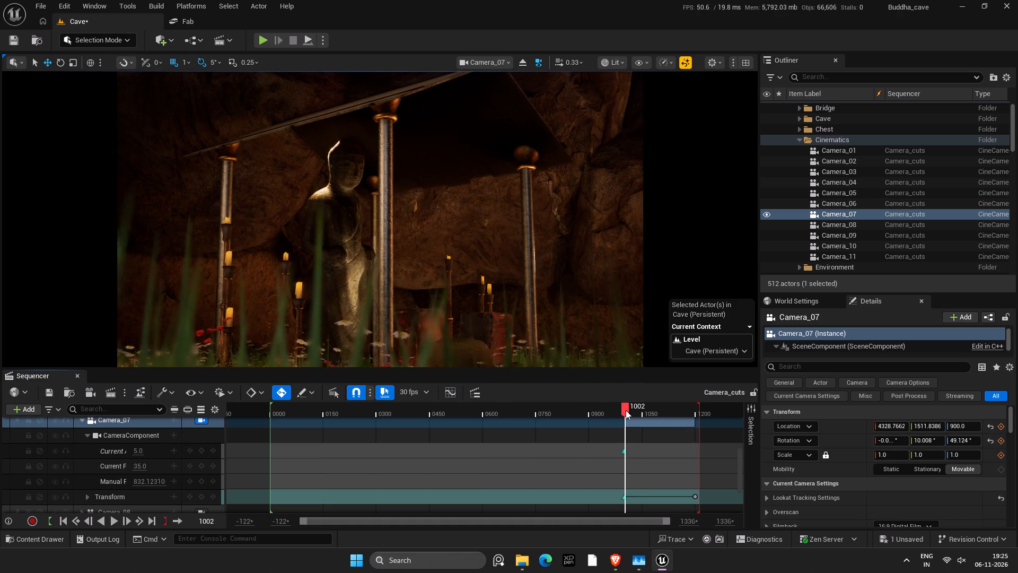
pyautogui.press('Left')
pyautogui.press('Left')
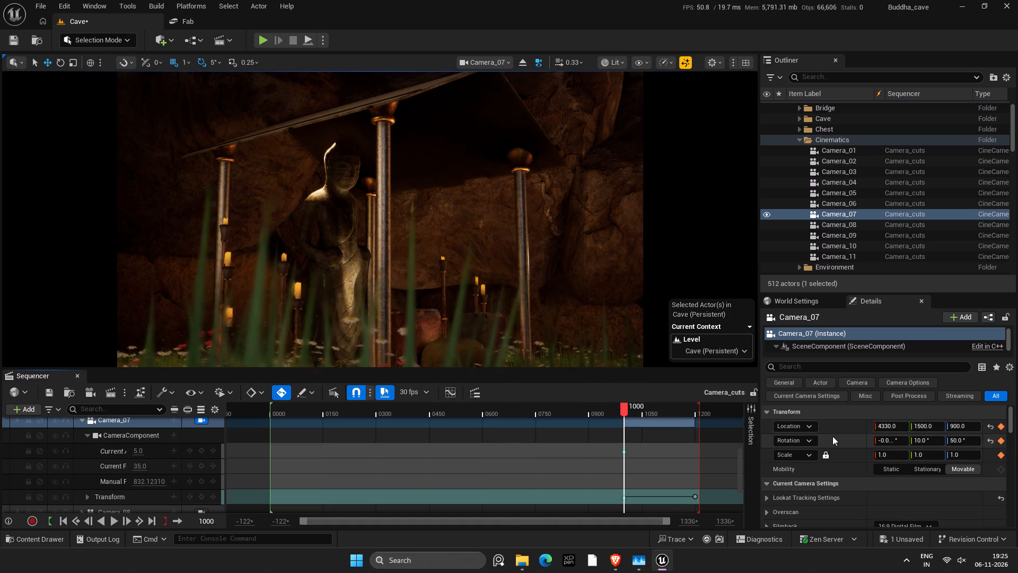
pyautogui.rightClick(837, 437)
pyautogui.click(857, 457)
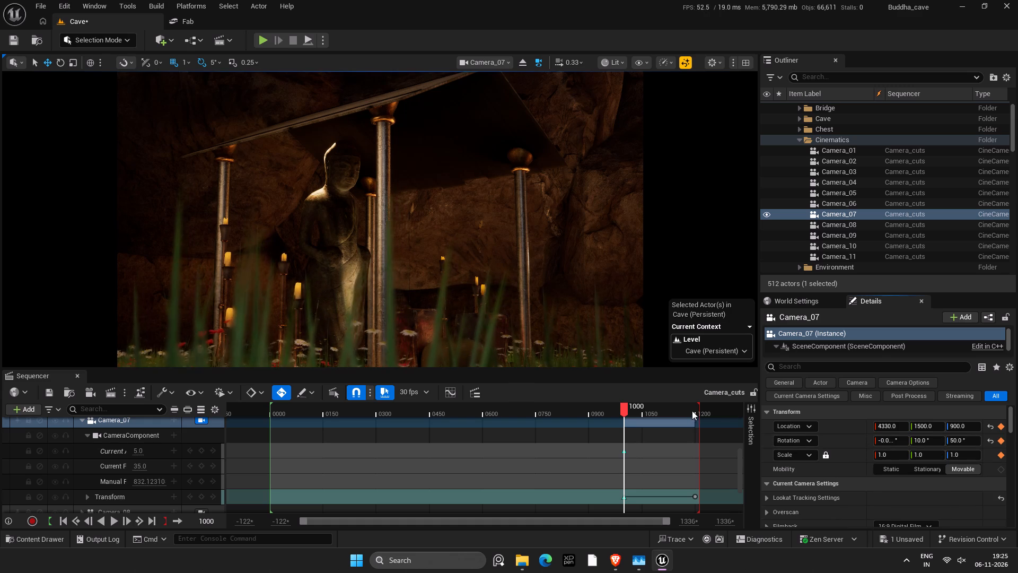
# At frame 1200, paste the copied rotation onto Camera_07 and set its yaw to -50°.
pyautogui.click(694, 409)
pyautogui.press('Right')
pyautogui.press('Right')
pyautogui.press('Right')
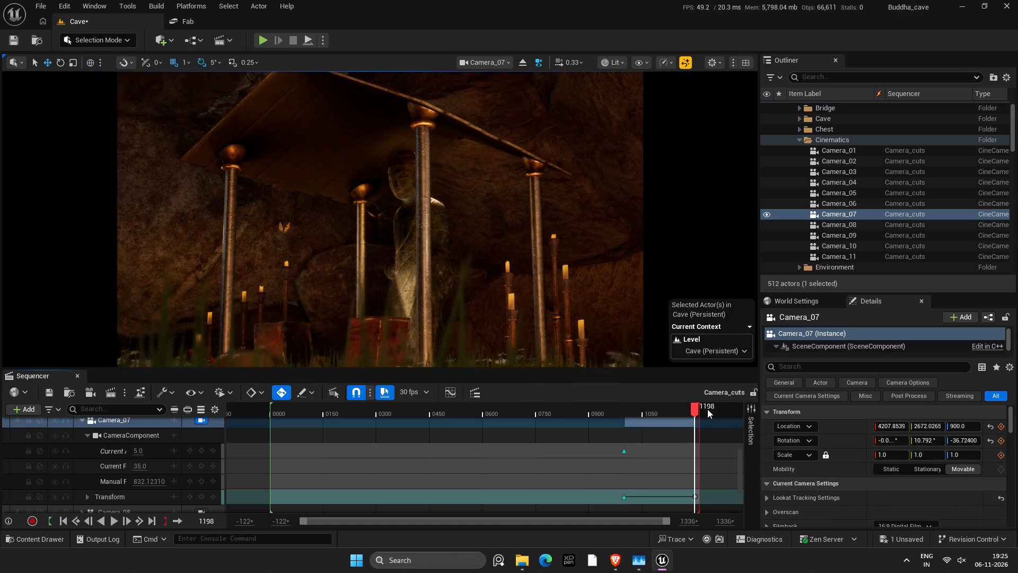
pyautogui.press('Right')
pyautogui.rightClick(867, 439)
pyautogui.click(889, 473)
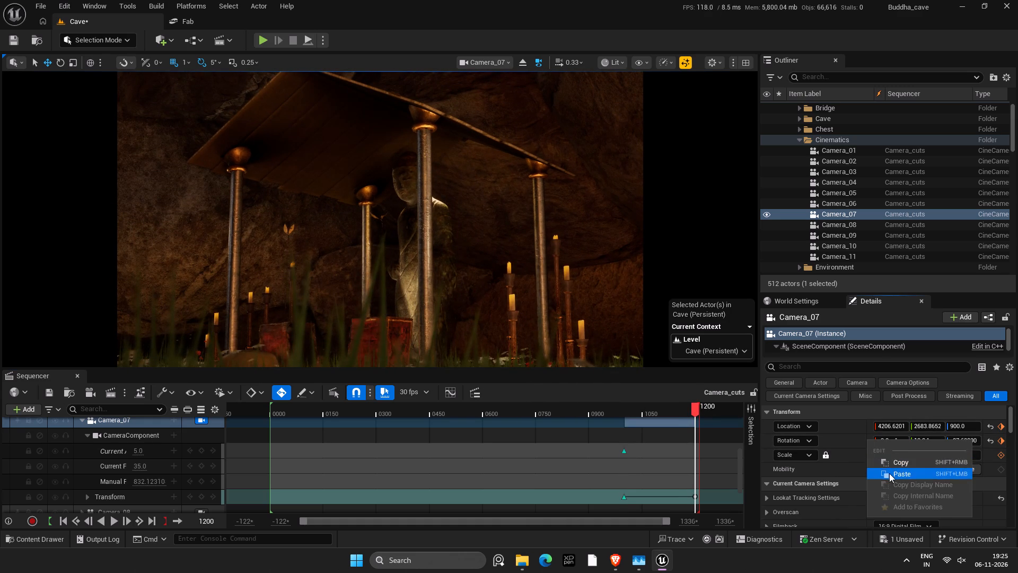
pyautogui.click(951, 441)
pyautogui.press('Left')
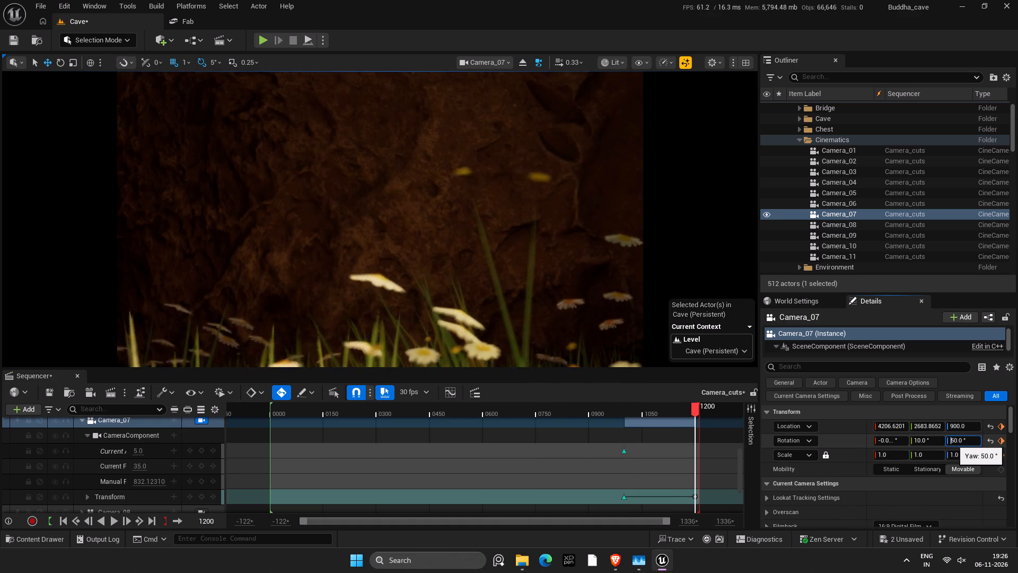
pyautogui.press('-')
pyautogui.press('Return')
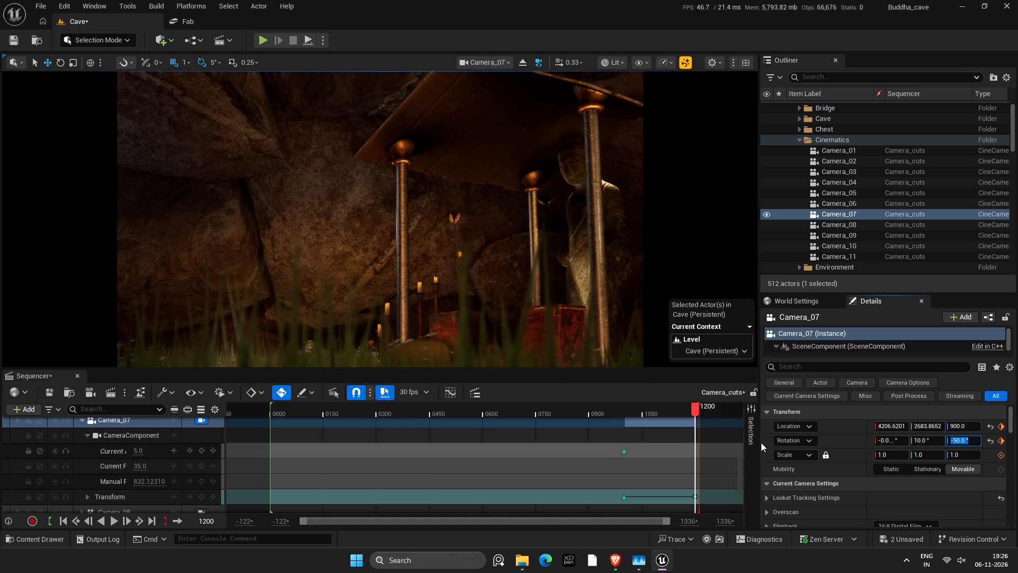
pyautogui.click(917, 440)
# Scrub Camera_07's shot back to frame 1000 to examine the camera motion around the shrine.
pyautogui.moveTo(674, 411); pyautogui.dragTo(670, 410)
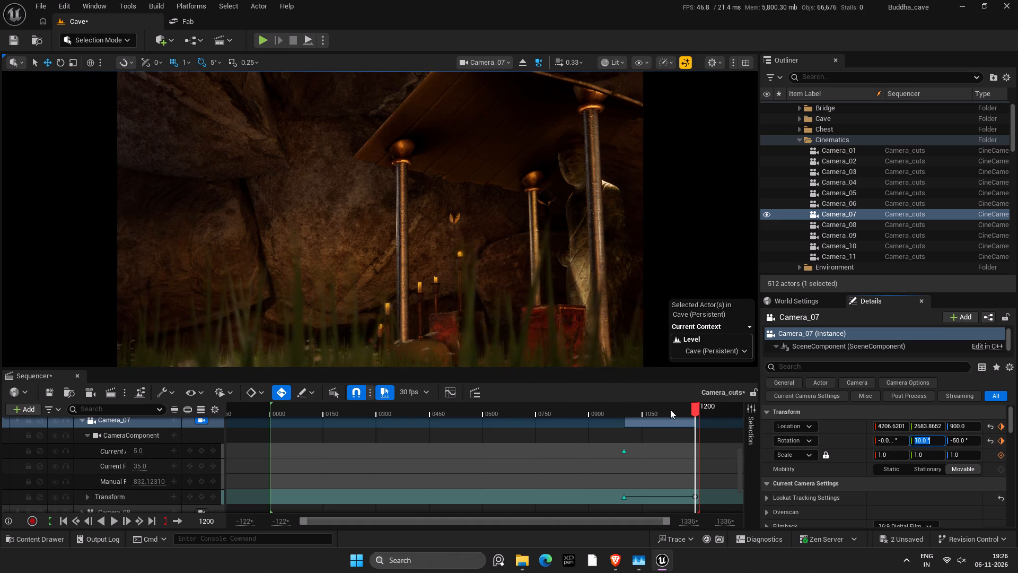
pyautogui.moveTo(670, 410); pyautogui.dragTo(640, 410)
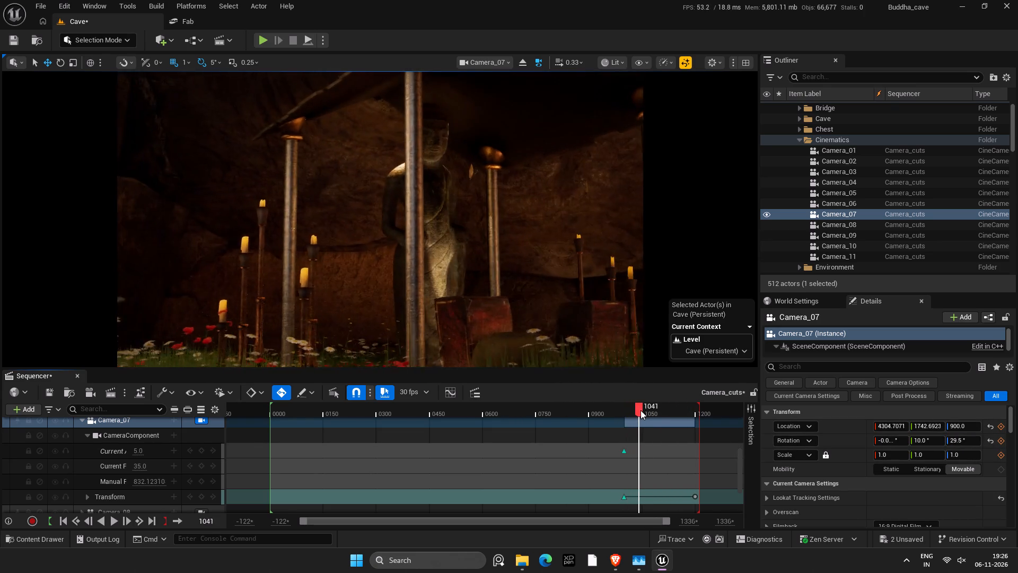
pyautogui.moveTo(640, 410); pyautogui.dragTo(629, 414)
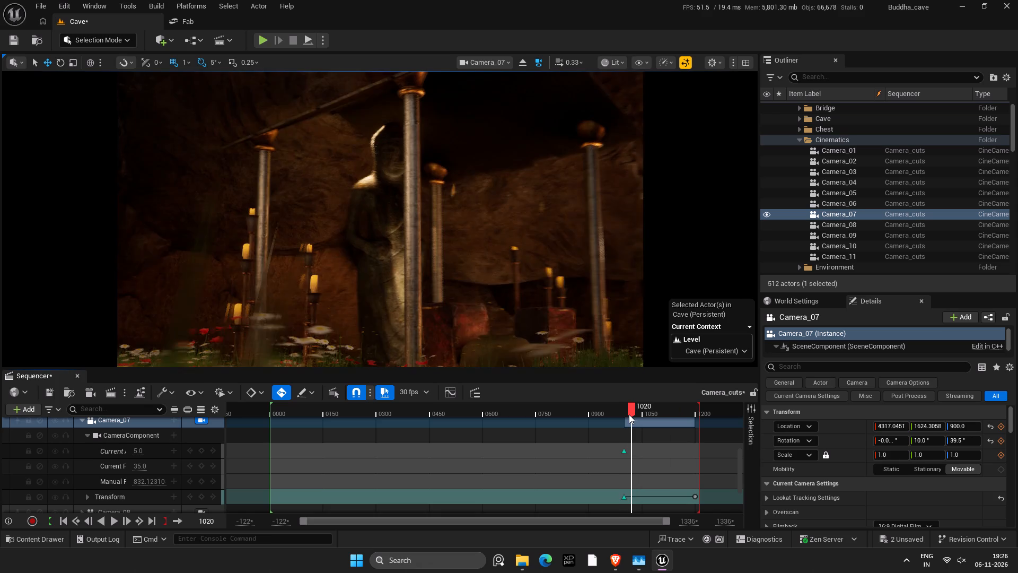
pyautogui.moveTo(629, 414); pyautogui.dragTo(627, 414)
pyautogui.press('Left')
pyautogui.press('Left')
pyautogui.press('Left')
pyautogui.press('Left')
pyautogui.press('Left')
pyautogui.press('Left')
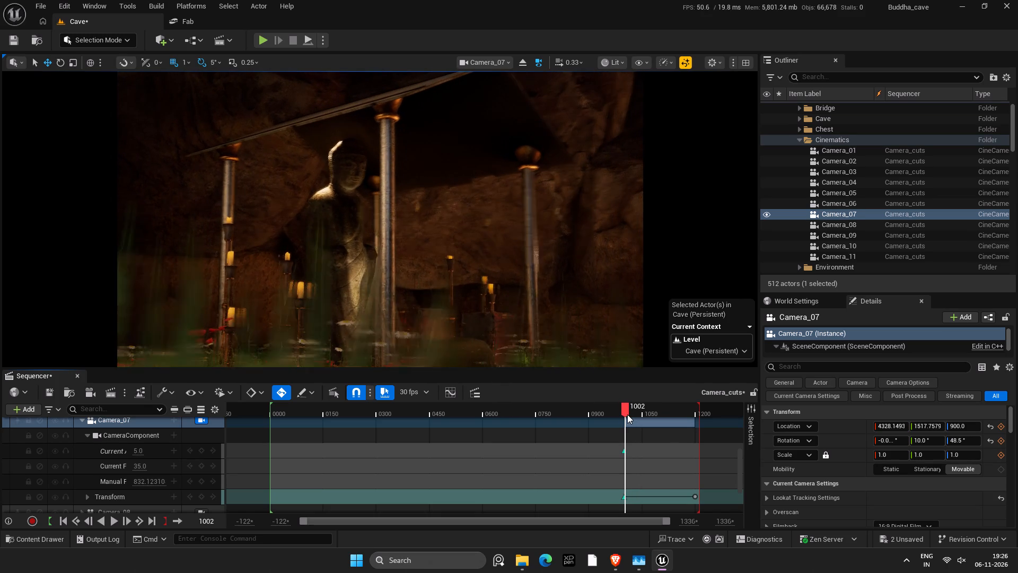
pyautogui.press('Left')
pyautogui.press('Left')
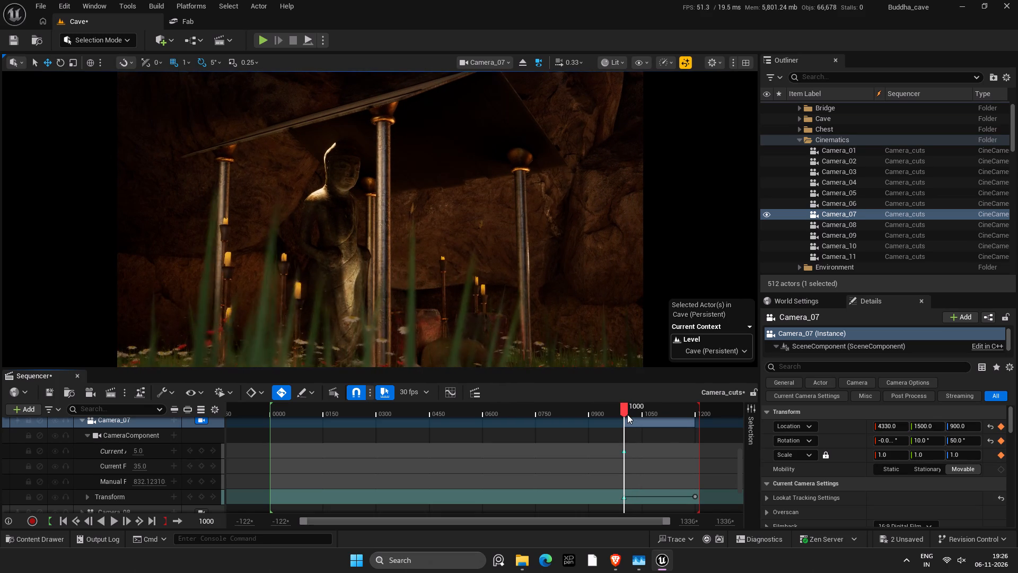
# Compare Camera_07's end framing around frame 1200 with its start framing at frame 1000.
pyautogui.click(694, 410)
pyautogui.press('Right')
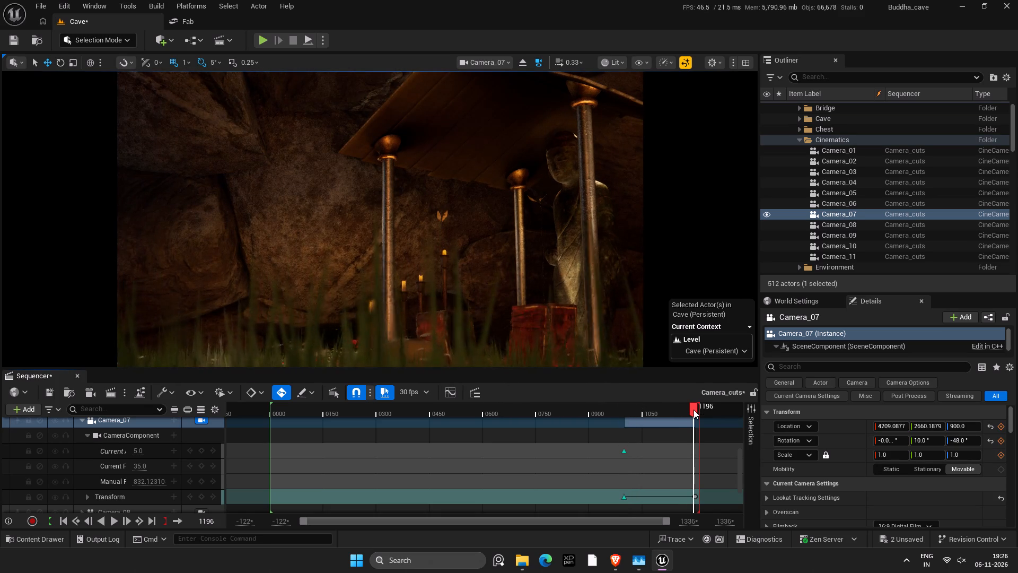
pyautogui.press('Right')
pyautogui.press('Right')
pyautogui.press('Right')
pyautogui.press('Right')
pyautogui.press('Right')
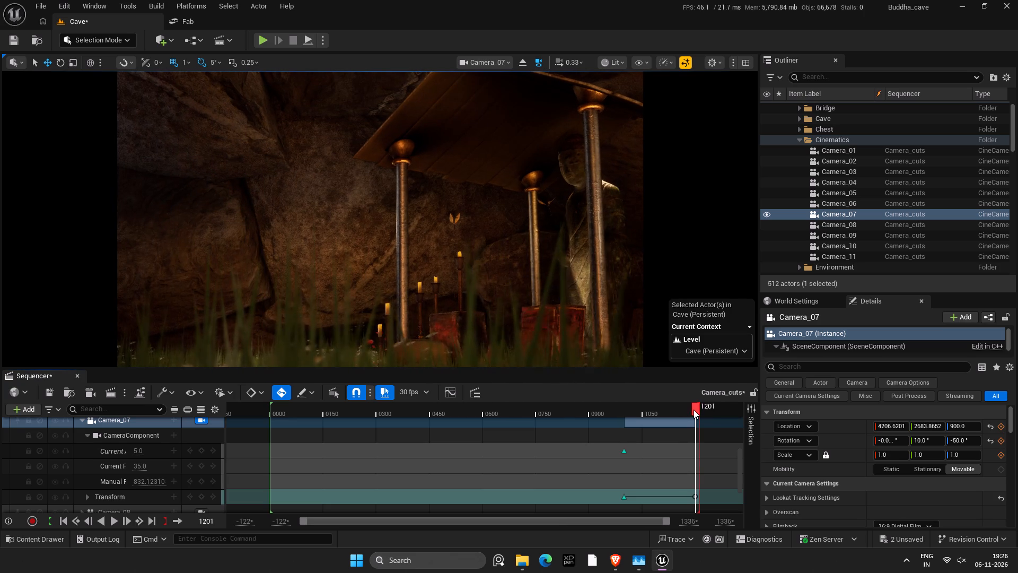
pyautogui.click(622, 411)
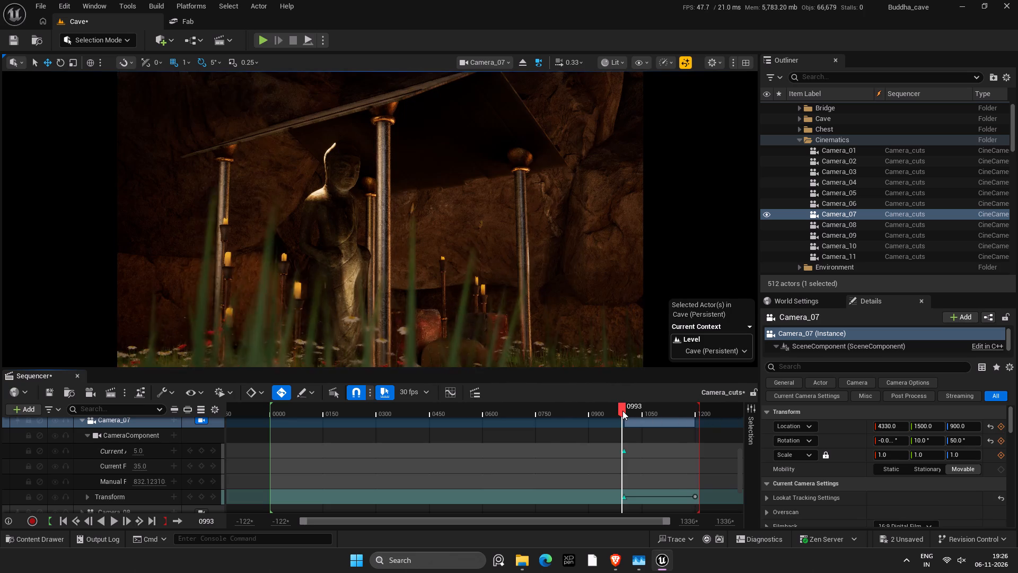
pyautogui.press('Right')
pyautogui.press('Right')
pyautogui.press('Right')
pyautogui.press('Right')
pyautogui.press('Right')
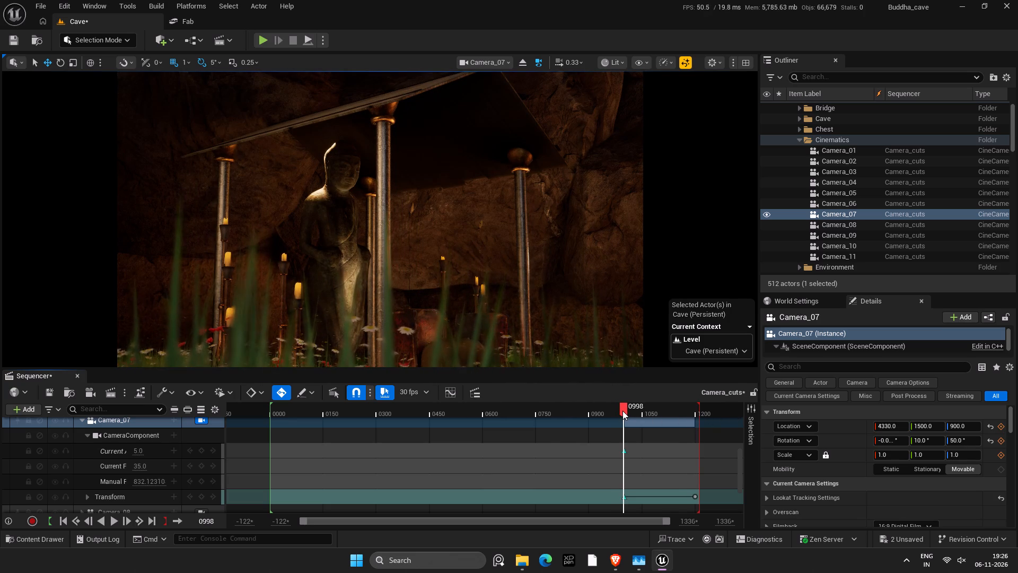
pyautogui.press('Right')
pyautogui.press('Right')
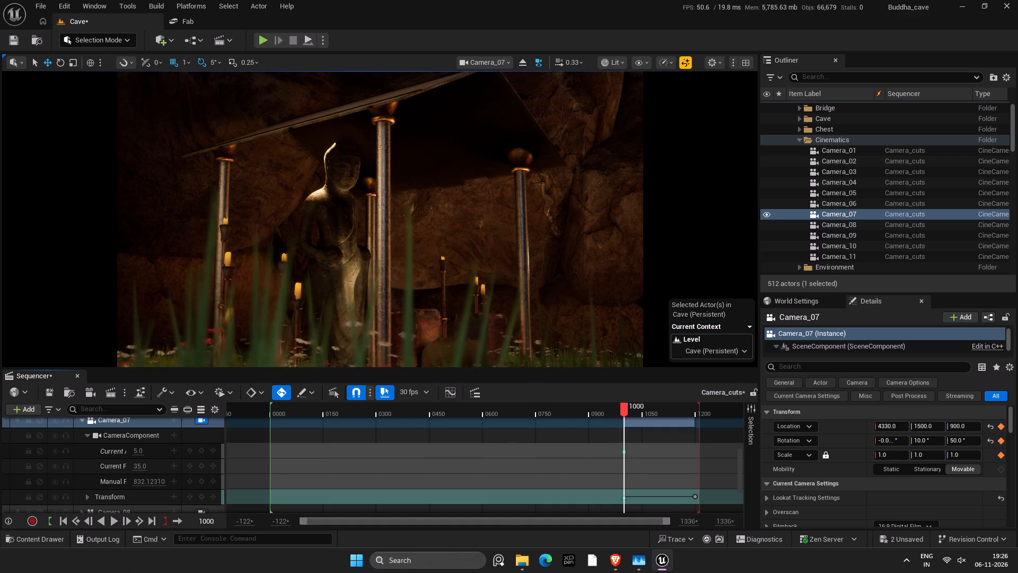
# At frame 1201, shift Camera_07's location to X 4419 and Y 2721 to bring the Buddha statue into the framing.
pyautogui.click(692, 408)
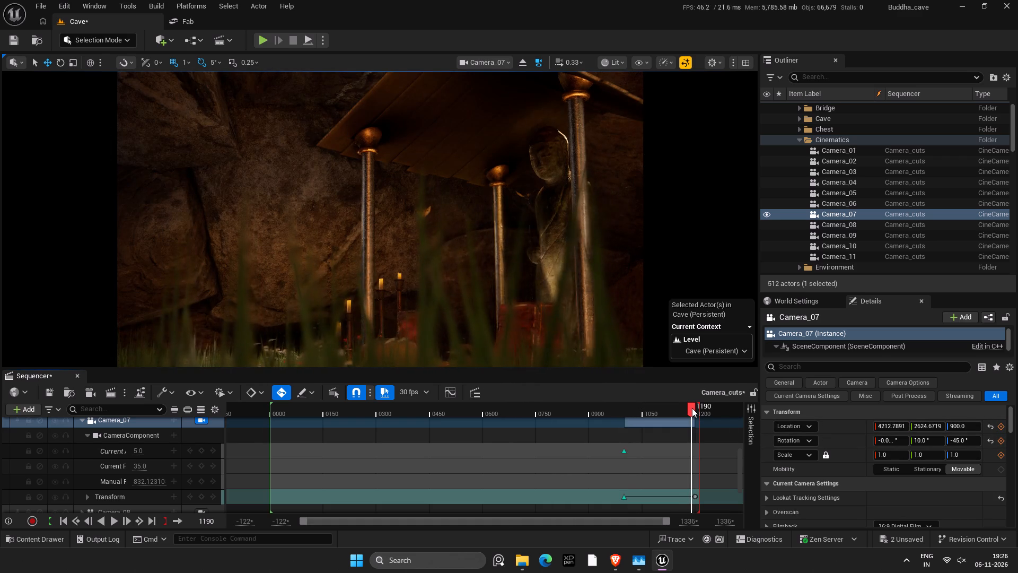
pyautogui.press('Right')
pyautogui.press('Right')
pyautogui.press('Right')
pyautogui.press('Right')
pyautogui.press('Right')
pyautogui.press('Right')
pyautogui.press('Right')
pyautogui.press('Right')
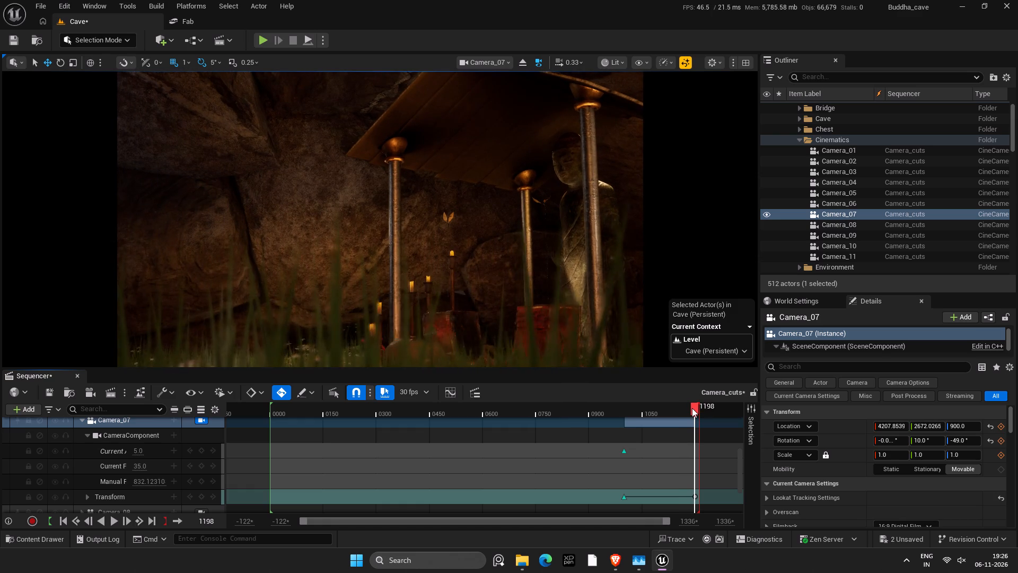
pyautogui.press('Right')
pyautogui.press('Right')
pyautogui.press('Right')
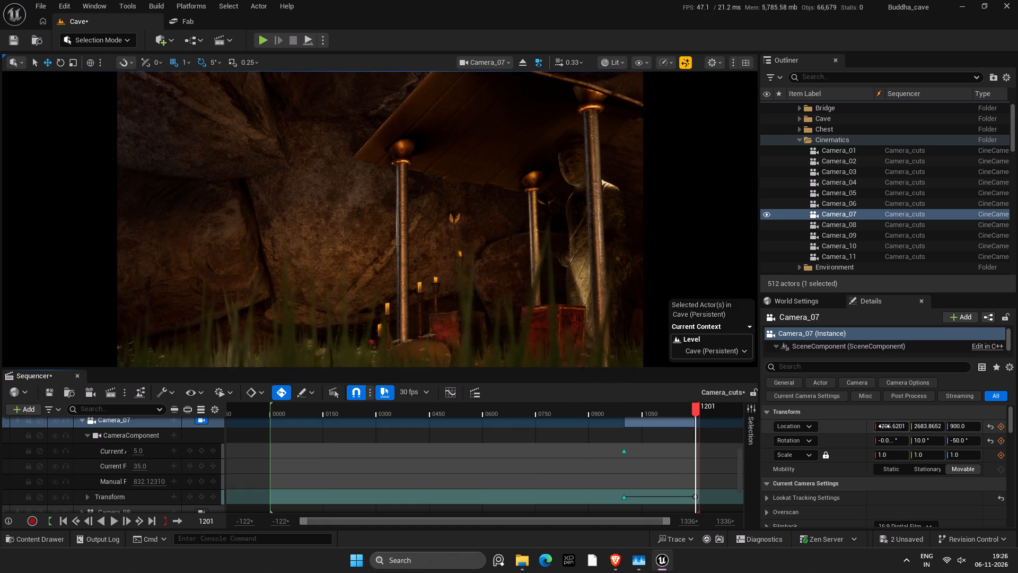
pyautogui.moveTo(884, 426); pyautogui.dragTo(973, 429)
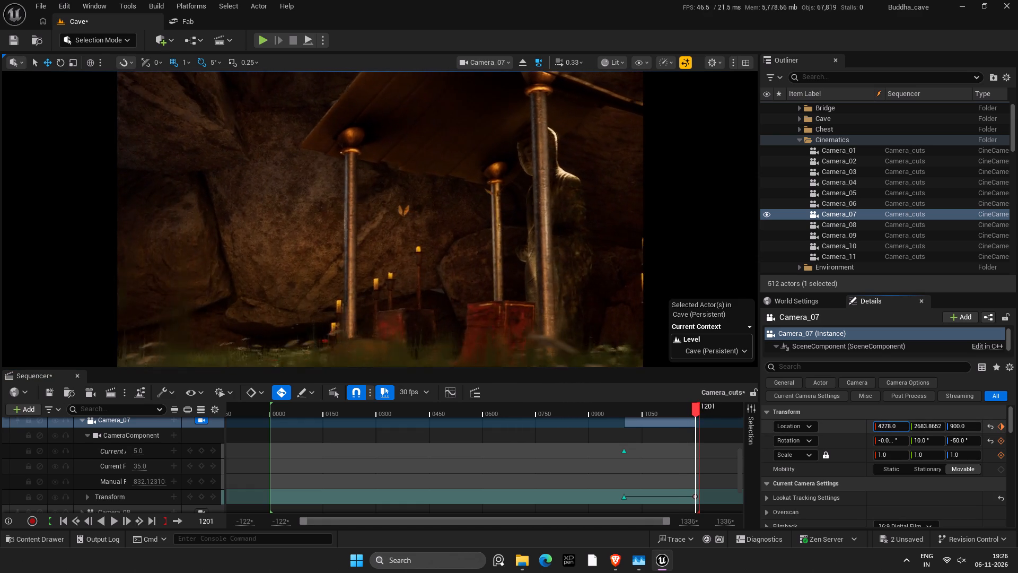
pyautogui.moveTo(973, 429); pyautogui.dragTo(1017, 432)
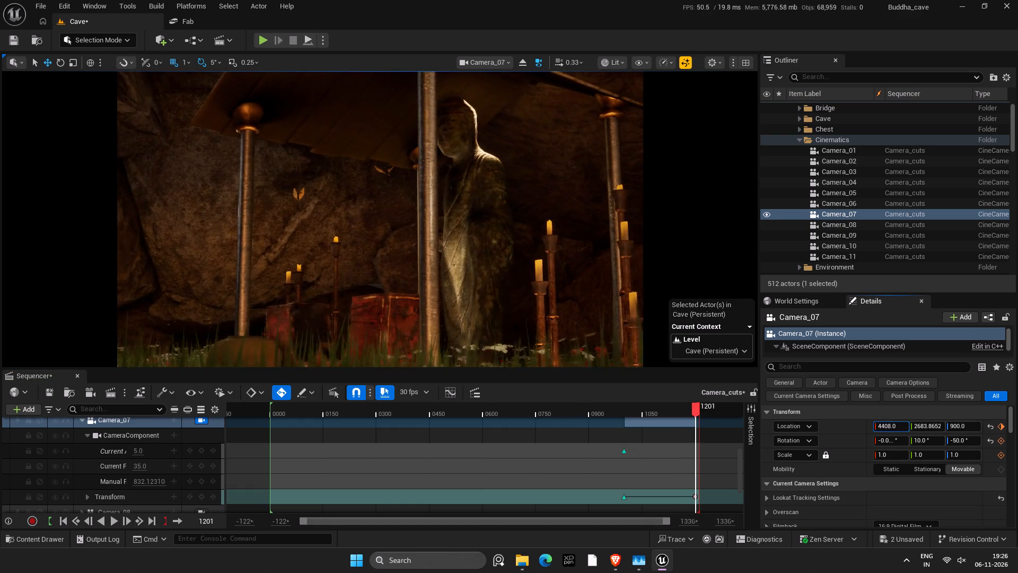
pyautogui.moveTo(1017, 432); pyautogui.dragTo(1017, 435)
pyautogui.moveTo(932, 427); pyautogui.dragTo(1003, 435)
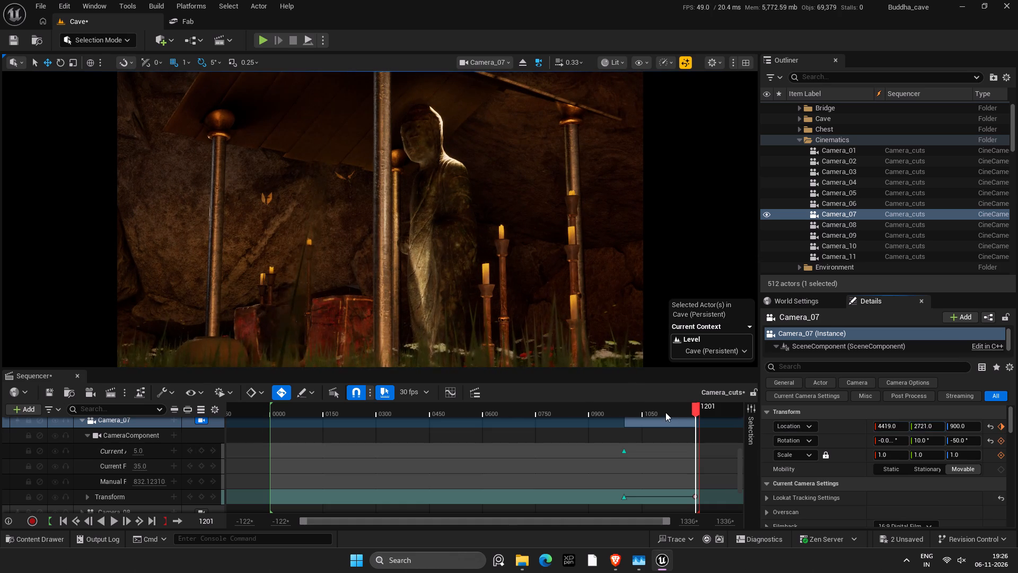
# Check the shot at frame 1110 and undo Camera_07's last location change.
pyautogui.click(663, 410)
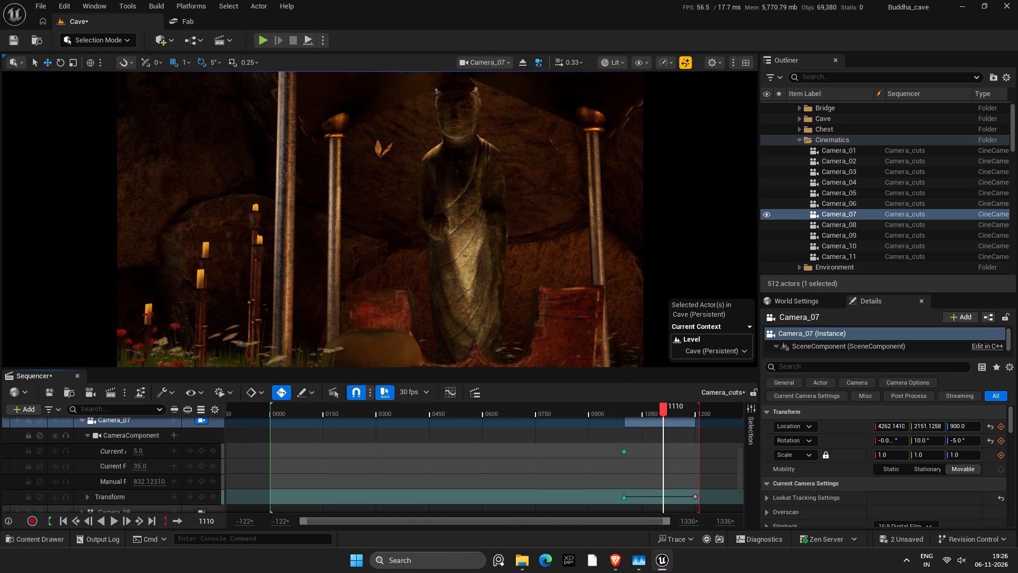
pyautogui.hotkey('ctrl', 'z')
# Scrub Camera_07's shot back to frame 1000 to review the start framing.
pyautogui.moveTo(682, 410); pyautogui.dragTo(630, 414)
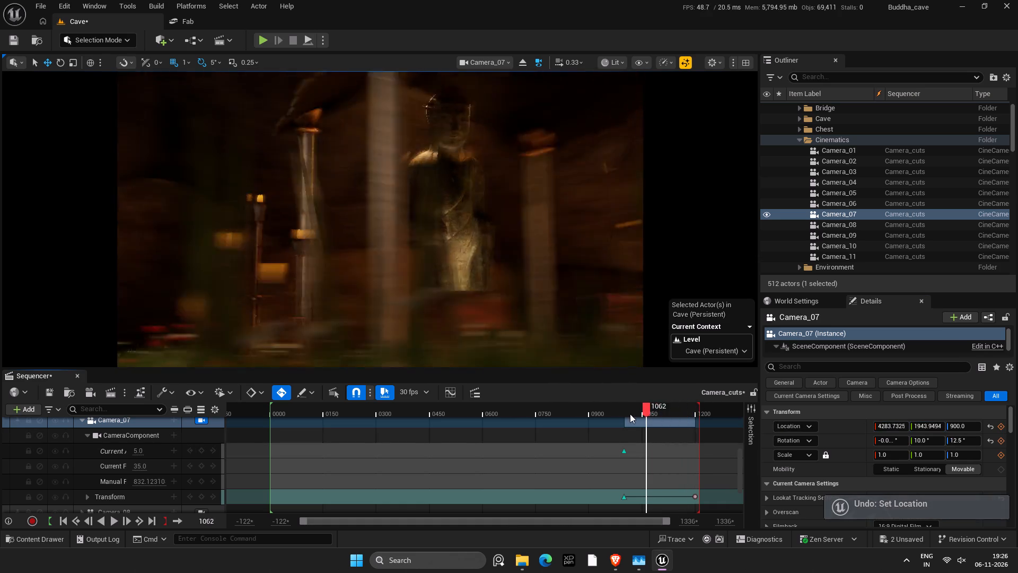
pyautogui.moveTo(630, 414); pyautogui.dragTo(625, 419)
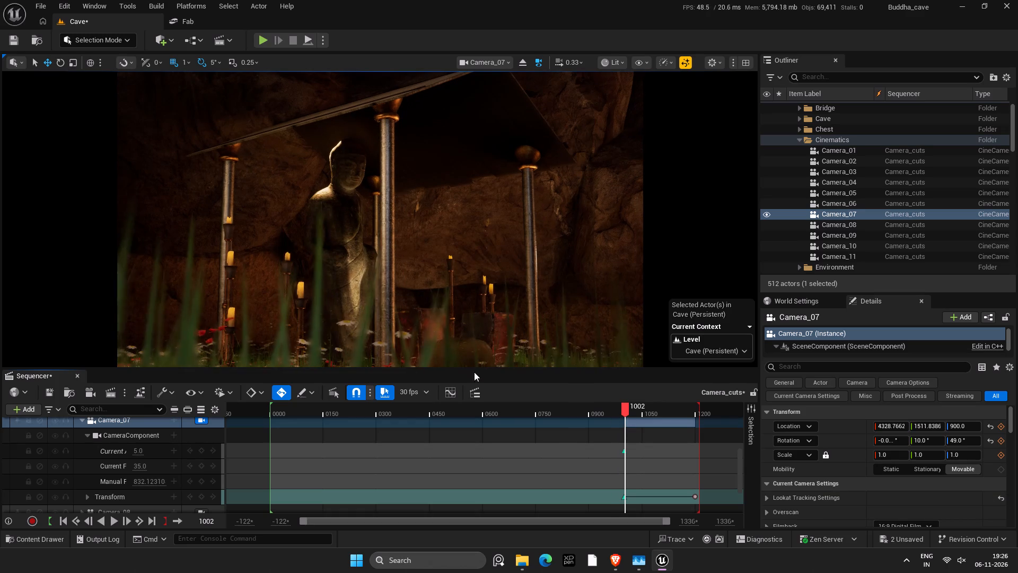
pyautogui.press('Down')
pyautogui.press('Left')
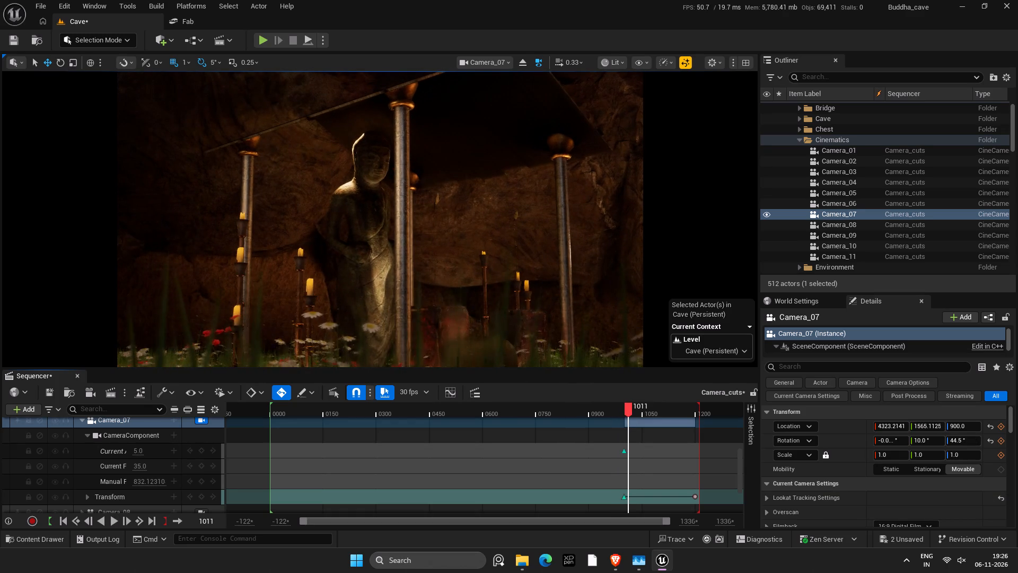
pyautogui.click(626, 406)
pyautogui.press('Right')
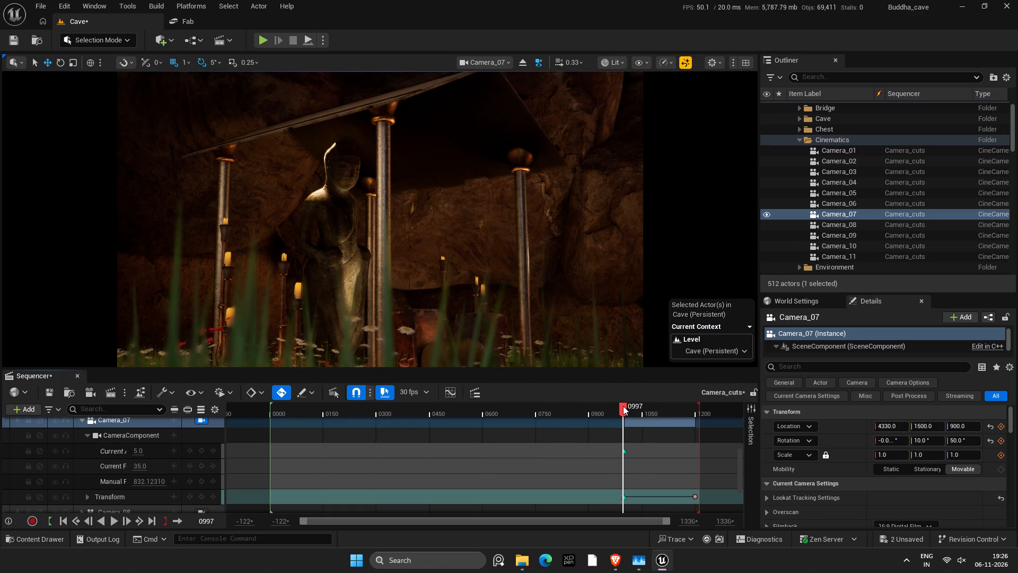
pyautogui.press('Right')
pyautogui.press('Right')
pyautogui.press('Right')
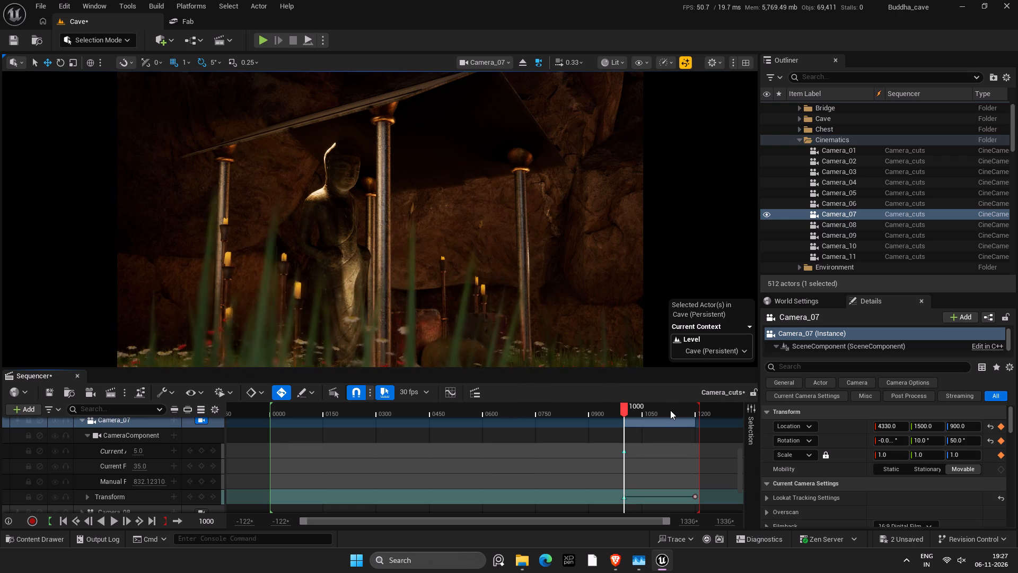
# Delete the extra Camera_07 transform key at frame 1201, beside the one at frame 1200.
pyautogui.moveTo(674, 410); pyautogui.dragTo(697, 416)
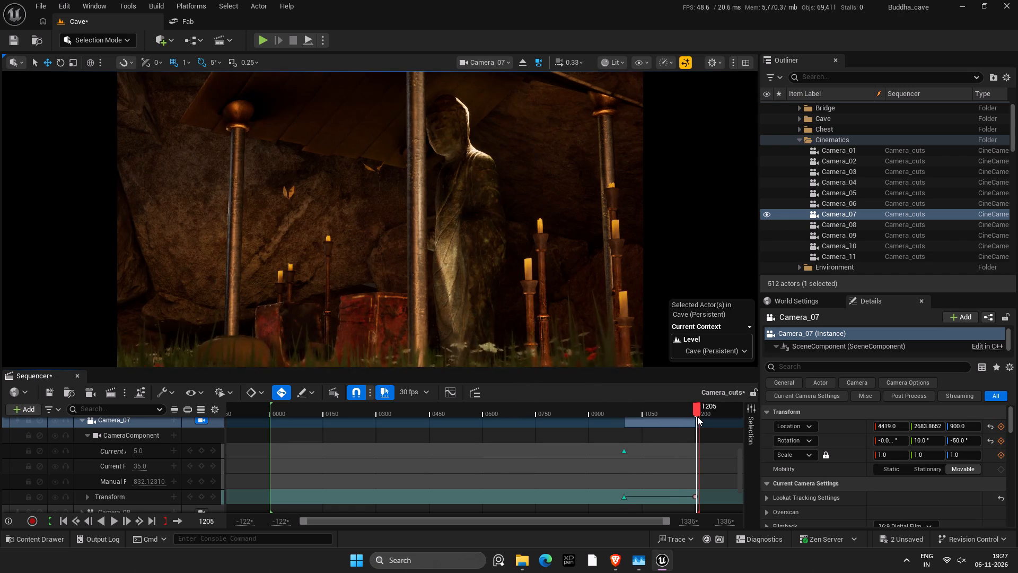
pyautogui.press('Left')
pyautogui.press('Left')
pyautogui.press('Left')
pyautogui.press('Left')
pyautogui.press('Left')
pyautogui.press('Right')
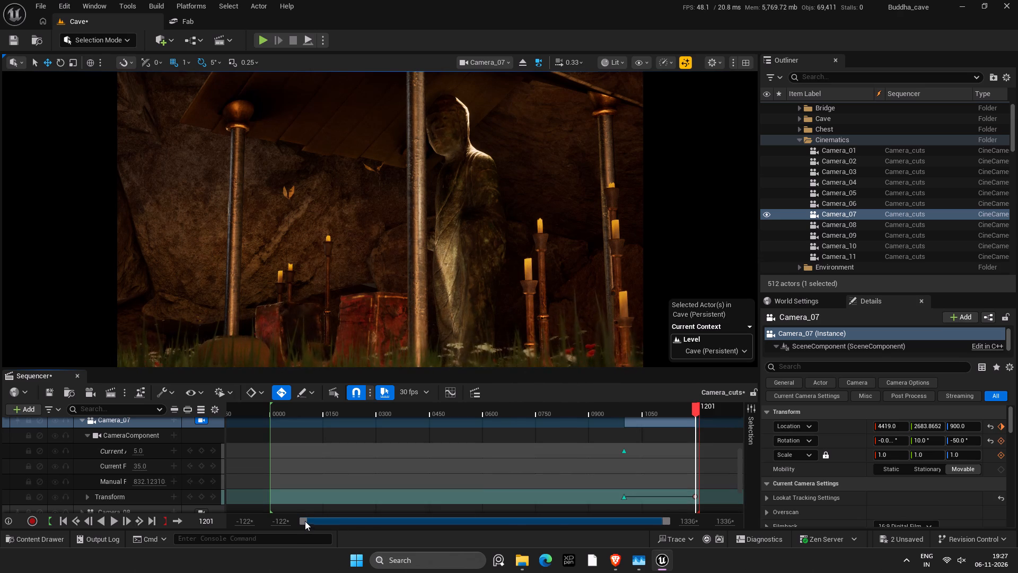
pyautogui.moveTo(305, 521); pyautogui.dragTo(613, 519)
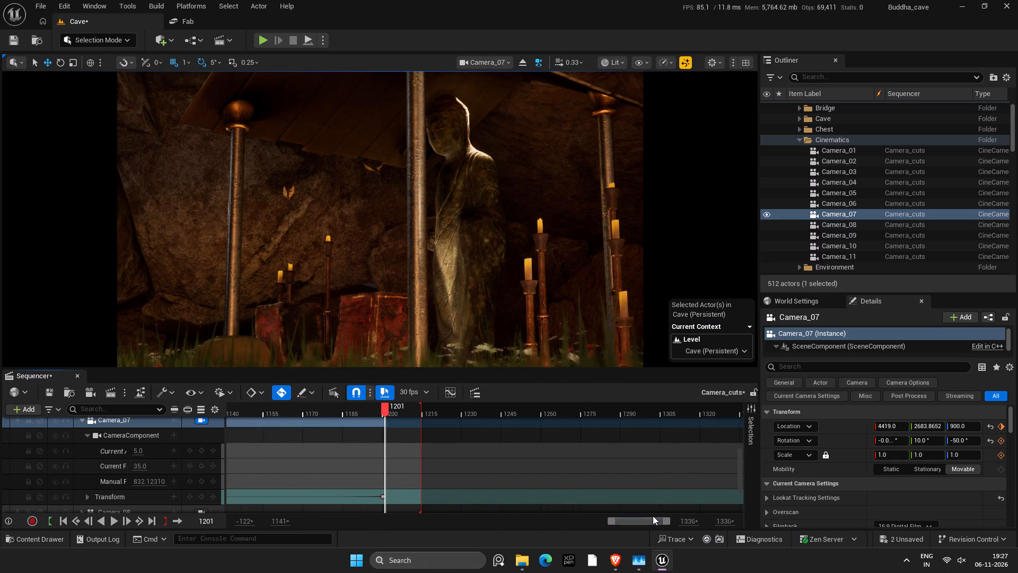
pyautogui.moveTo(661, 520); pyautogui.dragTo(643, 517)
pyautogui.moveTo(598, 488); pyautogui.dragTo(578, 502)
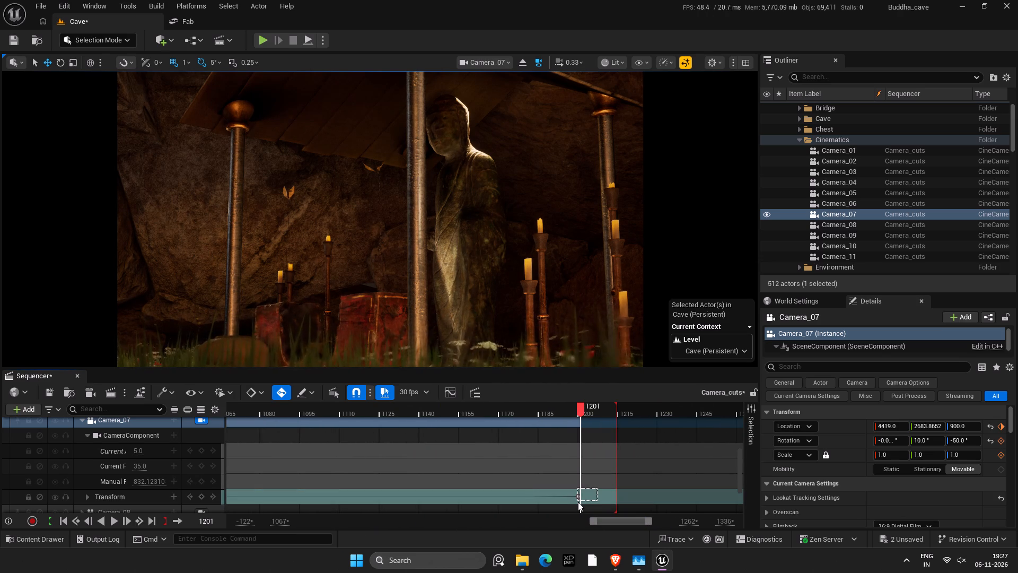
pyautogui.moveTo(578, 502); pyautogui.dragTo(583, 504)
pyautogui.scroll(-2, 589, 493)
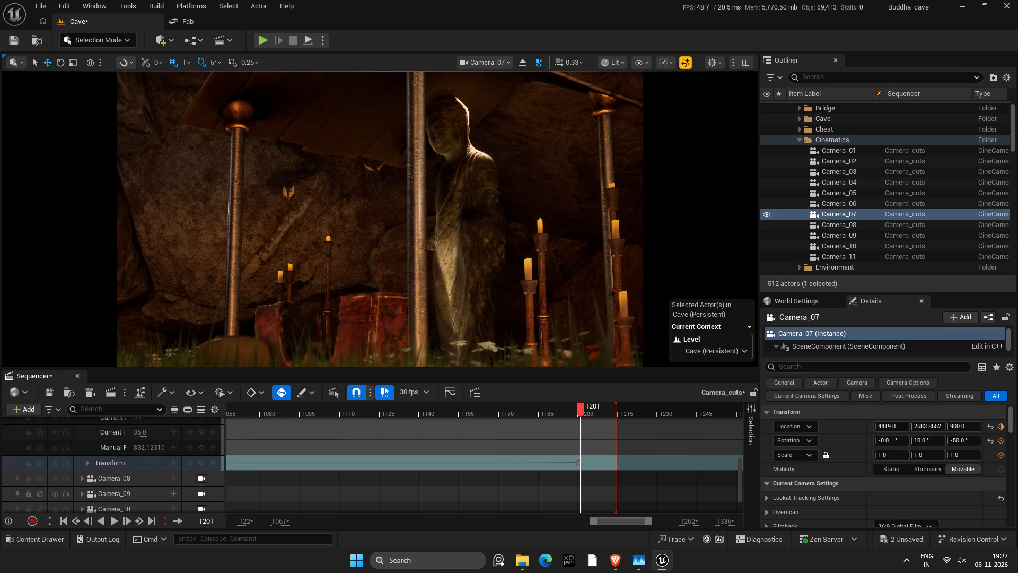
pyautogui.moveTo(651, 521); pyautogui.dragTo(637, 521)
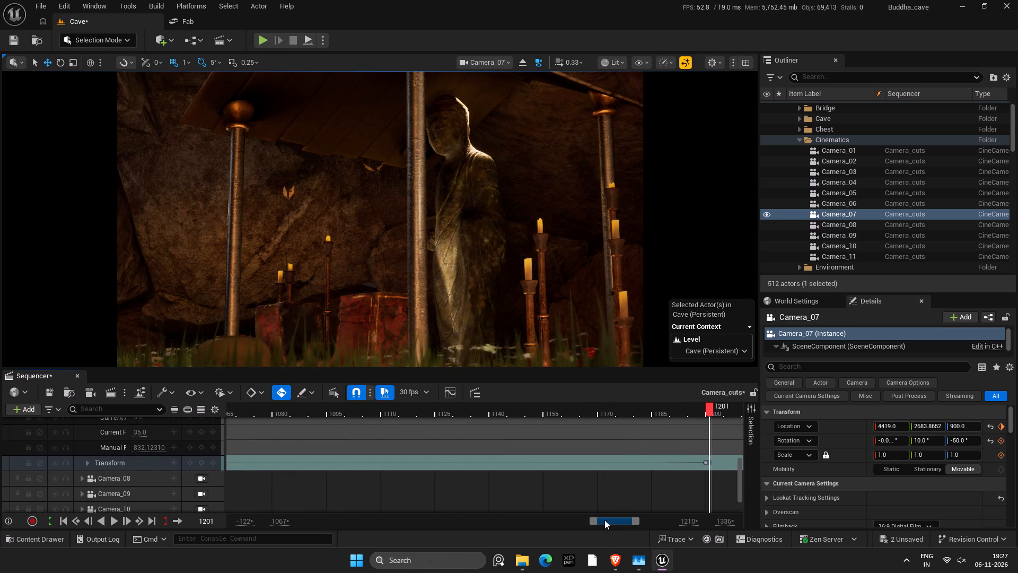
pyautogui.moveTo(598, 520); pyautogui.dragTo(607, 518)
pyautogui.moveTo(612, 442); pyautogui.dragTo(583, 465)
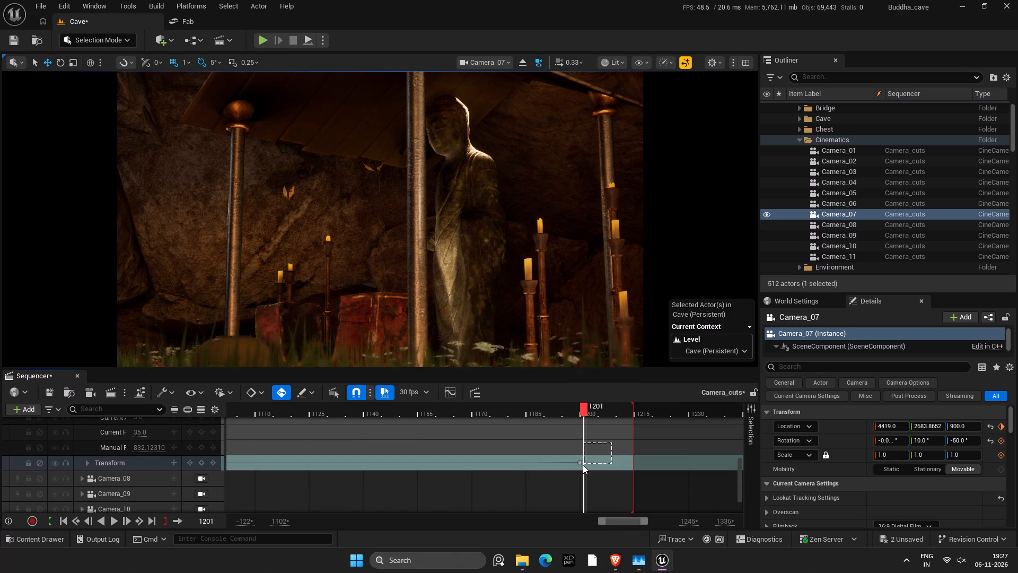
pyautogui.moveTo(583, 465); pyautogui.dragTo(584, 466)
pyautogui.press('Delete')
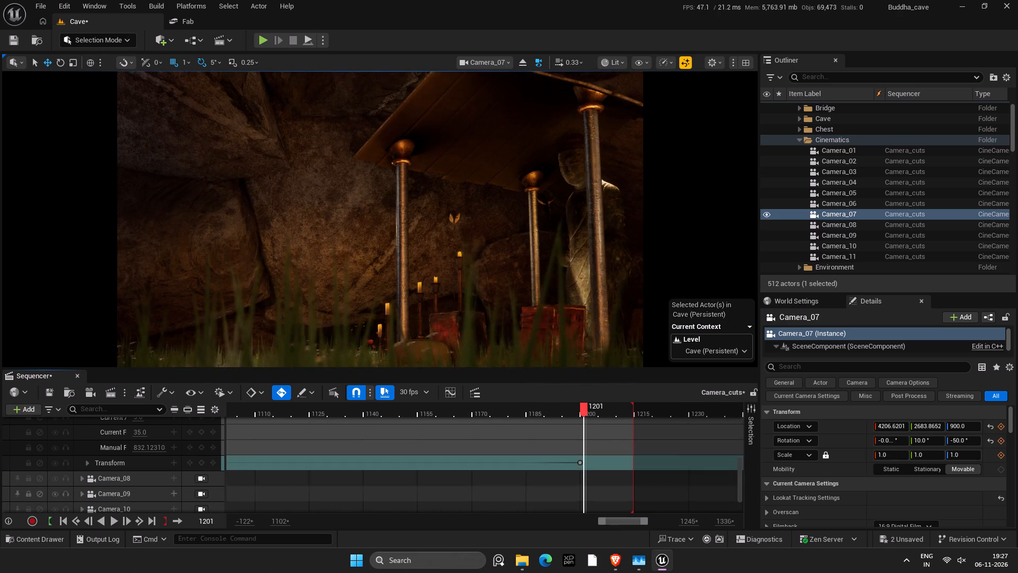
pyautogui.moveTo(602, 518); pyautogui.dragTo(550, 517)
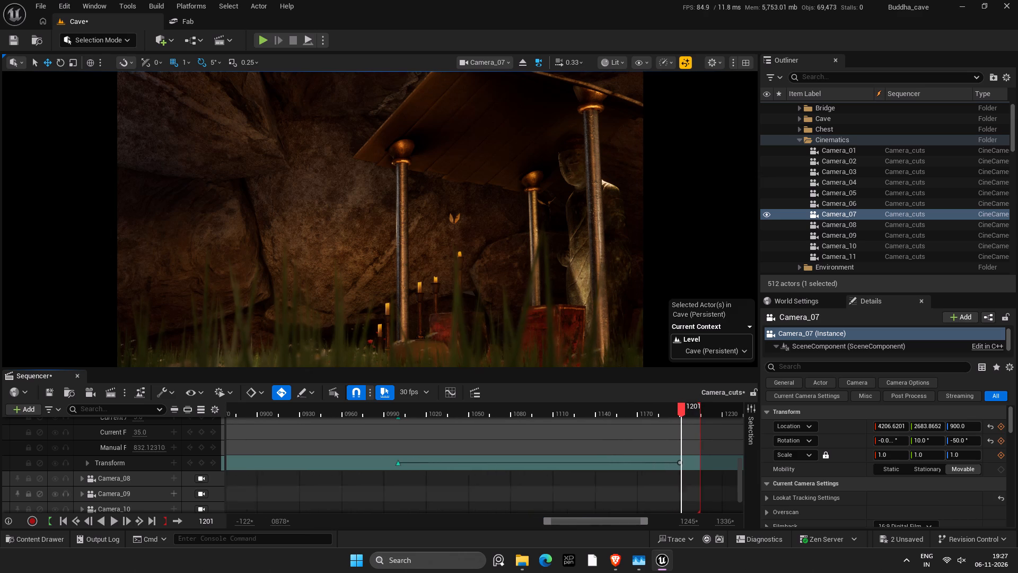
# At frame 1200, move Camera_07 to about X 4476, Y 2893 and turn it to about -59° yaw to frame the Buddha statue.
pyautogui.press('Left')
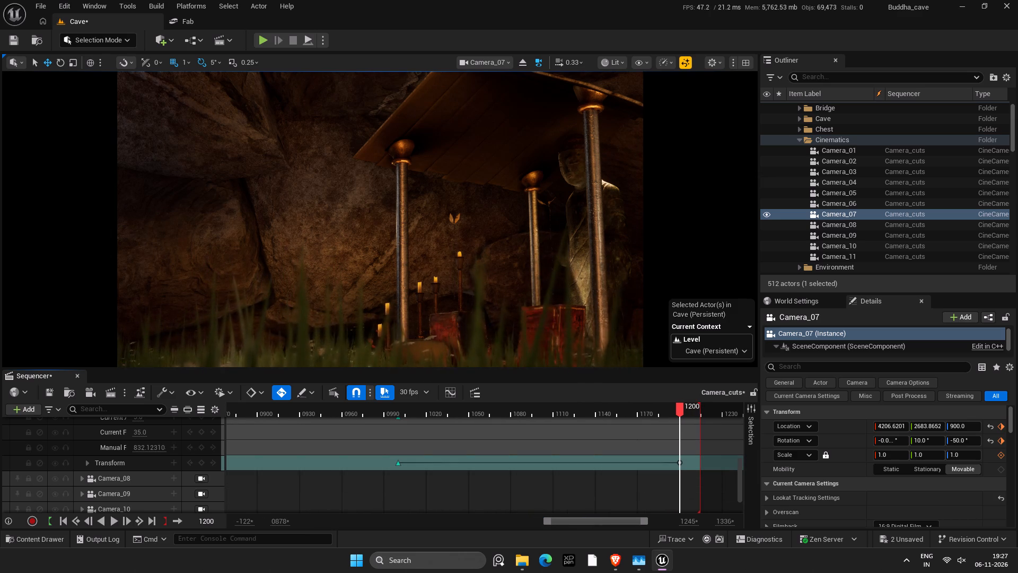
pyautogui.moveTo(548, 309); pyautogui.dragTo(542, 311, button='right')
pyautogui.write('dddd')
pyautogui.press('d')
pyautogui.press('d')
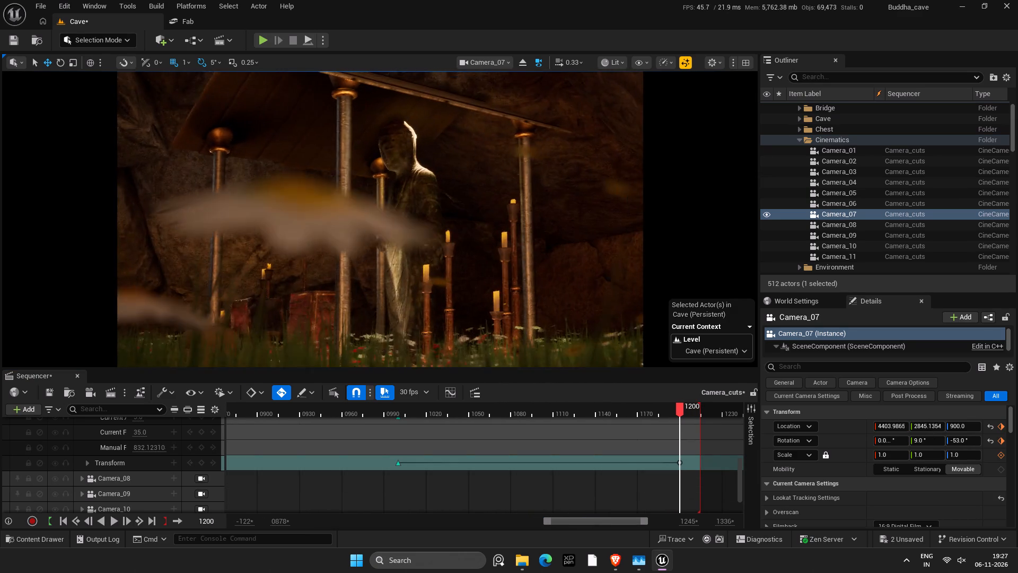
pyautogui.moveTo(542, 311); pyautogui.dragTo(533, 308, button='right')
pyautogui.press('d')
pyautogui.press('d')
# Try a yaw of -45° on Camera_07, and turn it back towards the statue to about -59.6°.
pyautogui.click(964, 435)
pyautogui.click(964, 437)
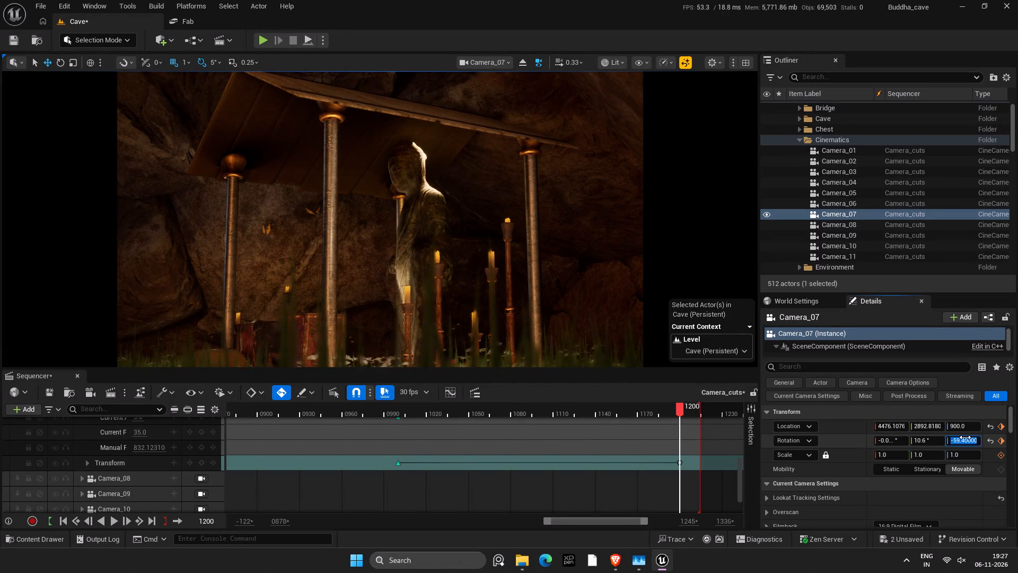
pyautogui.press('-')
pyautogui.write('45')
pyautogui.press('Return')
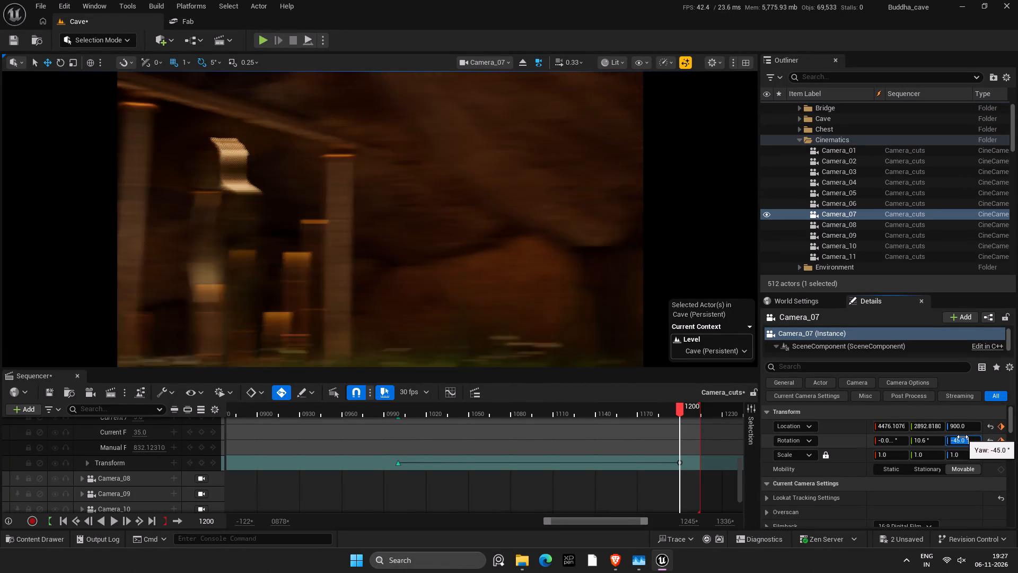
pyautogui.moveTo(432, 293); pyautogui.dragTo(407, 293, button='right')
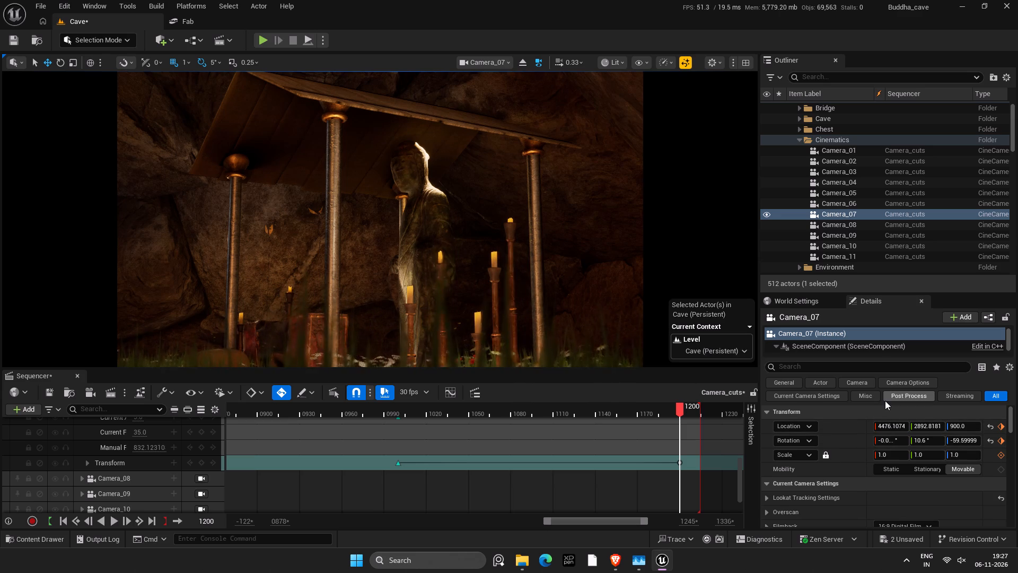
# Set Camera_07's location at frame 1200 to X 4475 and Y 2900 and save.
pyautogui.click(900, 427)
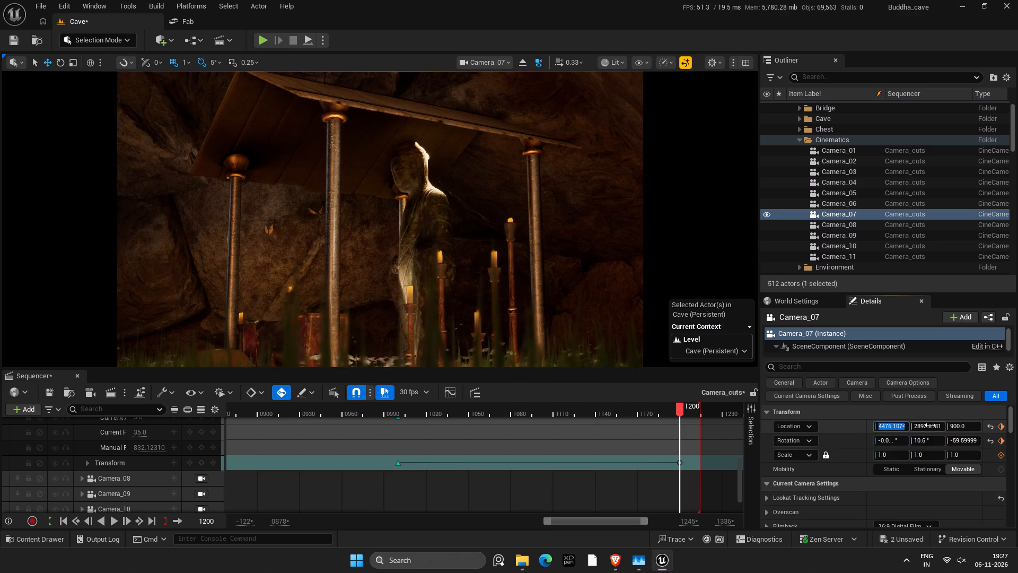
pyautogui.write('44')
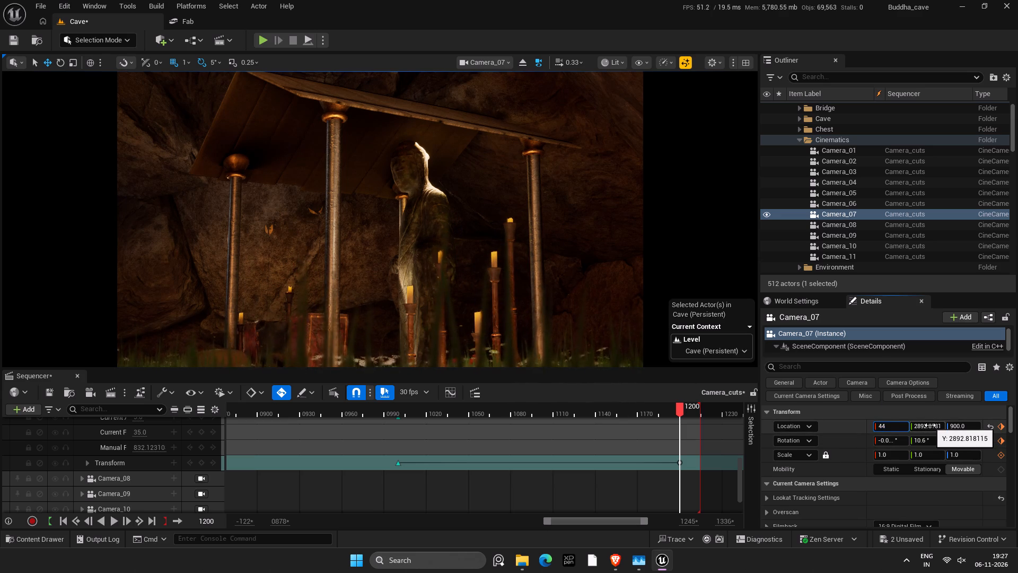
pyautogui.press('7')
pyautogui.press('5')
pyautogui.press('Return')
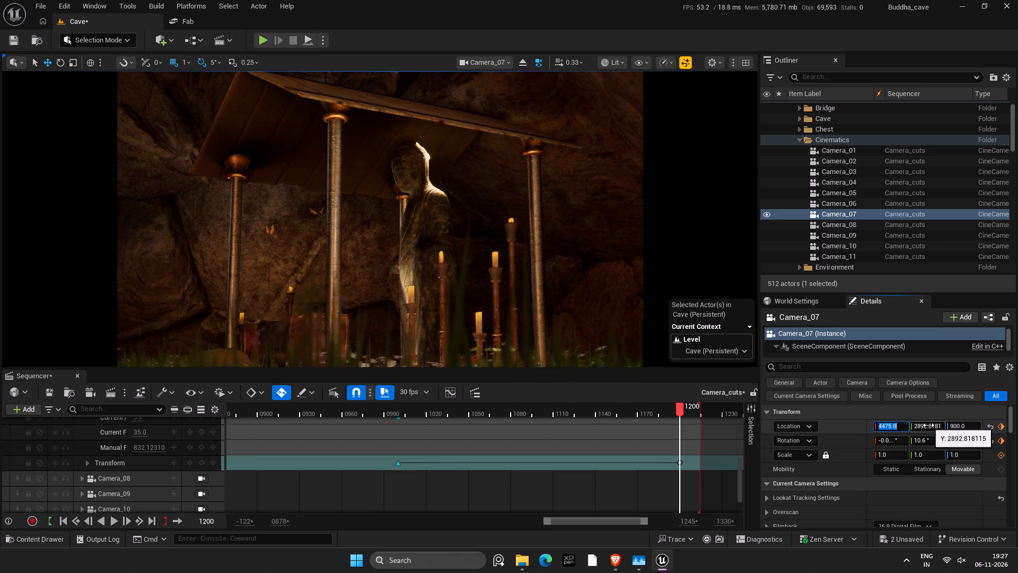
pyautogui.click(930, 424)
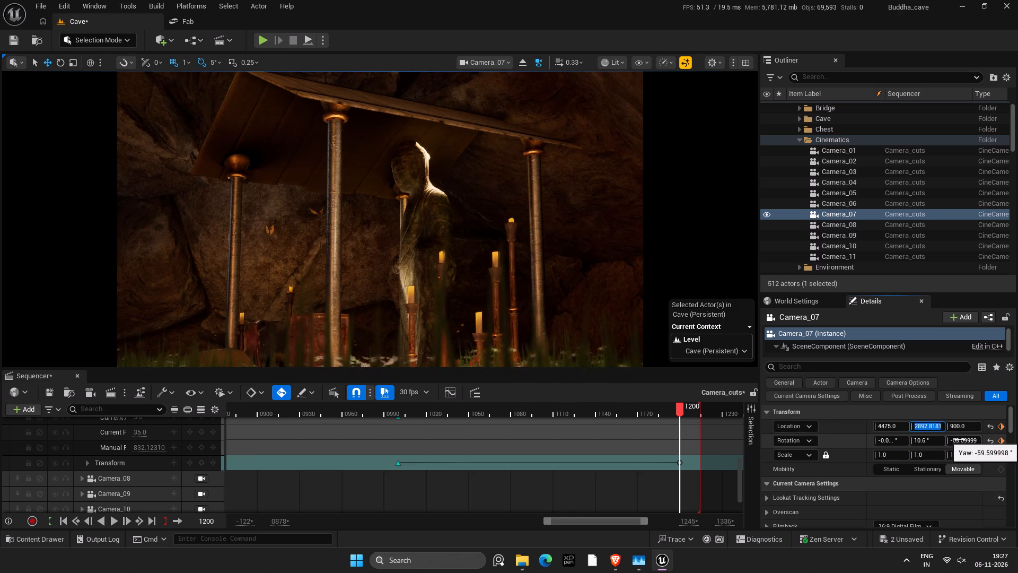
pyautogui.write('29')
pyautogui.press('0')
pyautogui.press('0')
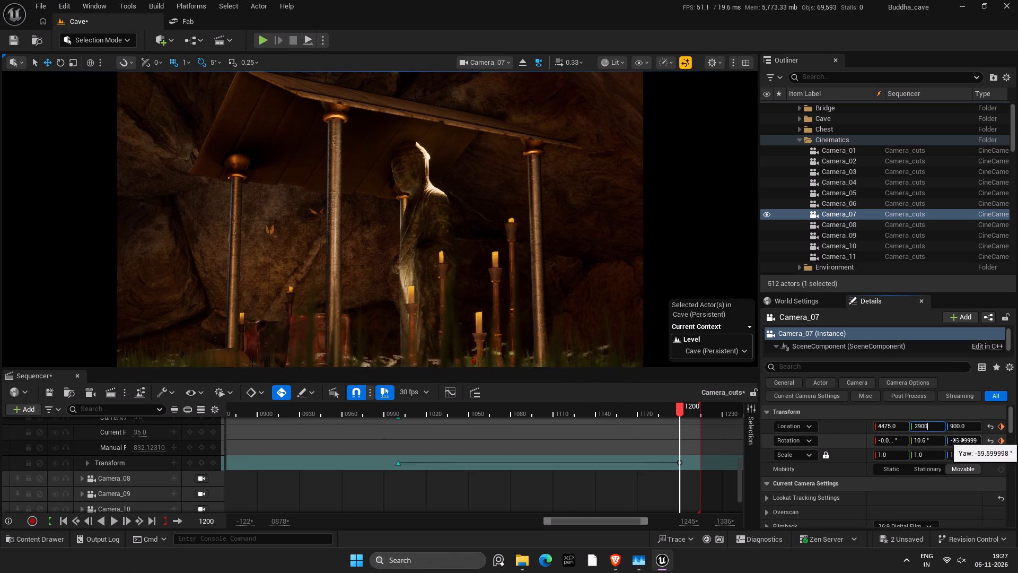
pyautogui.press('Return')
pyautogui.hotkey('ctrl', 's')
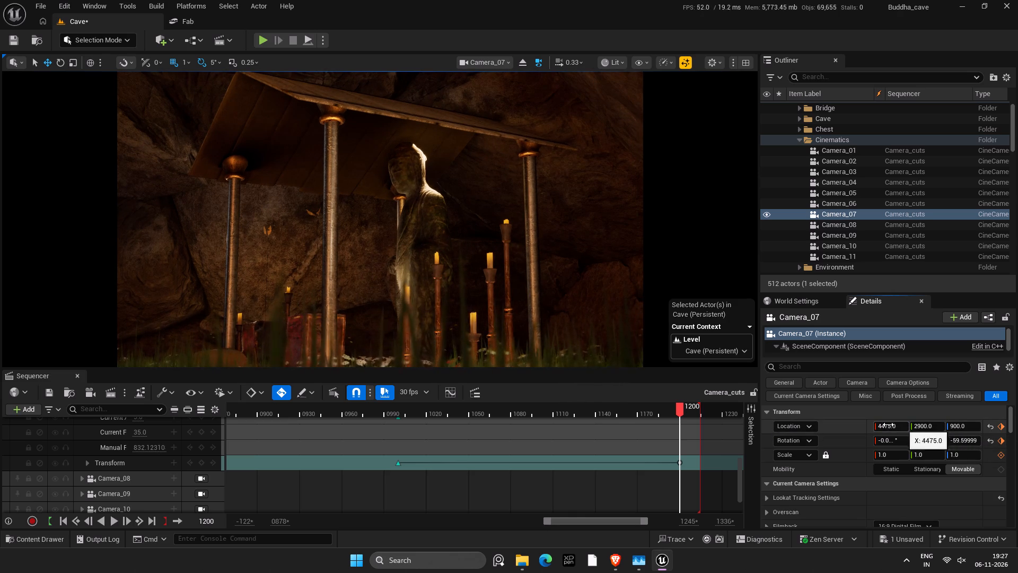
# Play back Camera_07's shot from around frame 1000 to review the move past the shrine, stopping at frame 1100.
pyautogui.moveTo(652, 414); pyautogui.dragTo(393, 419)
pyautogui.click(113, 521)
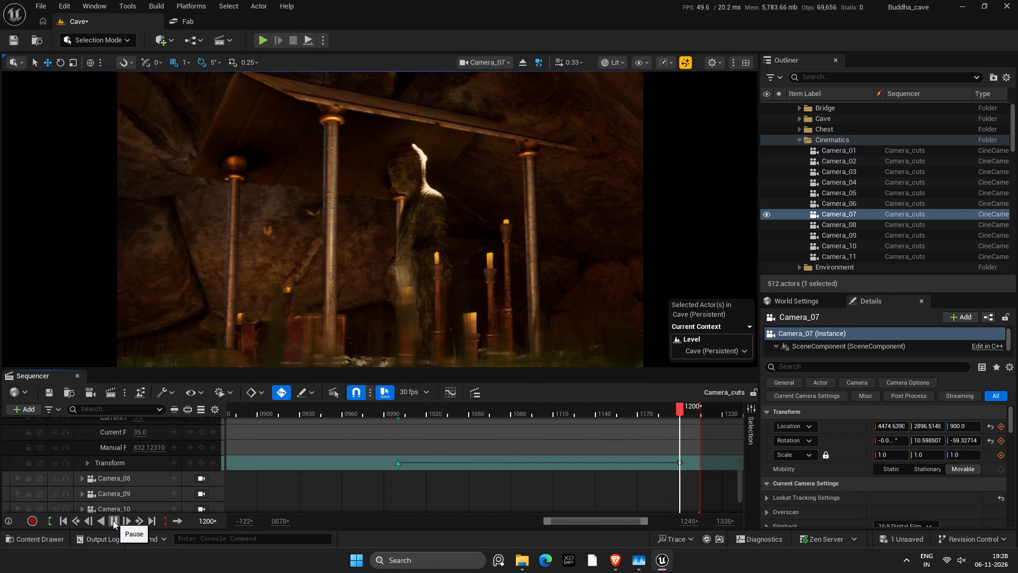
pyautogui.click(113, 520)
pyautogui.click(113, 520)
pyautogui.click(113, 520)
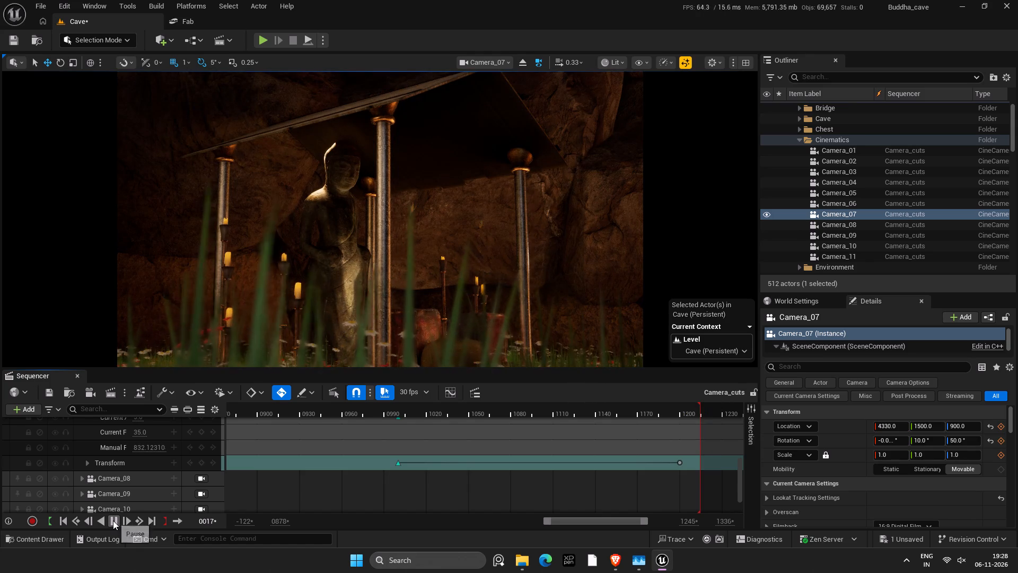
pyautogui.click(392, 408)
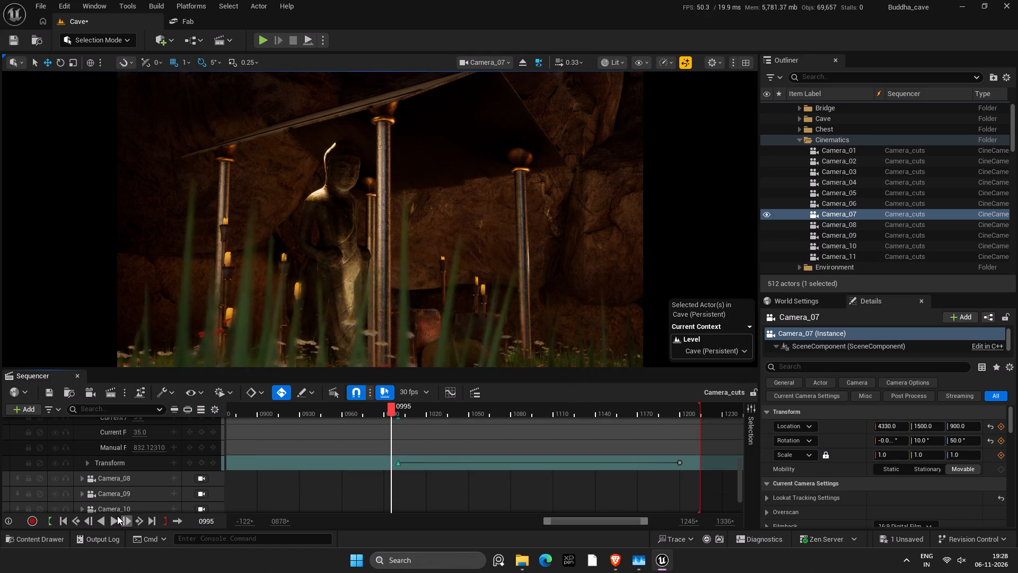
pyautogui.click(114, 516)
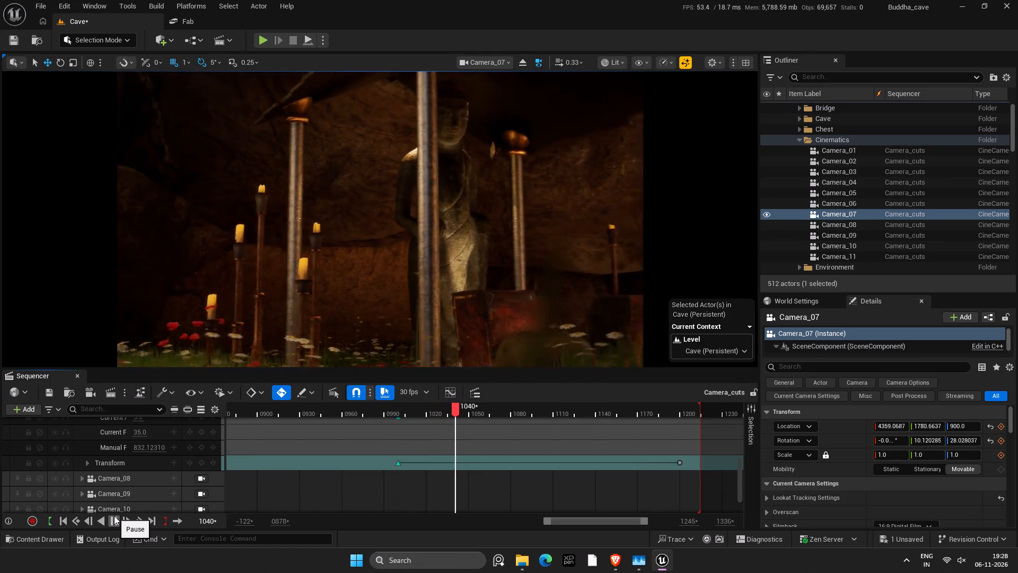
pyautogui.click(114, 516)
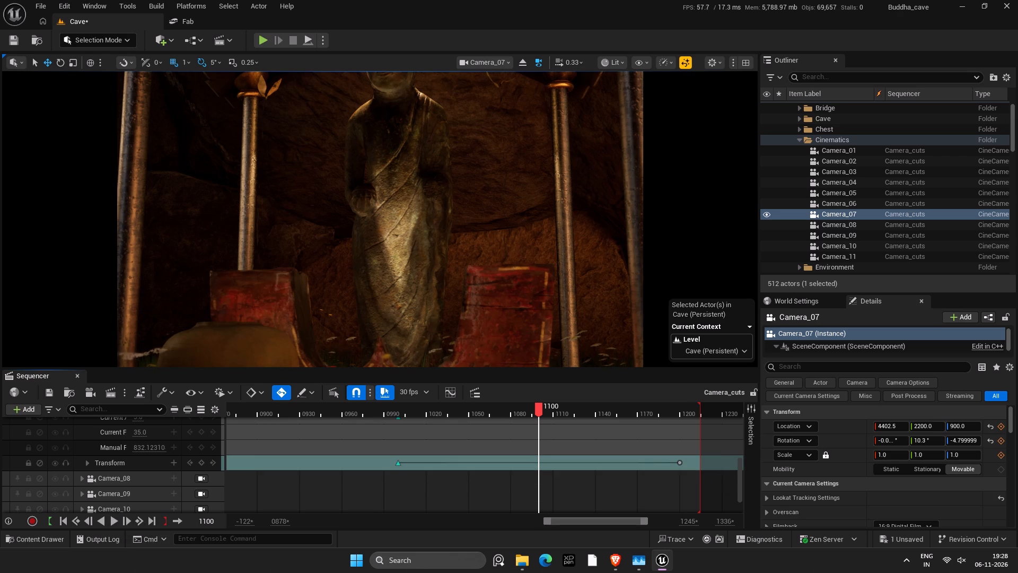
# Delete Camera_07's end transform key at frame 1200.
pyautogui.moveTo(715, 455); pyautogui.dragTo(642, 488)
pyautogui.press('Delete')
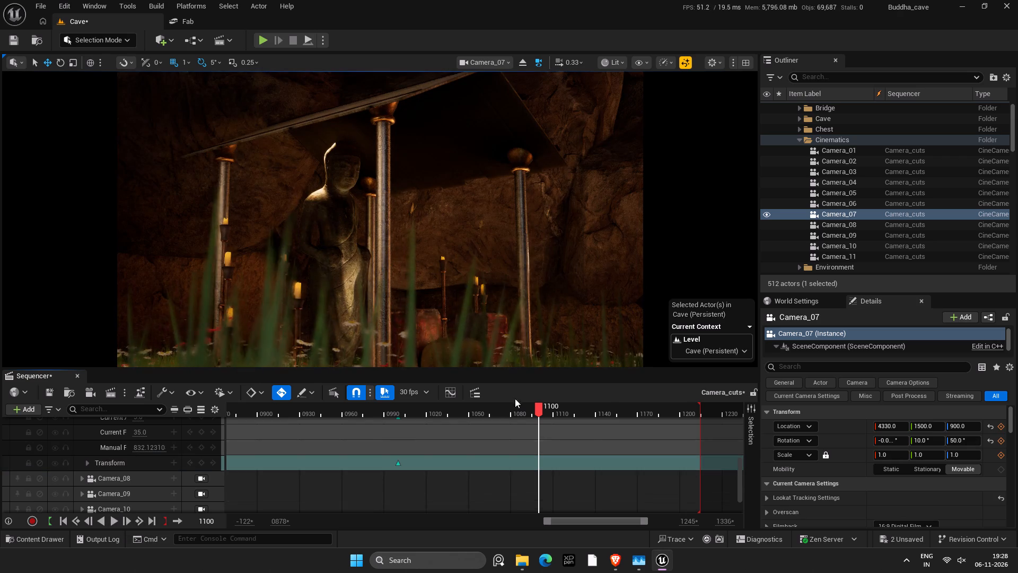
# At frame 1001, pull Camera_07 back and raise it to about X 4113, Y 1637, Z 1080 for a higher view of the shrine.
pyautogui.scroll(2, 379, 449)
pyautogui.moveTo(478, 410); pyautogui.dragTo(400, 407)
pyautogui.moveTo(418, 314); pyautogui.dragTo(417, 315, button='right')
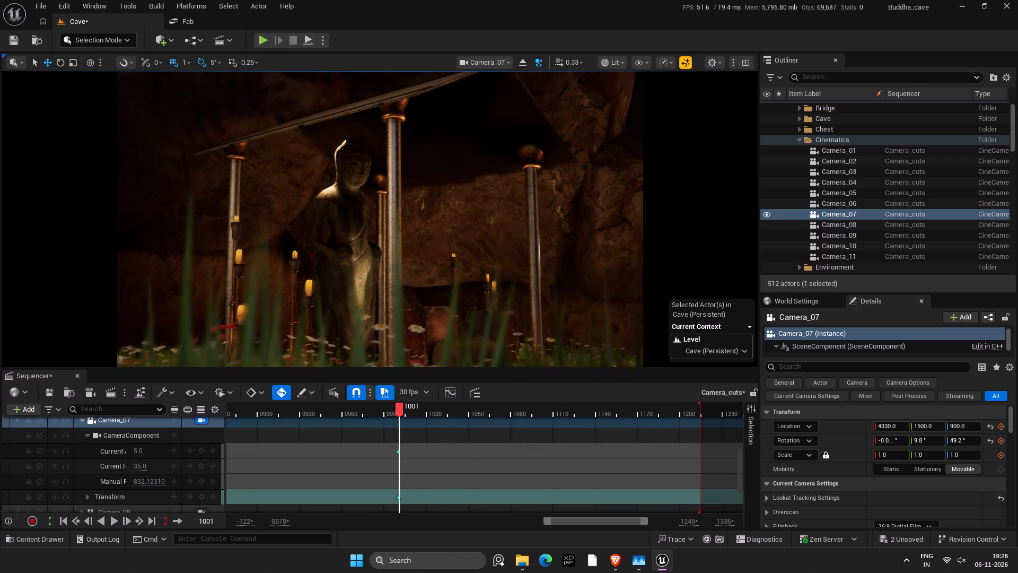
pyautogui.moveTo(417, 315); pyautogui.dragTo(383, 333, button='right')
pyautogui.press('r')
pyautogui.press('r')
pyautogui.press('s')
pyautogui.press('d')
pyautogui.press('d')
pyautogui.press('d')
pyautogui.press('d')
pyautogui.press('d')
pyautogui.press('d')
pyautogui.press('d')
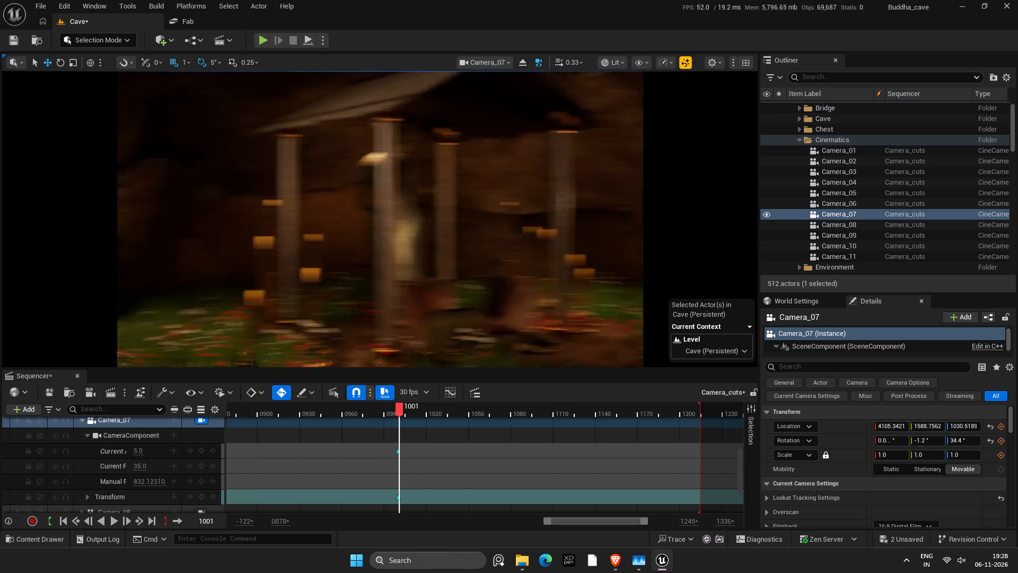
pyautogui.moveTo(383, 333); pyautogui.dragTo(383, 336, button='right')
pyautogui.press('w')
pyautogui.press('a')
pyautogui.press('e')
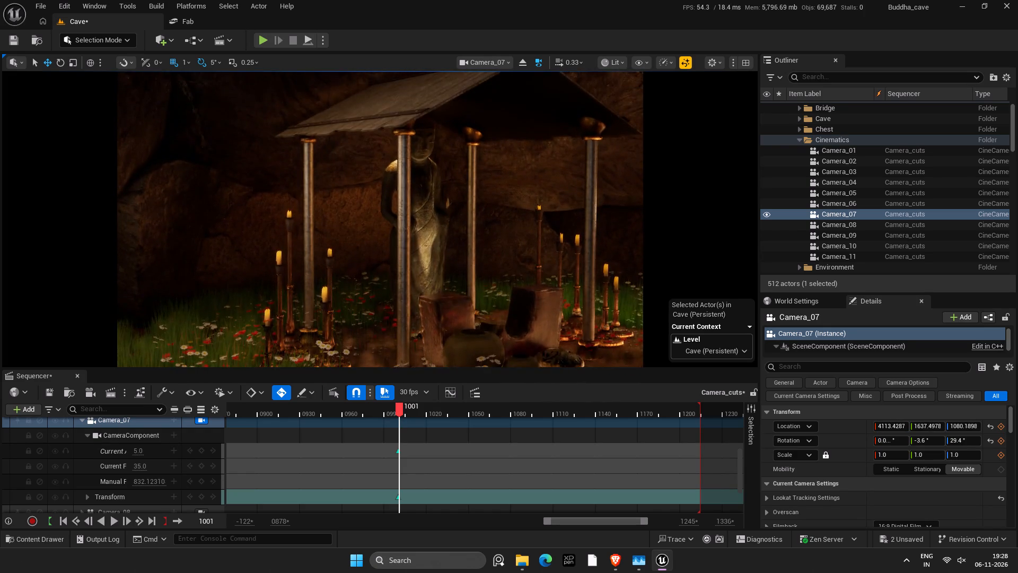
# Fly Camera_07 around to the shrine's other side at about X 4375, Y 2784, Z 1141, turned to about -54° yaw.
pyautogui.moveTo(383, 336); pyautogui.dragTo(303, 339, button='right')
pyautogui.press('r')
pyautogui.write('dd')
pyautogui.press('d')
pyautogui.press('d')
pyautogui.press('d')
pyautogui.press('d')
pyautogui.press('d')
pyautogui.press('d')
pyautogui.press('d')
pyautogui.press('d')
pyautogui.press('d')
pyautogui.press('d')
pyautogui.press('d')
pyautogui.press('d')
pyautogui.press('d')
pyautogui.press('d')
pyautogui.press('d')
pyautogui.press('d')
pyautogui.press('d')
pyautogui.press('d')
pyautogui.press('d')
pyautogui.press('d')
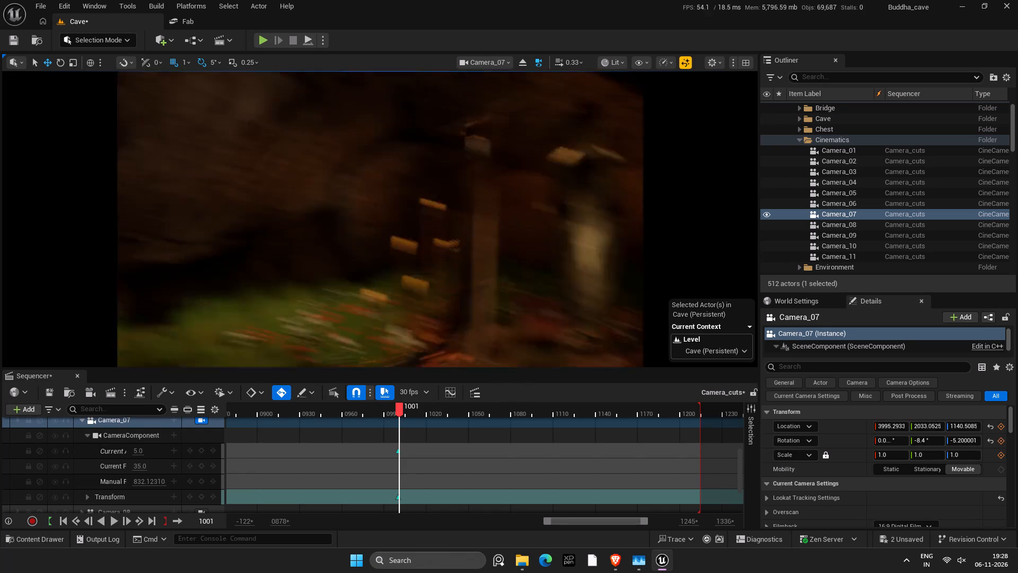
pyautogui.moveTo(303, 339); pyautogui.dragTo(229, 338, button='right')
pyautogui.press('d')
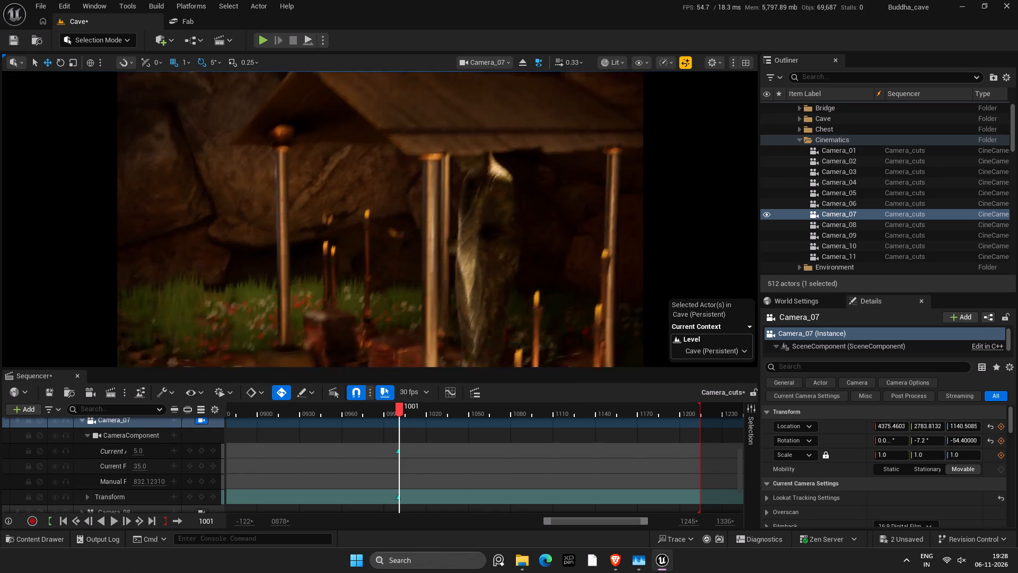
# Lower Camera_07 to about Z 927 and aim it at the statue with about 6.6° pitch and -52.6° yaw, and save.
pyautogui.moveTo(229, 338); pyautogui.dragTo(231, 321, button='right')
pyautogui.press('f')
pyautogui.press('f')
pyautogui.press('f')
pyautogui.press('f')
pyautogui.press('f')
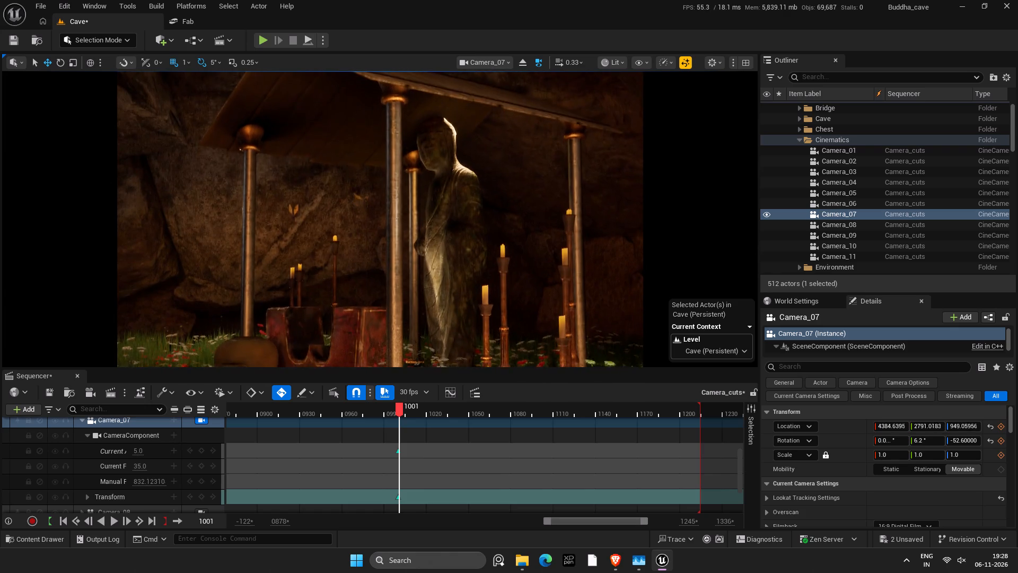
pyautogui.moveTo(231, 321); pyautogui.dragTo(233, 323, button='right')
pyautogui.press('f')
pyautogui.press('f')
pyautogui.press('r')
pyautogui.press('f')
pyautogui.rightClick(418, 314)
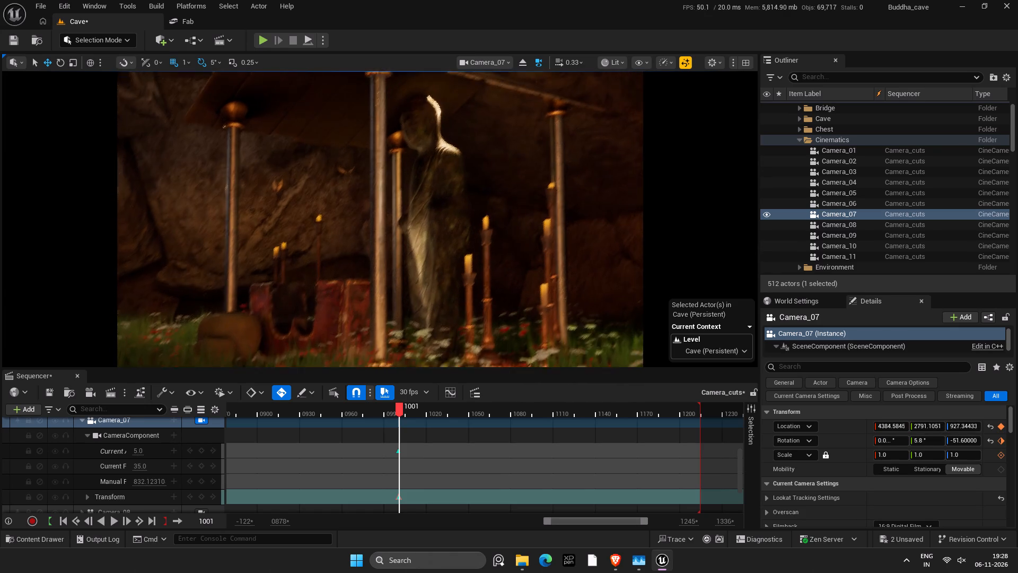
pyautogui.hotkey('ctrl', 's')
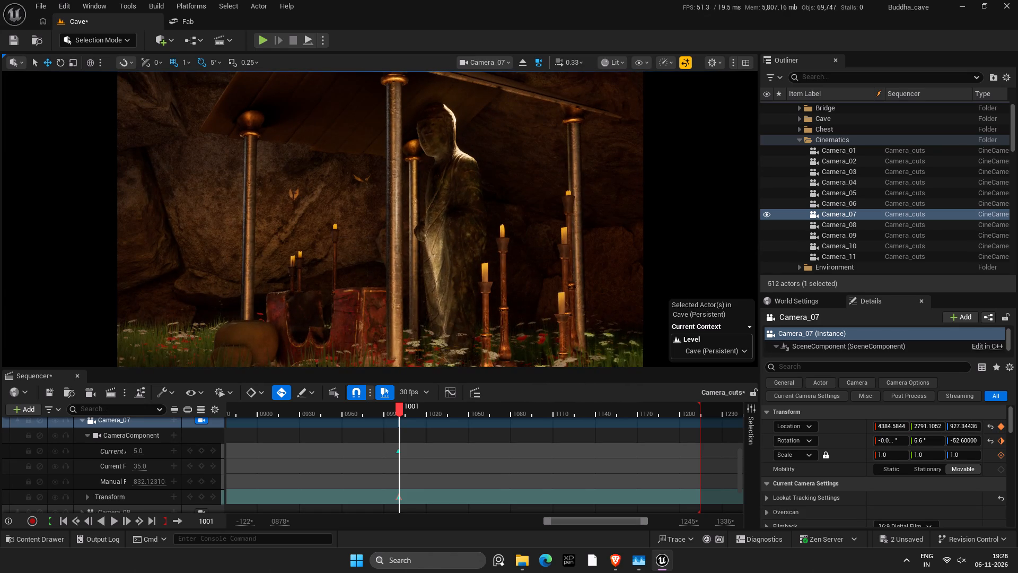
# Select the Buddha statue's TS_blgt_1 spotlight, toggle its visibility off and on to check its effect, and save.
pyautogui.click(444, 200)
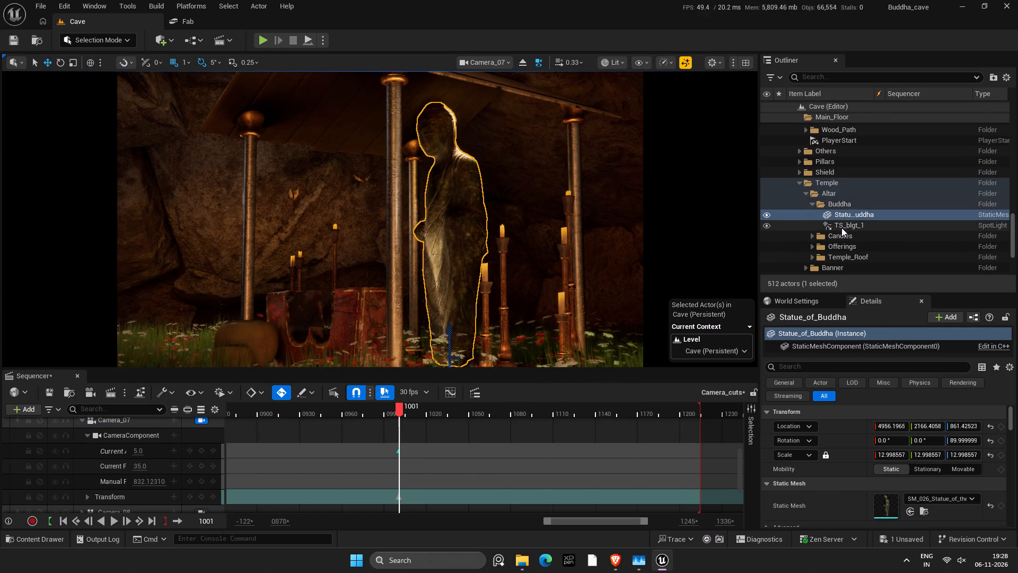
pyautogui.click(841, 228)
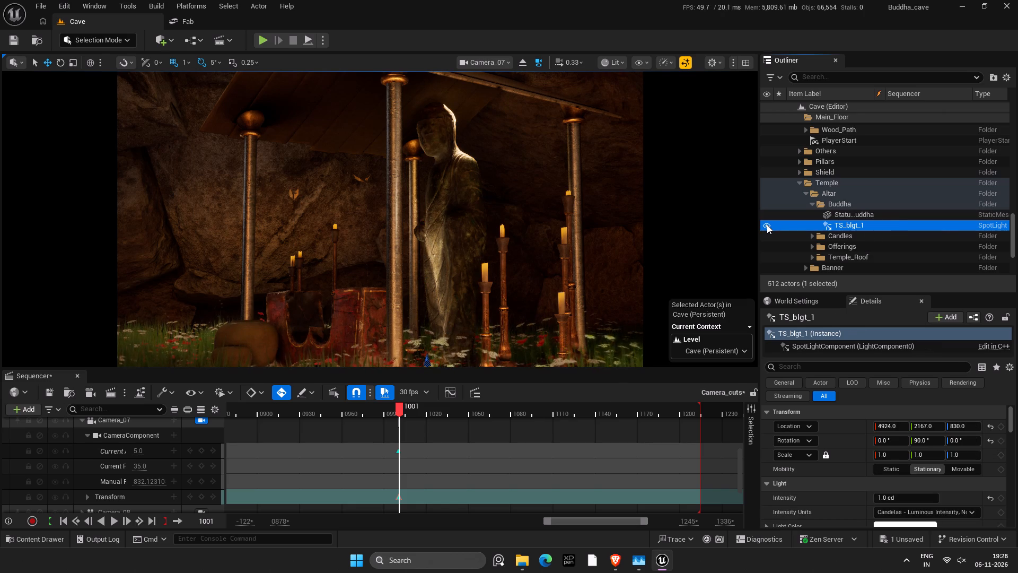
pyautogui.click(767, 224)
pyautogui.click(767, 224)
pyautogui.hotkey('ctrl', 's')
pyautogui.scroll(-9, 867, 216)
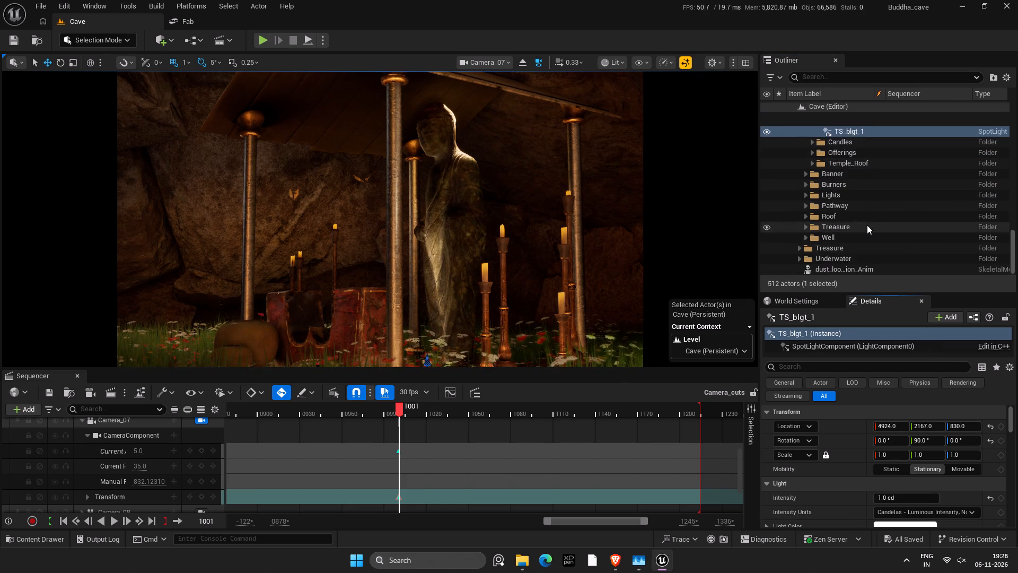
pyautogui.scroll(-4, 867, 225)
pyautogui.hotkey('ctrl', 's')
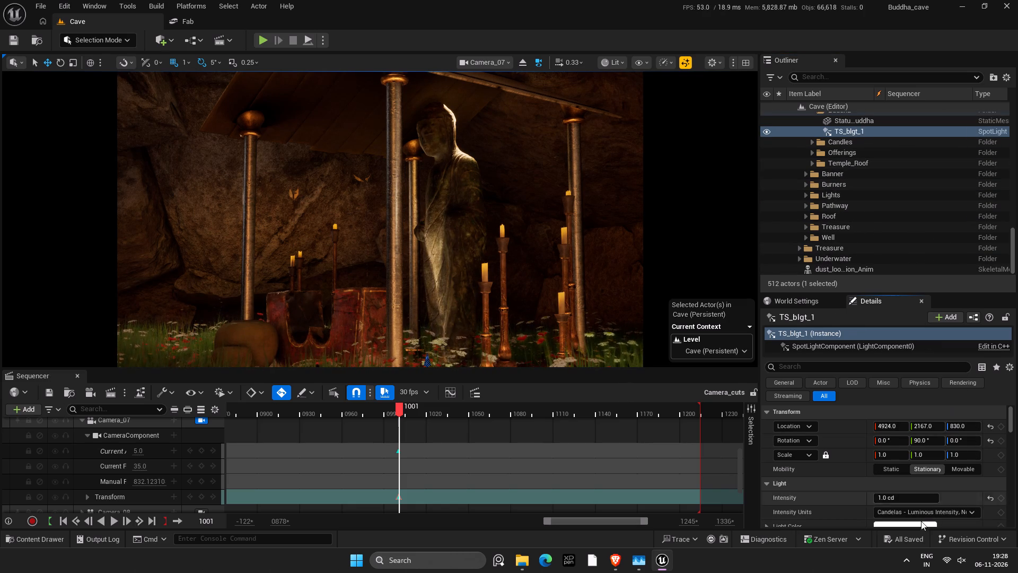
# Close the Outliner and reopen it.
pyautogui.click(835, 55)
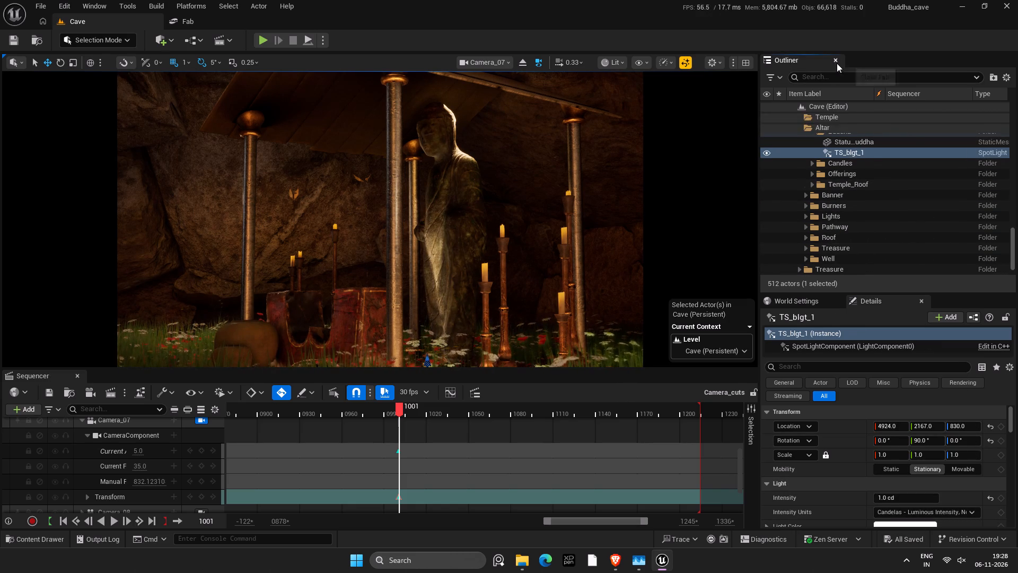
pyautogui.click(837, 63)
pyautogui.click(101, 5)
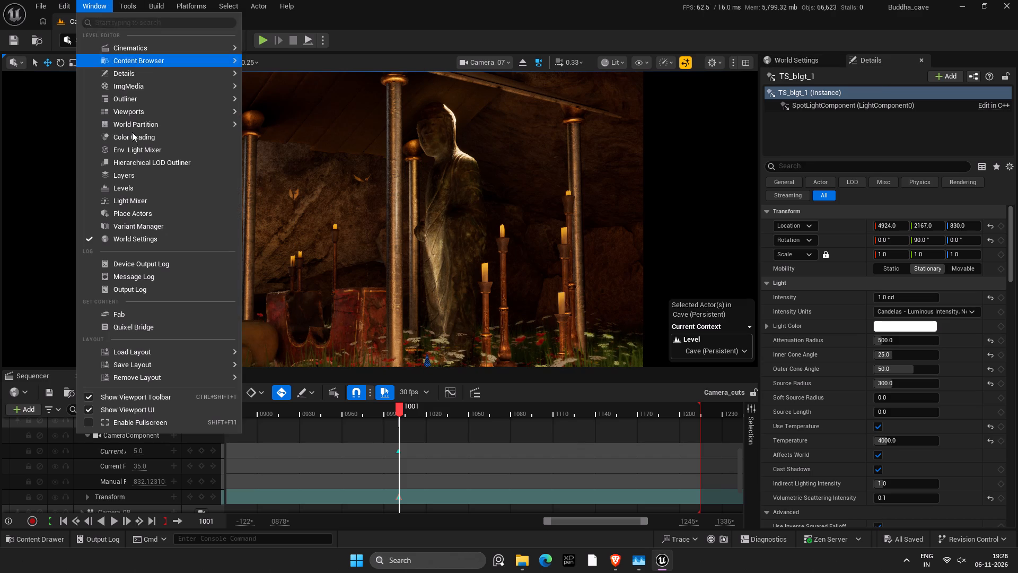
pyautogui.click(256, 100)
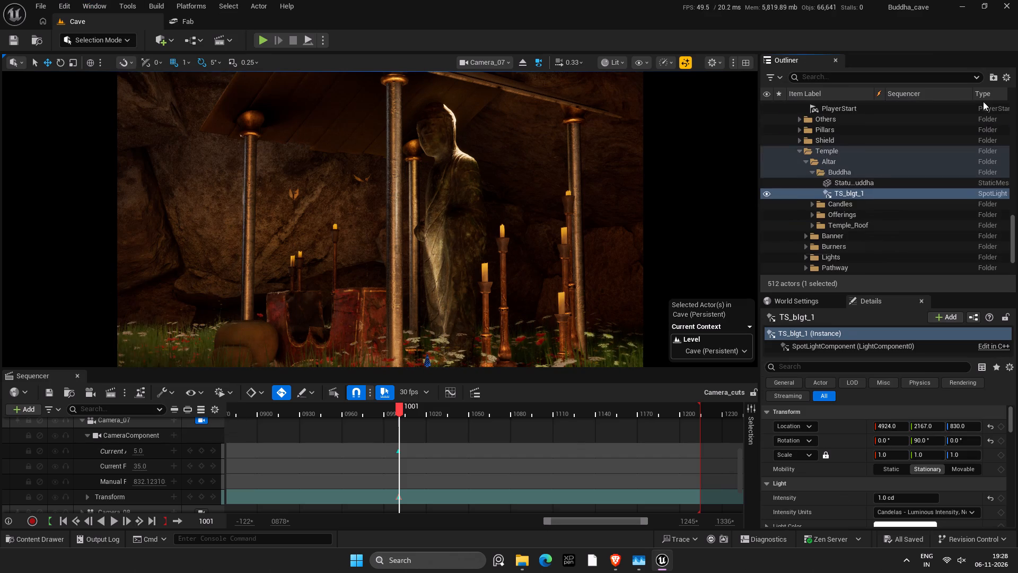
# Select the Buddha_Hlgt rect light in the Temple's Lights folder, set its intensity to 5 cd, and save.
pyautogui.scroll(-4, 864, 226)
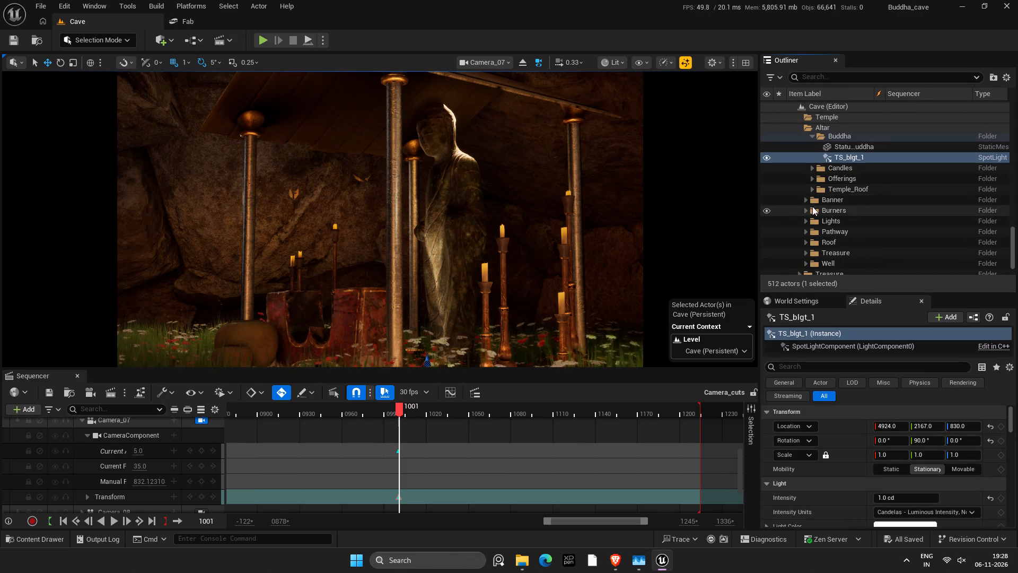
pyautogui.click(806, 223)
pyautogui.scroll(-2, 889, 230)
pyautogui.click(856, 204)
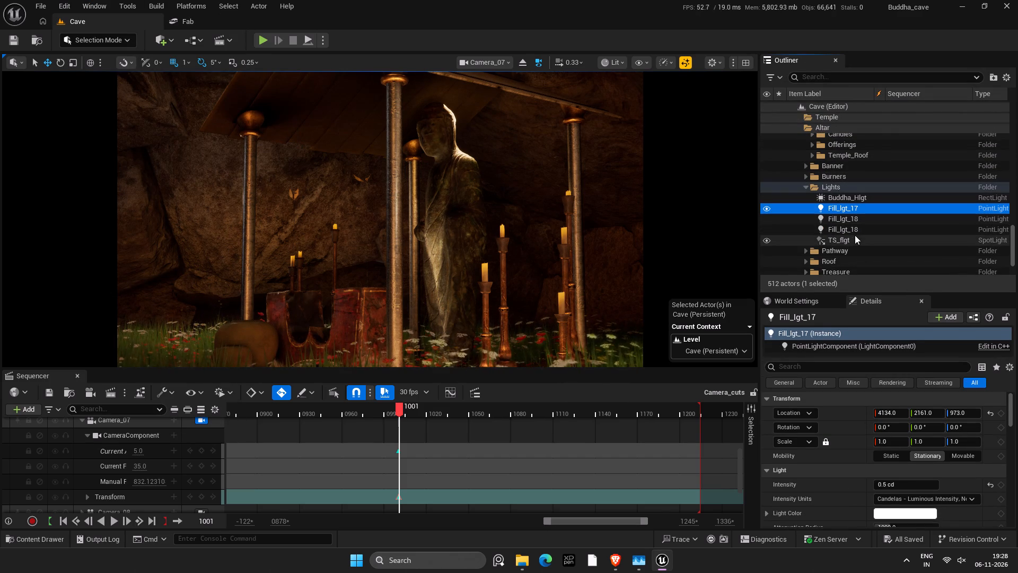
pyautogui.click(855, 235)
pyautogui.click(859, 198)
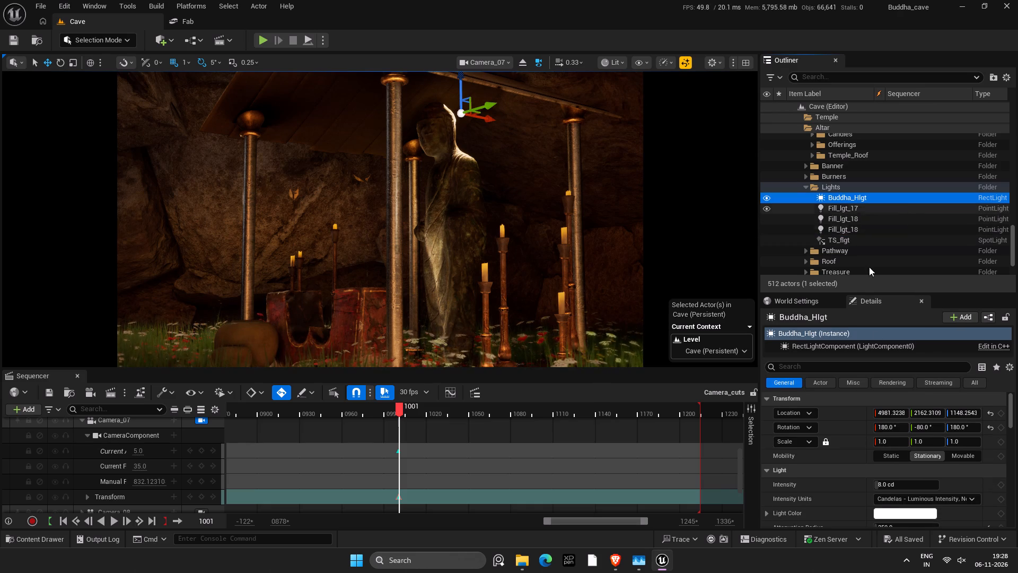
pyautogui.click(899, 484)
pyautogui.press('5')
pyautogui.press('Return')
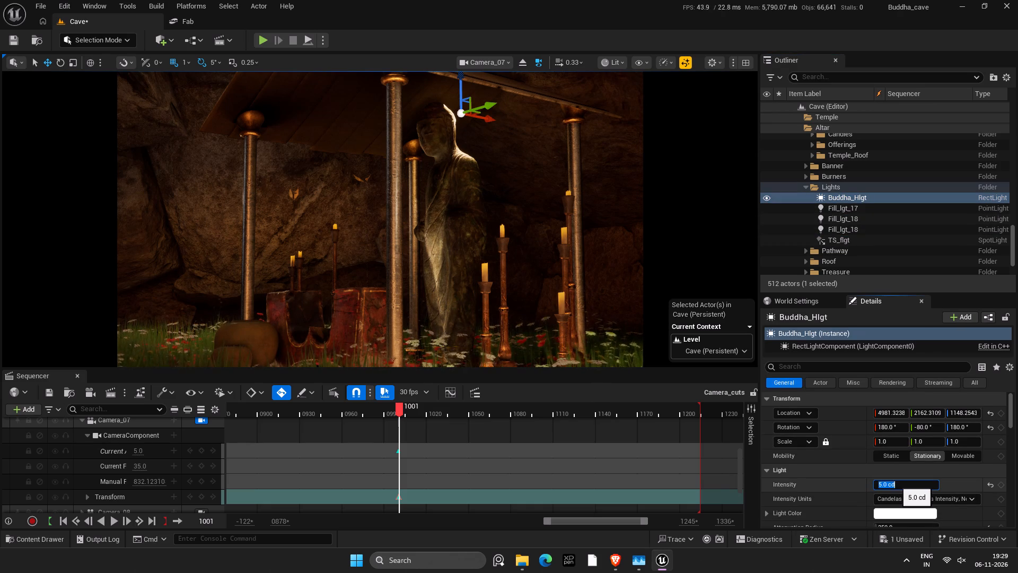
pyautogui.hotkey('ctrl', 's')
# Review Buddha_Hlgt's other light settings, including source size, barn doors and temperature, and save.
pyautogui.scroll(-6, 896, 484)
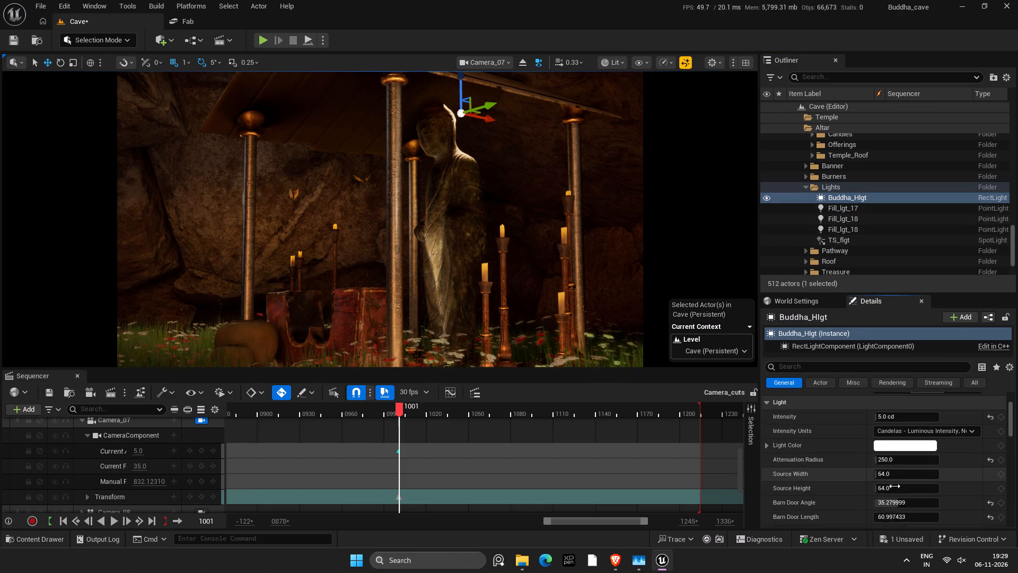
pyautogui.scroll(-4, 894, 486)
pyautogui.scroll(2, 891, 449)
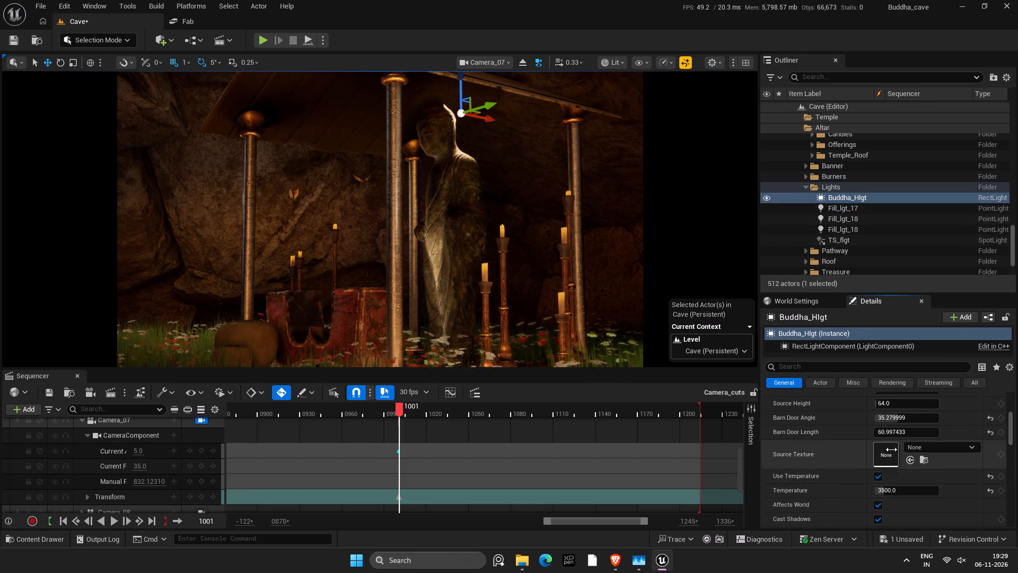
pyautogui.scroll(4, 891, 449)
pyautogui.scroll(-5, 900, 456)
pyautogui.hotkey('ctrl', 's')
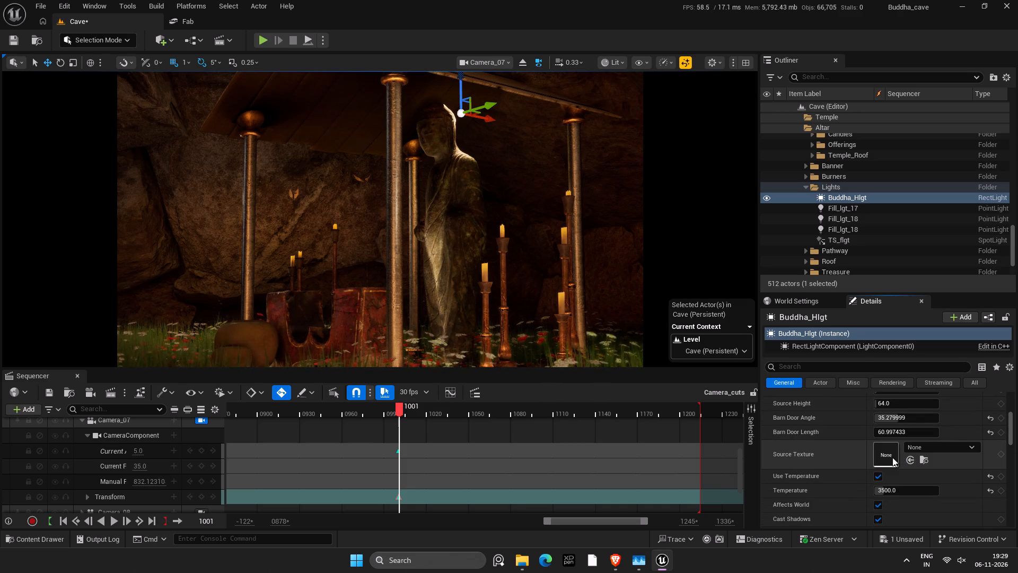
# Lower Buddha_Hlgt's intensity to 2 cd and then to 1 cd, and save.
pyautogui.scroll(7, 892, 457)
pyautogui.click(888, 449)
pyautogui.press('2')
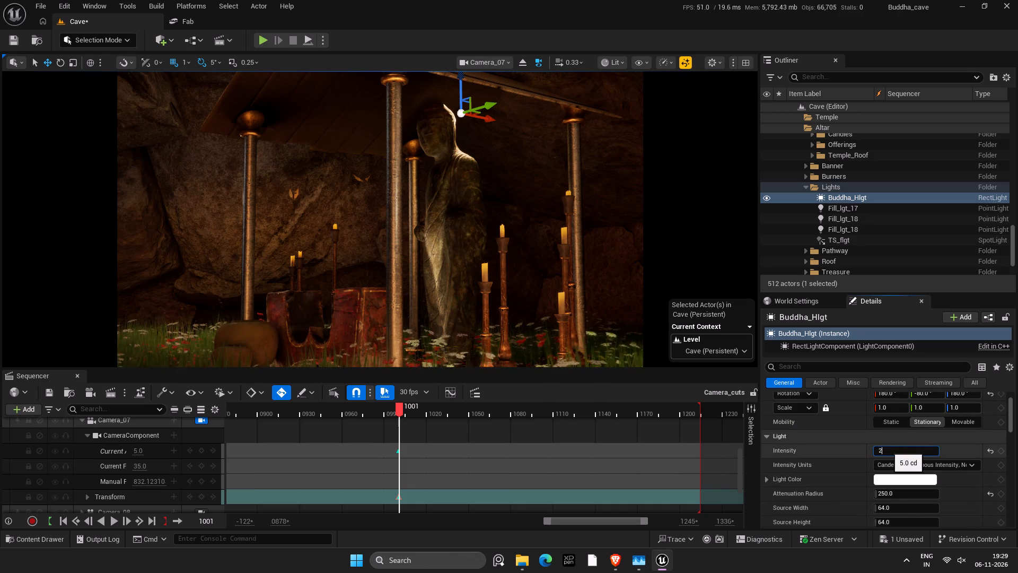
pyautogui.press('Return')
pyautogui.press('2')
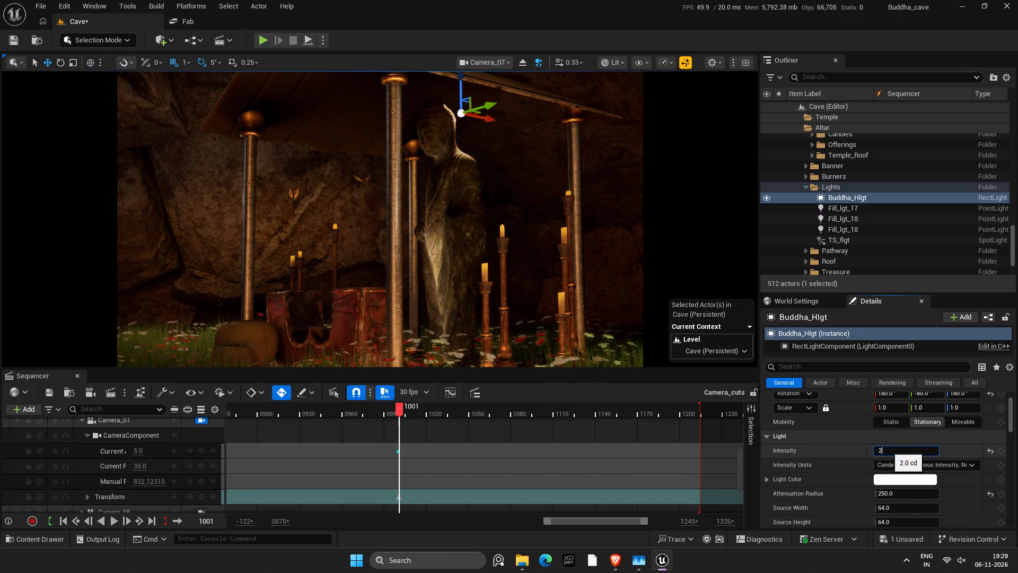
pyautogui.press('BackSpace')
pyautogui.press('1')
pyautogui.press('Return')
pyautogui.hotkey('ctrl', 's')
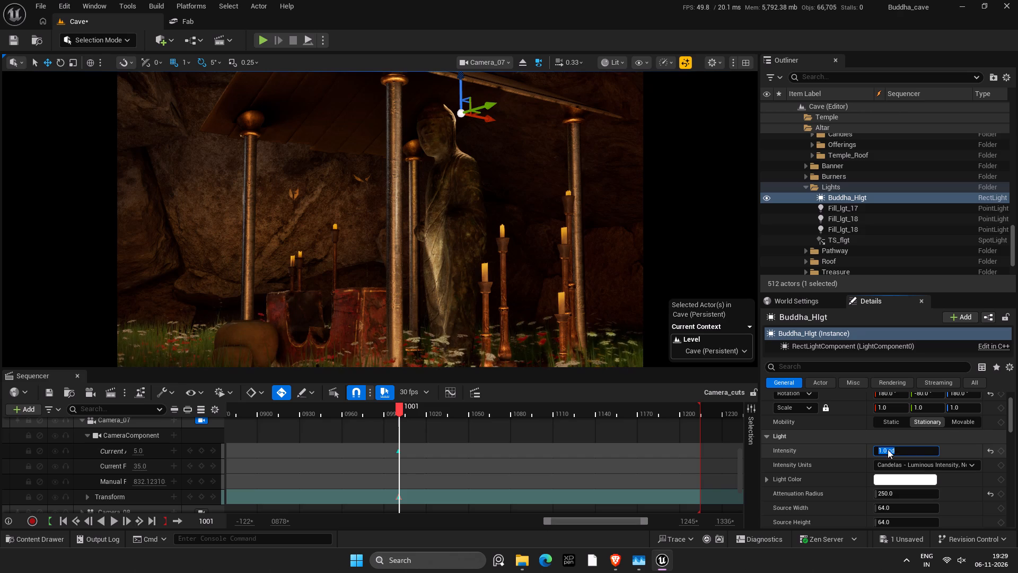
pyautogui.moveTo(1011, 412); pyautogui.dragTo(1016, 387)
pyautogui.hotkey('ctrl', 's')
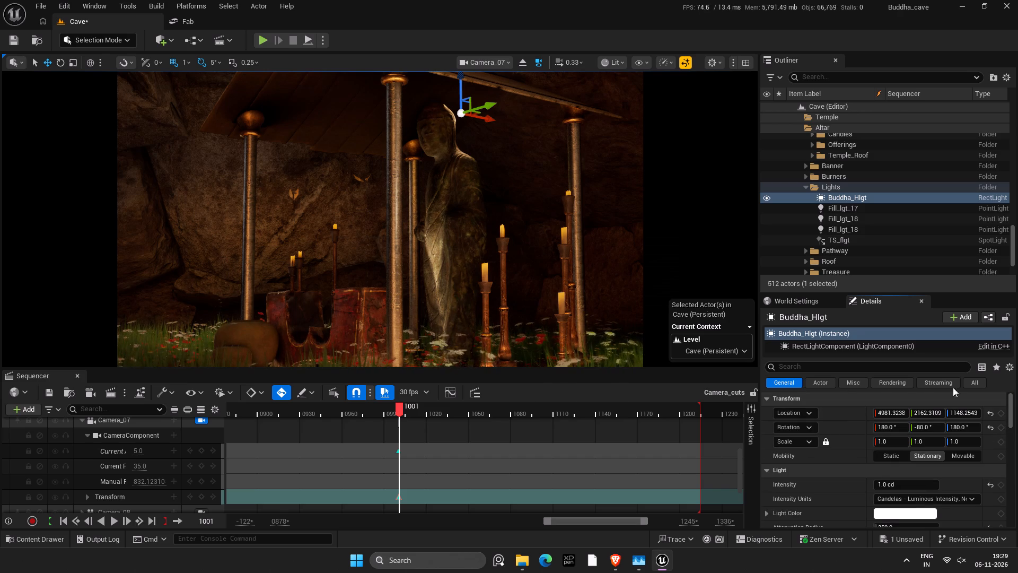
pyautogui.hotkey('ctrl', 's')
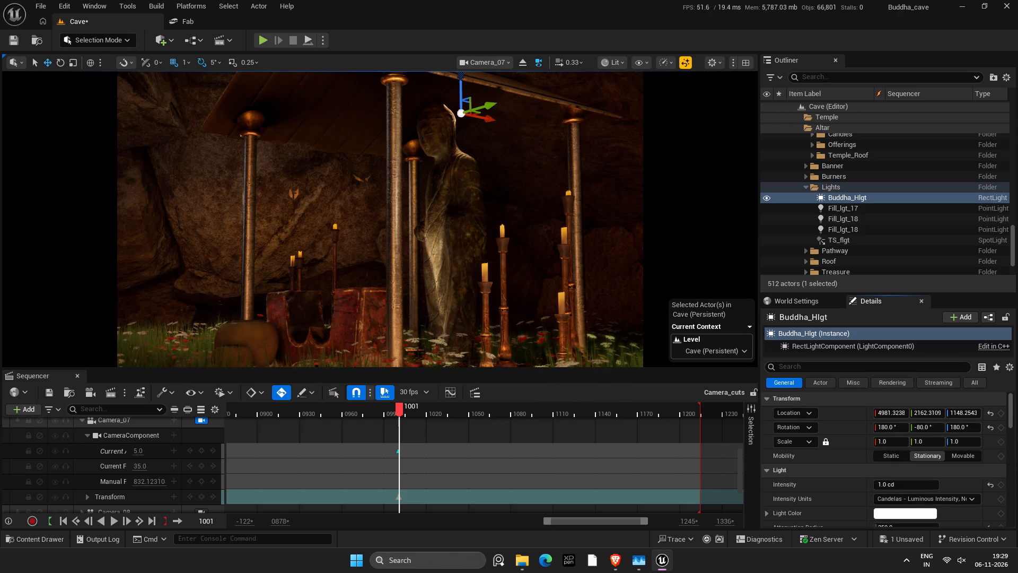
pyautogui.hotkey('ctrl', 's')
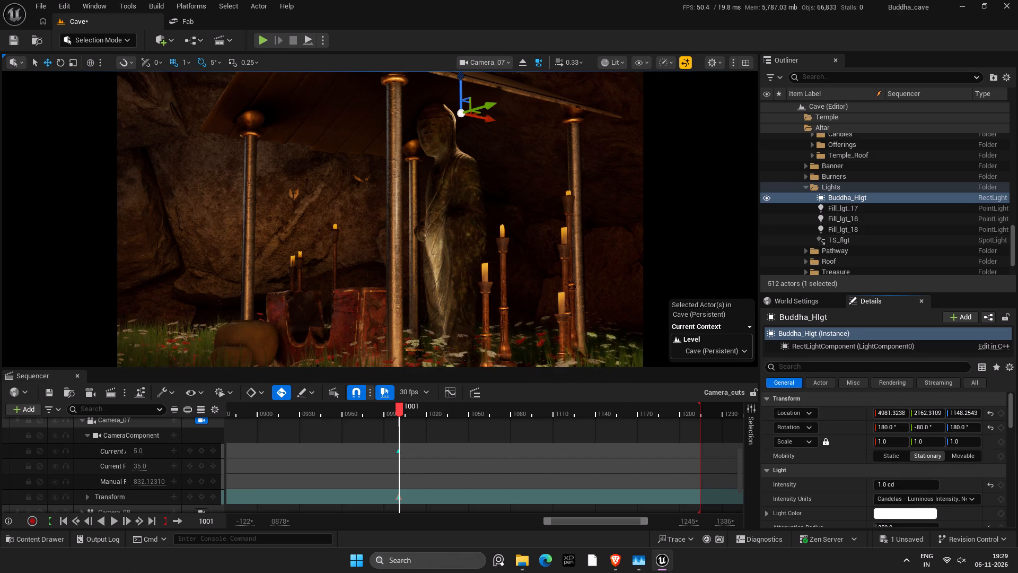
pyautogui.hotkey('ctrl', 's')
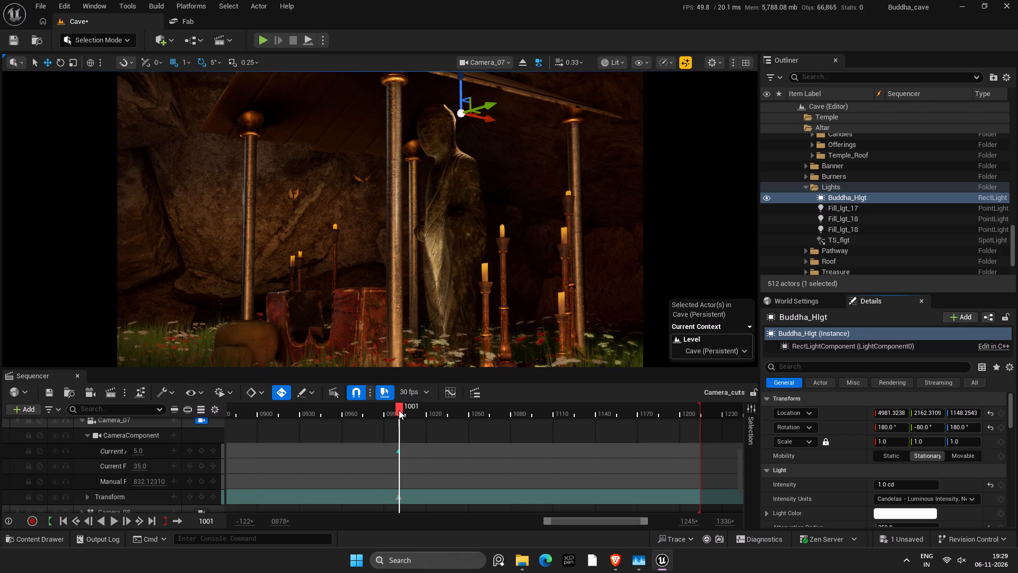
# Set the playhead to frame 1000 and delete Camera_07's extra Transform key at frame 1001.
pyautogui.press('Left')
pyautogui.press('Left')
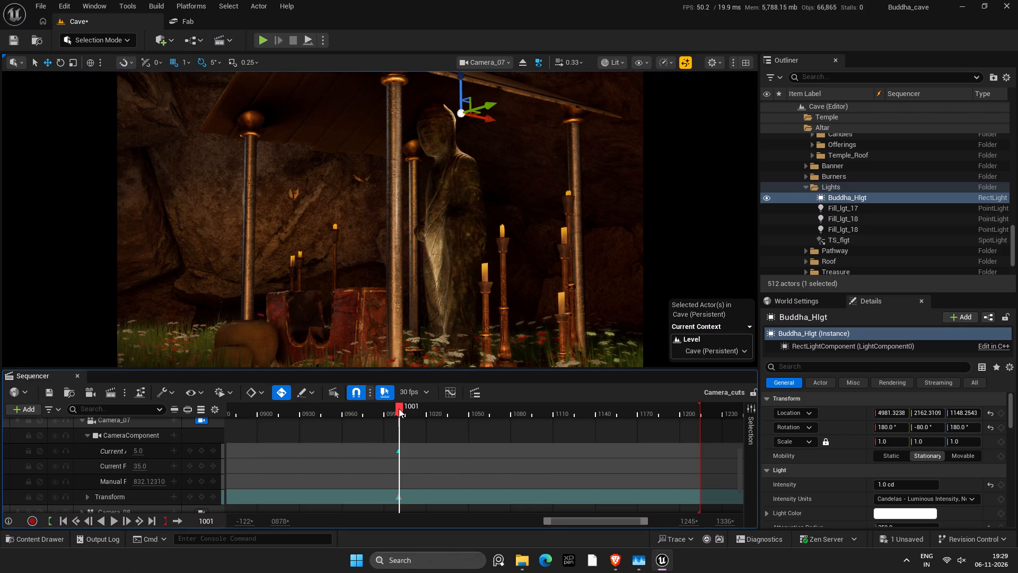
pyautogui.click(404, 408)
pyautogui.moveTo(404, 408); pyautogui.dragTo(397, 407)
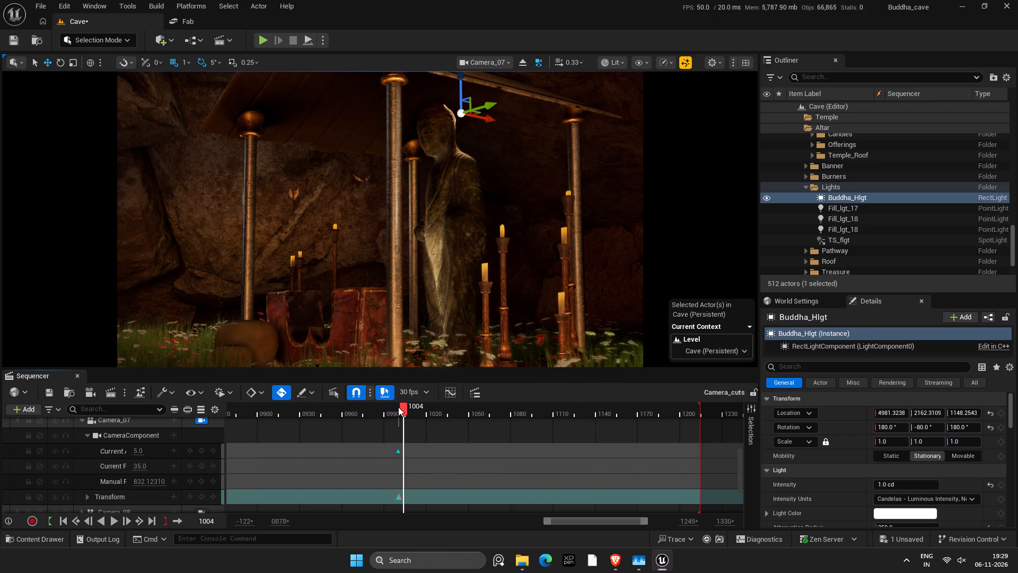
pyautogui.moveTo(643, 519); pyautogui.dragTo(591, 516)
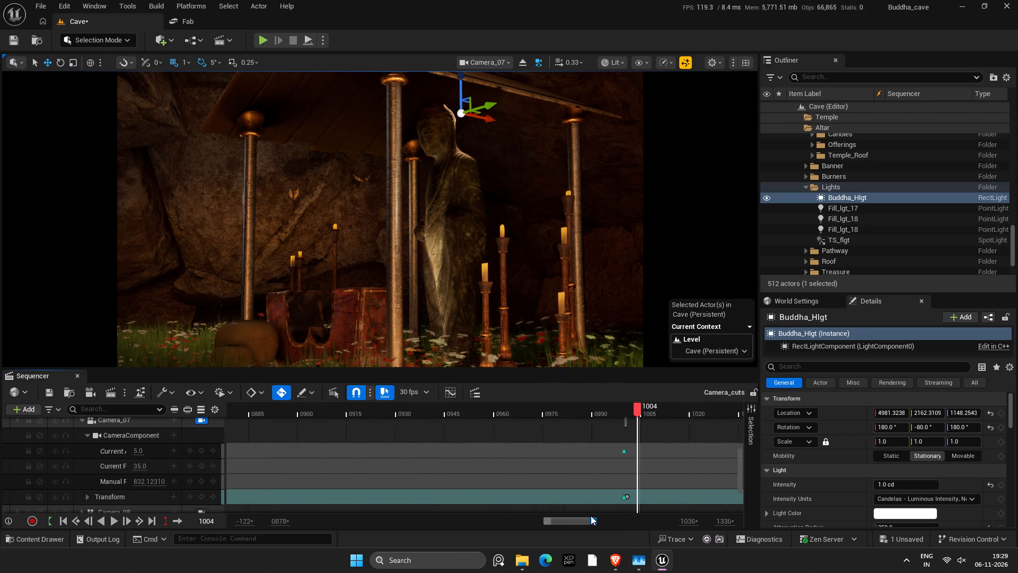
pyautogui.moveTo(591, 516); pyautogui.dragTo(589, 516)
pyautogui.moveTo(543, 518); pyautogui.dragTo(561, 520)
pyautogui.moveTo(547, 519); pyautogui.dragTo(566, 522)
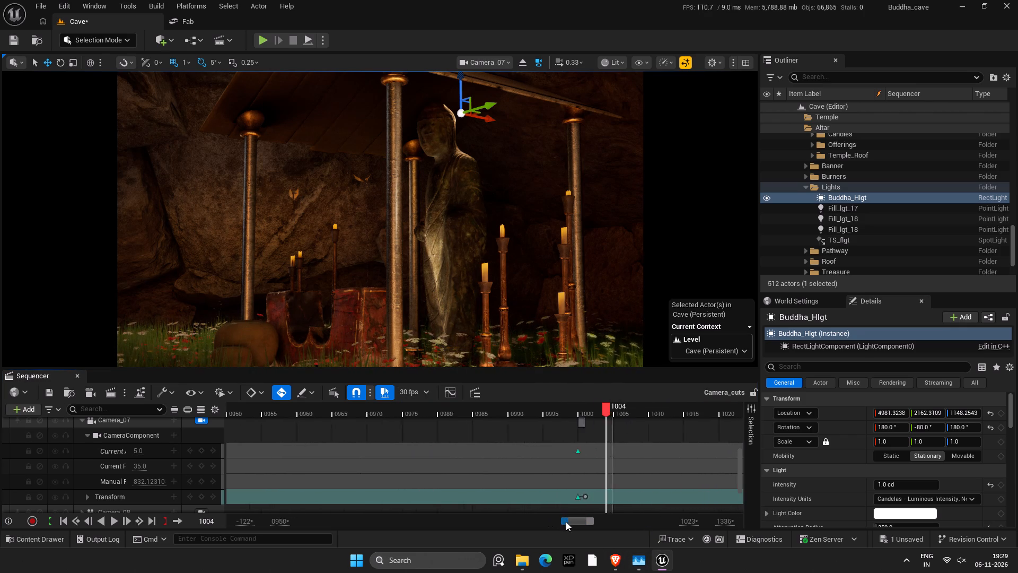
pyautogui.moveTo(566, 522); pyautogui.dragTo(569, 522)
pyautogui.moveTo(521, 489); pyautogui.dragTo(504, 506)
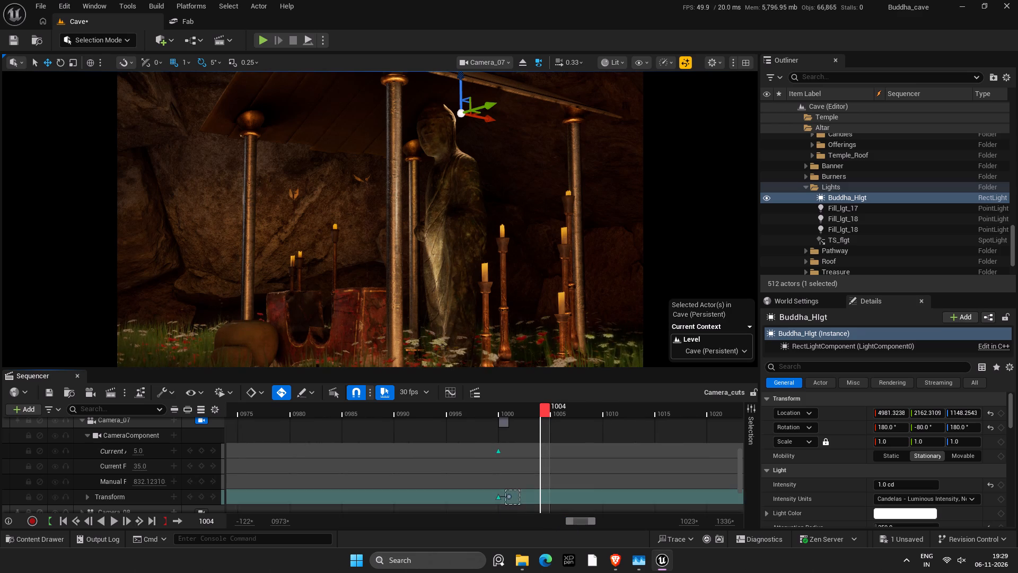
pyautogui.moveTo(503, 404); pyautogui.dragTo(500, 404)
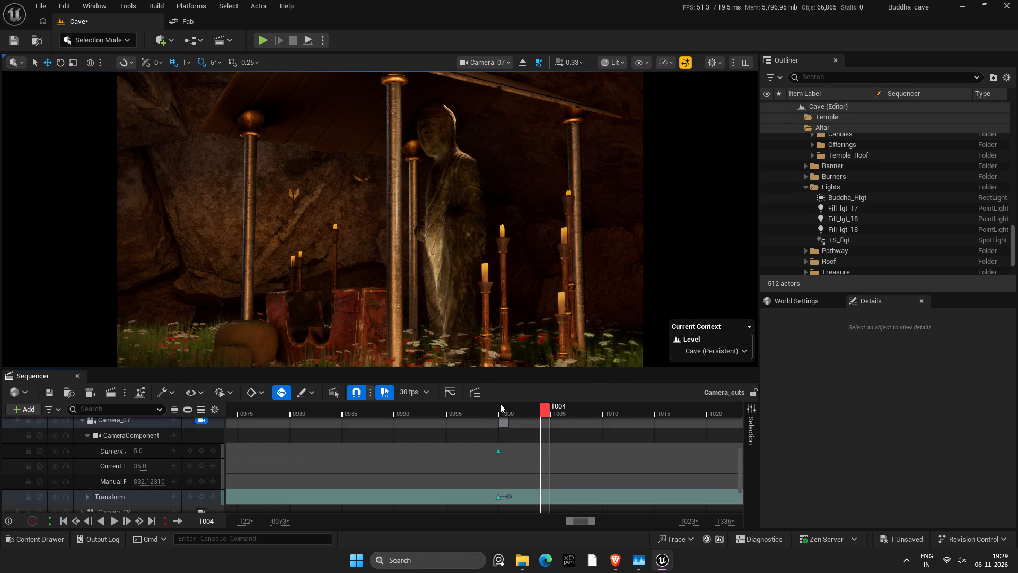
pyautogui.moveTo(500, 404); pyautogui.dragTo(498, 404)
pyautogui.moveTo(530, 484); pyautogui.dragTo(502, 501)
pyautogui.press('Delete')
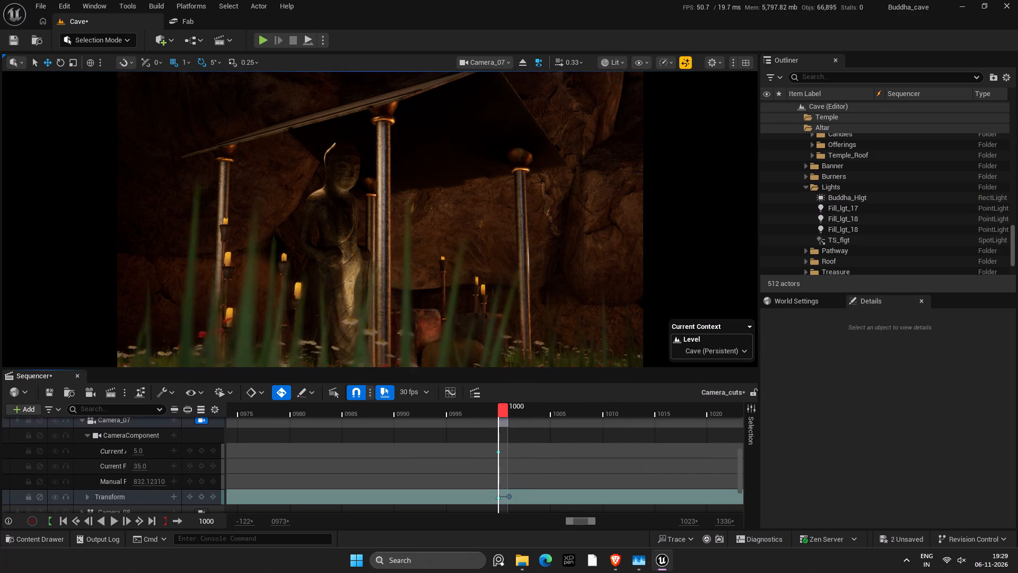
# Pull Camera_07 up and back out of the grass at frame 1000 to frame the whole shrine from slightly above.
pyautogui.moveTo(459, 303); pyautogui.dragTo(444, 317, button='right')
pyautogui.press('r')
pyautogui.press('w')
pyautogui.press('d')
pyautogui.press('d')
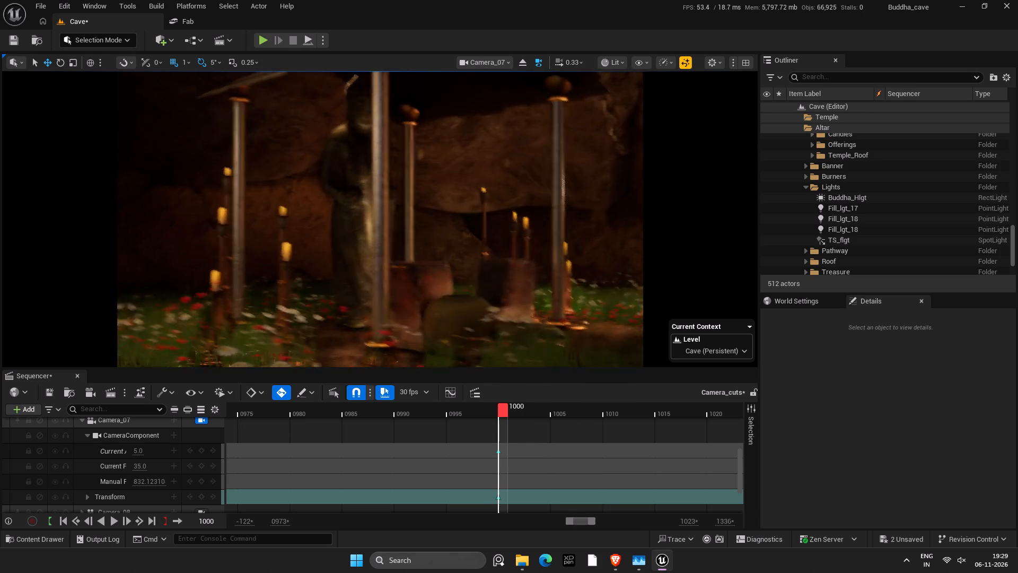
pyautogui.moveTo(444, 317); pyautogui.dragTo(461, 323, button='right')
pyautogui.press('a')
pyautogui.press('a')
pyautogui.write('rr')
pyautogui.moveTo(461, 323); pyautogui.dragTo(460, 328, button='right')
pyautogui.press('a')
pyautogui.write('srs')
pyautogui.moveTo(460, 328); pyautogui.dragTo(460, 329, button='right')
pyautogui.press('f')
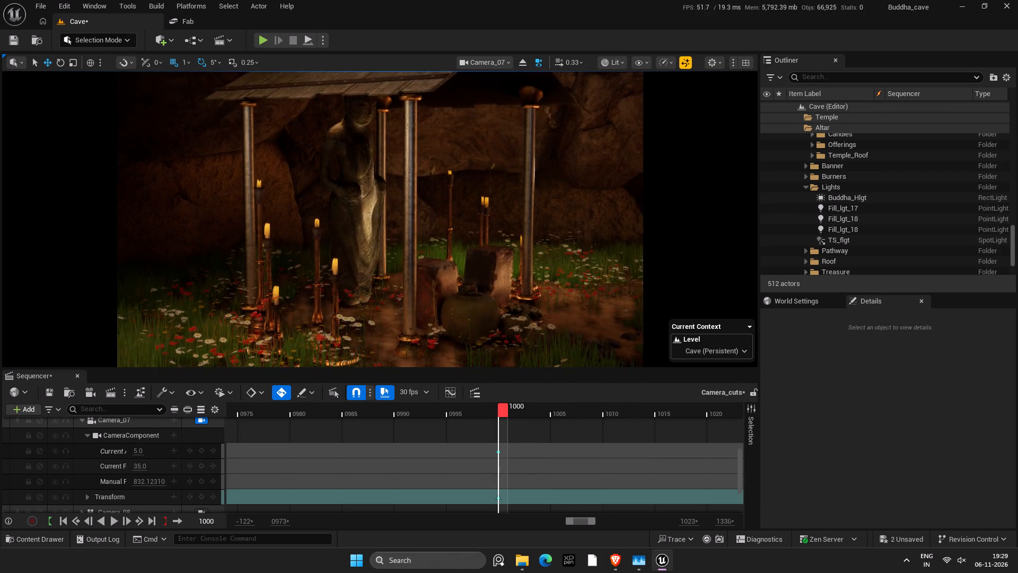
pyautogui.moveTo(460, 329); pyautogui.dragTo(460, 325, button='right')
pyautogui.press('f')
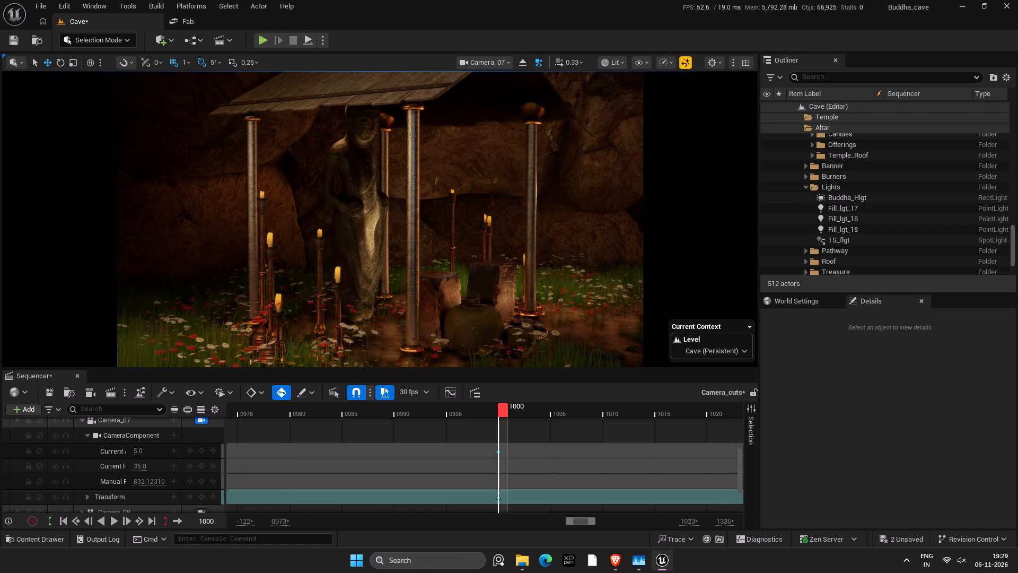
# Lower Camera_07 towards the flowers and tilt it up so the statue and shrine roof are in frame.
pyautogui.moveTo(460, 325); pyautogui.dragTo(464, 319, button='right')
pyautogui.press('a')
pyautogui.press('s')
pyautogui.press('f')
pyautogui.press('f')
pyautogui.press('f')
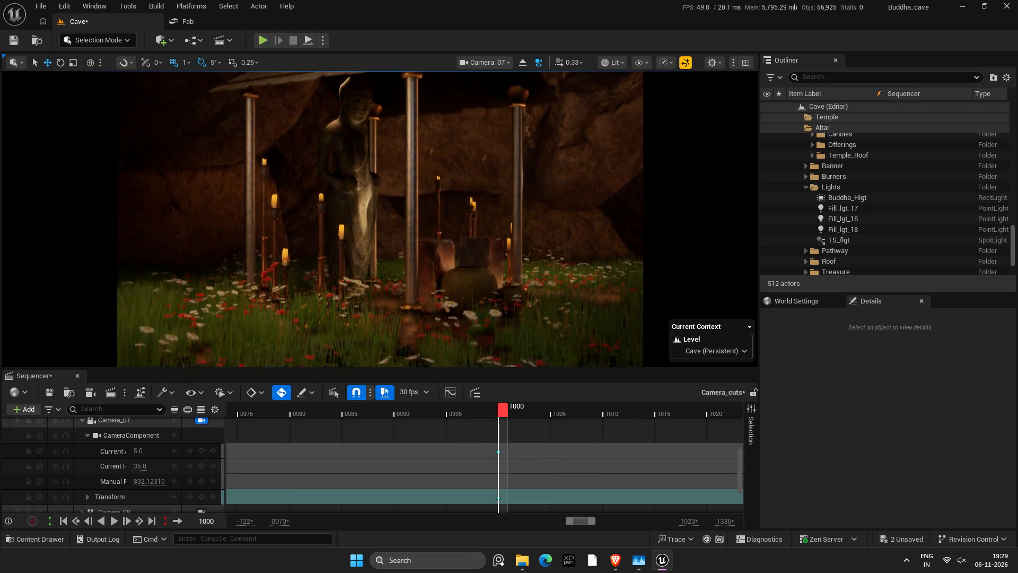
pyautogui.moveTo(464, 319); pyautogui.dragTo(465, 315, button='right')
pyautogui.press('f')
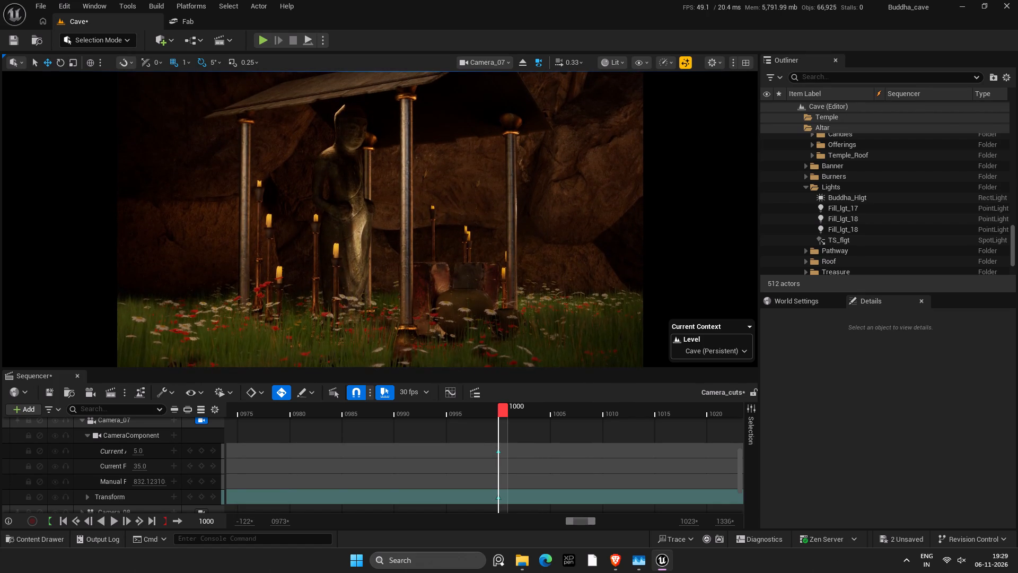
pyautogui.moveTo(465, 315); pyautogui.dragTo(460, 314, button='right')
pyautogui.press('f')
pyautogui.press('r')
pyautogui.write('frd')
# Swing Camera_07 round the shrine's front and back, moving closer so the statue stands between two front pillars.
pyautogui.moveTo(460, 314); pyautogui.dragTo(435, 315, button='right')
pyautogui.press('d')
pyautogui.write('dd')
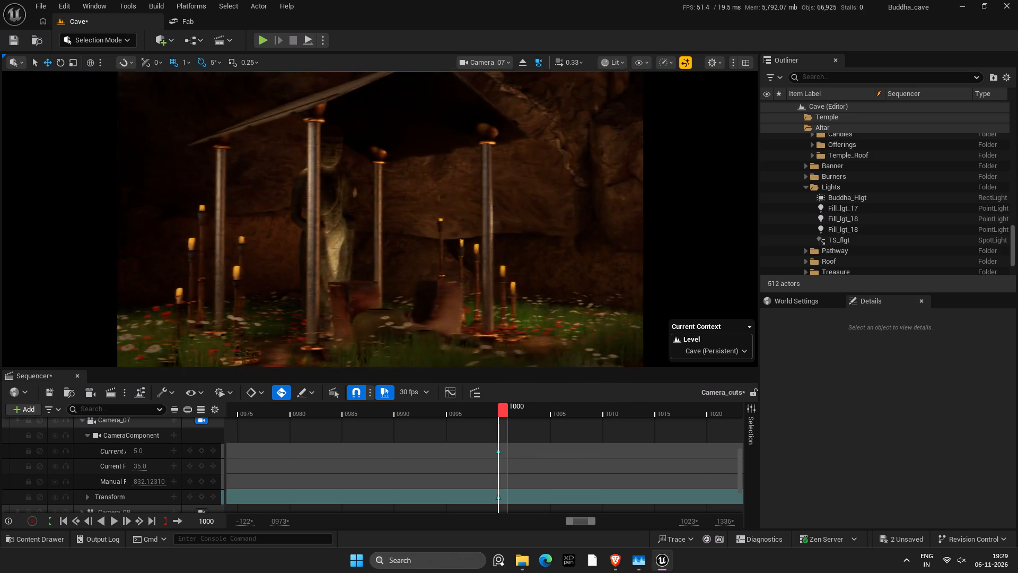
pyautogui.moveTo(435, 315); pyautogui.dragTo(436, 317, button='right')
pyautogui.press('w')
pyautogui.press('w')
pyautogui.press('a')
pyautogui.press('a')
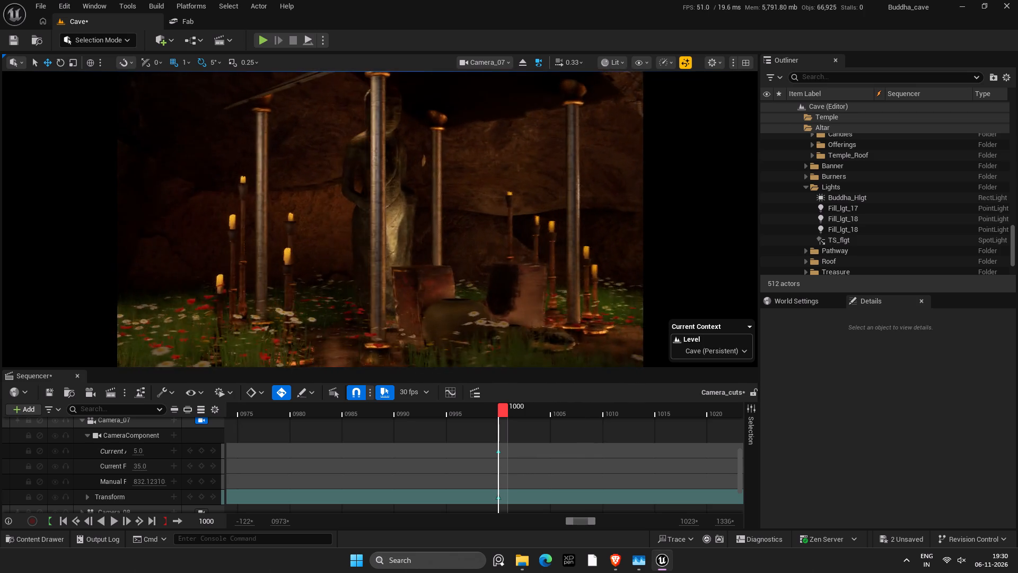
pyautogui.moveTo(436, 317); pyautogui.dragTo(463, 317, button='right')
pyautogui.press('a')
pyautogui.press('a')
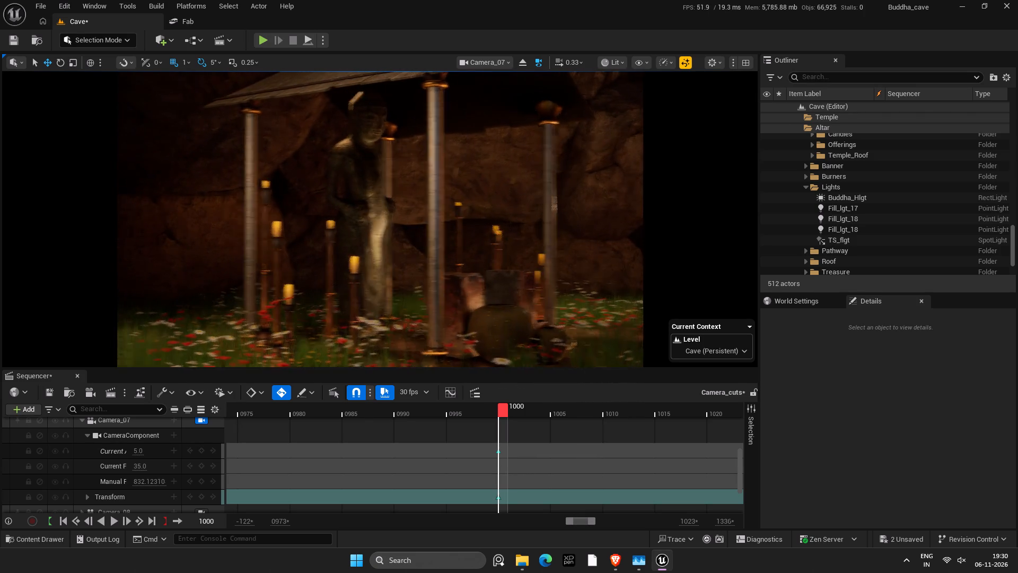
# Drop Camera_07 to flower height, tilt it up to fit the full statue beneath the roof, and save the level.
pyautogui.moveTo(463, 317); pyautogui.dragTo(462, 315, button='right')
pyautogui.write('df')
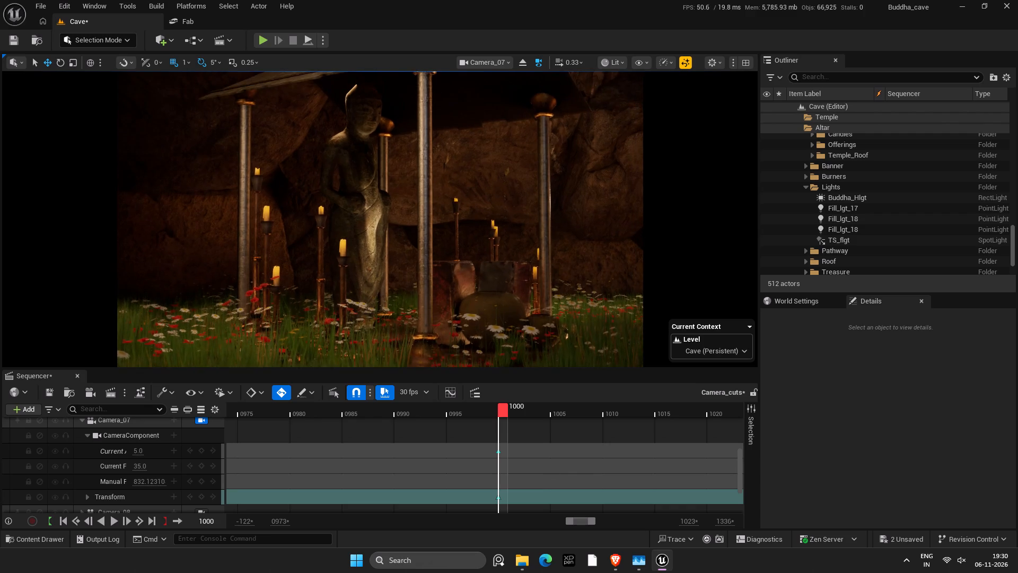
pyautogui.moveTo(462, 315); pyautogui.dragTo(462, 313, button='right')
pyautogui.write('sfw')
pyautogui.moveTo(462, 313); pyautogui.dragTo(463, 311, button='right')
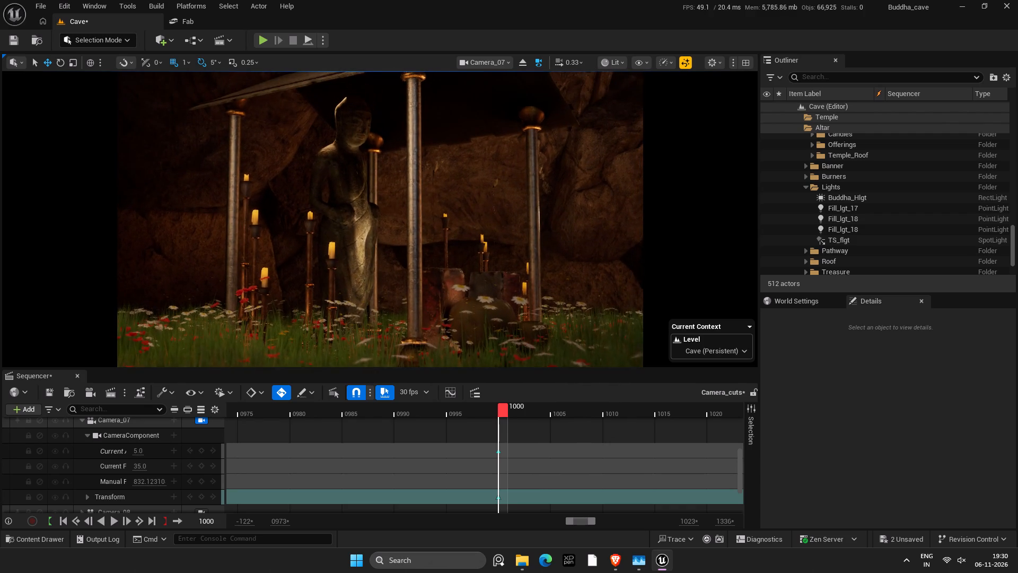
pyautogui.moveTo(463, 311); pyautogui.dragTo(461, 308, button='right')
pyautogui.hotkey('ctrl', 's')
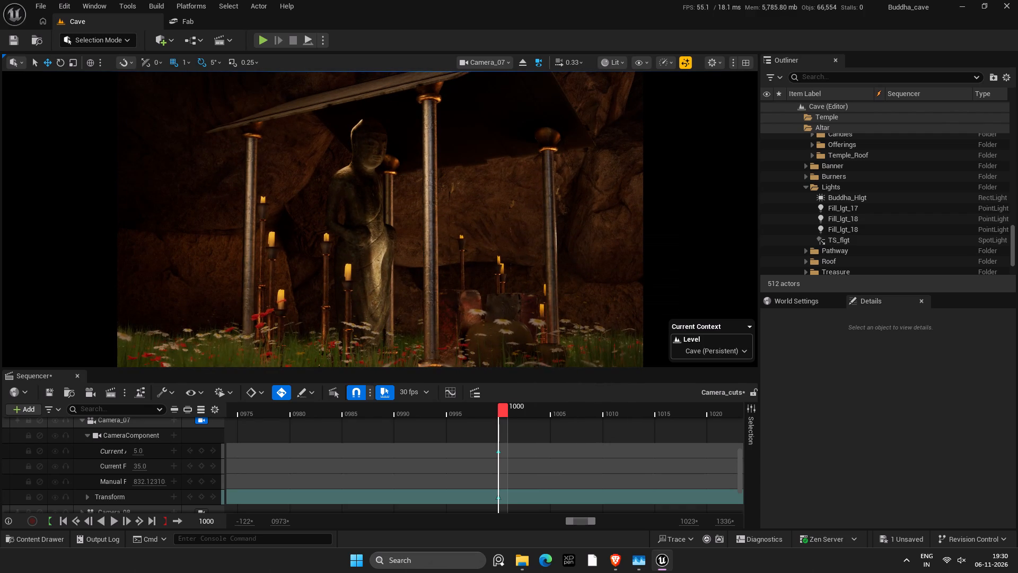
pyautogui.hotkey('ctrl', 's')
pyautogui.hotkey('ctrl', 's')
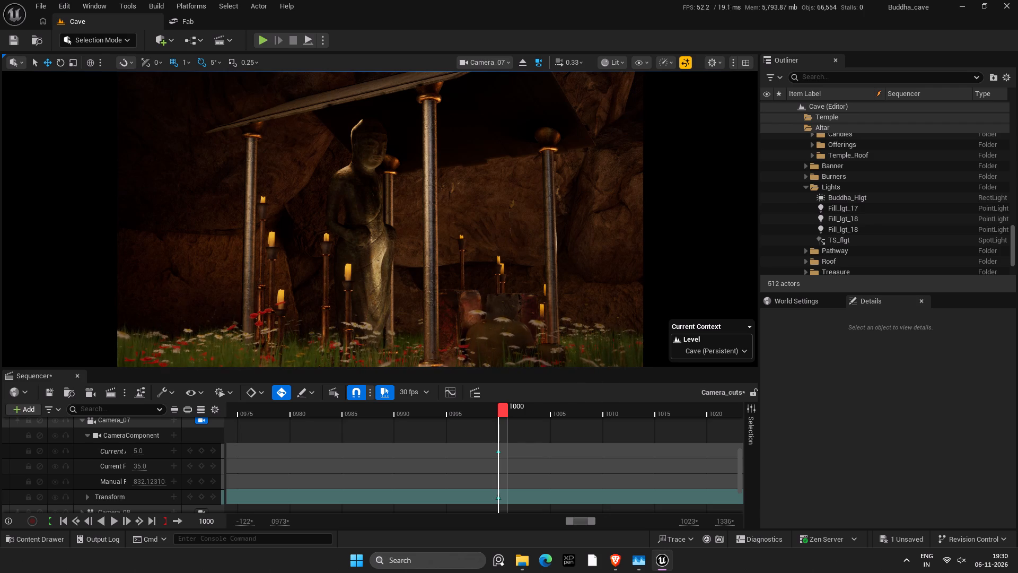
# Raise Camera_07 slightly so the front pillar's base shows above the flowers, and save the level.
pyautogui.rightClick(382, 274)
pyautogui.write('fr')
pyautogui.press('f')
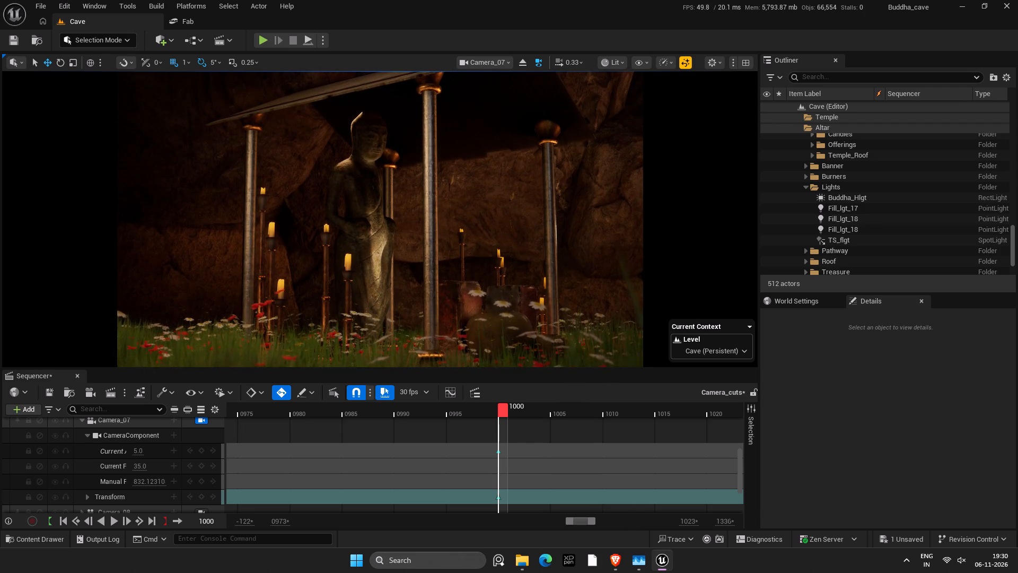
pyautogui.hotkey('ctrl', 's')
# Swing Camera_07 round the shrine until the Buddha statue faces it, with all four pillars and the surrounding candles in frame.
pyautogui.moveTo(405, 268); pyautogui.dragTo(428, 271, button='right')
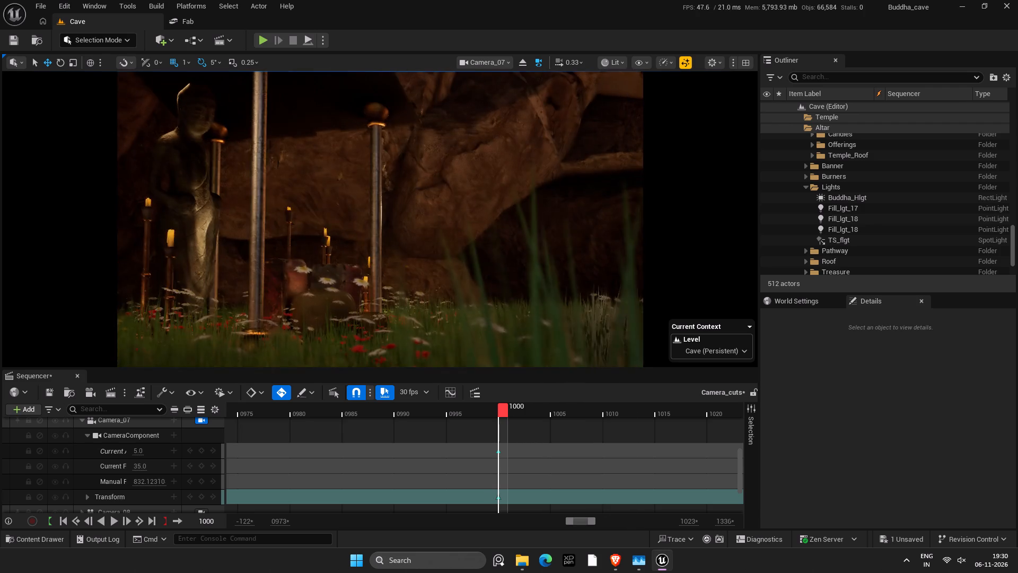
pyautogui.moveTo(428, 271); pyautogui.dragTo(436, 271, button='right')
pyautogui.press('a')
pyautogui.press('a')
pyautogui.press('a')
pyautogui.press('a')
pyautogui.press('d')
pyautogui.press('d')
pyautogui.press('d')
pyautogui.press('d')
pyautogui.press('d')
pyautogui.press('d')
pyautogui.press('d')
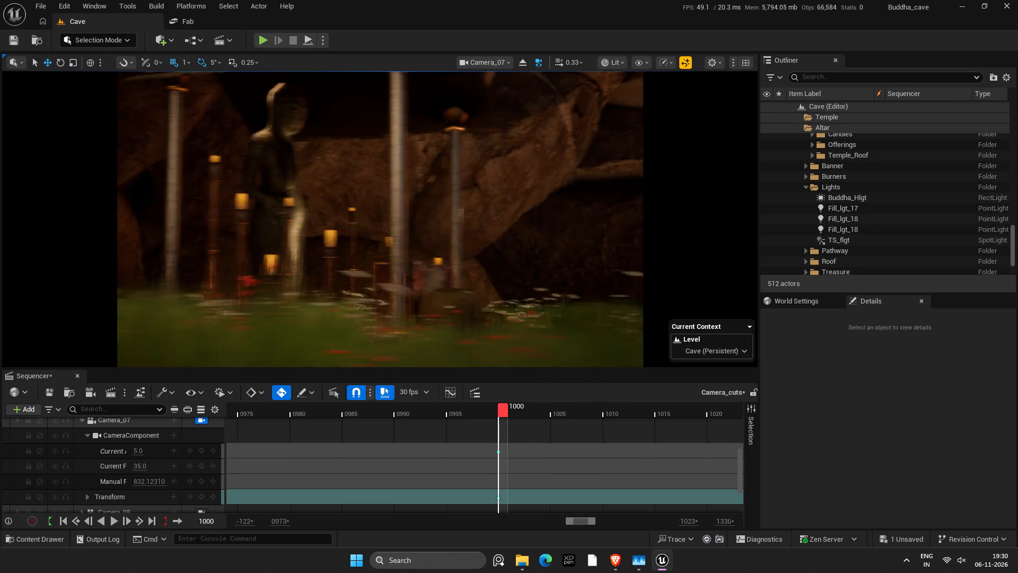
pyautogui.moveTo(436, 271); pyautogui.dragTo(374, 271, button='right')
pyautogui.press('d')
pyautogui.press('d')
pyautogui.press('d')
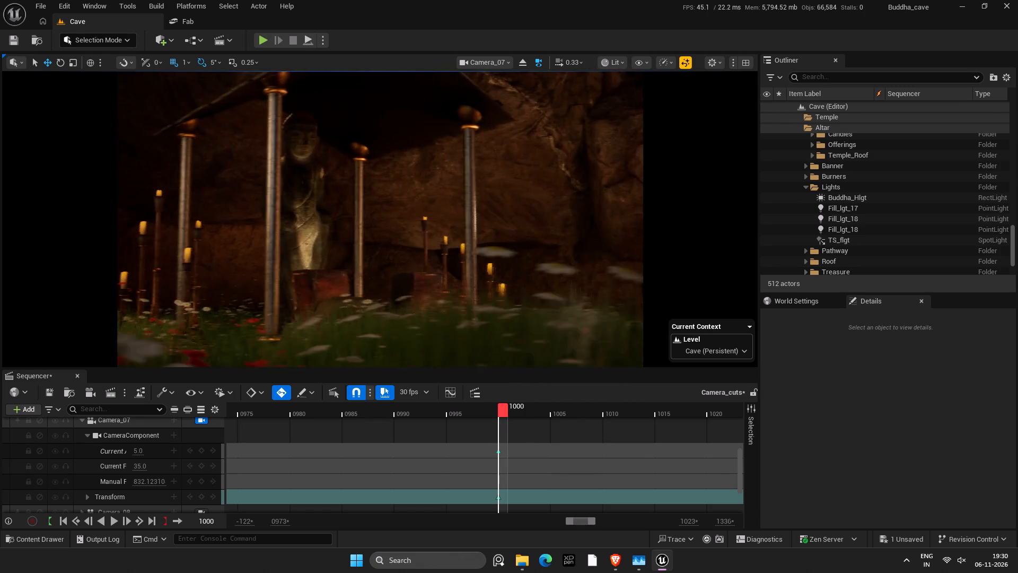
pyautogui.moveTo(374, 271); pyautogui.dragTo(355, 271, button='right')
pyautogui.press('d')
pyautogui.press('d')
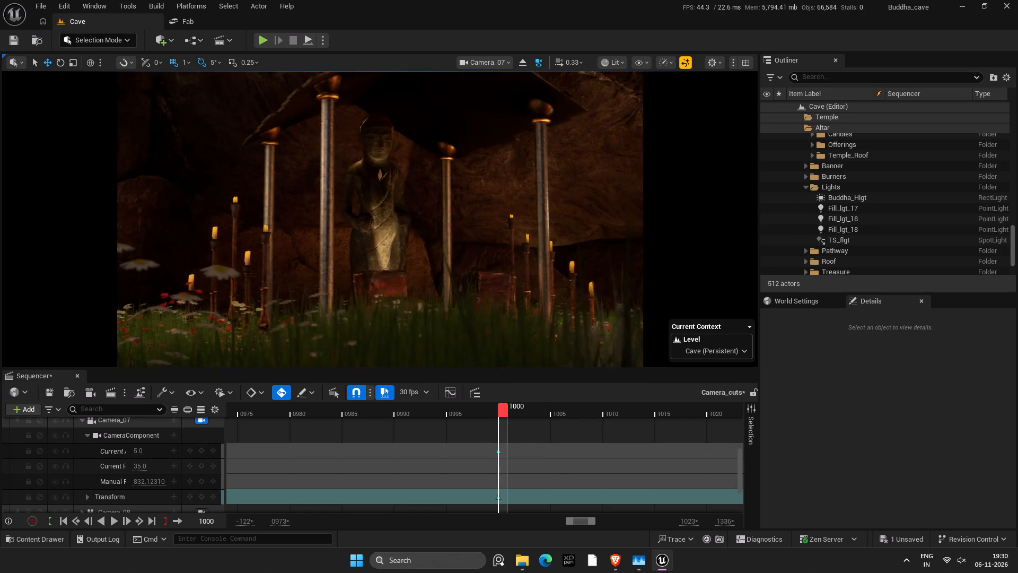
# Fine-tune Camera_07's height and tilt it up to show more of the temple roof above the statue, and save the level.
pyautogui.moveTo(355, 271); pyautogui.dragTo(356, 272, button='right')
pyautogui.press('r')
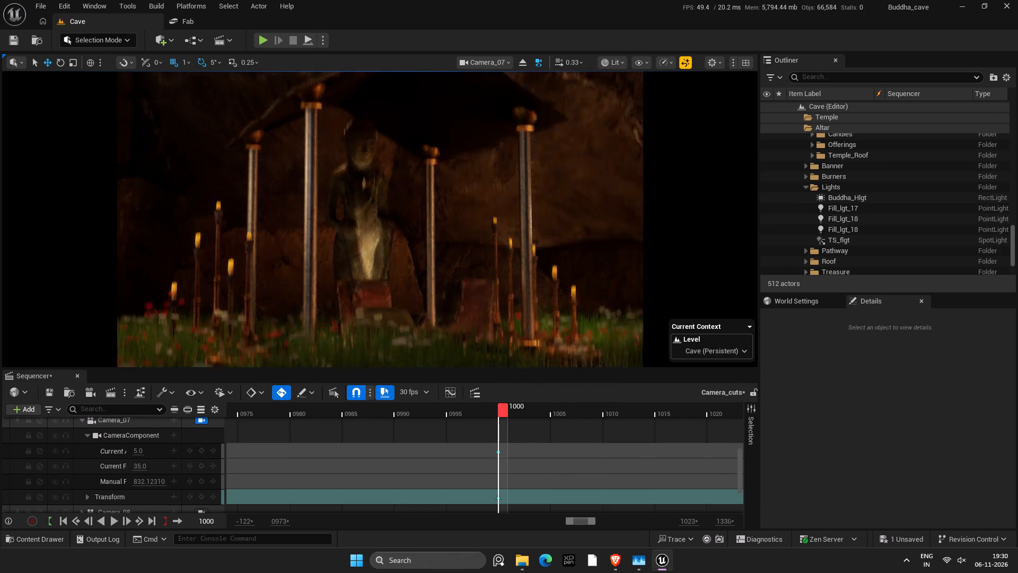
pyautogui.moveTo(356, 272); pyautogui.dragTo(356, 272, button='right')
pyautogui.press('f')
pyautogui.press('r')
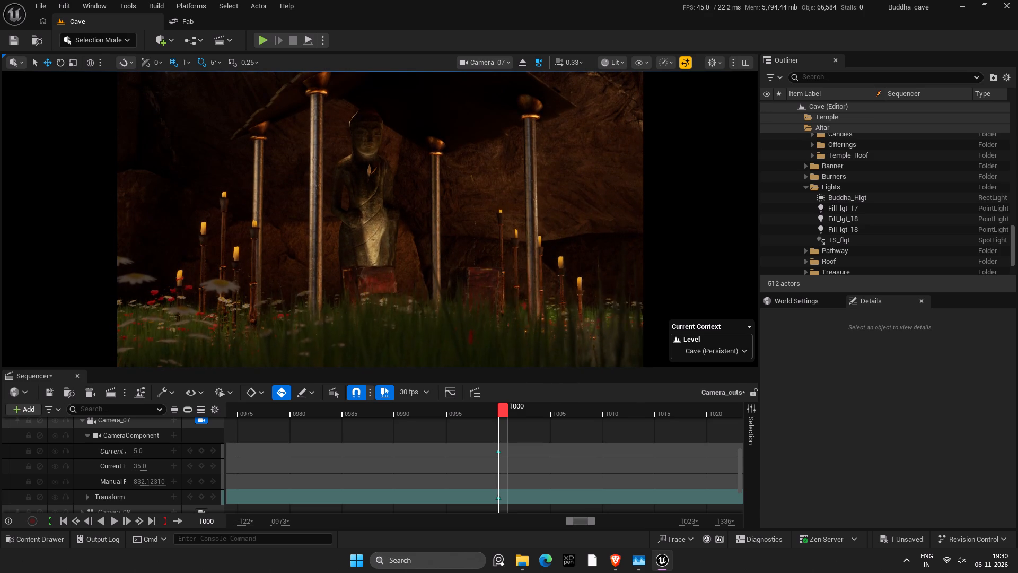
pyautogui.moveTo(356, 272); pyautogui.dragTo(356, 270, button='right')
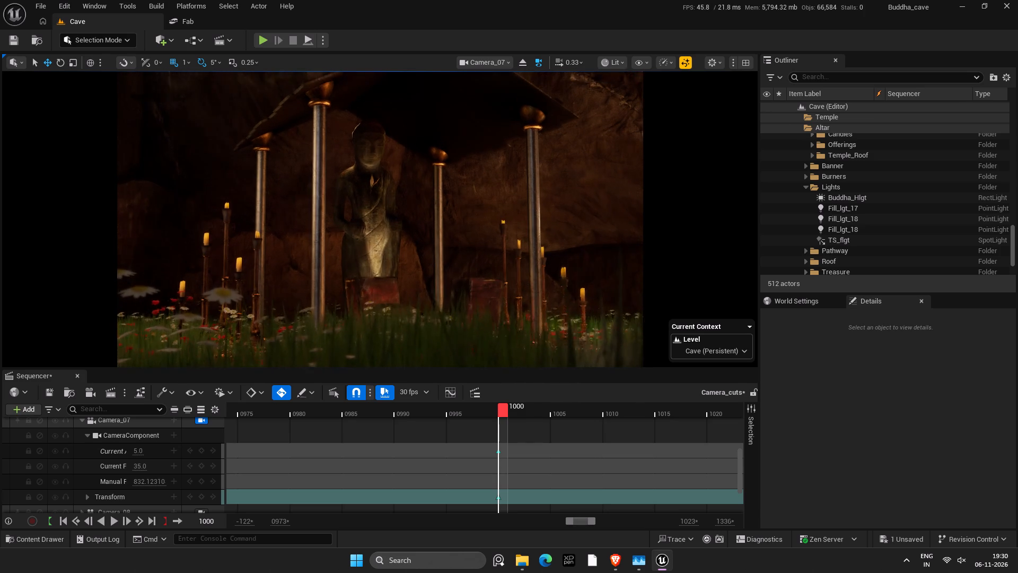
pyautogui.moveTo(356, 270); pyautogui.dragTo(356, 267, button='right')
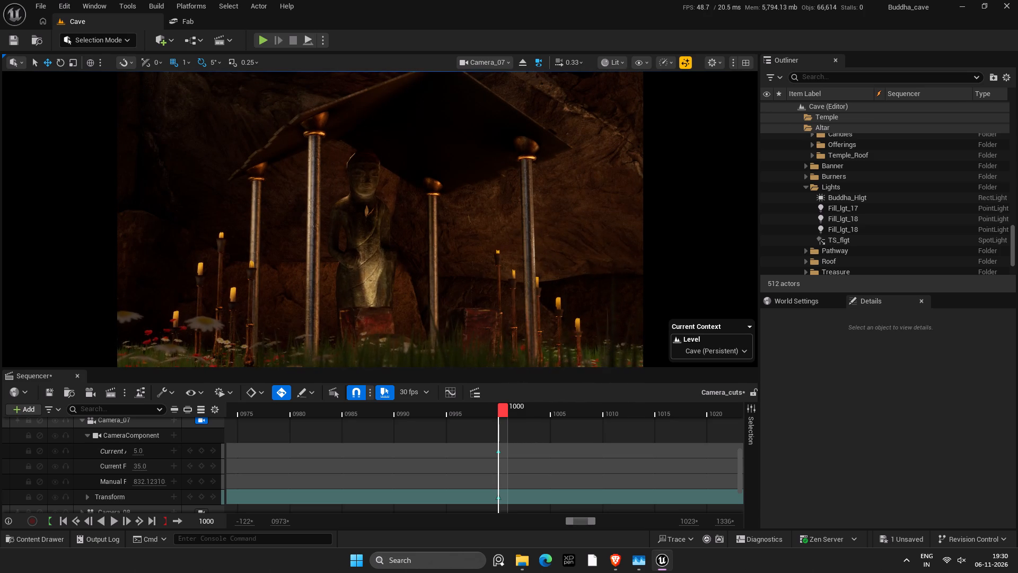
pyautogui.hotkey('ctrl', 's')
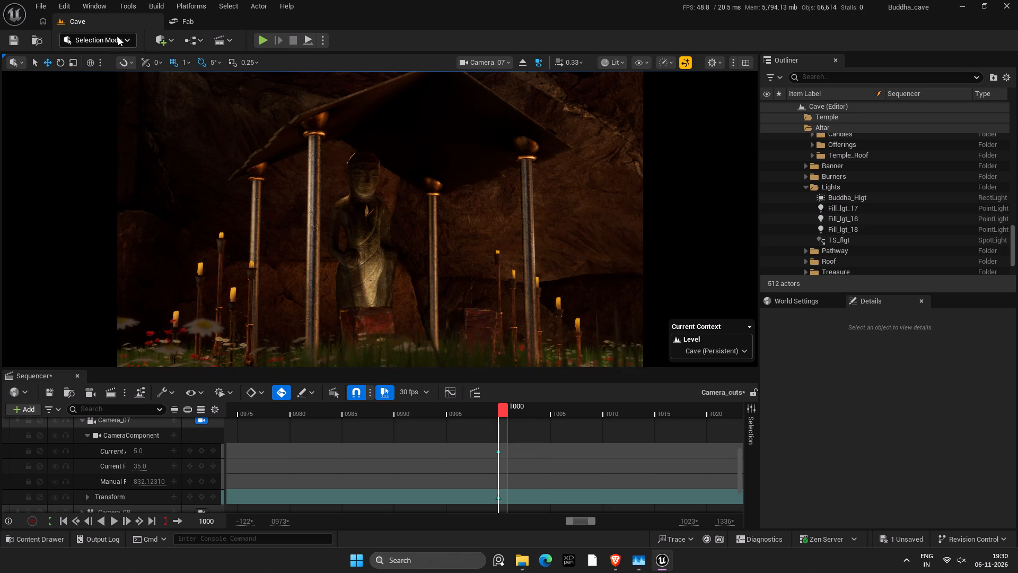
# Add a point light beside the Buddha statue beneath the temple roof, with its X location at 4754.
pyautogui.click(154, 36)
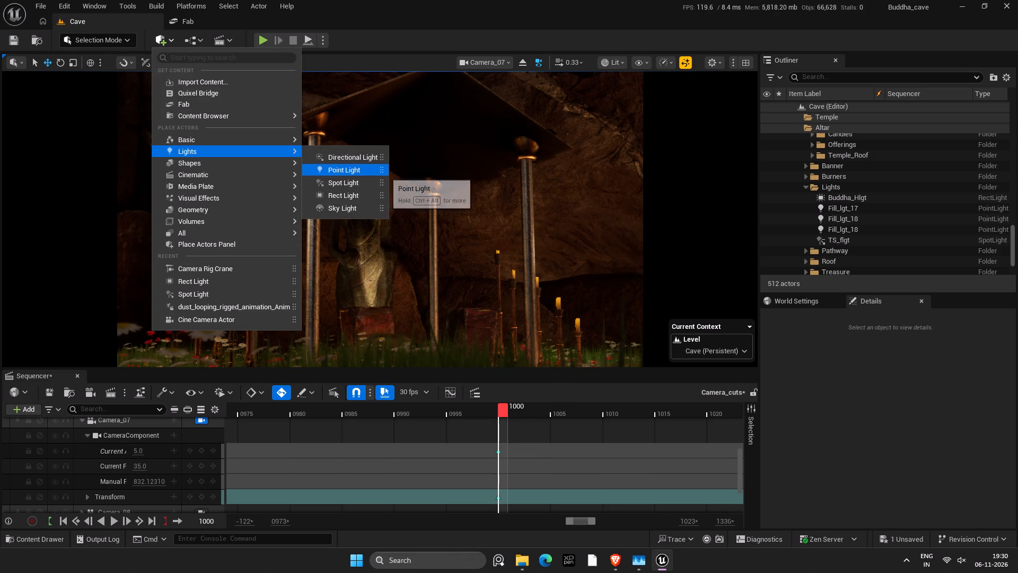
pyautogui.click(354, 175)
pyautogui.moveTo(368, 223); pyautogui.dragTo(381, 225)
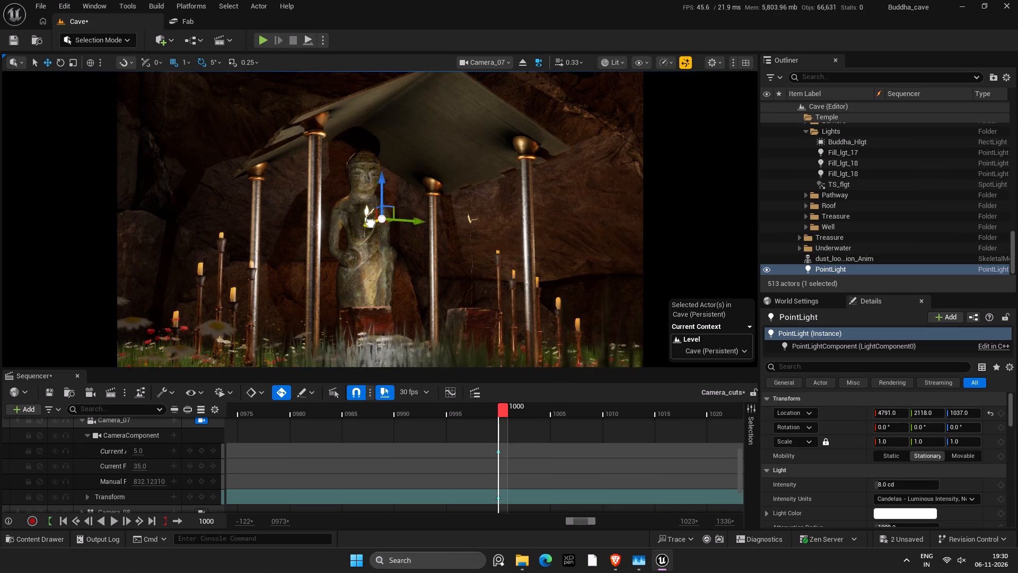
pyautogui.moveTo(381, 225); pyautogui.dragTo(382, 227)
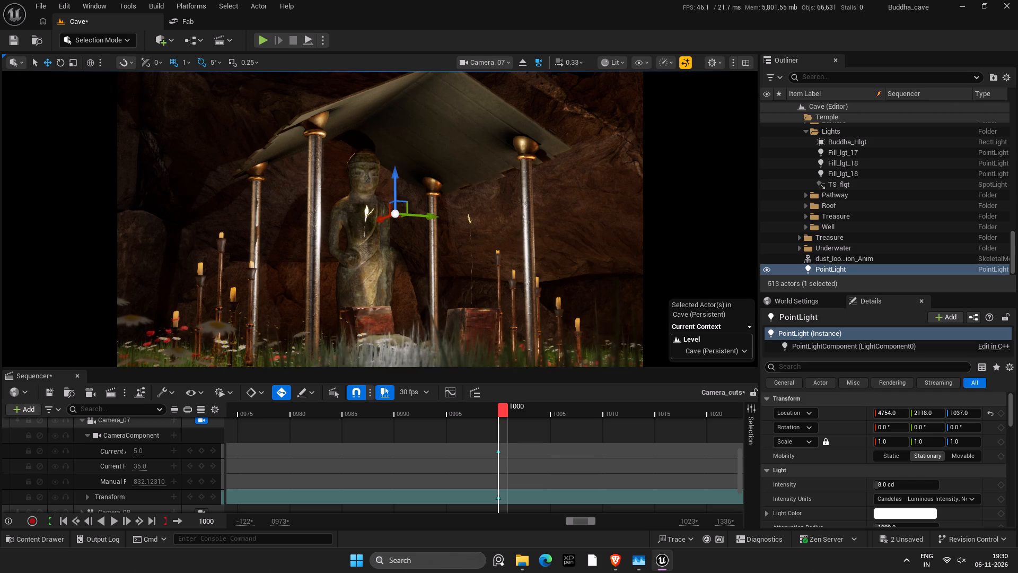
# Restrict the new point light to lighting channel 2, with channel 0 turned off.
pyautogui.click(848, 365)
pyautogui.write('chan')
pyautogui.moveTo(908, 427); pyautogui.dragTo(901, 427)
pyautogui.click(883, 426)
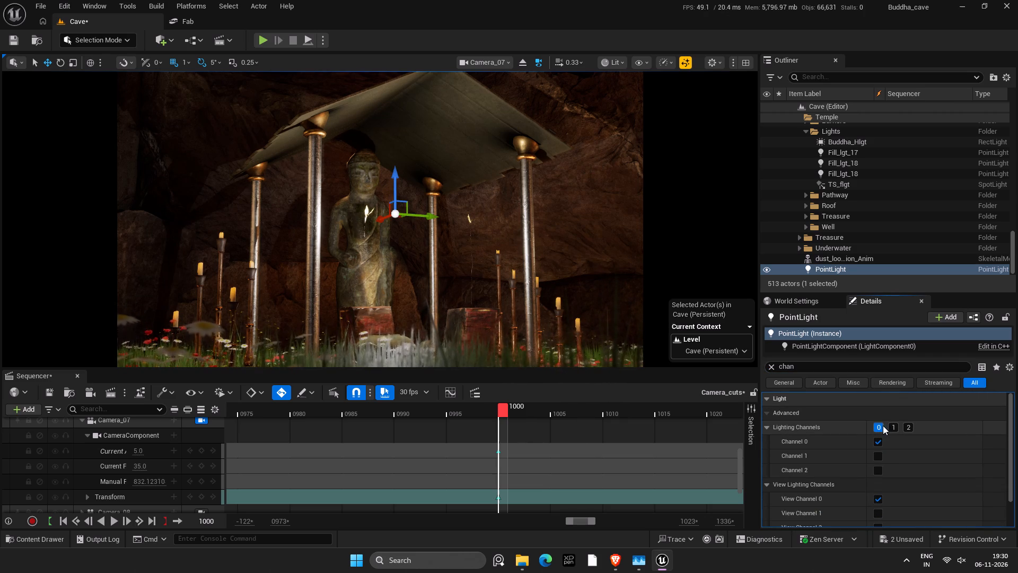
pyautogui.click(905, 428)
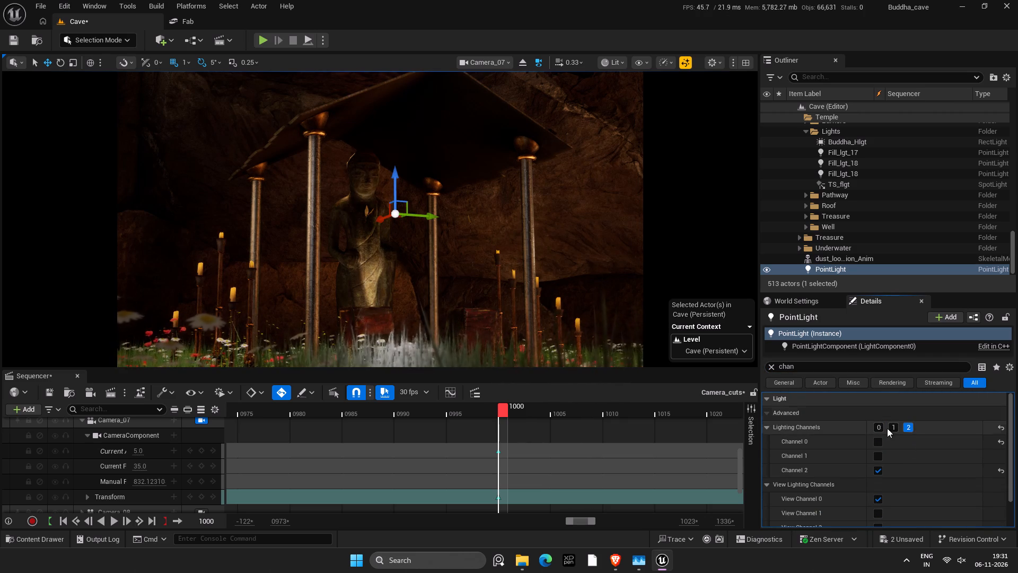
pyautogui.click(771, 367)
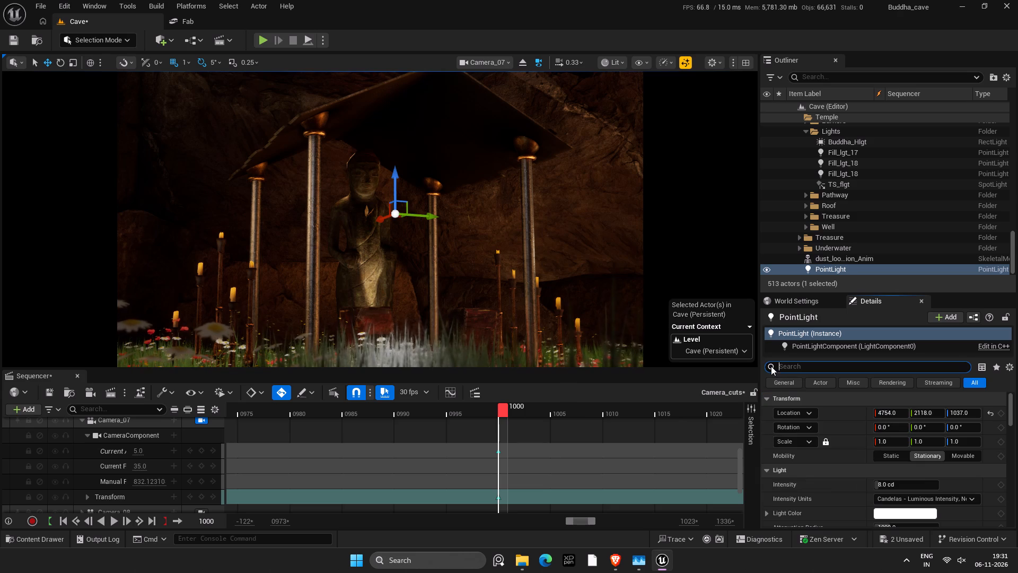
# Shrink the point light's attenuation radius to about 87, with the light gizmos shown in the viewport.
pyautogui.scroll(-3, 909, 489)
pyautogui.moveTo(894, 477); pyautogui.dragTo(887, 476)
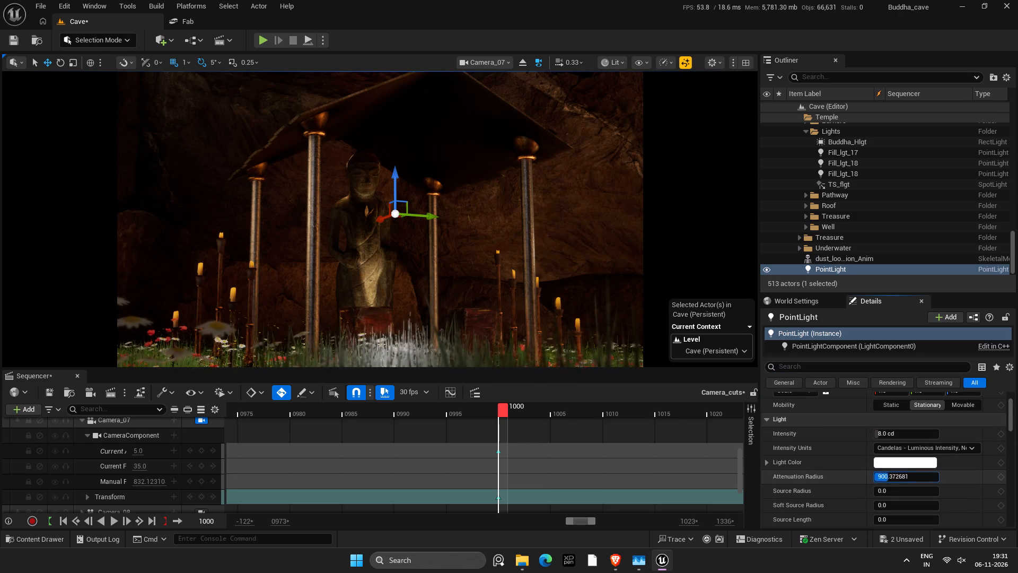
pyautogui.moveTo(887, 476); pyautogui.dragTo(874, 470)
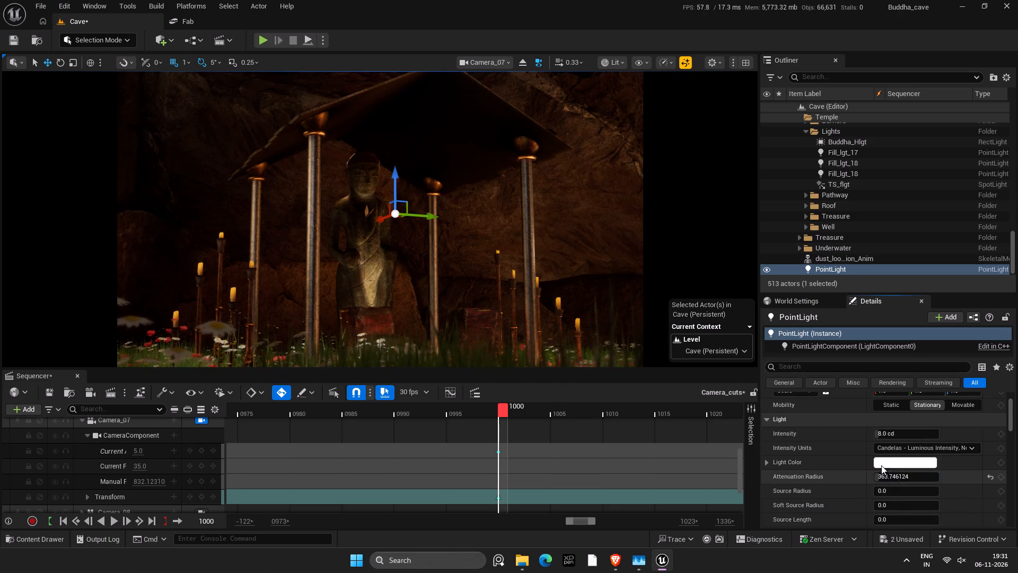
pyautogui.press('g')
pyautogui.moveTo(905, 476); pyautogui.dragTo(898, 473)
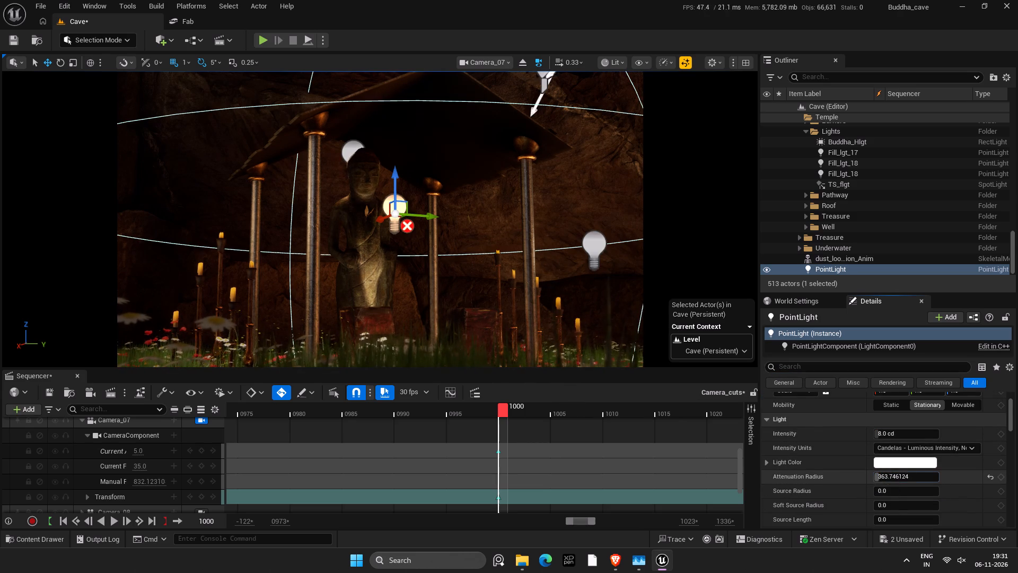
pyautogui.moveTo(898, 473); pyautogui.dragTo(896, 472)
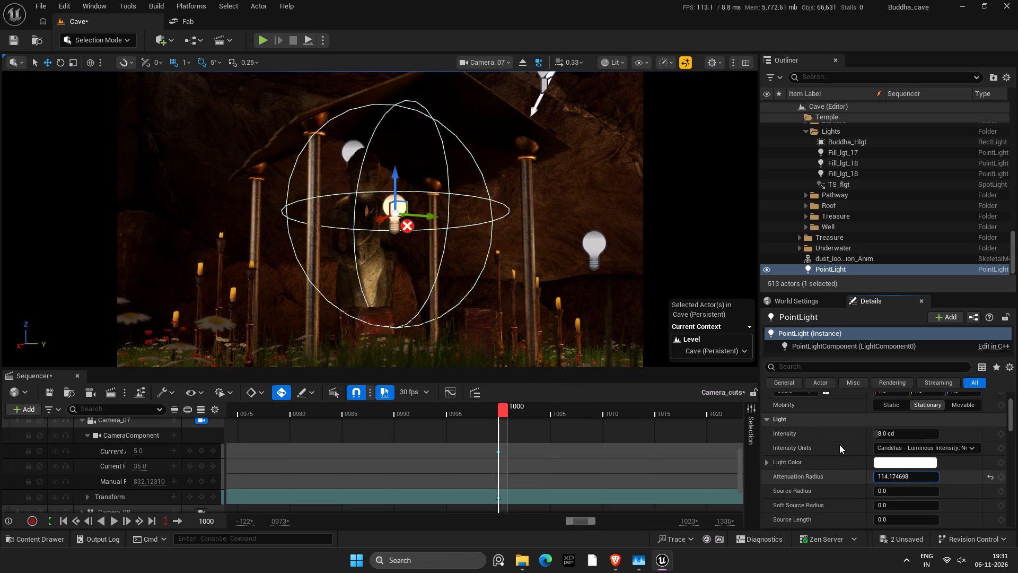
# Raise the point light to just beneath the temple roof and set its attenuation radius to 150.
pyautogui.moveTo(392, 176); pyautogui.dragTo(391, 135)
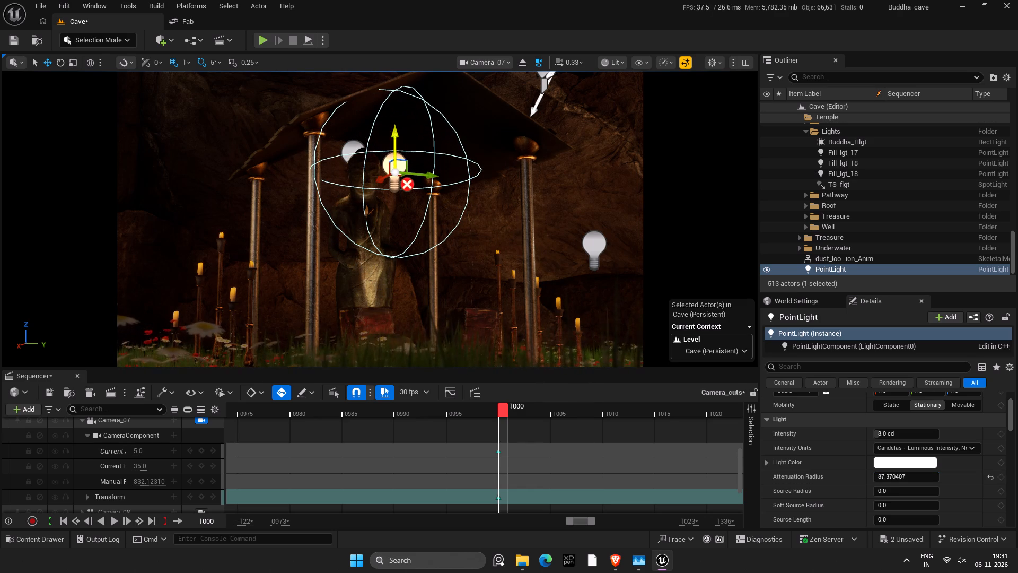
pyautogui.click(885, 473)
pyautogui.write('200')
pyautogui.press('Return')
pyautogui.write('150')
pyautogui.press('Return')
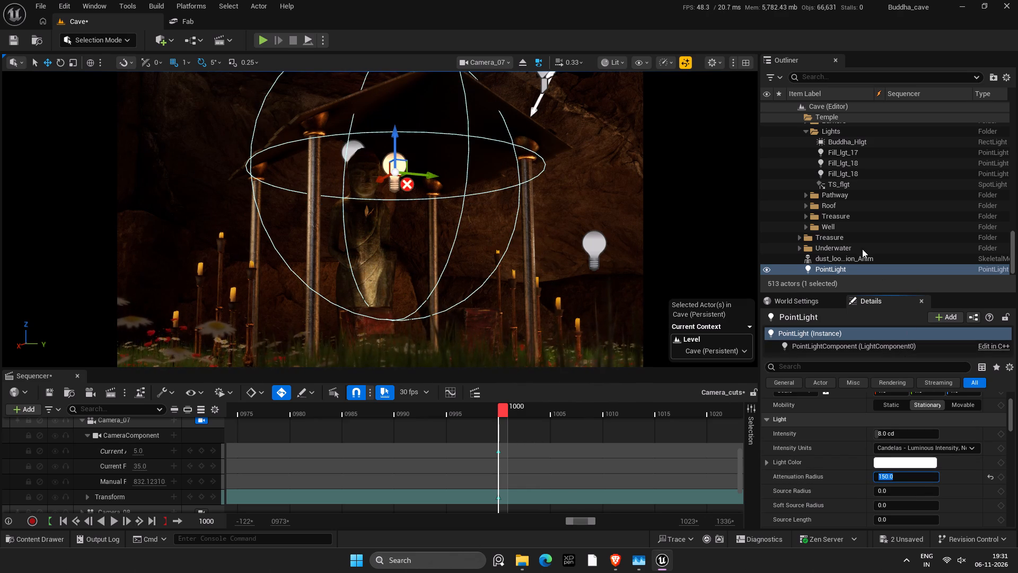
# Select the temple roof with its four pillars and unlock their group, GroupActor2.
pyautogui.click(857, 76)
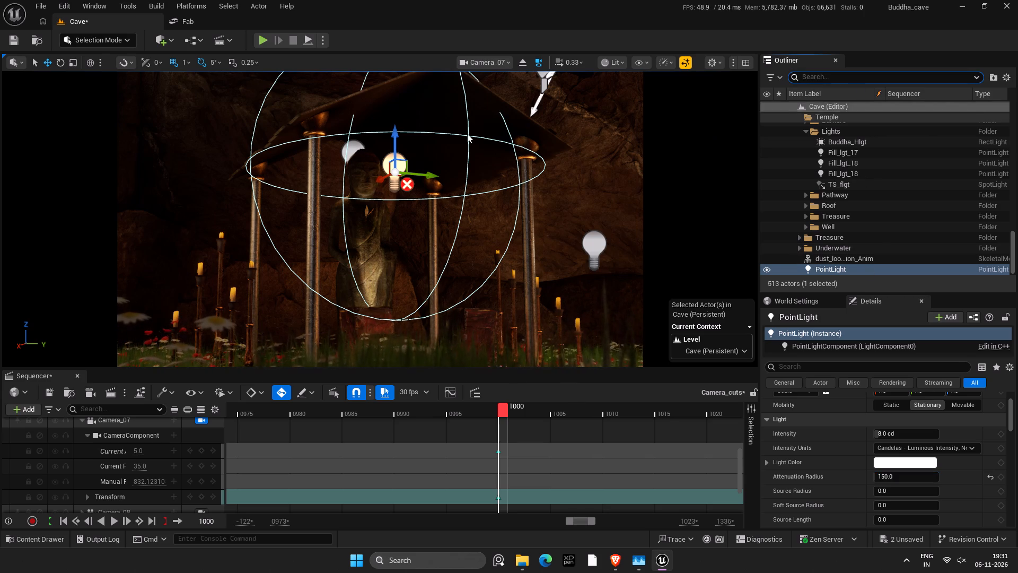
pyautogui.click(428, 116)
pyautogui.click(856, 183)
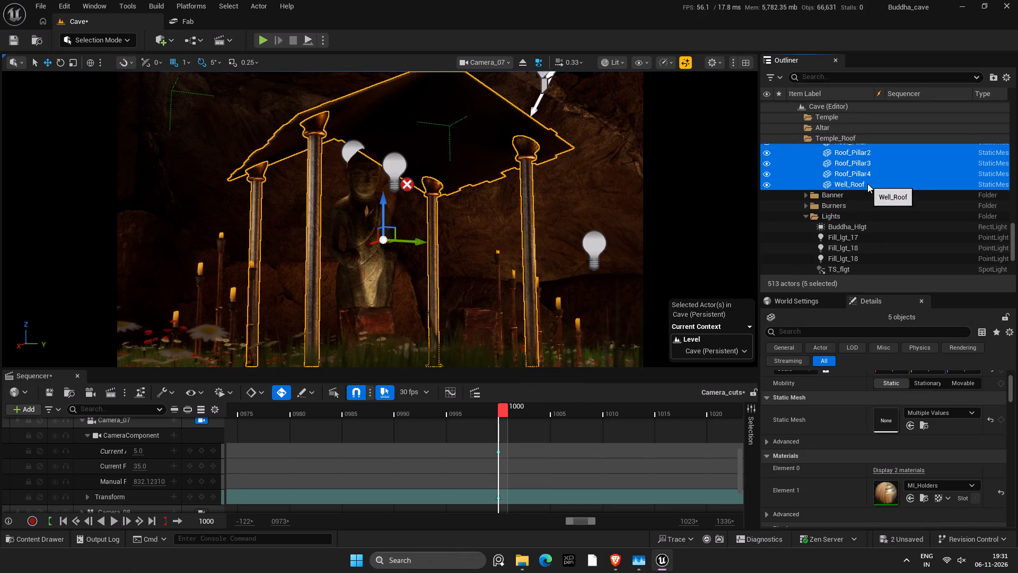
pyautogui.scroll(3, 867, 184)
pyautogui.click(876, 231)
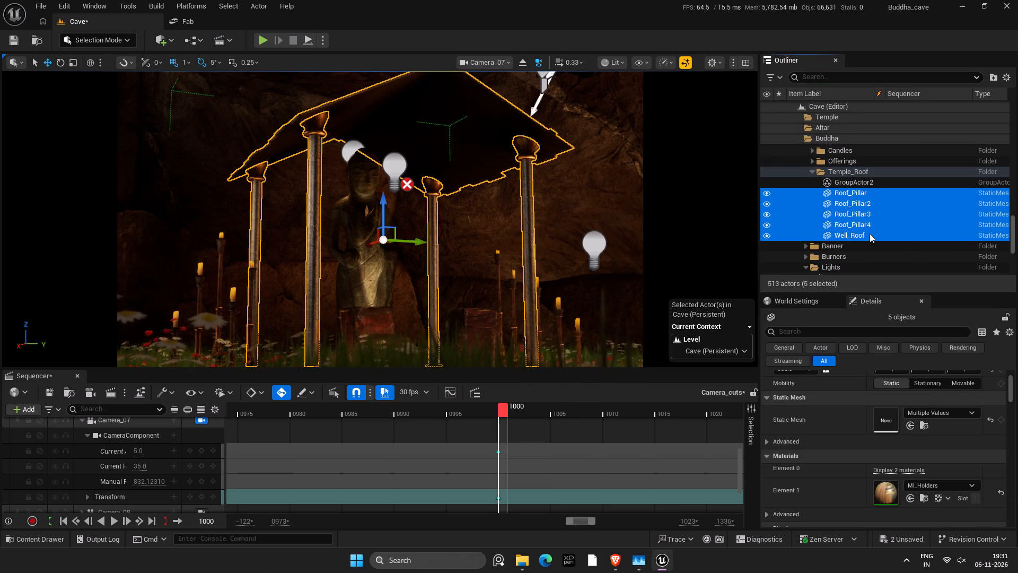
pyautogui.click(866, 235)
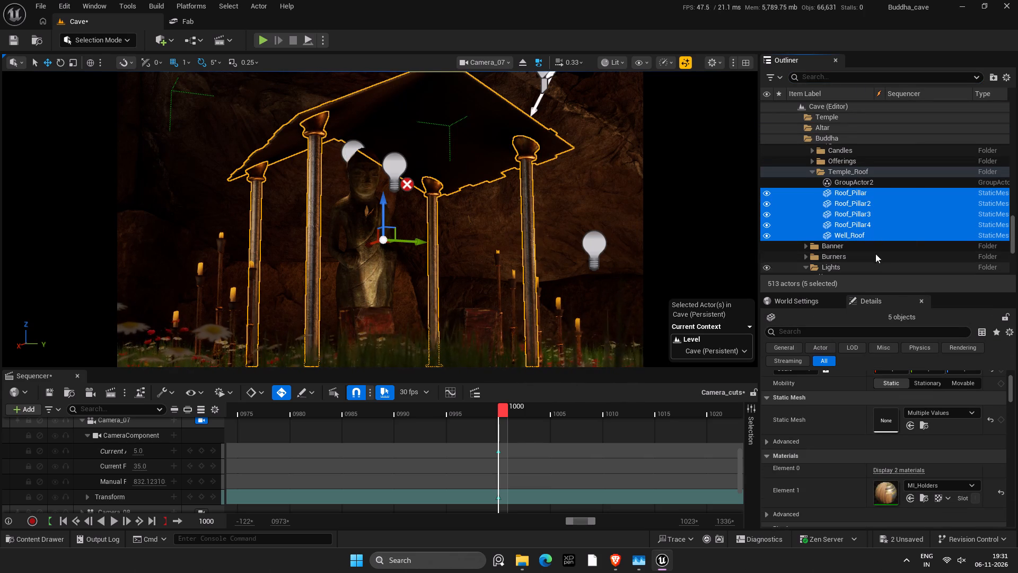
pyautogui.click(872, 181)
pyautogui.rightClick(872, 181)
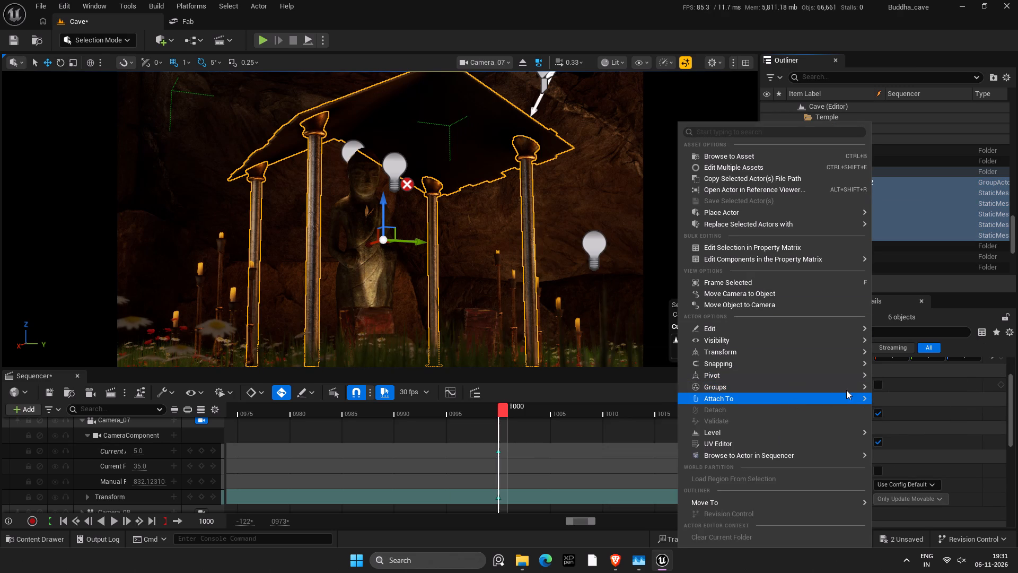
pyautogui.click(899, 402)
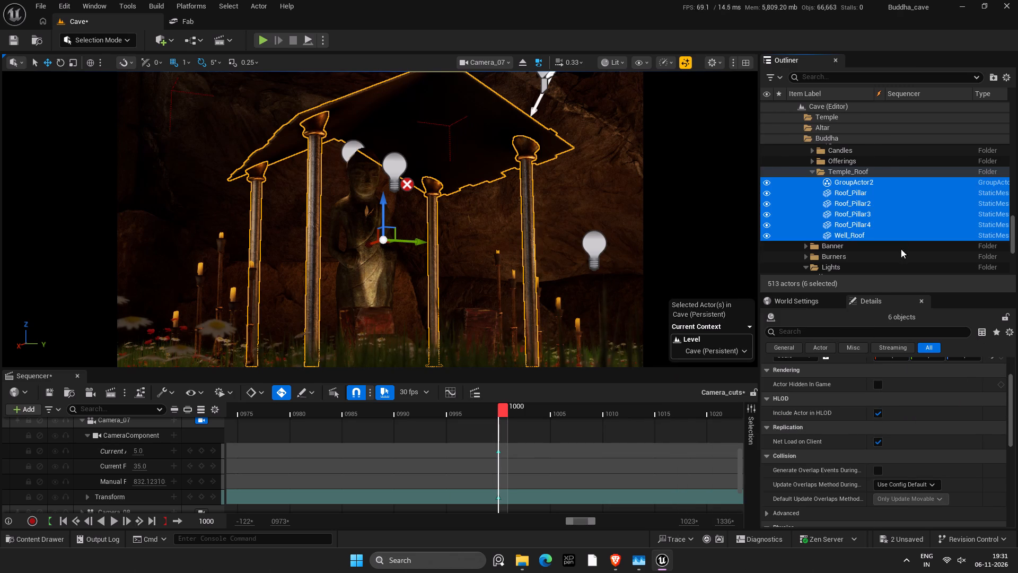
# Select Well_Roof on its own and enable lighting channel 2 on it alongside channel 0.
pyautogui.click(898, 233)
pyautogui.click(898, 233)
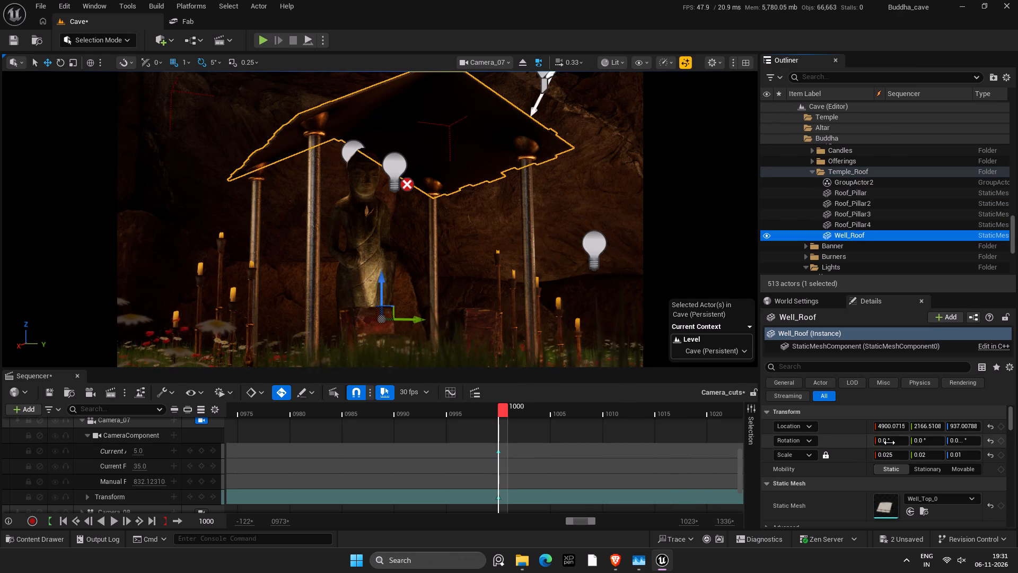
pyautogui.scroll(-11, 889, 442)
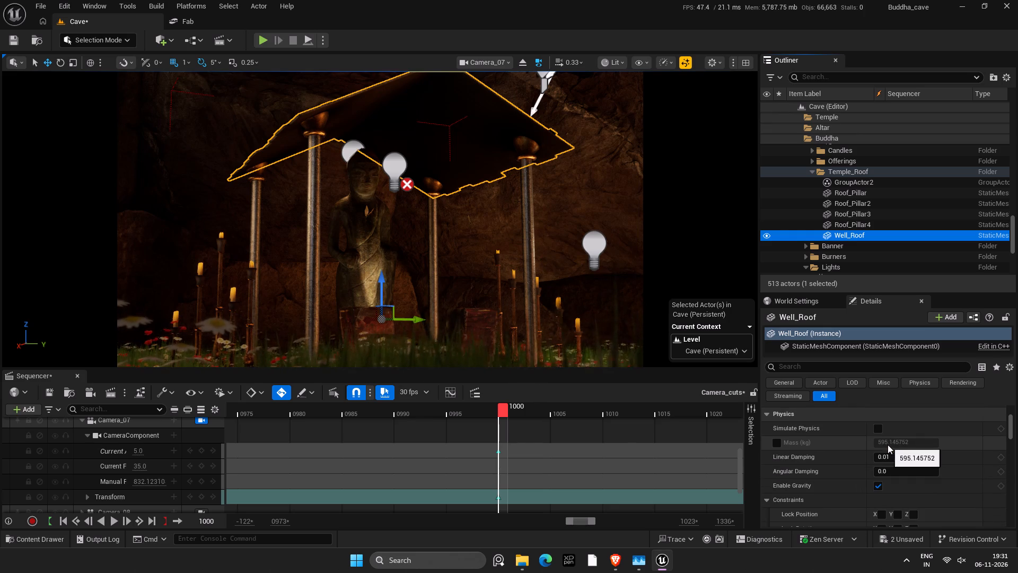
pyautogui.scroll(-16, 887, 445)
pyautogui.scroll(-8, 882, 441)
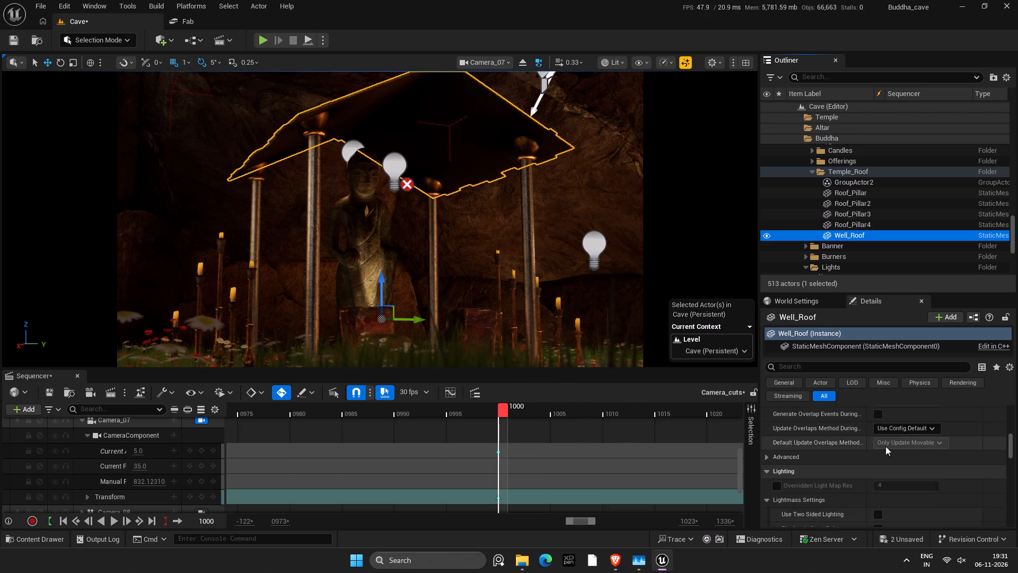
pyautogui.scroll(-20, 885, 446)
pyautogui.scroll(-20, 885, 446)
pyautogui.scroll(-9, 885, 446)
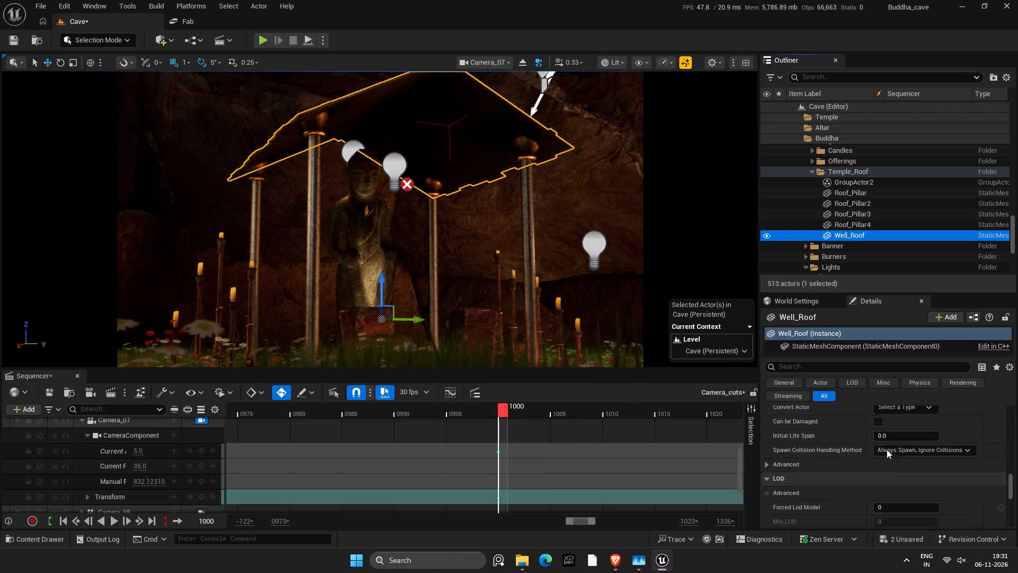
pyautogui.scroll(-20, 887, 449)
pyautogui.scroll(-13, 887, 449)
pyautogui.scroll(-8, 890, 455)
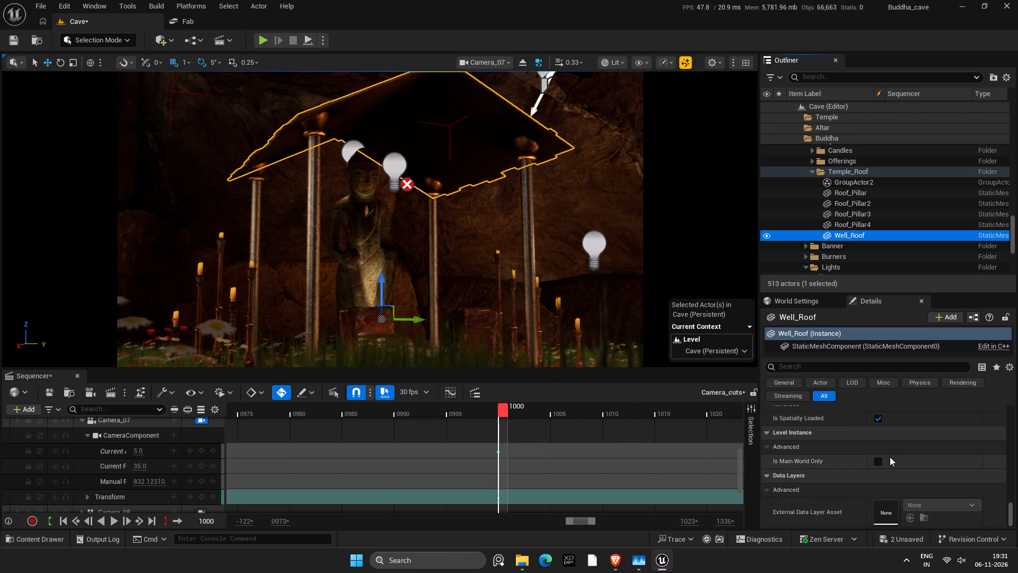
pyautogui.click(841, 372)
pyautogui.press('c')
pyautogui.press('h')
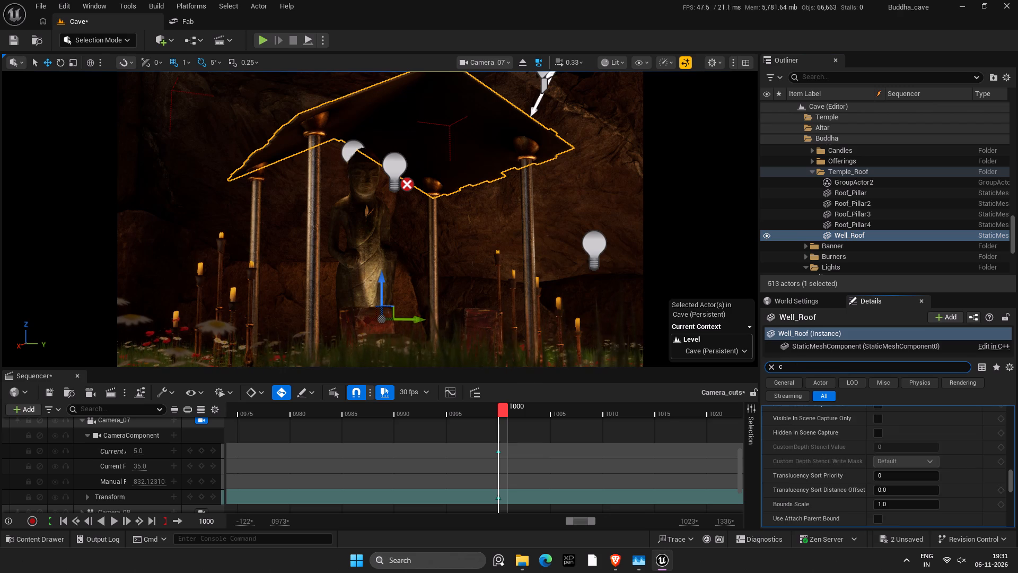
pyautogui.write('an')
pyautogui.click(904, 473)
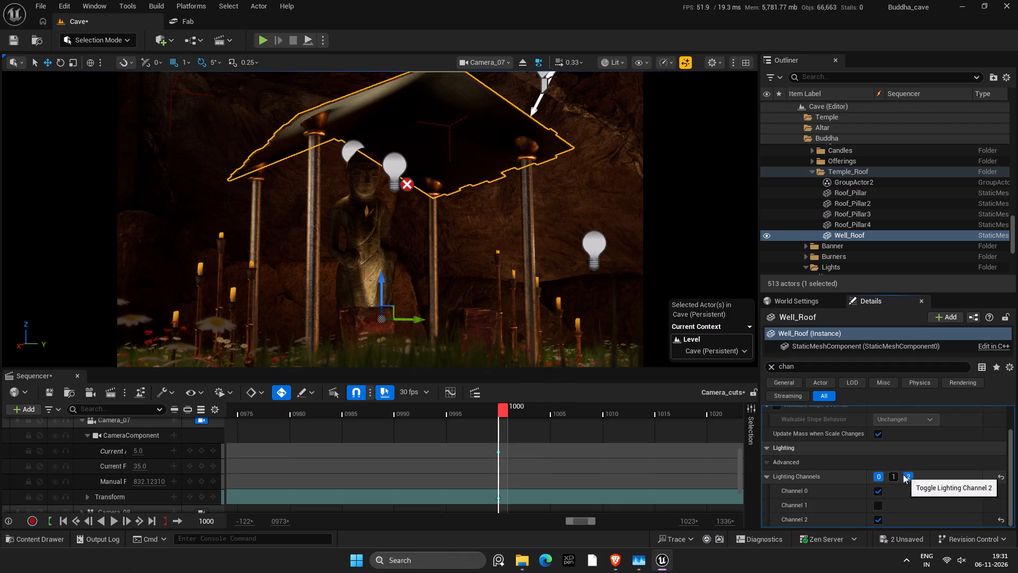
# Save the Cave level with the temple roof's new lighting channel setting.
pyautogui.hotkey('ctrl', 's')
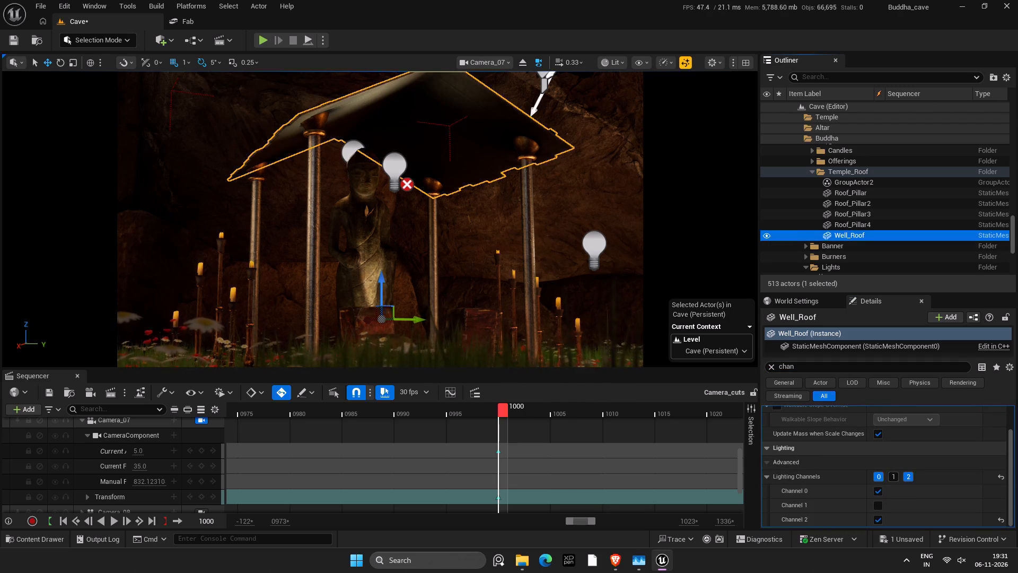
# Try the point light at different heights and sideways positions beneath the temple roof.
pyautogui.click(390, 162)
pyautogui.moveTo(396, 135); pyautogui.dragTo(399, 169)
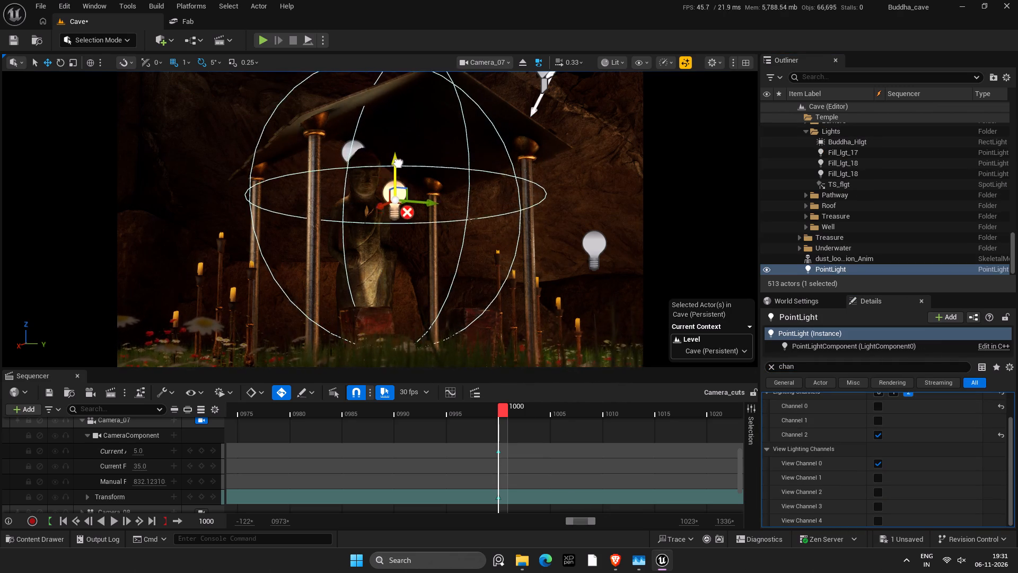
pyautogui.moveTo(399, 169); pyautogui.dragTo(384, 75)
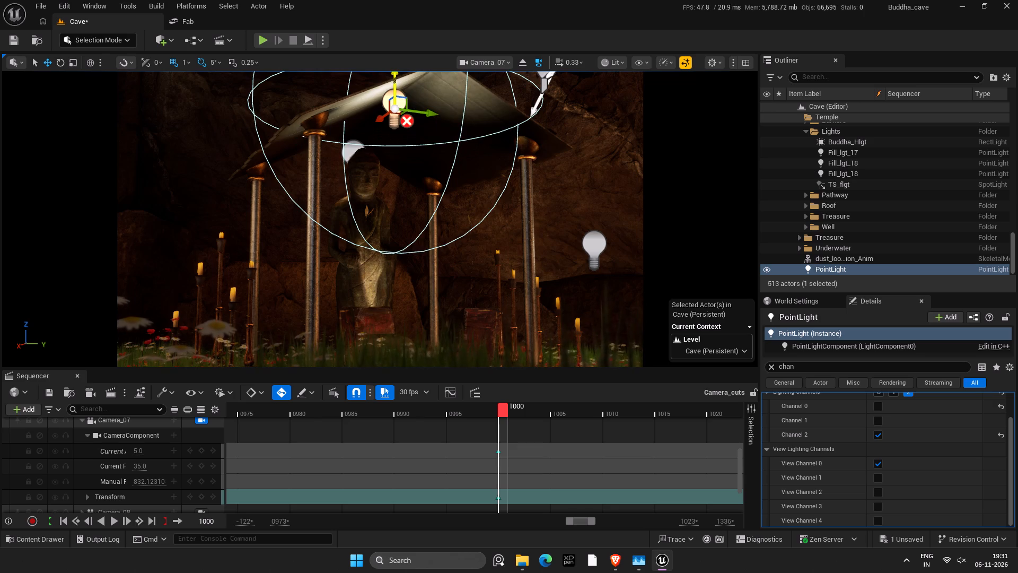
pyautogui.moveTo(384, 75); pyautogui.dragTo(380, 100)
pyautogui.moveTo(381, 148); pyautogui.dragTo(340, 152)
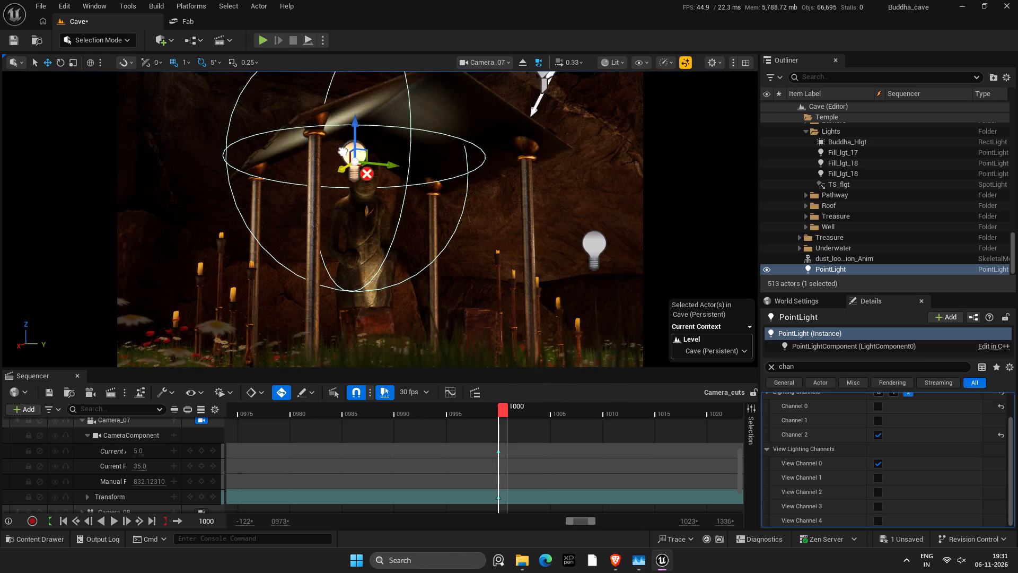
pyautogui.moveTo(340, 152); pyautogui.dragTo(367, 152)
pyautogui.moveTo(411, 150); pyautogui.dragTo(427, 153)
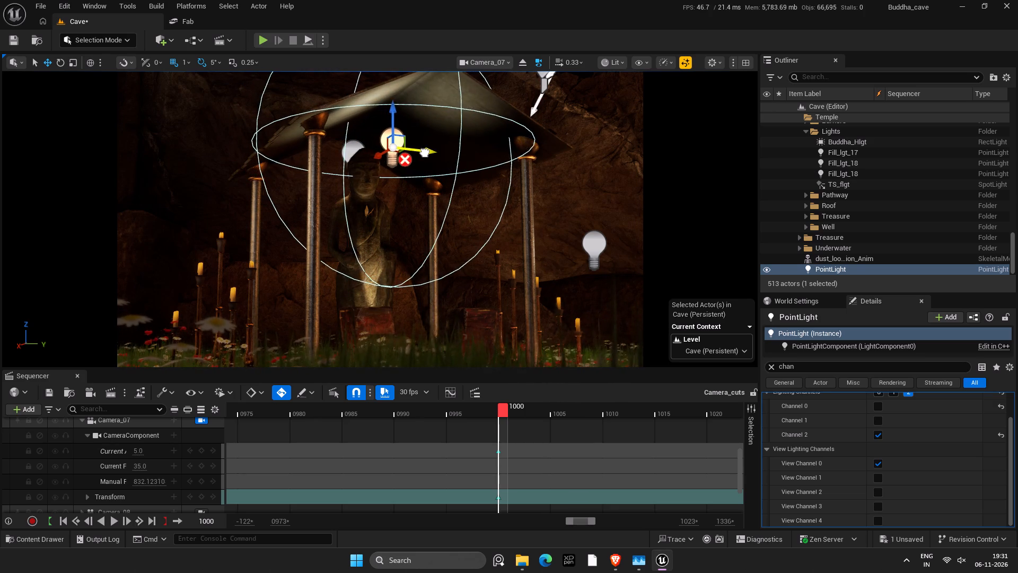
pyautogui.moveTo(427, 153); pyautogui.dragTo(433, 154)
# Delete the point light beneath the temple roof and save the level.
pyautogui.press('Delete')
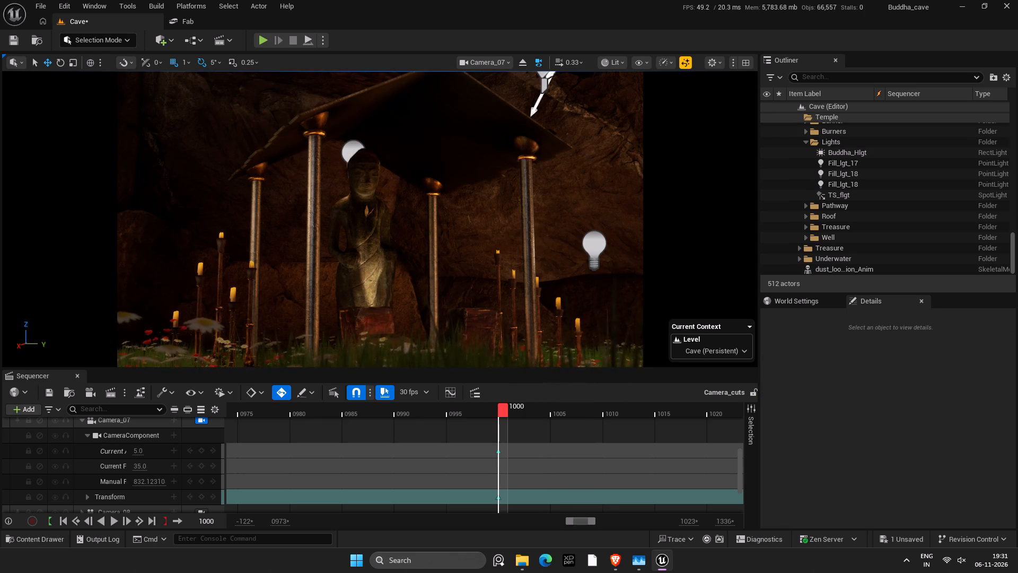
pyautogui.hotkey('ctrl', 's')
# Add a rect light at the shrine and rotate it 90° so it faces up at the temple roof.
pyautogui.click(162, 40)
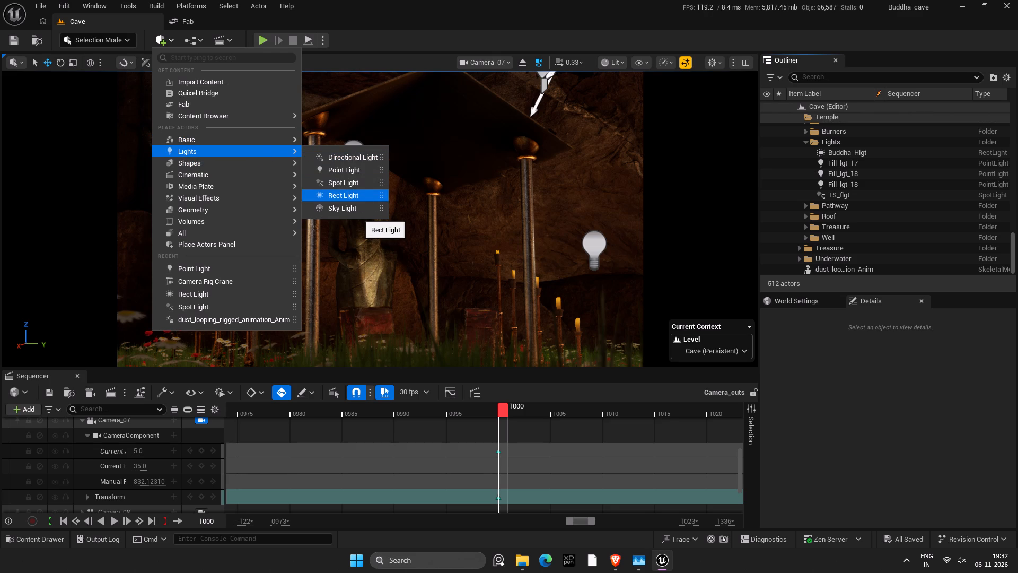
pyautogui.click(357, 198)
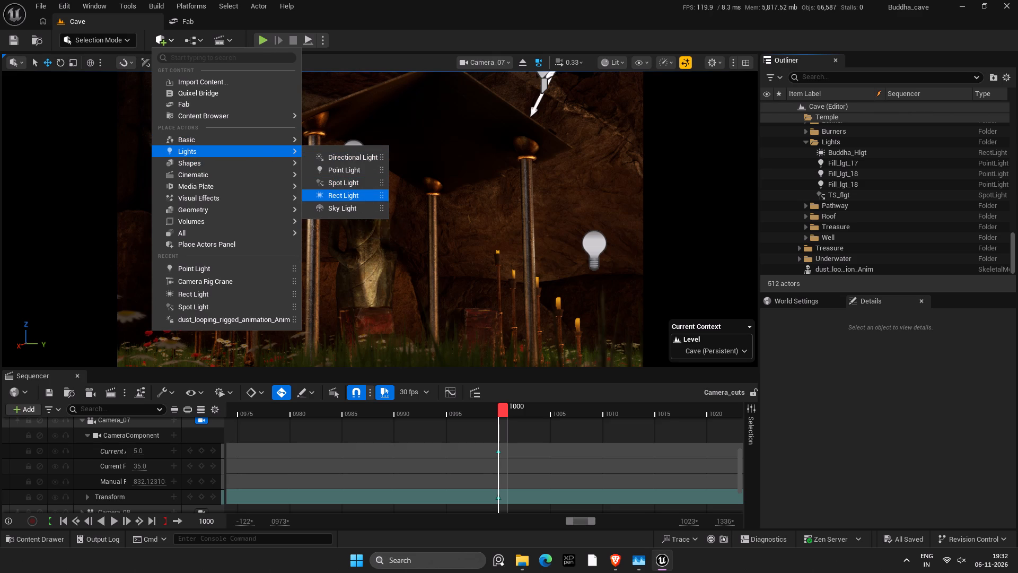
pyautogui.press('e')
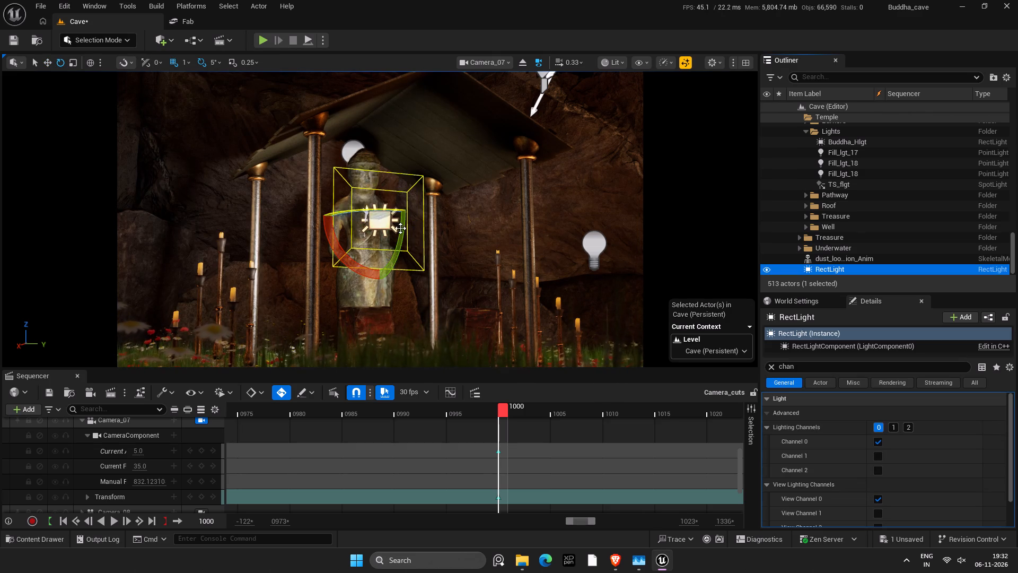
pyautogui.moveTo(401, 233); pyautogui.dragTo(347, 398)
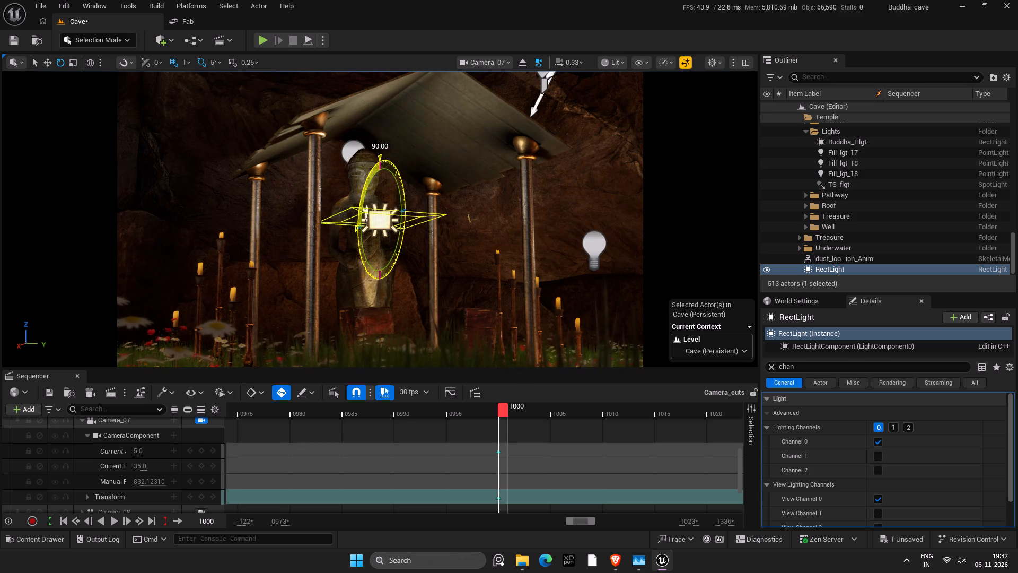
pyautogui.moveTo(347, 398); pyautogui.dragTo(353, 392)
# Move the rect light forward along its X axis beside the Buddha statue and save the level.
pyautogui.press('w')
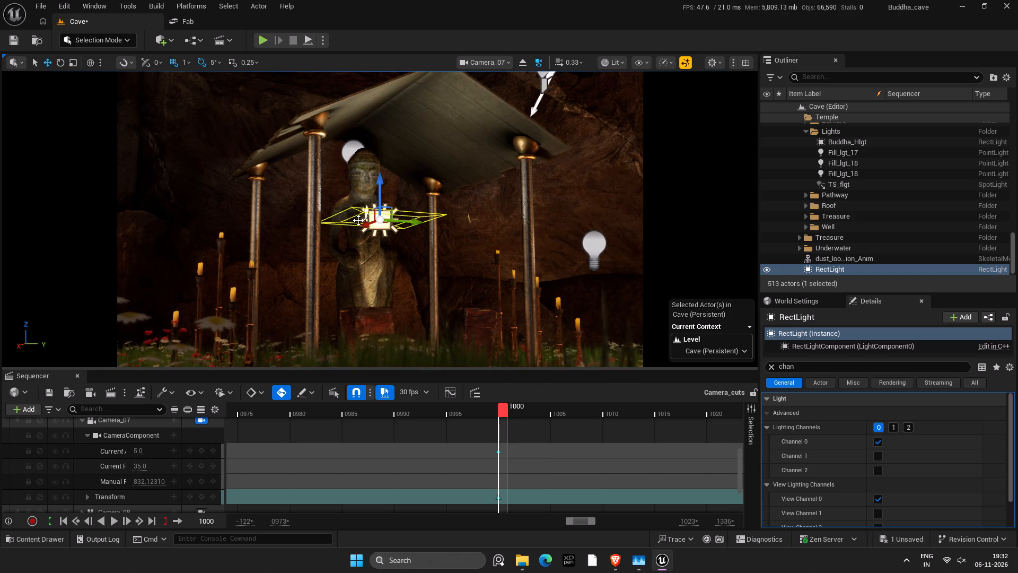
pyautogui.moveTo(366, 224); pyautogui.dragTo(352, 235)
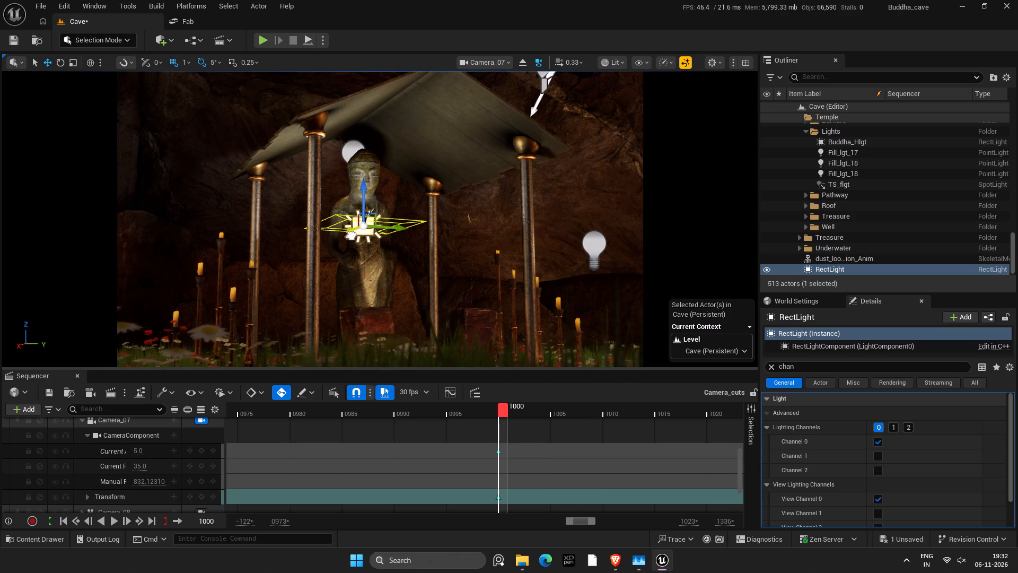
pyautogui.moveTo(352, 235); pyautogui.dragTo(353, 235)
pyautogui.hotkey('ctrl', 's')
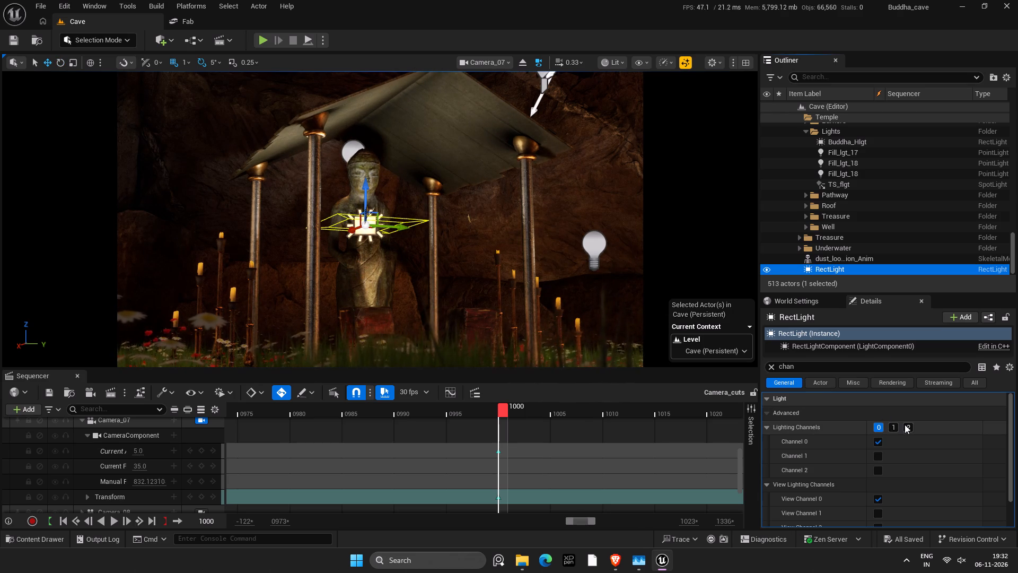
# Restrict the rect light to lighting channel 2 only, turning off channel 0.
pyautogui.click(905, 424)
pyautogui.click(879, 424)
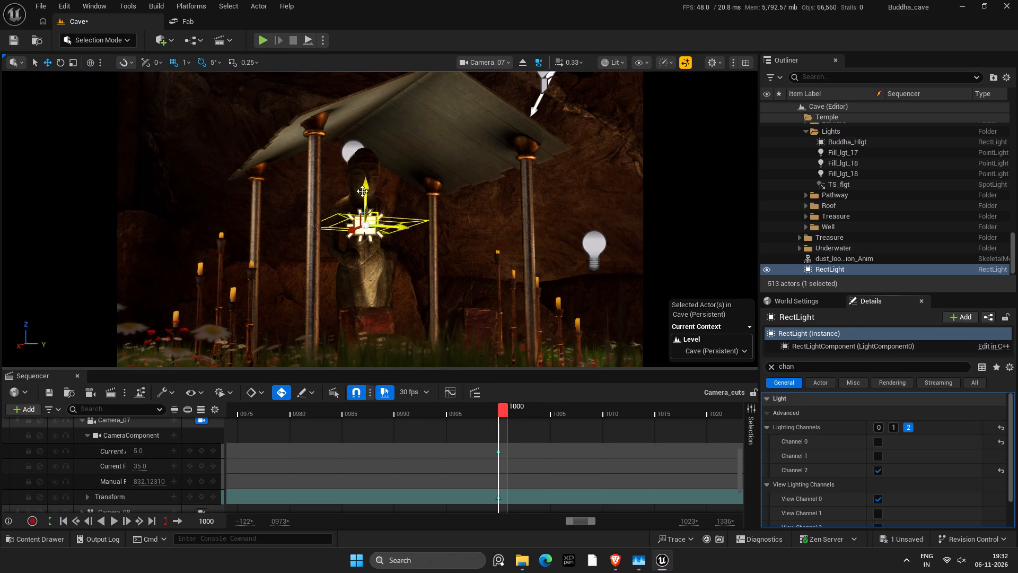
# Raise the rect light slightly, centre it under the temple roof using the top view, and save the level.
pyautogui.moveTo(366, 188); pyautogui.dragTo(356, 175)
pyautogui.click(527, 67)
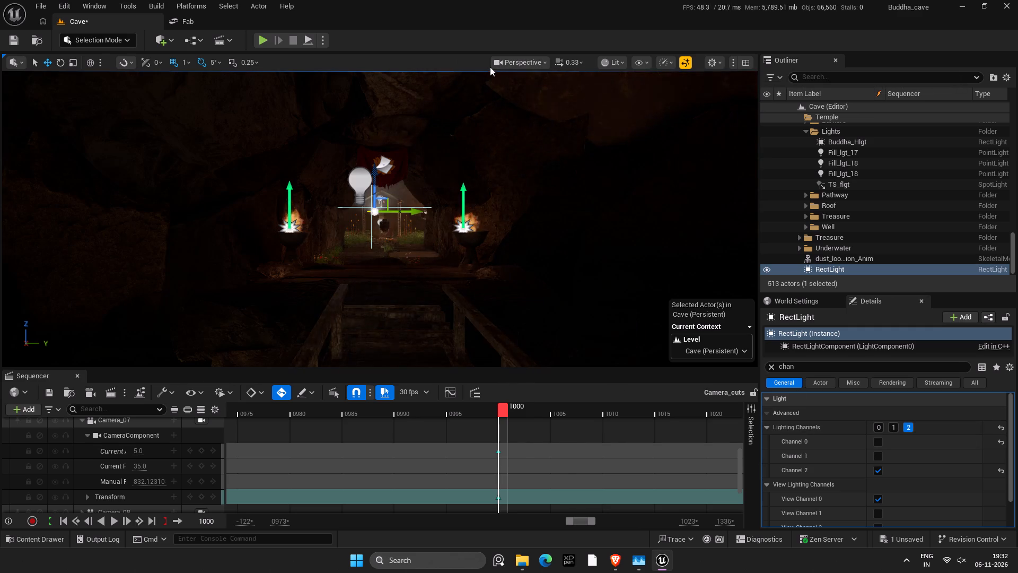
pyautogui.click(502, 64)
pyautogui.click(520, 144)
pyautogui.press('f')
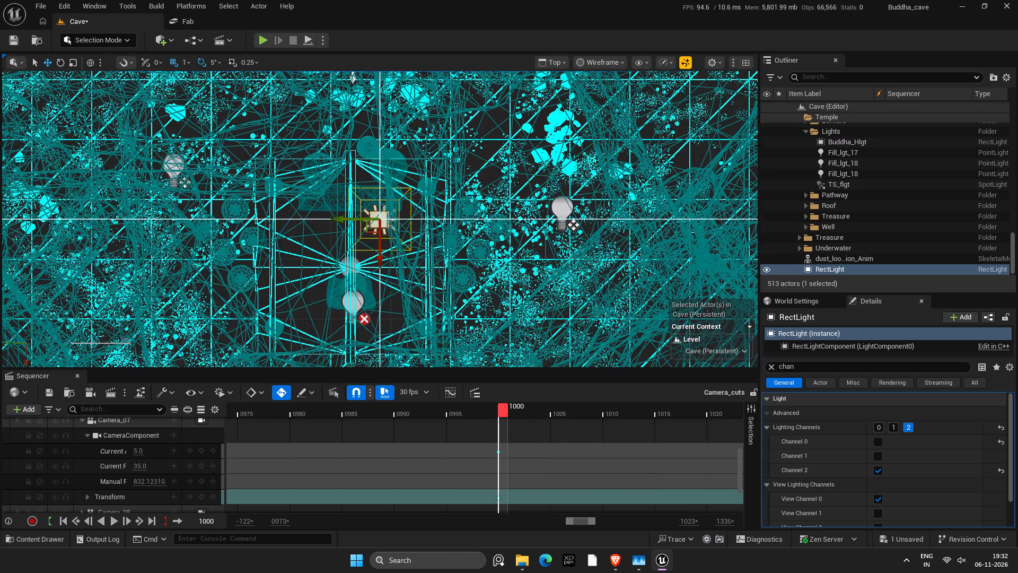
pyautogui.scroll(2, 381, 250)
pyautogui.scroll(-4, 380, 248)
pyautogui.moveTo(379, 249); pyautogui.dragTo(380, 267)
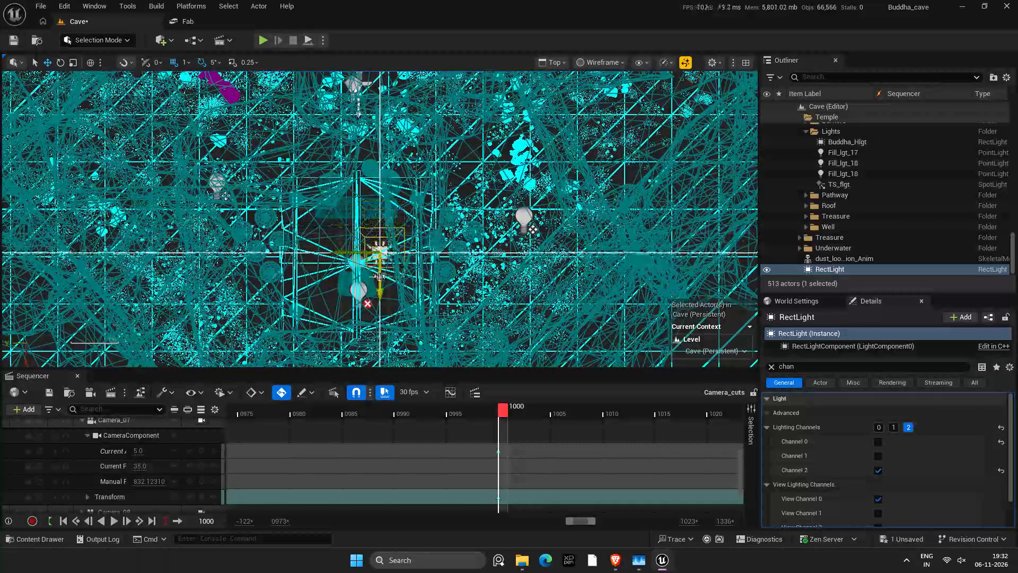
pyautogui.moveTo(349, 254); pyautogui.dragTo(334, 254)
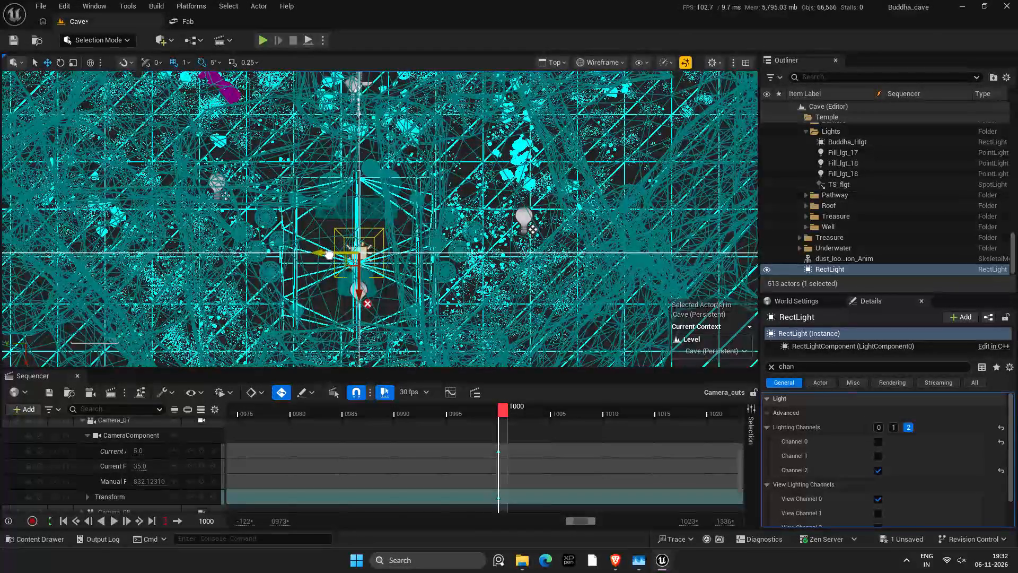
pyautogui.moveTo(334, 254); pyautogui.dragTo(333, 254)
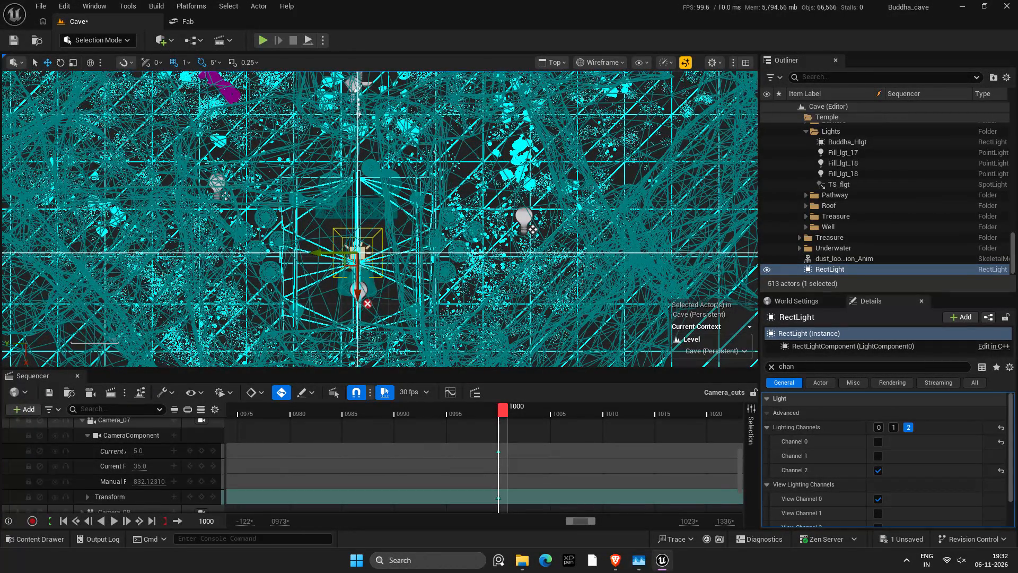
pyautogui.scroll(-2, 380, 275)
pyautogui.scroll(3, 392, 279)
pyautogui.moveTo(511, 275); pyautogui.dragTo(524, 214, button='right')
pyautogui.scroll(1, 429, 176)
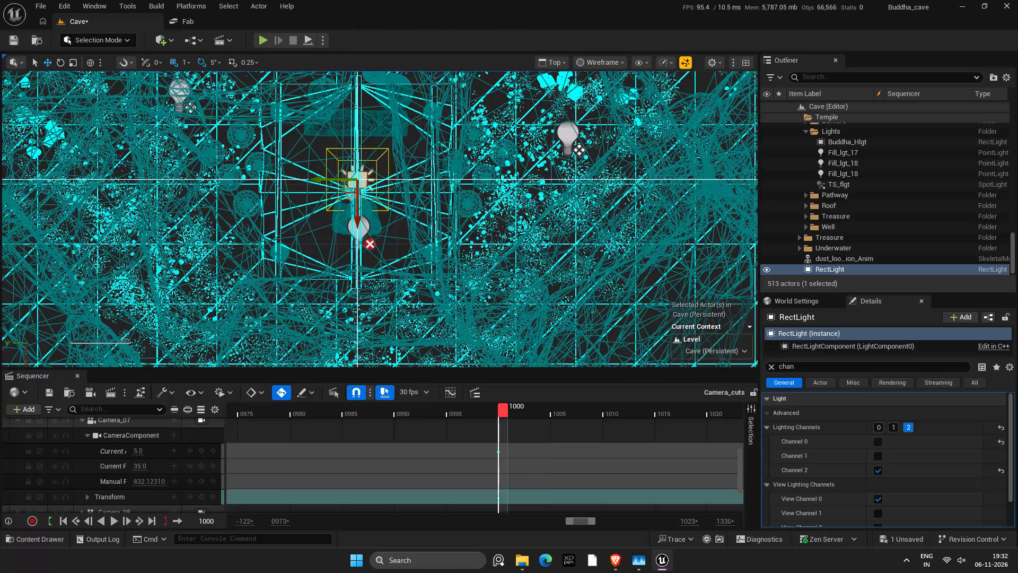
pyautogui.moveTo(358, 212); pyautogui.dragTo(359, 221)
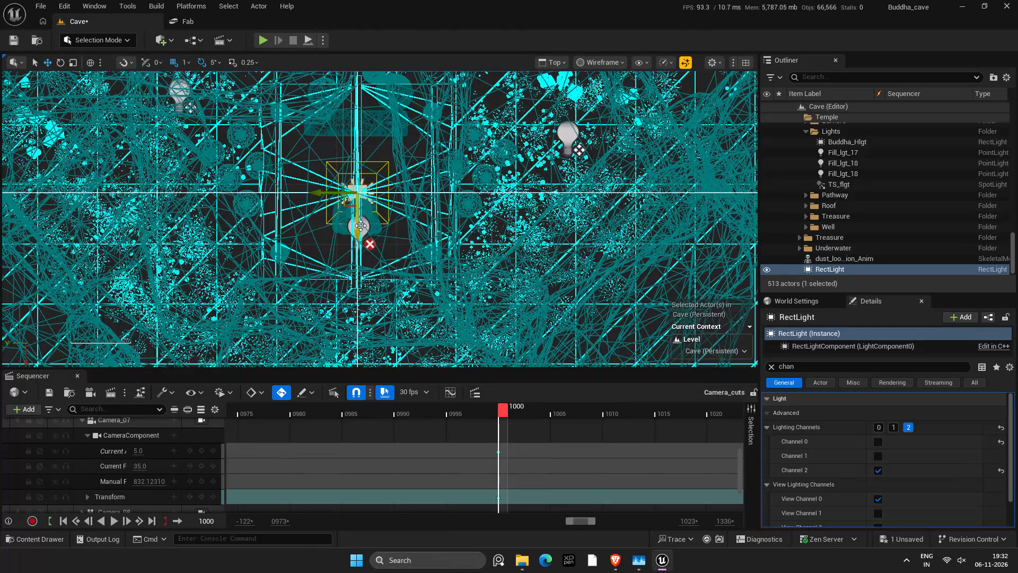
pyautogui.hotkey('ctrl', 's')
# Back in the perspective view, set the rect light's Z location to 1000 and save the level.
pyautogui.click(560, 61)
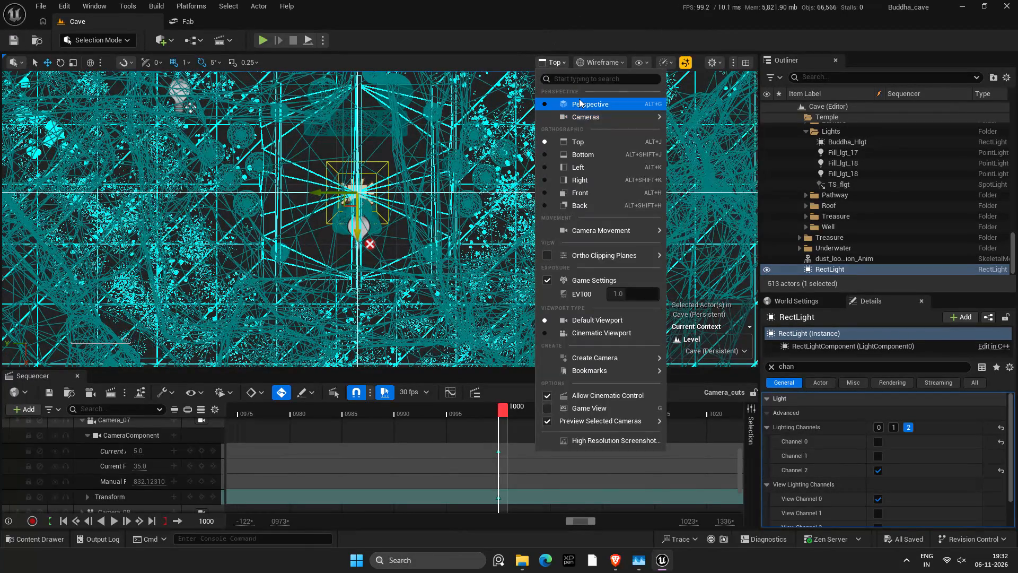
pyautogui.click(579, 99)
pyautogui.press('f')
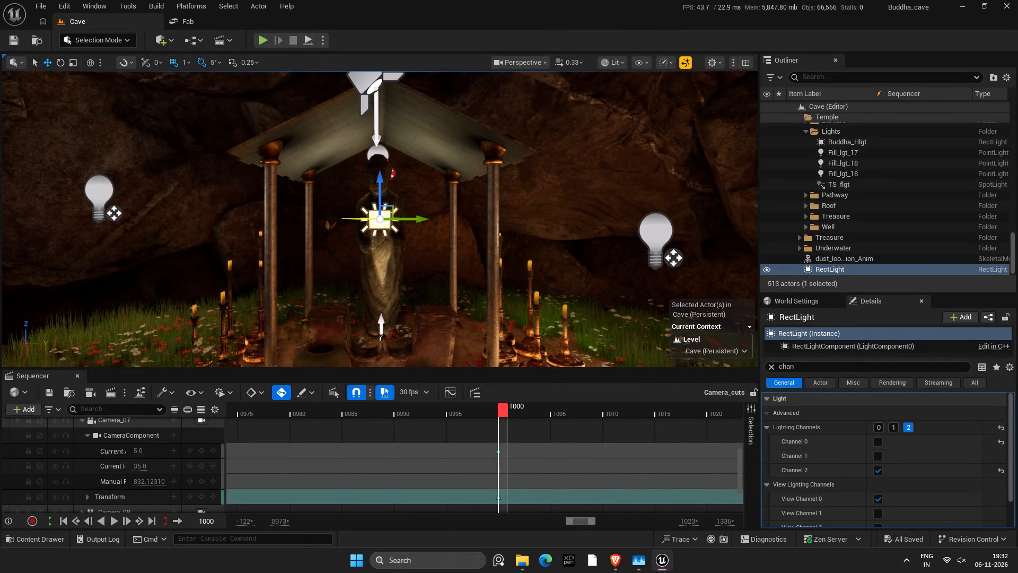
pyautogui.moveTo(502, 201); pyautogui.dragTo(519, 202, button='right')
pyautogui.press('w')
pyautogui.press('w')
pyautogui.press('s')
pyautogui.press('a')
pyautogui.write('as')
pyautogui.hotkey('ctrl', 's')
pyautogui.scroll(4, 922, 449)
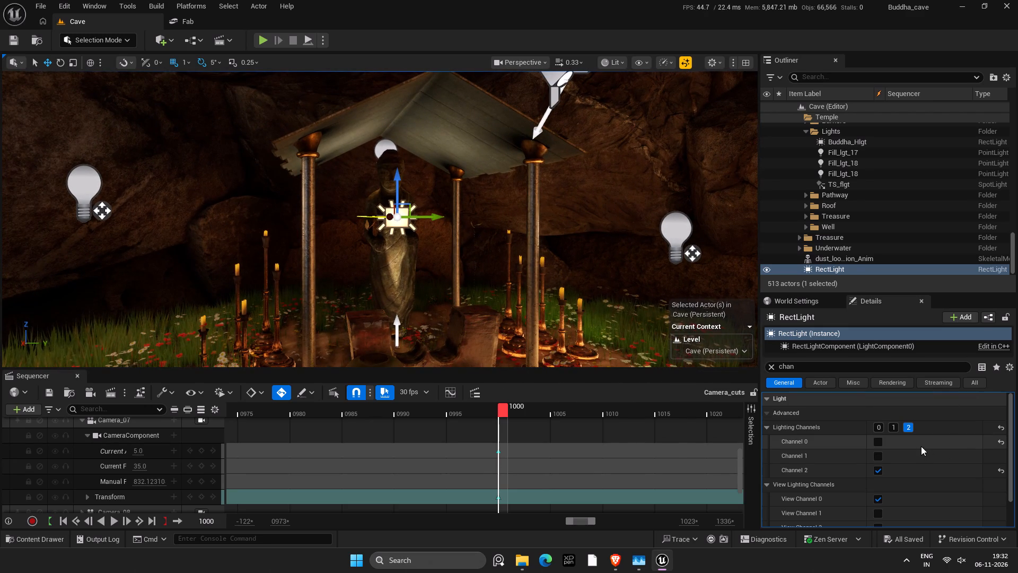
pyautogui.click(771, 365)
pyautogui.scroll(4, 925, 438)
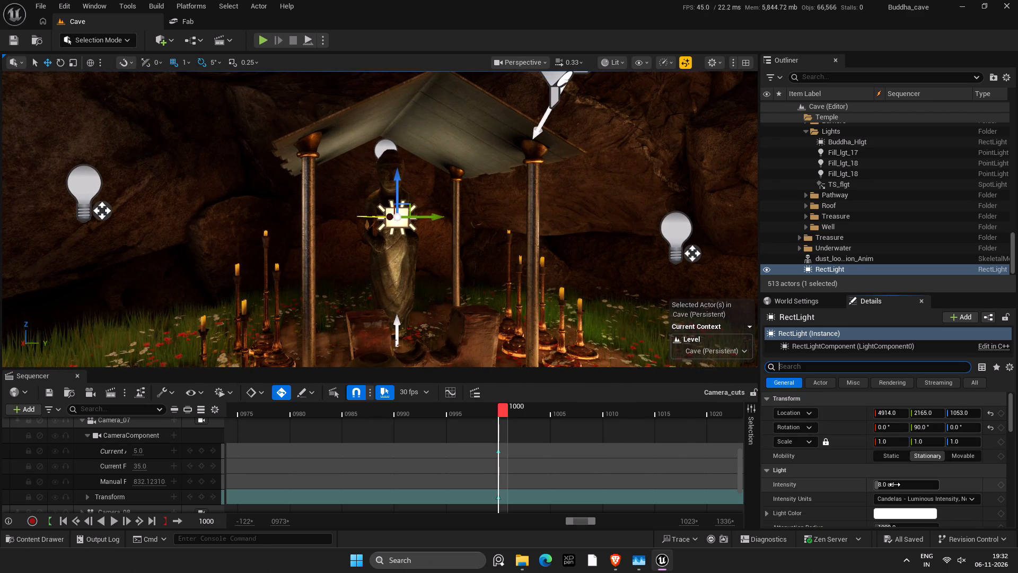
pyautogui.moveTo(962, 415); pyautogui.dragTo(979, 413)
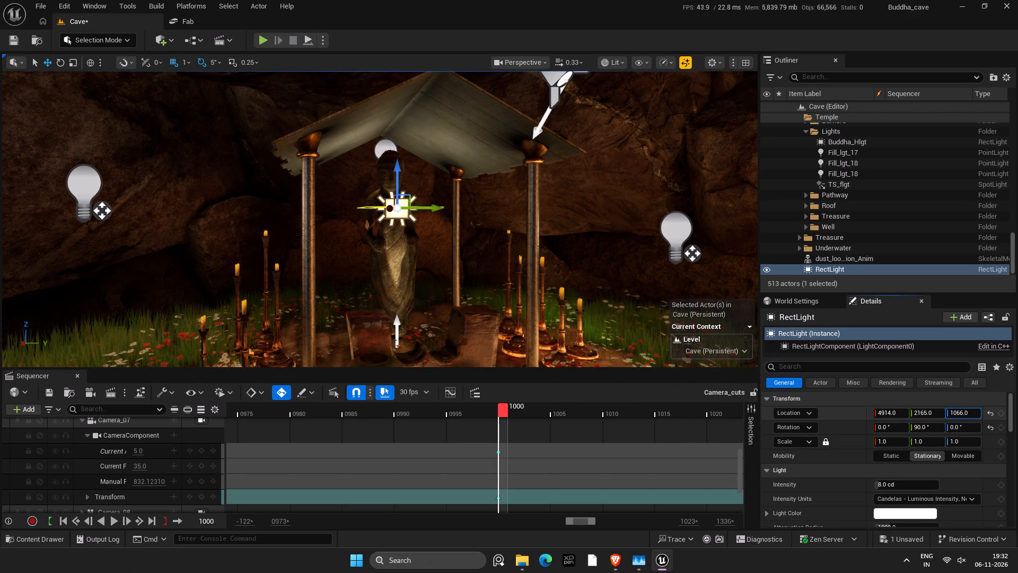
pyautogui.moveTo(979, 413); pyautogui.dragTo(952, 406)
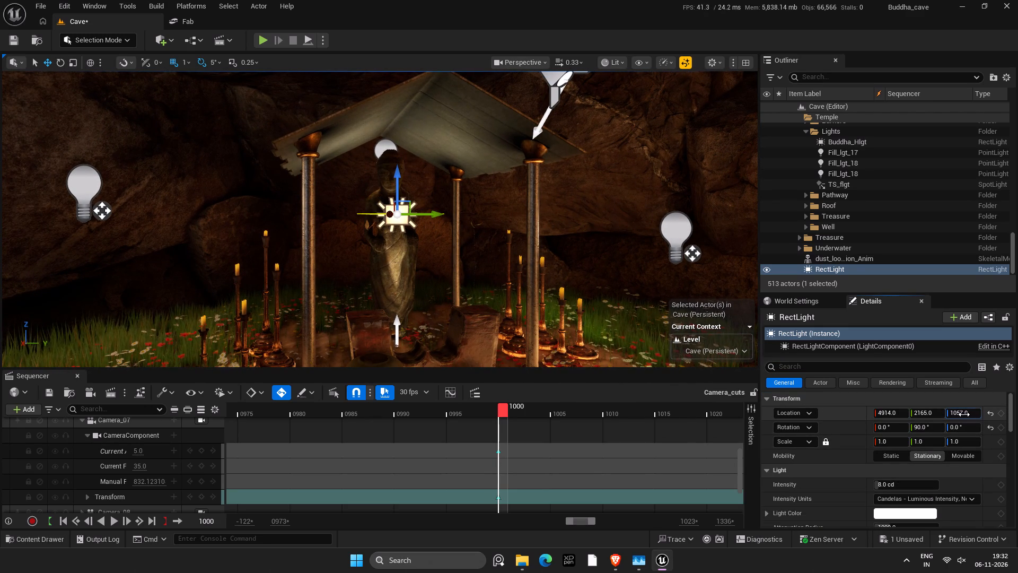
pyautogui.click(964, 414)
pyautogui.write('1000')
pyautogui.press('Return')
pyautogui.hotkey('ctrl', 's')
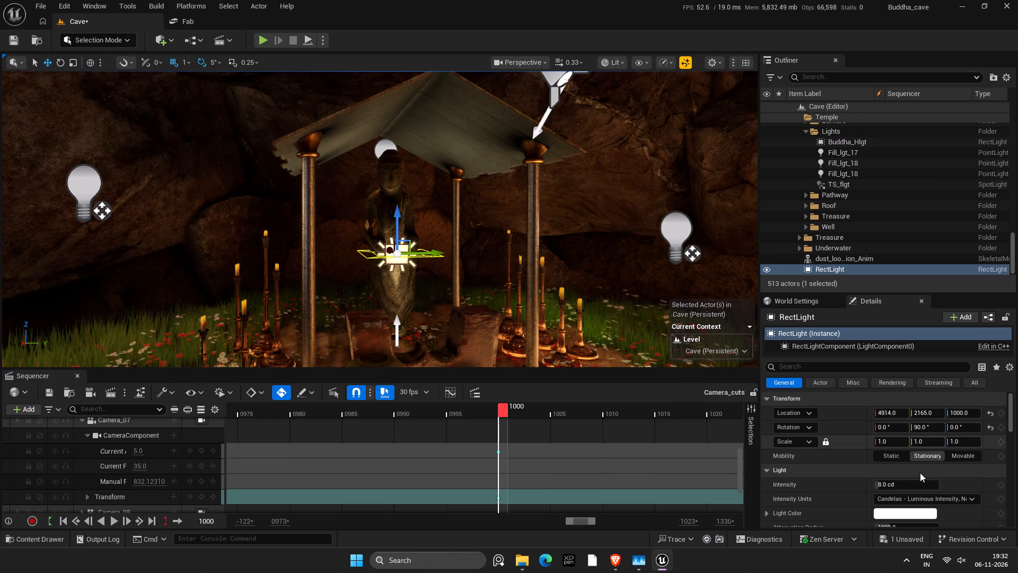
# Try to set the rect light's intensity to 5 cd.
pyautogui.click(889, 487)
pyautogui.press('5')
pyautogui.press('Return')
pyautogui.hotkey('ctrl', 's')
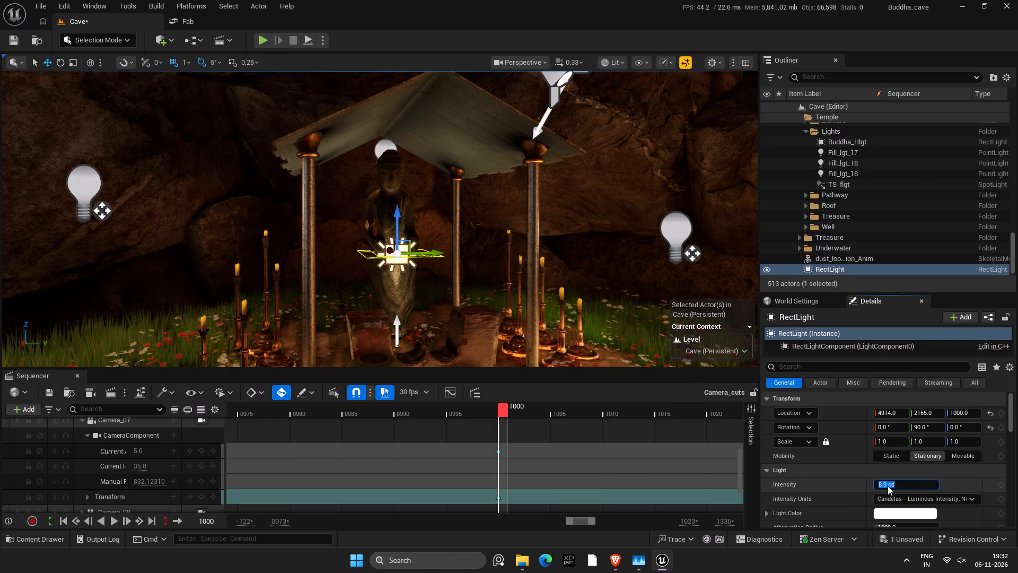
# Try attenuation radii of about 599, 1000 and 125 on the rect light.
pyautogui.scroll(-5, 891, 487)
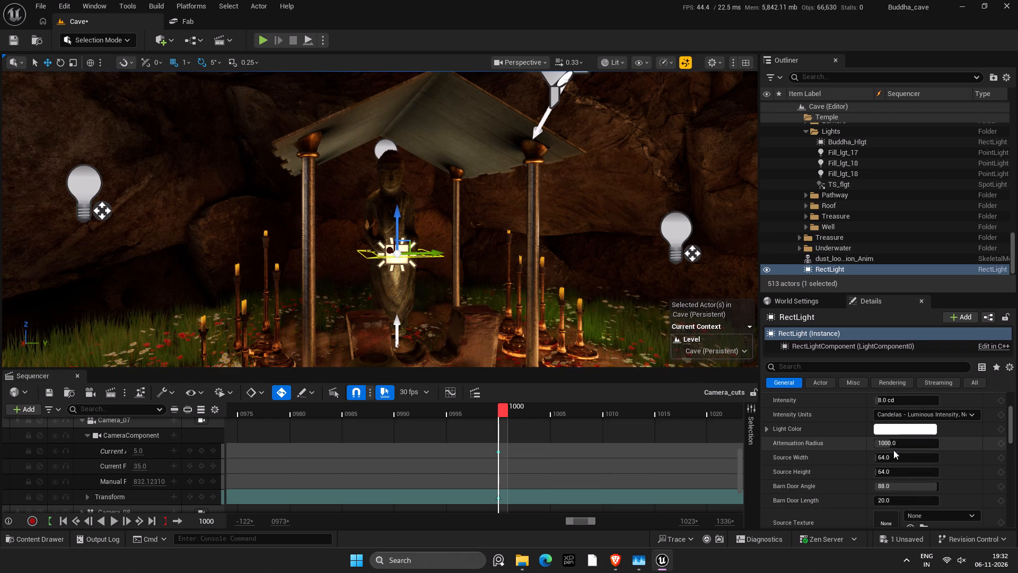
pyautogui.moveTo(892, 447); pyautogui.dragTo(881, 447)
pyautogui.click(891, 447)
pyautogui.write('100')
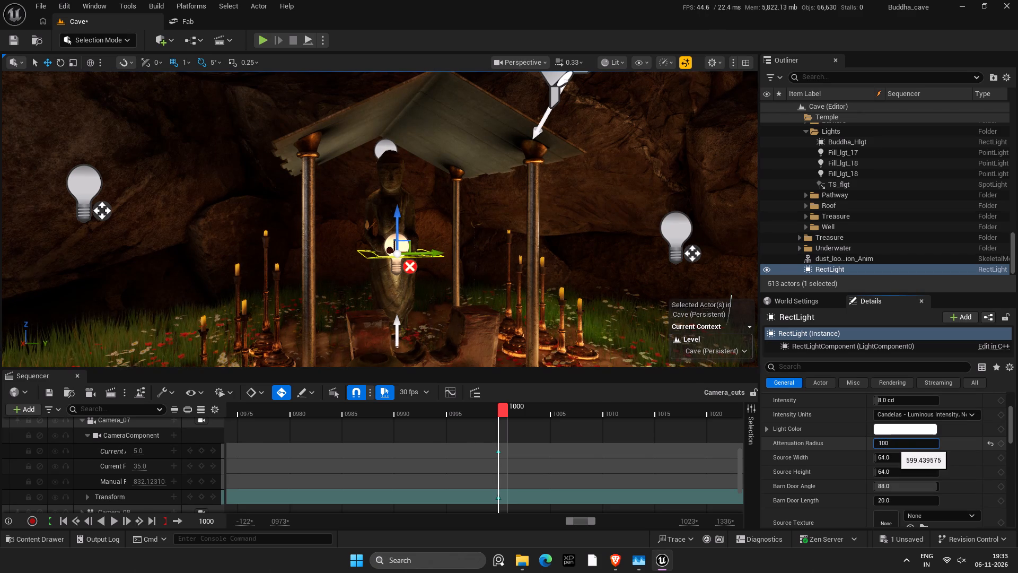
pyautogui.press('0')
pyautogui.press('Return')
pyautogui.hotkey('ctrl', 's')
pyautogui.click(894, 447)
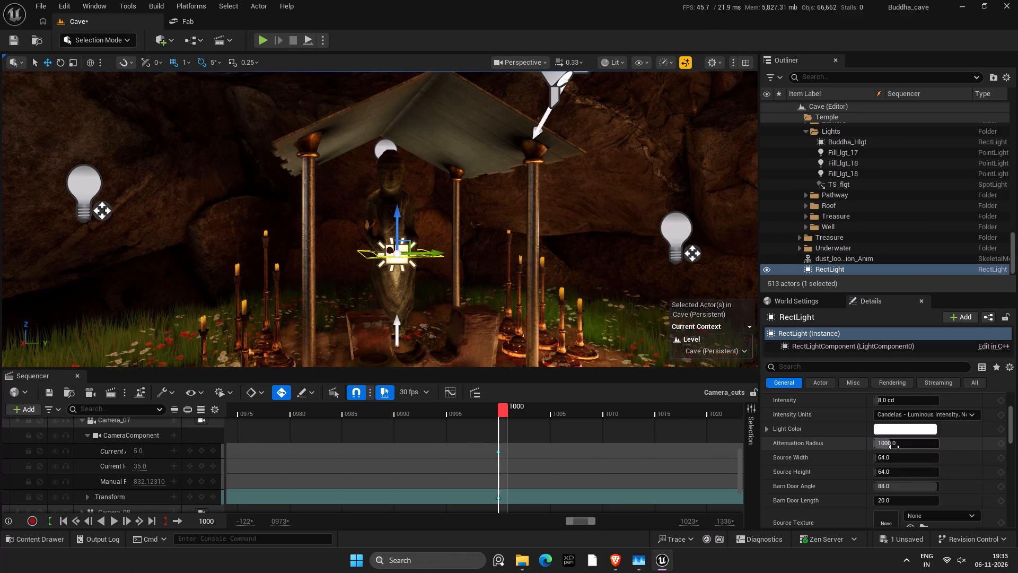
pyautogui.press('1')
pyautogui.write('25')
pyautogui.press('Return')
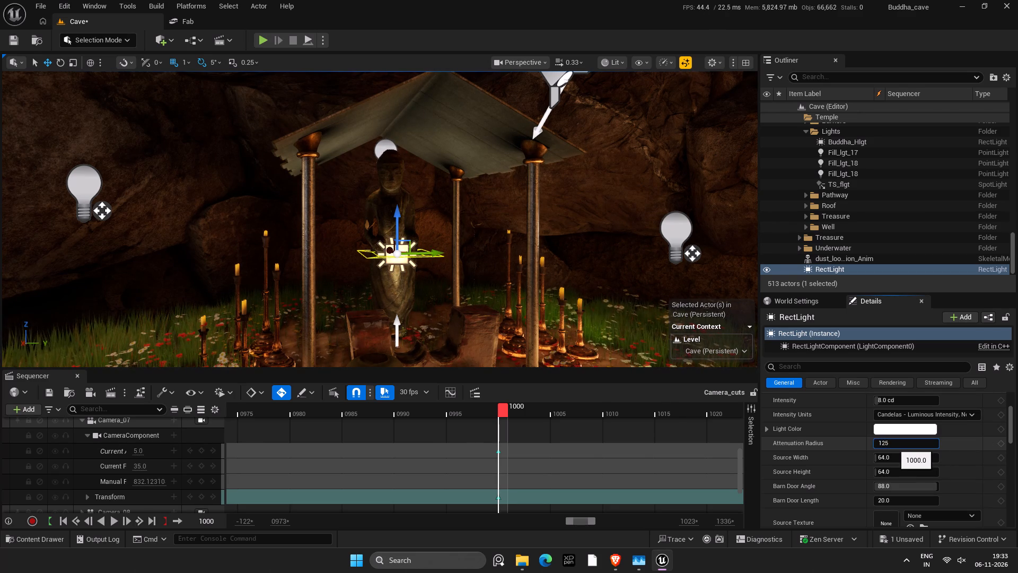
# Set the rect light's attenuation radius to 250.
pyautogui.write('252')
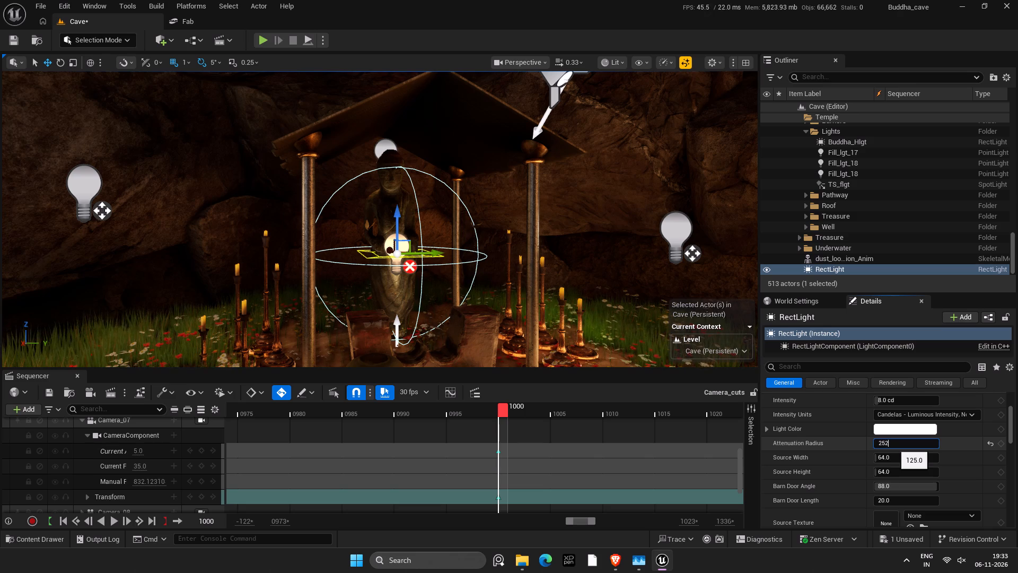
pyautogui.press('BackSpace')
pyautogui.press('0')
pyautogui.press('Return')
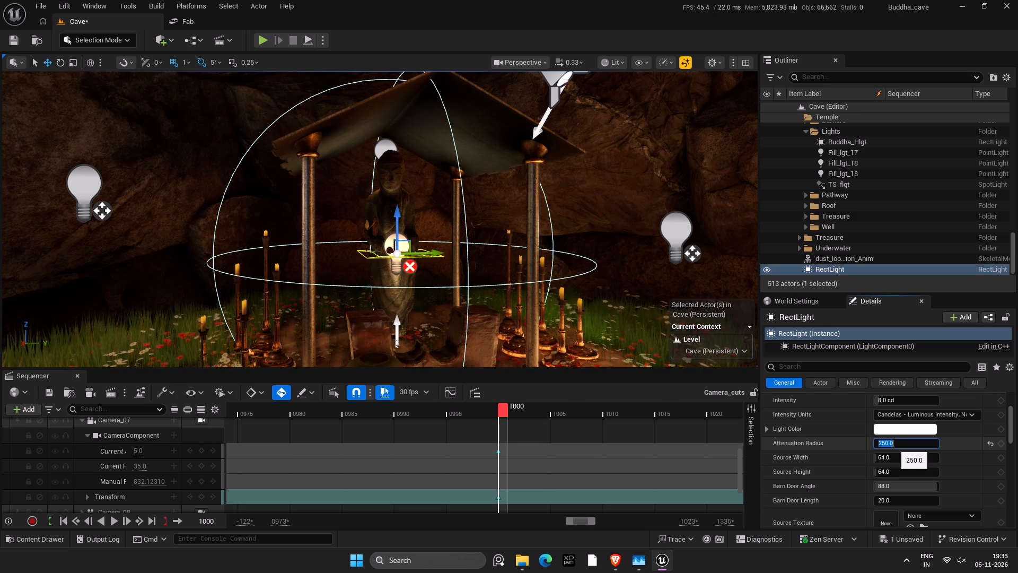
# Try an attenuation radius of 500 on the rect light, then settle on 300.
pyautogui.write('500')
pyautogui.press('Return')
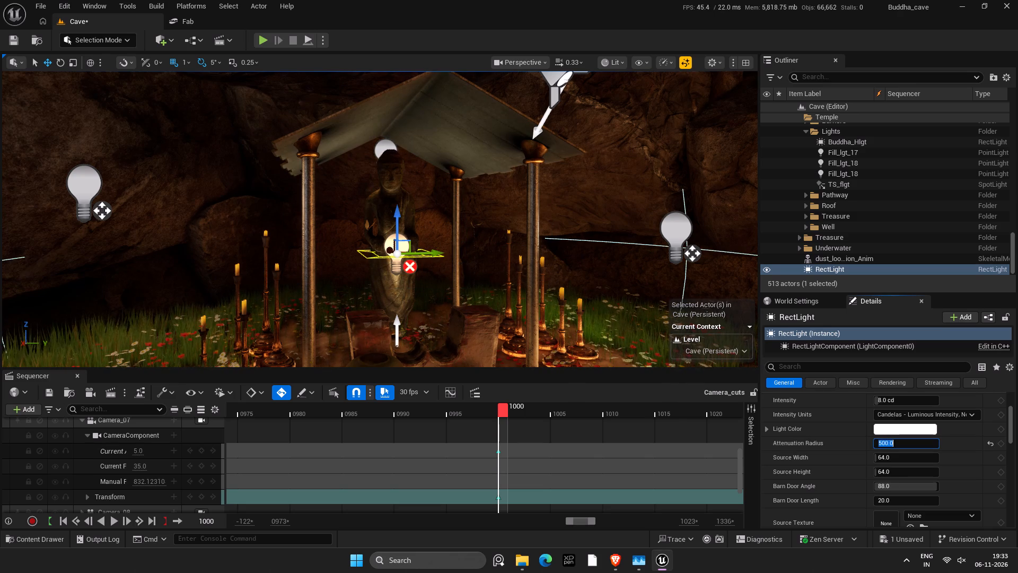
pyautogui.write('300')
pyautogui.press('Return')
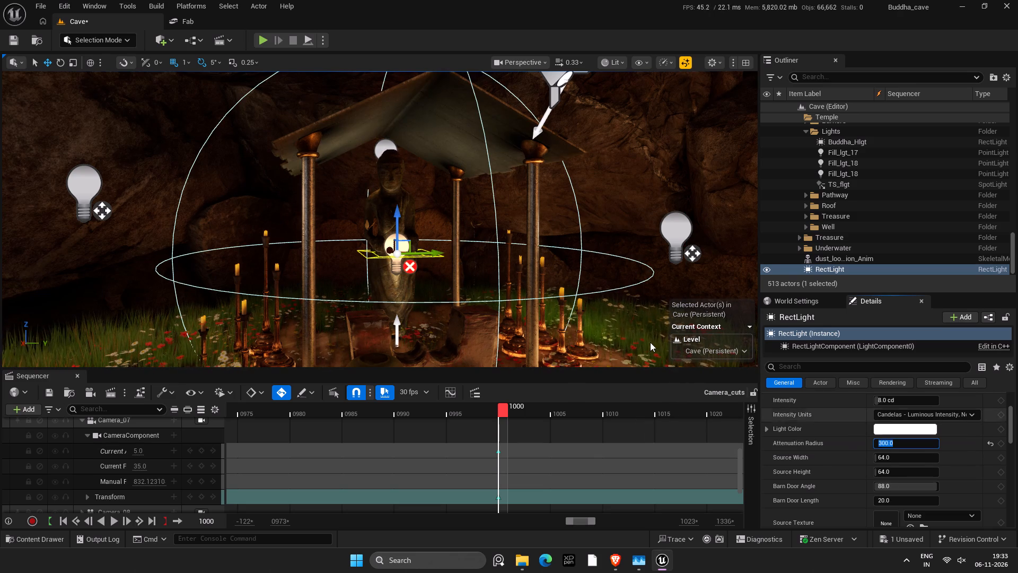
# Raise the rect light vertically to about the Buddha statue's chest height beneath the temple roof.
pyautogui.moveTo(397, 215); pyautogui.dragTo(388, 153)
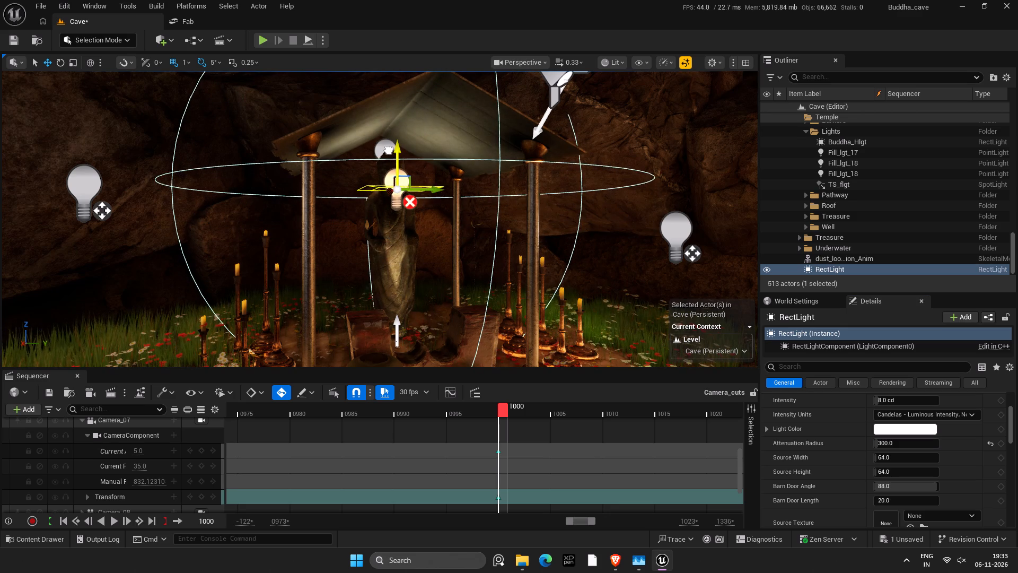
pyautogui.moveTo(388, 153); pyautogui.dragTo(387, 176)
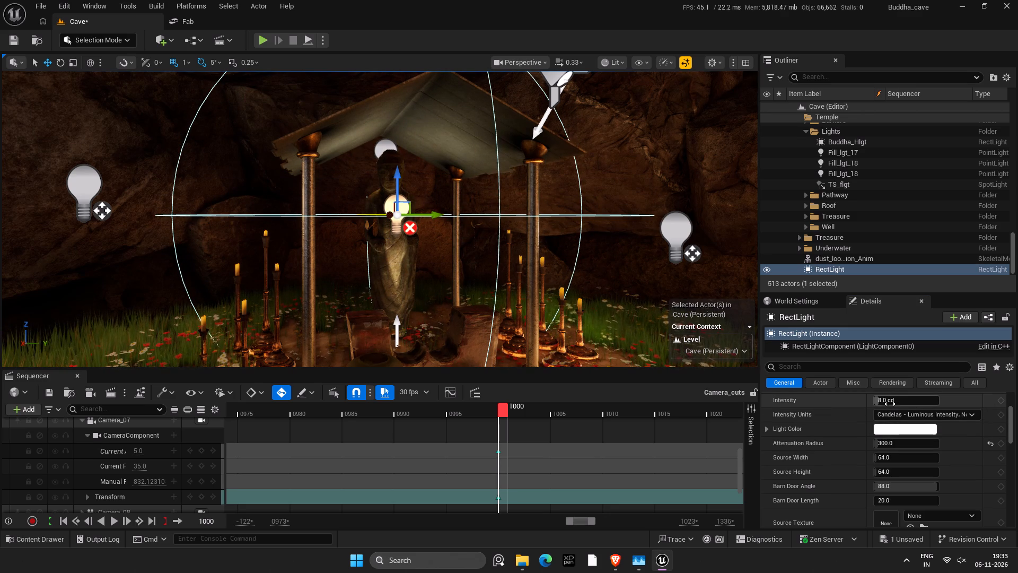
# Set the rect light's intensity to 5 cd and save the level.
pyautogui.click(890, 404)
pyautogui.press('5')
pyautogui.press('Return')
pyautogui.hotkey('ctrl', 's')
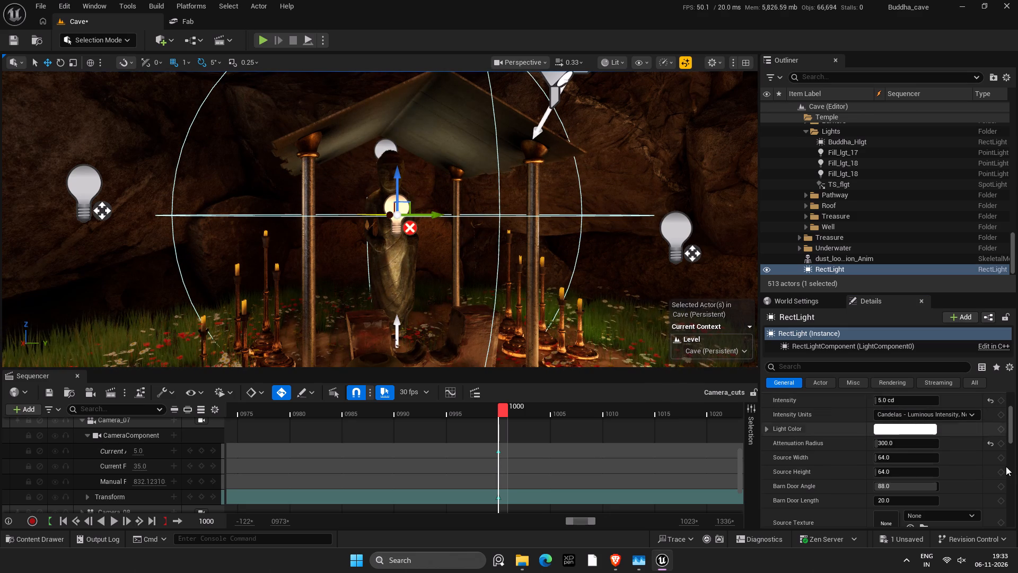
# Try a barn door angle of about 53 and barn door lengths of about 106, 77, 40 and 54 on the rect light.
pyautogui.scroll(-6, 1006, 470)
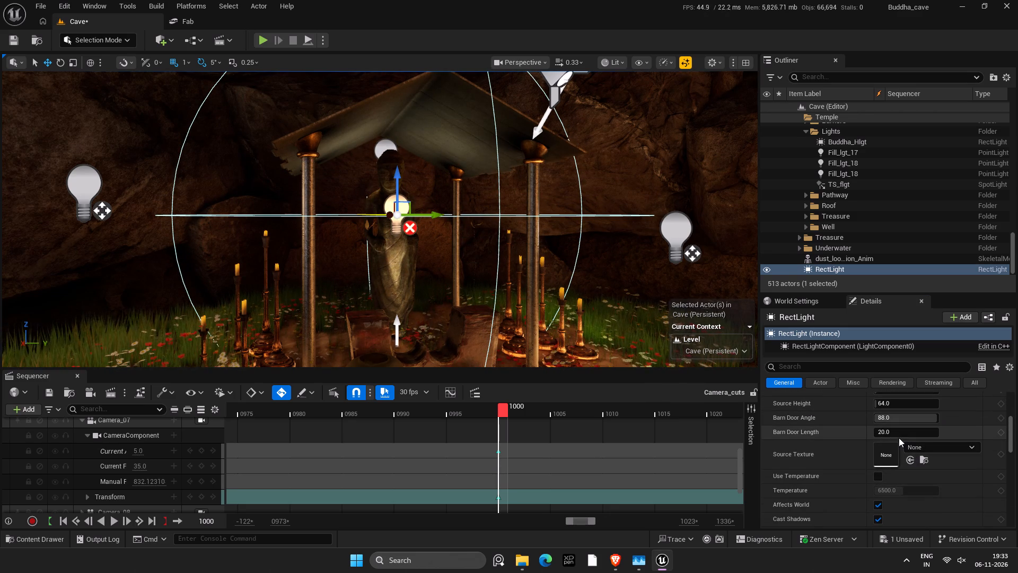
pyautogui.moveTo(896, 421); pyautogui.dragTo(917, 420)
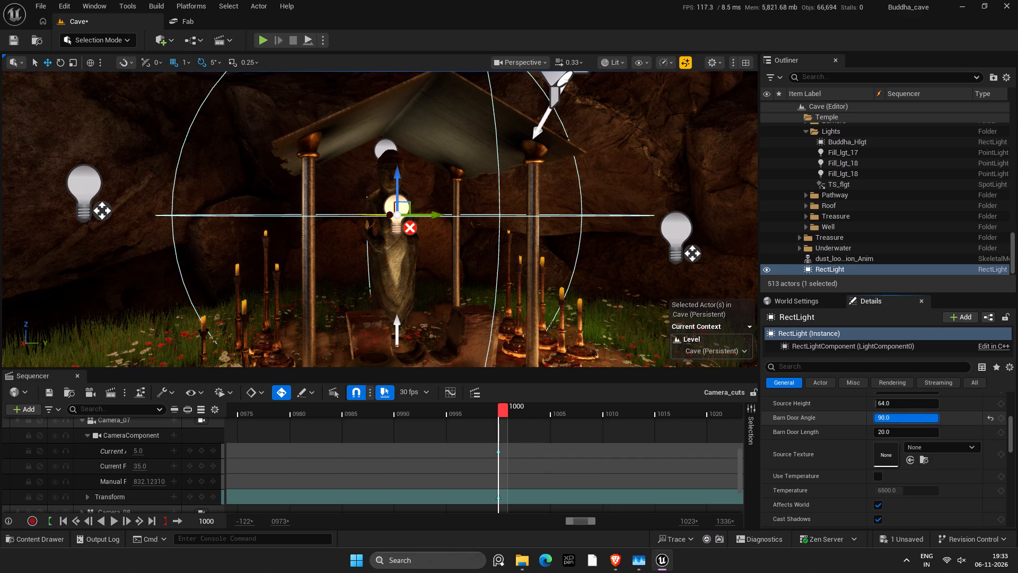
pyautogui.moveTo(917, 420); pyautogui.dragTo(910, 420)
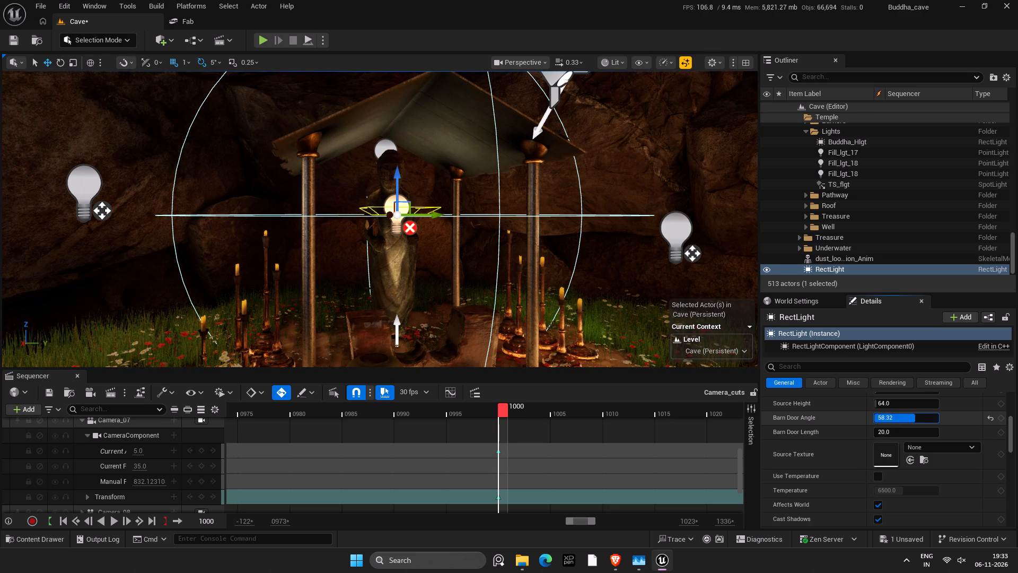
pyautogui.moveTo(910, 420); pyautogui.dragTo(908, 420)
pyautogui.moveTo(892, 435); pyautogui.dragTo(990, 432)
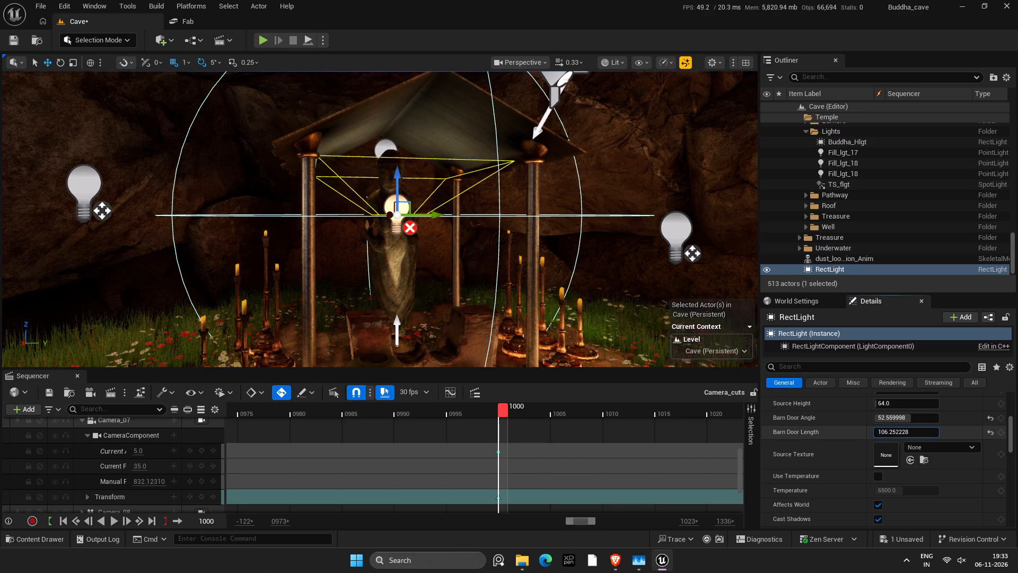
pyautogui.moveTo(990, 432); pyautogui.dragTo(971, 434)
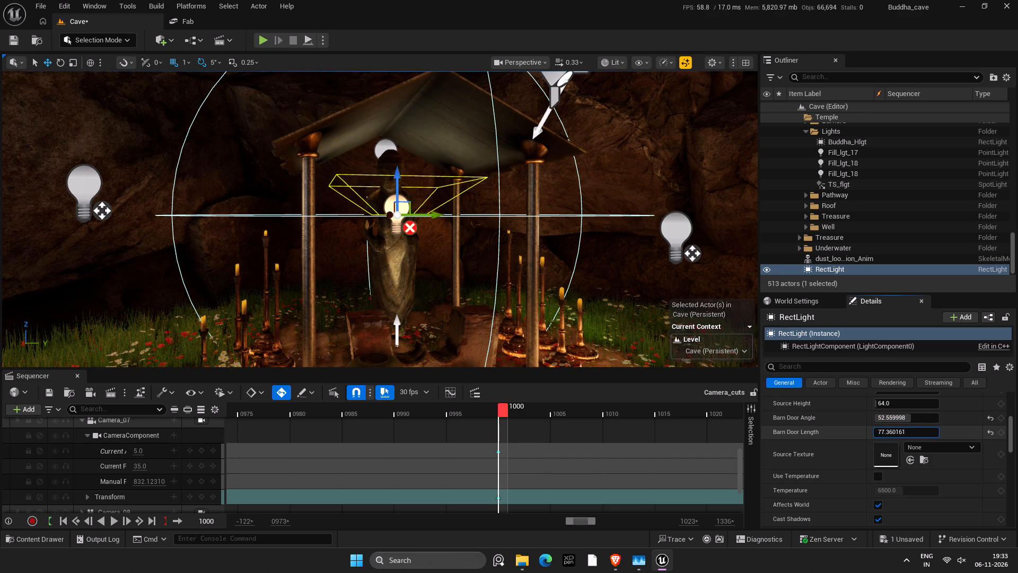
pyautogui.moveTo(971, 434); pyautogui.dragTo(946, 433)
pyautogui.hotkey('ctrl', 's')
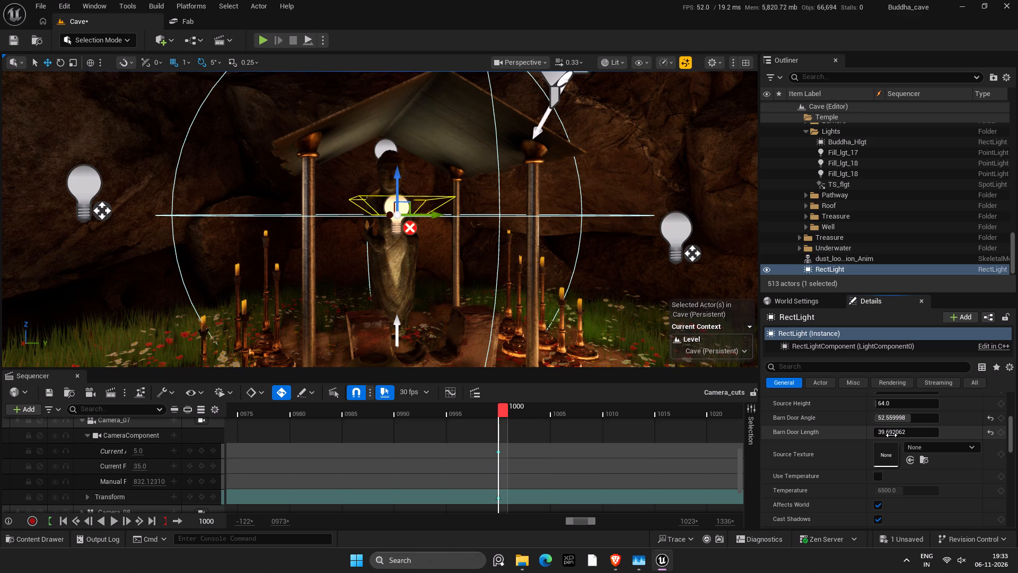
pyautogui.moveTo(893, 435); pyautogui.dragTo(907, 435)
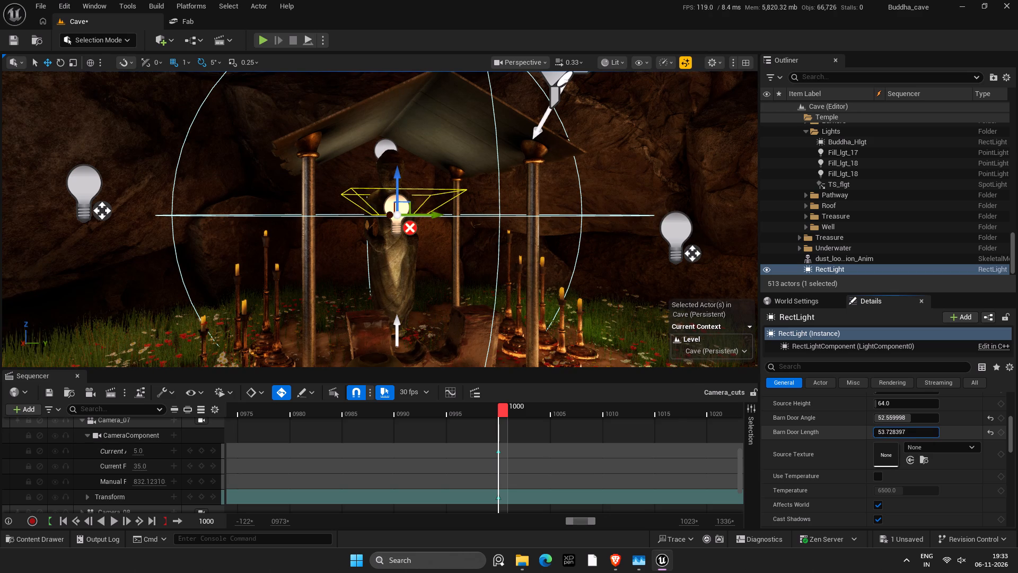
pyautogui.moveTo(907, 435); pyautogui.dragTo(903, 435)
# Set both the barn door length and the barn door angle of the rect light to 50.
pyautogui.click(894, 435)
pyautogui.write('50')
pyautogui.press('Return')
pyautogui.click(884, 414)
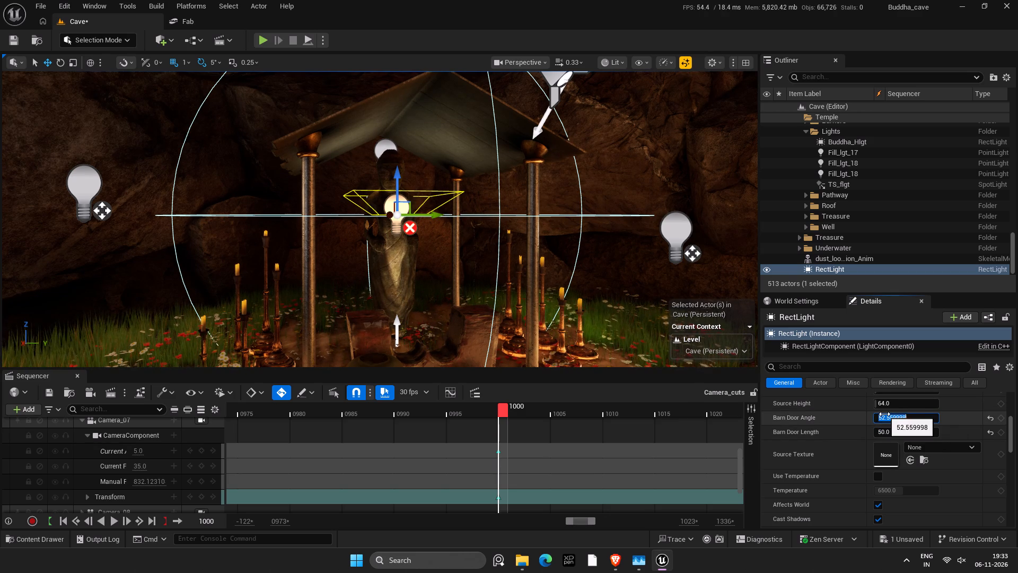
pyautogui.write('50')
pyautogui.press('Return')
# Enable colour temperature on the rect light, set it to 4500 and save the level.
pyautogui.scroll(-3, 923, 475)
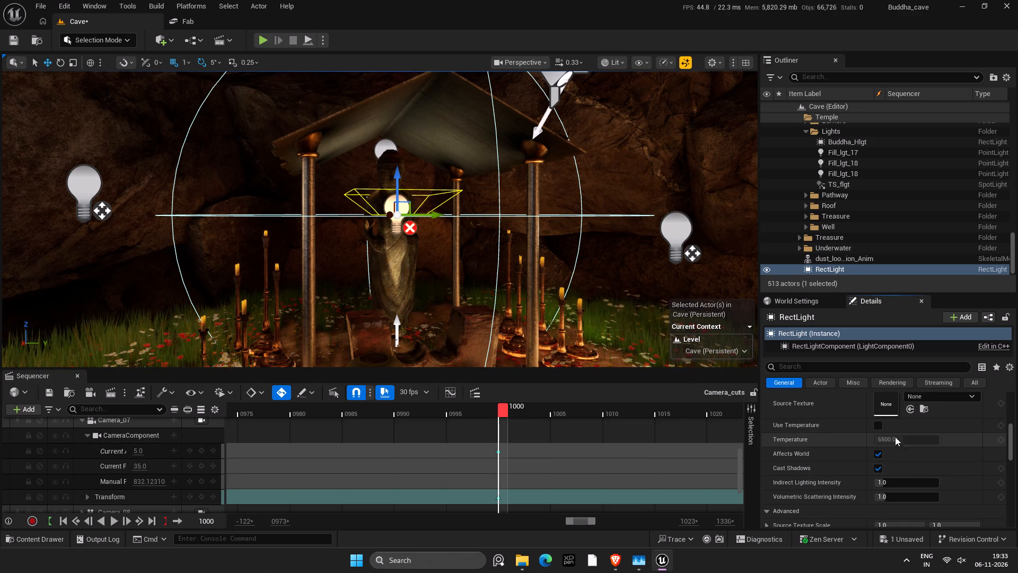
pyautogui.click(887, 423)
pyautogui.click(881, 423)
pyautogui.click(894, 433)
pyautogui.click(894, 436)
pyautogui.write('4500')
pyautogui.press('Return')
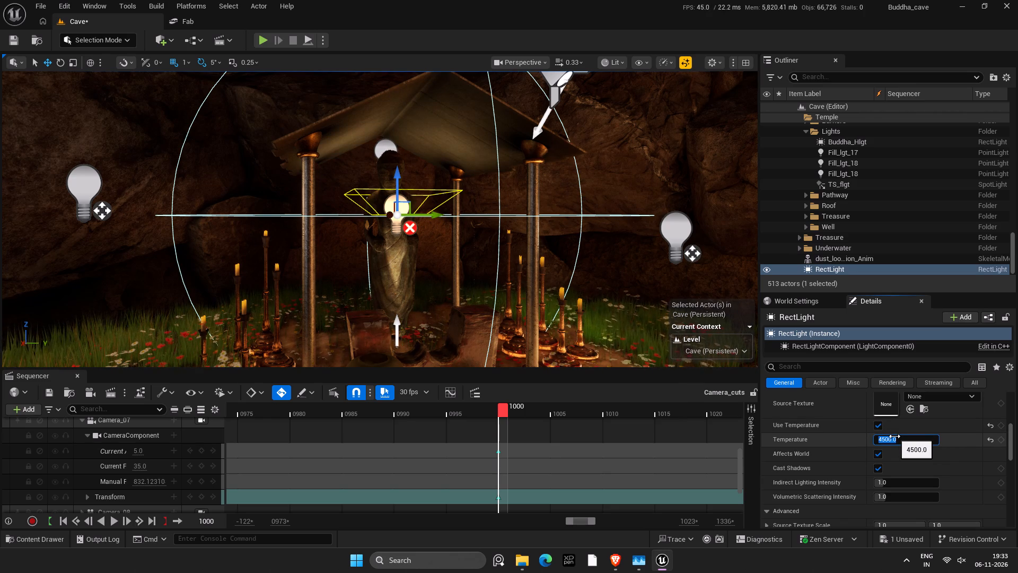
pyautogui.hotkey('ctrl', 's')
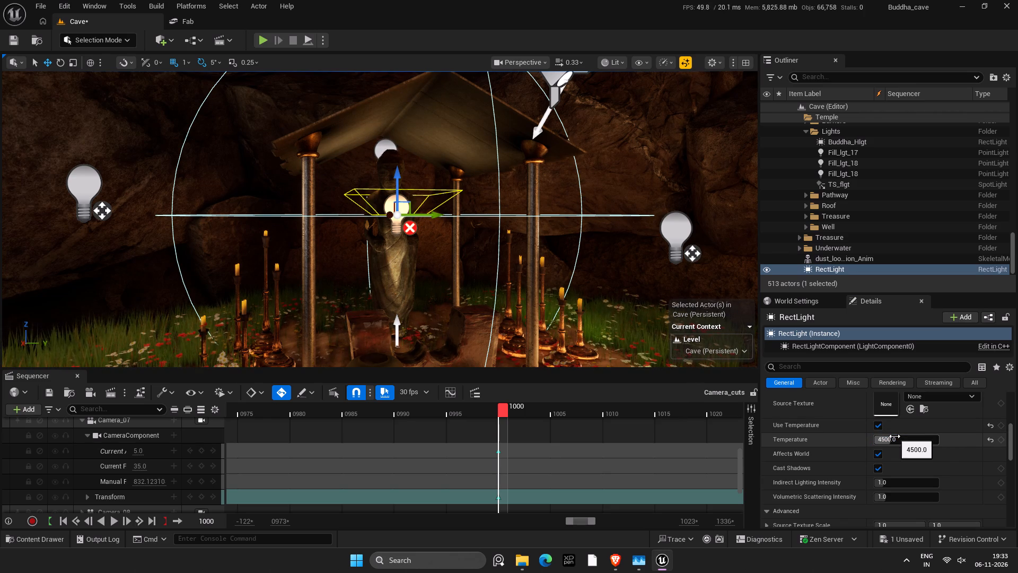
# Set the rect light's temperature to 5000 and save the level.
pyautogui.click(894, 436)
pyautogui.write('5000')
pyautogui.press('Return')
pyautogui.hotkey('ctrl', 's')
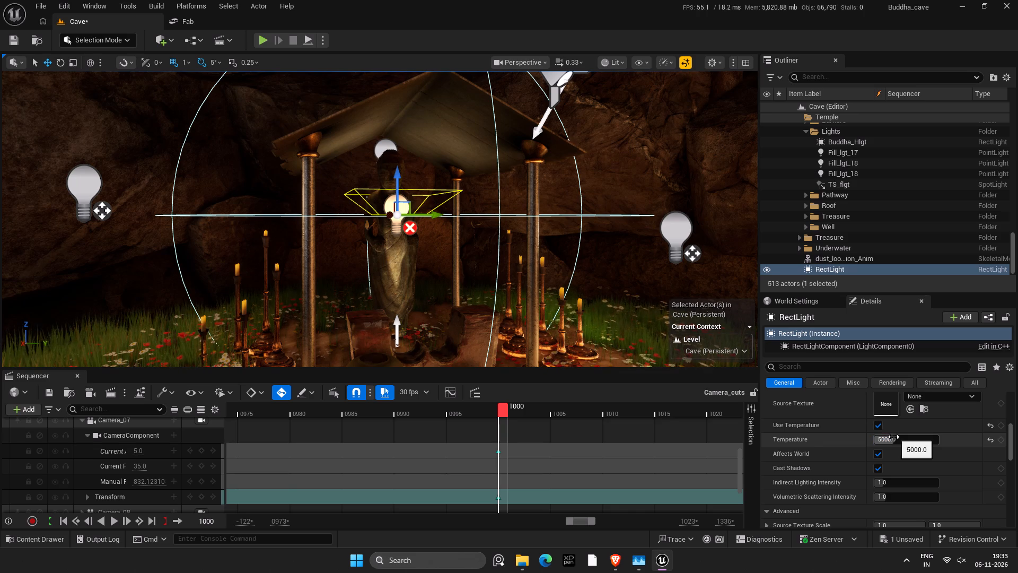
# Rename the rect light as Roof_lgt and save the level.
pyautogui.click(834, 267)
pyautogui.click(850, 270)
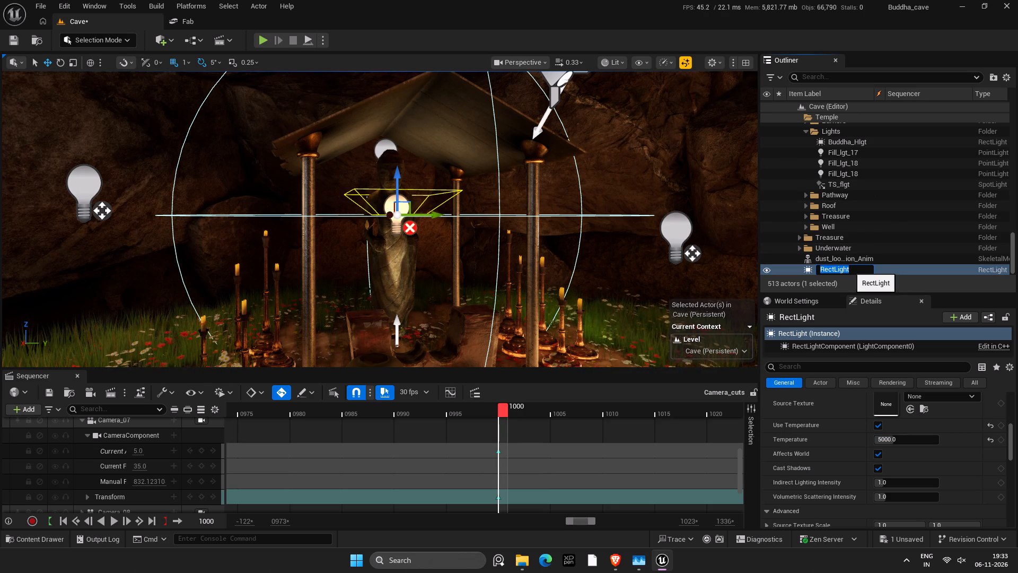
pyautogui.write('Roof')
pyautogui.write('_lgt')
pyautogui.hotkey('ctrl', 's')
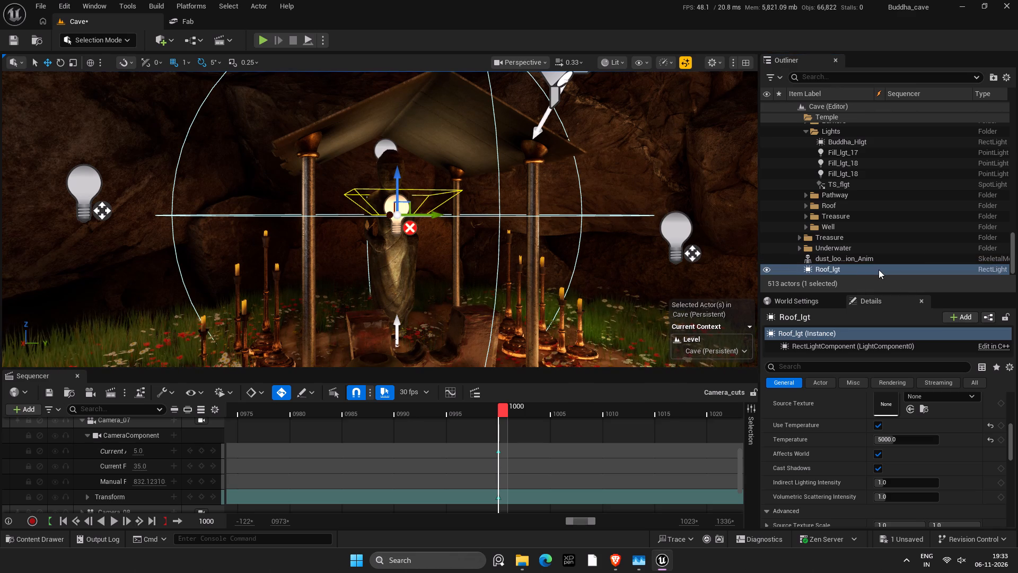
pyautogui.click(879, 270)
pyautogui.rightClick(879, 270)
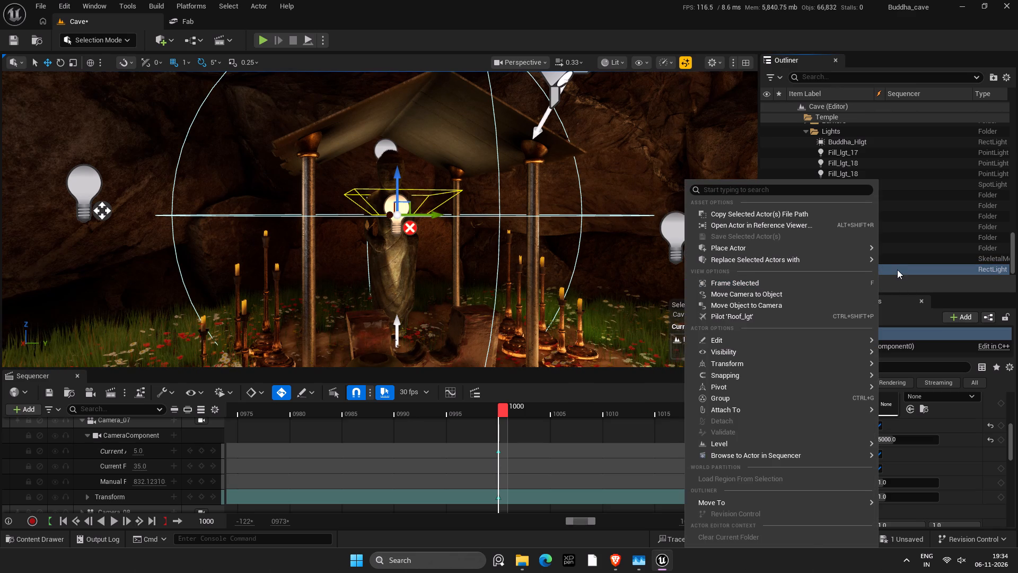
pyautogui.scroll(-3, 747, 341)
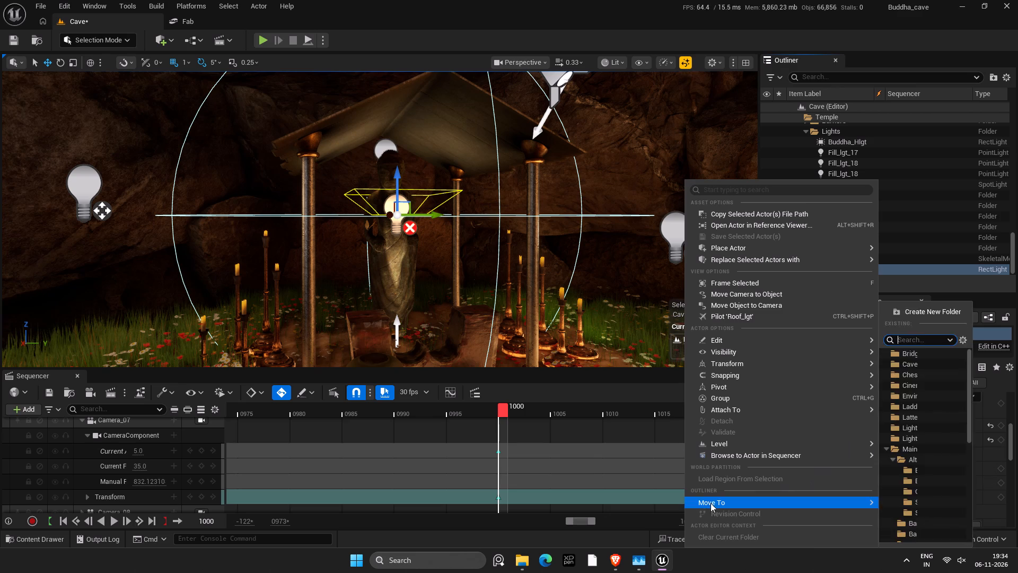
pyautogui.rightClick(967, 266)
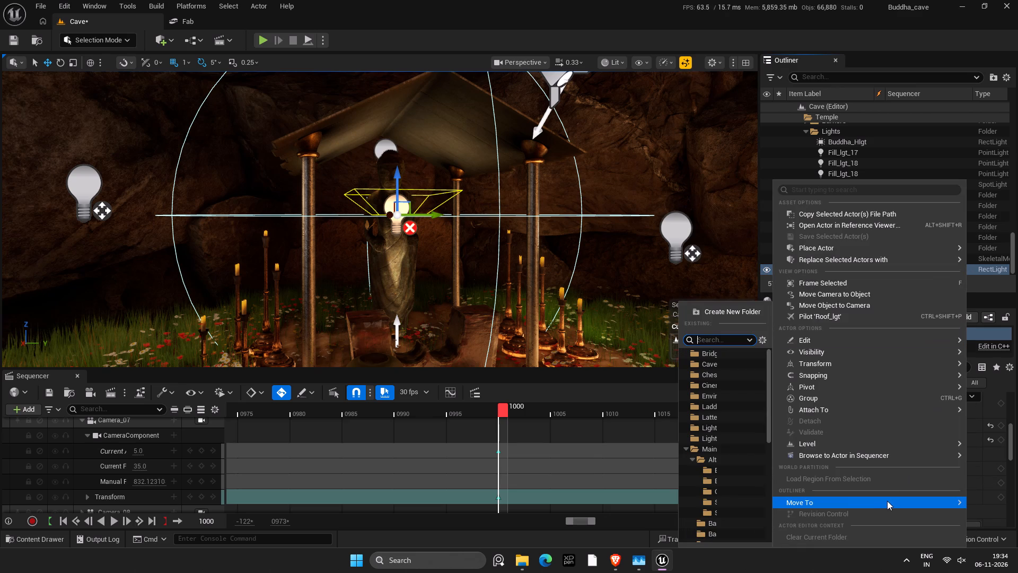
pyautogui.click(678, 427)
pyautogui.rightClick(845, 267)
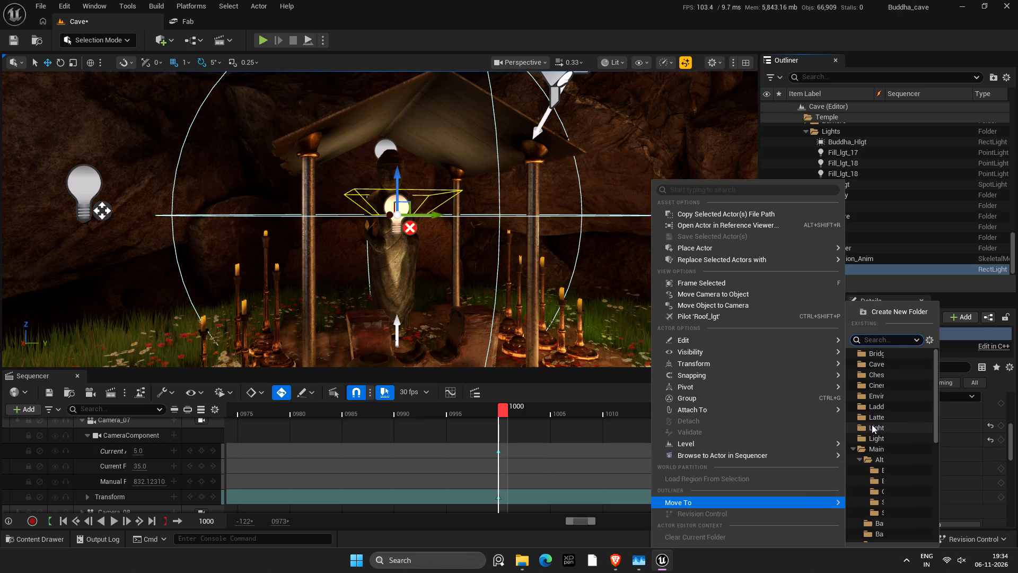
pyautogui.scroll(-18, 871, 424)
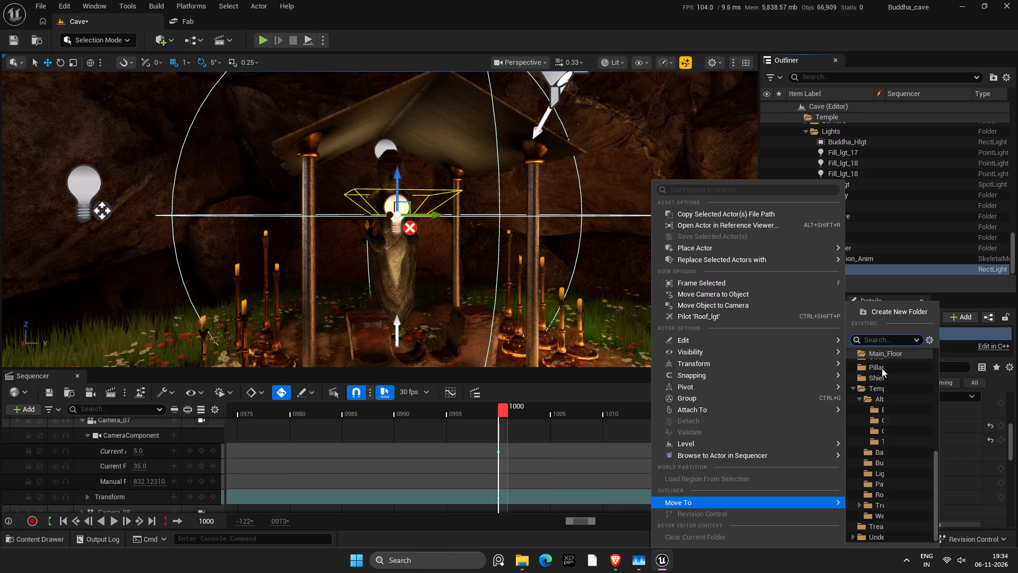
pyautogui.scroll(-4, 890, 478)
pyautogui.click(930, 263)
# Move Roof_lgt into the Temple_Roof folder under Temple's Altar and Buddha folders, collapse that folder and save the level.
pyautogui.click(892, 268)
pyautogui.moveTo(833, 271); pyautogui.dragTo(879, 226)
pyautogui.scroll(7, 879, 226)
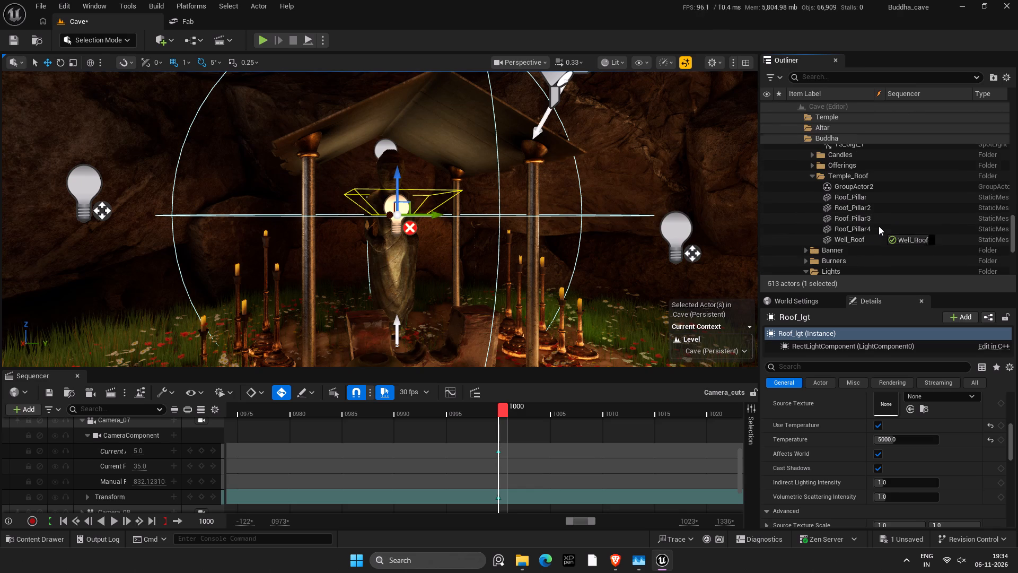
pyautogui.moveTo(879, 226); pyautogui.dragTo(873, 175)
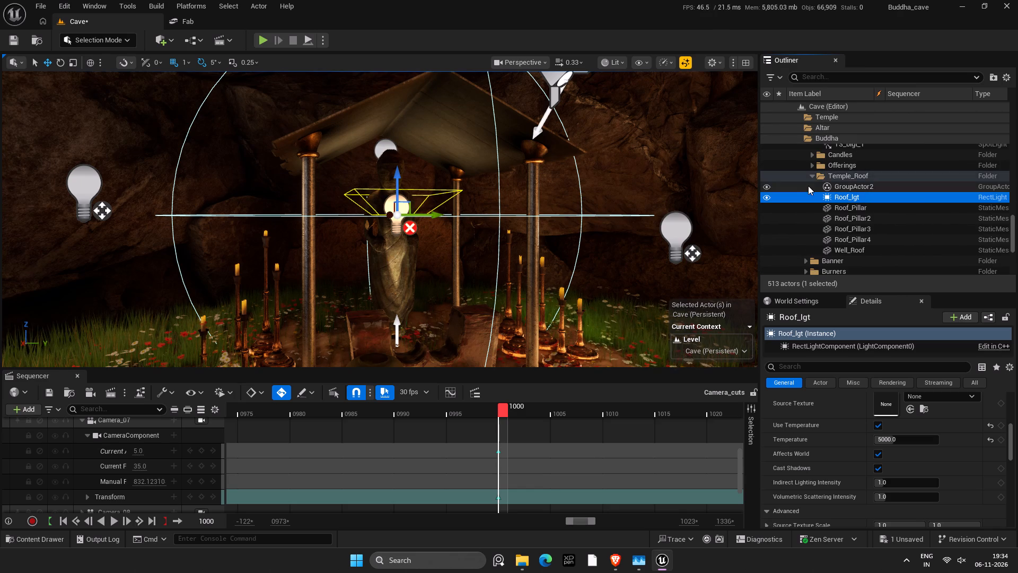
pyautogui.click(815, 178)
pyautogui.hotkey('ctrl', 's')
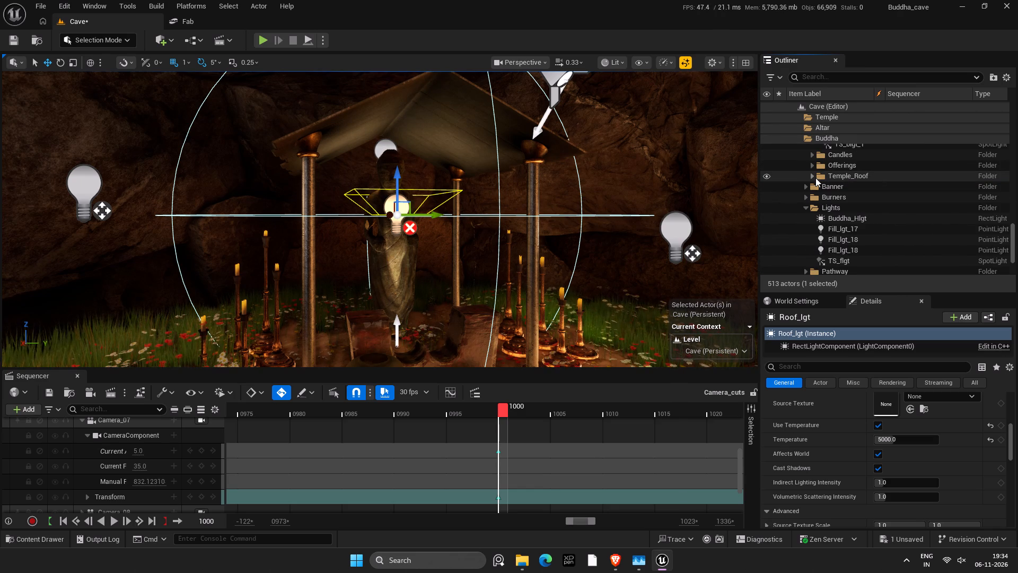
# Collapse the expanded Outliner folders, including Temple's Lights folder and the whole Main_Floor folder with its Altar, Banners and Lights contents.
pyautogui.click(809, 206)
pyautogui.scroll(14, 806, 208)
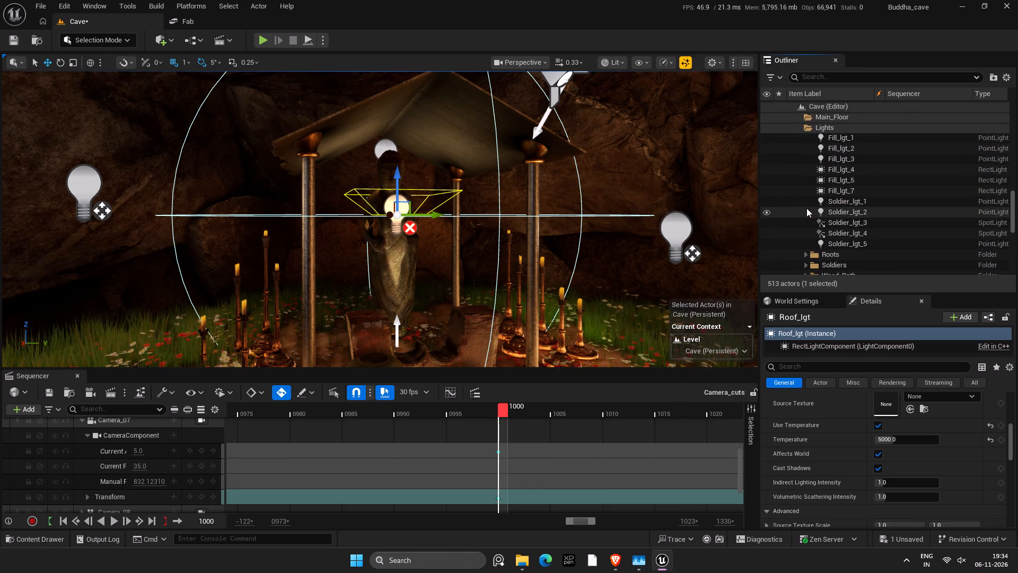
pyautogui.scroll(9, 806, 207)
pyautogui.click(804, 247)
pyautogui.scroll(4, 811, 195)
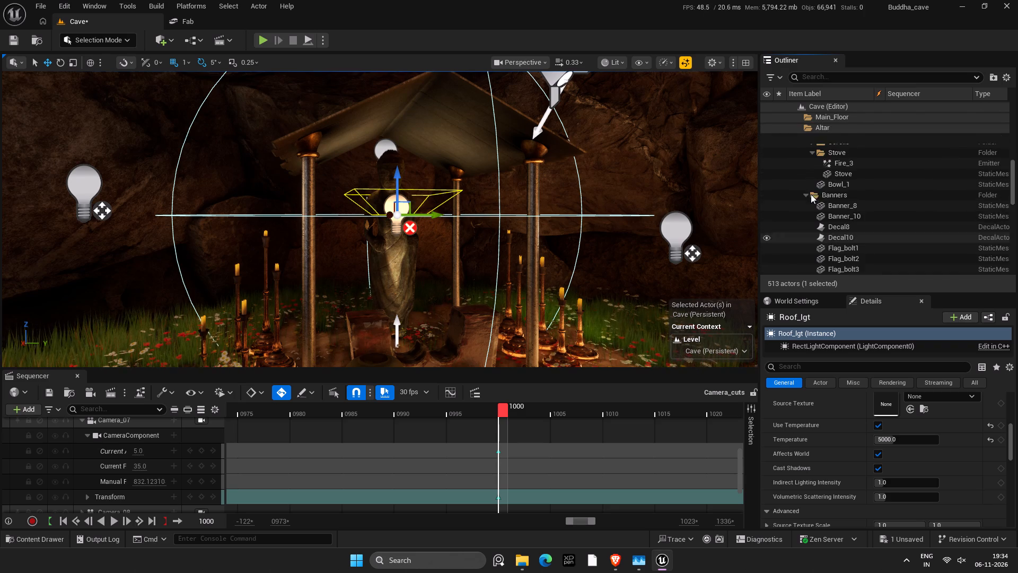
pyautogui.scroll(5, 811, 194)
pyautogui.moveTo(806, 232); pyautogui.dragTo(806, 221)
pyautogui.click(815, 187)
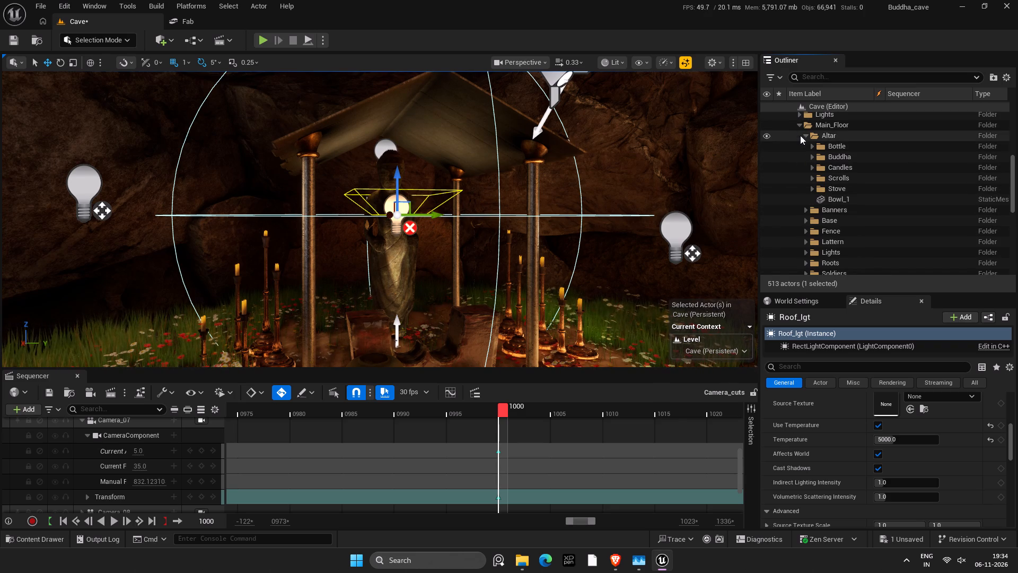
pyautogui.click(801, 125)
pyautogui.scroll(14, 799, 169)
pyautogui.scroll(-3, 808, 207)
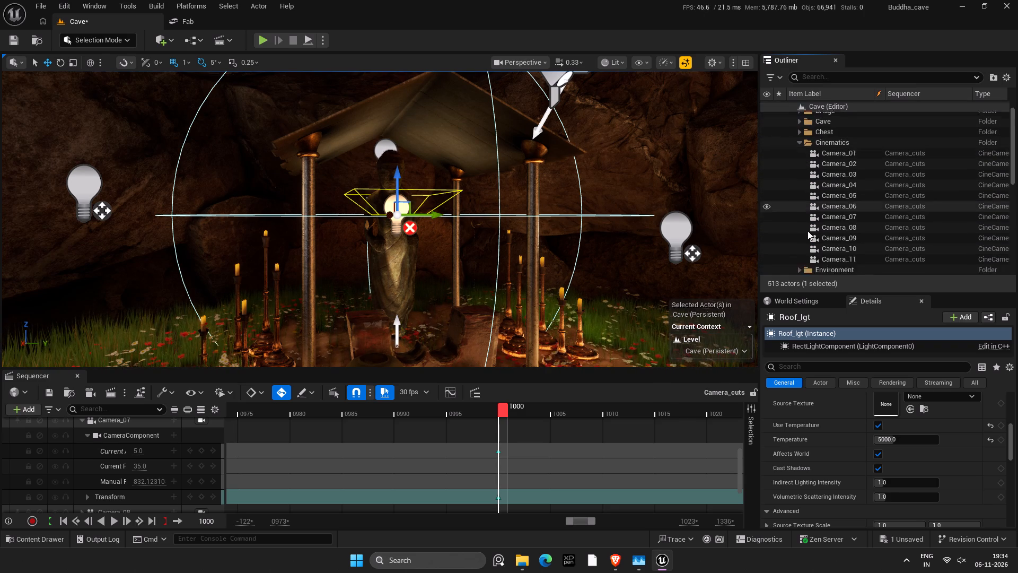
pyautogui.scroll(-20, 808, 231)
pyautogui.scroll(-8, 808, 231)
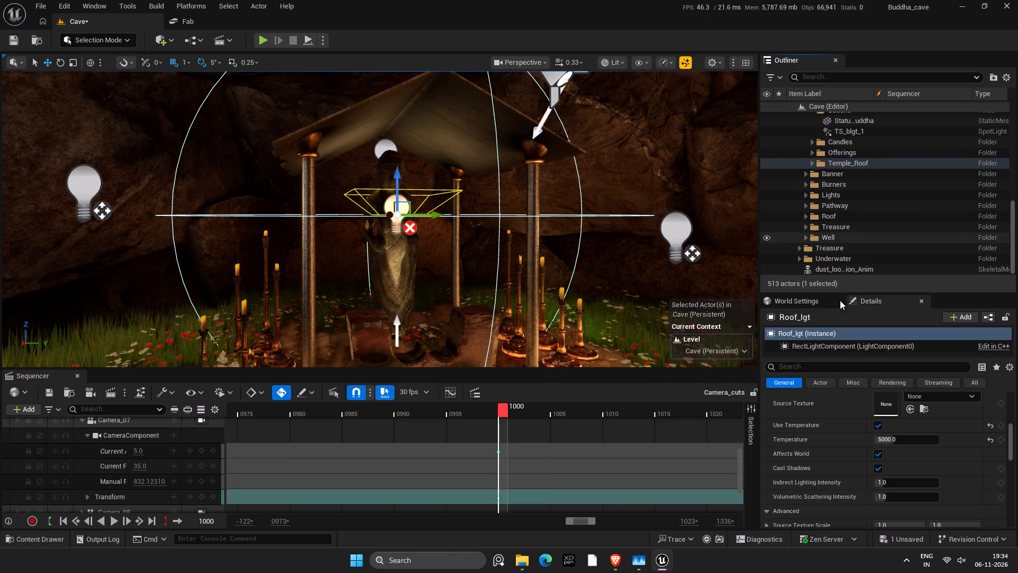
# Close the Outliner, reopen it above the Details of Roof_lgt, and save the level.
pyautogui.click(837, 59)
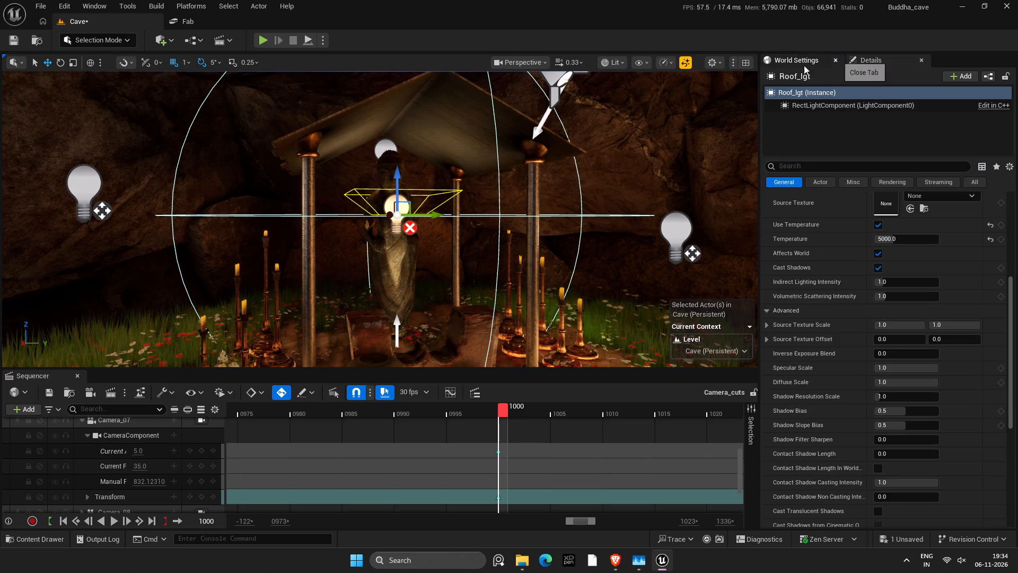
pyautogui.click(104, 7)
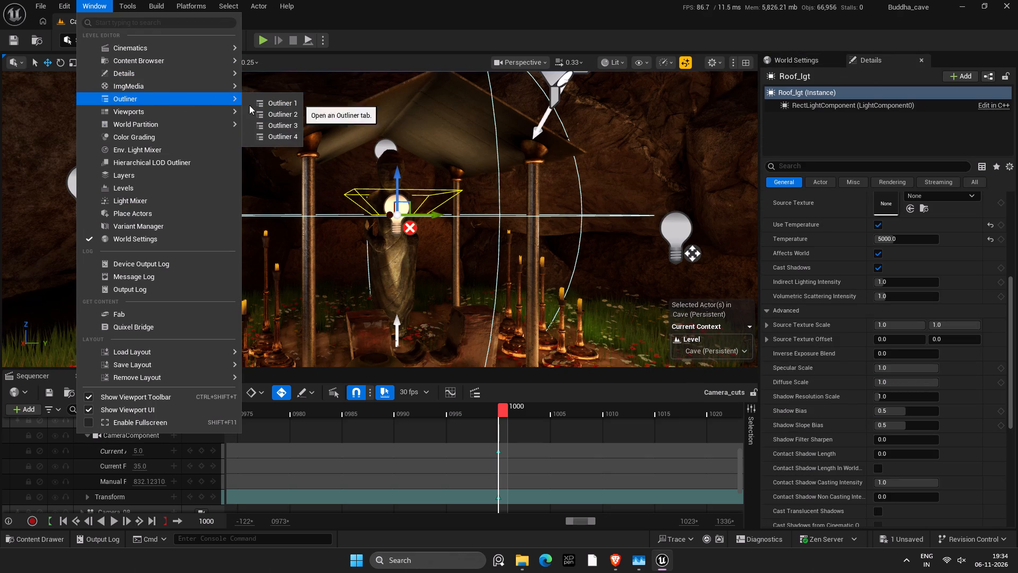
pyautogui.click(264, 105)
pyautogui.hotkey('ctrl', 's')
pyautogui.hotkey('ctrl', 's')
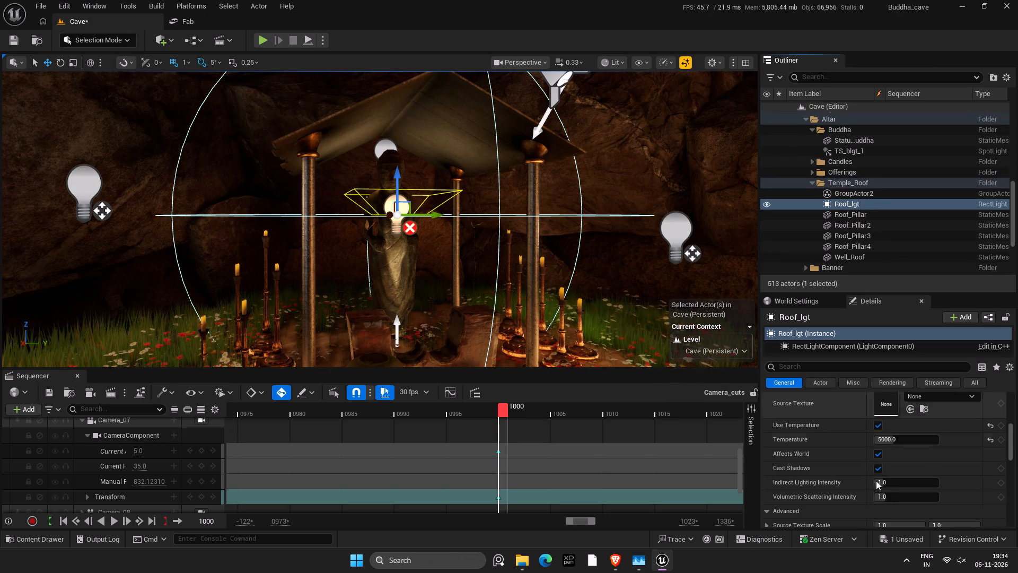
pyautogui.click(898, 536)
pyautogui.click(595, 398)
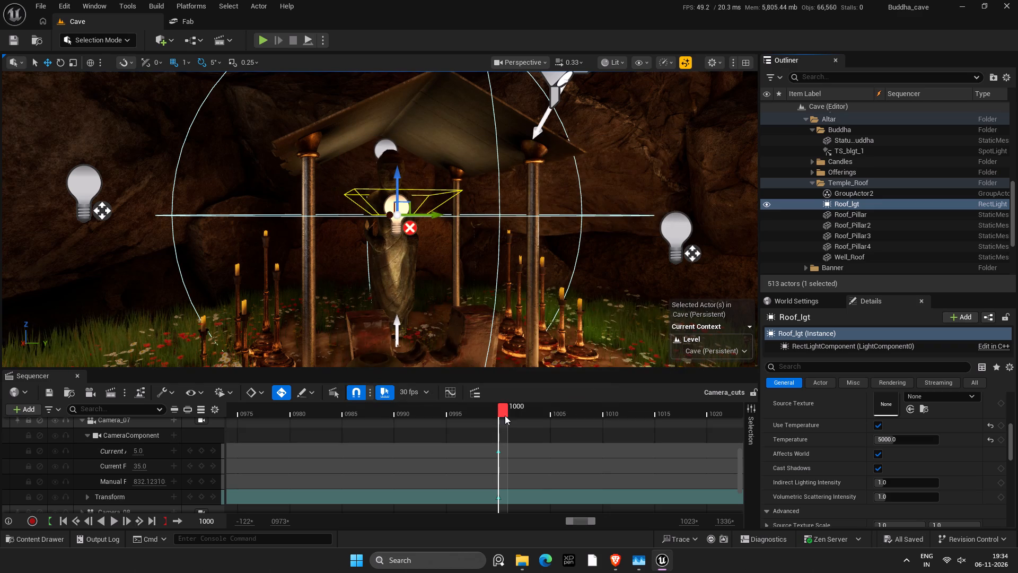
# Hide the viewport's light icons and gizmos with Game View, switch the view to Camera_07, and save.
pyautogui.press('g')
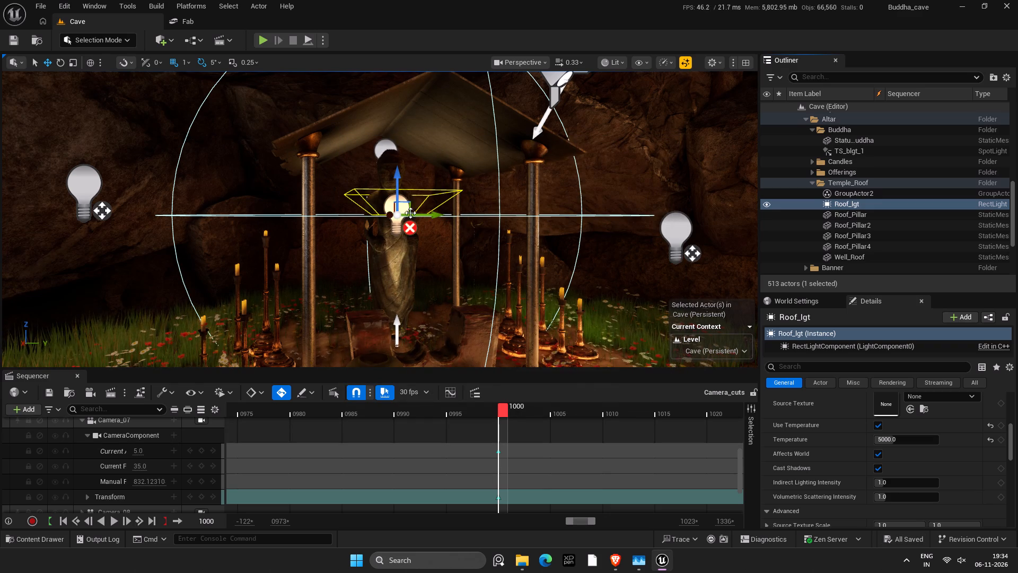
pyautogui.click(394, 210)
pyautogui.press('g')
pyautogui.hotkey('ctrl', 's')
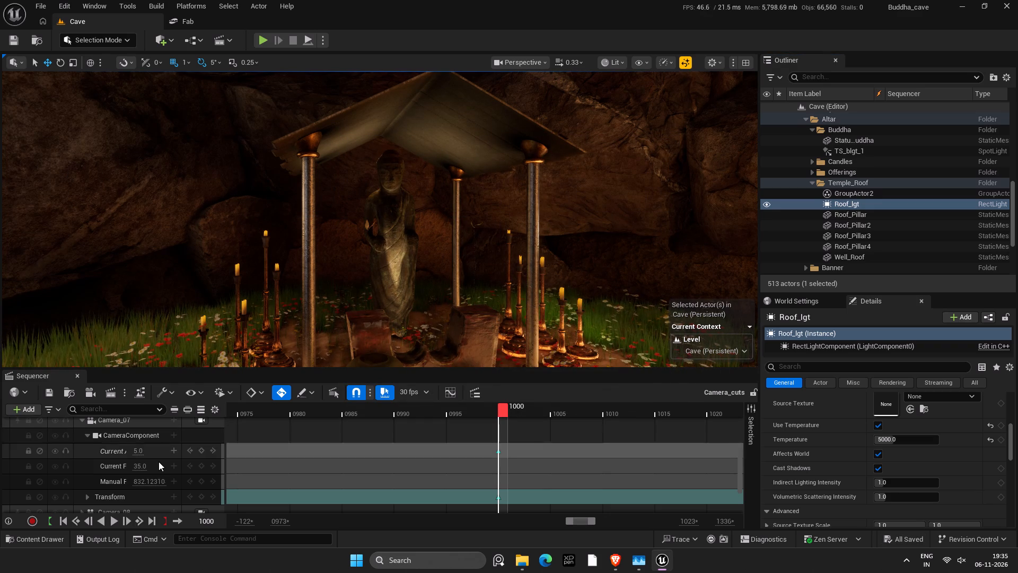
pyautogui.click(538, 63)
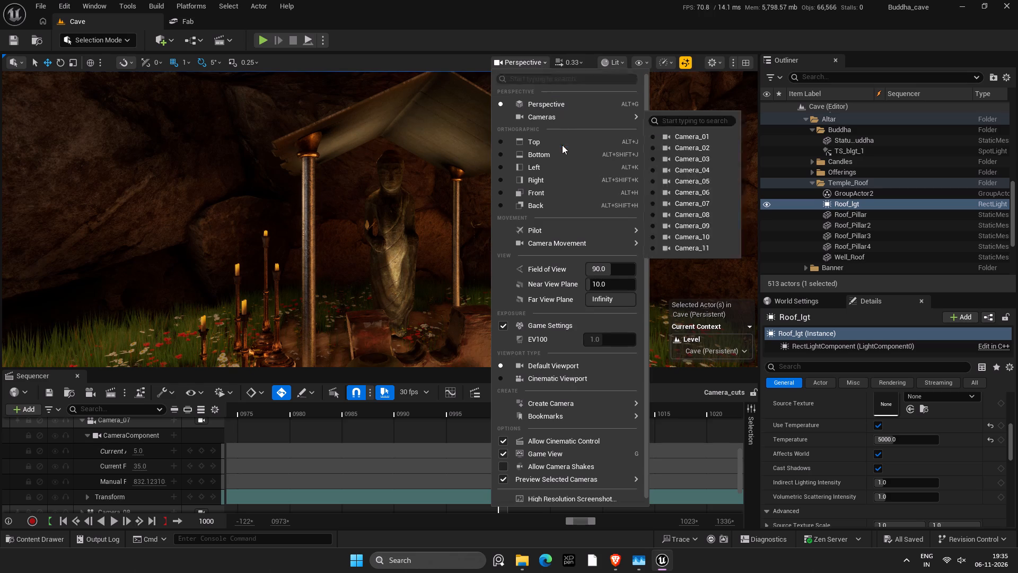
pyautogui.click(701, 203)
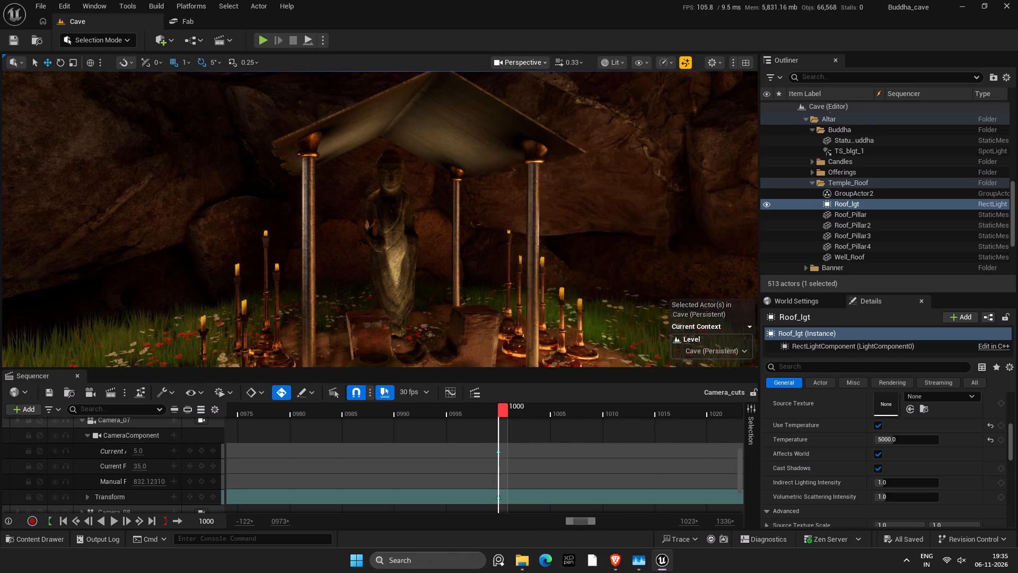
pyautogui.hotkey('ctrl', 's')
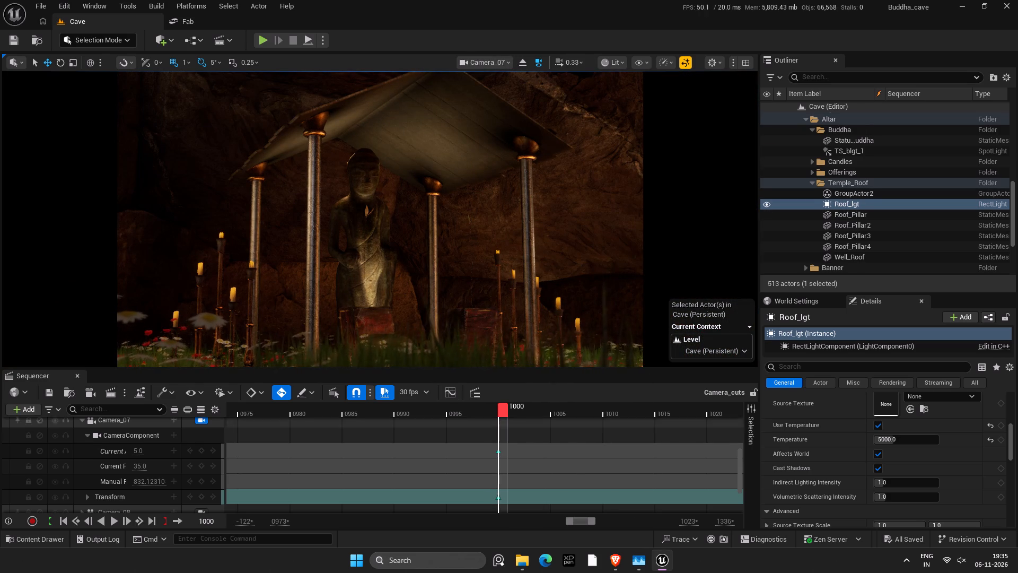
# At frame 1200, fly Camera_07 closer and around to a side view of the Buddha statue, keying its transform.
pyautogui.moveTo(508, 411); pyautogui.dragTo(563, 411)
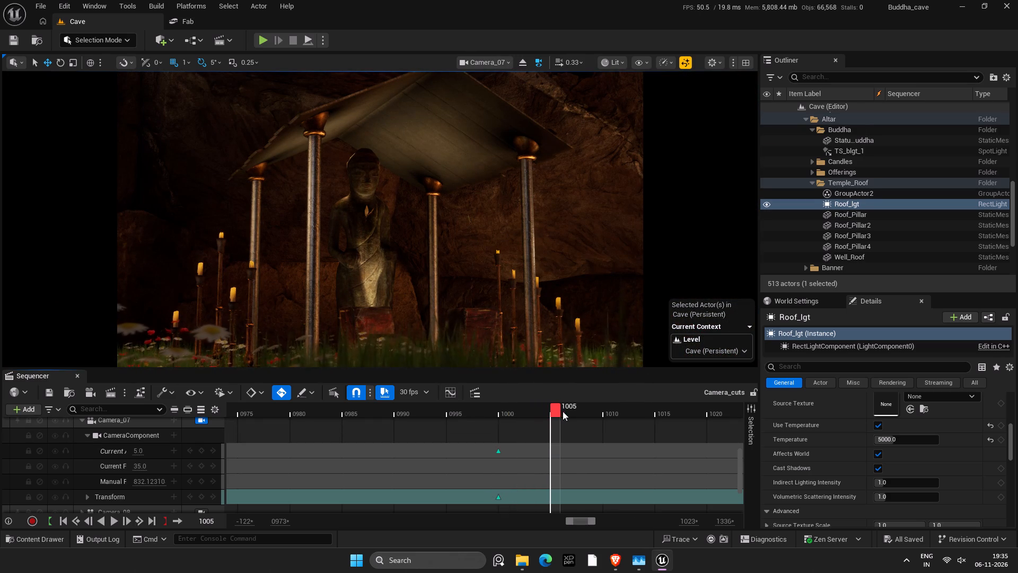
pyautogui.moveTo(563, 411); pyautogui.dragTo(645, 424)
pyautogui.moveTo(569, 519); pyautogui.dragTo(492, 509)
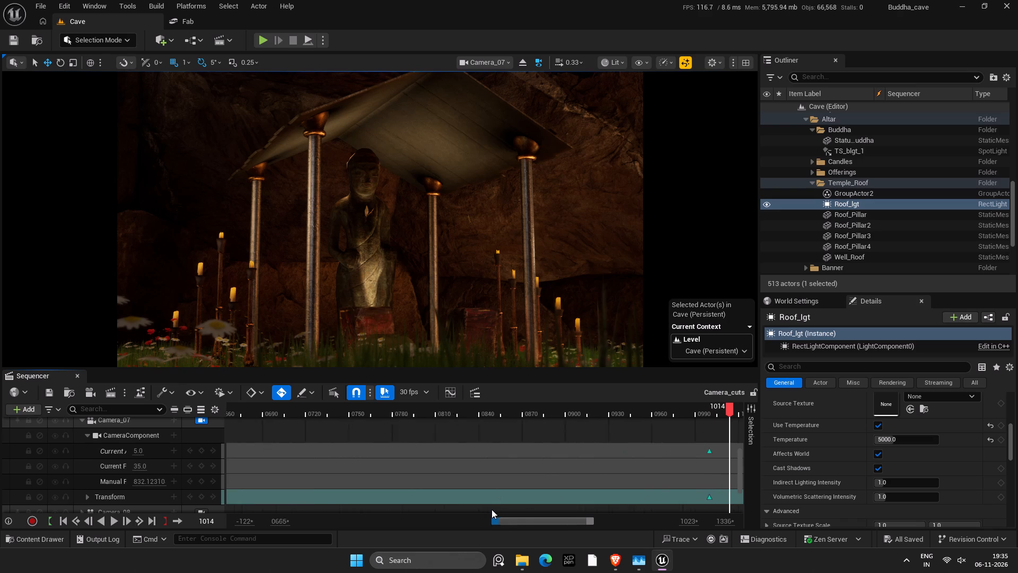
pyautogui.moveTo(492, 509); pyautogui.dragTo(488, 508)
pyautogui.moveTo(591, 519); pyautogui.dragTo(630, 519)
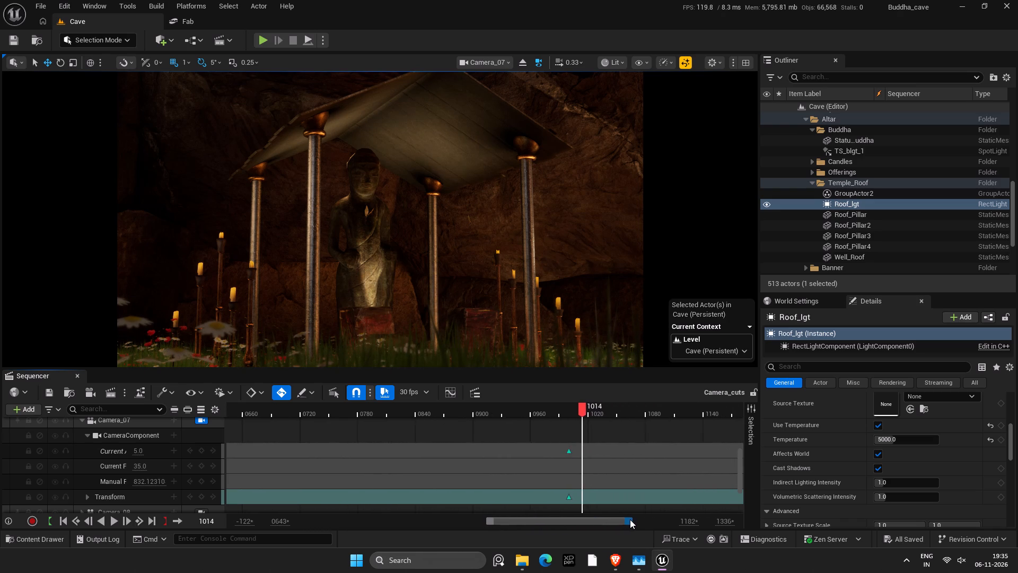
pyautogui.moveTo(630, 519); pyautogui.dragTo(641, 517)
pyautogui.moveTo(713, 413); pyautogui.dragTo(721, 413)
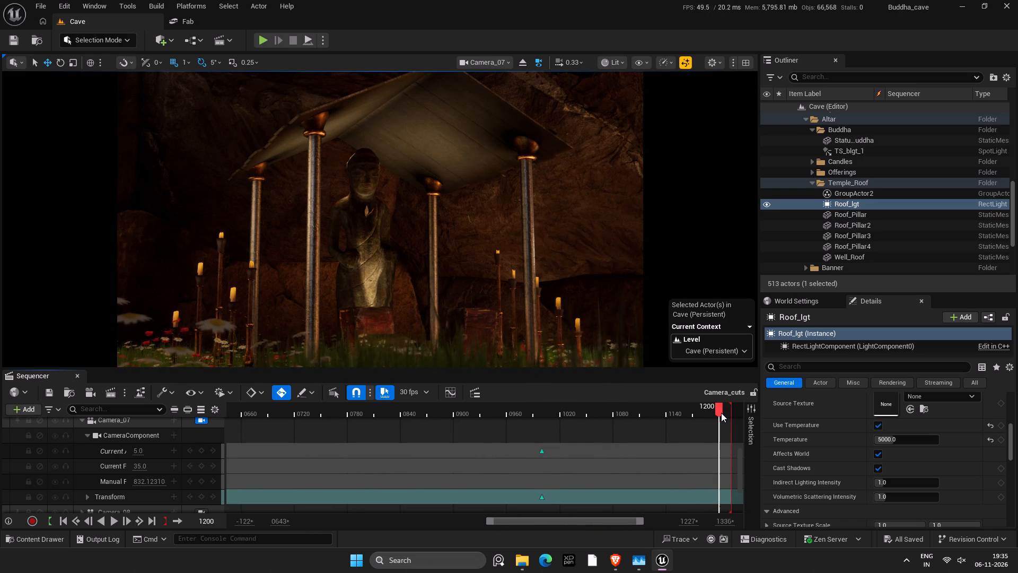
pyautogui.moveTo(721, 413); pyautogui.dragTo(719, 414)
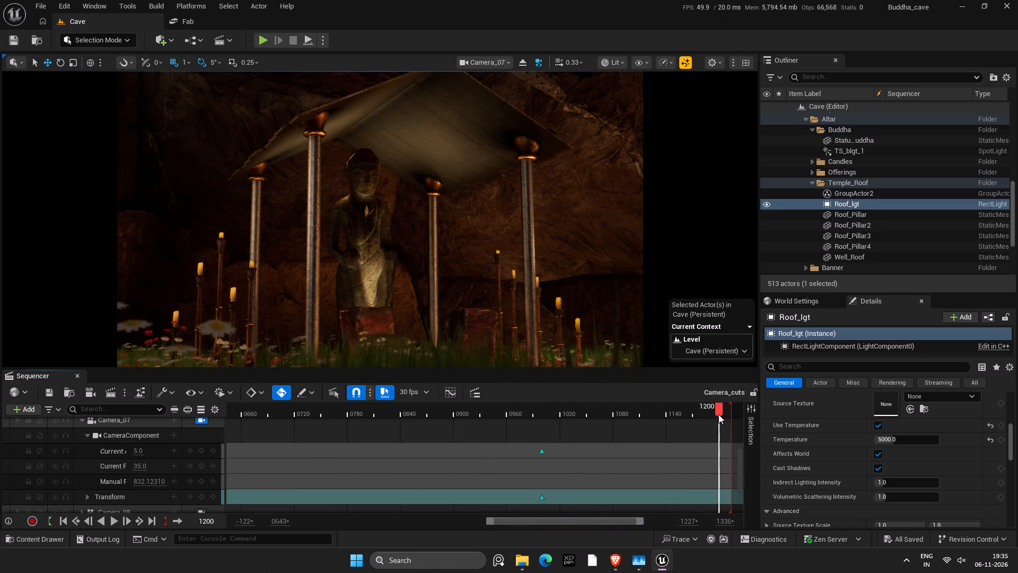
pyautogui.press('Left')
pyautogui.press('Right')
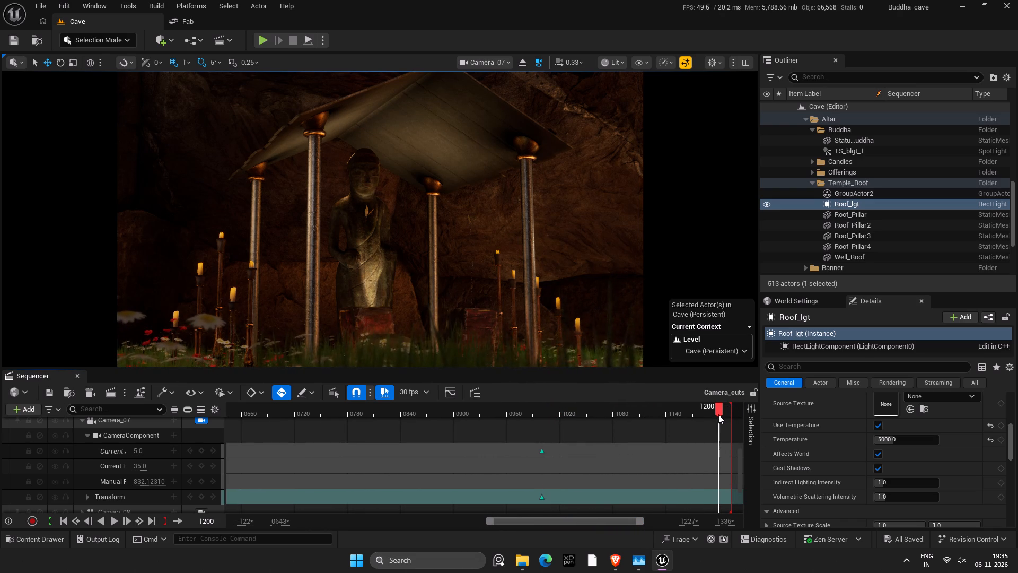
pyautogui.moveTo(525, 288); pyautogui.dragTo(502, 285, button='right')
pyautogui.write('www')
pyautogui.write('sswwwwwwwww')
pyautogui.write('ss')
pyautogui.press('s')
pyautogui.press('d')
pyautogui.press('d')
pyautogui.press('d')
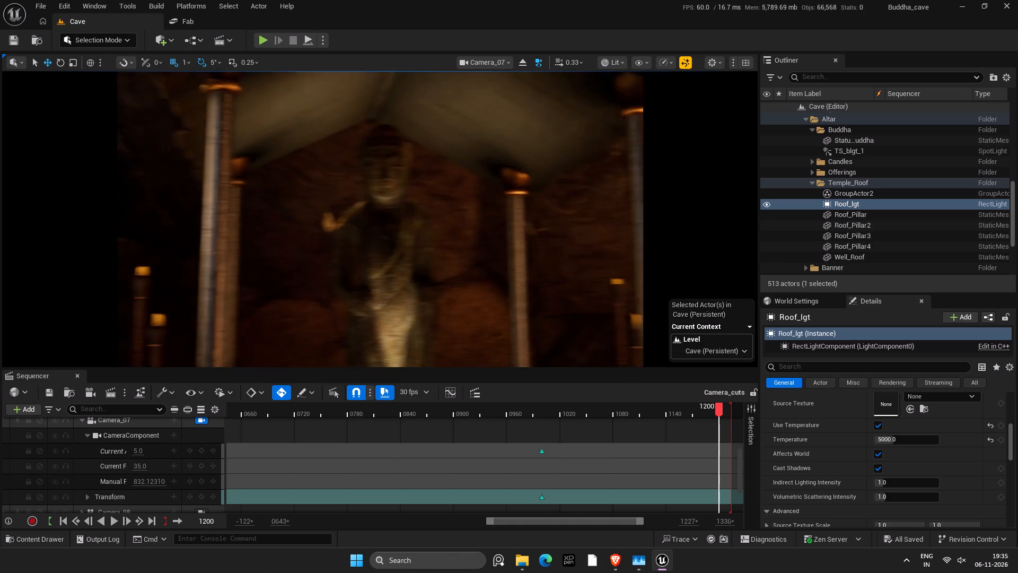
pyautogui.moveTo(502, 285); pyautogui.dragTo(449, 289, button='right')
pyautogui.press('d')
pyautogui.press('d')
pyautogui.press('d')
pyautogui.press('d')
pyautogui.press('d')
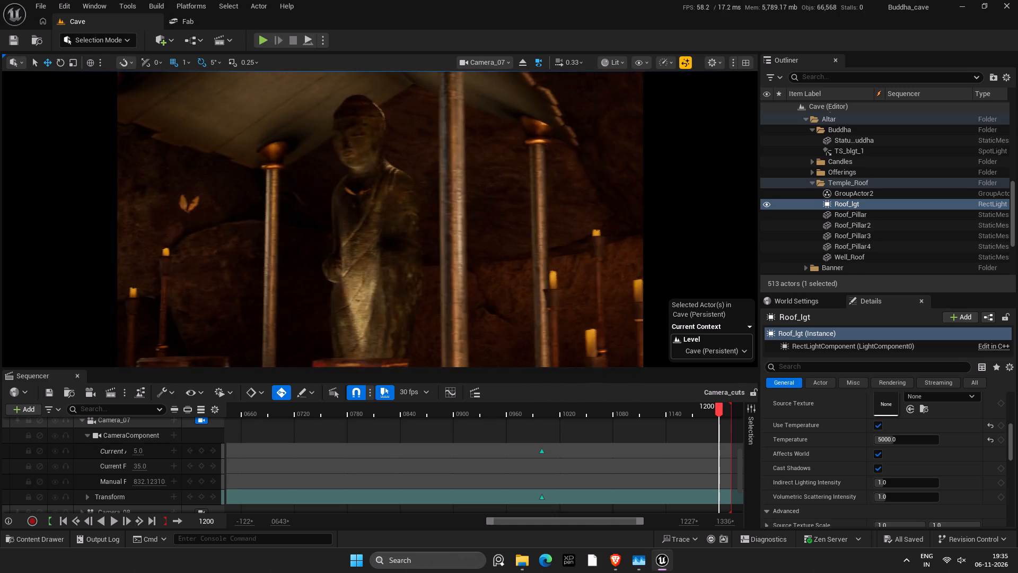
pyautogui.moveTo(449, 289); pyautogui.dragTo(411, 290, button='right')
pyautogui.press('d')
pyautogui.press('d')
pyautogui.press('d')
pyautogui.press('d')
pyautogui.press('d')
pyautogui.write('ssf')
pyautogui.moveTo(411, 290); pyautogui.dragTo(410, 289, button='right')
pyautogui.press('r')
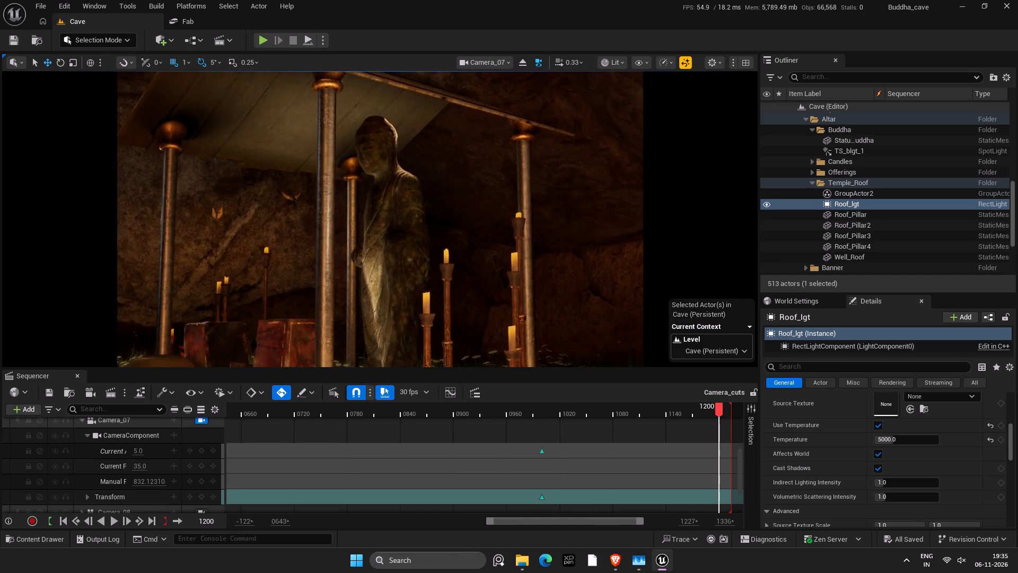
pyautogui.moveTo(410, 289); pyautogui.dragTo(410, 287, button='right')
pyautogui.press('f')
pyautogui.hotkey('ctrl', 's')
# Play back Camera_07's keyed move from near the start of its shot to review the motion.
pyautogui.moveTo(548, 410); pyautogui.dragTo(538, 409)
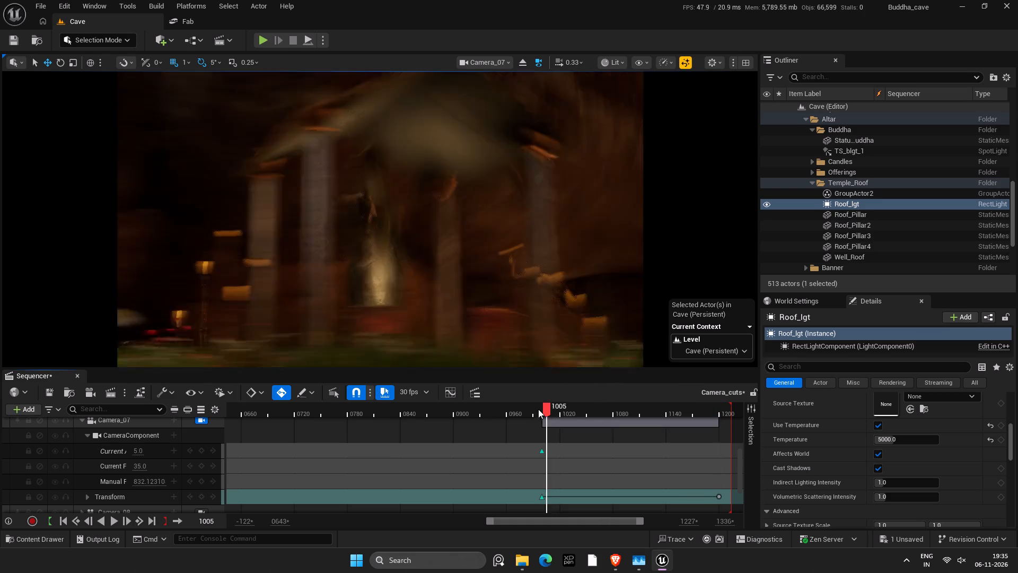
pyautogui.moveTo(538, 409); pyautogui.dragTo(534, 409)
pyautogui.click(115, 520)
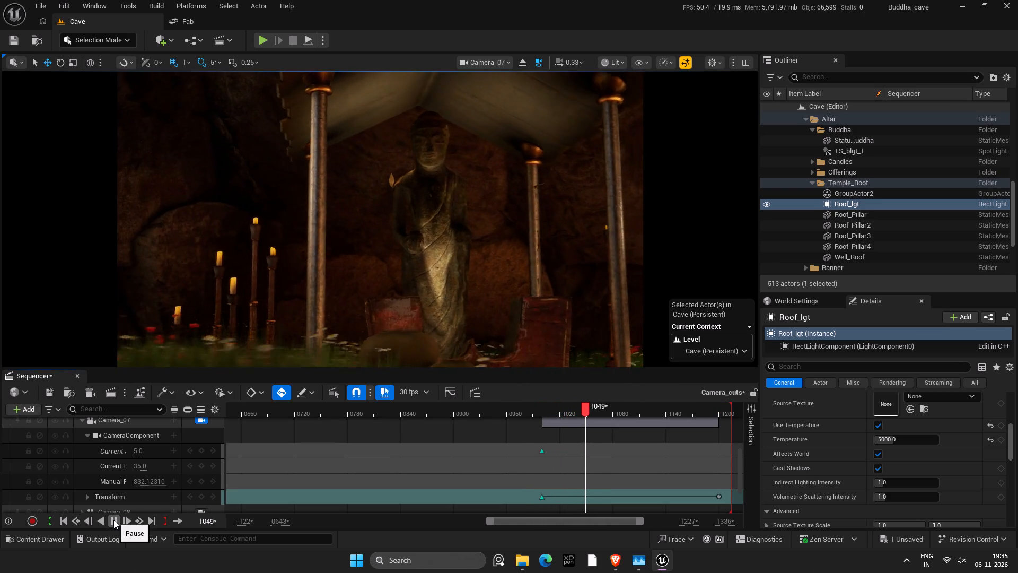
pyautogui.click(113, 520)
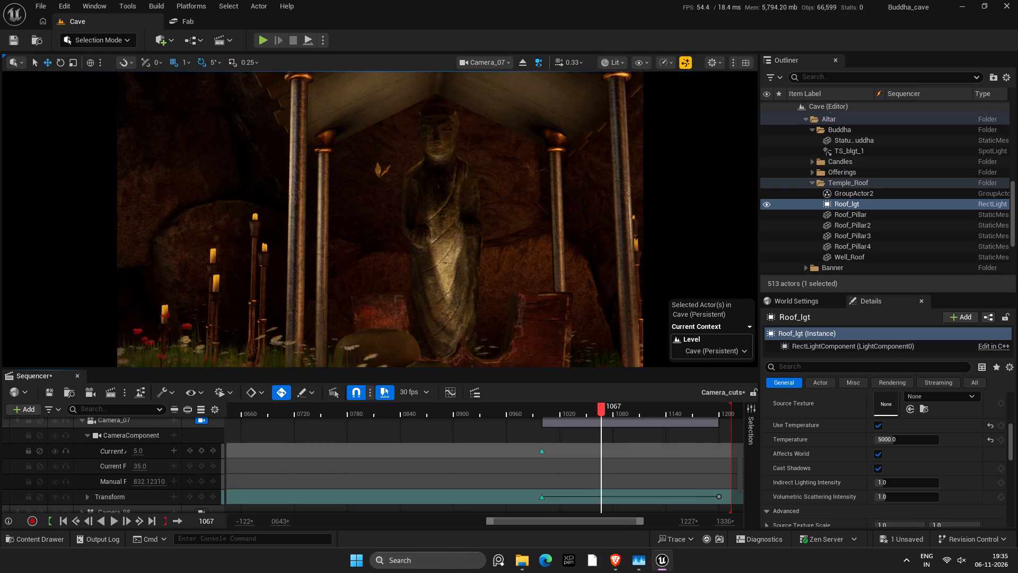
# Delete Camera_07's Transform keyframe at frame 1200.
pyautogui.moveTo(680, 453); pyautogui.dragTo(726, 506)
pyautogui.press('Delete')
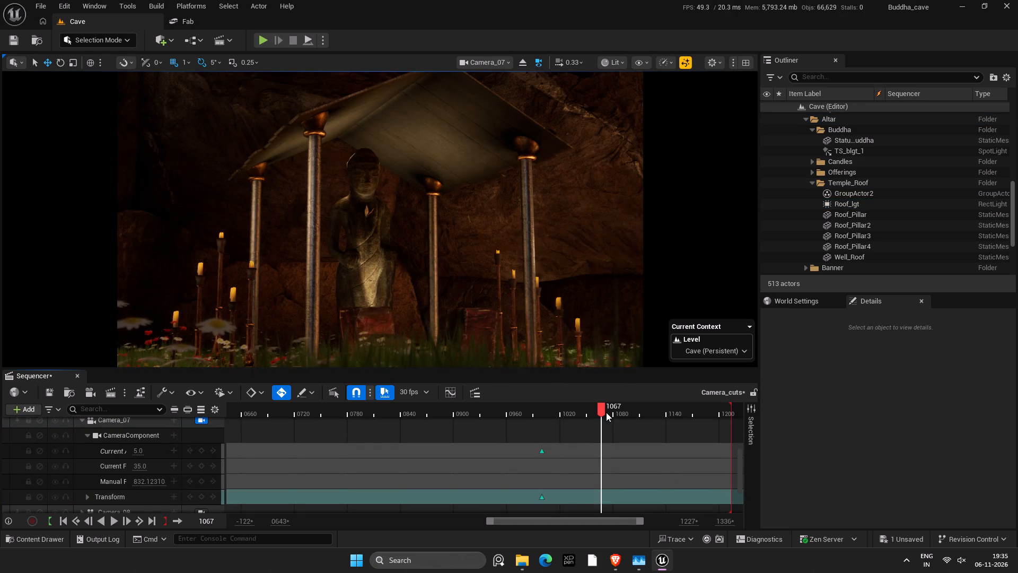
# At frame 1200, key Camera_07's rotation with a pitch of 10° and a yaw of 25°.
pyautogui.moveTo(605, 412); pyautogui.dragTo(608, 411)
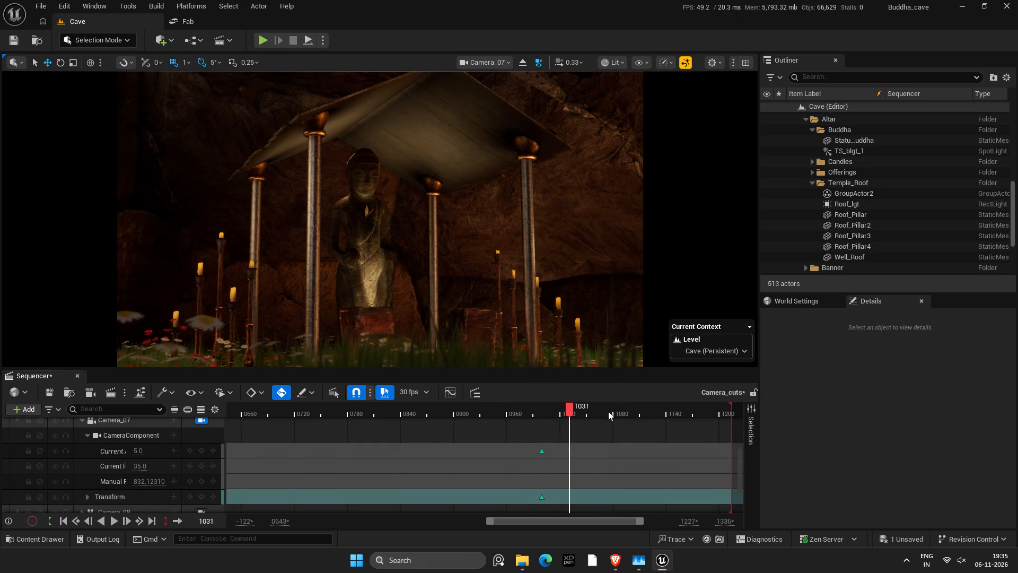
pyautogui.moveTo(608, 411); pyautogui.dragTo(719, 423)
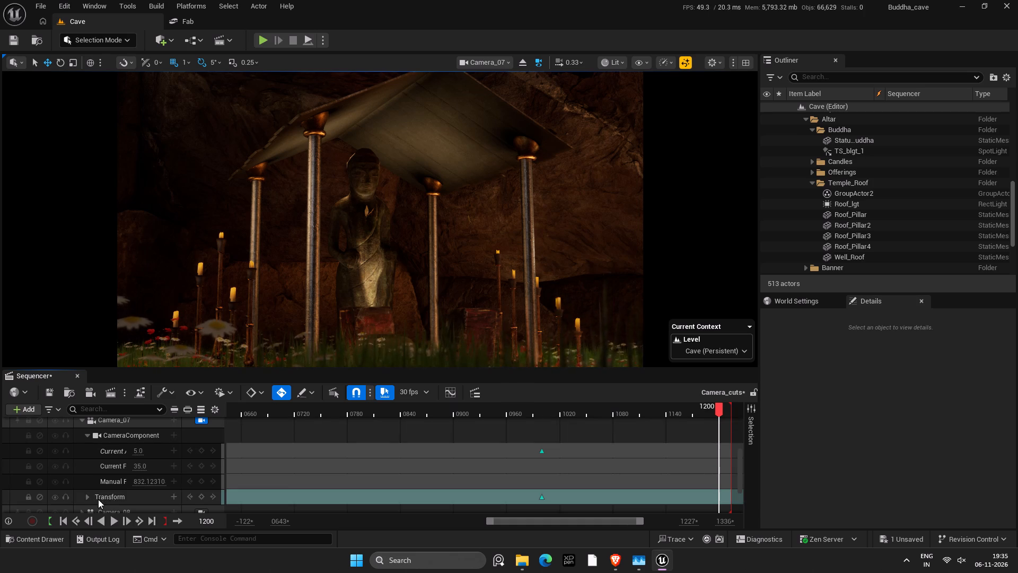
pyautogui.scroll(-4, 138, 493)
pyautogui.scroll(4, 136, 457)
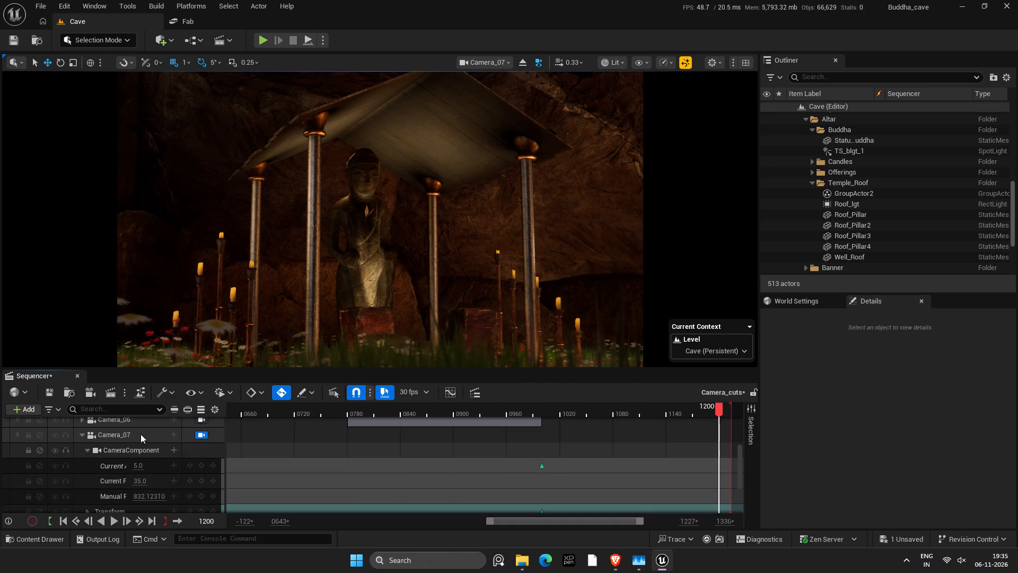
pyautogui.click(141, 431)
pyautogui.click(927, 438)
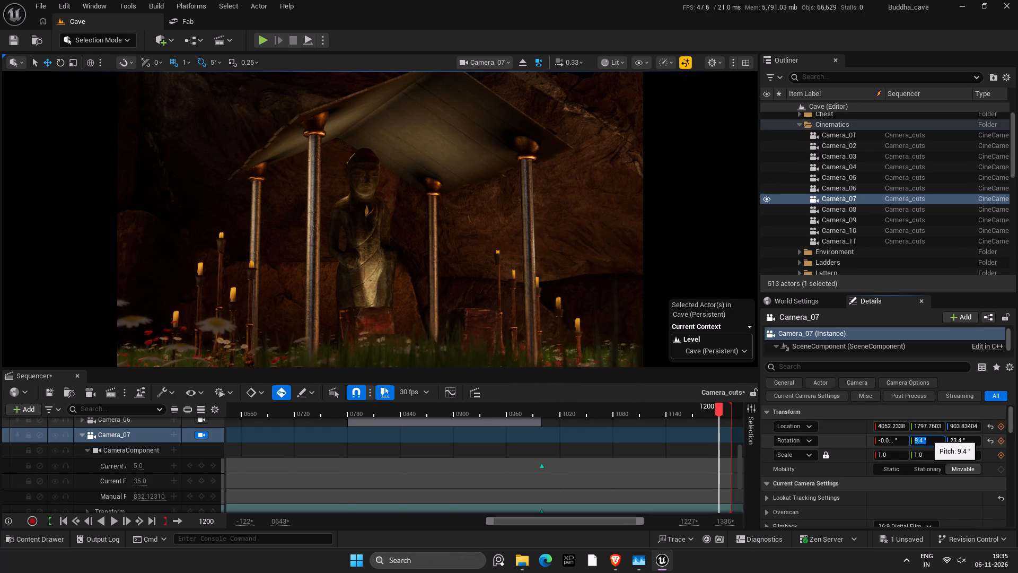
pyautogui.write('10.')
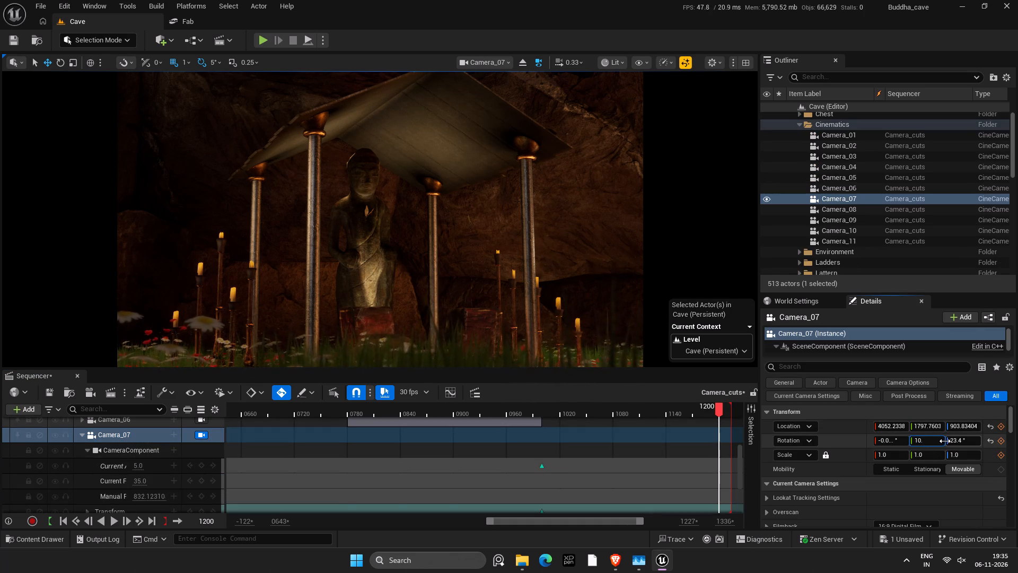
pyautogui.press('BackSpace')
pyautogui.press('Return')
pyautogui.click(962, 438)
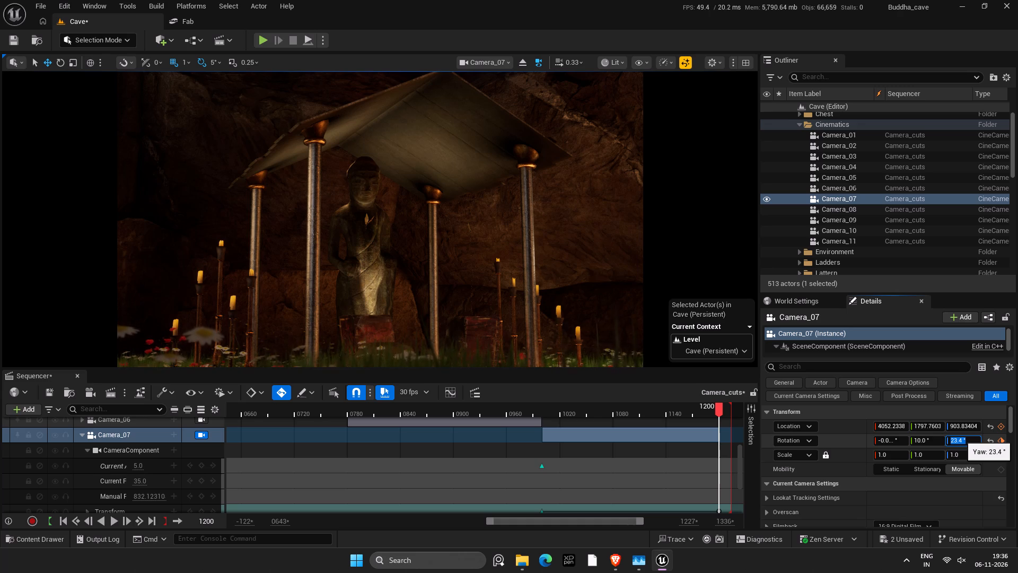
pyautogui.write('25')
pyautogui.press('Return')
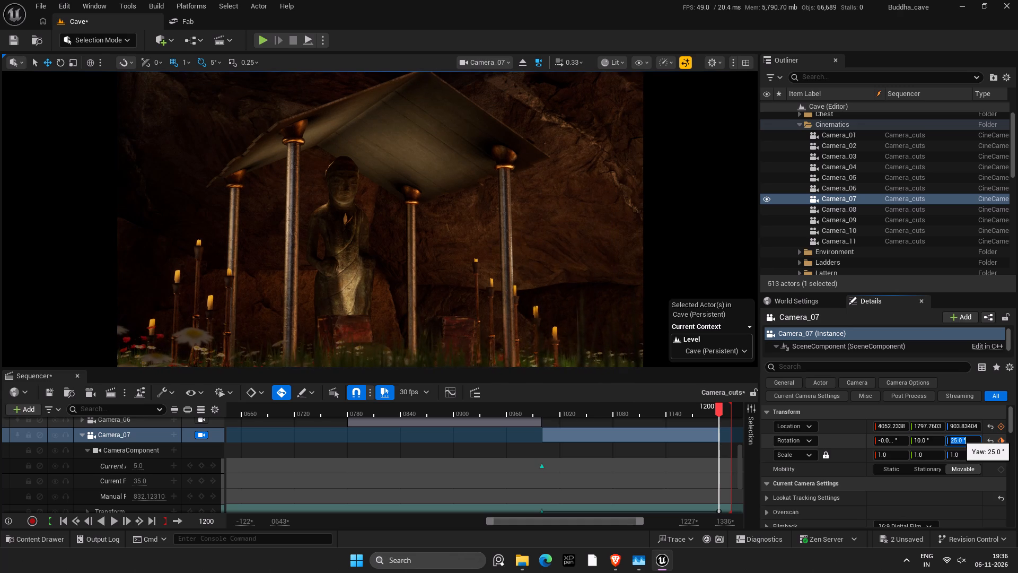
# Set Camera_07's location at frame 1200 to Z 900, Y 1800 and X 4050, after trying X 4000, and save.
pyautogui.click(925, 426)
pyautogui.click(953, 427)
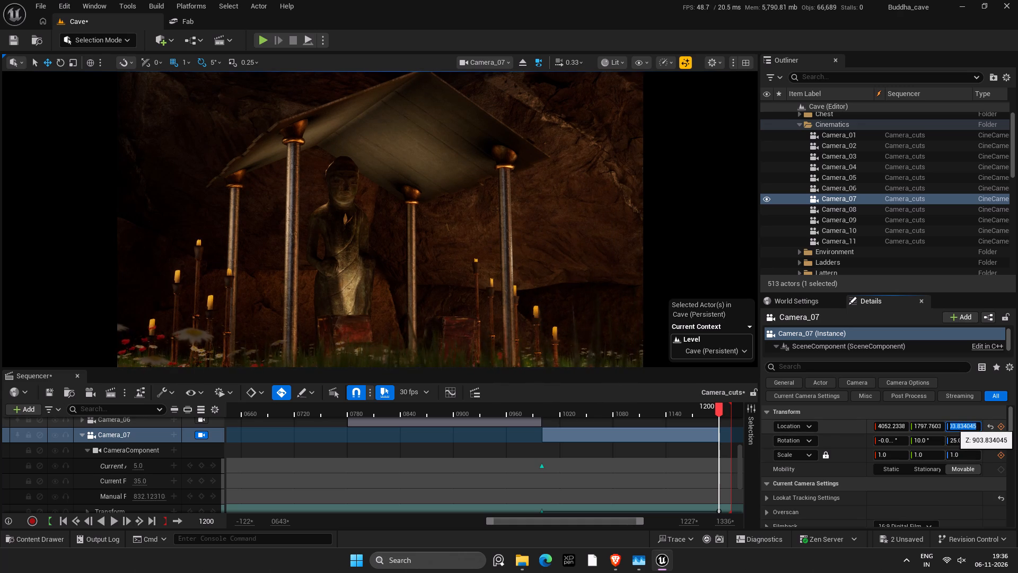
pyautogui.write('900')
pyautogui.press('Return')
pyautogui.click(925, 430)
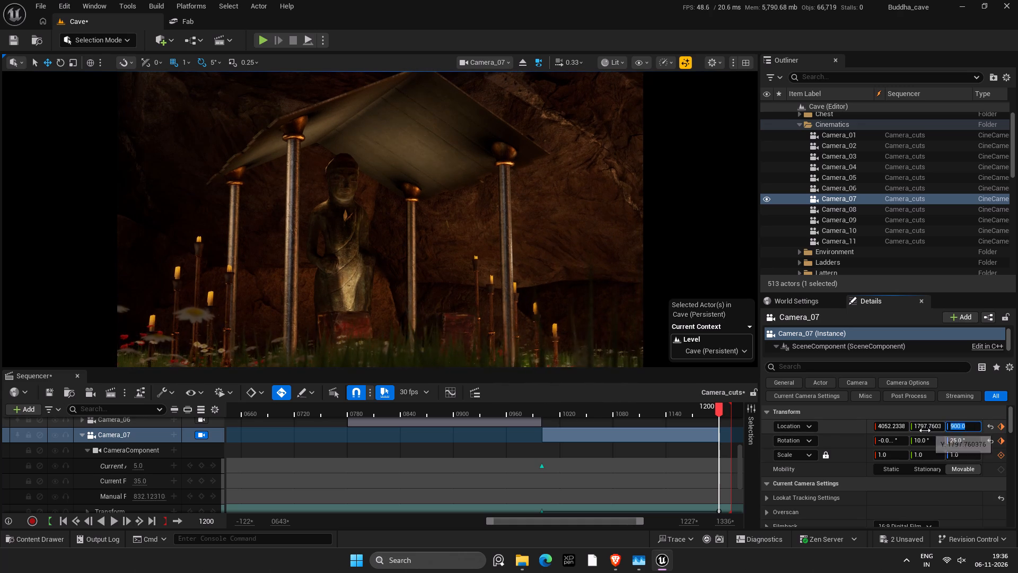
pyautogui.write('1800')
pyautogui.press('Return')
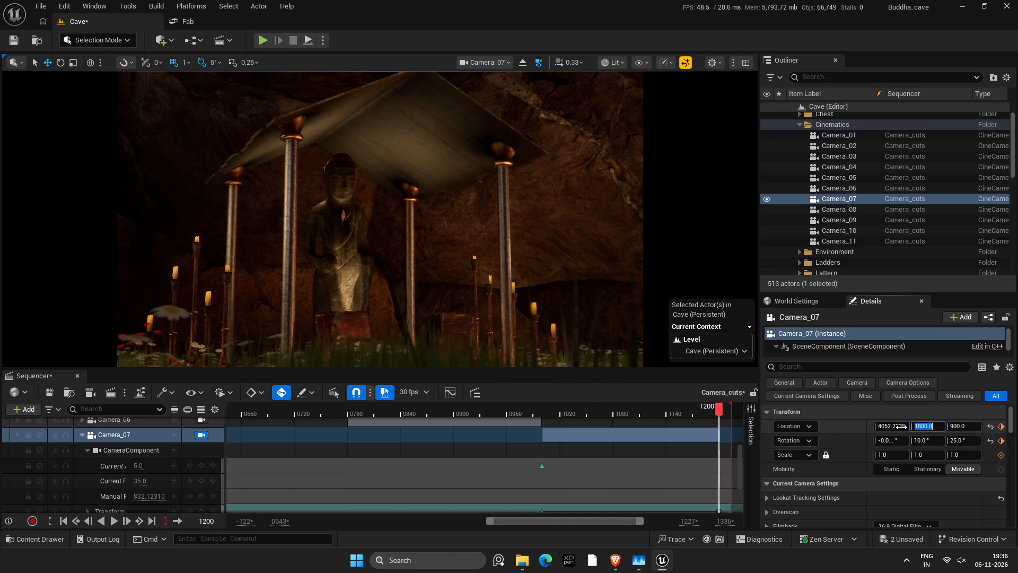
pyautogui.click(897, 426)
pyautogui.write('4000')
pyautogui.press('Return')
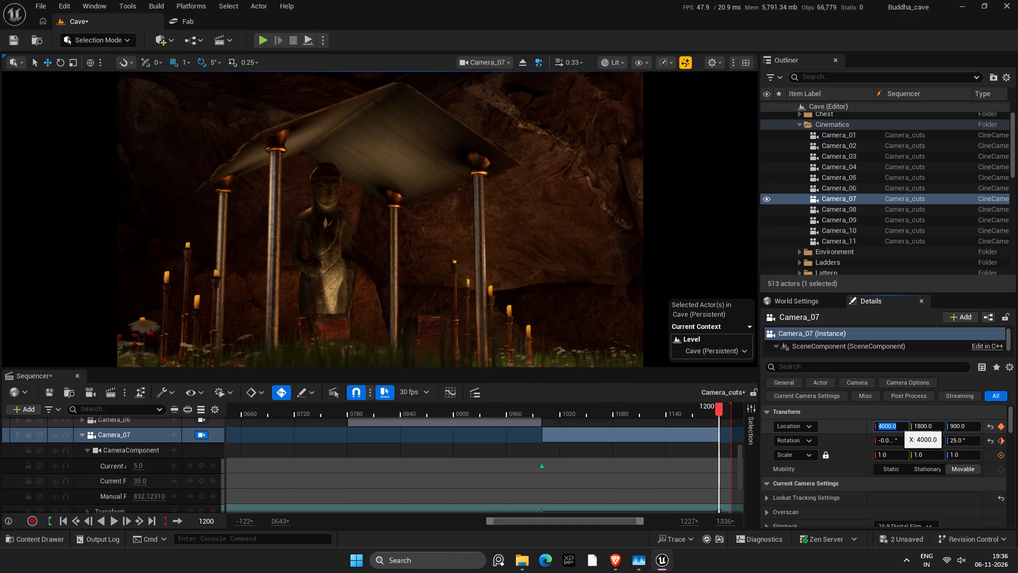
pyautogui.write('4050')
pyautogui.press('Return')
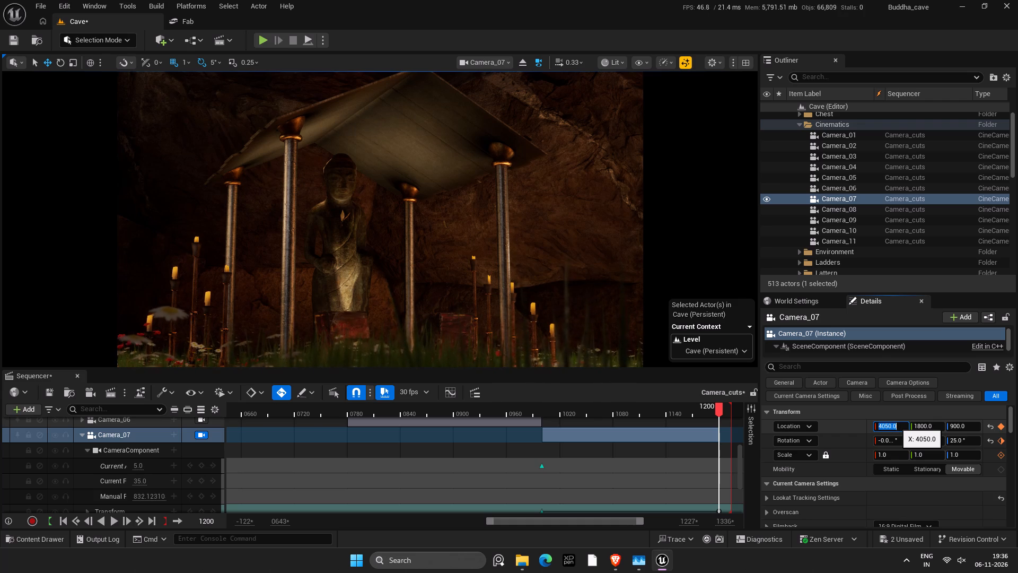
pyautogui.hotkey('ctrl', 's')
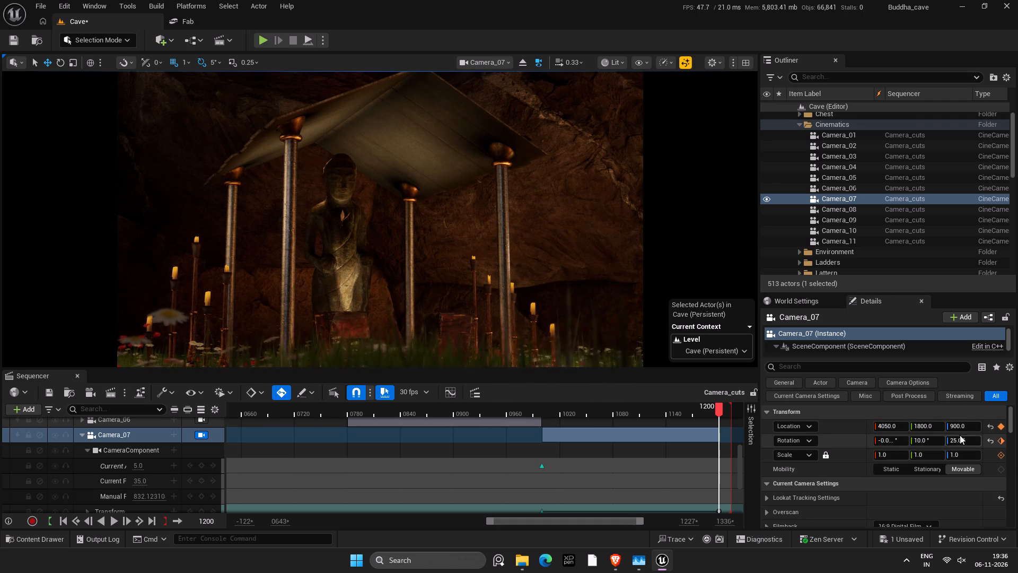
# Delete Camera_07's Transform keyframe at frame 1200.
pyautogui.scroll(-2, 704, 476)
pyautogui.moveTo(700, 464); pyautogui.dragTo(726, 492)
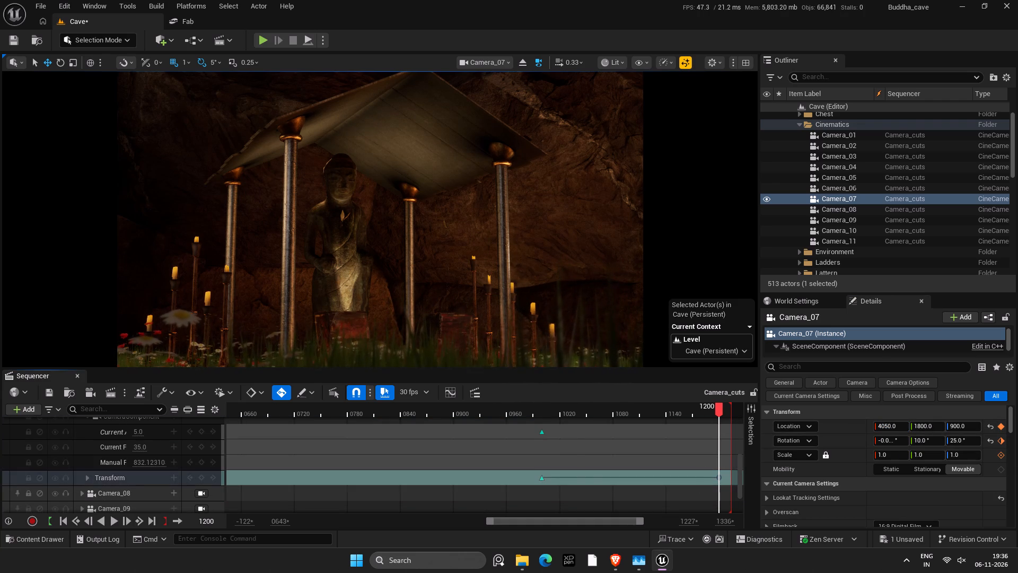
pyautogui.press('Delete')
# At frame 1000, set Camera_07's location to X 4050, Y 1800 and Z 900.
pyautogui.click(539, 410)
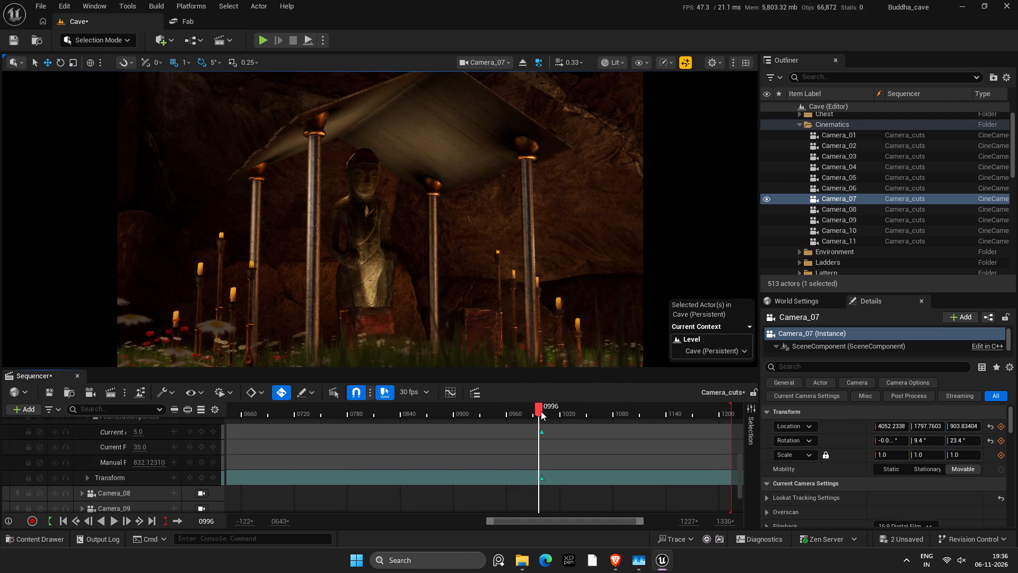
pyautogui.press('Right')
pyautogui.press('Right')
pyautogui.press('Right')
pyautogui.press('Right')
pyautogui.press('Right')
pyautogui.press('Left')
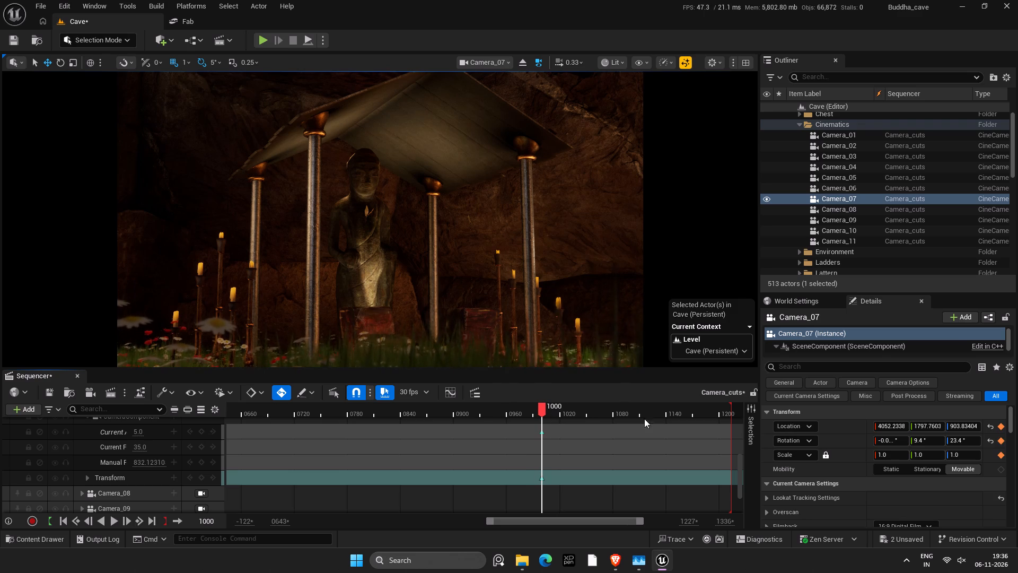
pyautogui.click(887, 430)
pyautogui.write('4050')
pyautogui.click(919, 424)
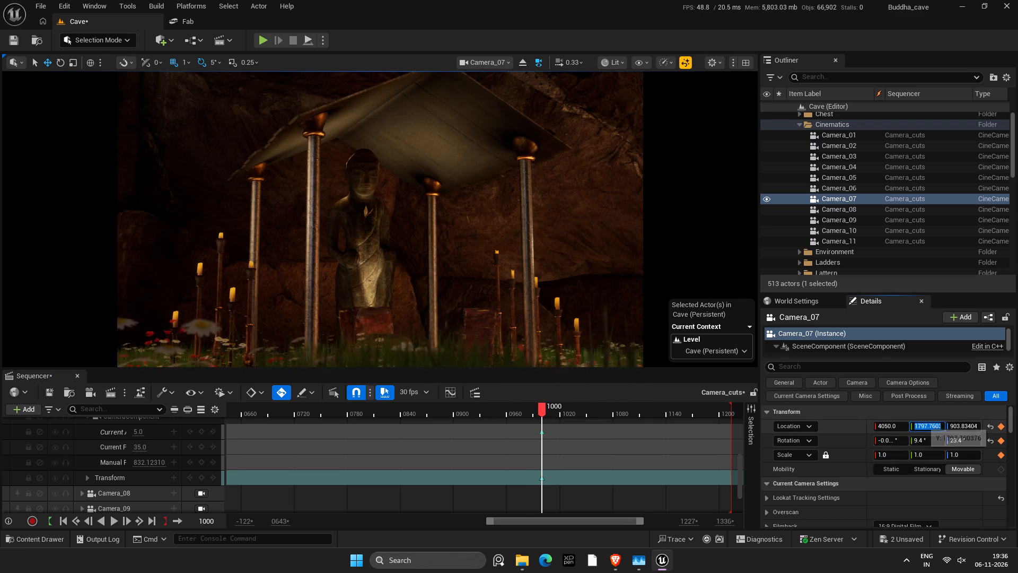
pyautogui.press('1')
pyautogui.press('8')
pyautogui.write('00')
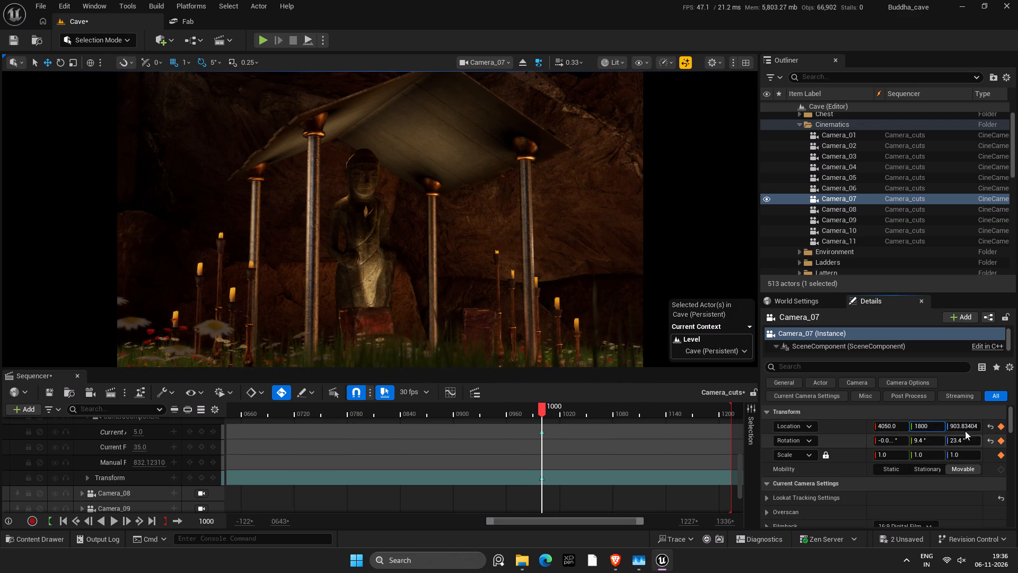
pyautogui.click(953, 427)
pyautogui.write('90')
pyautogui.press('0')
# Set Camera_07's rotation at frame 1000 to a pitch of 10° and a yaw of 25°, and save.
pyautogui.click(927, 442)
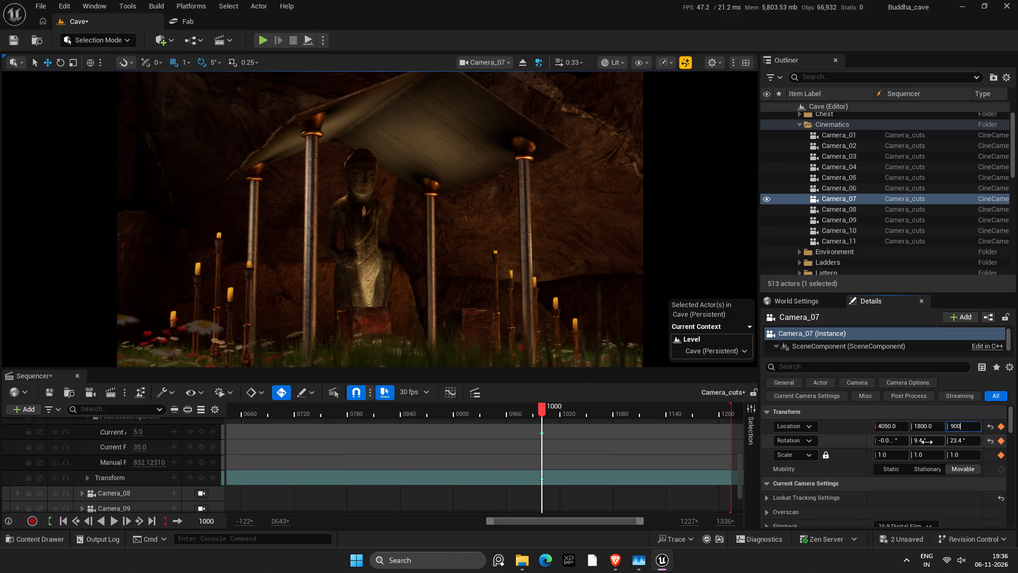
pyautogui.write('10')
pyautogui.click(954, 443)
pyautogui.press('2')
pyautogui.press('5')
pyautogui.press('Return')
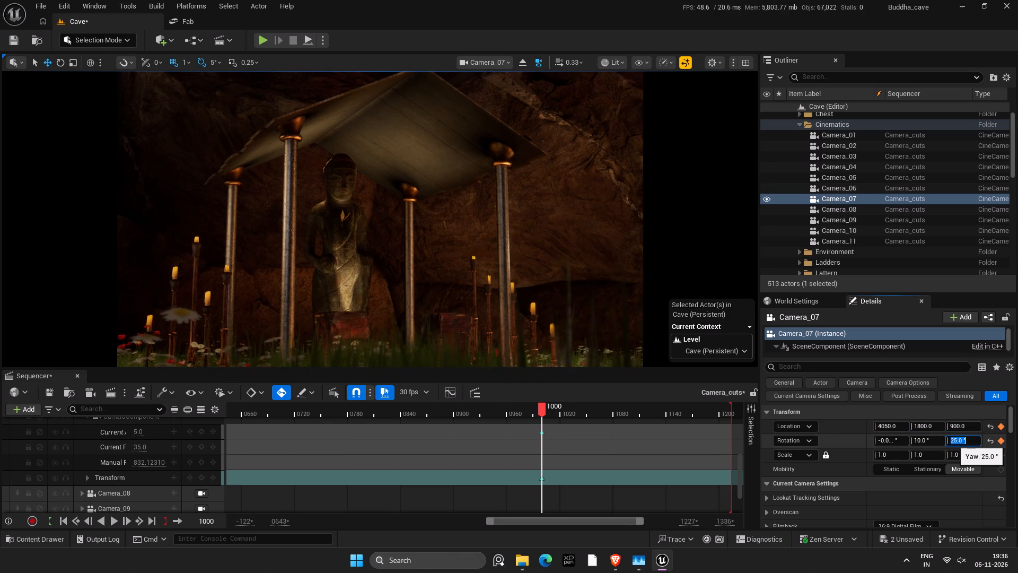
pyautogui.hotkey('ctrl', 's')
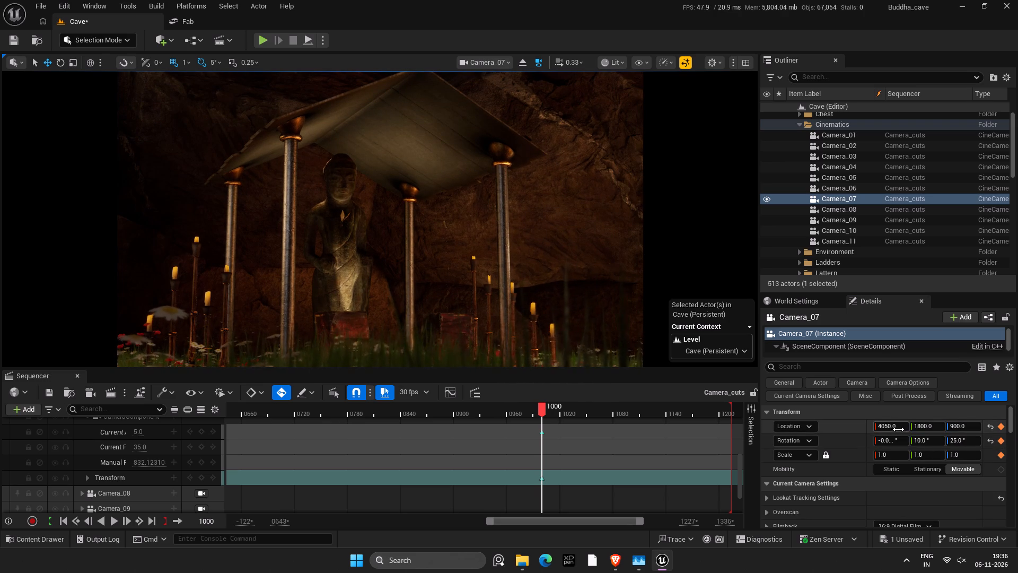
# Move Camera_07 closer to the shrine at frame 1000 by setting its location X to 4150, and save.
pyautogui.moveTo(898, 429); pyautogui.dragTo(1001, 437)
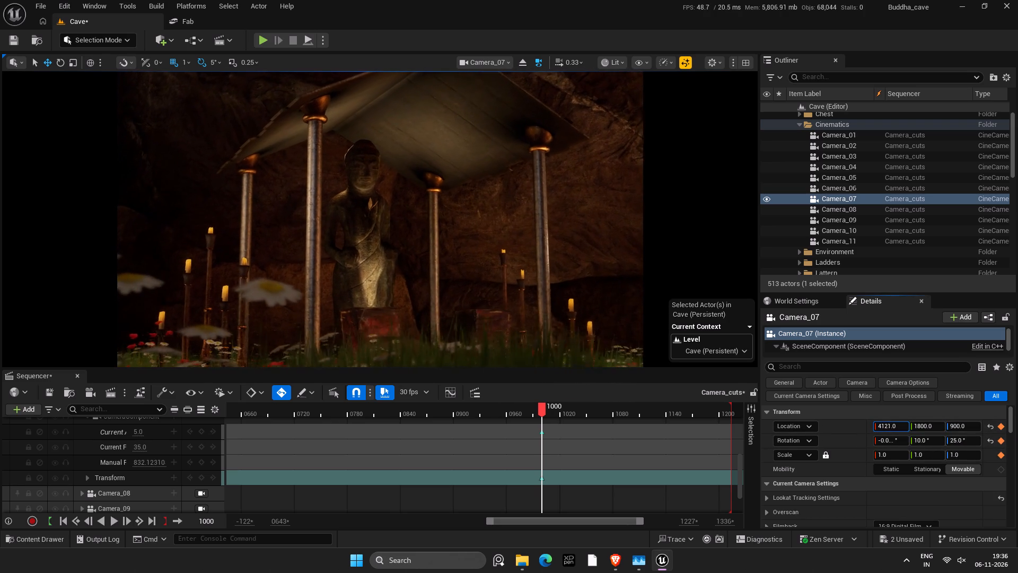
pyautogui.moveTo(1001, 437); pyautogui.dragTo(1004, 437)
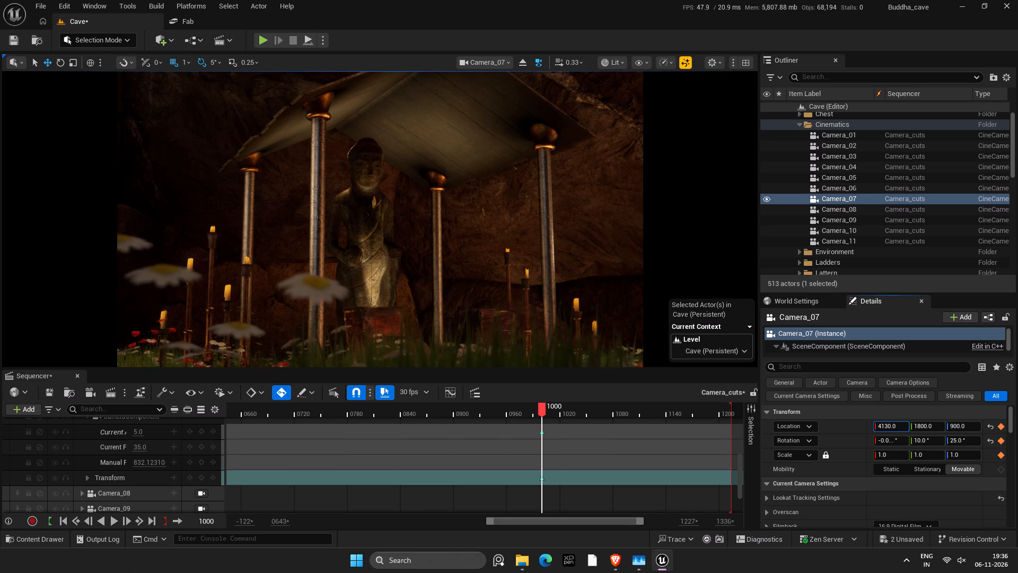
pyautogui.moveTo(1004, 437); pyautogui.dragTo(1012, 438)
pyautogui.click(897, 429)
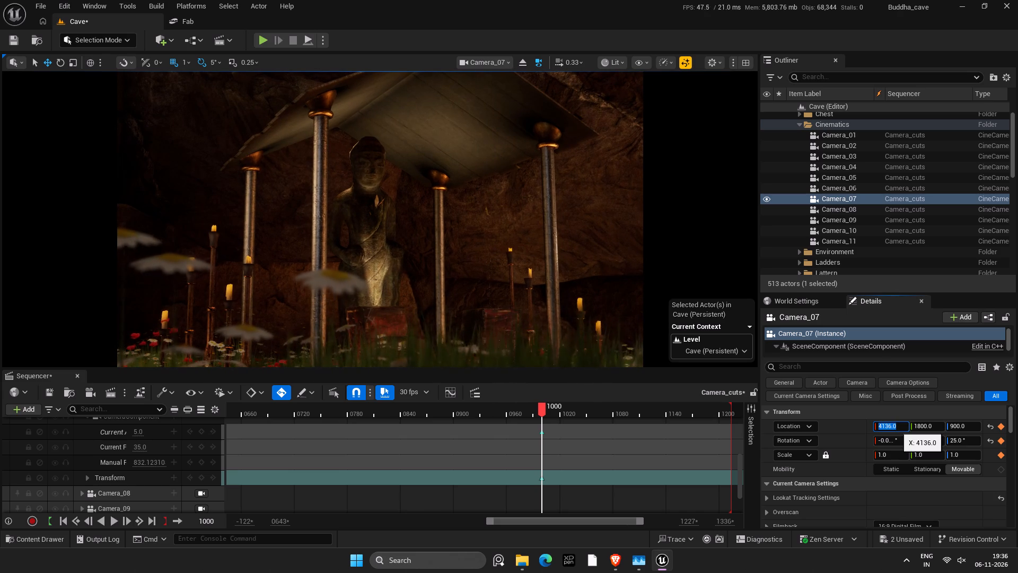
pyautogui.write('4150')
pyautogui.press('Return')
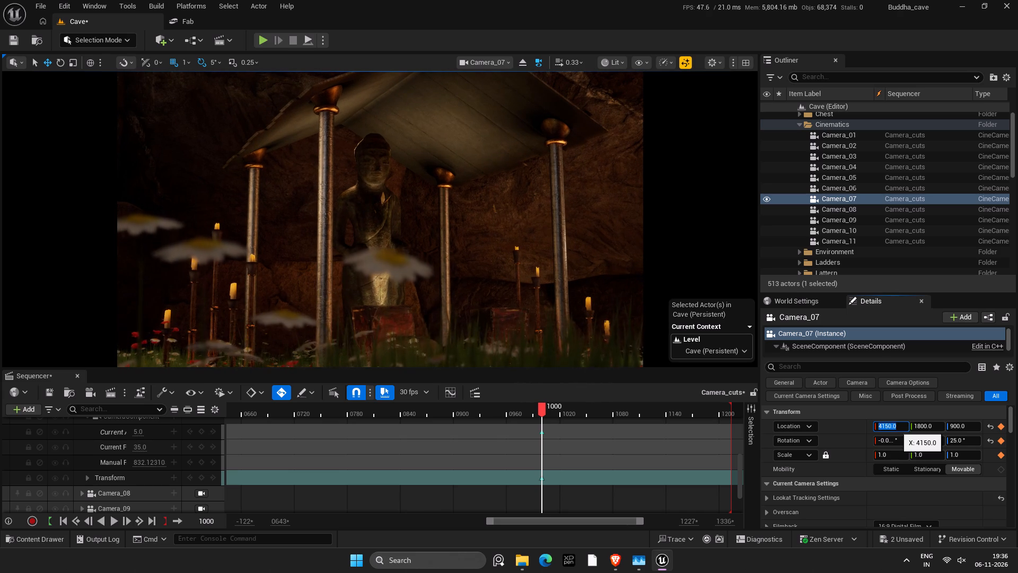
pyautogui.hotkey('ctrl', 's')
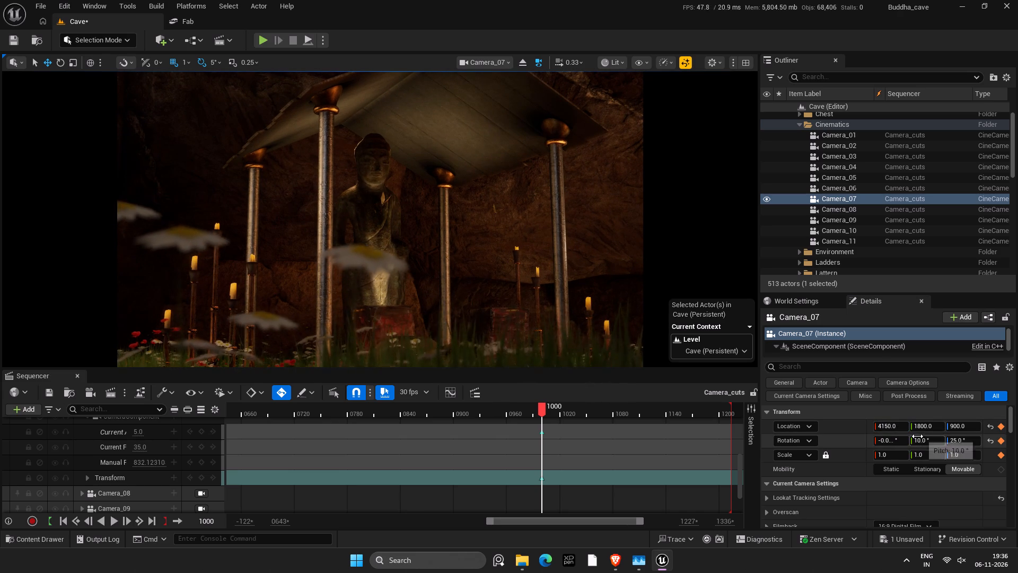
# Go to frame 1200 and save the sequence and the Cave level's remaining unsaved changes.
pyautogui.moveTo(569, 417); pyautogui.dragTo(683, 420)
pyautogui.moveTo(686, 415); pyautogui.dragTo(714, 414)
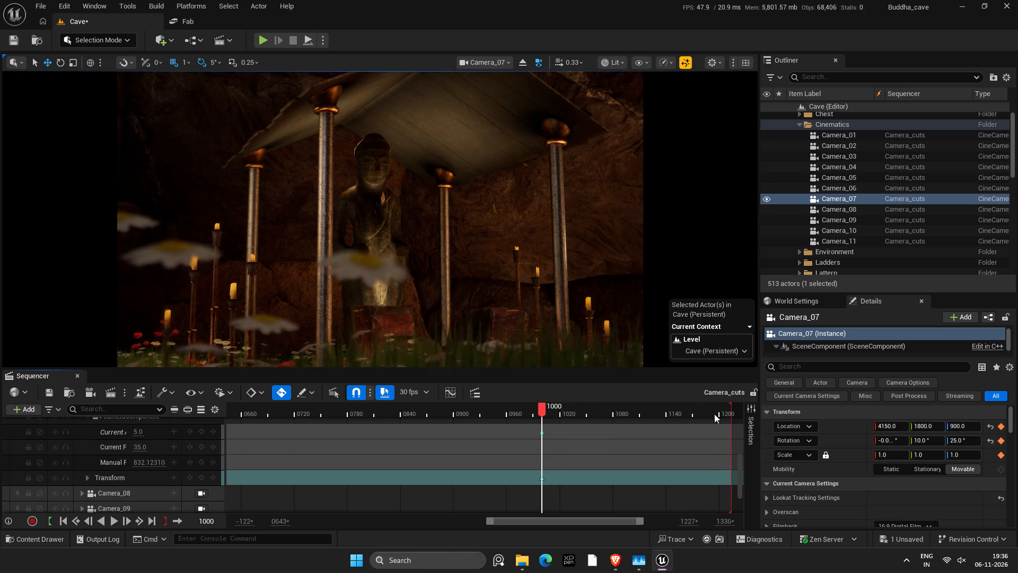
pyautogui.moveTo(714, 414); pyautogui.dragTo(719, 414)
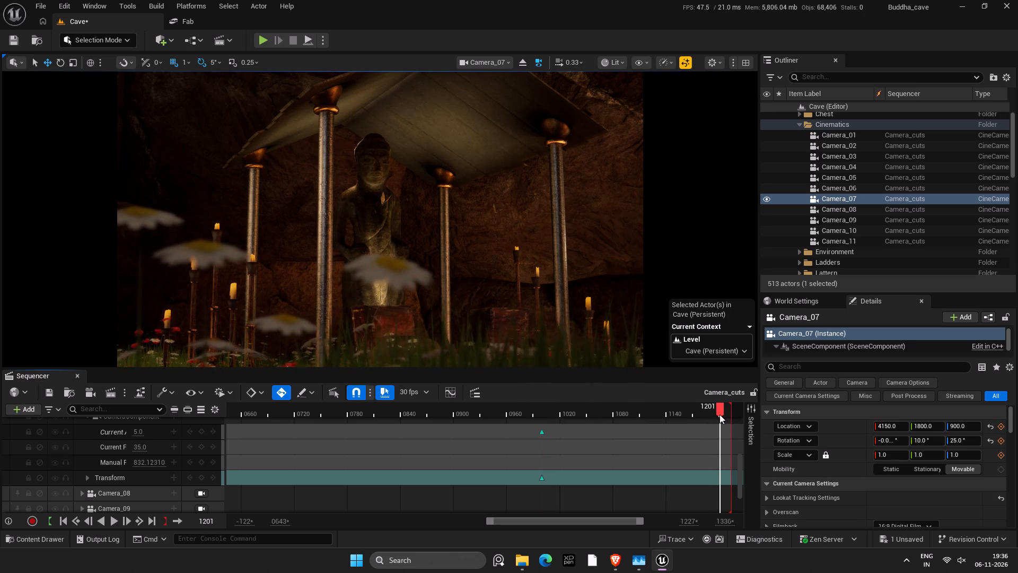
pyautogui.press('Left')
pyautogui.press('Right')
pyautogui.hotkey('ctrl', 's')
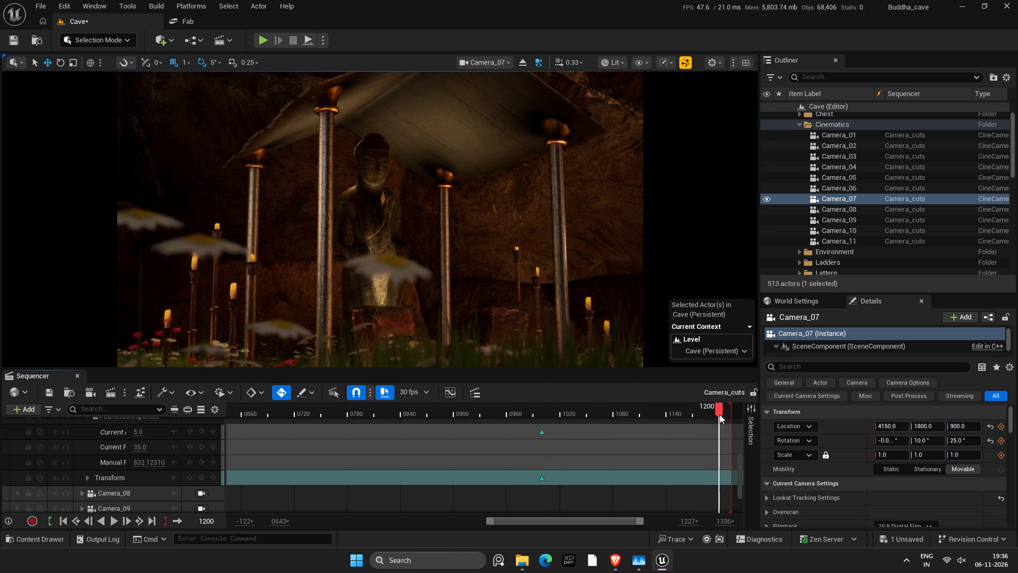
pyautogui.click(888, 535)
pyautogui.click(581, 402)
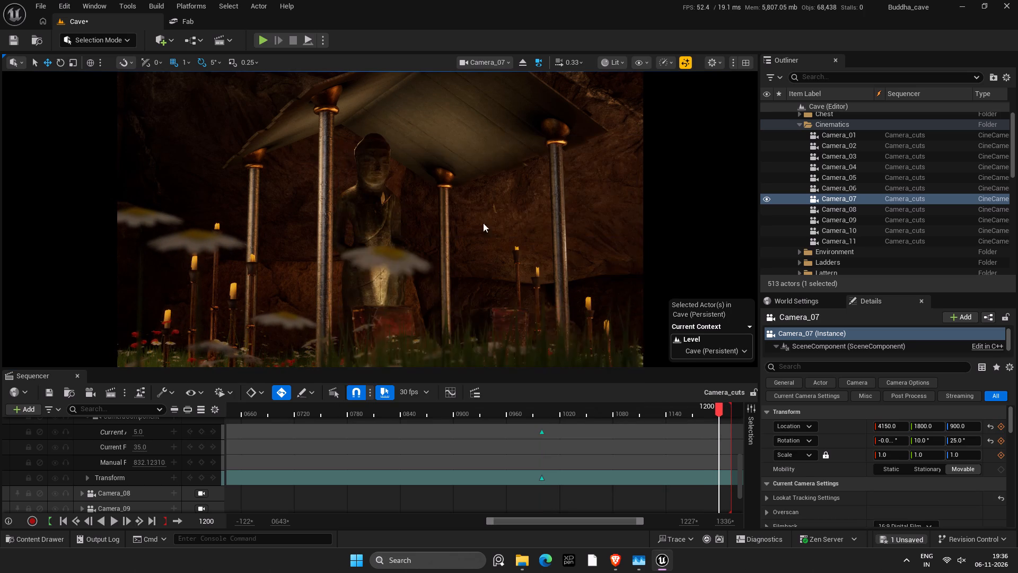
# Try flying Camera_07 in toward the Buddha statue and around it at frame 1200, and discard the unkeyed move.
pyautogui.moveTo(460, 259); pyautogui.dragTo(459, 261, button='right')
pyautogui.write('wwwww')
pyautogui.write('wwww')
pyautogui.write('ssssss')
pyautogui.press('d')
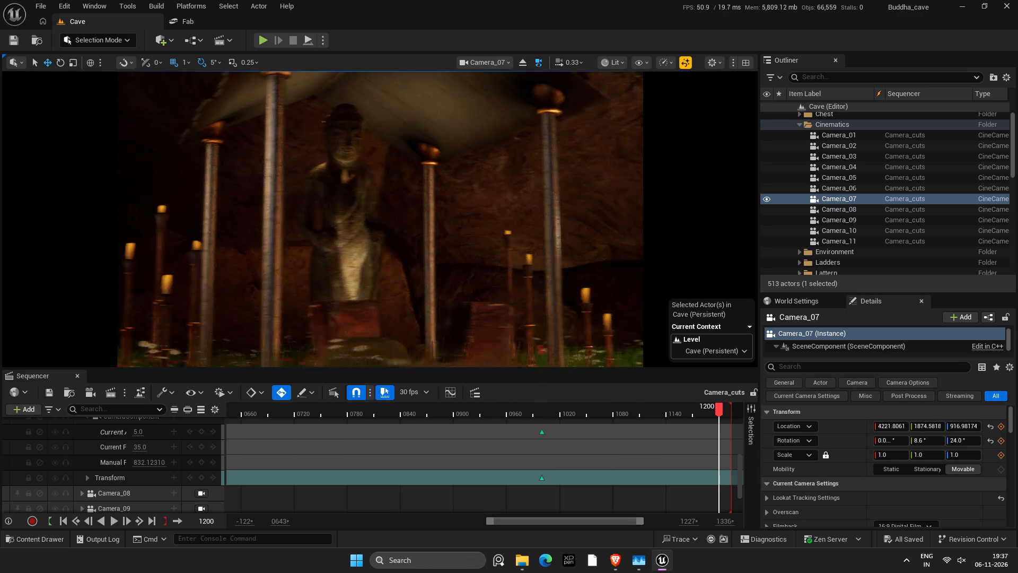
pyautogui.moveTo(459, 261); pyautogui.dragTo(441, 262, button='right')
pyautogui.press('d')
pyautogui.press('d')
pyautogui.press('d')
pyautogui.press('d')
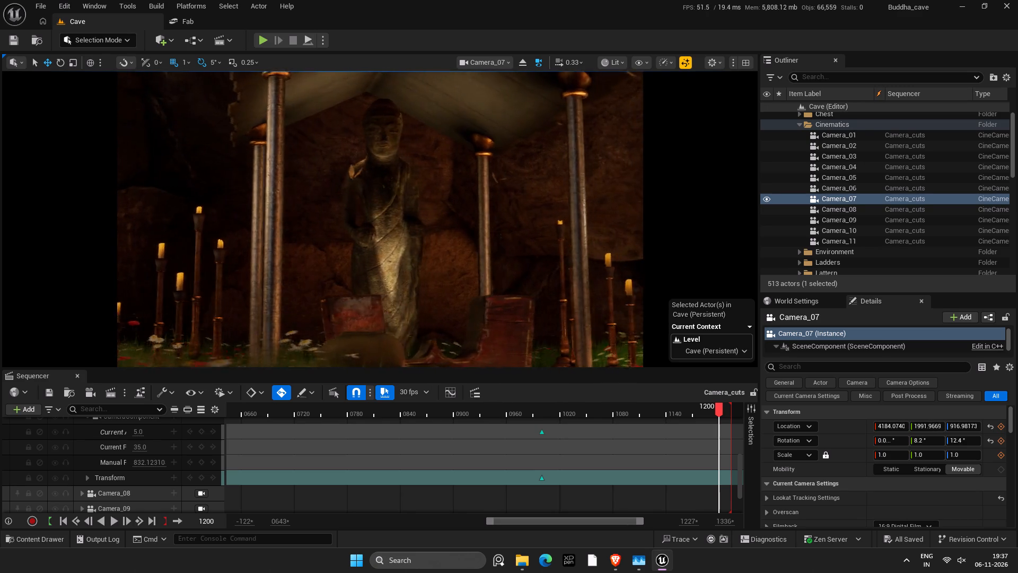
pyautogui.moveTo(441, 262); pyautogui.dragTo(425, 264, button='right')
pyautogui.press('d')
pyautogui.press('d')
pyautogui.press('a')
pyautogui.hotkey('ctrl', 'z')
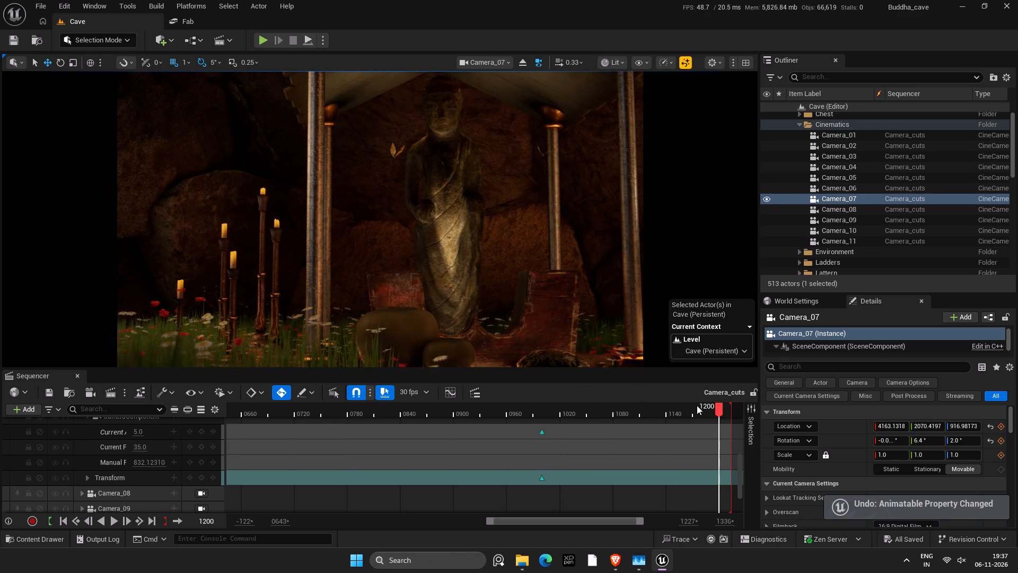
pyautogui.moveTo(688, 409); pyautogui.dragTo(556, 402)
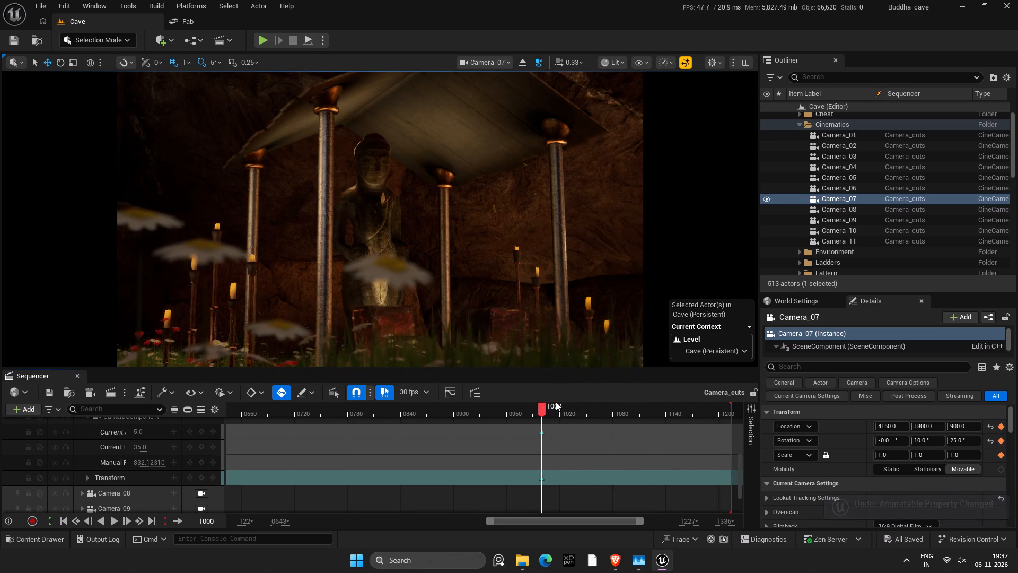
# At frame 1200, raise Camera_07 to about Z 1250 and tilt it down to a pitch of about -16°.
pyautogui.moveTo(556, 402); pyautogui.dragTo(718, 403)
pyautogui.press('Right')
pyautogui.press('Right')
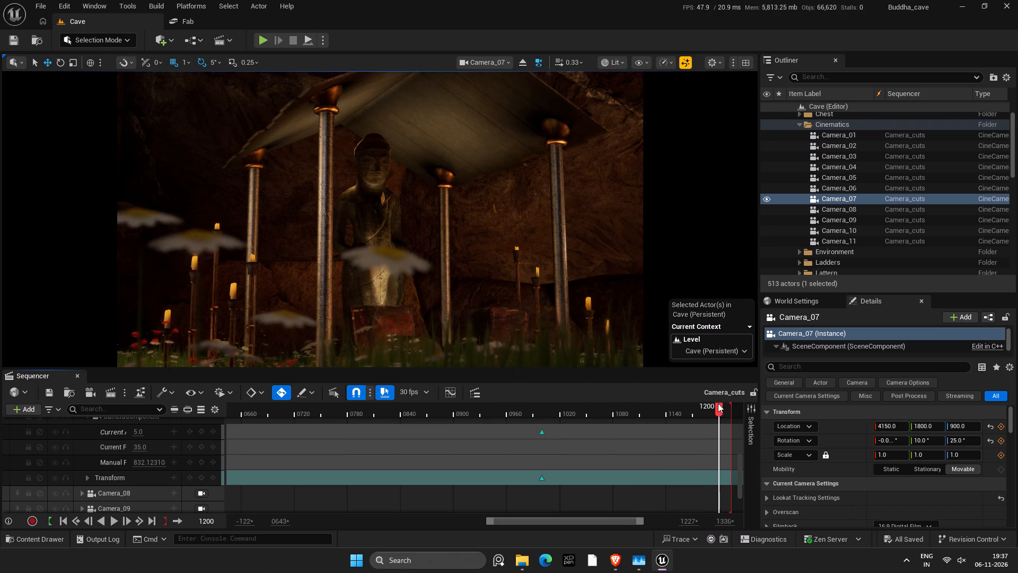
pyautogui.moveTo(489, 281); pyautogui.dragTo(486, 299, button='right')
pyautogui.write('rr')
pyautogui.press('r')
pyautogui.press('r')
pyautogui.press('r')
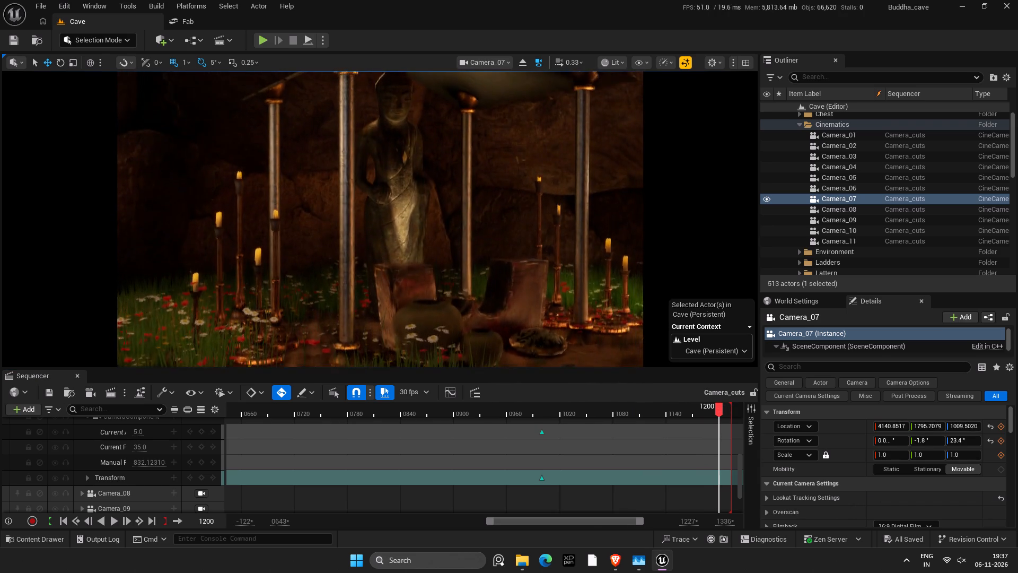
pyautogui.press('r')
pyautogui.moveTo(486, 299); pyautogui.dragTo(487, 311, button='right')
pyautogui.press('r')
pyautogui.press('r')
pyautogui.press('r')
pyautogui.press('r')
pyautogui.press('r')
pyautogui.write('rr')
pyautogui.press('r')
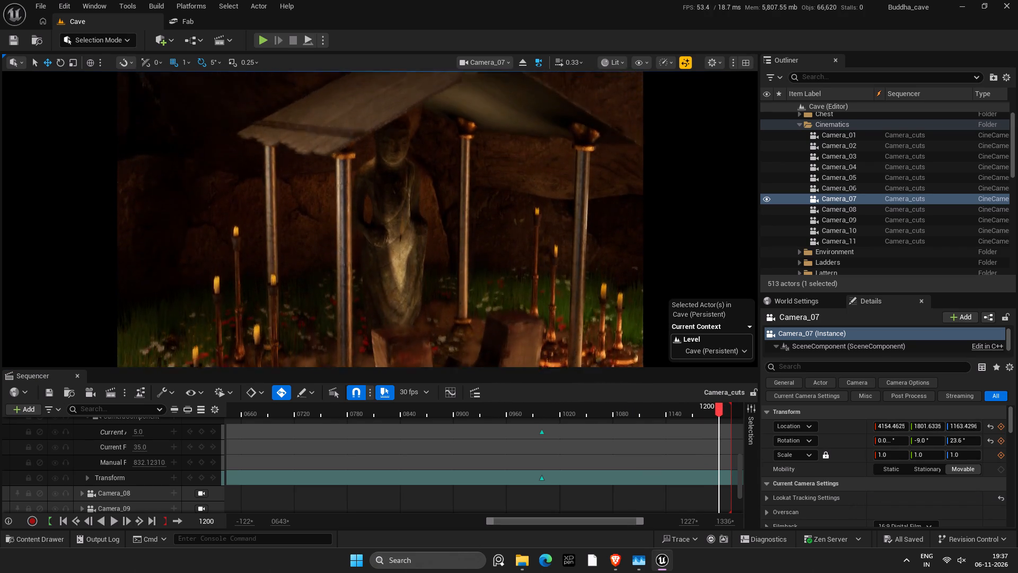
pyautogui.moveTo(487, 311); pyautogui.dragTo(488, 321, button='right')
pyautogui.write('rr')
pyautogui.press('r')
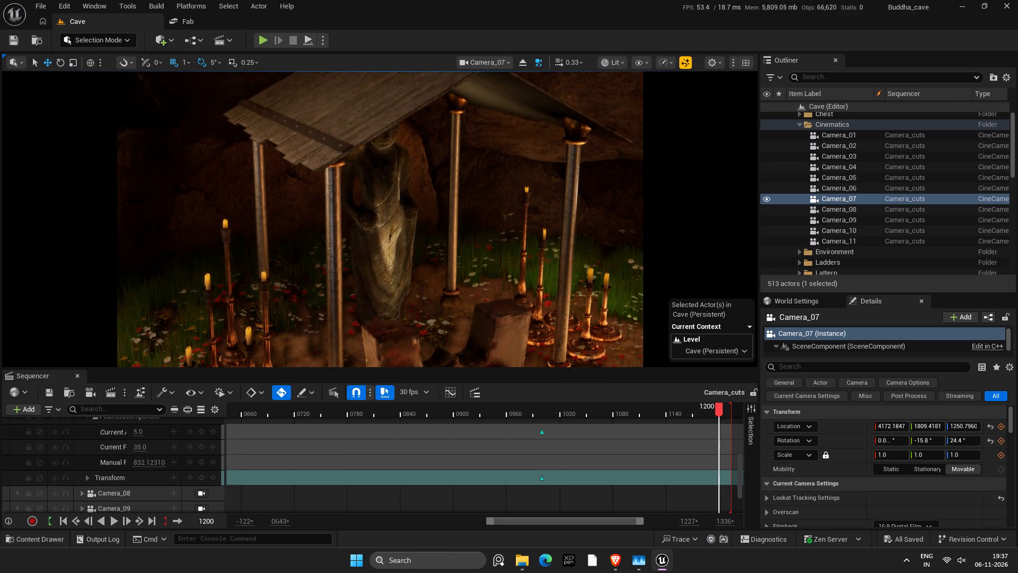
# Pull Camera_07 back to about X 4028, Y 1745, Z 1340 with a -21° pitch, and key its transform at frame 1200.
pyautogui.moveTo(488, 321); pyautogui.dragTo(488, 333, button='right')
pyautogui.press('r')
pyautogui.write('ssss')
pyautogui.press('f')
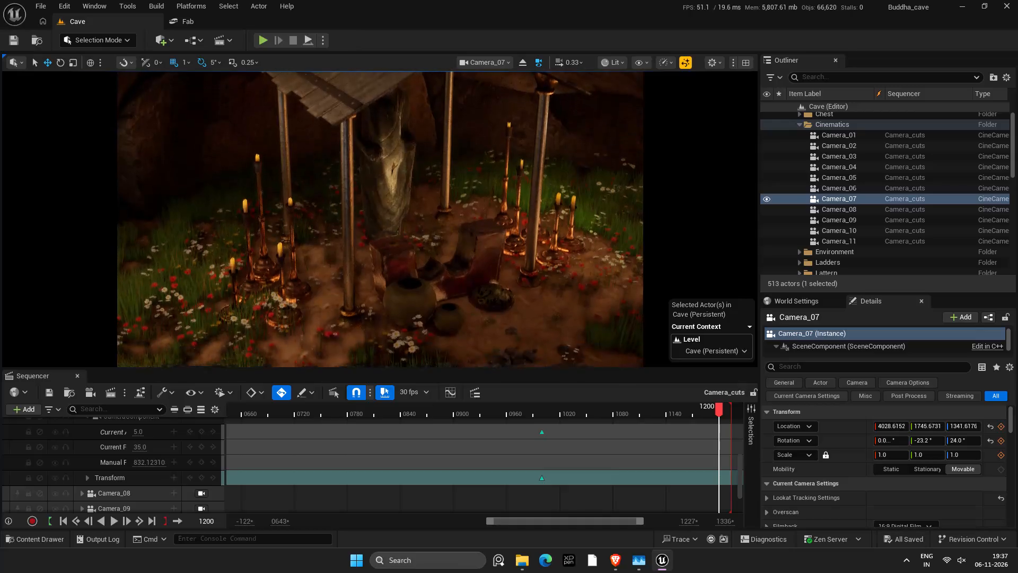
pyautogui.moveTo(488, 333); pyautogui.dragTo(487, 329, button='right')
pyautogui.hotkey('ctrl', 's')
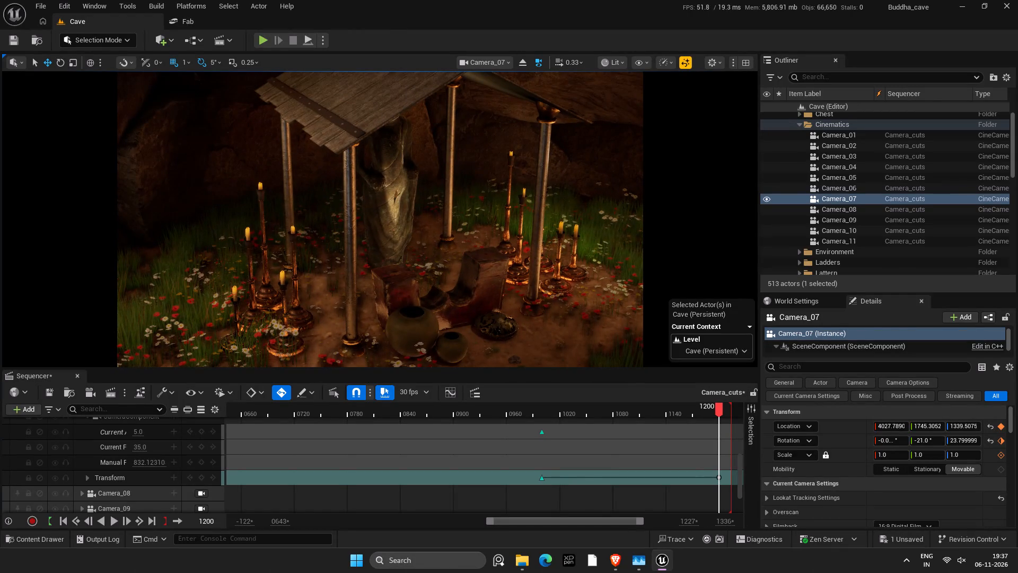
pyautogui.hotkey('ctrl', 's')
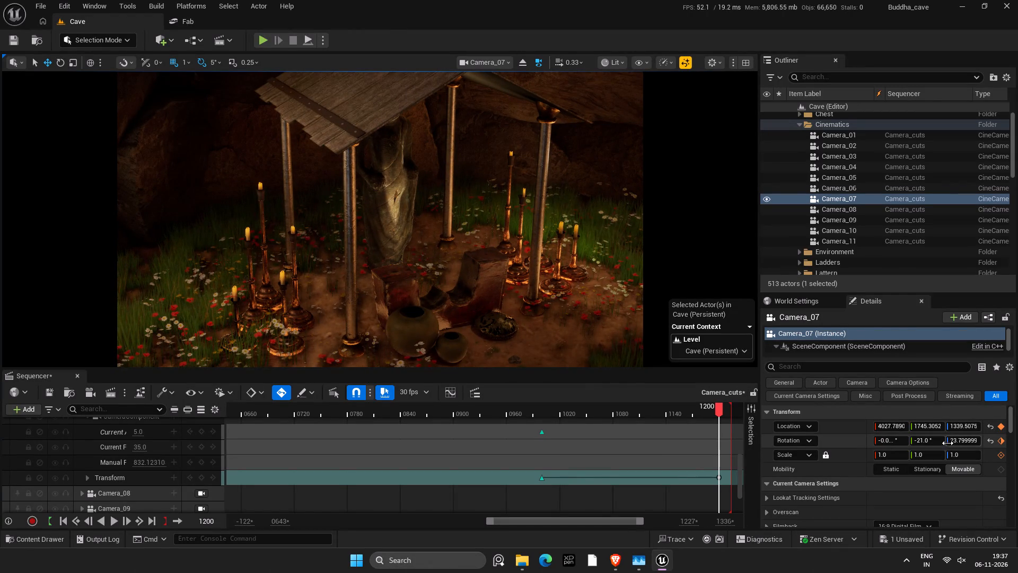
# Set Camera_07's rotation at frame 1200 to a pitch of -20° and a yaw of 25°.
pyautogui.click(937, 443)
pyautogui.moveTo(932, 442); pyautogui.dragTo(919, 444)
pyautogui.press('0')
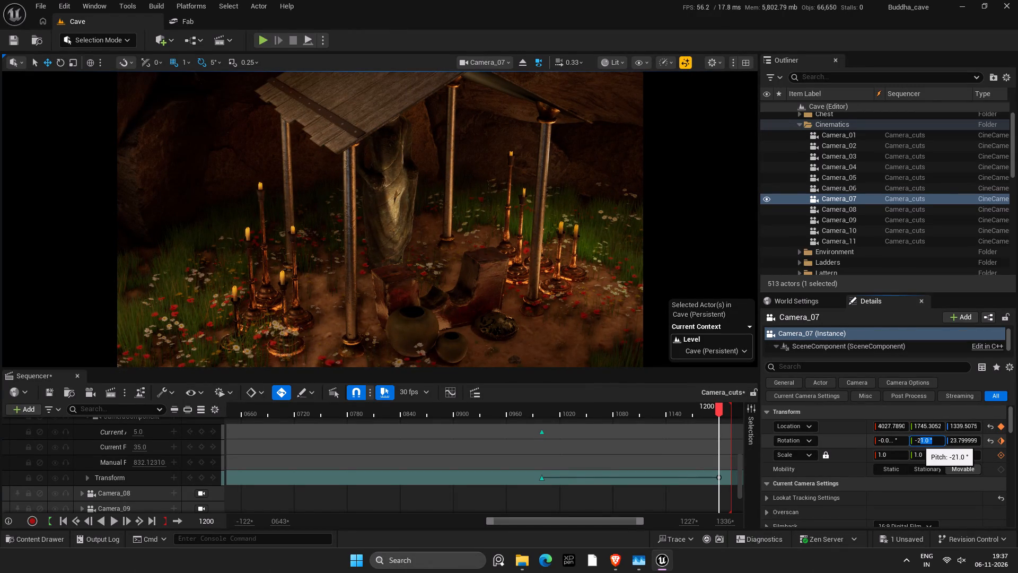
pyautogui.press('Return')
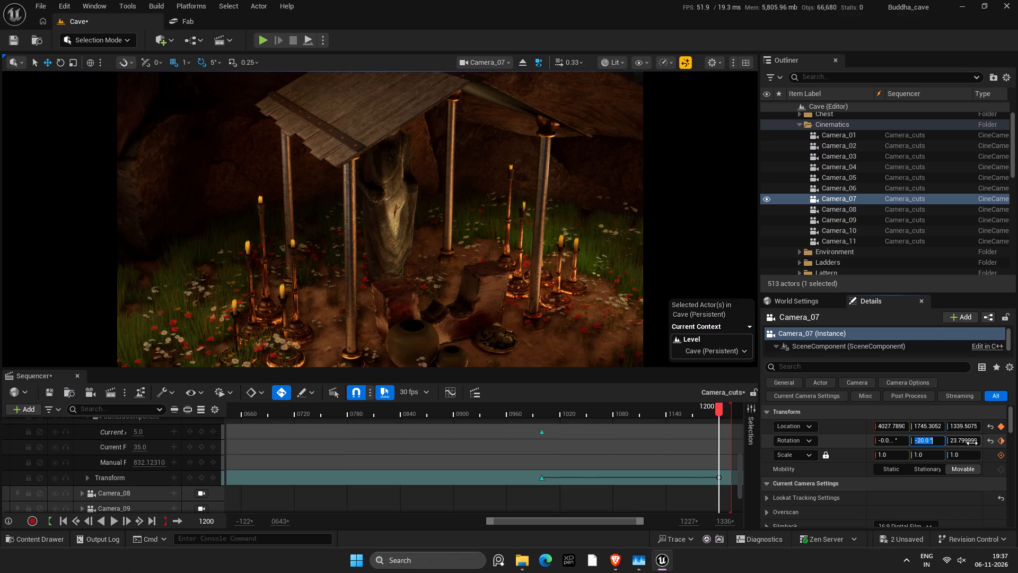
pyautogui.click(972, 443)
pyautogui.write('25')
pyautogui.press('Return')
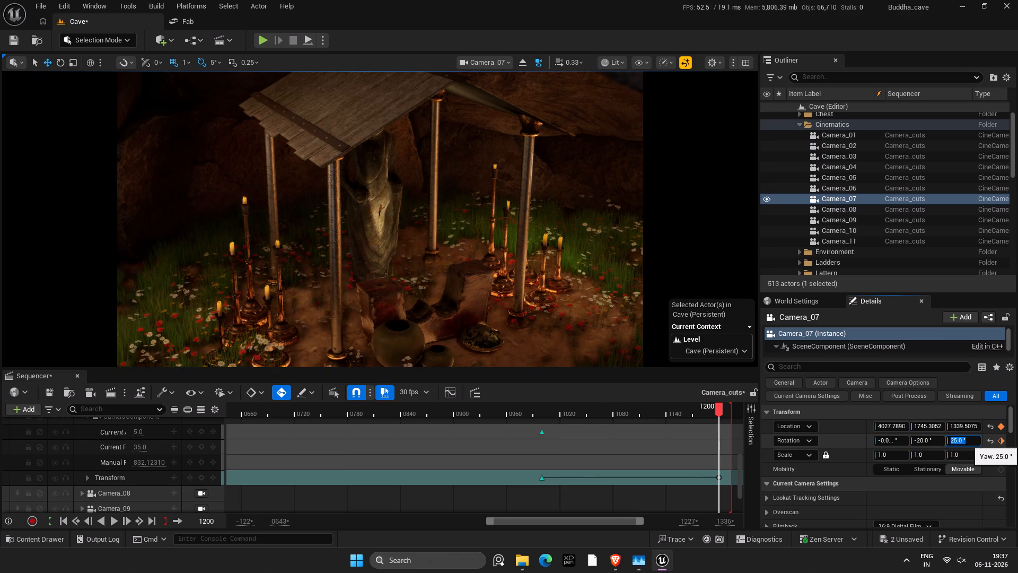
# Set Camera_07's location X at frame 1200 to 4025, after trying 4050.
pyautogui.click(897, 429)
pyautogui.press('1')
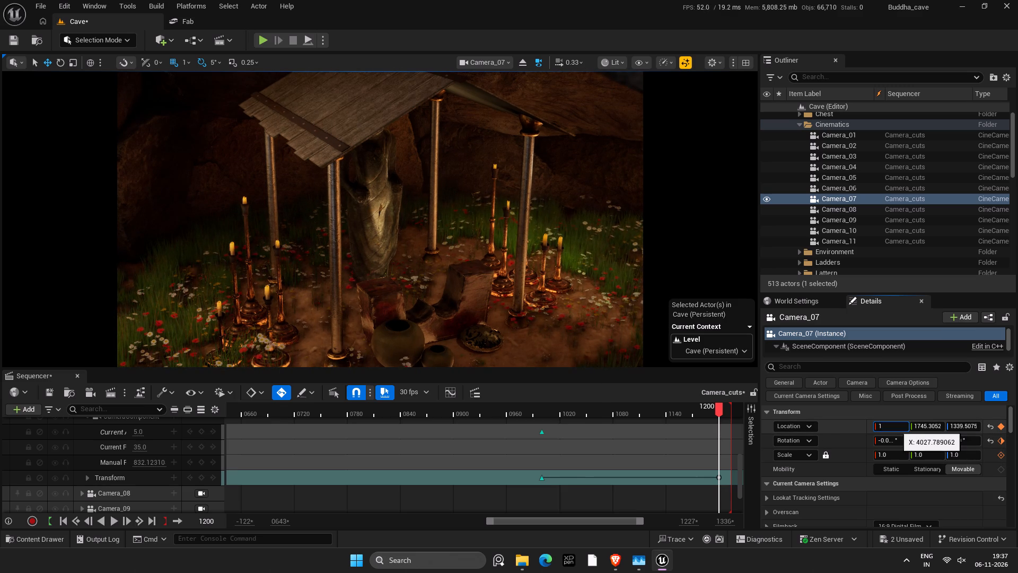
pyautogui.press('BackSpace')
pyautogui.write('4050')
pyautogui.press('Return')
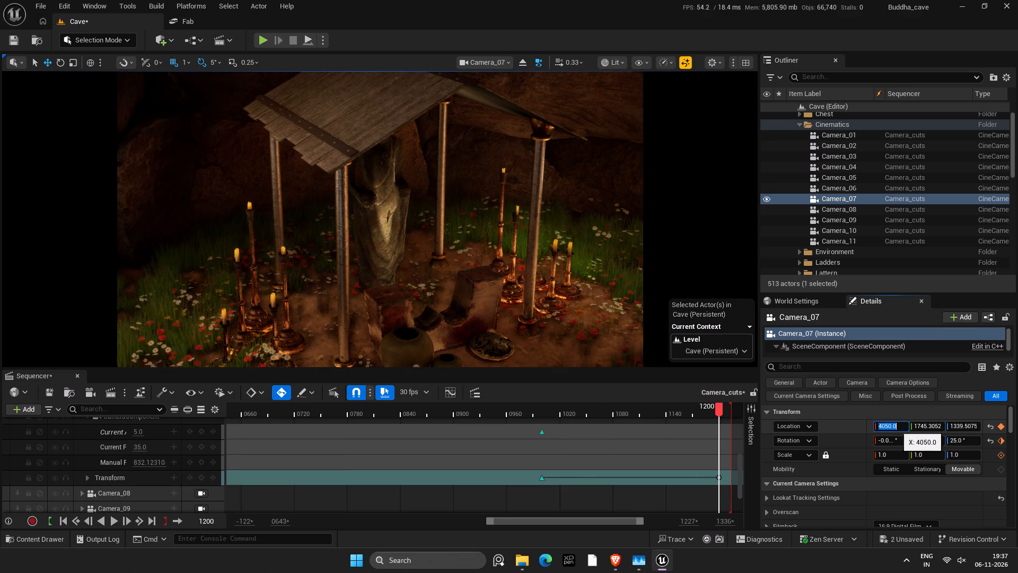
pyautogui.moveTo(897, 429); pyautogui.dragTo(884, 429)
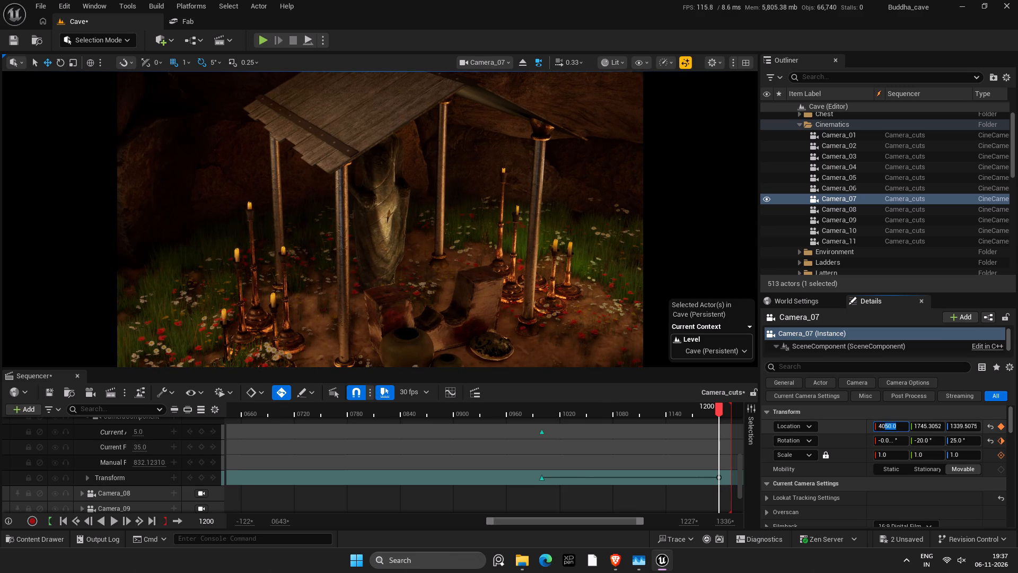
pyautogui.write('25')
pyautogui.press('Return')
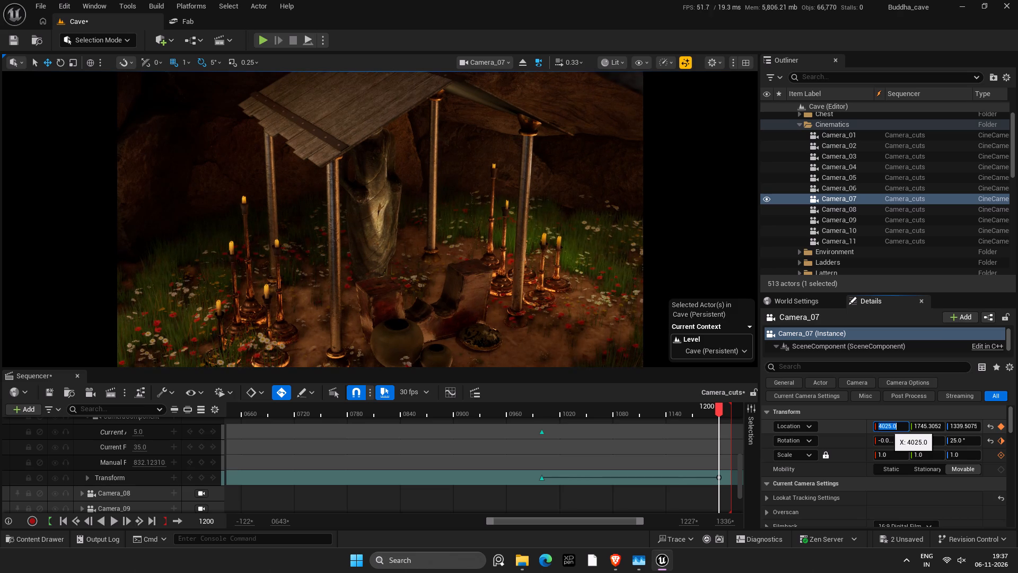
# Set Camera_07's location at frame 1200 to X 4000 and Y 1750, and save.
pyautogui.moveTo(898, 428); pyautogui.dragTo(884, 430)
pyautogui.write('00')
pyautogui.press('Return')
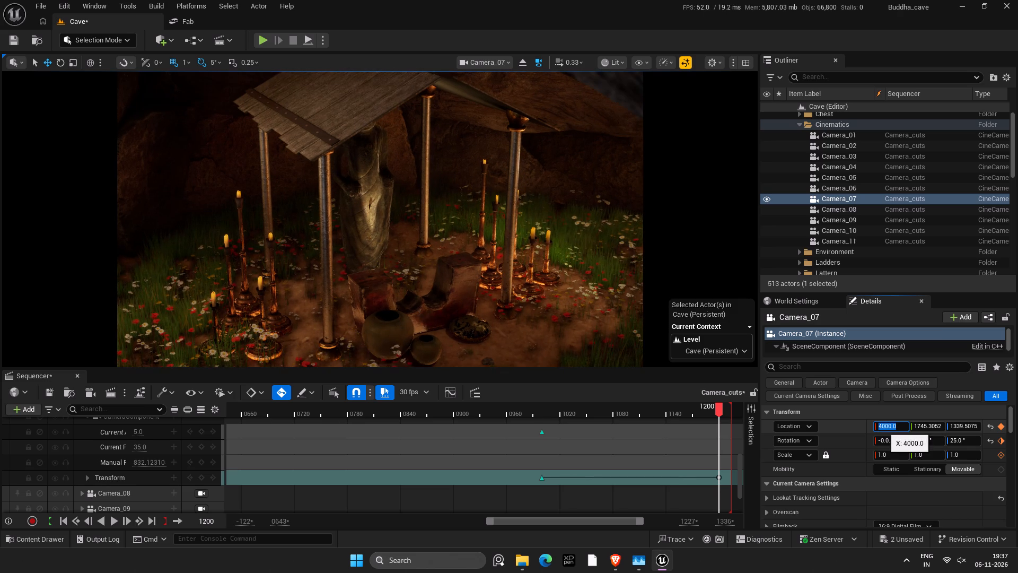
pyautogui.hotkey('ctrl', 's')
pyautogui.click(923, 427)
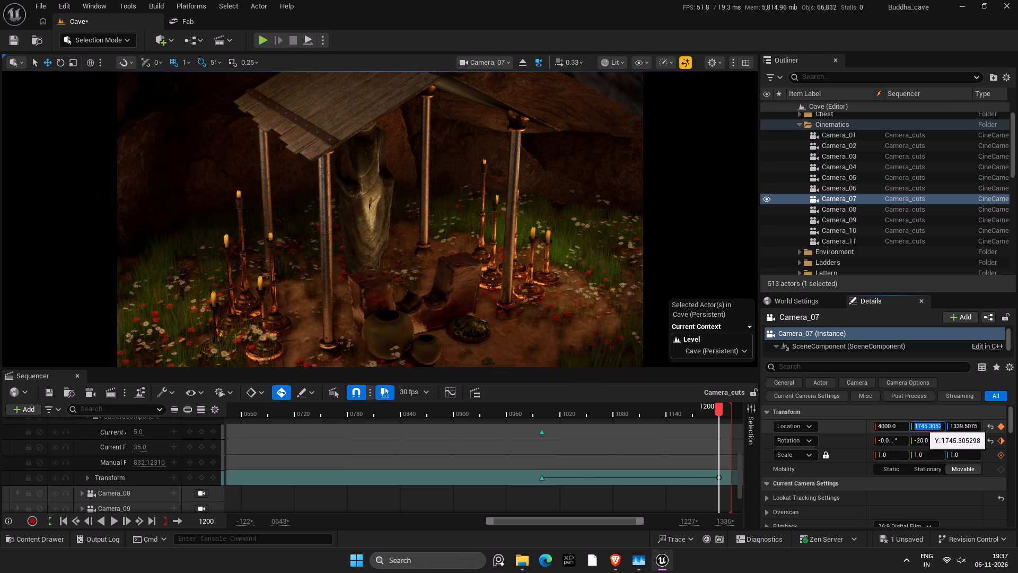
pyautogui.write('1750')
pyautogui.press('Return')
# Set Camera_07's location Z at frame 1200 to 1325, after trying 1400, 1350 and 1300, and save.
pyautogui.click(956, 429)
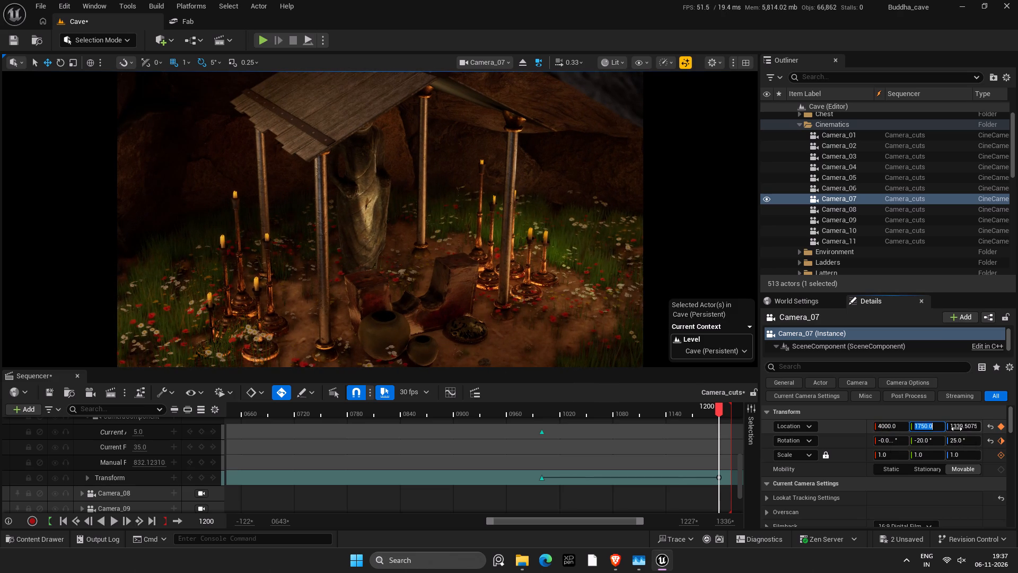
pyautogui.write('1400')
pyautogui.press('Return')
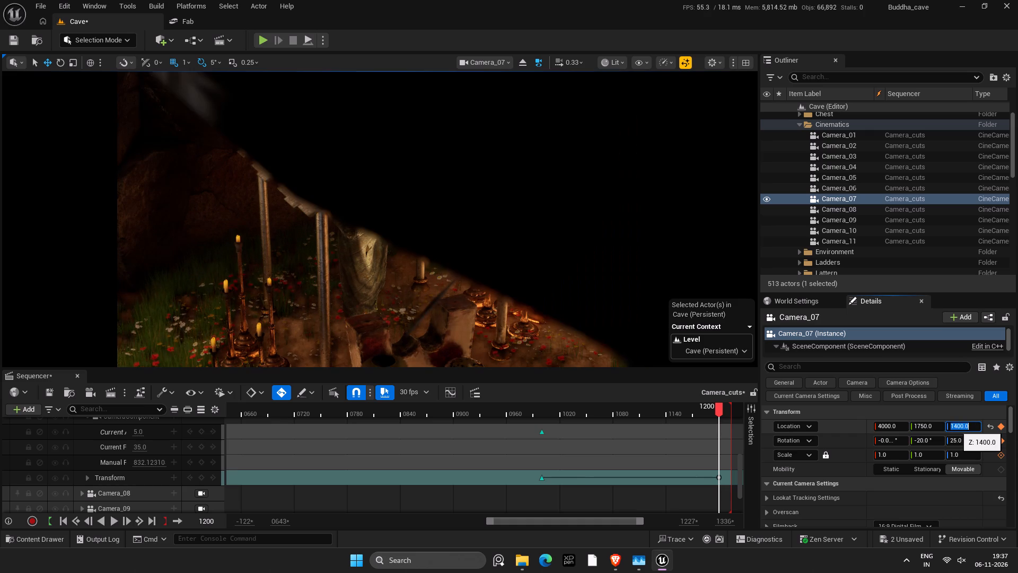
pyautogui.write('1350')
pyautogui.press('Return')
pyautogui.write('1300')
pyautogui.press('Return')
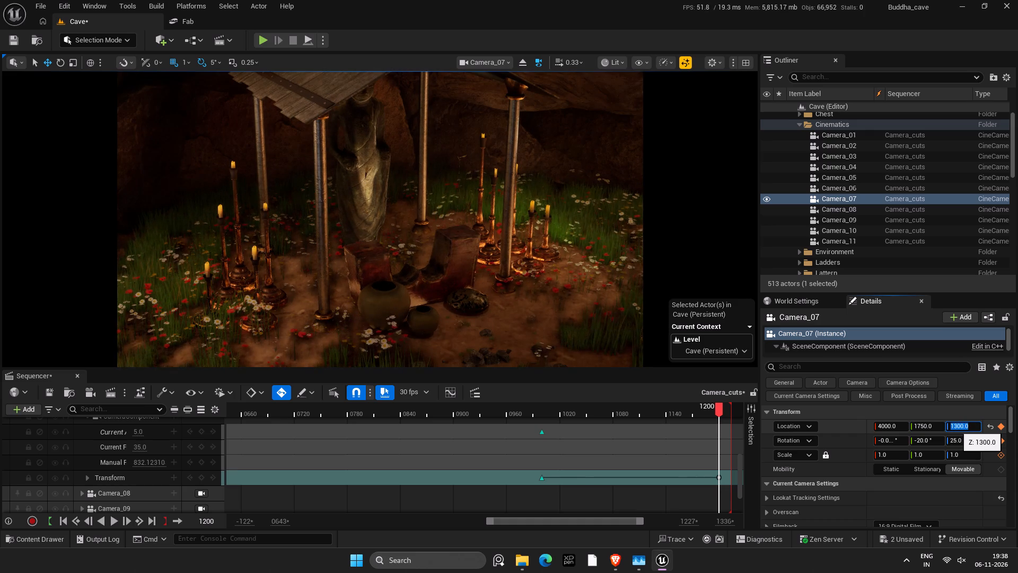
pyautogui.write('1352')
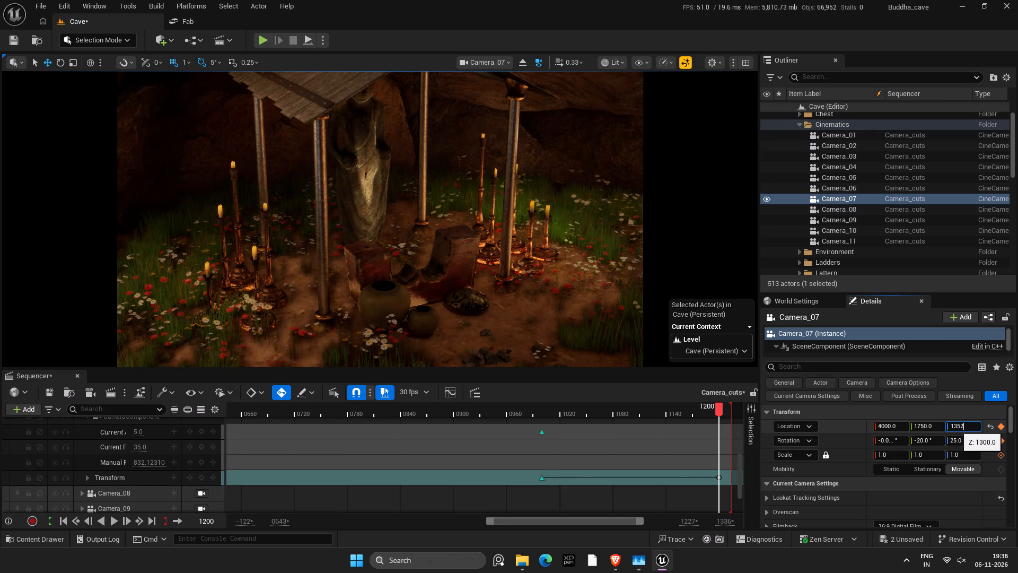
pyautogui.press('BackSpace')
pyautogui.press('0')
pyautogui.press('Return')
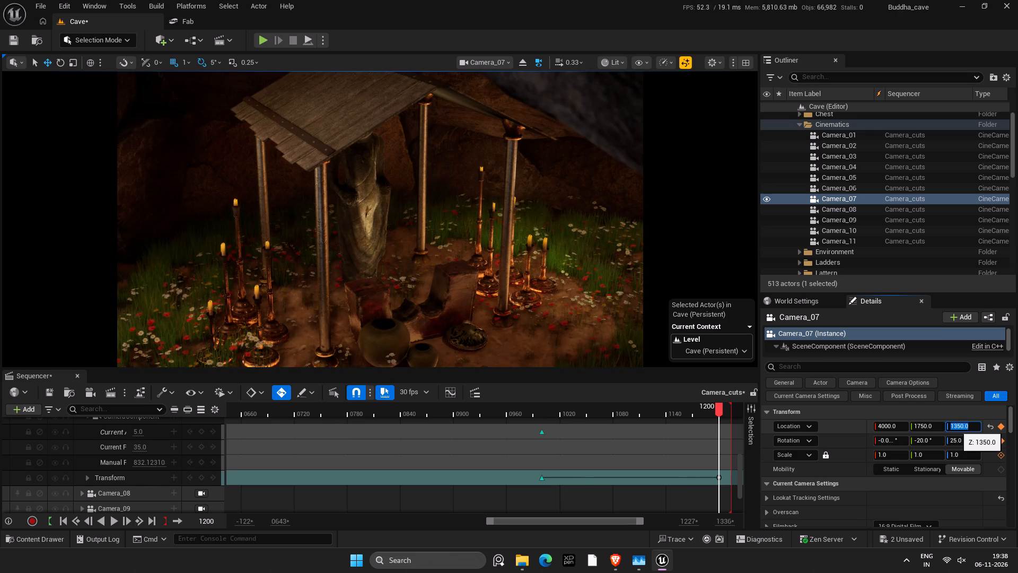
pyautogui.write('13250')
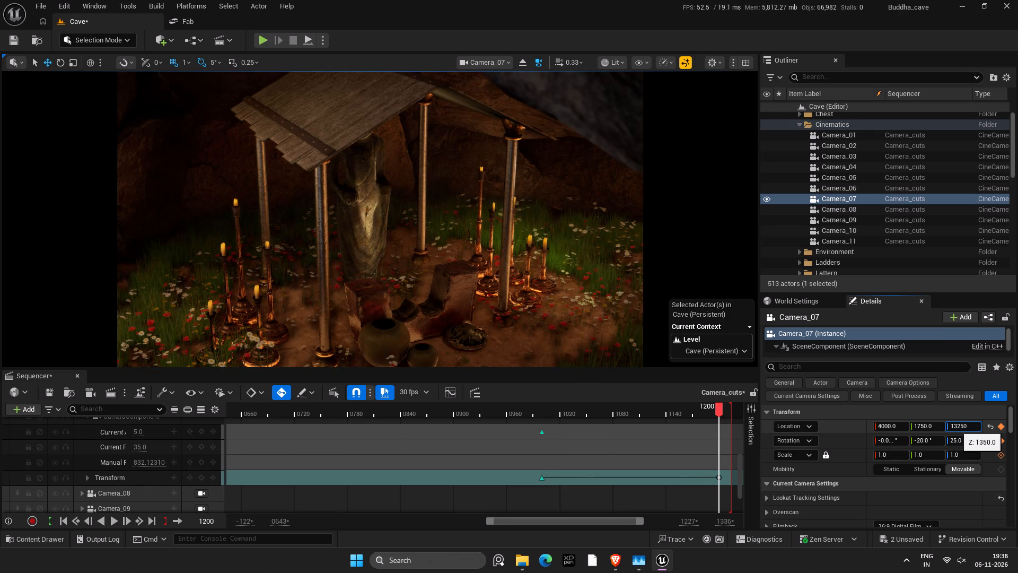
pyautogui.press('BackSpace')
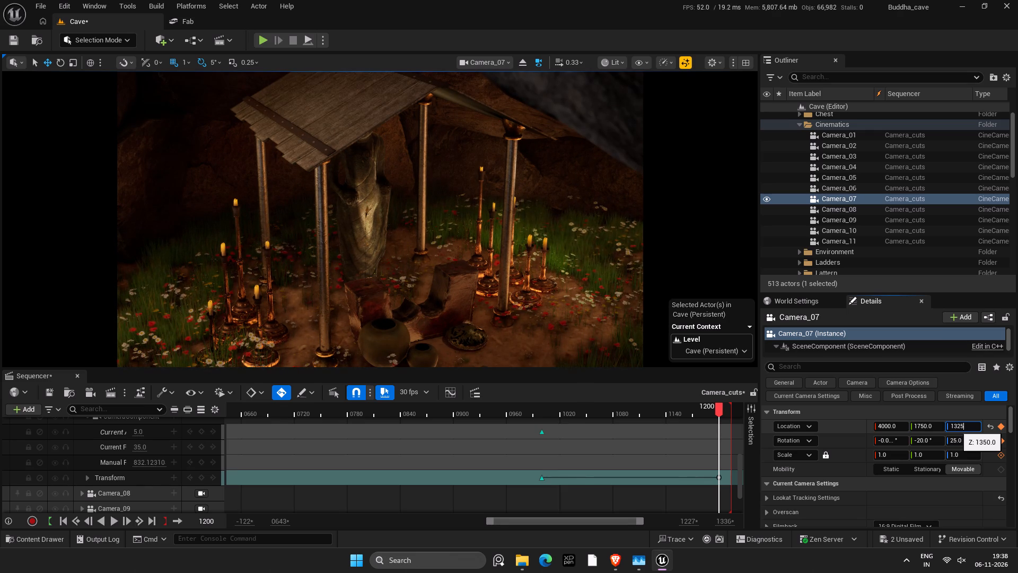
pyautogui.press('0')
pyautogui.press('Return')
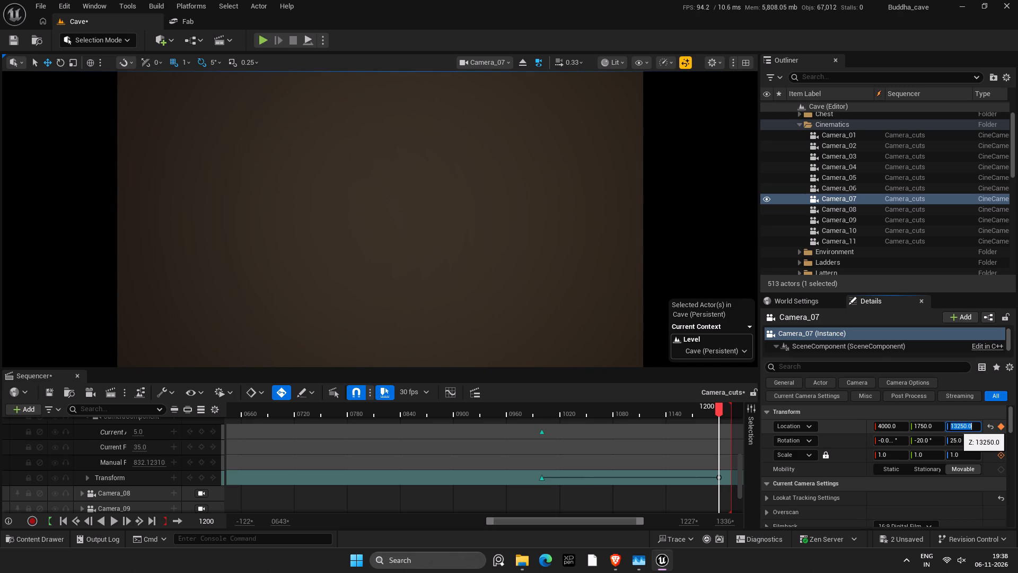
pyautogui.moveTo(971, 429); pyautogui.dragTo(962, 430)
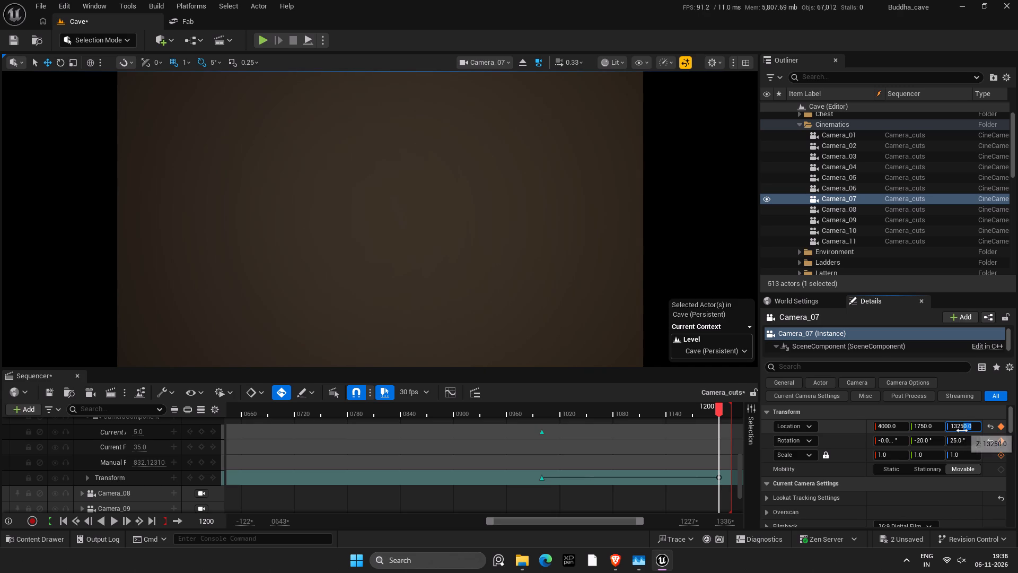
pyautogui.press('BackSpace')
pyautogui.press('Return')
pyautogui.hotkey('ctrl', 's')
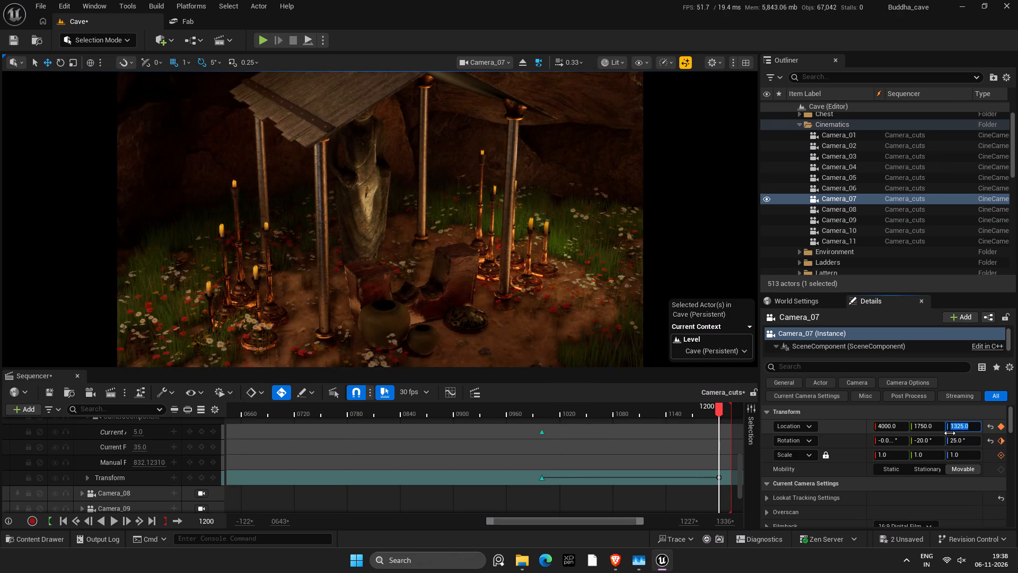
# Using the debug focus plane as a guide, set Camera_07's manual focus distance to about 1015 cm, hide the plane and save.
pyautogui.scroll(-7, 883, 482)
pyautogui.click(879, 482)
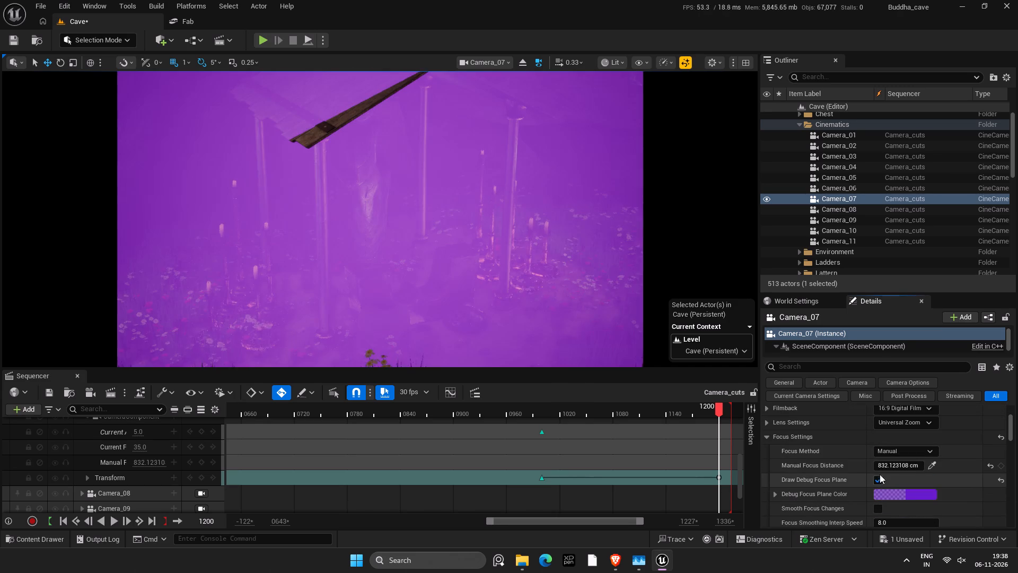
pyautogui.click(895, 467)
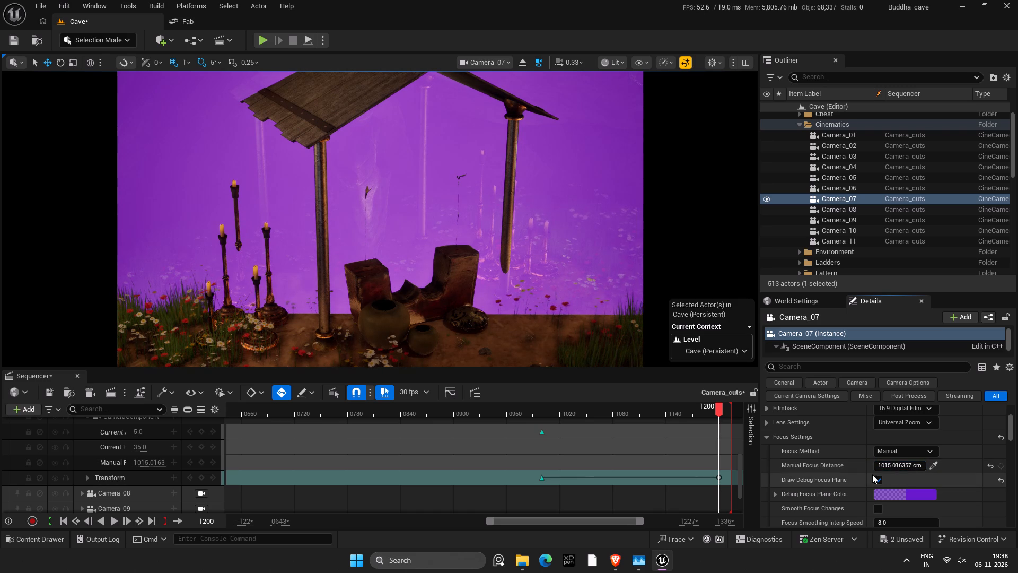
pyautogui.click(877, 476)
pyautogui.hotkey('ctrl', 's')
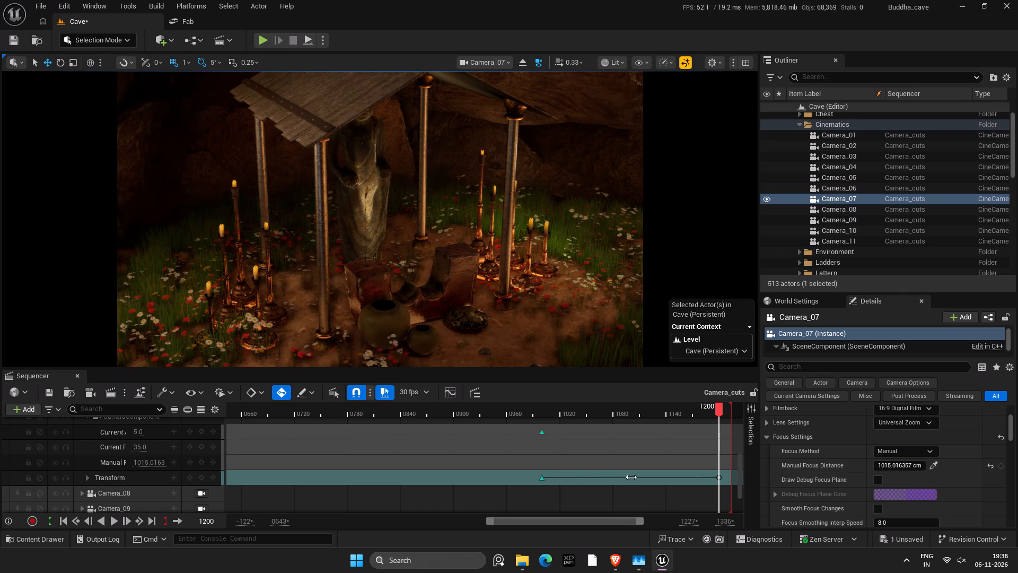
# Play back the Camera_07 shot from around frame 1000.
pyautogui.moveTo(581, 410); pyautogui.dragTo(540, 405)
pyautogui.click(113, 519)
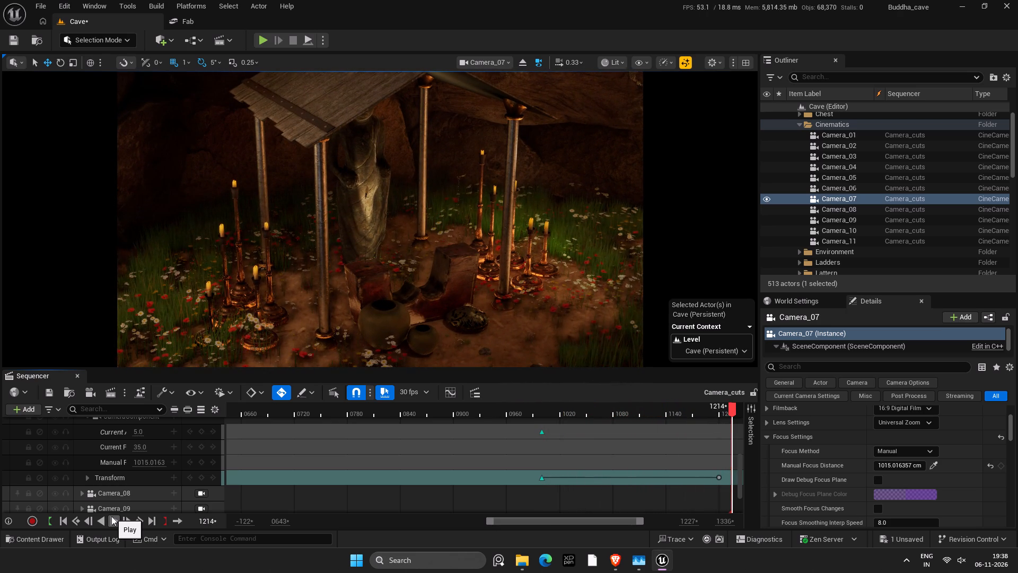
# Delete Camera_07's Transform key at frame 1200.
pyautogui.scroll(-1, 129, 500)
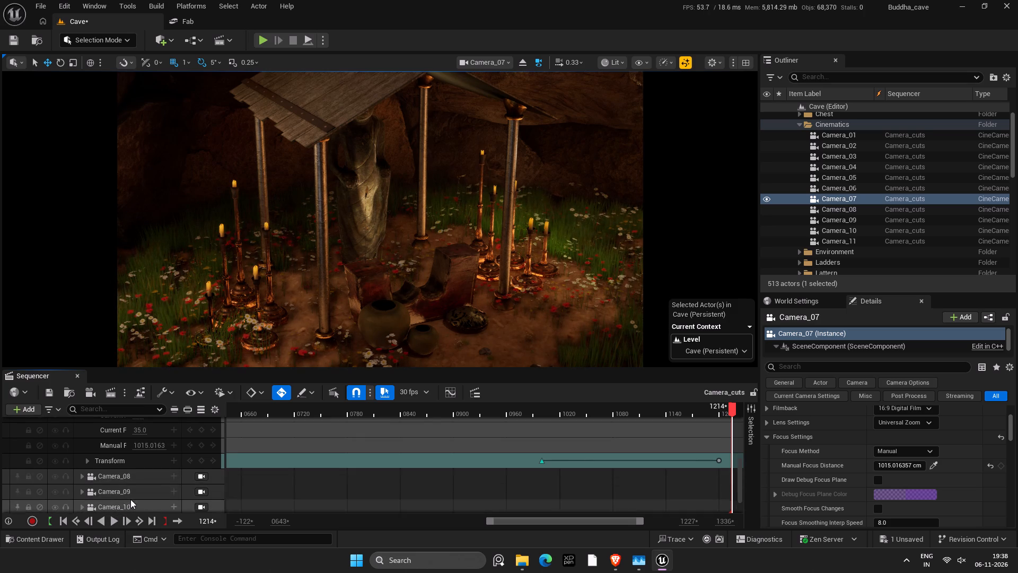
pyautogui.moveTo(671, 440); pyautogui.dragTo(741, 507)
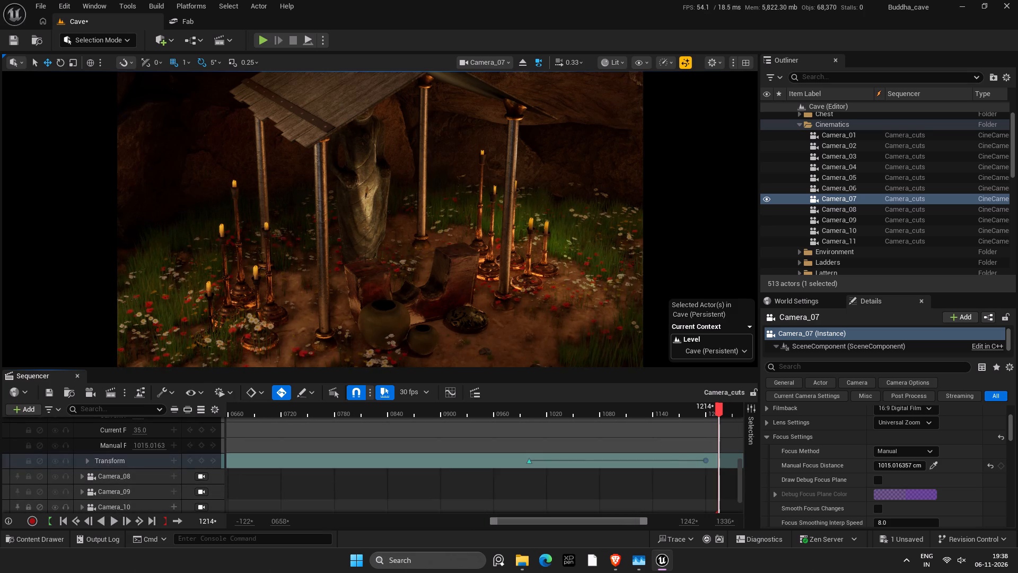
pyautogui.press('Delete')
# At frame 1000, fly Camera_07 to a new view of the shrine with the candles on the left and the statue right of centre.
pyautogui.scroll(2, 646, 470)
pyautogui.moveTo(521, 440); pyautogui.dragTo(539, 498)
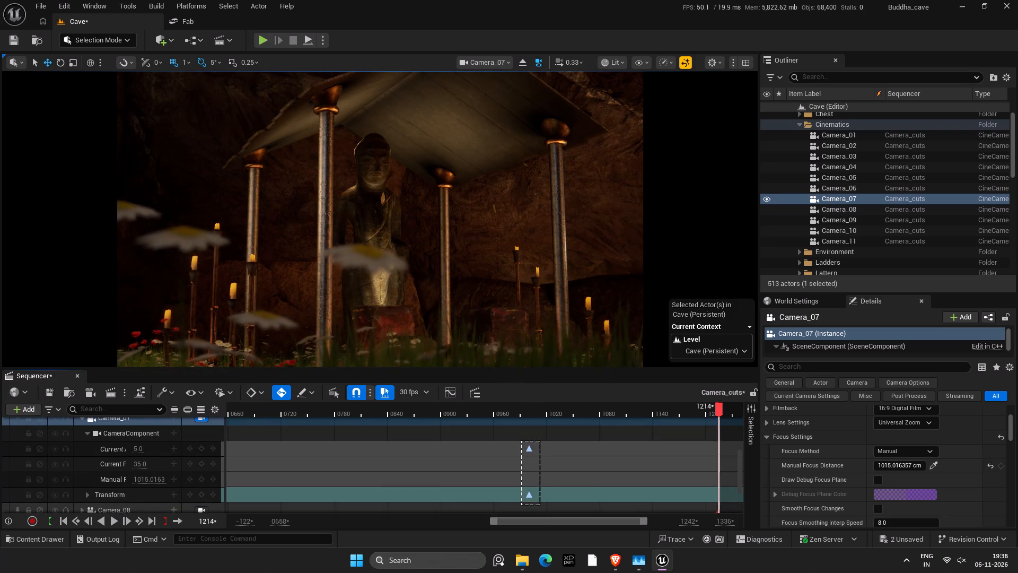
pyautogui.moveTo(534, 415); pyautogui.dragTo(526, 412)
pyautogui.press('Right')
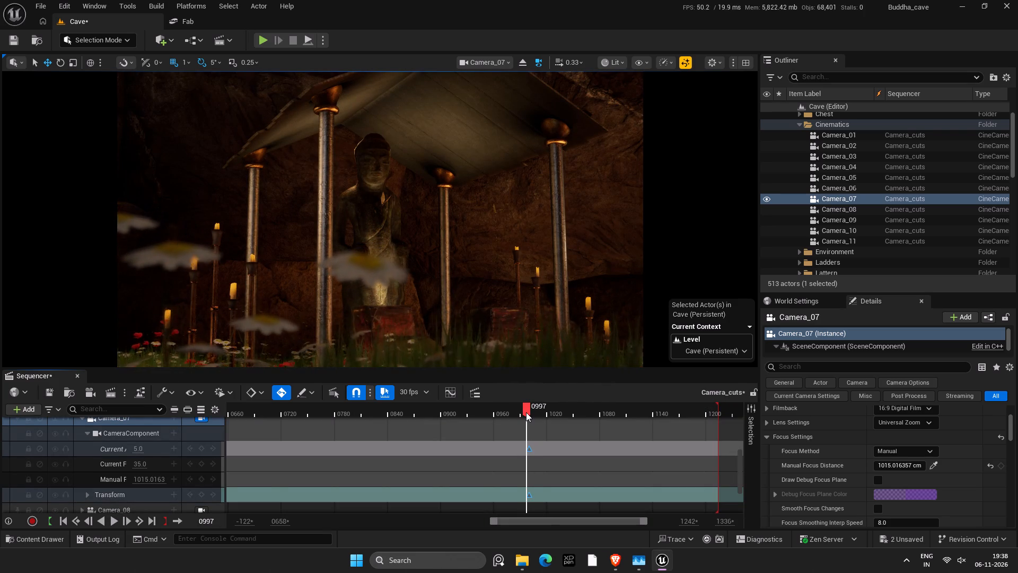
pyautogui.press('Right')
pyautogui.press('Right')
pyautogui.press('Right')
pyautogui.moveTo(490, 351); pyautogui.dragTo(489, 352, button='right')
pyautogui.write('wr')
pyautogui.moveTo(489, 352); pyautogui.dragTo(453, 362, button='right')
pyautogui.press('d')
pyautogui.press('d')
pyautogui.write('dd')
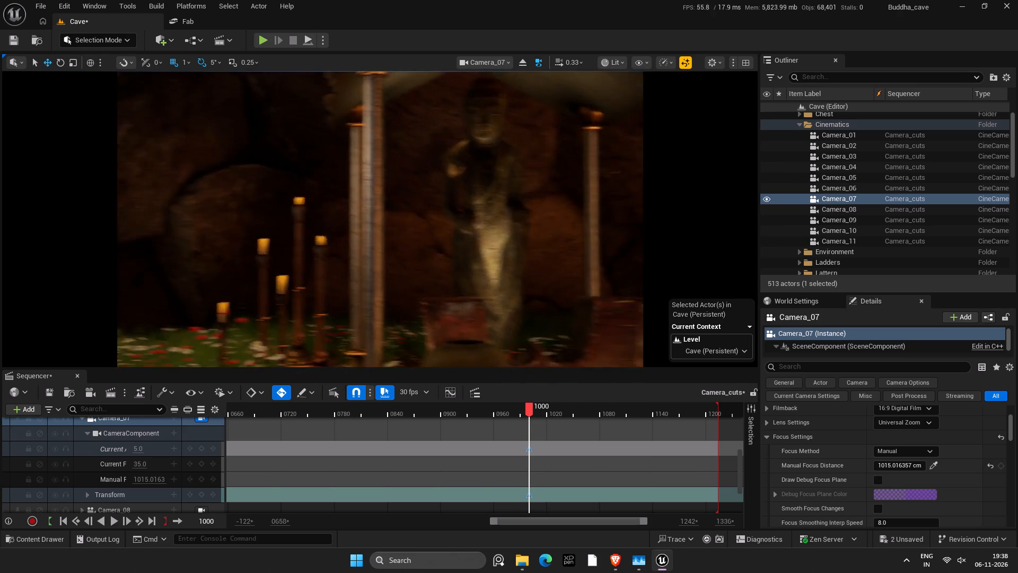
pyautogui.moveTo(453, 362); pyautogui.dragTo(449, 363, button='right')
pyautogui.press('d')
pyautogui.press('a')
pyautogui.write('rdfd')
pyautogui.write('asssssa')
pyautogui.moveTo(449, 363); pyautogui.dragTo(449, 363, button='right')
pyautogui.press('a')
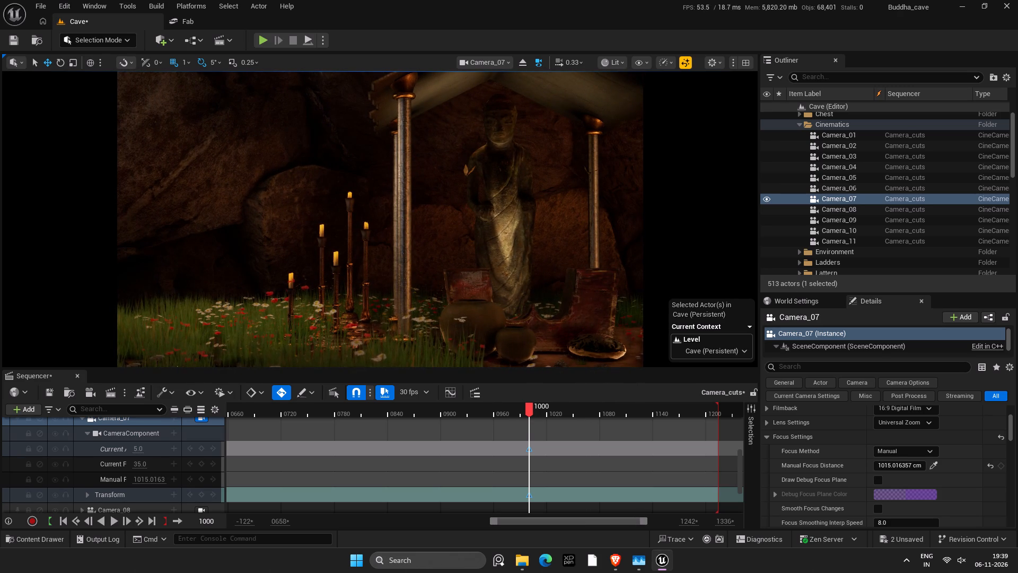
# Lower Camera_07 into the grass at frame 1000, to about X 4016, Y 1995, Z 892, with the statue right of centre, and save.
pyautogui.moveTo(449, 363); pyautogui.dragTo(450, 356, button='right')
pyautogui.press('f')
pyautogui.press('f')
pyautogui.press('f')
pyautogui.press('f')
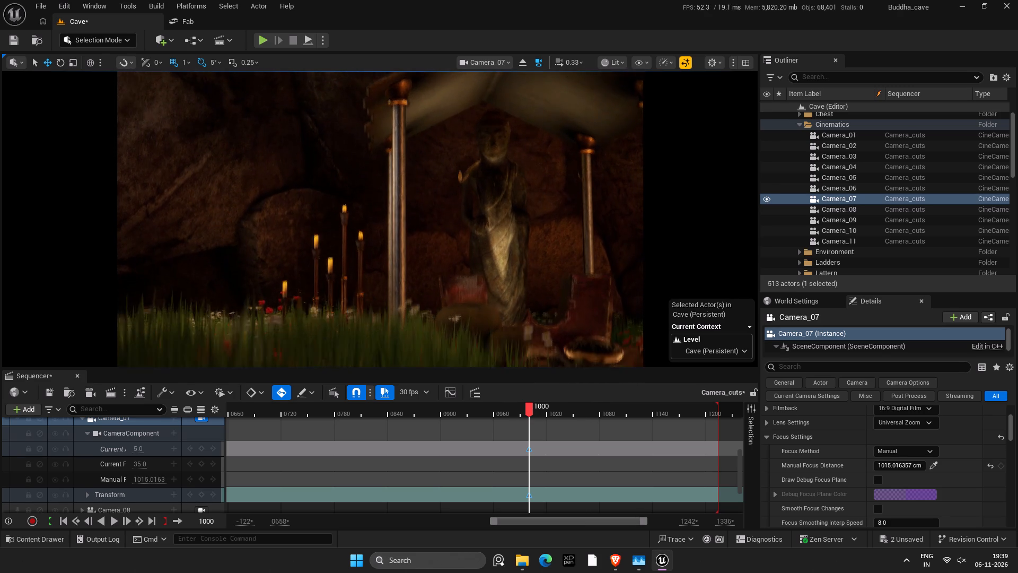
pyautogui.moveTo(450, 356); pyautogui.dragTo(450, 354, button='right')
pyautogui.press('r')
pyautogui.write('daa')
pyautogui.press('f')
pyautogui.hotkey('ctrl', 's')
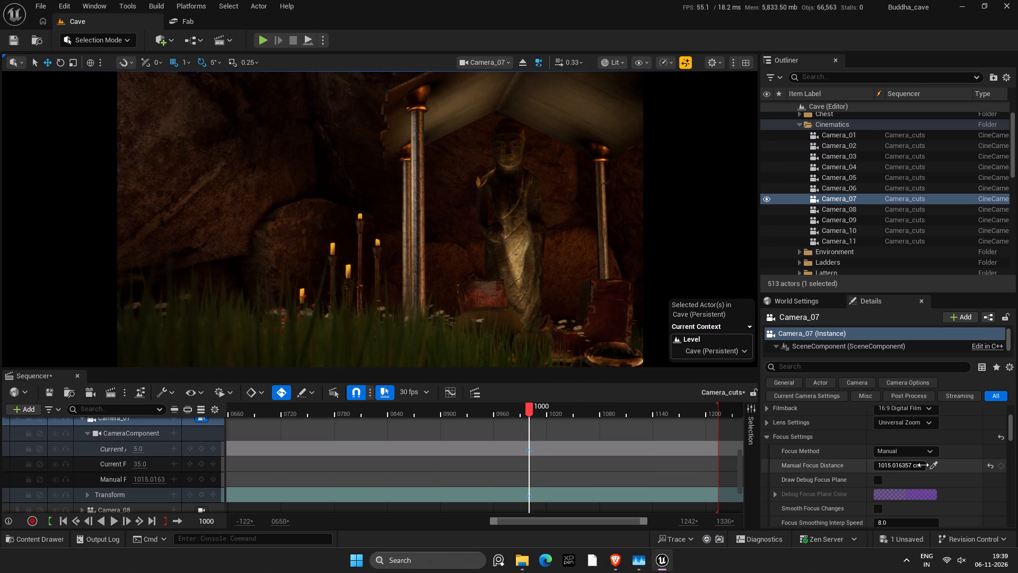
# Set Camera_07's manual focus distance to about 815 cm using the debug focus plane, hide the plane and save.
pyautogui.click(908, 465)
pyautogui.click(936, 472)
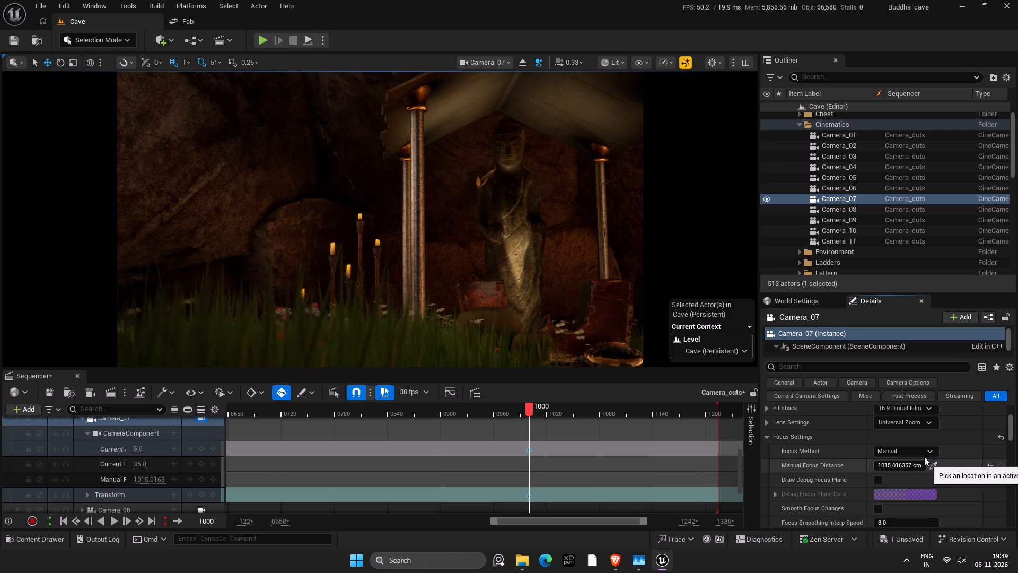
pyautogui.moveTo(902, 462); pyautogui.dragTo(858, 460)
pyautogui.moveTo(919, 466); pyautogui.dragTo(872, 458)
pyautogui.moveTo(922, 466); pyautogui.dragTo(940, 466)
pyautogui.click(880, 478)
pyautogui.moveTo(890, 466); pyautogui.dragTo(915, 466)
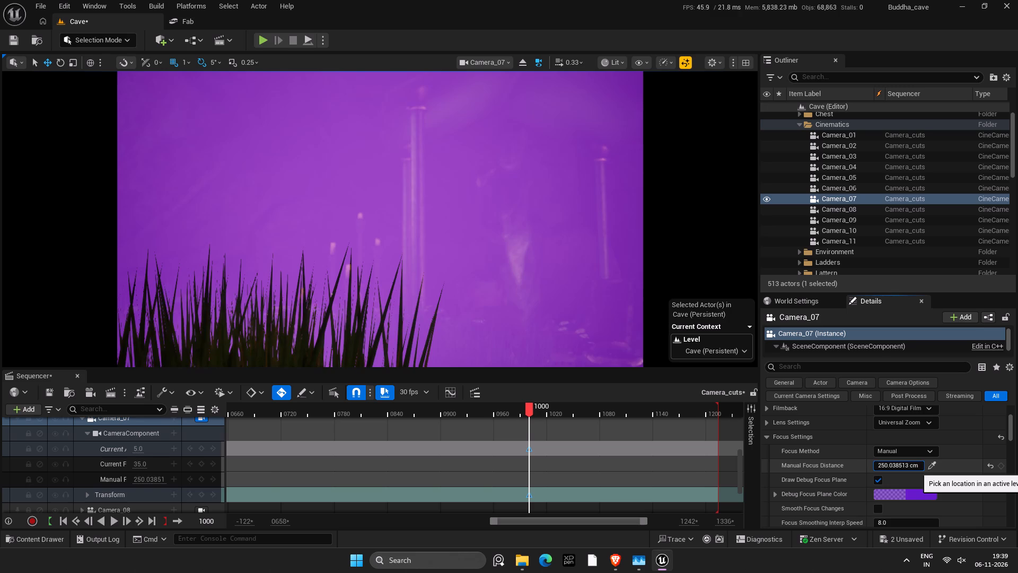
pyautogui.moveTo(915, 466); pyautogui.dragTo(950, 470)
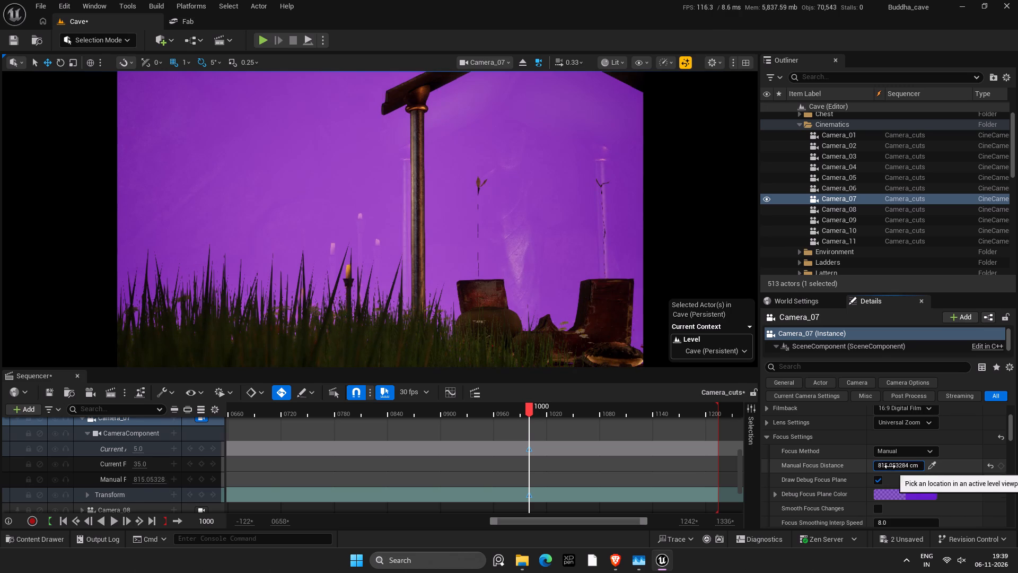
pyautogui.doubleClick(873, 479)
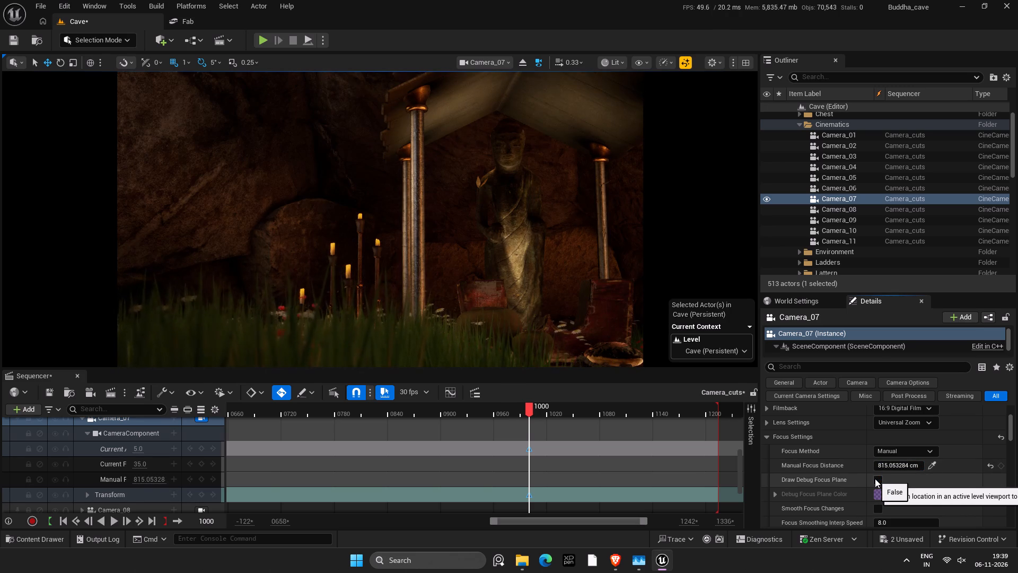
pyautogui.hotkey('ctrl', 's')
# Set Camera_07's rotation at frame 1000 to a pitch of 10° and a yaw of 0°.
pyautogui.scroll(4, 943, 430)
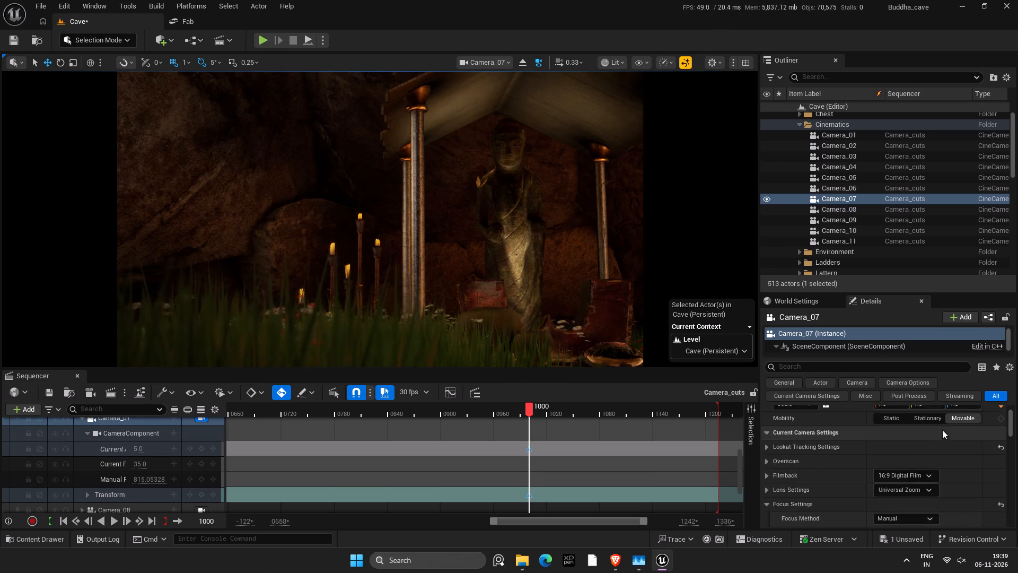
pyautogui.scroll(3, 942, 430)
pyautogui.click(923, 436)
pyautogui.press('1')
pyautogui.press('0')
pyautogui.press('Return')
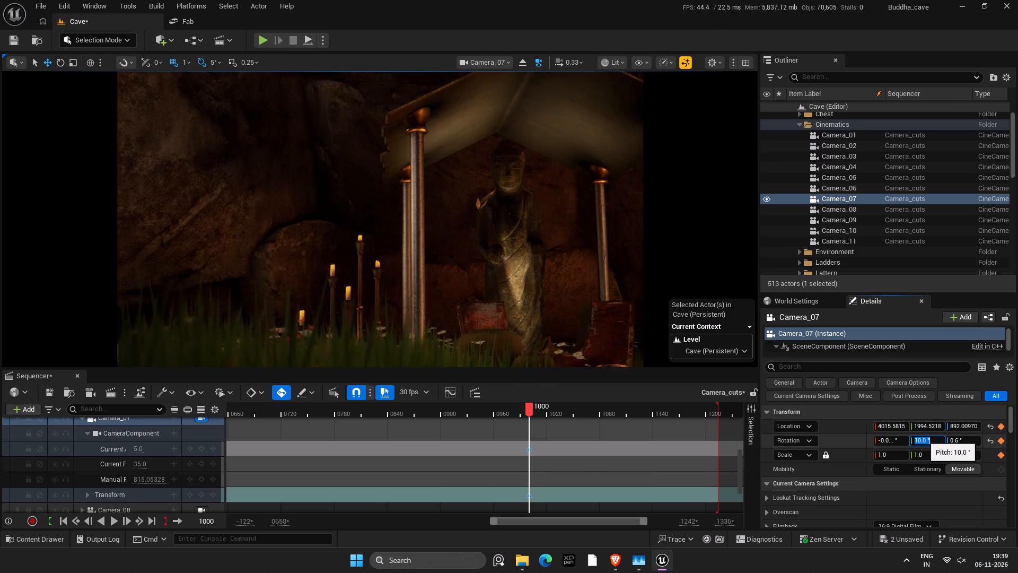
pyautogui.click(956, 444)
pyautogui.press('0')
pyautogui.press('Return')
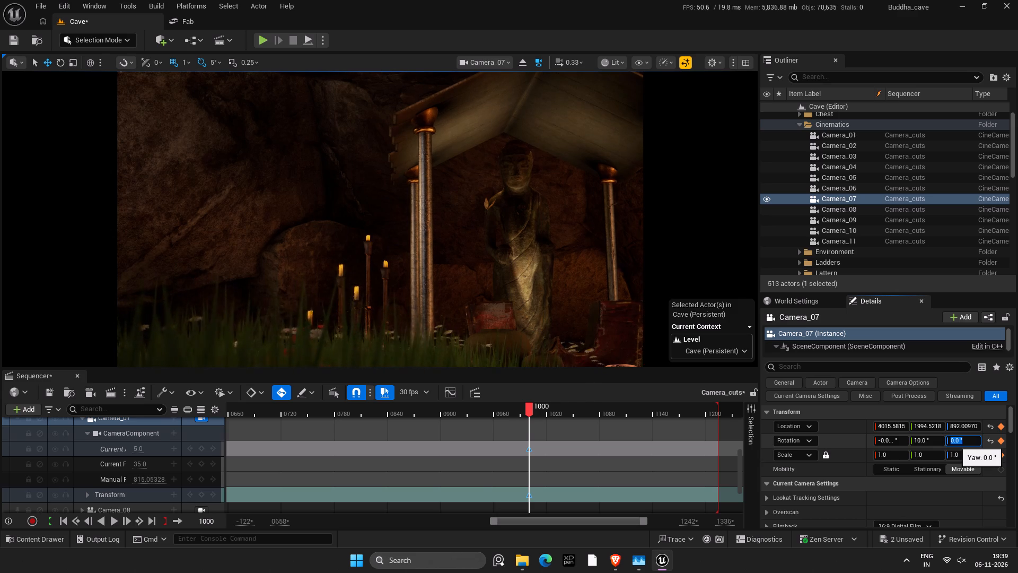
# Set Camera_07's location at frame 1000 to X 4000, Y 2000, Z 890 and save.
pyautogui.click(922, 425)
pyautogui.press('2')
pyautogui.press('0')
pyautogui.write('00')
pyautogui.press('Return')
pyautogui.click(962, 426)
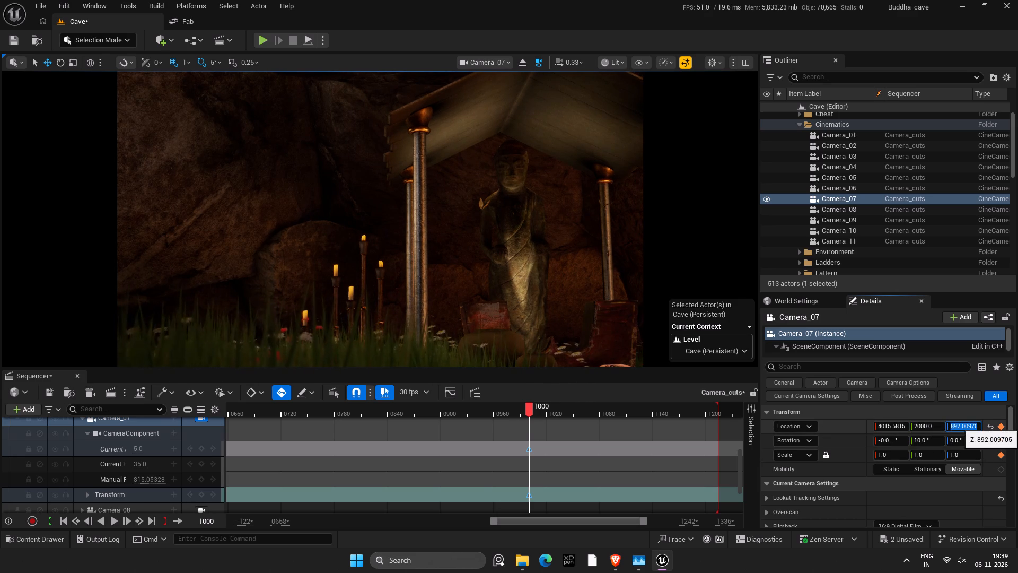
pyautogui.write('890')
pyautogui.press('Return')
pyautogui.write('900')
pyautogui.press('Return')
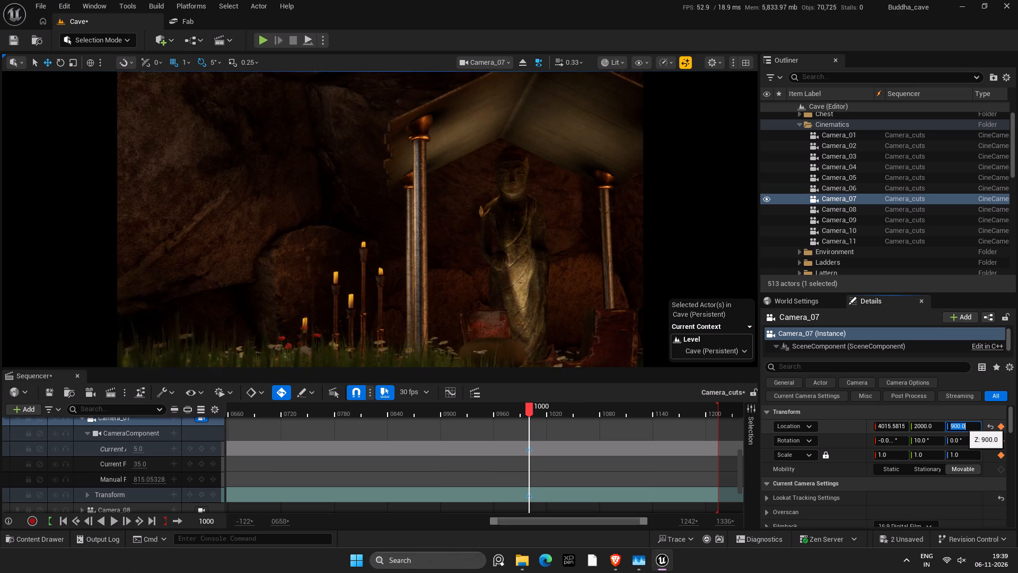
pyautogui.write('890')
pyautogui.press('Return')
pyautogui.click(902, 430)
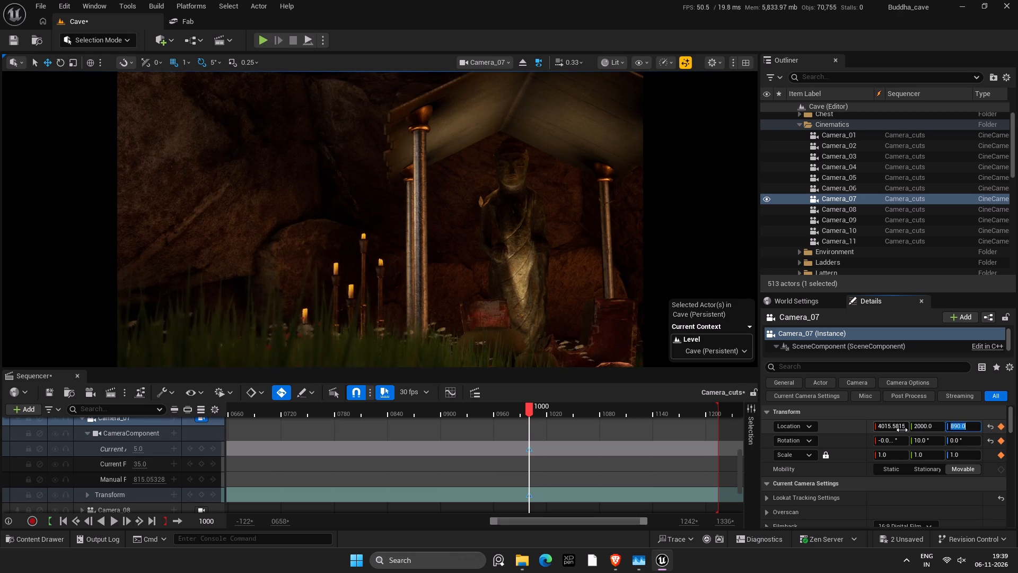
pyautogui.write('4000')
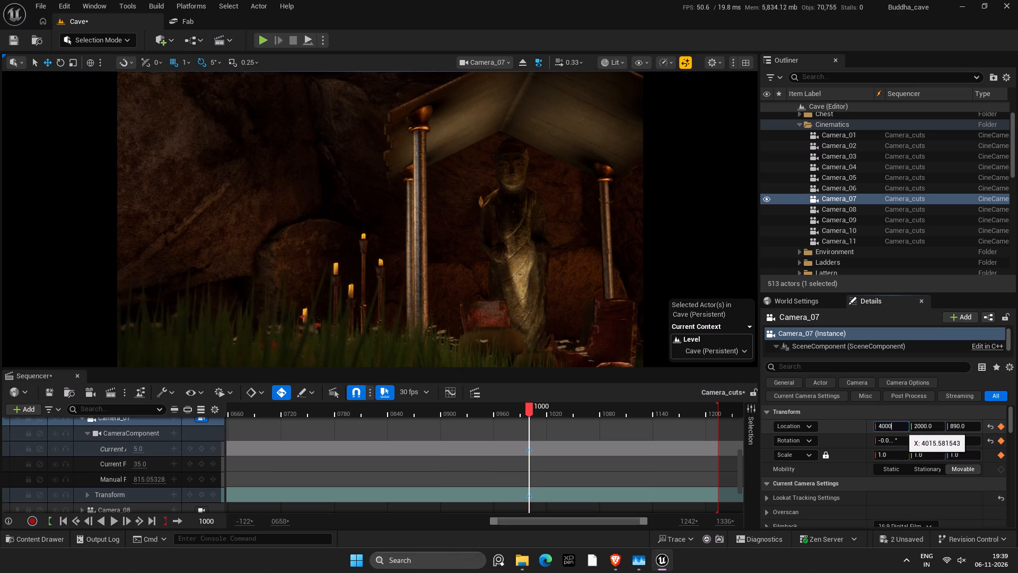
pyautogui.press('Return')
pyautogui.hotkey('ctrl', 's')
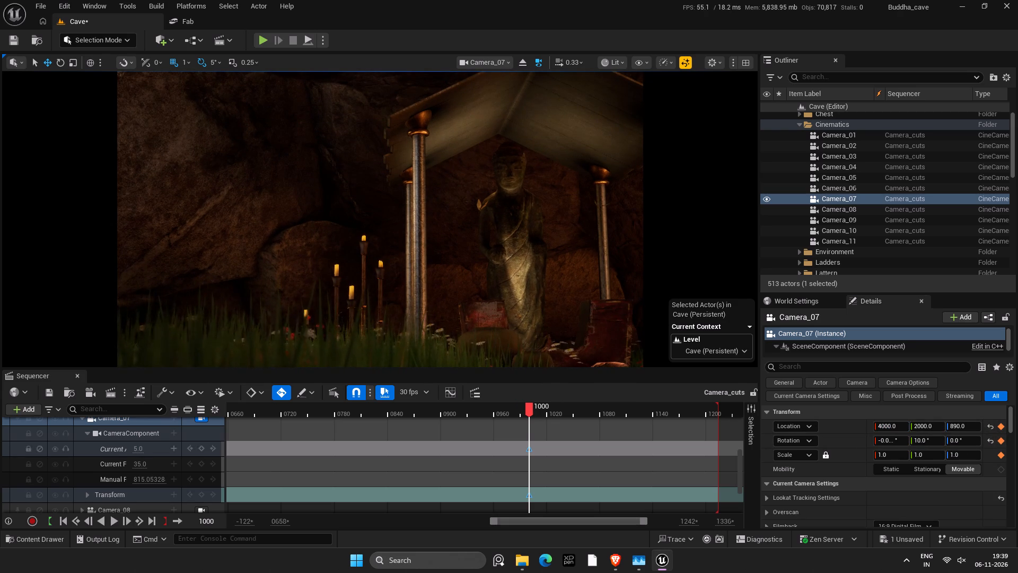
# At frame 1200, slide Camera_07 sideways to about Y 2359, framing the statue on the left with candles beside it.
pyautogui.moveTo(534, 409); pyautogui.dragTo(707, 421)
pyautogui.press('Left')
pyautogui.rightClick(584, 328)
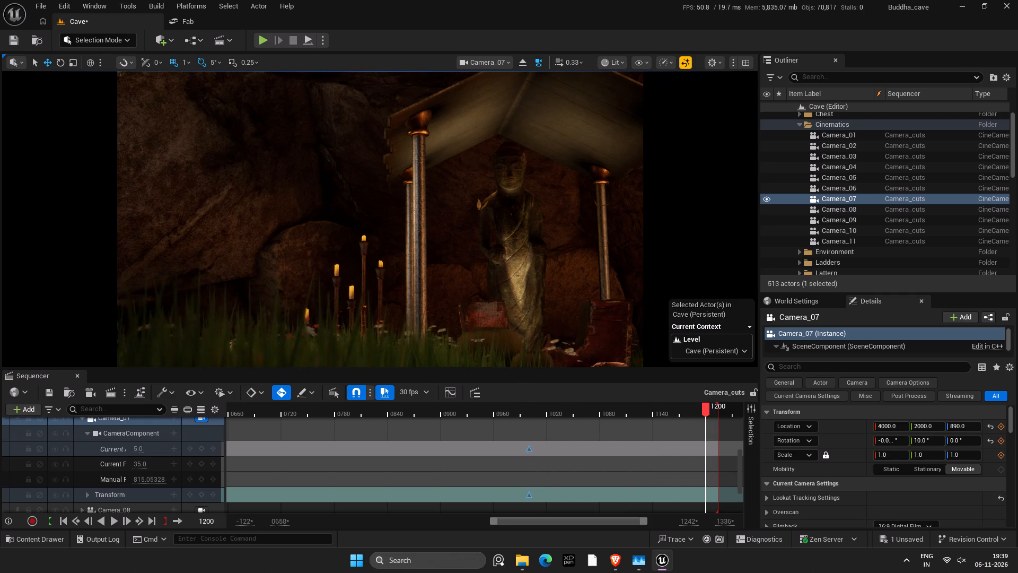
pyautogui.write('dddddddddddd')
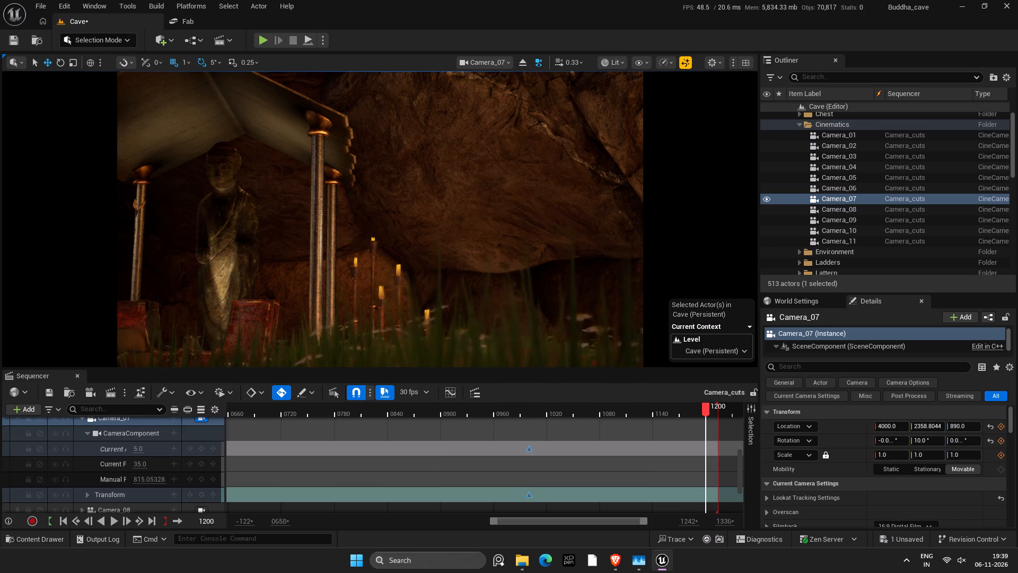
# Scrub and play back Camera_07's sideways move between frames 1000 and 1200 to check its speed and framing.
pyautogui.moveTo(684, 407); pyautogui.dragTo(552, 407)
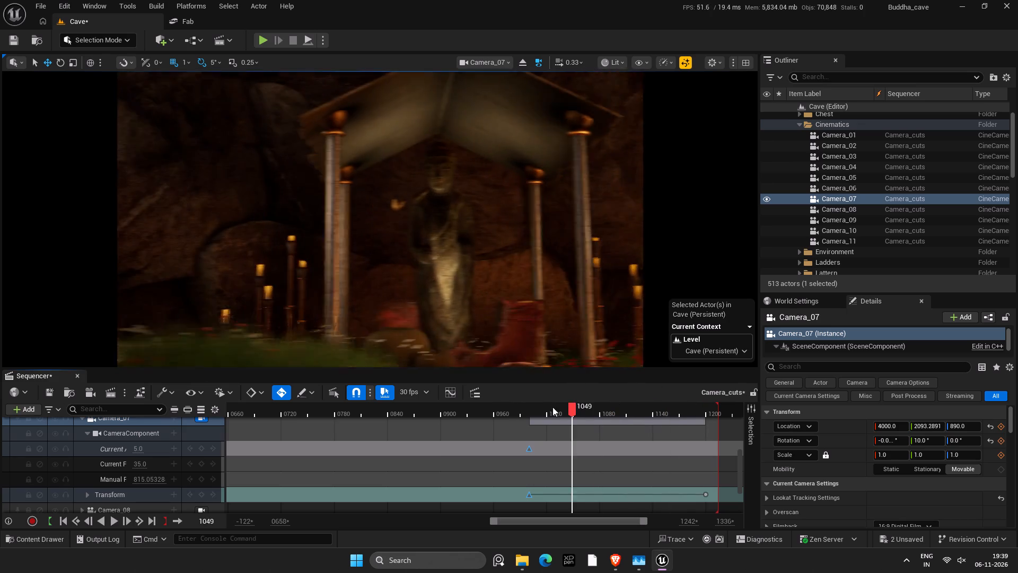
pyautogui.moveTo(552, 407); pyautogui.dragTo(533, 408)
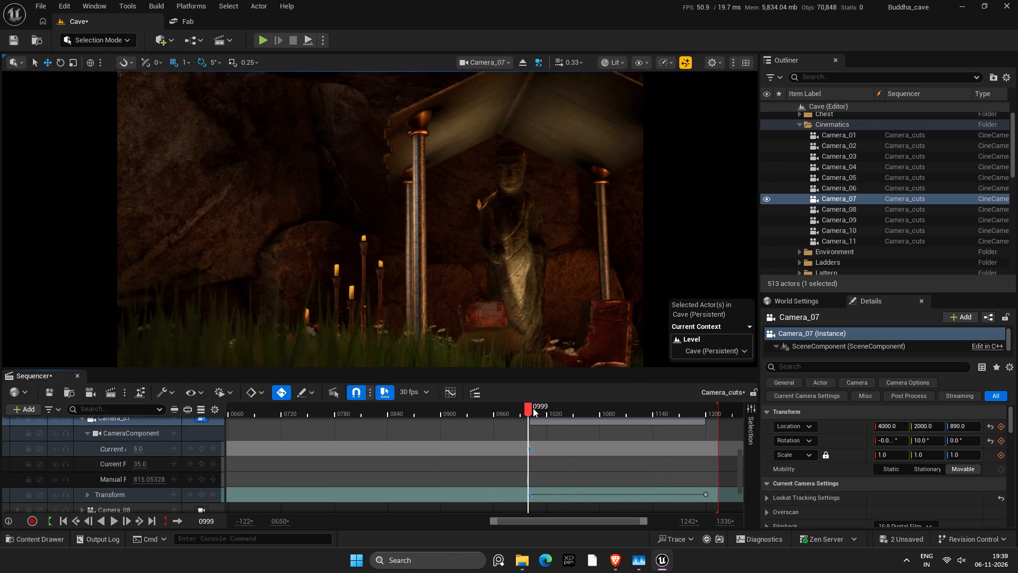
pyautogui.moveTo(533, 408); pyautogui.dragTo(708, 425)
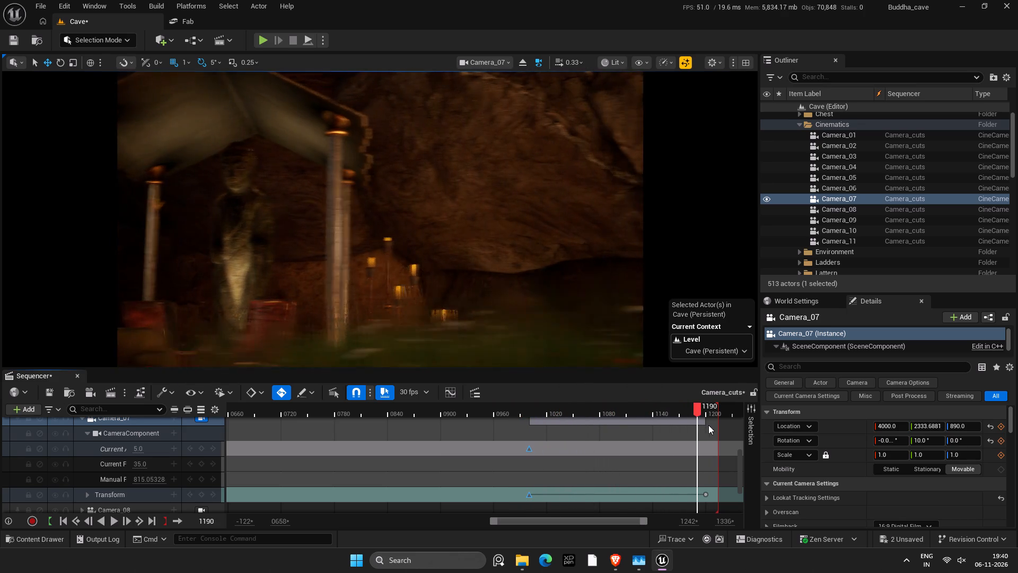
pyautogui.moveTo(708, 425); pyautogui.dragTo(541, 422)
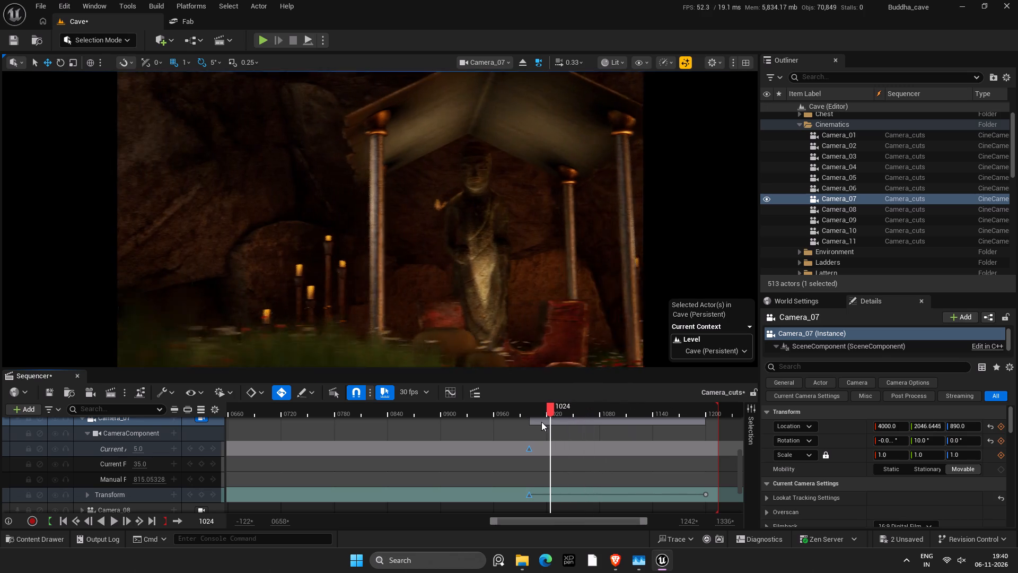
pyautogui.moveTo(541, 422); pyautogui.dragTo(510, 420)
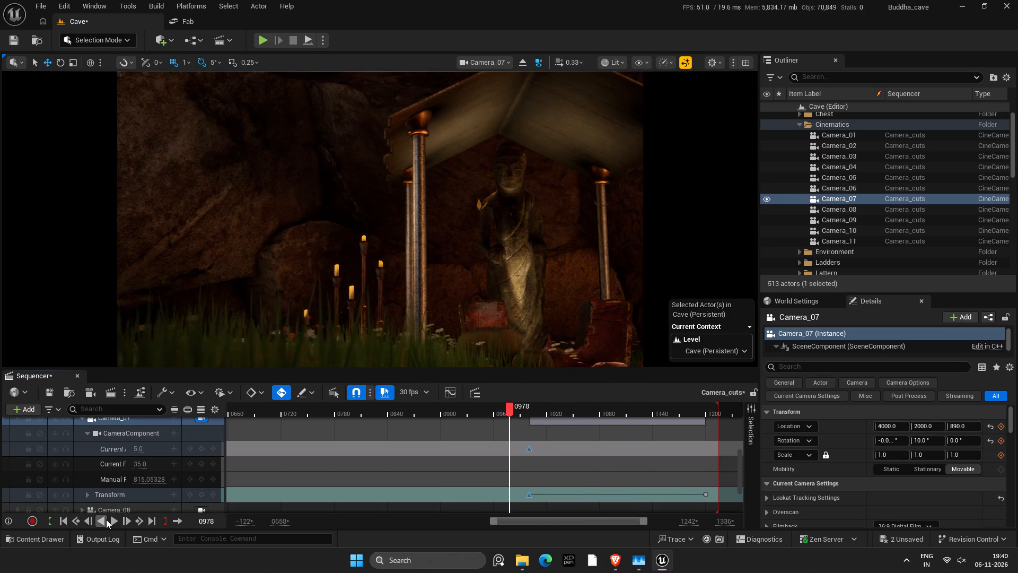
pyautogui.click(106, 519)
pyautogui.click(108, 520)
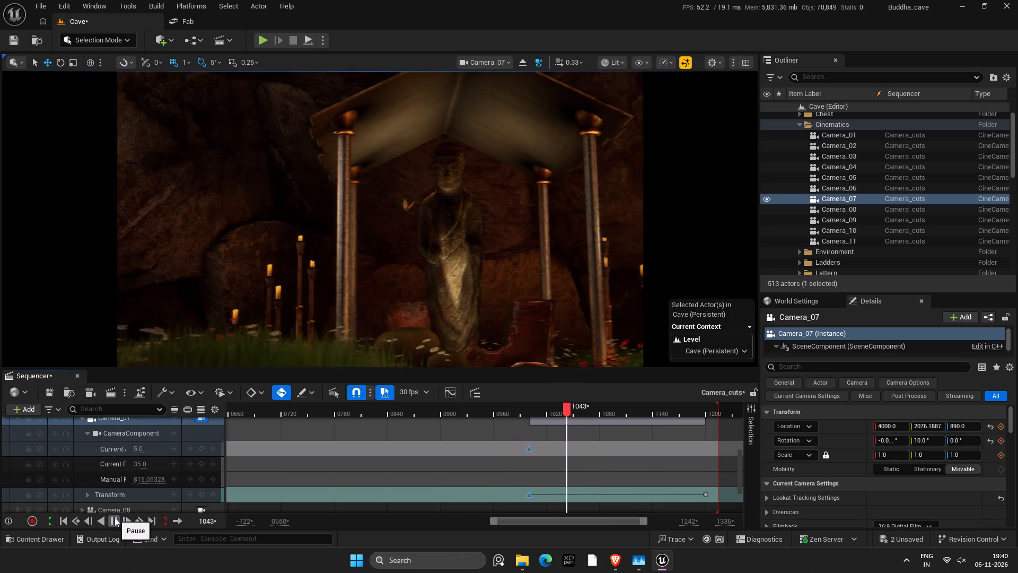
pyautogui.scroll(1, 115, 517)
pyautogui.click(115, 517)
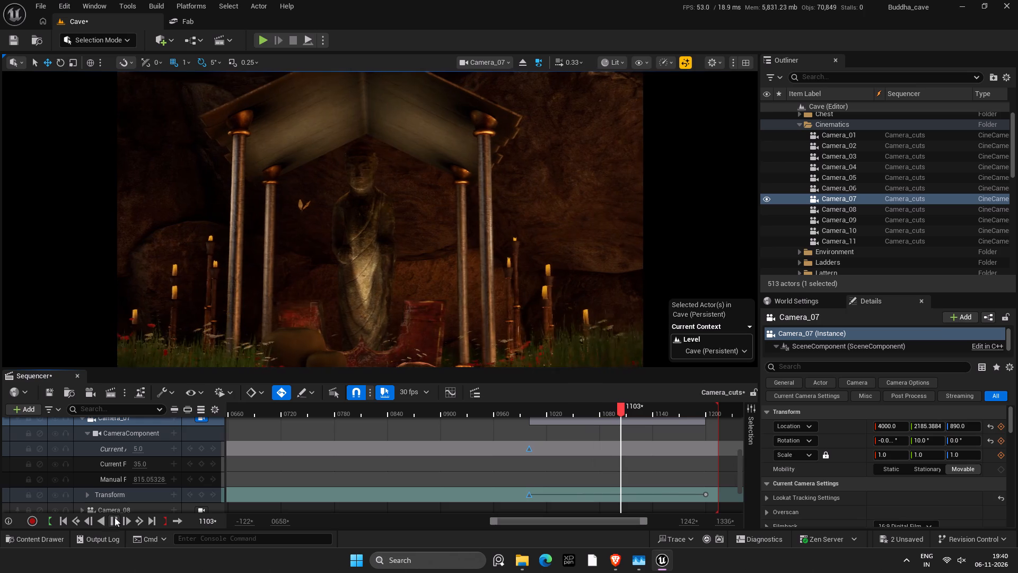
# Back at frame 1000, try pitches of 5° and 0°, settle Camera_07 on 5°, and scrub through the move.
pyautogui.moveTo(555, 400); pyautogui.dragTo(534, 402)
pyautogui.moveTo(537, 405); pyautogui.dragTo(530, 405)
pyautogui.press('Left')
pyautogui.press('Left')
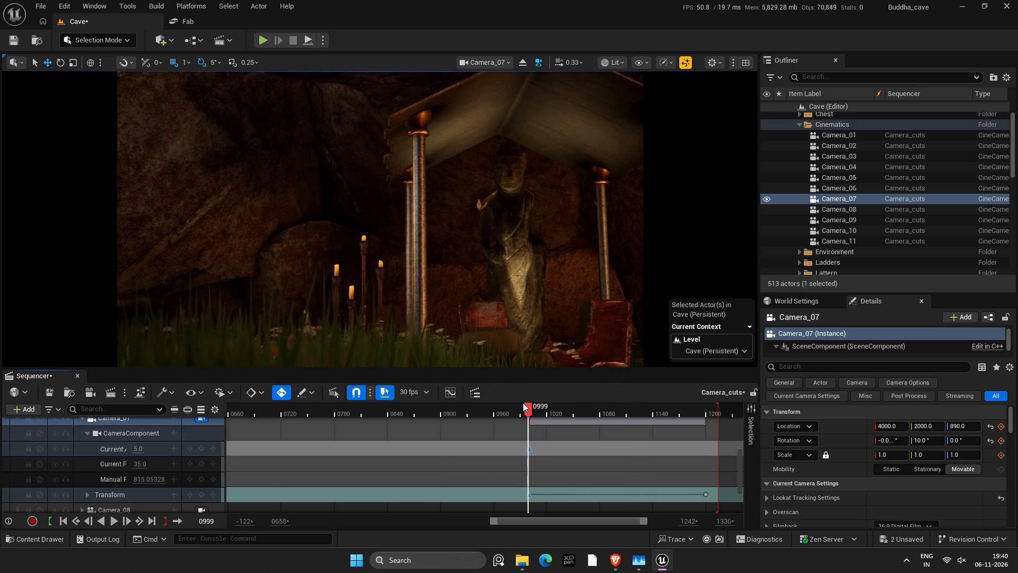
pyautogui.press('Right')
pyautogui.click(920, 441)
pyautogui.press('5')
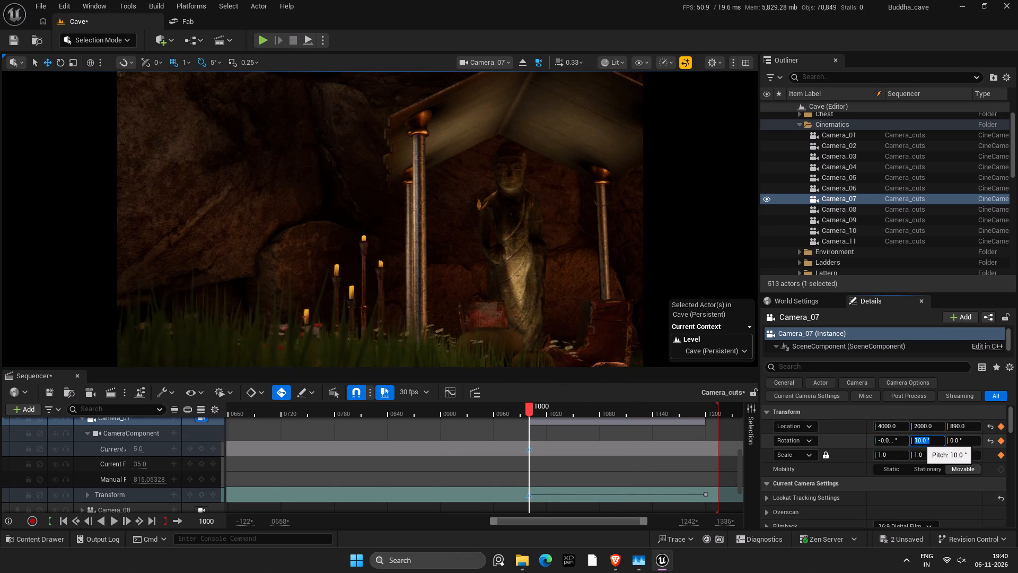
pyautogui.press('Return')
pyautogui.press('0')
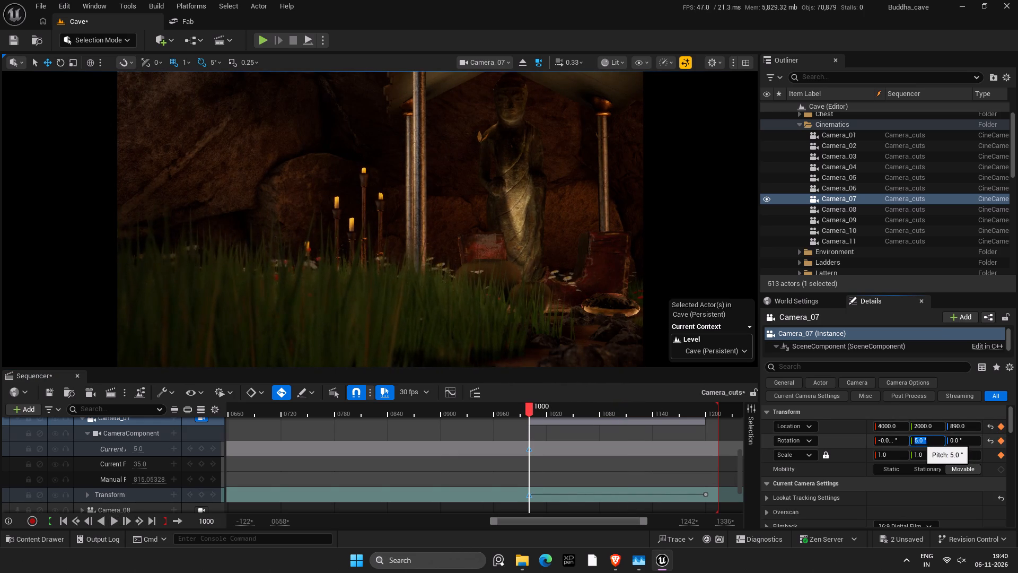
pyautogui.press('Return')
pyautogui.press('5')
pyautogui.press('Return')
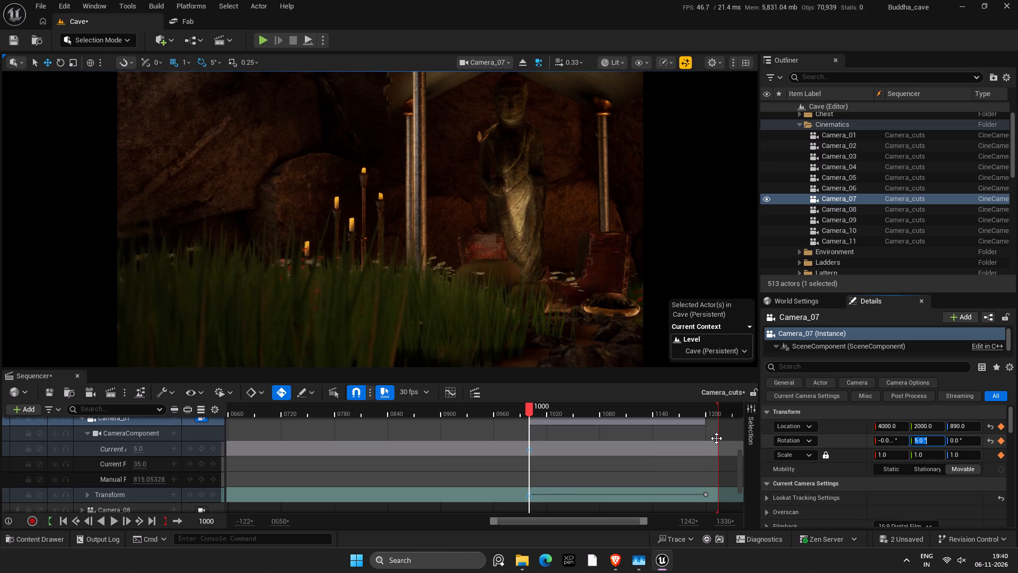
pyautogui.moveTo(536, 408); pyautogui.dragTo(611, 411)
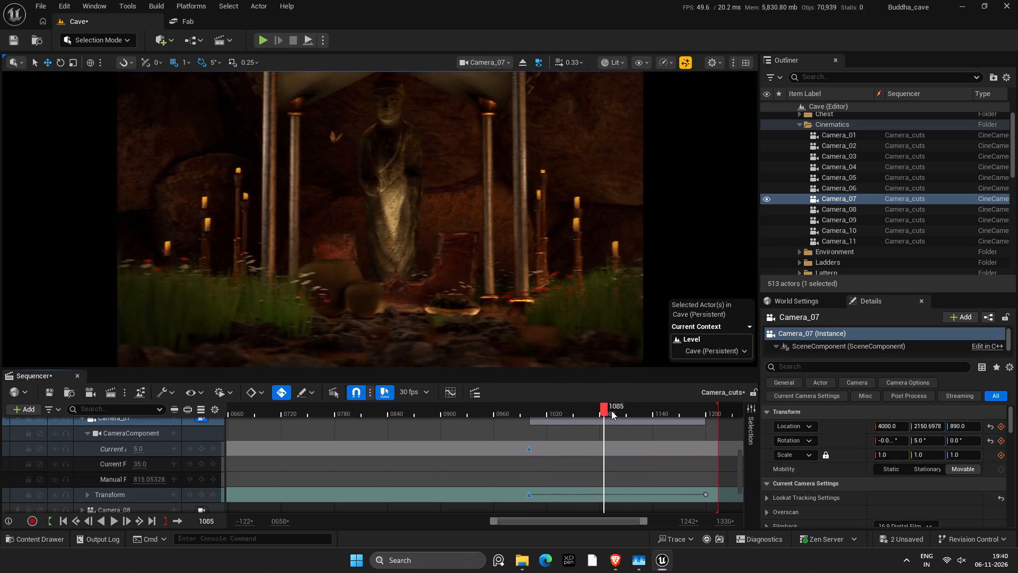
pyautogui.moveTo(611, 411); pyautogui.dragTo(705, 416)
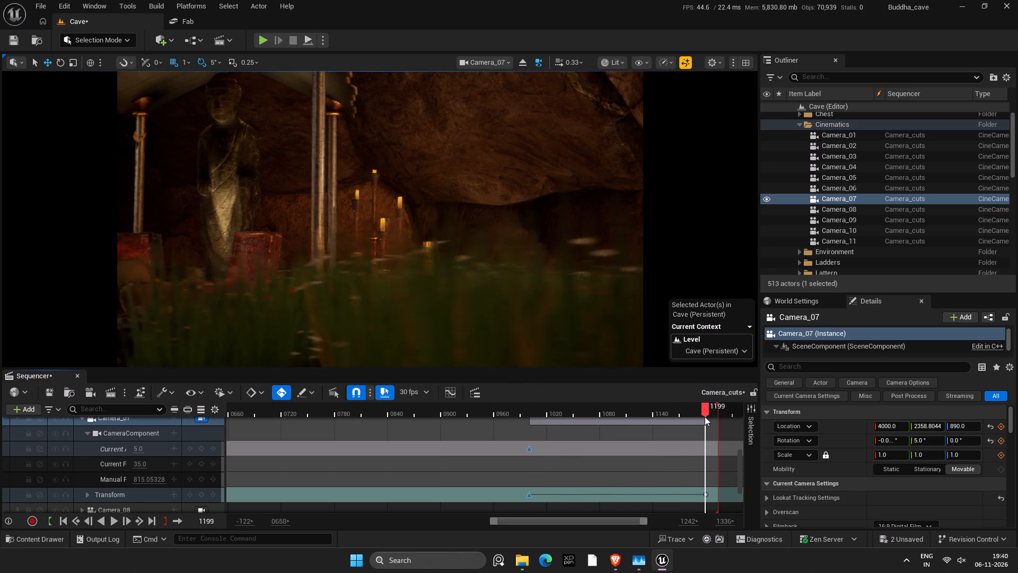
pyautogui.moveTo(705, 416); pyautogui.dragTo(527, 418)
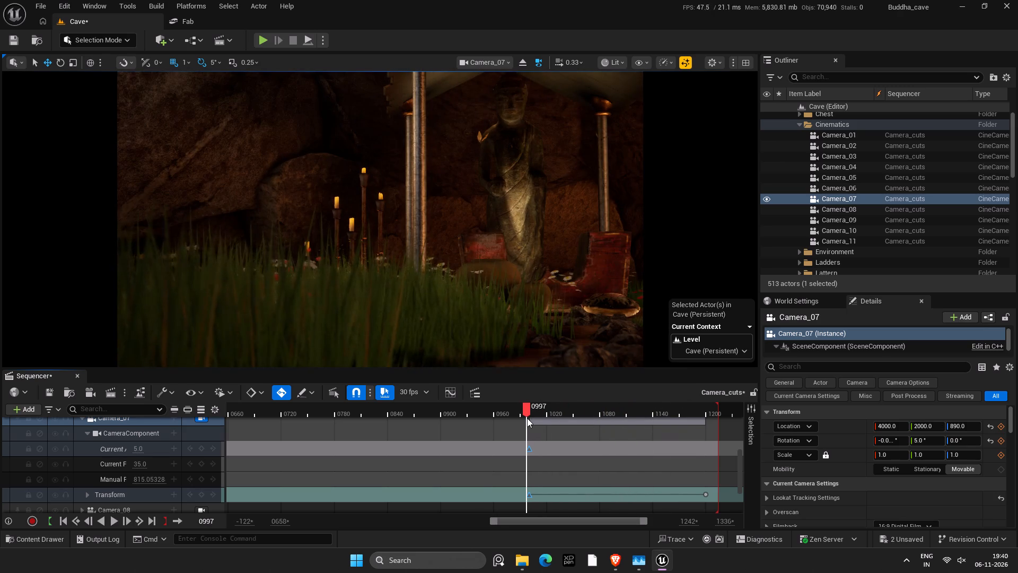
# At frame 1001, fly Camera_07 back and sideways to about X 3850, Y 2069, Z 890 to show the whole shrine.
pyautogui.moveTo(527, 418); pyautogui.dragTo(530, 419)
pyautogui.press('Right')
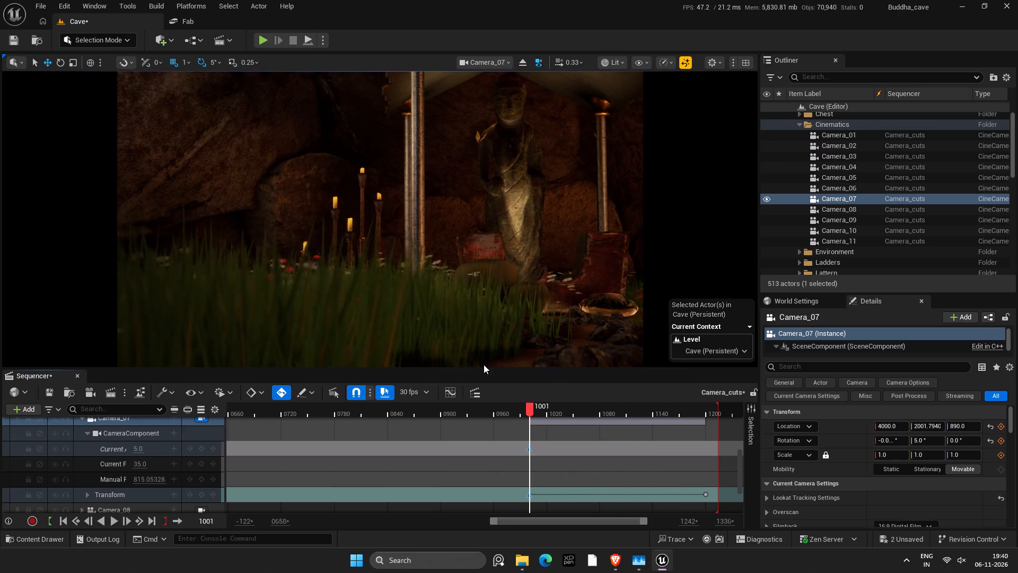
pyautogui.rightClick(486, 321)
pyautogui.press('f')
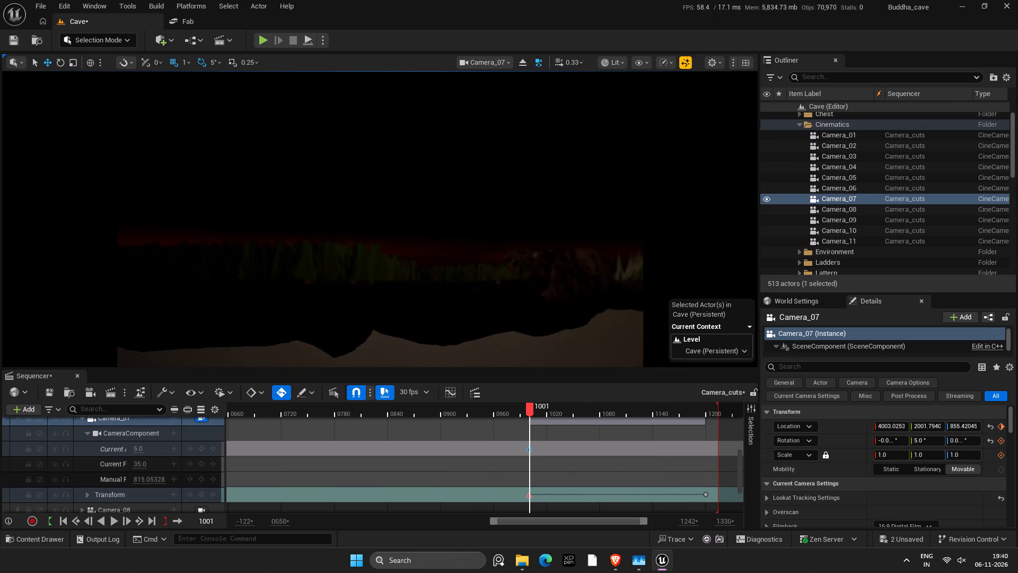
pyautogui.hotkey('ctrl', 'z')
pyautogui.moveTo(486, 321); pyautogui.dragTo(486, 314, button='right')
pyautogui.write('dd')
pyautogui.press('w')
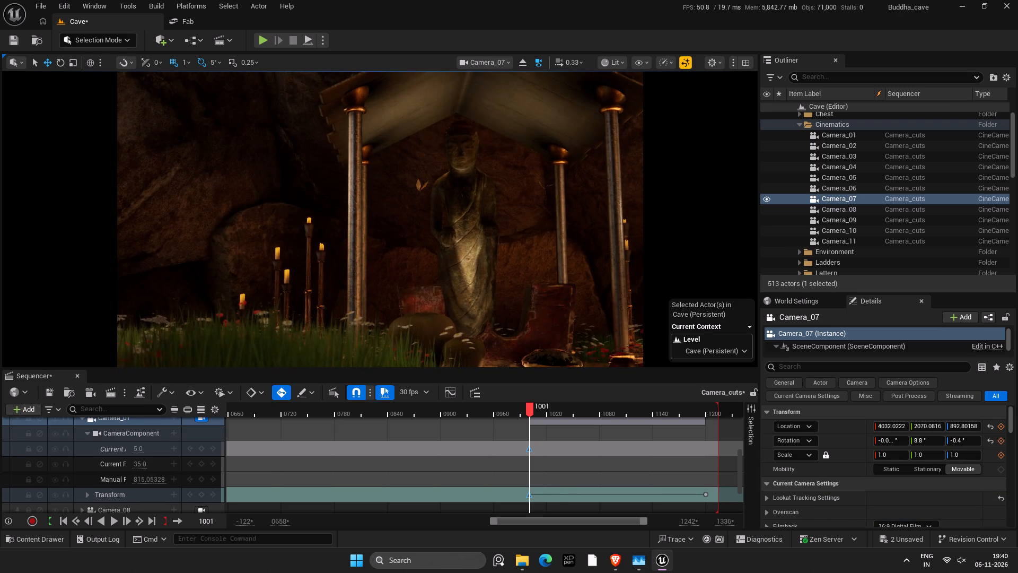
pyautogui.moveTo(486, 314); pyautogui.dragTo(487, 314, button='right')
pyautogui.press('f')
pyautogui.write('ss')
pyautogui.write('rsss')
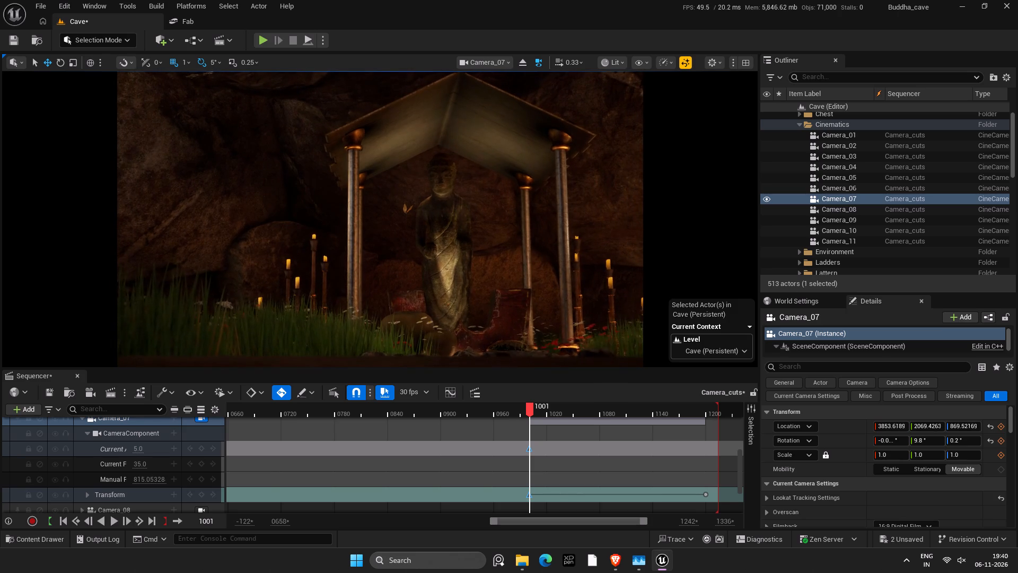
pyautogui.moveTo(487, 314); pyautogui.dragTo(486, 314, button='right')
pyautogui.press('r')
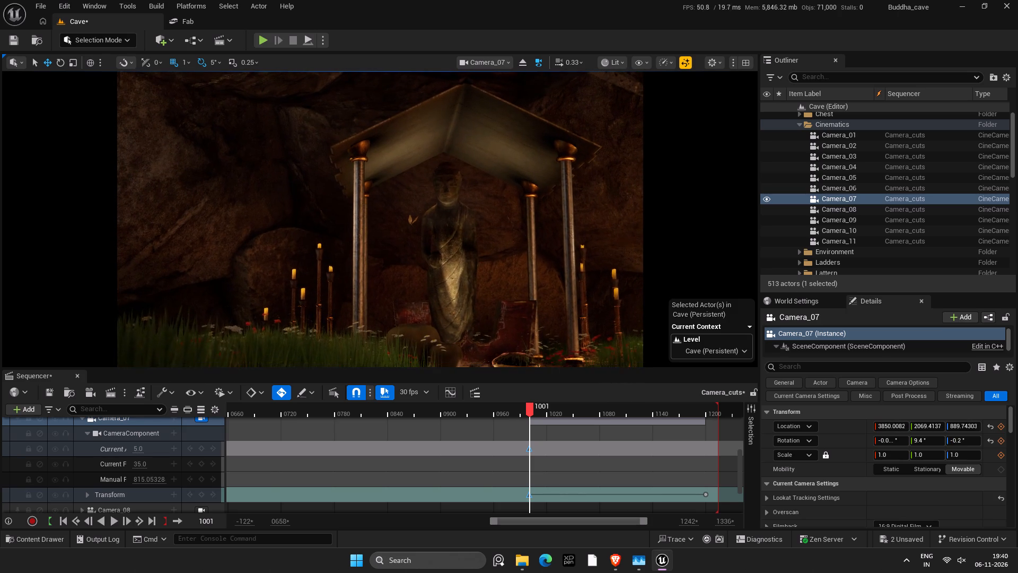
pyautogui.moveTo(486, 314); pyautogui.dragTo(486, 314, button='right')
# Try the Super 8mm filmback on Camera_07, and switch it to 16:9 DSLR.
pyautogui.scroll(-3, 866, 489)
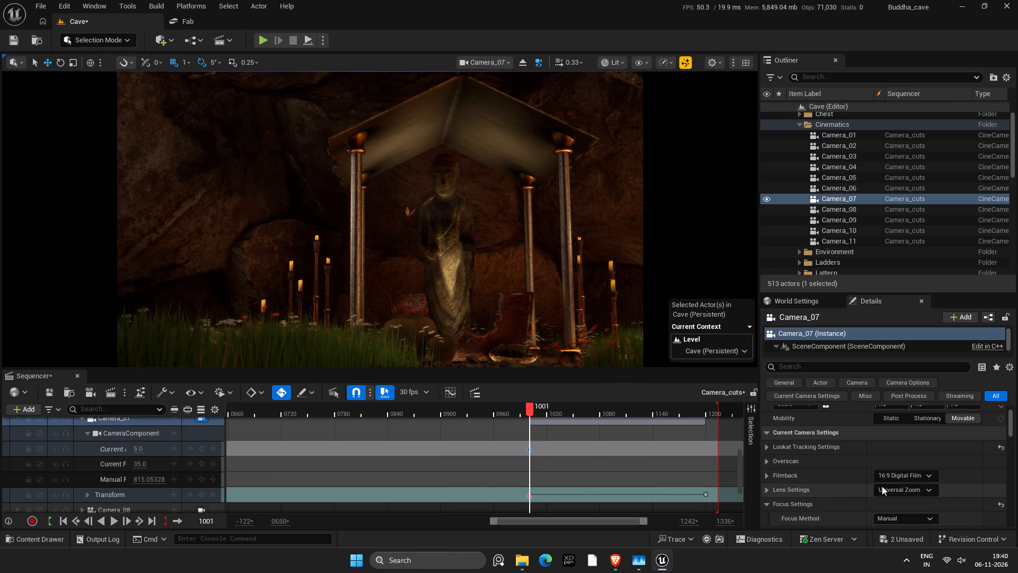
pyautogui.click(904, 477)
pyautogui.click(894, 368)
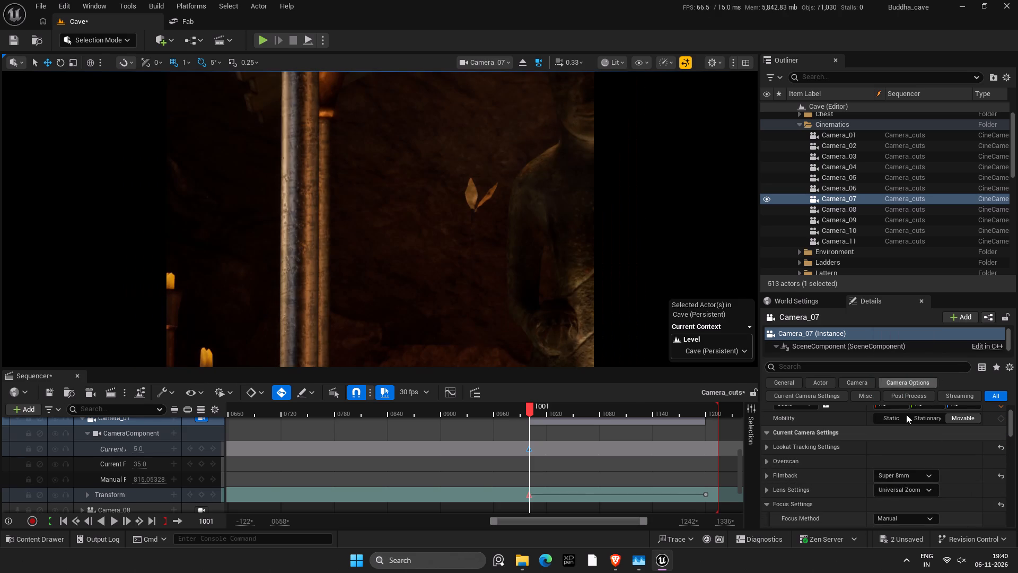
pyautogui.click(910, 479)
pyautogui.click(912, 479)
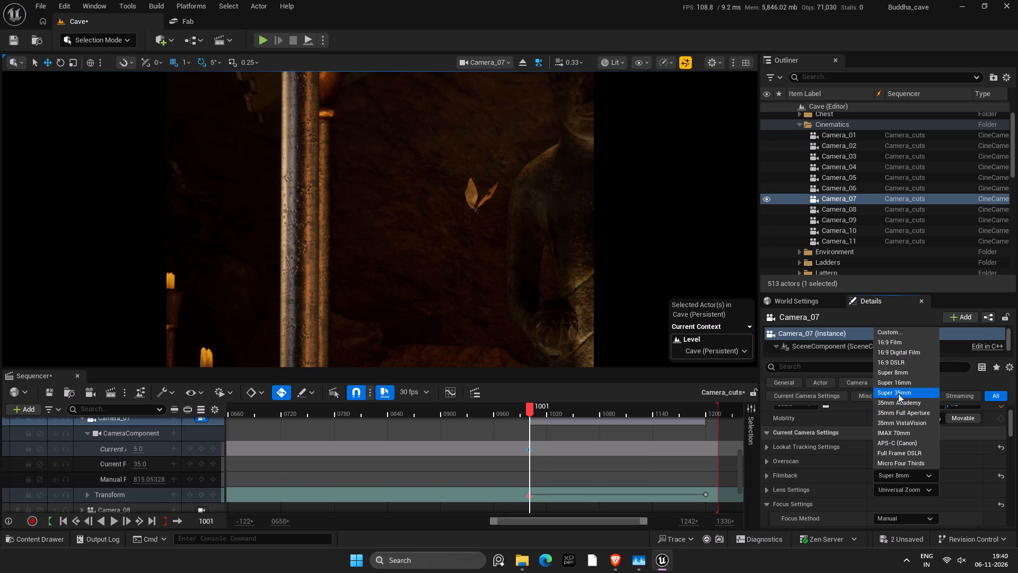
pyautogui.click(900, 364)
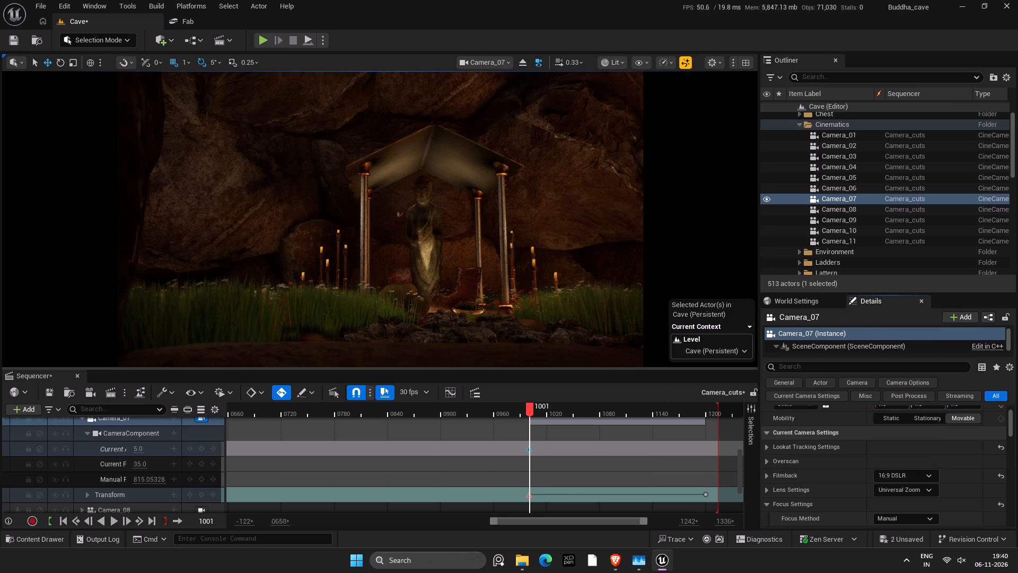
# Fly Camera_07 at frame 1001 to a closer frontal shrine view at about X 4249, Y 2191, Z 920.
pyautogui.rightClick(519, 332)
pyautogui.write('ww')
pyautogui.press('w')
pyautogui.press('w')
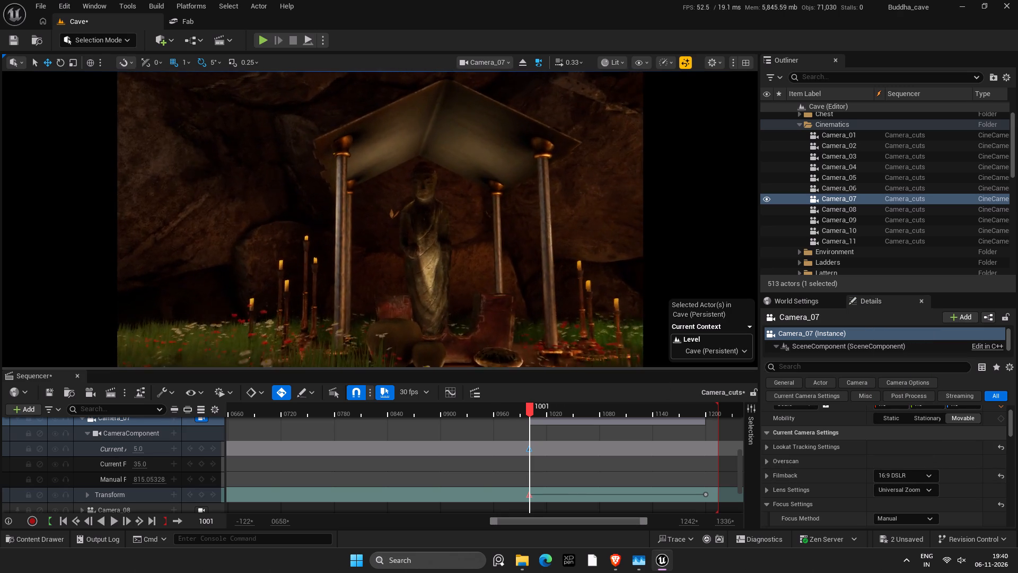
pyautogui.press('f')
pyautogui.press('d')
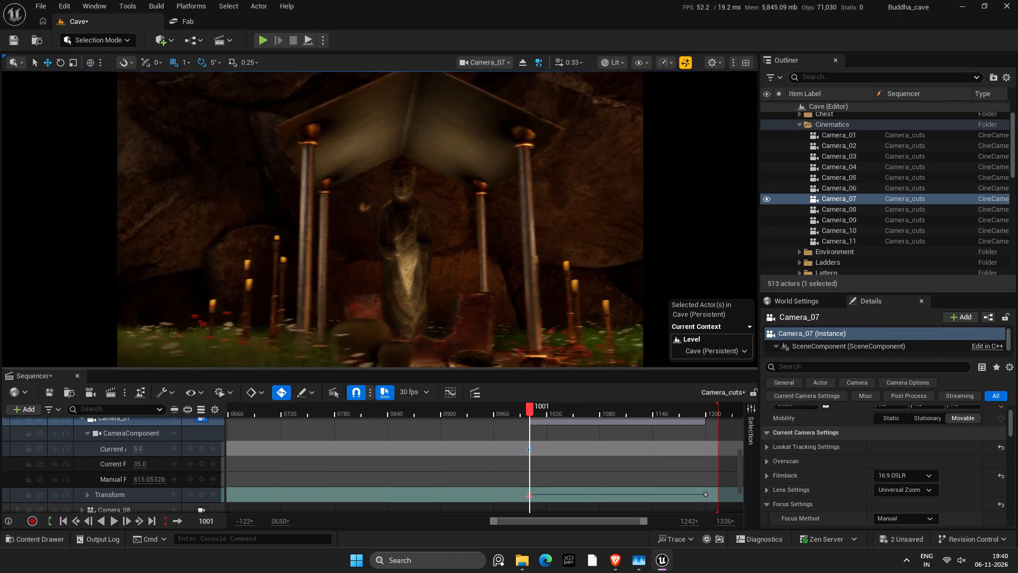
pyautogui.press('d')
pyautogui.press('d')
pyautogui.press('a')
pyautogui.press('s')
pyautogui.press('s')
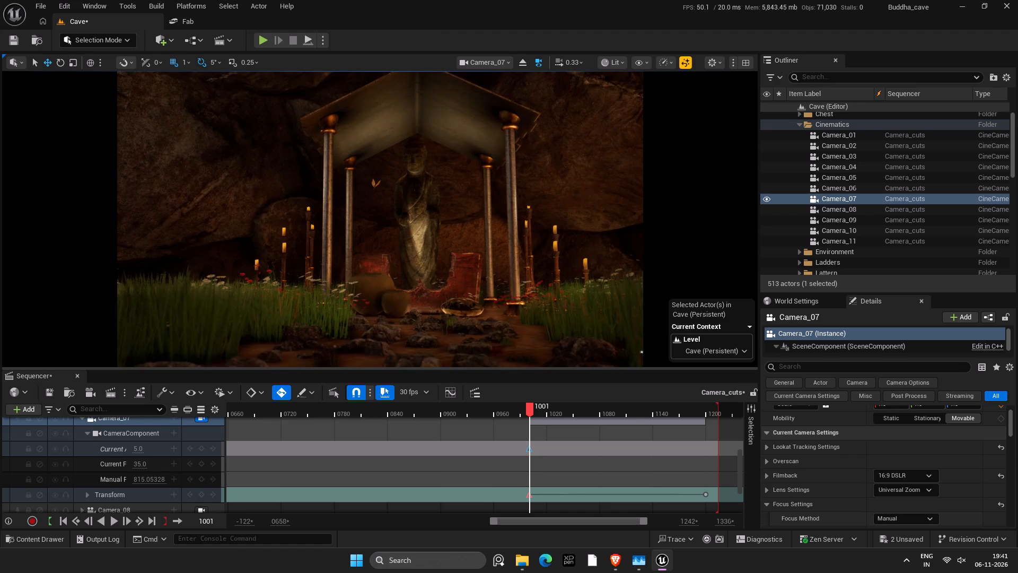
pyautogui.write('ww')
pyautogui.write('wwdass')
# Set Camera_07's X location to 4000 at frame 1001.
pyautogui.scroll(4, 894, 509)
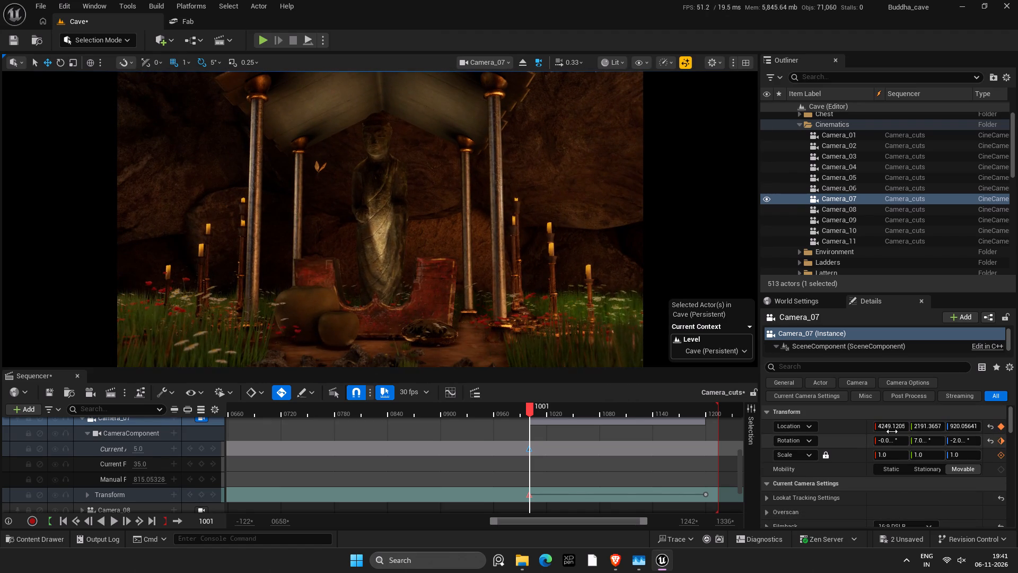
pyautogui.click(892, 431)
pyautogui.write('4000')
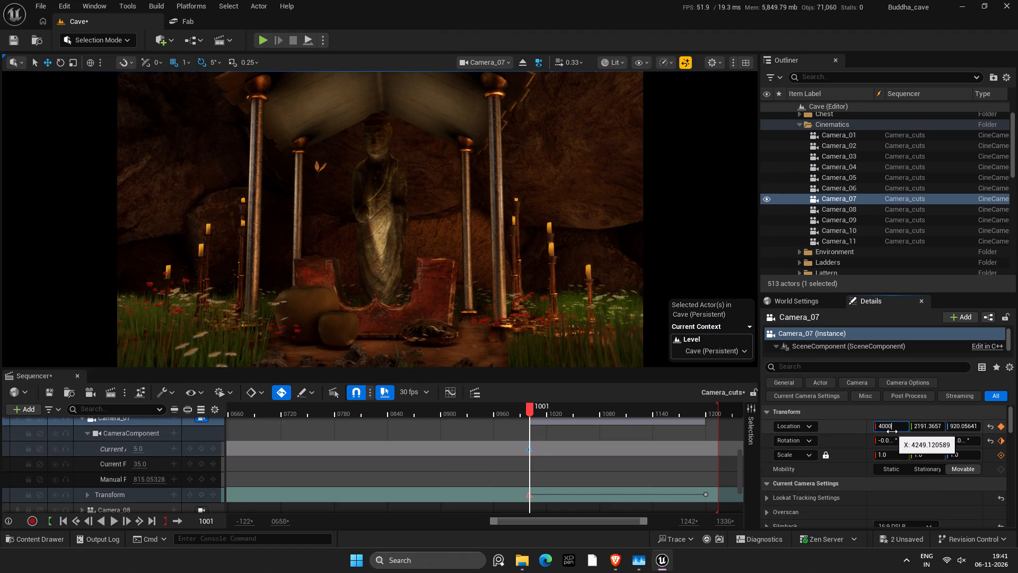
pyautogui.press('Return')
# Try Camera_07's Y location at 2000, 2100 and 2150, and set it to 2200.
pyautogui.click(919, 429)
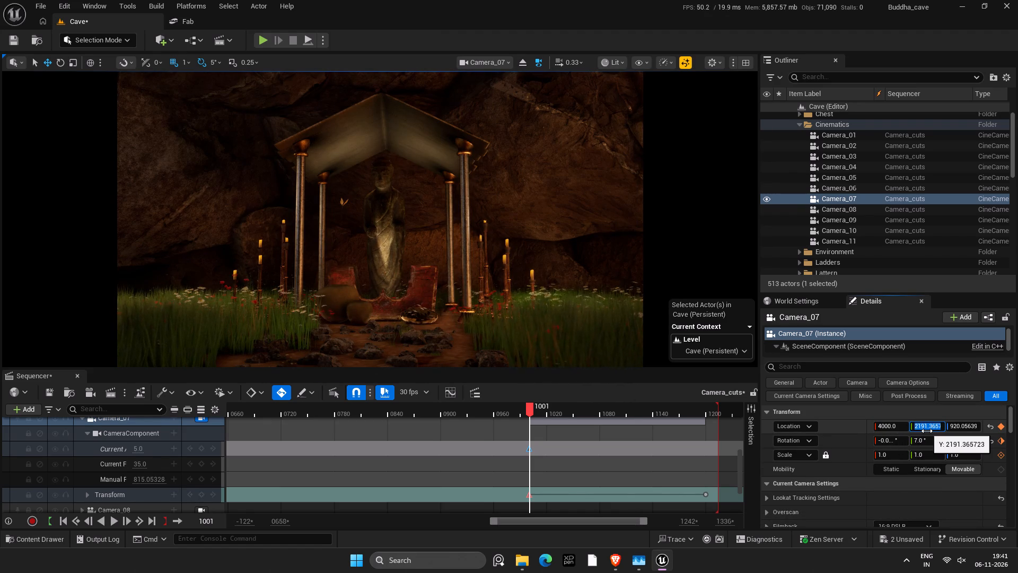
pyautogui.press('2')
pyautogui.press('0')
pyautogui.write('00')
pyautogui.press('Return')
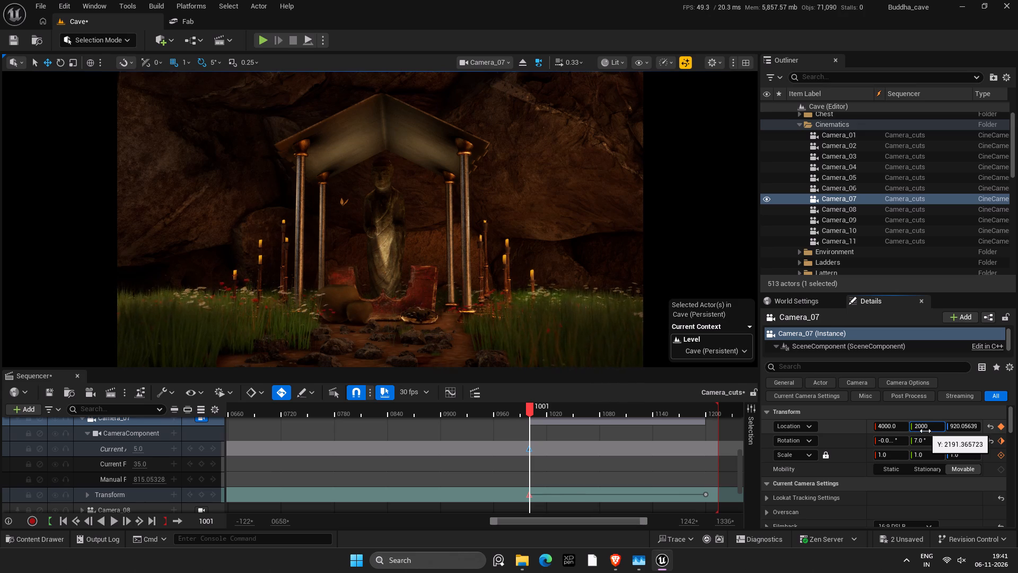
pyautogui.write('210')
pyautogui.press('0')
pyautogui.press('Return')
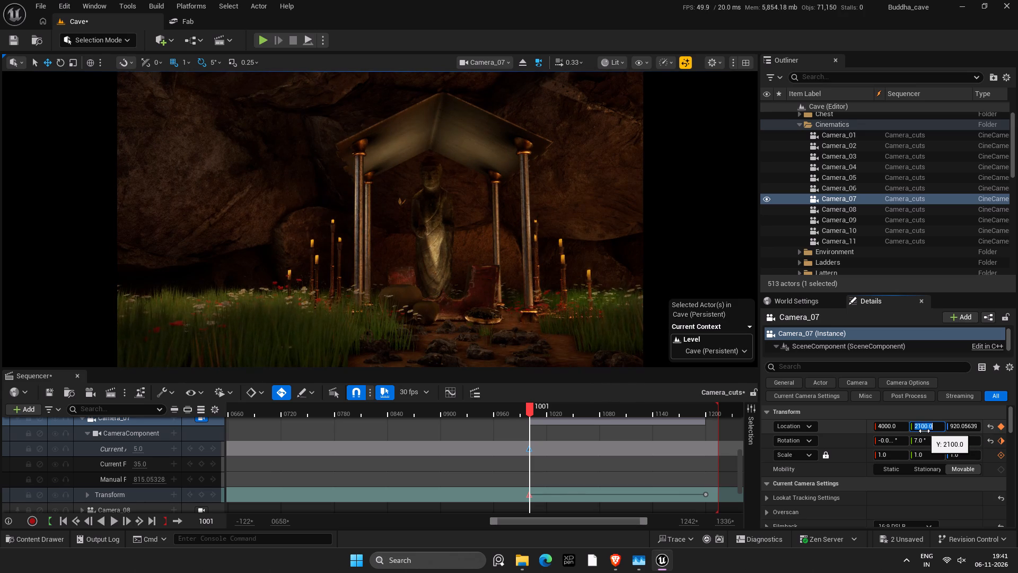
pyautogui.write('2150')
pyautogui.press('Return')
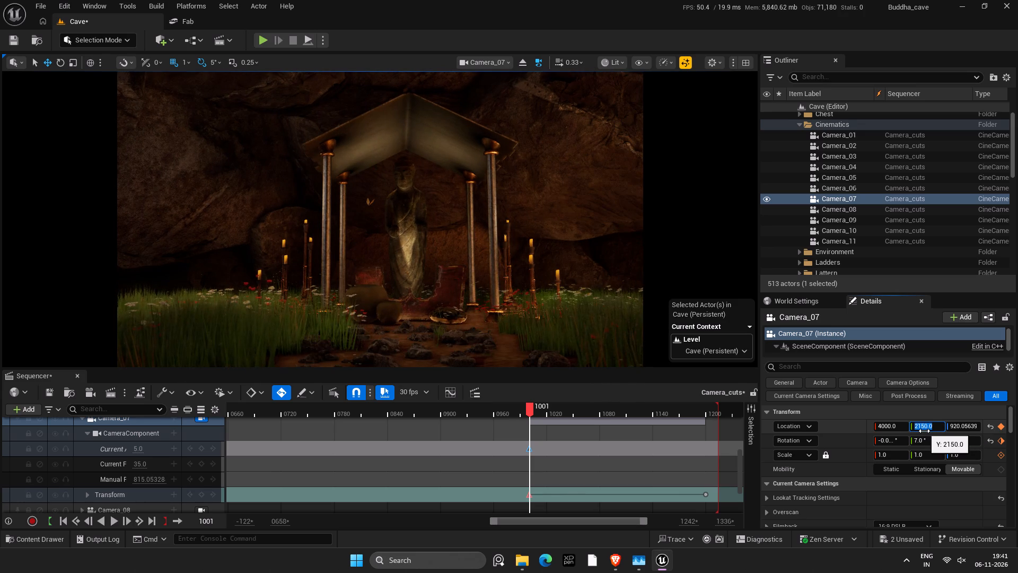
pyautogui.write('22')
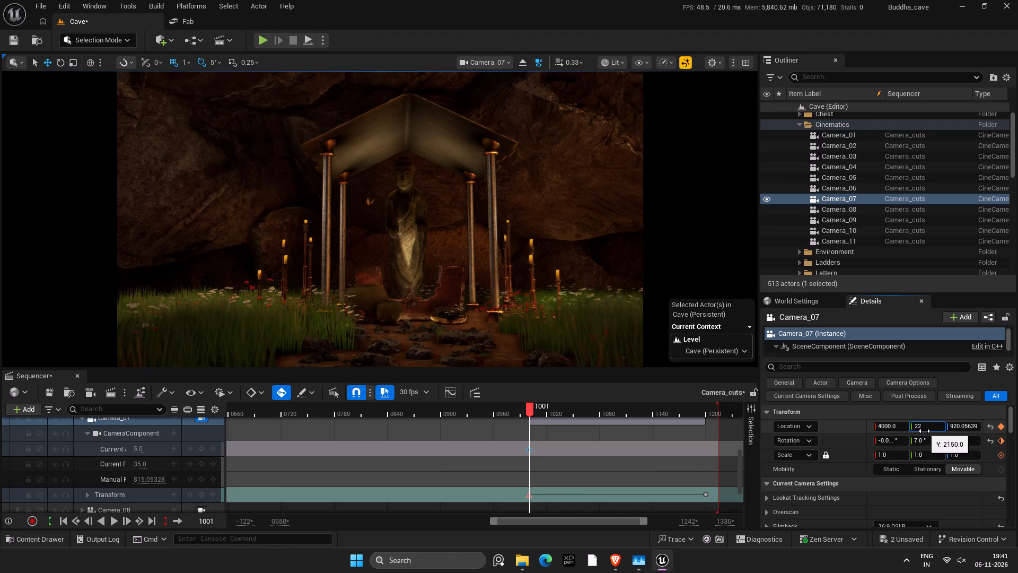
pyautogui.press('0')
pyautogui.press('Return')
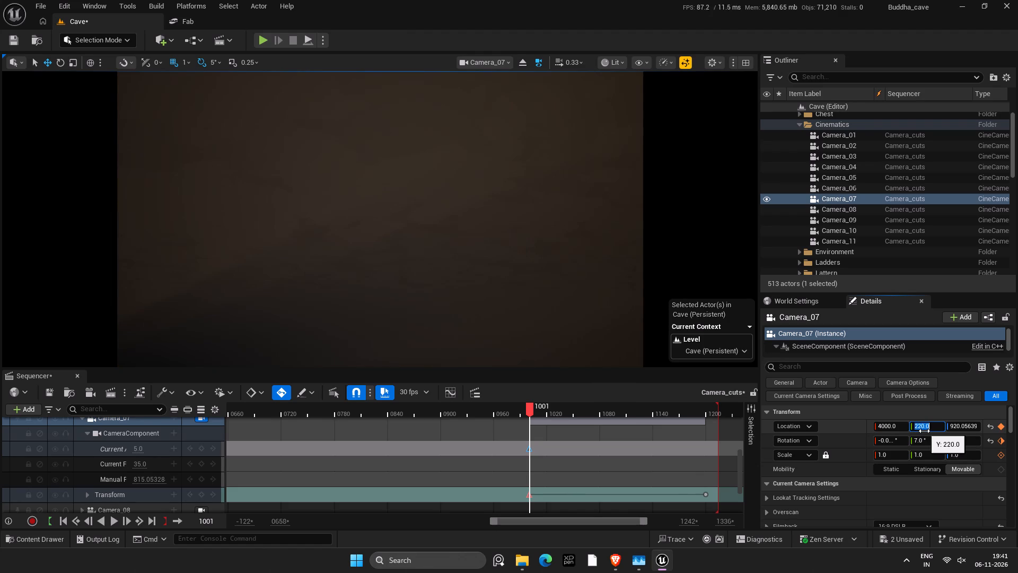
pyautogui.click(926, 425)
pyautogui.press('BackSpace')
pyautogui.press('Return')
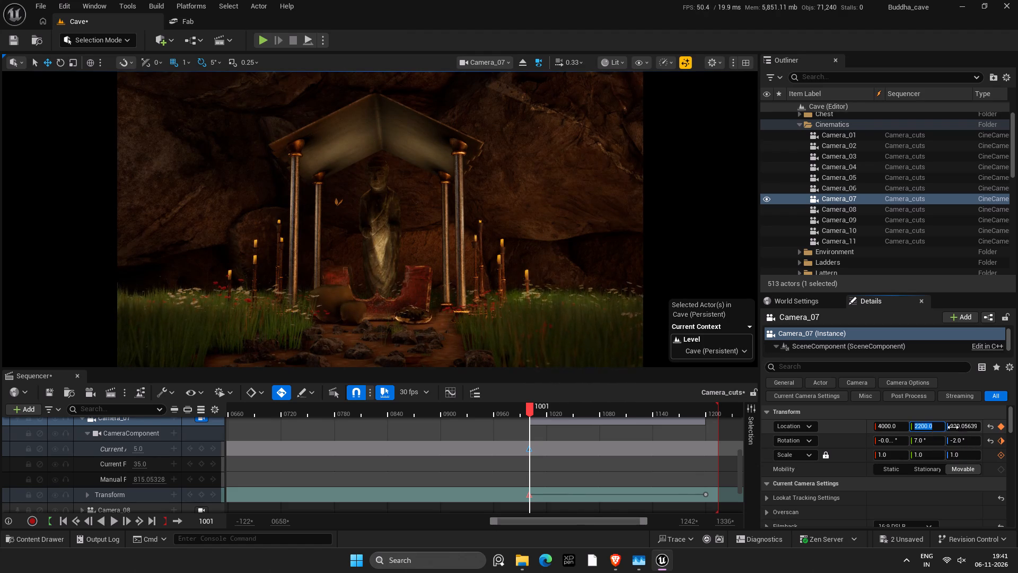
# Try Camera_07's Z location at 900 and 1000, set it to 950, and save the sequence.
pyautogui.click(967, 429)
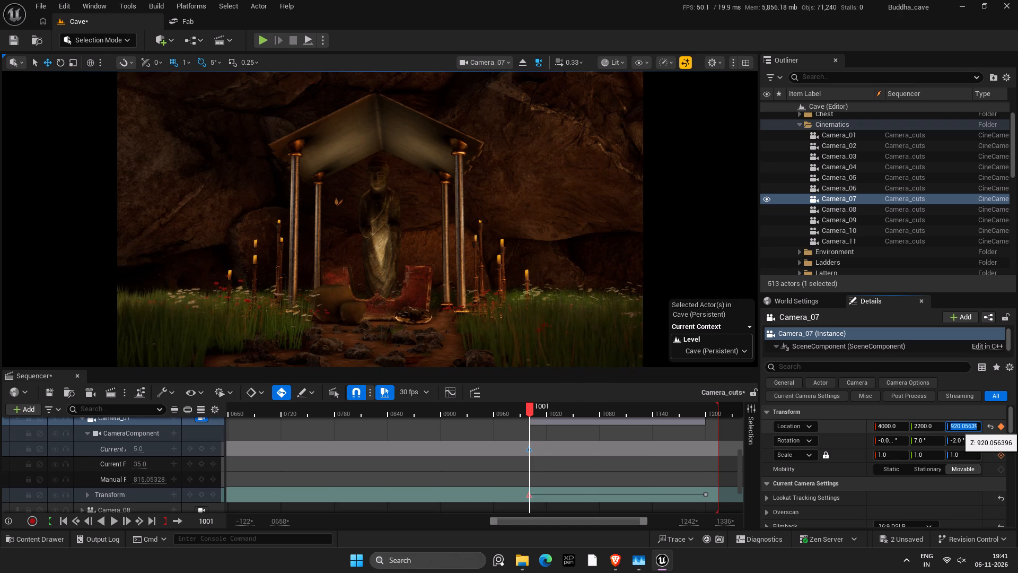
pyautogui.write('900')
pyautogui.press('Return')
pyautogui.hotkey('ctrl', 's')
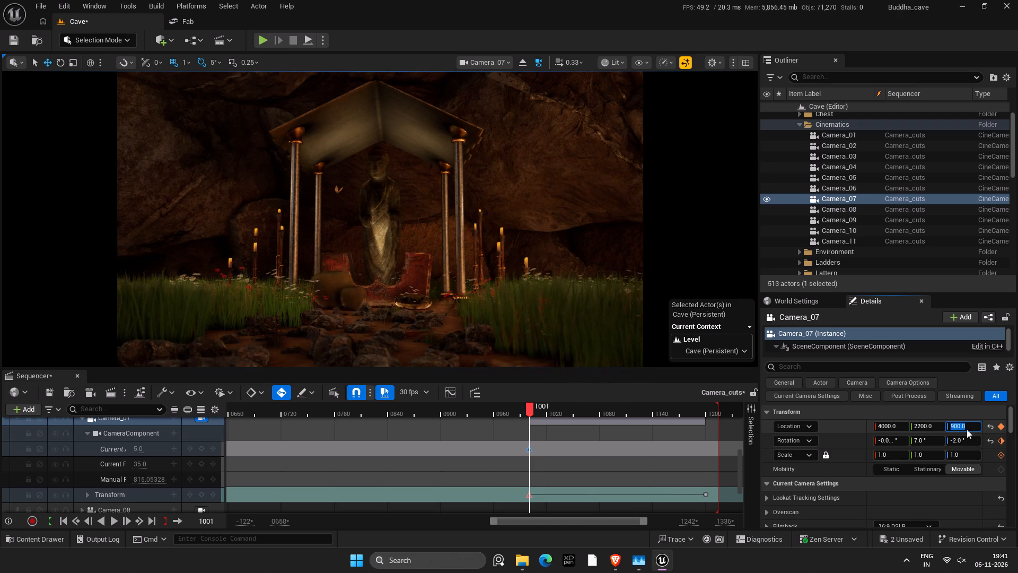
pyautogui.click(967, 429)
pyautogui.write('1000')
pyautogui.press('Return')
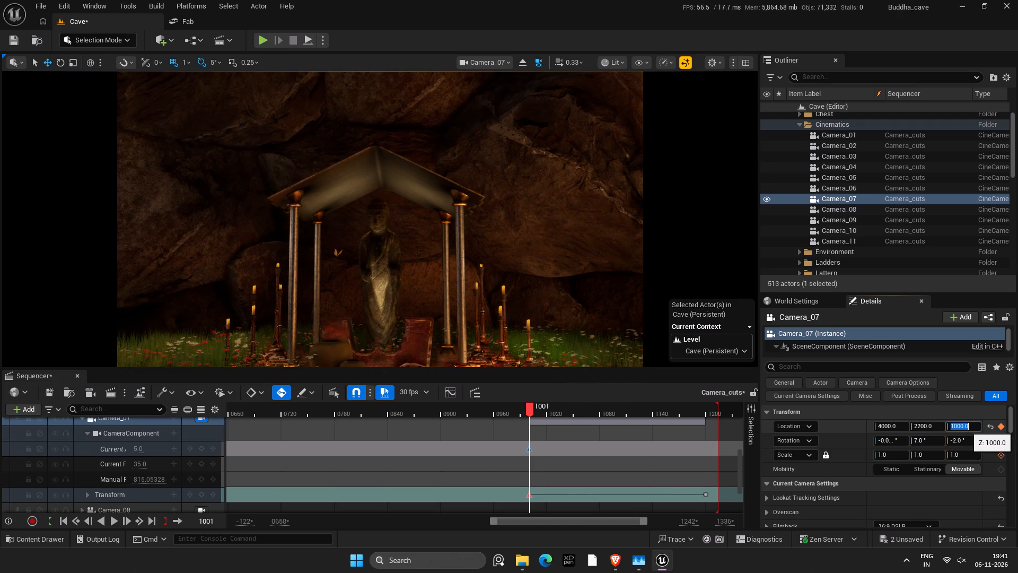
pyautogui.write('950')
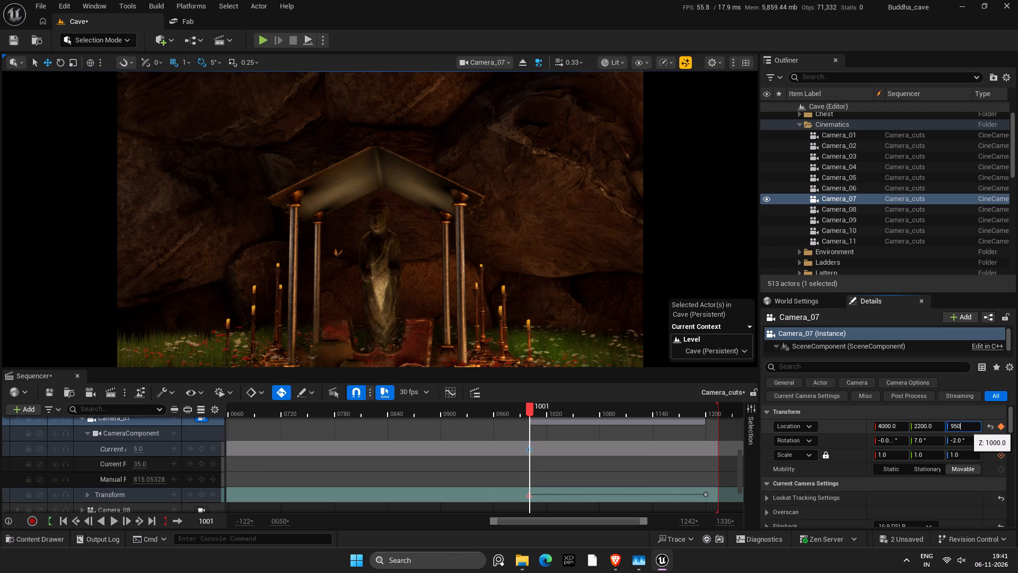
pyautogui.press('Return')
pyautogui.hotkey('ctrl', 's')
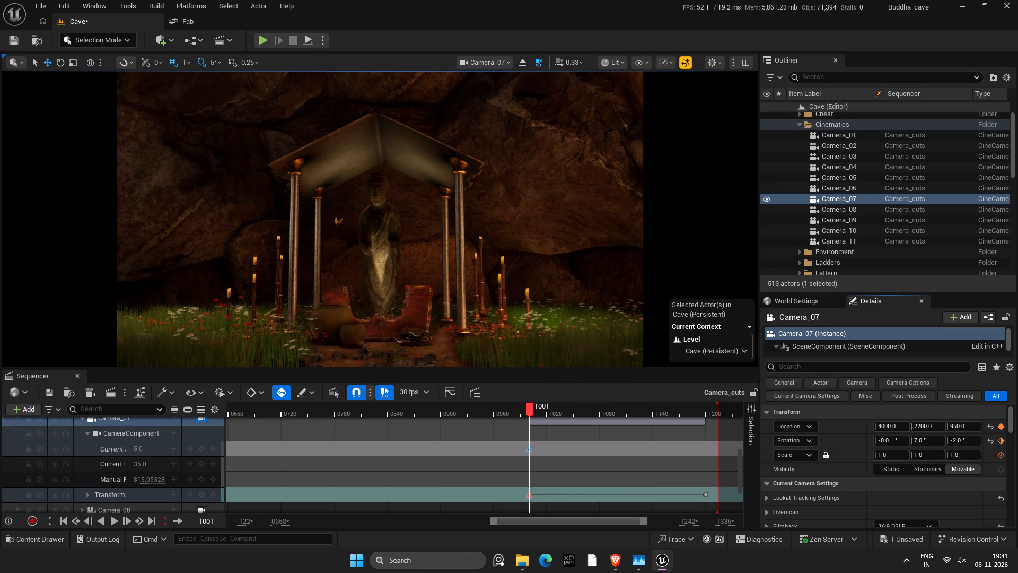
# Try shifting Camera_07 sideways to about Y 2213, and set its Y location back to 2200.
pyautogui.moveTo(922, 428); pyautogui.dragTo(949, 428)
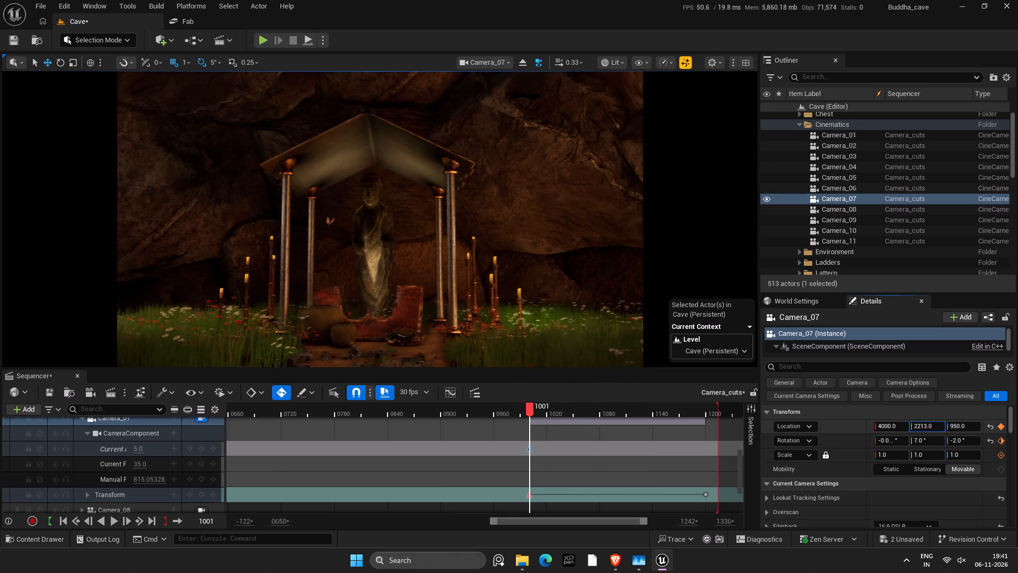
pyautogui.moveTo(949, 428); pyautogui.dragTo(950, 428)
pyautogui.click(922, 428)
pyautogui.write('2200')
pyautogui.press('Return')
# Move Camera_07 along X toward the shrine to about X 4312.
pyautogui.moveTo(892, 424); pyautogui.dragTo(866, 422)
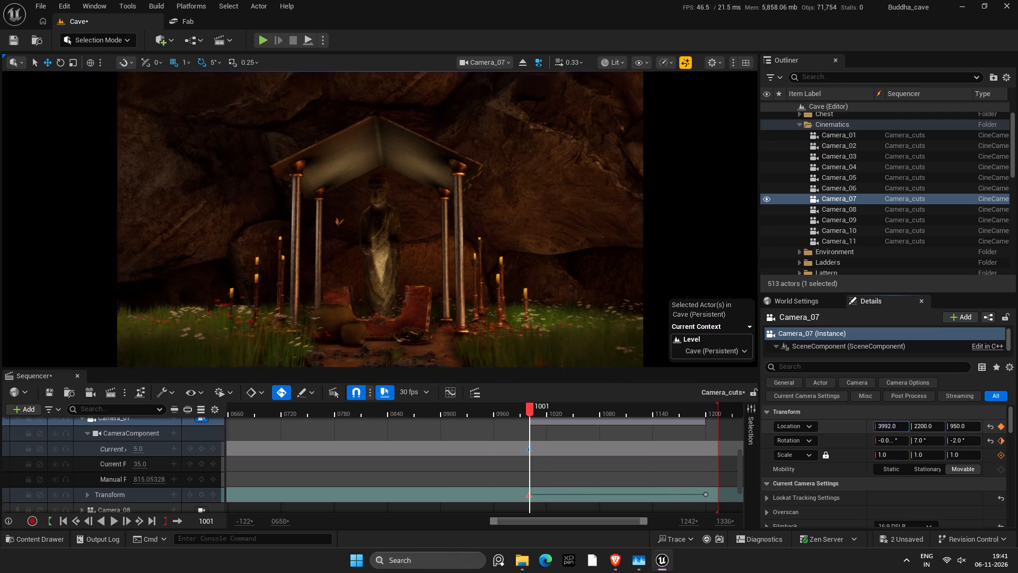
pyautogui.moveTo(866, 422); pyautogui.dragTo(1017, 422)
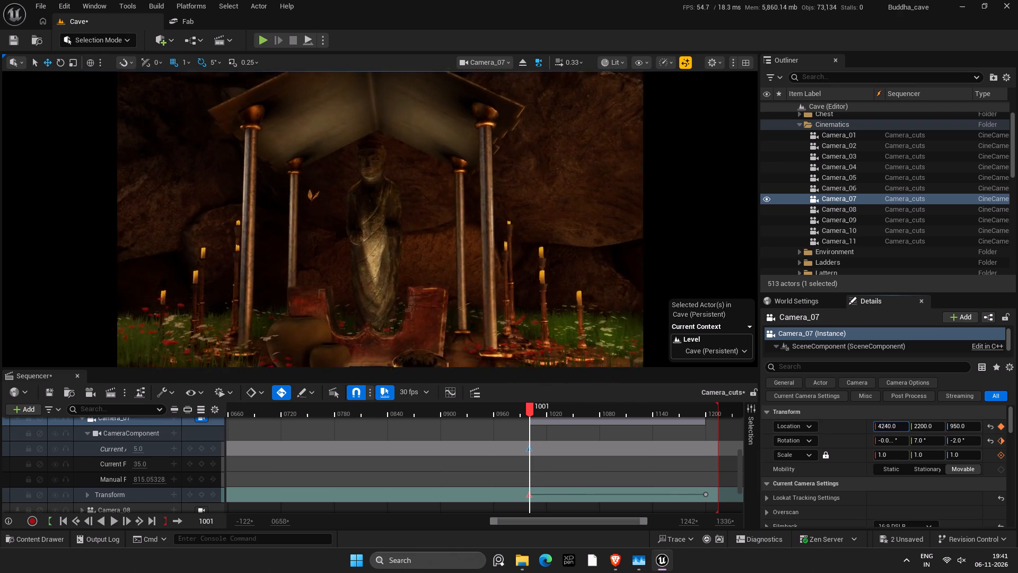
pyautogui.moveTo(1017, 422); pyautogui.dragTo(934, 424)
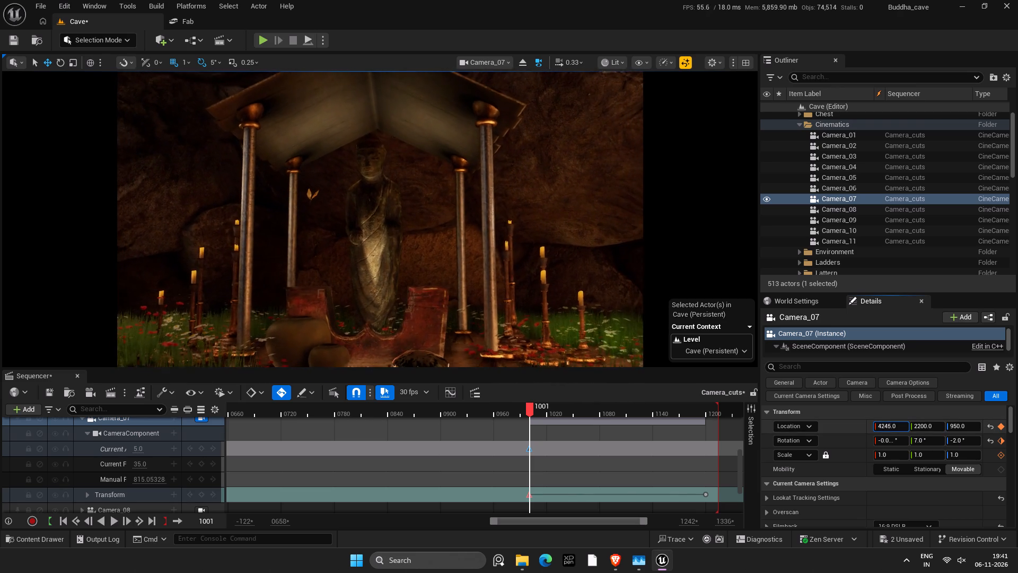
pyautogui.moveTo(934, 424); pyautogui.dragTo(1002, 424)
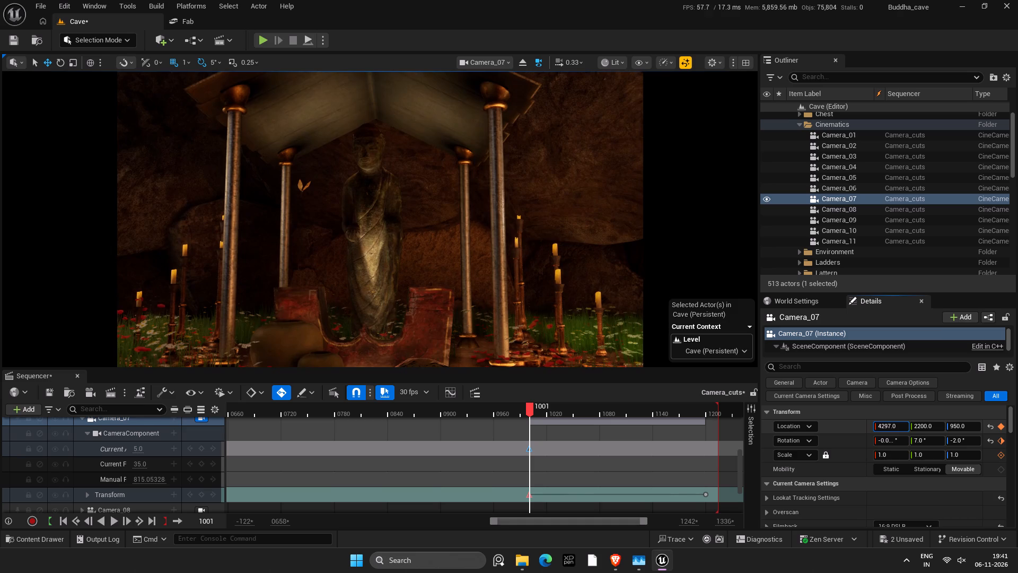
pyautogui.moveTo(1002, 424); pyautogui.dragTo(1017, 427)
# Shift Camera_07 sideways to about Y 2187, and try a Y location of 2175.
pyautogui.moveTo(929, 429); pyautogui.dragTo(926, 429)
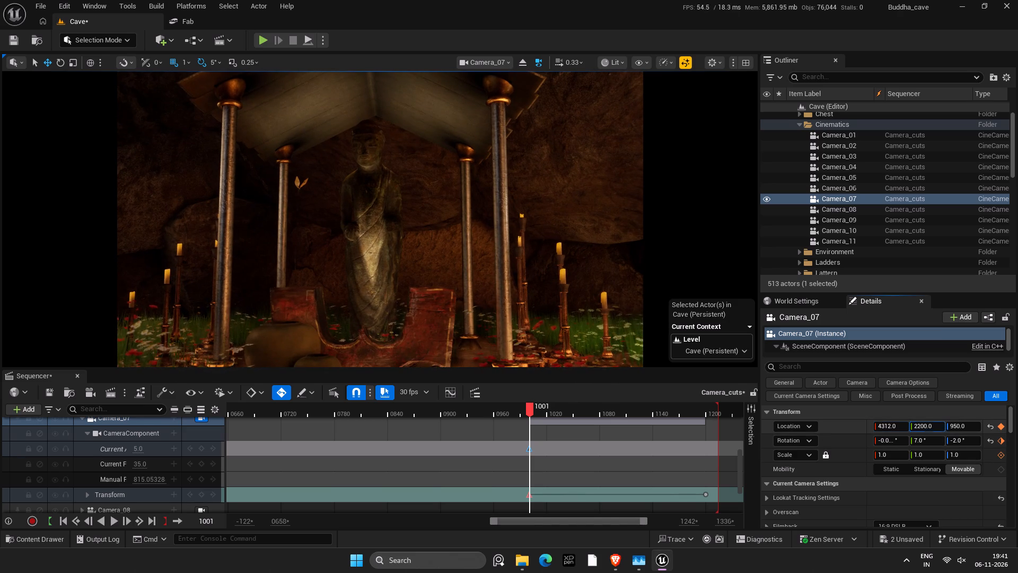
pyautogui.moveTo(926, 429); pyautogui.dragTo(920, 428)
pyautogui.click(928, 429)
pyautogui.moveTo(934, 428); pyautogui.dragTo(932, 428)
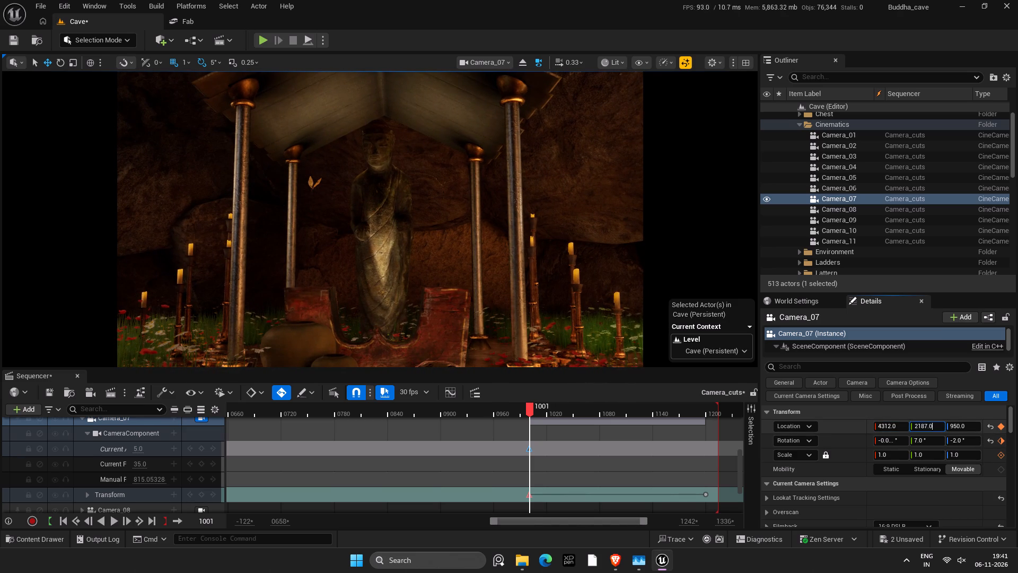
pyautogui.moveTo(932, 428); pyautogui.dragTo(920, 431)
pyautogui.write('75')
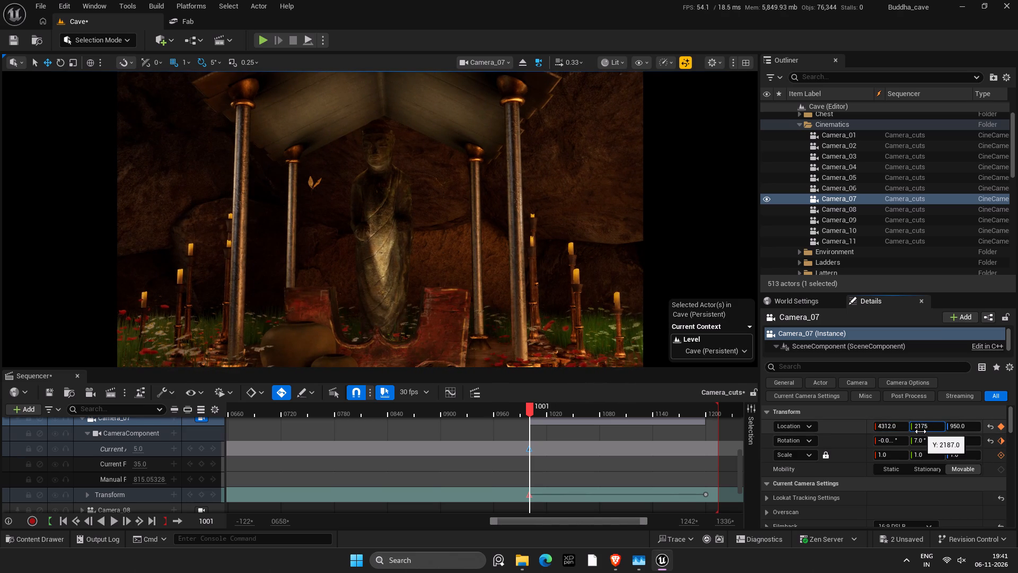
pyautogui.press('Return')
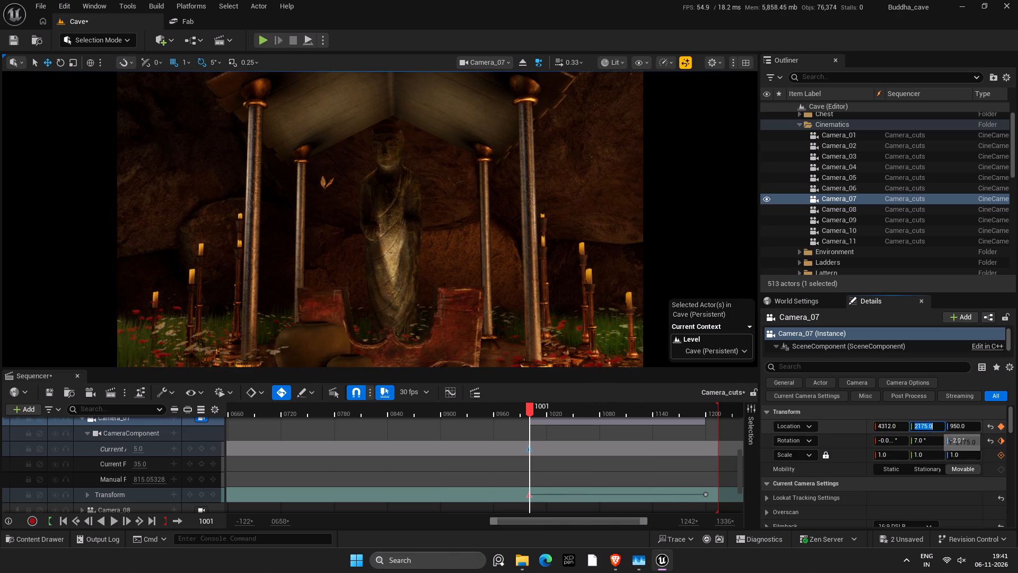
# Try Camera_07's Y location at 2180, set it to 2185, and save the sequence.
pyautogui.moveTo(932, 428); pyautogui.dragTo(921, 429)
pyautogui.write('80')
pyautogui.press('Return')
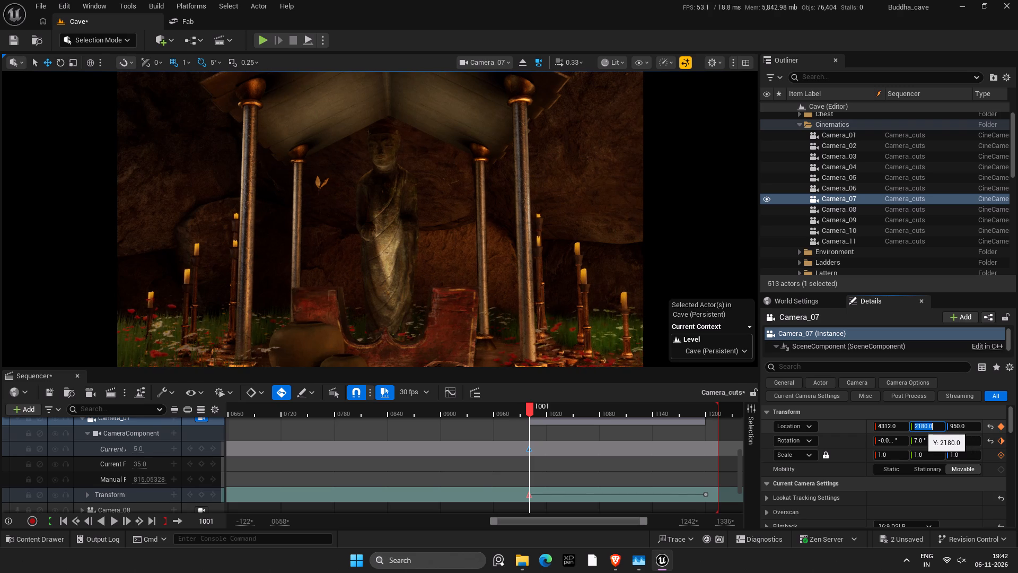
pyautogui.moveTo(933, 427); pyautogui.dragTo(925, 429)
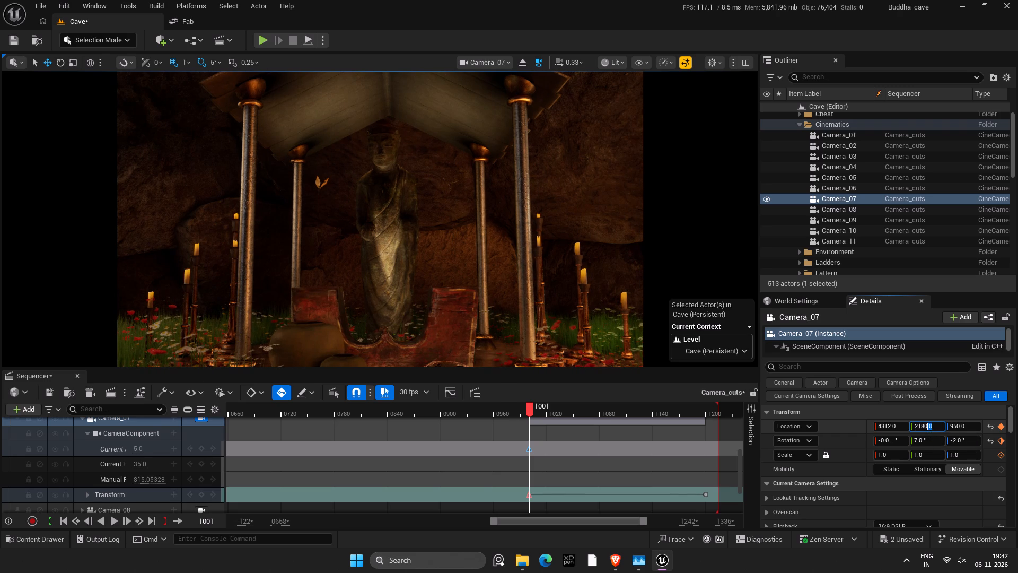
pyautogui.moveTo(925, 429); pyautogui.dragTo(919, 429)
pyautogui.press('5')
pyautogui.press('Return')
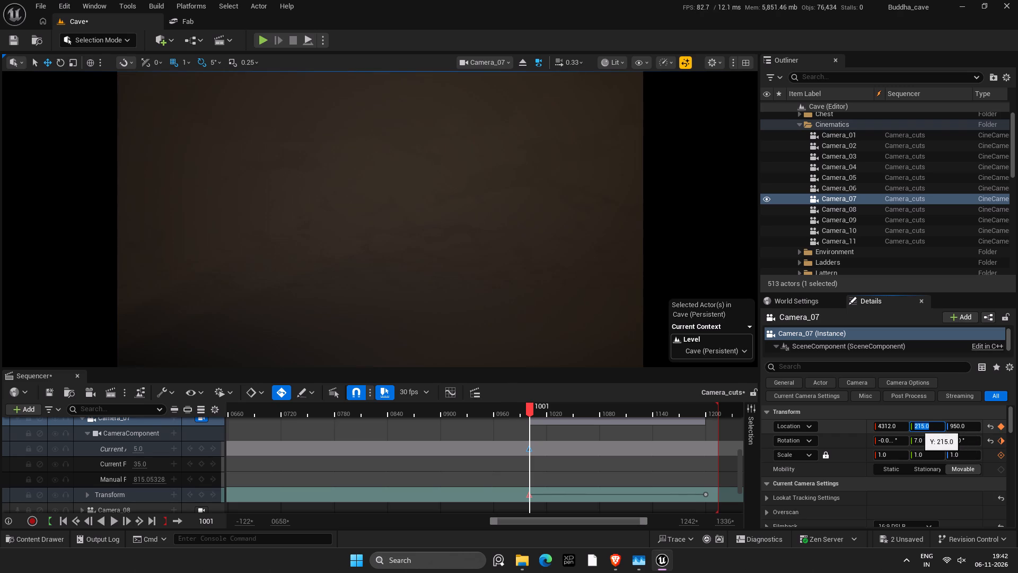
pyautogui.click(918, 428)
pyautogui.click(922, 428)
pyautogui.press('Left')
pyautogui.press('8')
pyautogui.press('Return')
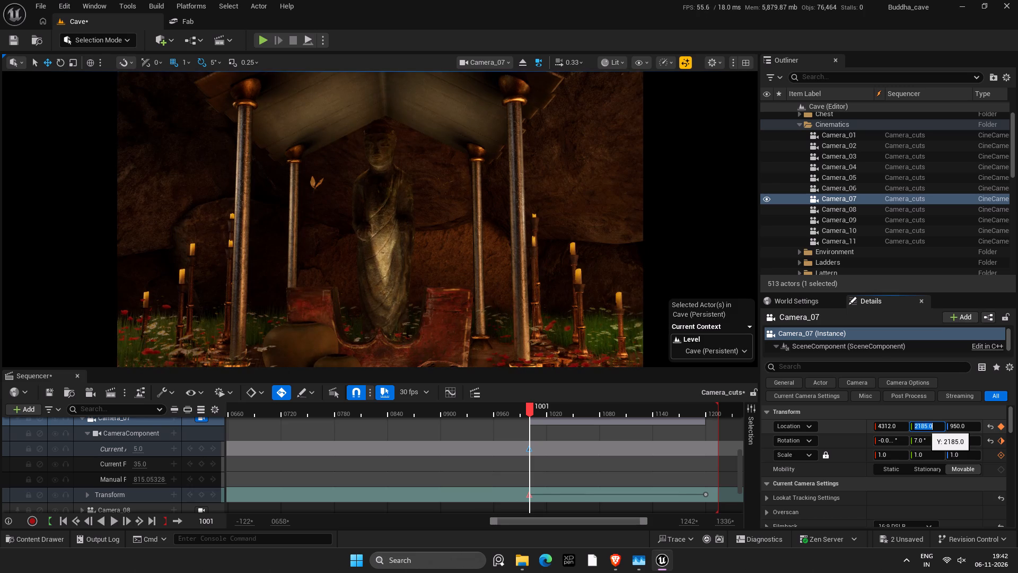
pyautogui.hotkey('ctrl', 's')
# Set Camera_07's Y location to 2190 and save the sequence.
pyautogui.click(933, 426)
pyautogui.moveTo(935, 428); pyautogui.dragTo(923, 429)
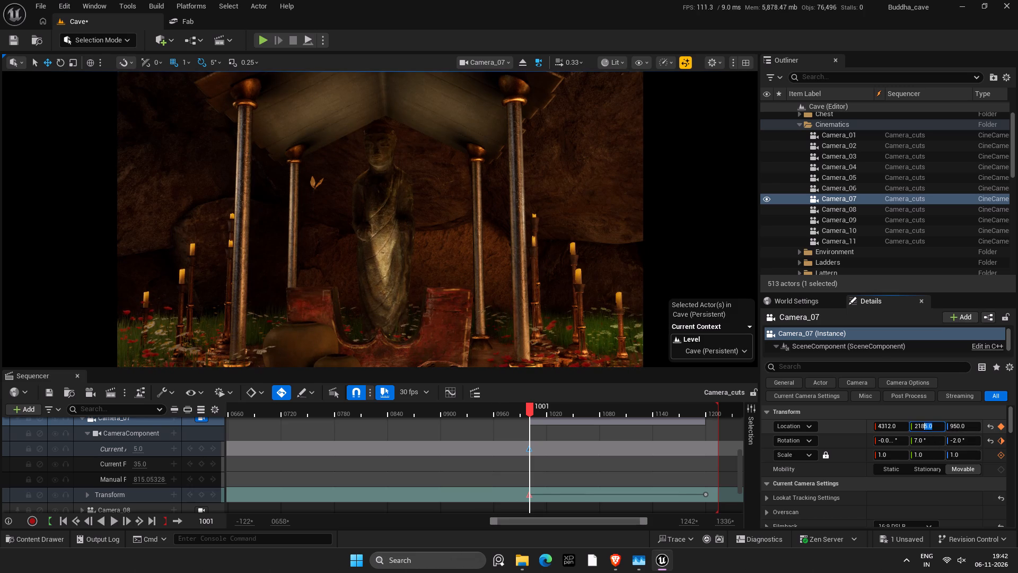
pyautogui.moveTo(923, 429); pyautogui.dragTo(919, 430)
pyautogui.write('90')
pyautogui.press('Return')
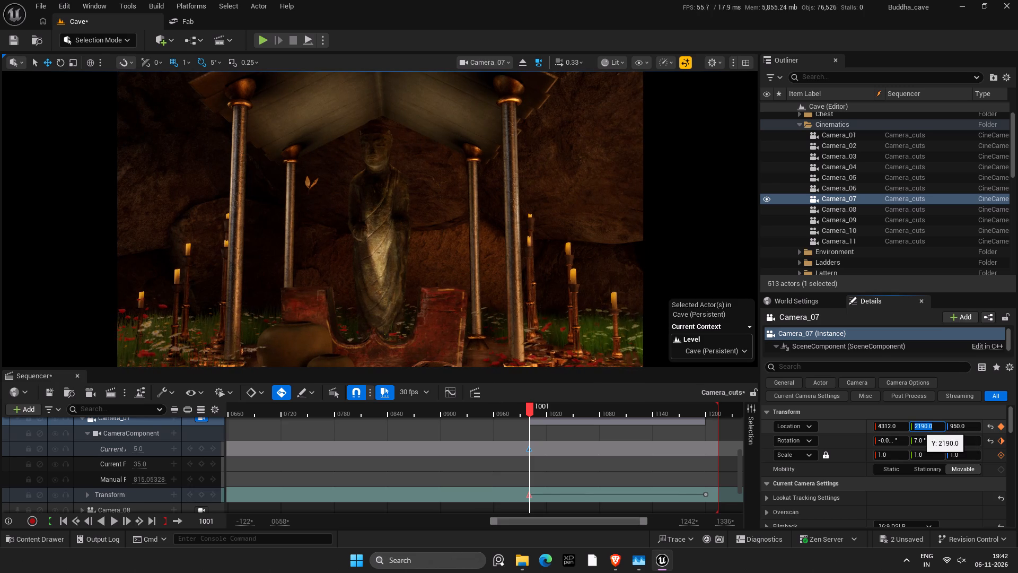
pyautogui.hotkey('ctrl', 's')
# Set Camera_07's X location to 4300 and save the sequence.
pyautogui.click(889, 426)
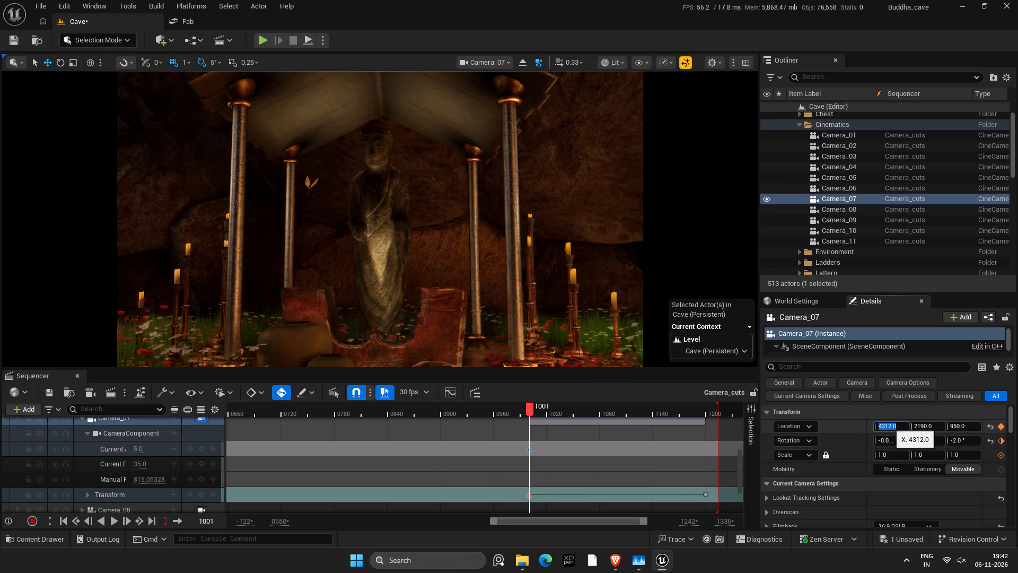
pyautogui.write('42')
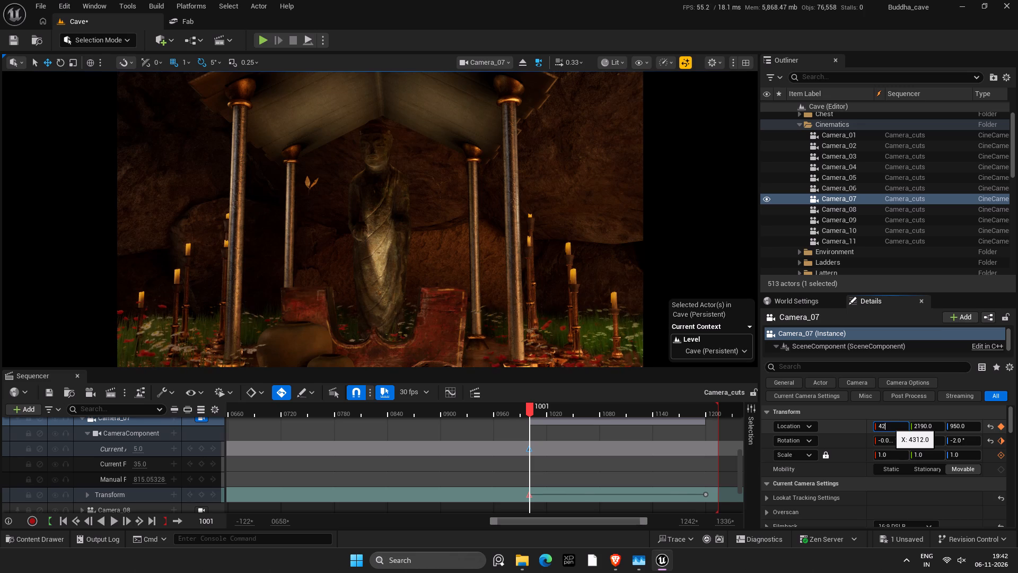
pyautogui.press('BackSpace')
pyautogui.write('300')
pyautogui.press('Return')
pyautogui.hotkey('ctrl', 's')
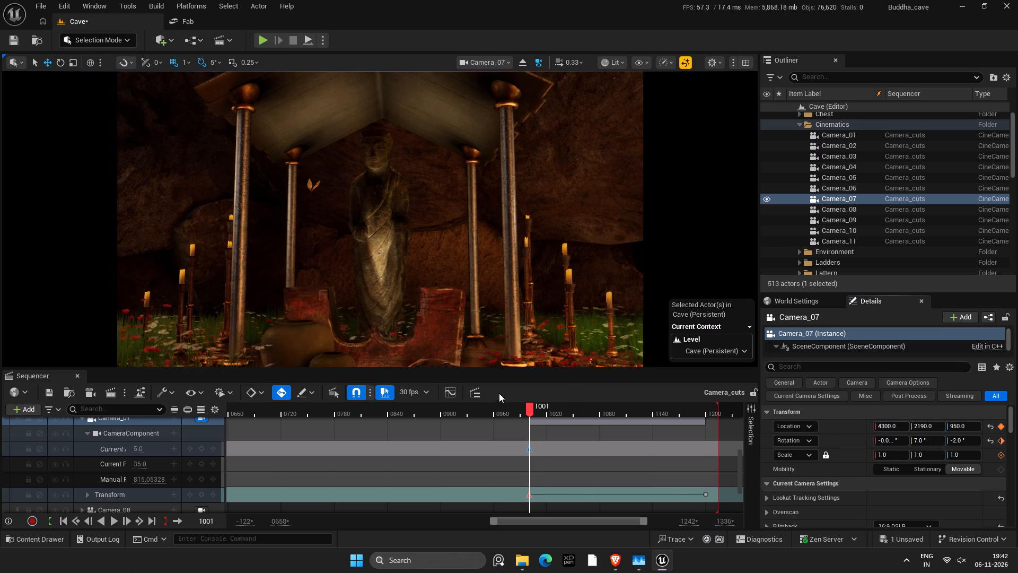
# Move Camera_07 closer to the Buddha statue, to about X 4507, Y 2164, Z 976, and save the level and sequence.
pyautogui.rightClick(477, 341)
pyautogui.write('sss')
pyautogui.write('wwwww')
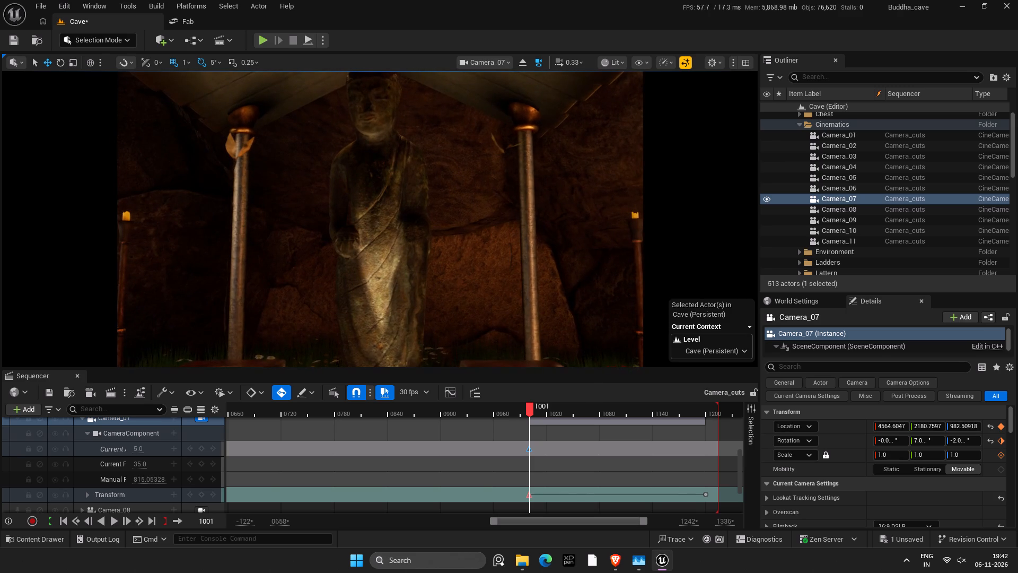
pyautogui.write('ass')
pyautogui.hotkey('ctrl', 's')
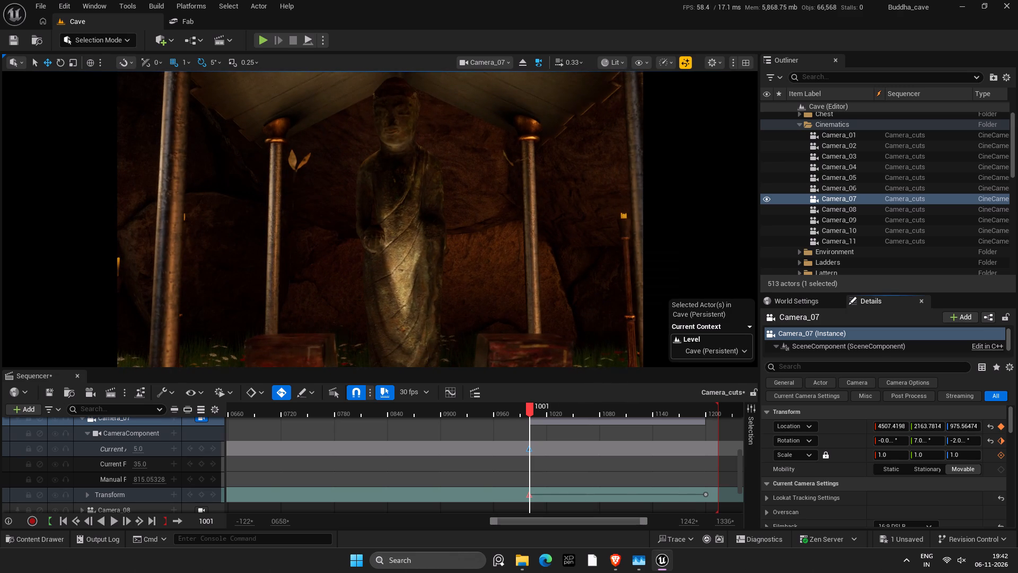
pyautogui.hotkey('ctrl', 's')
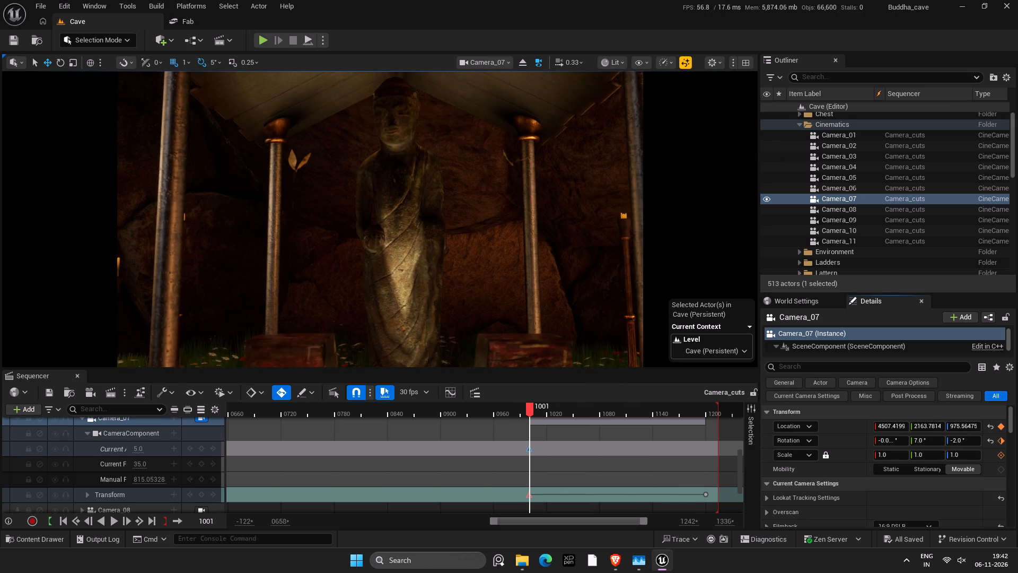
pyautogui.hotkey('ctrl', 's')
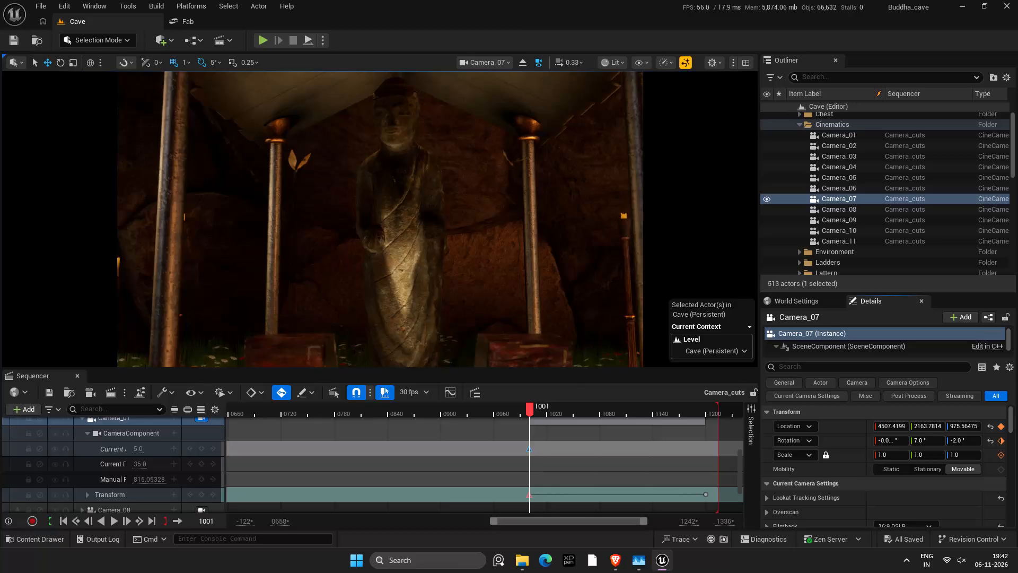
pyautogui.hotkey('ctrl', 's')
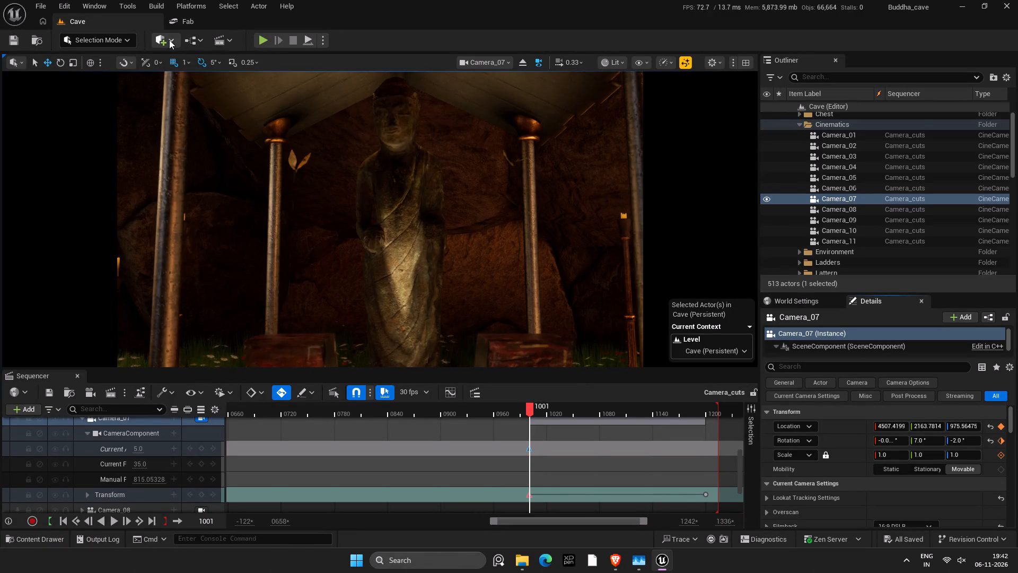
# Add a Spot Light and move it along X to 4897, in front of the Buddha statue.
pyautogui.click(169, 40)
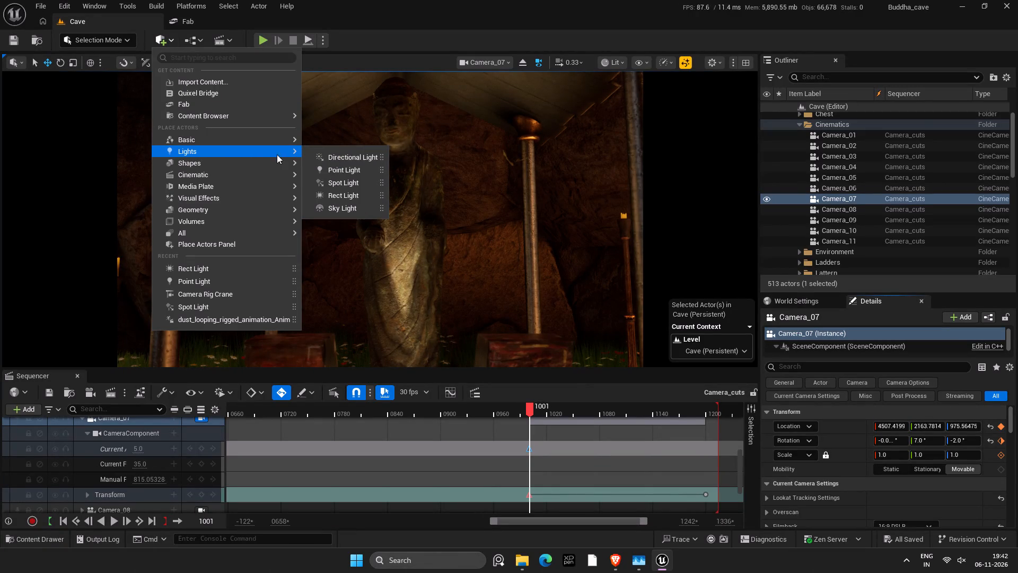
pyautogui.click(346, 183)
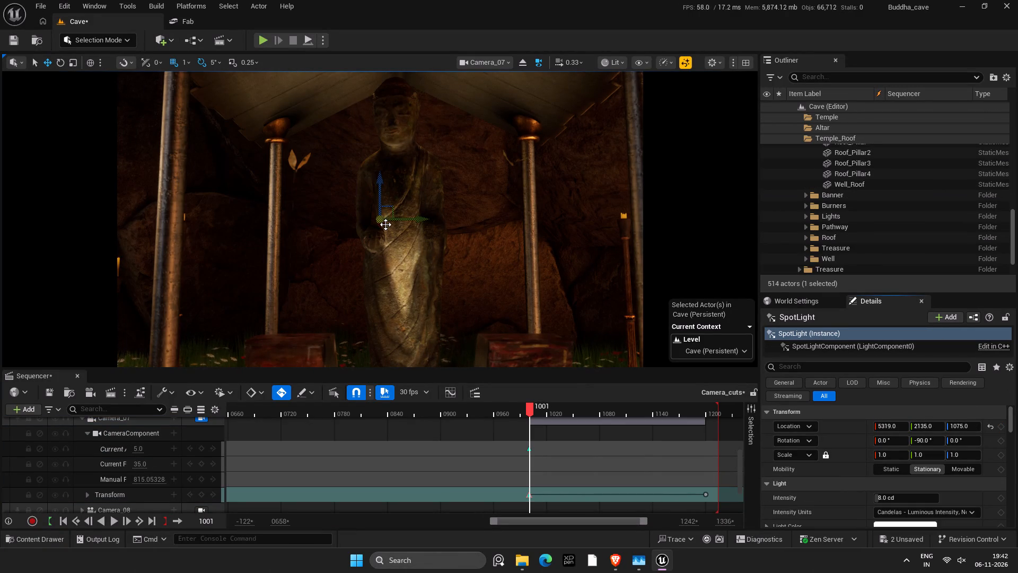
pyautogui.moveTo(383, 227); pyautogui.dragTo(345, 212)
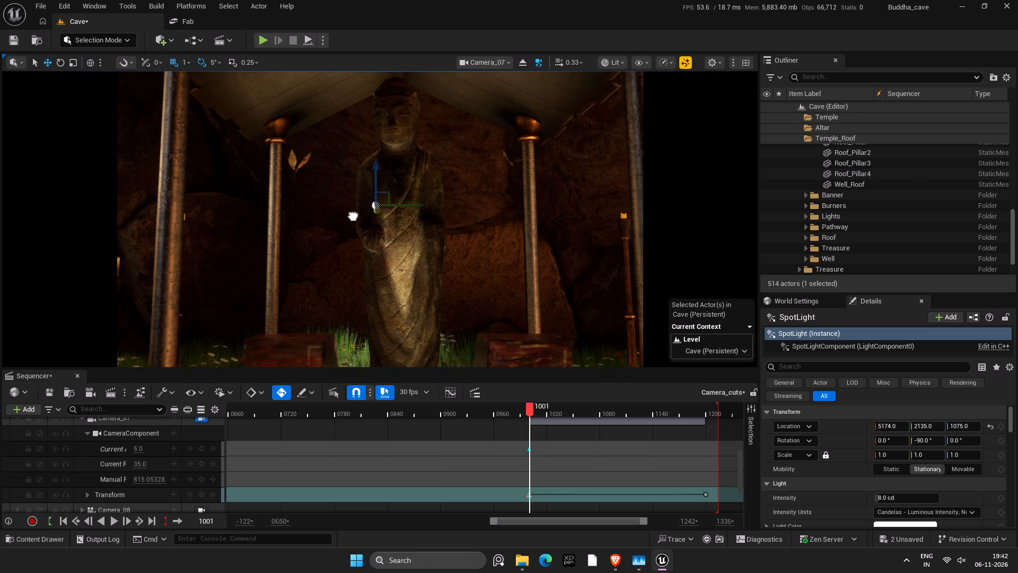
pyautogui.moveTo(345, 212); pyautogui.dragTo(284, 181)
# Tilt the spotlight up to about 50° so it lights the statue's face, and shift it sideways to Y 2160.
pyautogui.press('w')
pyautogui.press('e')
pyautogui.moveTo(354, 161); pyautogui.dragTo(366, 302)
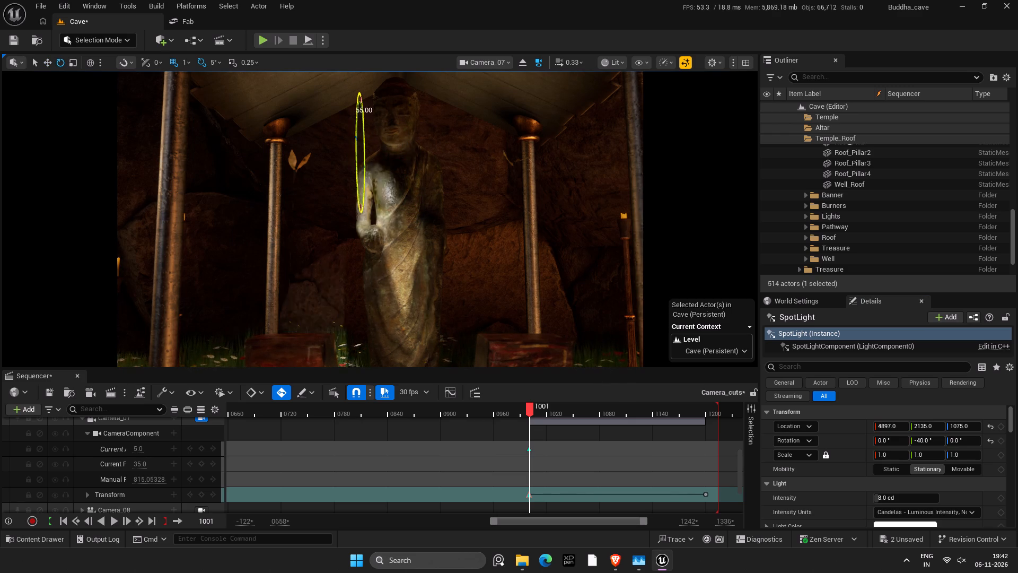
pyautogui.moveTo(366, 302); pyautogui.dragTo(340, 462)
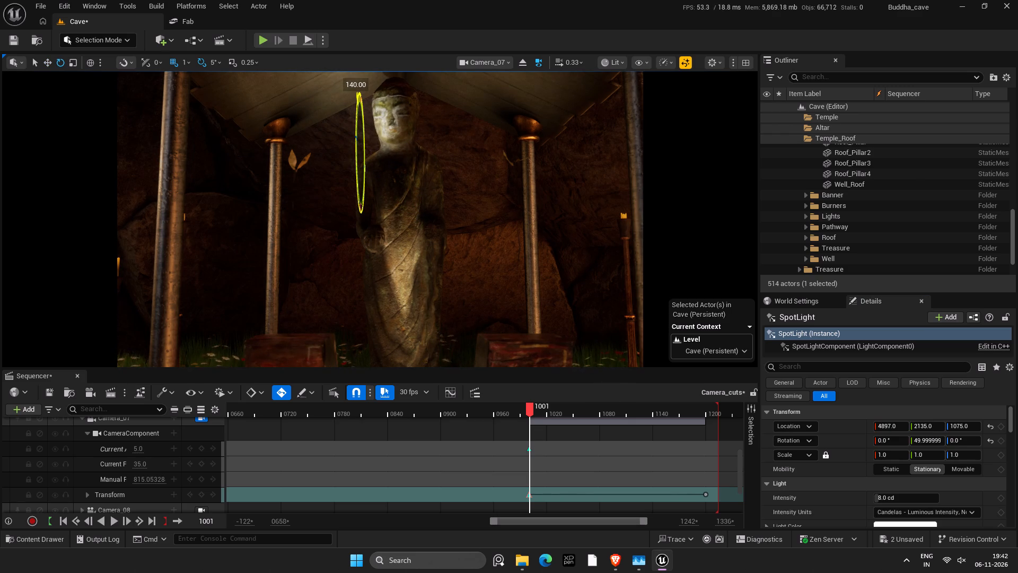
pyautogui.press('w')
pyautogui.moveTo(399, 153); pyautogui.dragTo(432, 156)
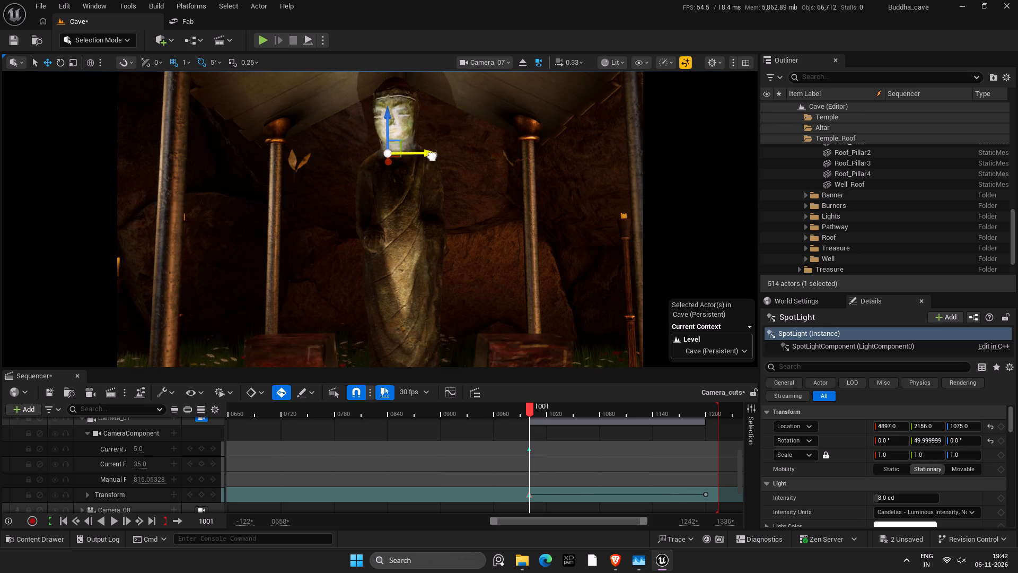
pyautogui.moveTo(432, 156); pyautogui.dragTo(438, 158)
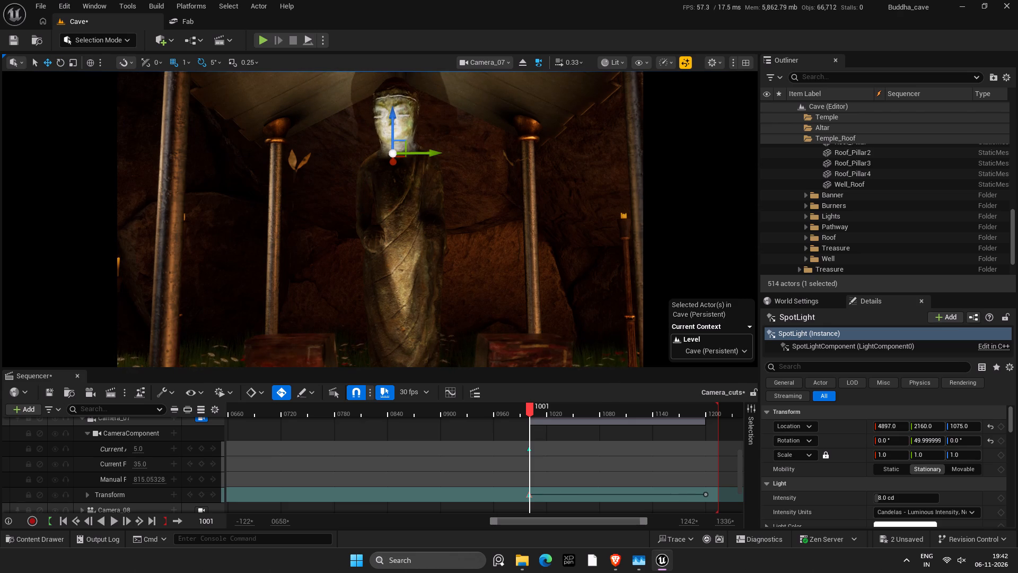
# Reduce the spotlight's attenuation radius, narrow its outer cone angle to about 25°, and set its source radius to 96.
pyautogui.press('g')
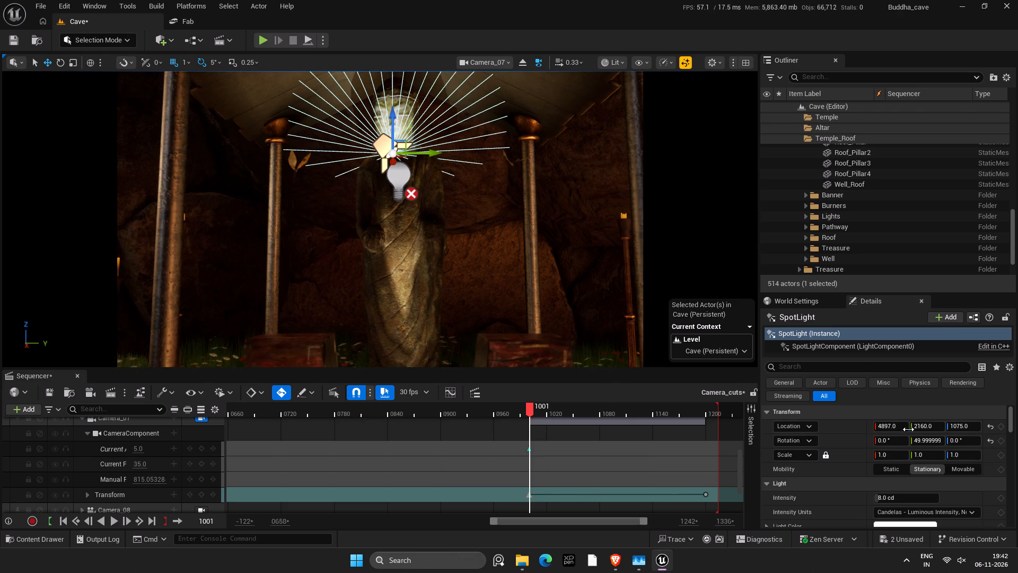
pyautogui.scroll(-3, 920, 473)
pyautogui.moveTo(898, 493); pyautogui.dragTo(890, 491)
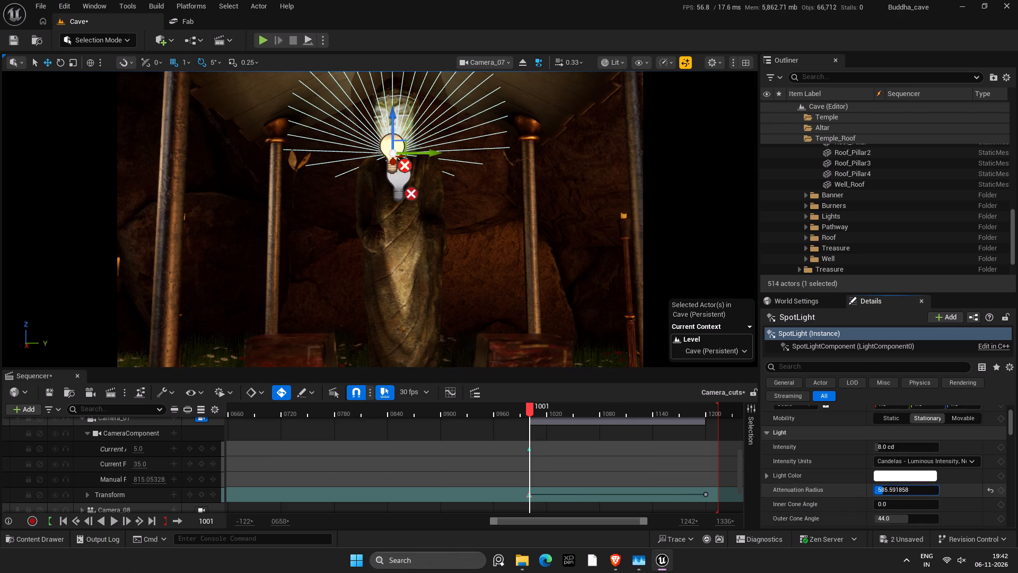
pyautogui.moveTo(890, 491); pyautogui.dragTo(882, 490)
pyautogui.click(886, 488)
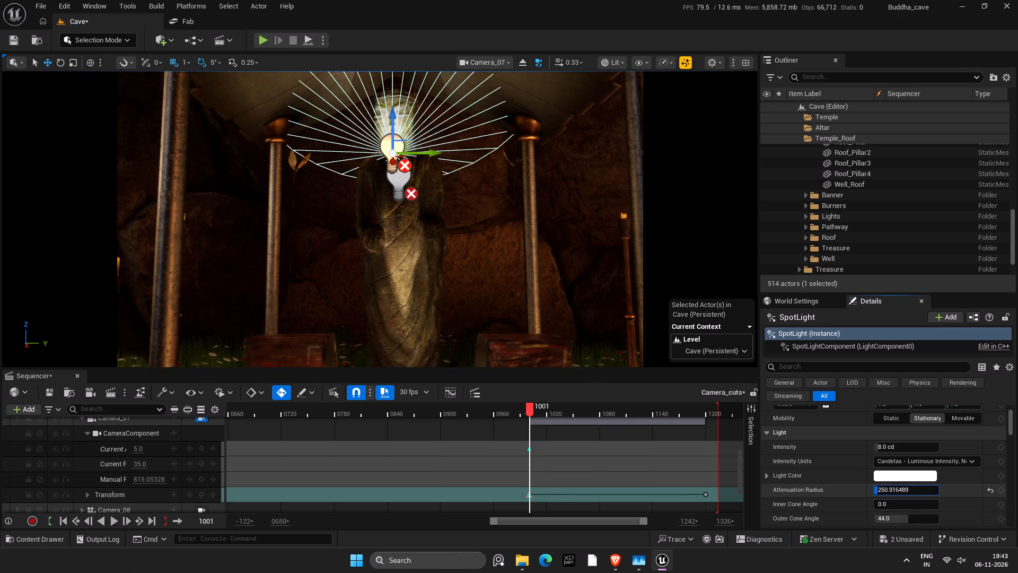
pyautogui.scroll(-5, 912, 502)
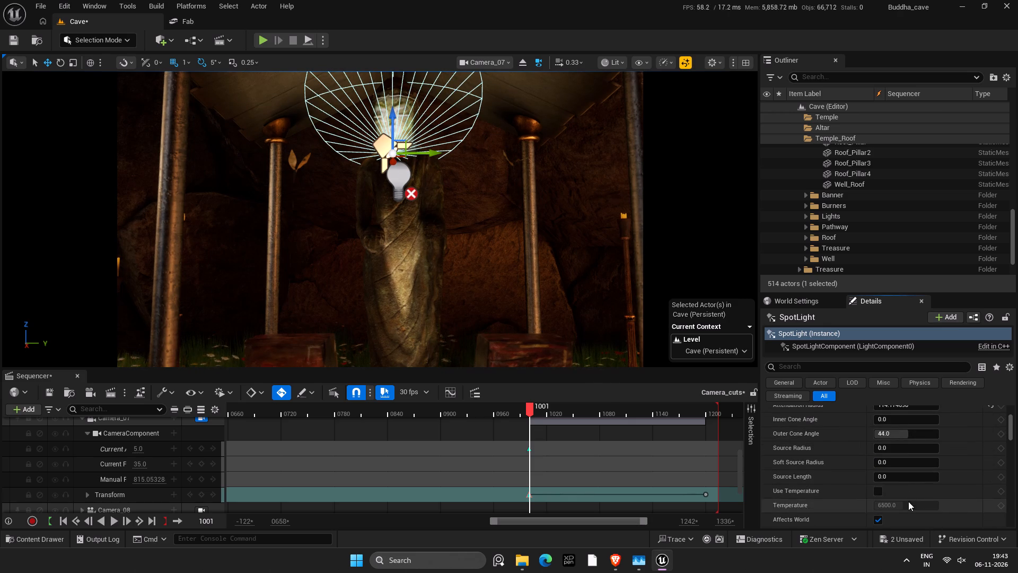
pyautogui.moveTo(905, 438); pyautogui.dragTo(894, 434)
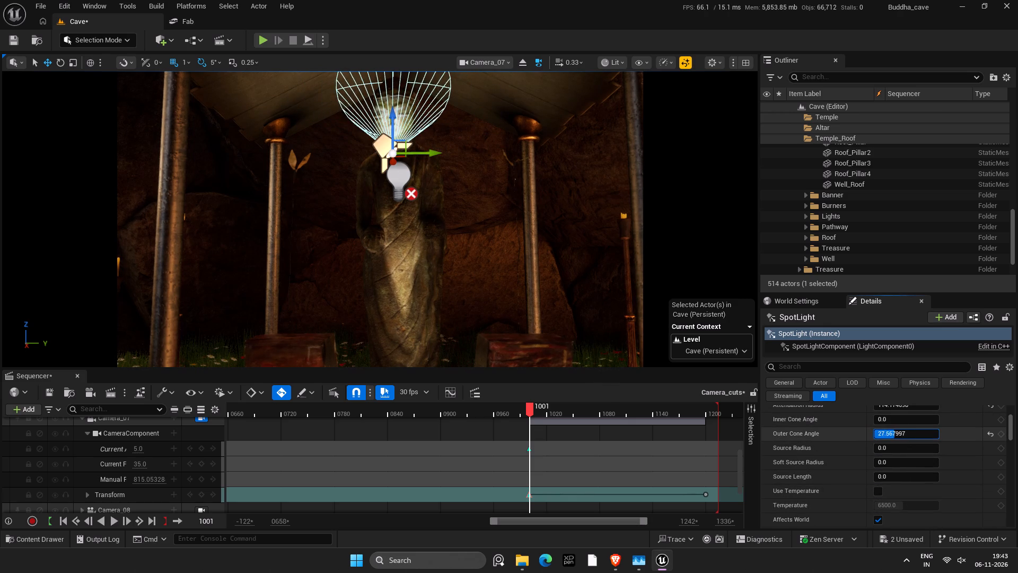
pyautogui.moveTo(894, 434); pyautogui.dragTo(893, 434)
pyautogui.moveTo(900, 447); pyautogui.dragTo(896, 447)
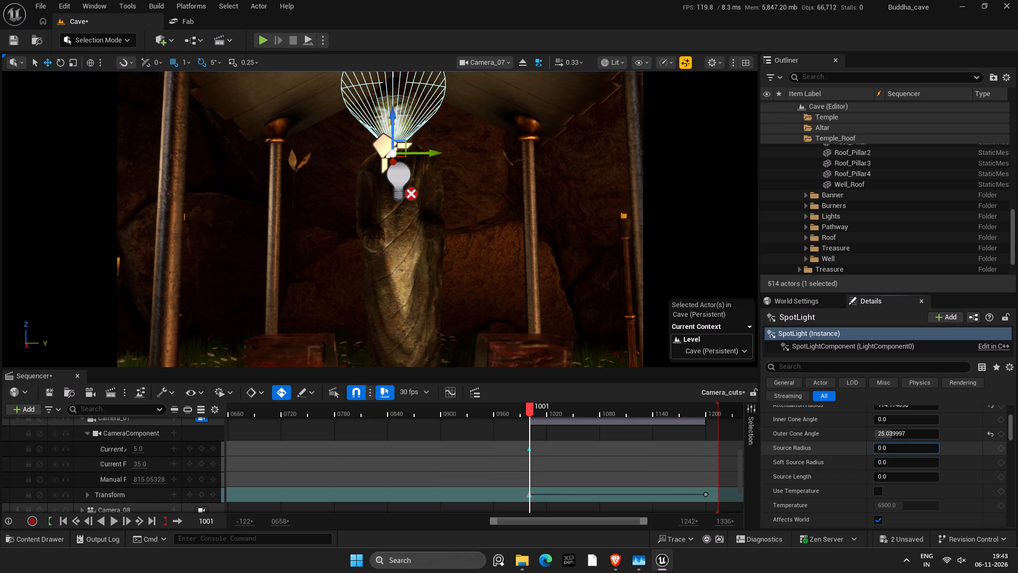
pyautogui.moveTo(896, 447); pyautogui.dragTo(882, 443)
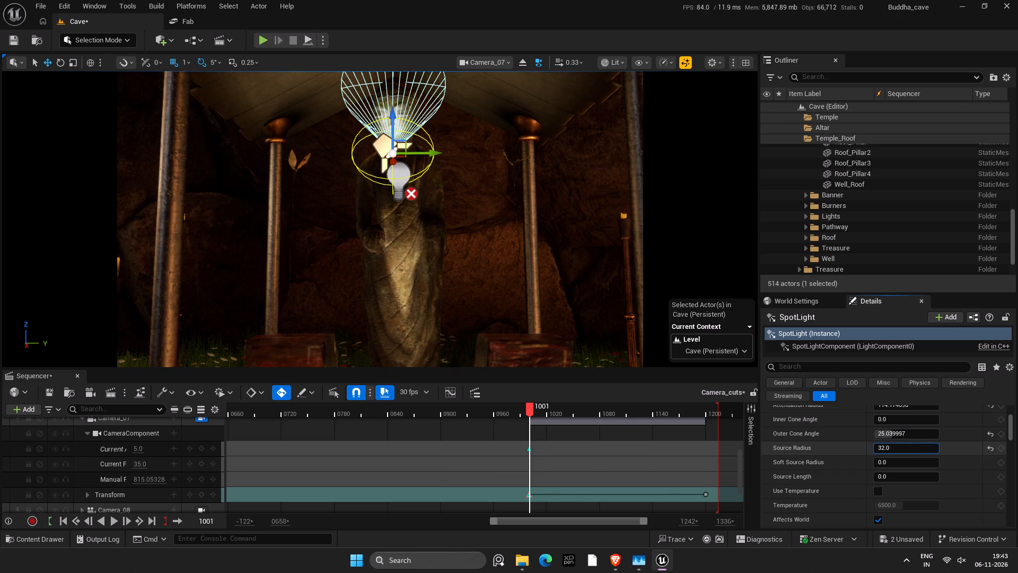
pyautogui.moveTo(882, 443); pyautogui.dragTo(883, 443)
# Lower the spotlight to Z 1052, tilt it up to about 60°, and check the face lighting without viewport helpers.
pyautogui.moveTo(394, 119); pyautogui.dragTo(394, 121)
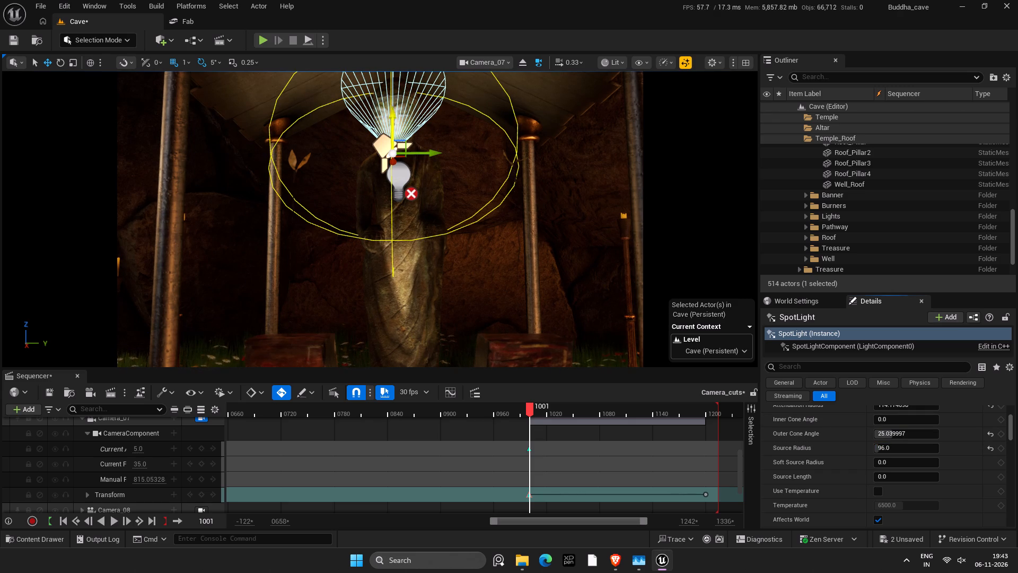
pyautogui.moveTo(394, 121); pyautogui.dragTo(395, 147)
pyautogui.press('e')
pyautogui.moveTo(391, 190); pyautogui.dragTo(392, 196)
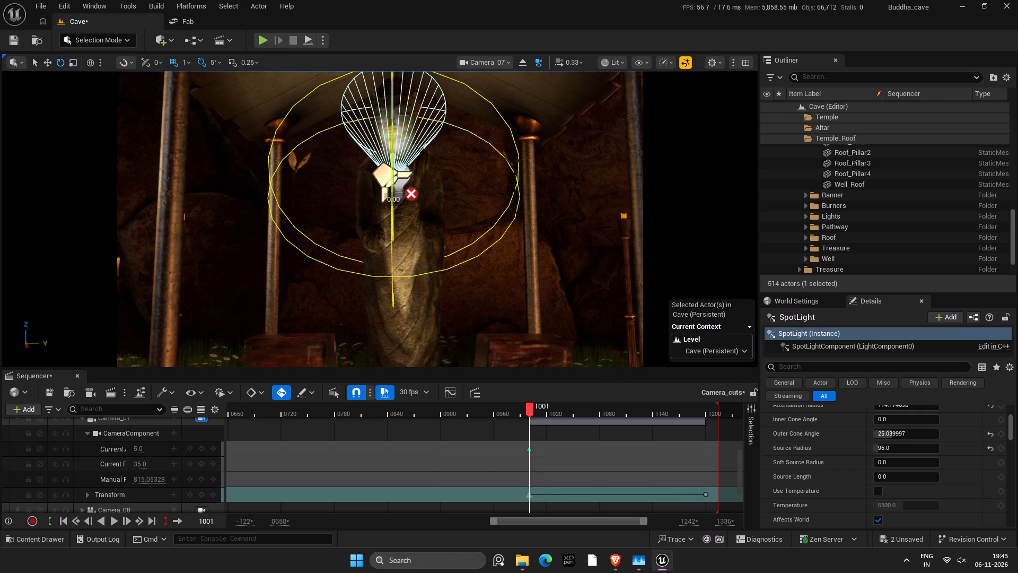
pyautogui.moveTo(392, 196); pyautogui.dragTo(398, 209)
pyautogui.write('ghhhh')
pyautogui.write('hhhhhh')
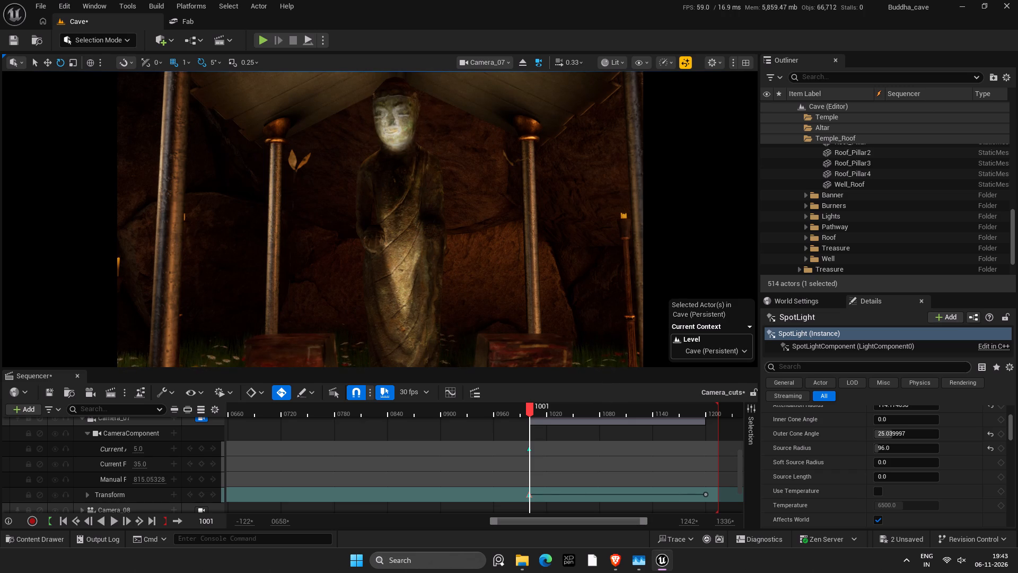
# Enable Use Temperature on the spotlight and set its temperature to 4500.
pyautogui.scroll(-3, 885, 453)
pyautogui.click(877, 439)
pyautogui.moveTo(896, 452); pyautogui.dragTo(873, 447)
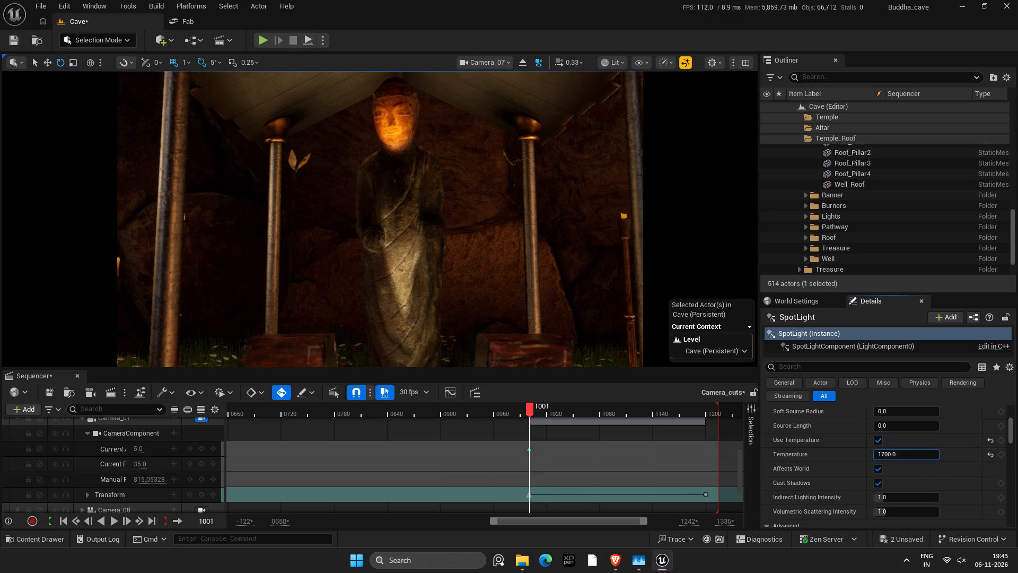
pyautogui.moveTo(873, 447); pyautogui.dragTo(885, 448)
pyautogui.click(900, 454)
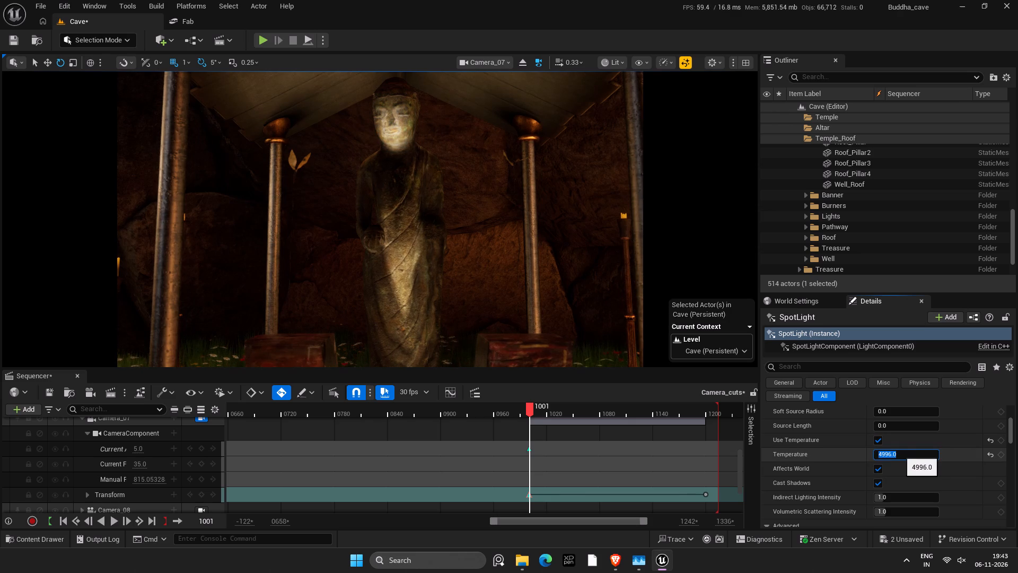
pyautogui.press('4')
pyautogui.write('500')
pyautogui.press('Return')
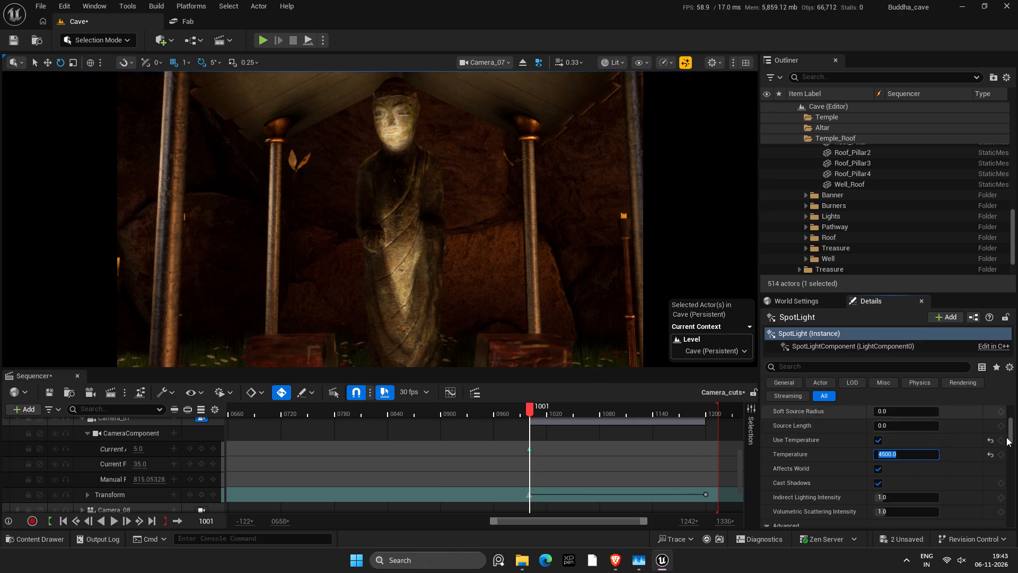
# Duplicate the spotlight straight down to Z 1018 over the statue's torso, and check the lighting without viewport helpers.
pyautogui.moveTo(1008, 432); pyautogui.dragTo(1003, 380)
pyautogui.press('g')
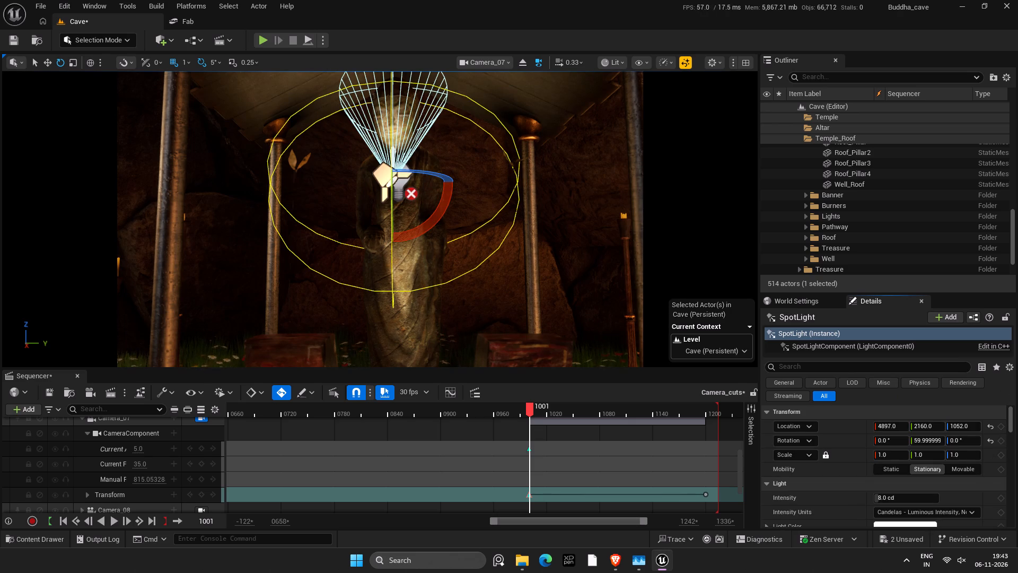
pyautogui.press('w')
pyautogui.keyDown('alt'); pyautogui.moveTo(393, 144); pyautogui.dragTo(393, 171); pyautogui.keyUp('alt')
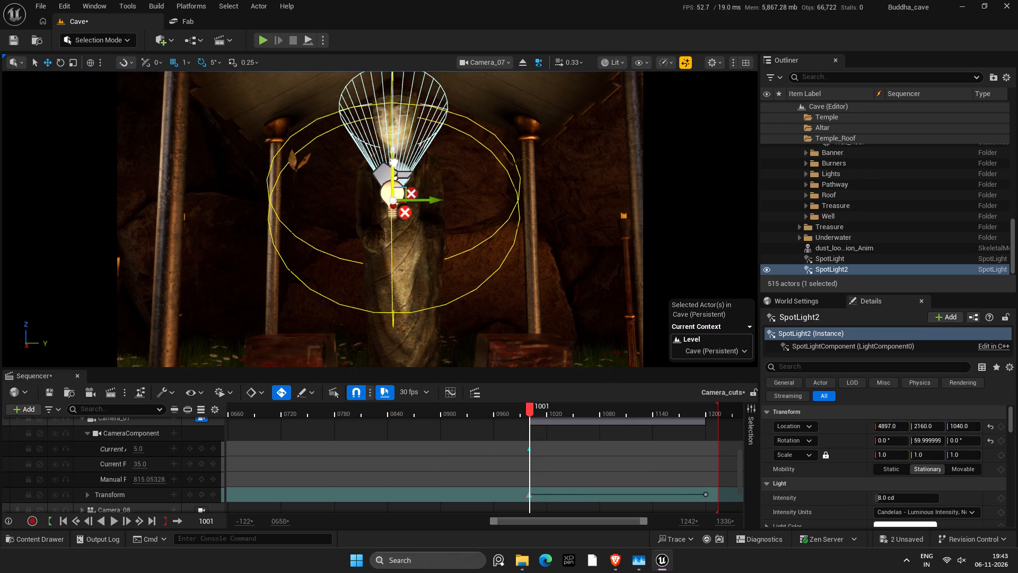
pyautogui.keyDown('alt'); pyautogui.moveTo(393, 171); pyautogui.dragTo(392, 183); pyautogui.keyUp('alt')
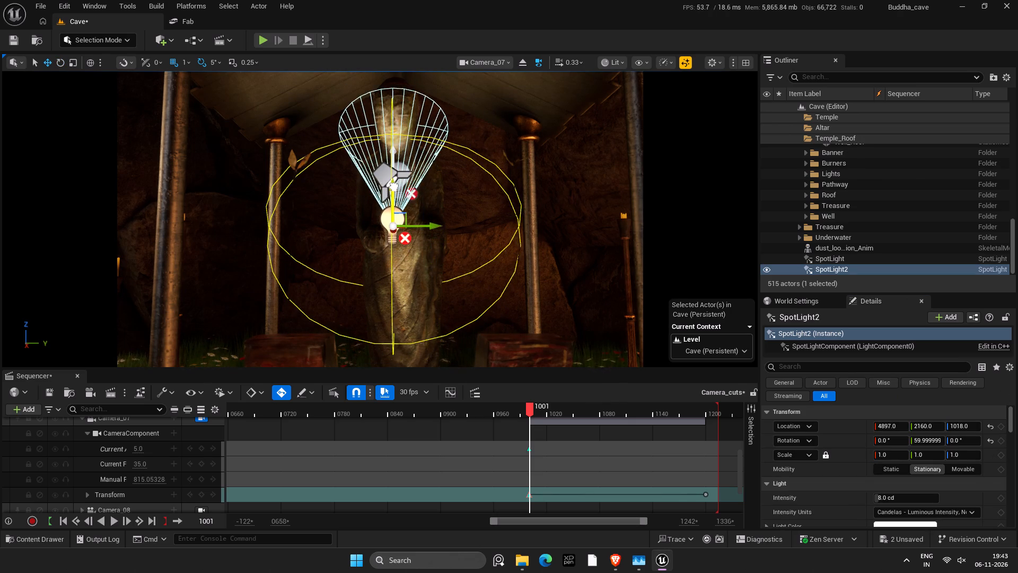
pyautogui.keyDown('alt'); pyautogui.moveTo(392, 183); pyautogui.dragTo(393, 186); pyautogui.keyUp('alt')
pyautogui.press('g')
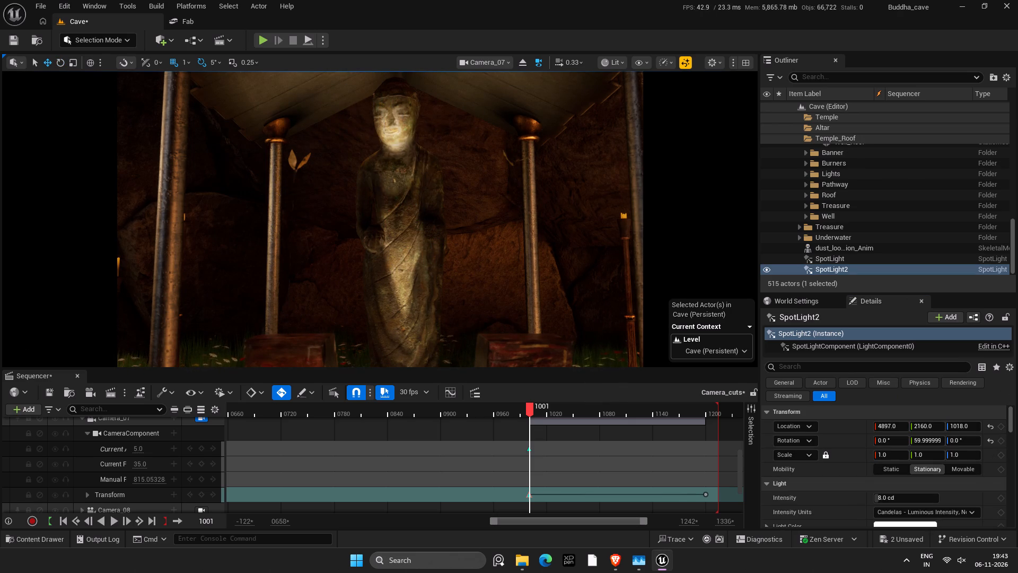
pyautogui.press('h')
pyautogui.press('h')
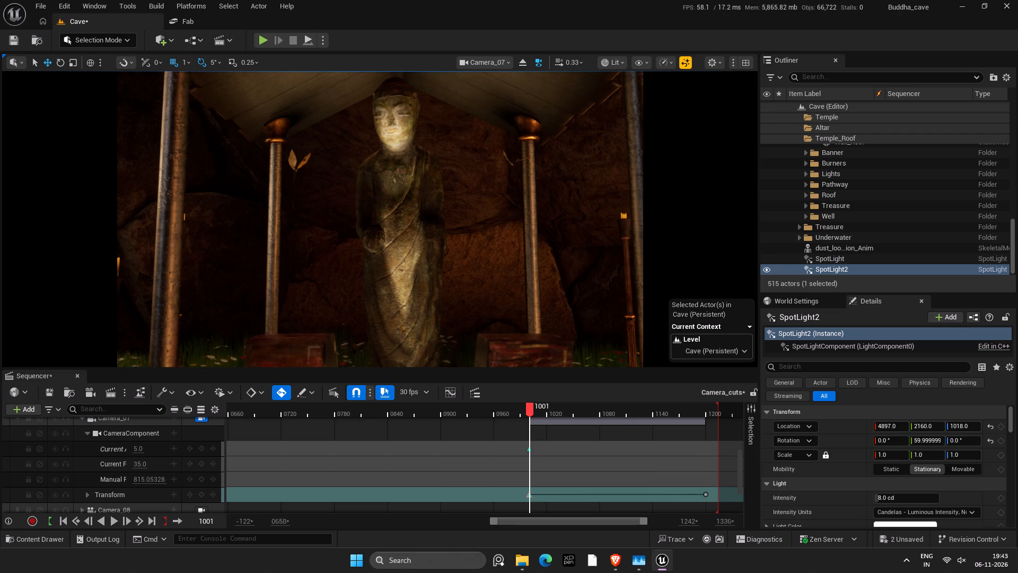
pyautogui.write('ghh')
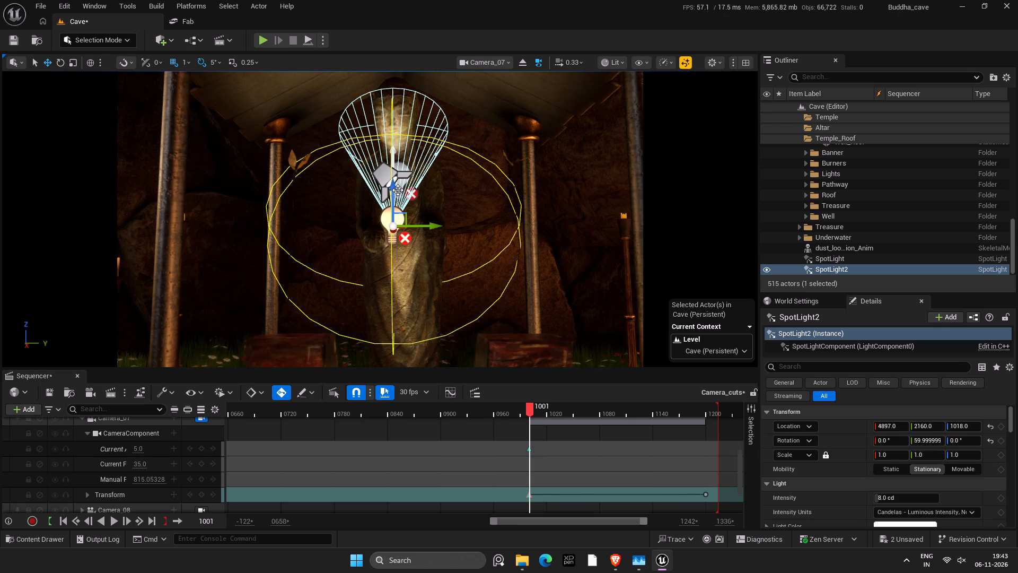
# Lower the duplicate spotlight to Z 1001, tilt it to about 65°, and move it closer to the statue at X 4924.
pyautogui.moveTo(393, 189); pyautogui.dragTo(396, 211)
pyautogui.press('e')
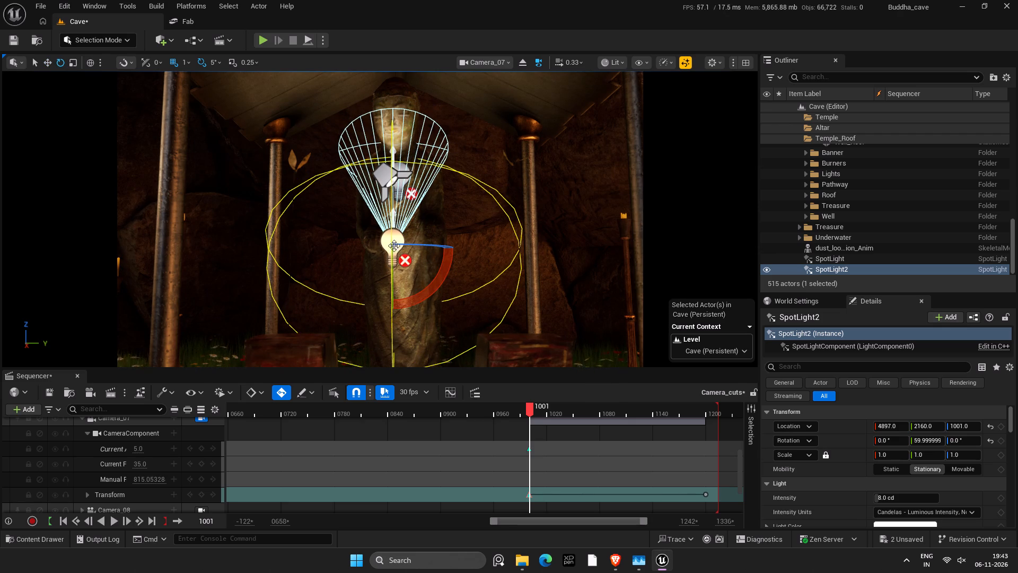
pyautogui.moveTo(395, 260); pyautogui.dragTo(397, 267)
pyautogui.press('e')
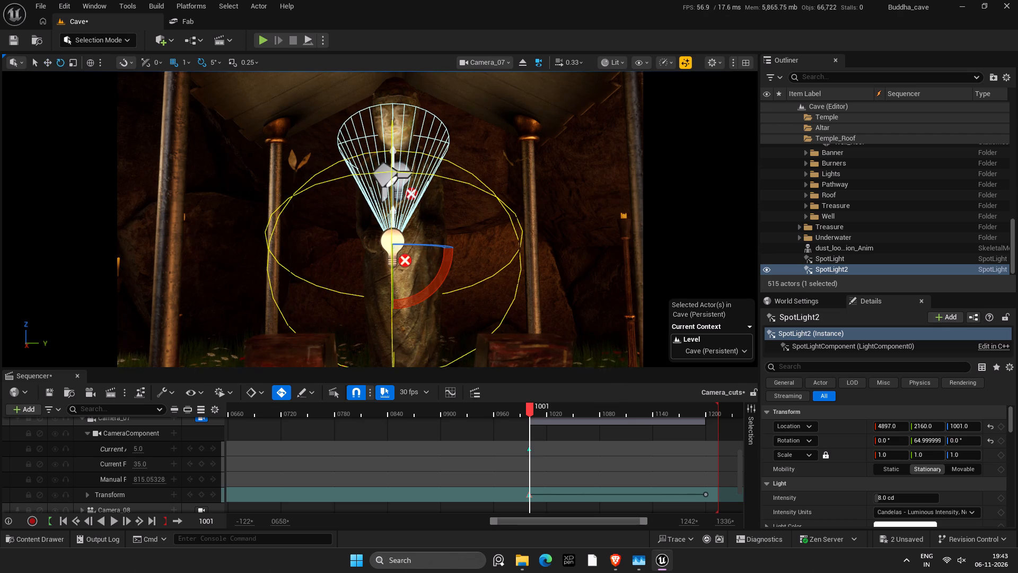
pyautogui.press('w')
pyautogui.click(395, 255)
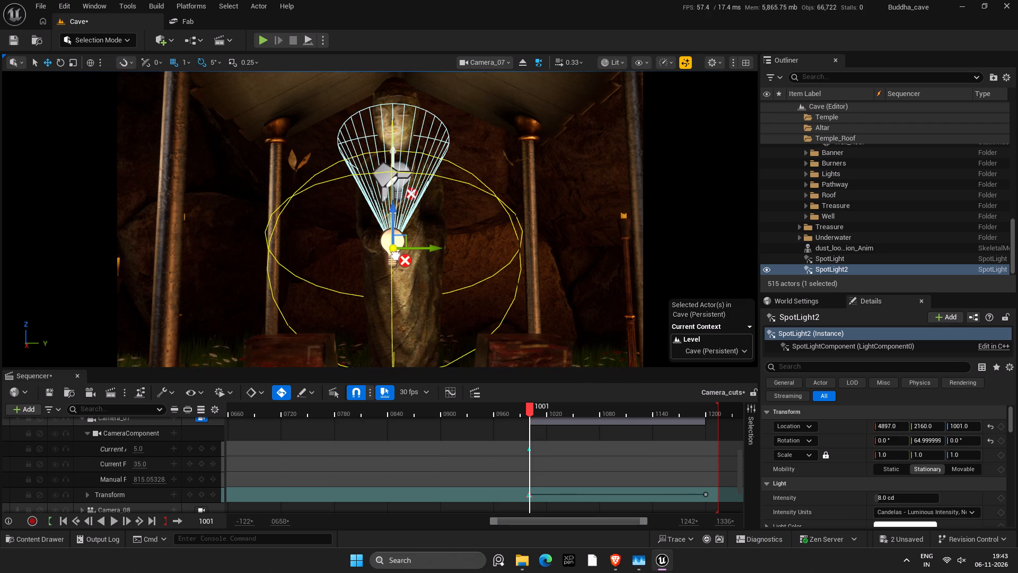
pyautogui.click(392, 253)
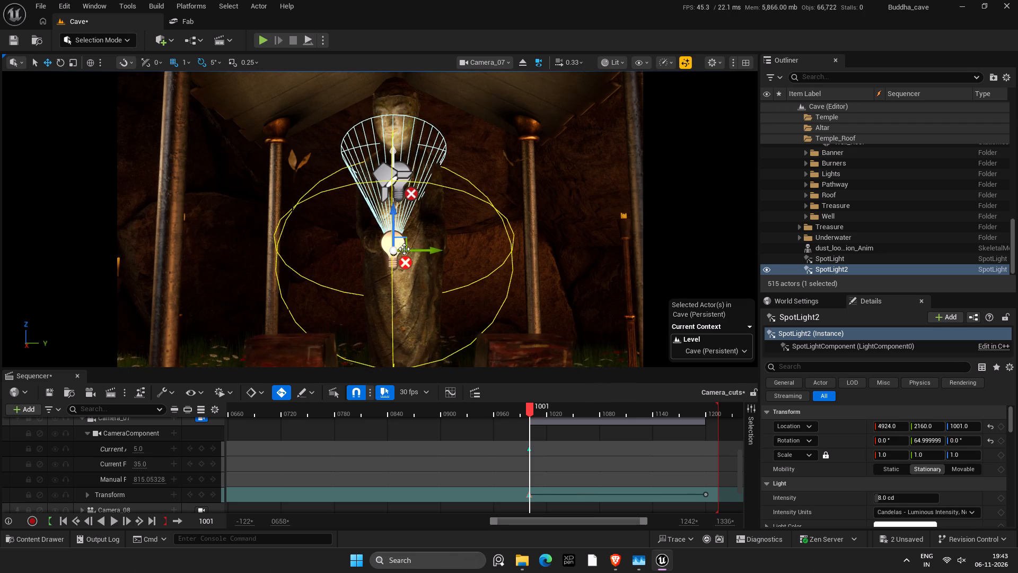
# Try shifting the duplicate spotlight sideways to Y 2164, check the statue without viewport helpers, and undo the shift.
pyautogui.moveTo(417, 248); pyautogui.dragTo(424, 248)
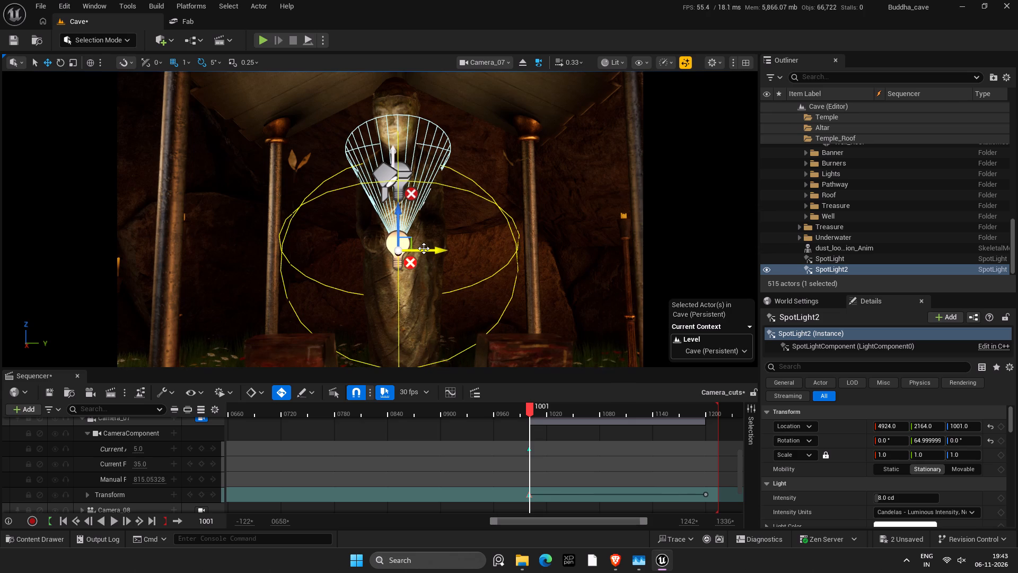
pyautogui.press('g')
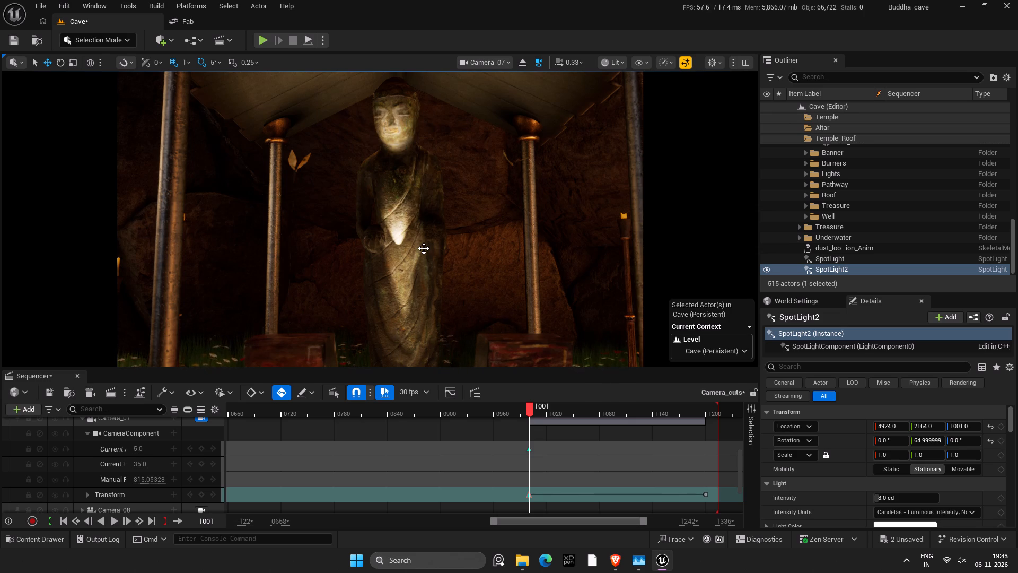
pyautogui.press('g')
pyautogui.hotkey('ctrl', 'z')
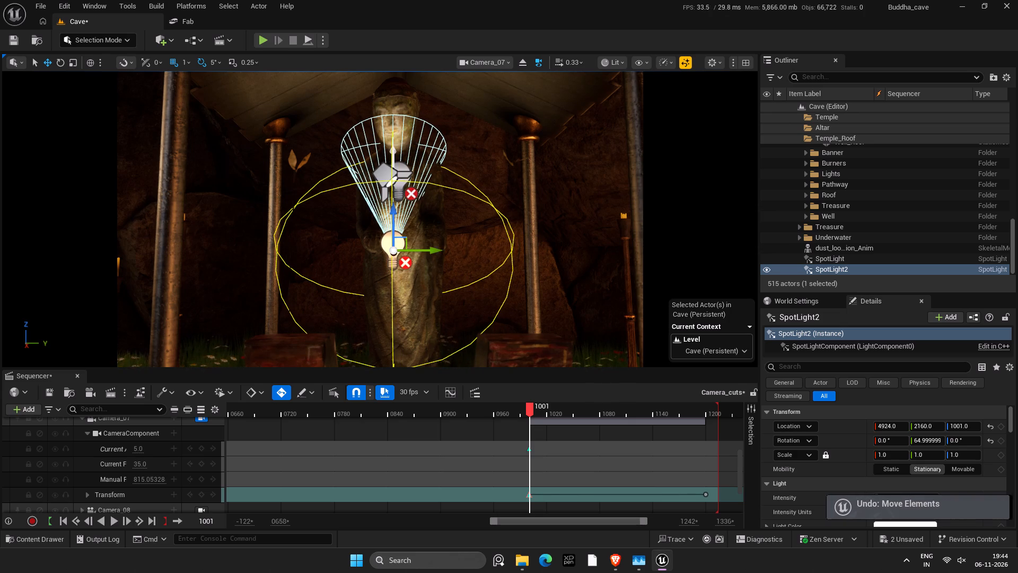
# Undo the duplicate spotlight's last move along X, shift it sideways to Y 2164, and hide the viewport helpers.
pyautogui.hotkey('ctrl', 'z')
pyautogui.moveTo(418, 250); pyautogui.dragTo(420, 250)
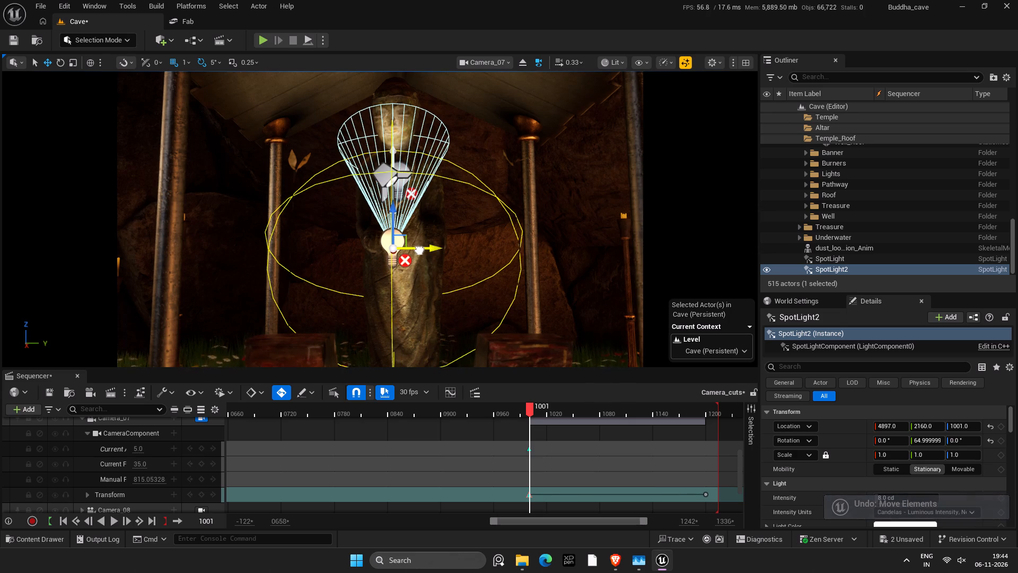
pyautogui.moveTo(420, 250); pyautogui.dragTo(424, 250)
pyautogui.write('gf')
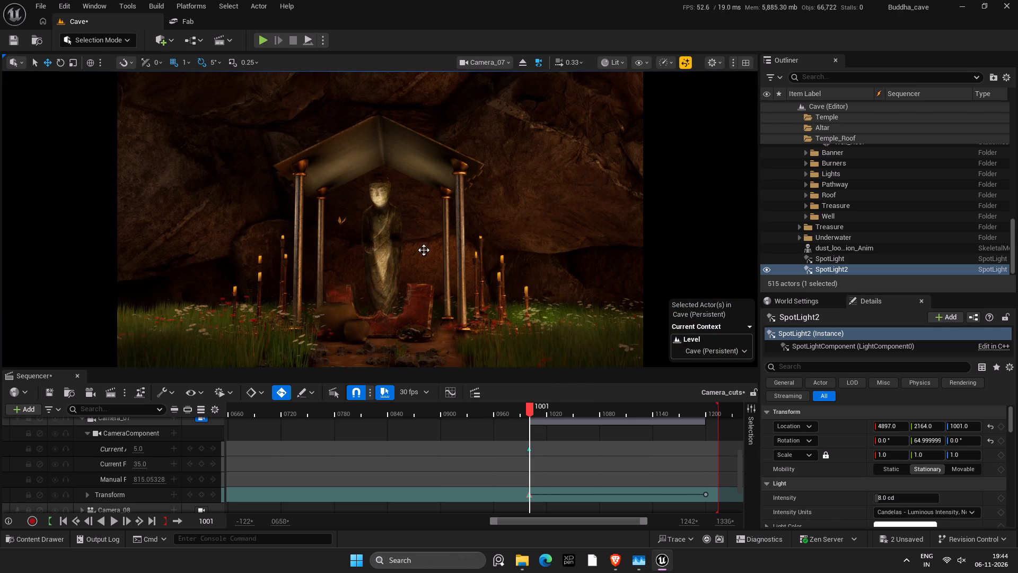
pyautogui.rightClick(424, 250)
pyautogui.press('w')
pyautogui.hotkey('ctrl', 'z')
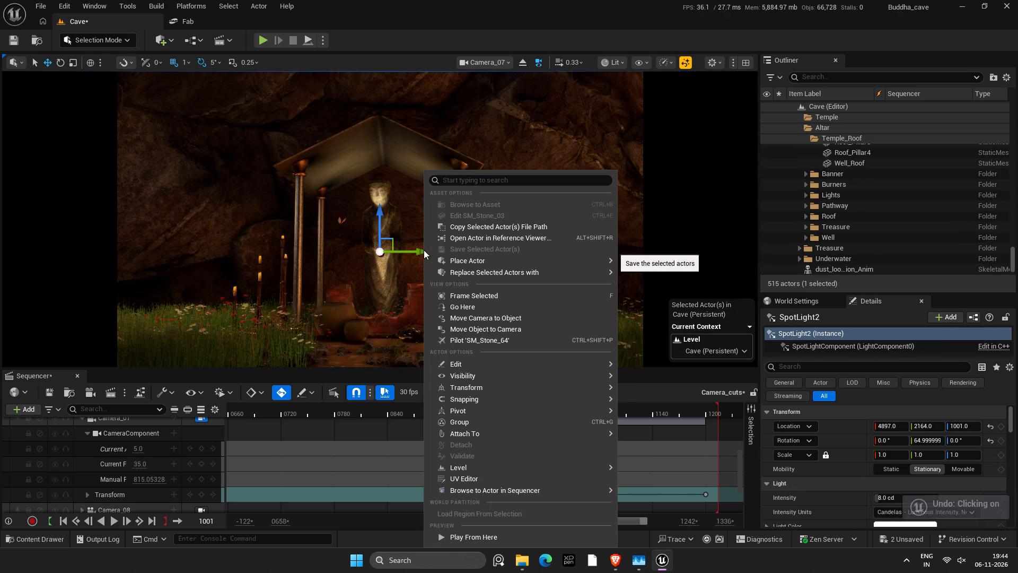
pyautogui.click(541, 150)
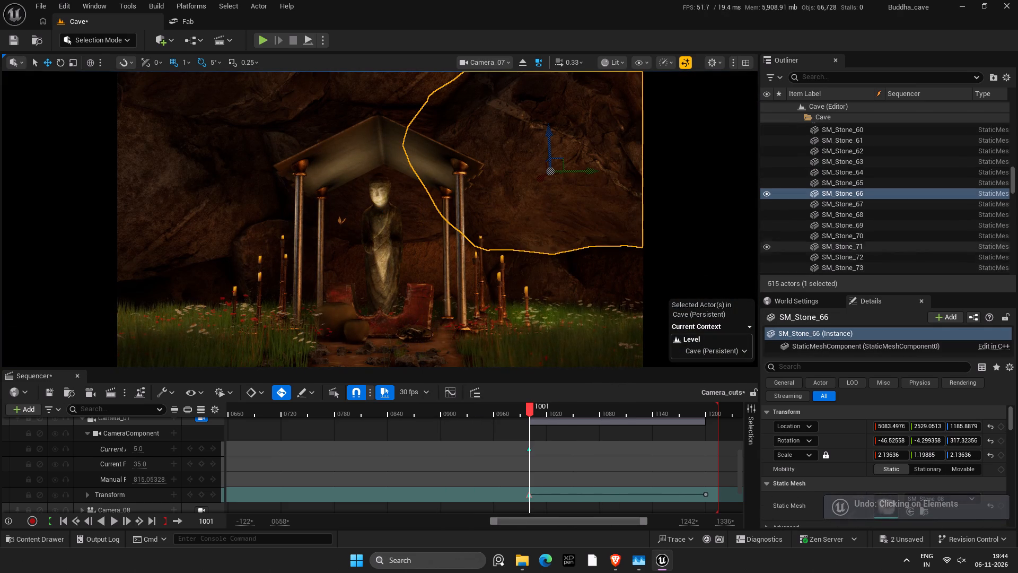
# Toggle each of the two new statue spotlights off and on to compare their lighting effect in the Camera_07 view.
pyautogui.click(375, 222)
pyautogui.press('g')
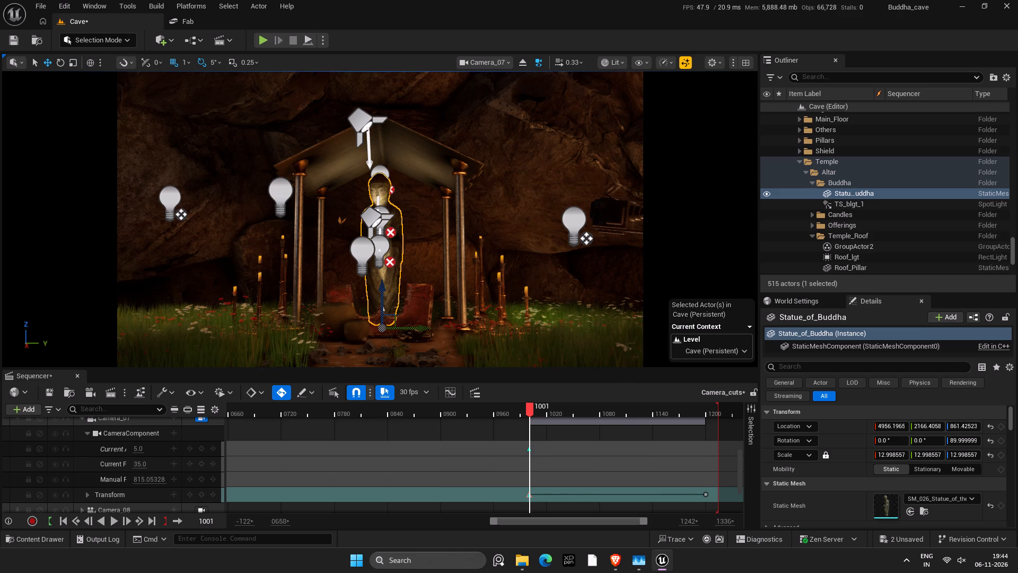
pyautogui.click(383, 220)
pyautogui.press('g')
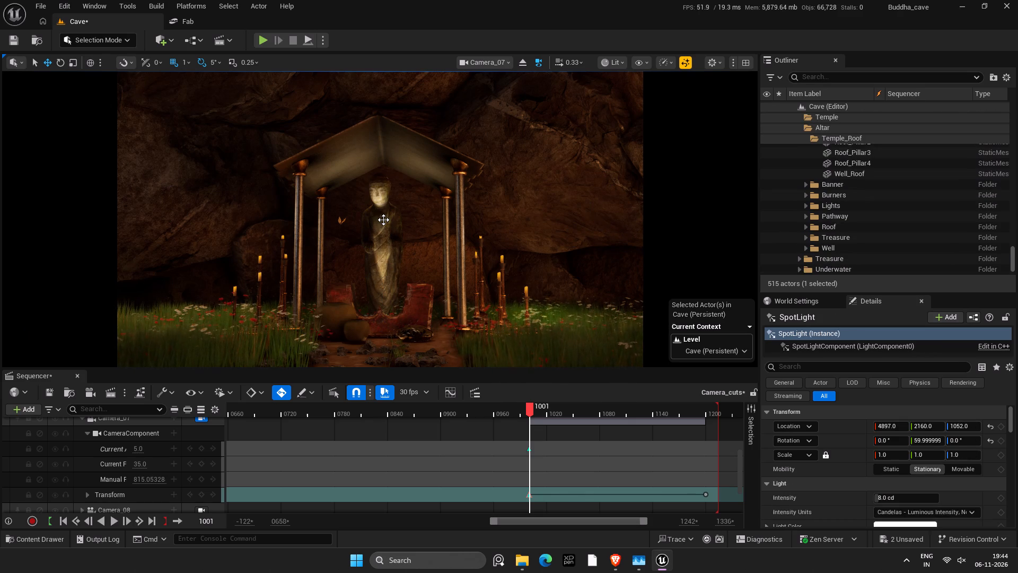
pyautogui.write('hh')
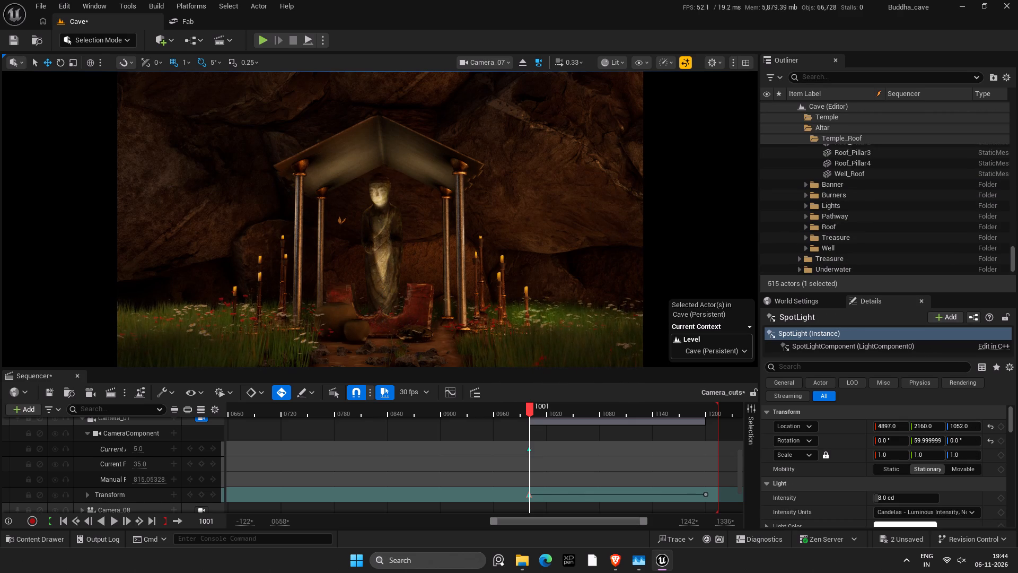
pyautogui.press('g')
pyautogui.click(382, 239)
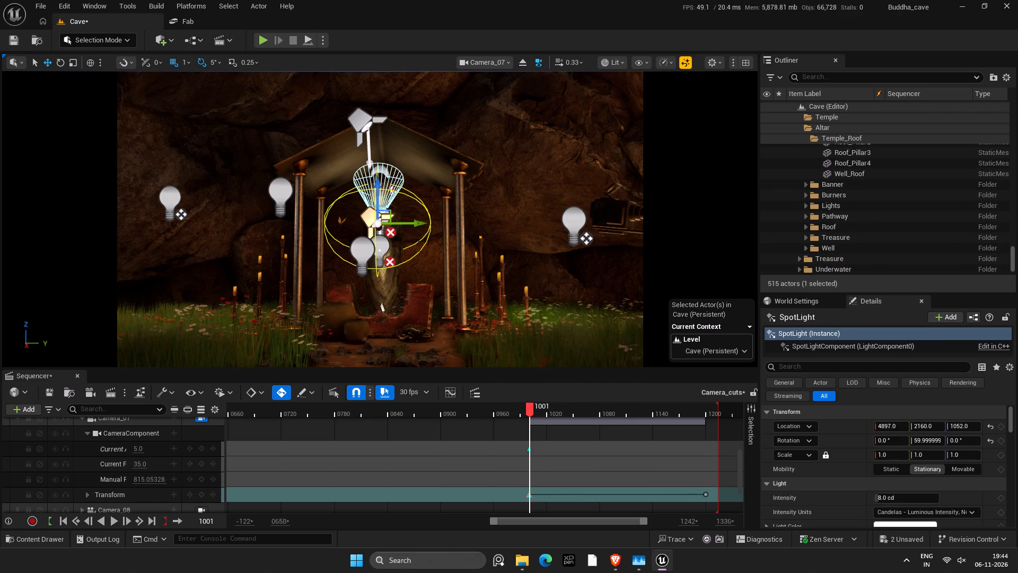
pyautogui.write('hhghh')
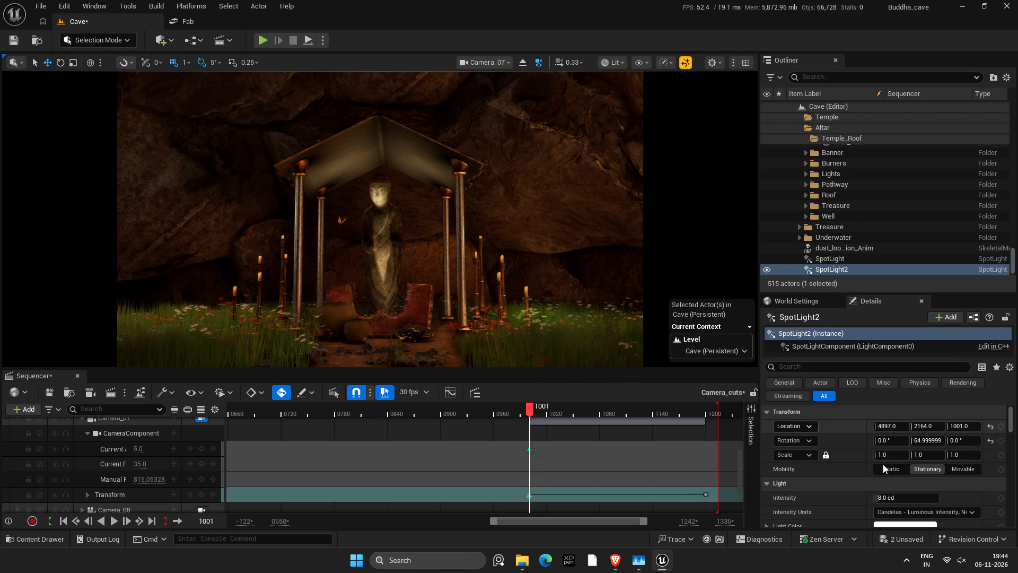
# Set the duplicate spotlight's intensity to 5 cd and its attenuation radius to 200.
pyautogui.click(900, 494)
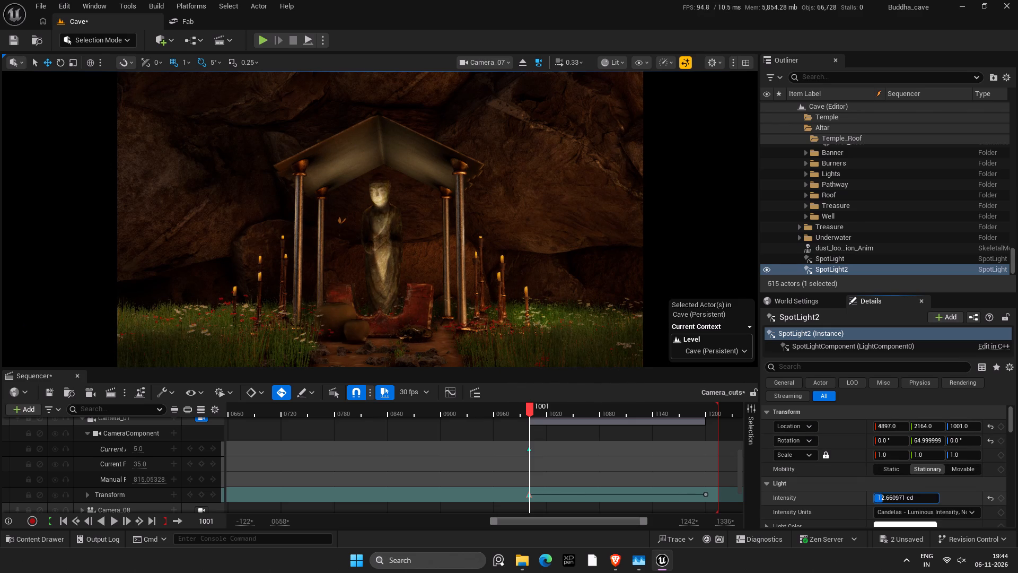
pyautogui.click(898, 494)
pyautogui.press('5')
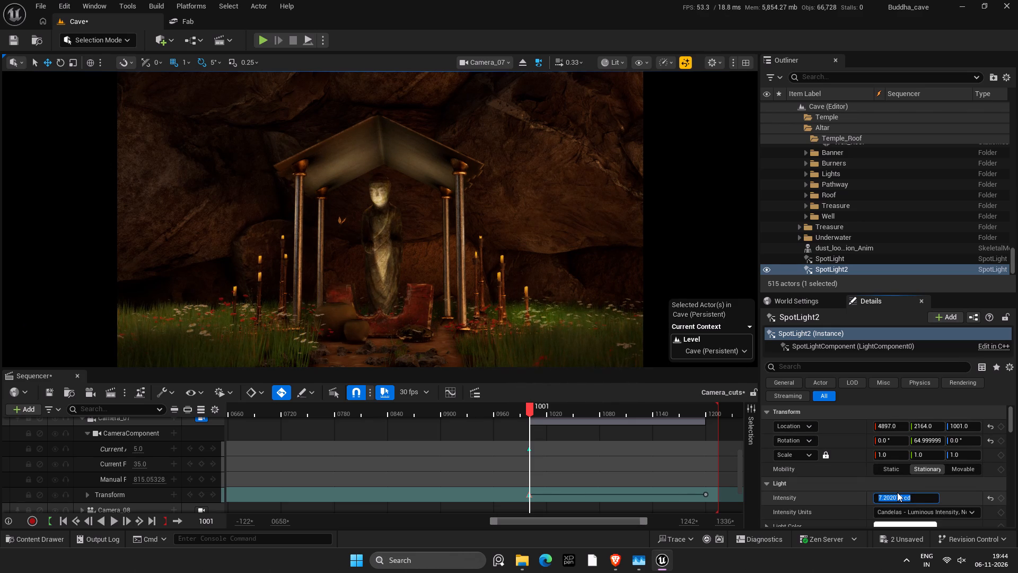
pyautogui.press('Return')
pyautogui.scroll(-2, 943, 499)
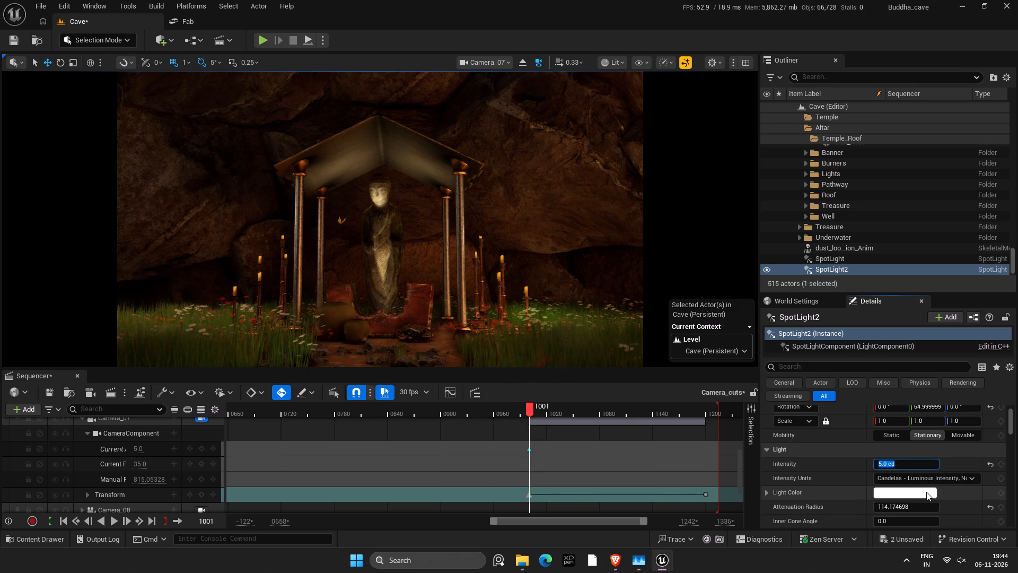
pyautogui.moveTo(896, 506); pyautogui.dragTo(893, 506)
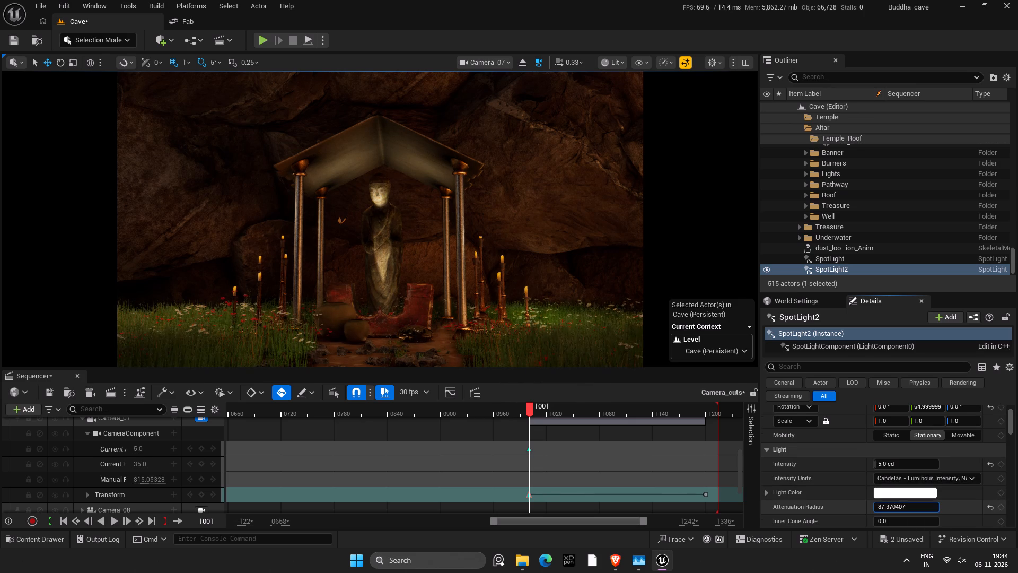
pyautogui.moveTo(893, 506); pyautogui.dragTo(909, 506)
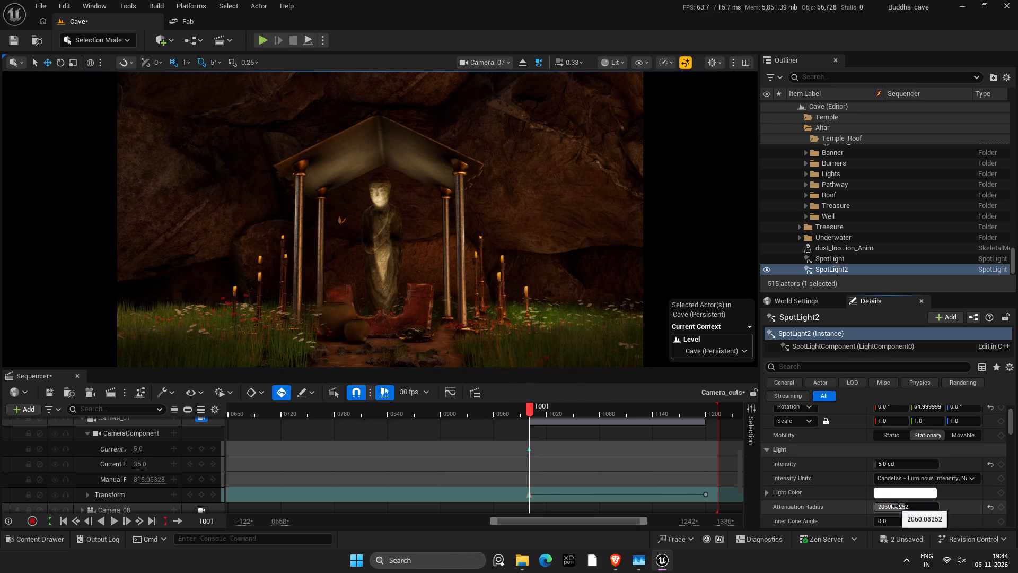
pyautogui.click(895, 506)
pyautogui.write('200')
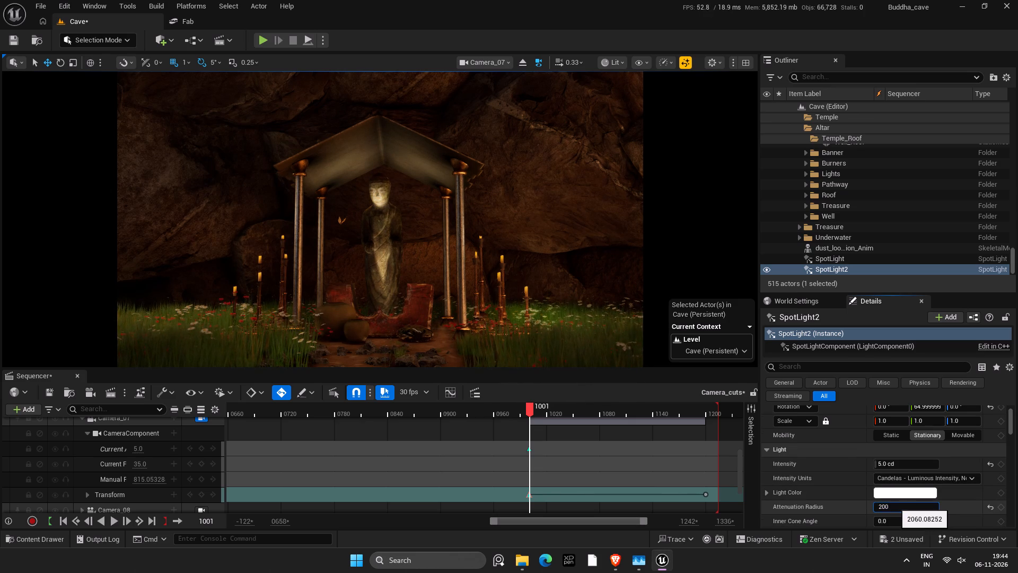
pyautogui.press('Return')
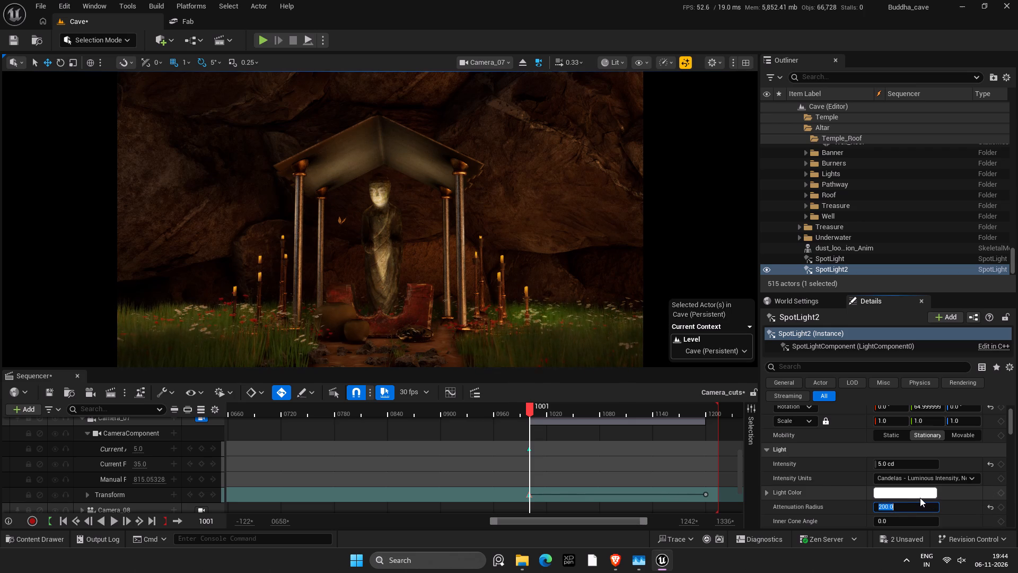
# Set the duplicate spotlight's temperature to 4000.
pyautogui.scroll(-9, 965, 473)
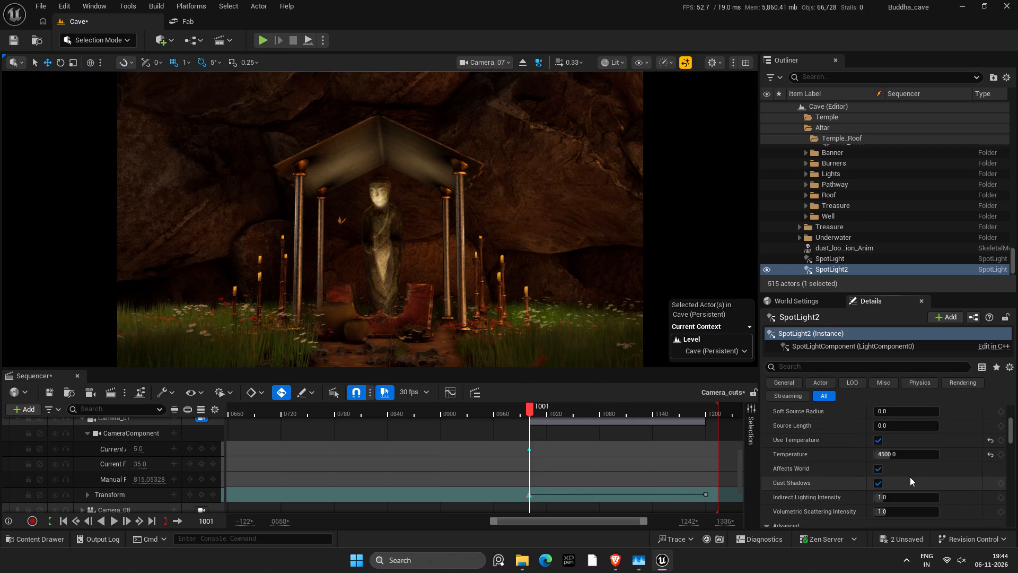
pyautogui.click(903, 452)
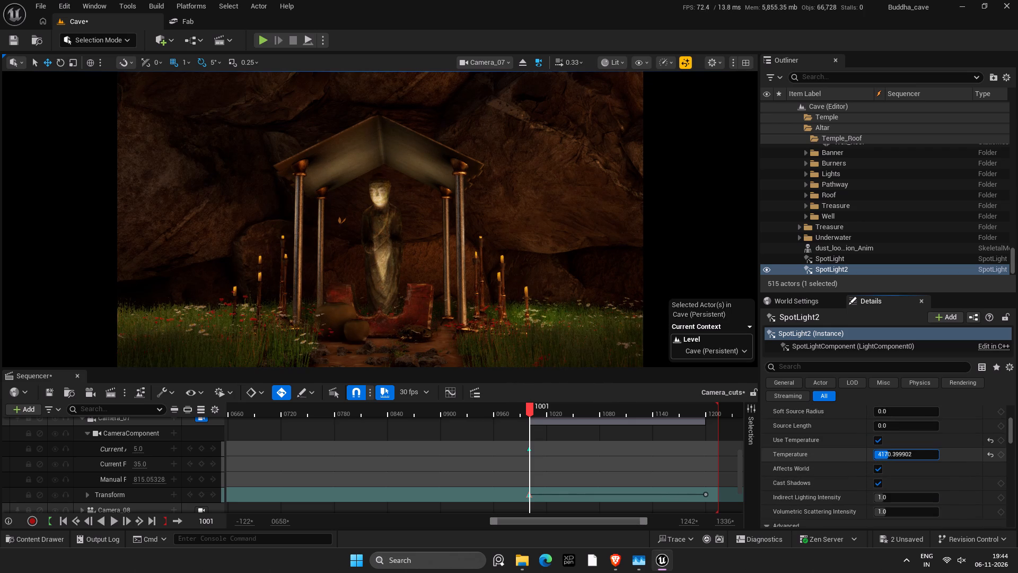
pyautogui.click(902, 452)
pyautogui.write('4000')
pyautogui.press('Return')
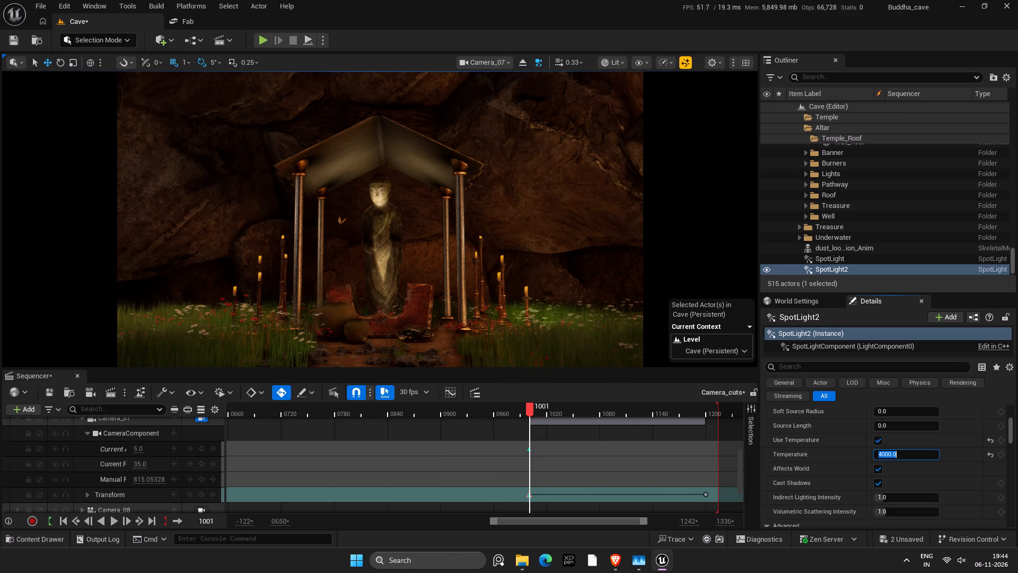
# Select the upper spotlight that lights the statue's face and set its intensity to 5 cd.
pyautogui.press('g')
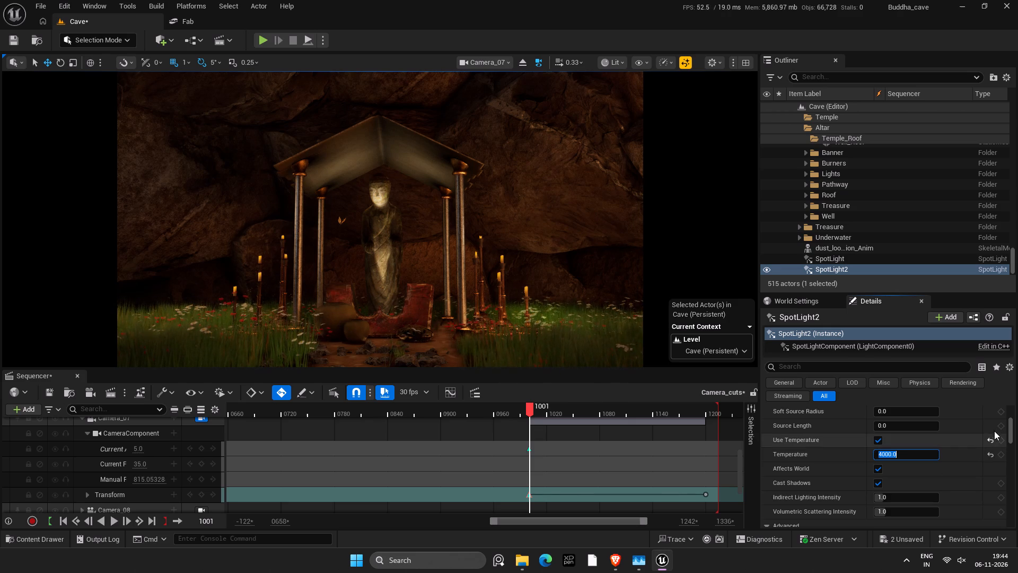
pyautogui.moveTo(1008, 423); pyautogui.dragTo(1003, 379)
pyautogui.press('g')
pyautogui.click(374, 220)
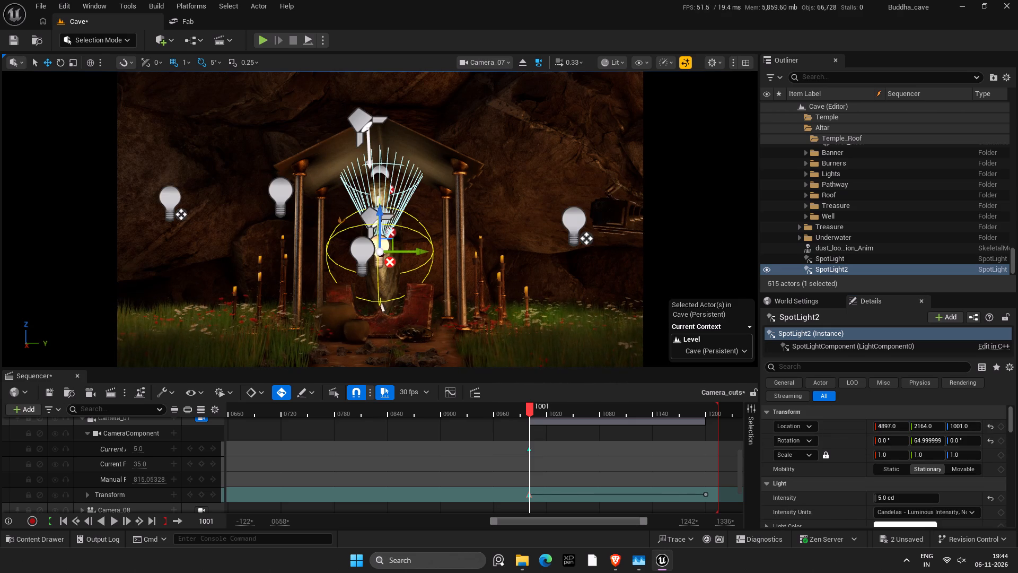
pyautogui.click(404, 169)
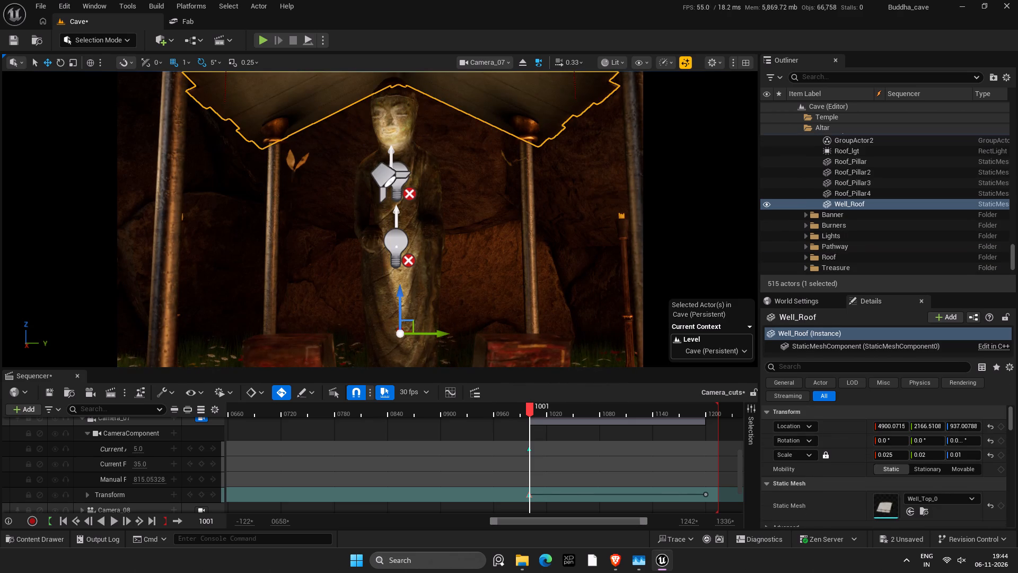
pyautogui.click(403, 169)
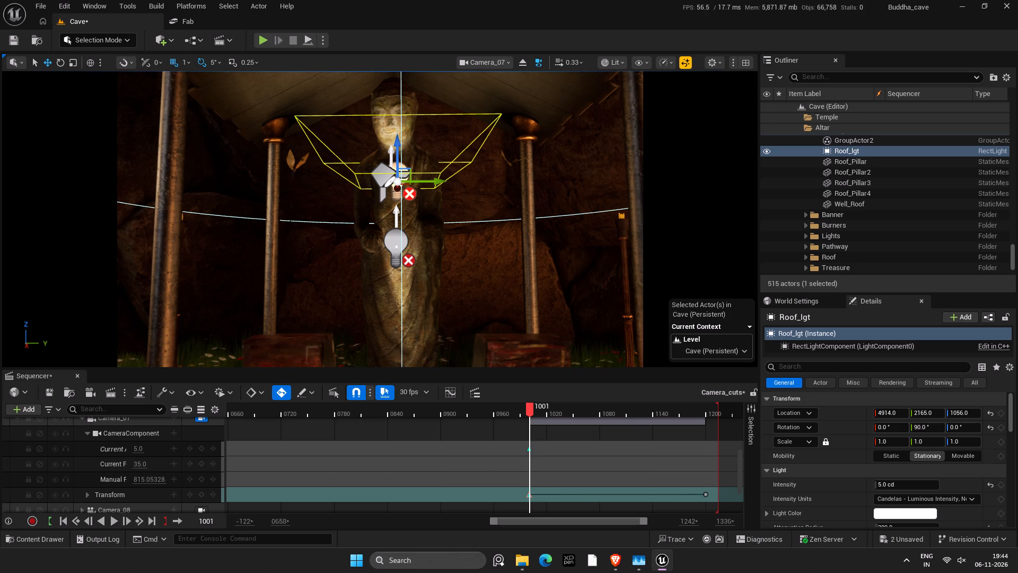
pyautogui.click(383, 180)
pyautogui.click(904, 498)
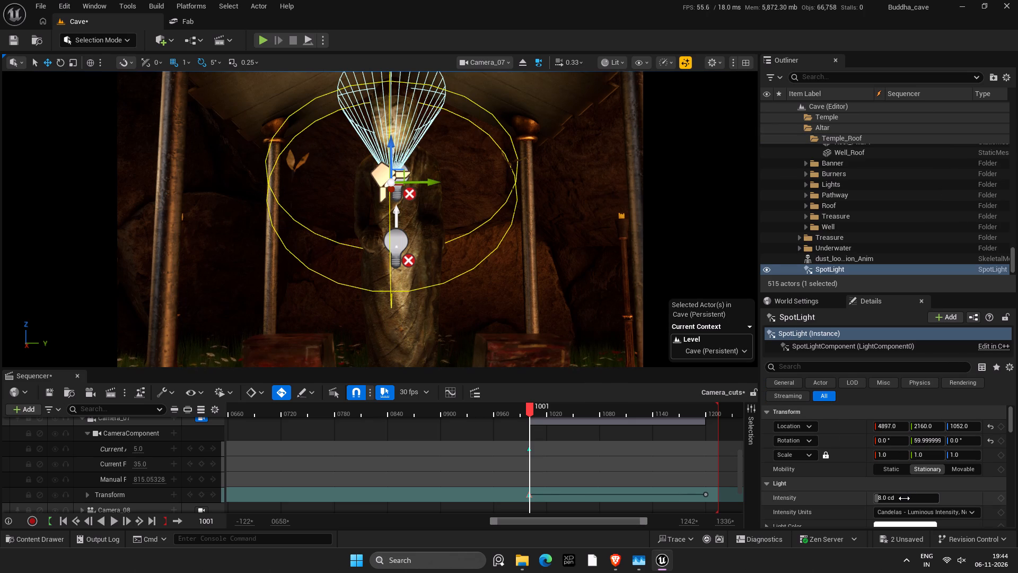
pyautogui.write('5.')
pyautogui.press('Return')
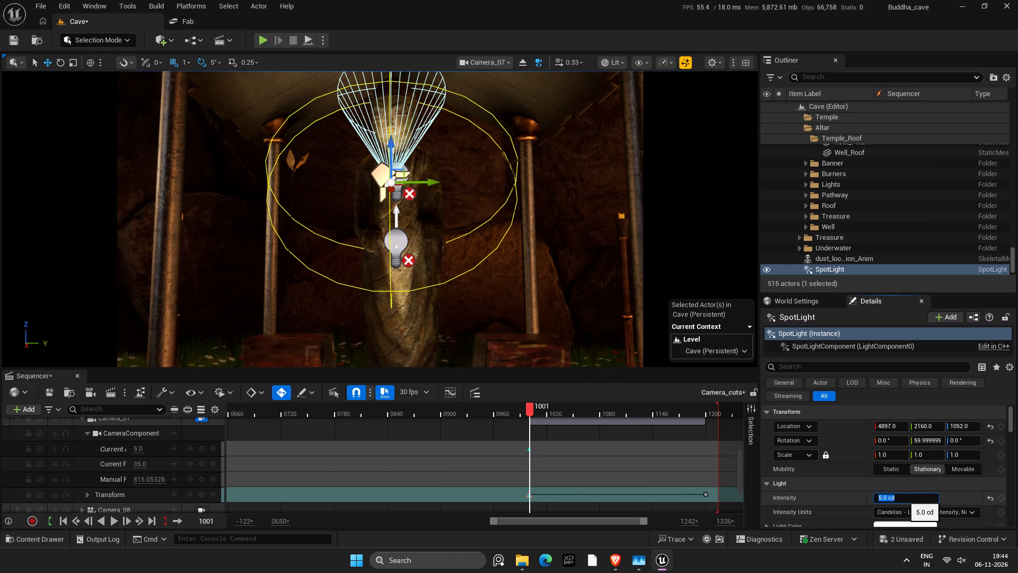
# Set the upper face spotlight's temperature to 4000.
pyautogui.scroll(-3, 959, 489)
pyautogui.scroll(-6, 892, 510)
pyautogui.click(897, 489)
pyautogui.write('4000')
pyautogui.press('Return')
# Save the current changes.
pyautogui.hotkey('ctrl', 's')
# Copy the name prefix TS_blgt_ from the existing spotlight in the Buddha folder, leaving that light's name as it is.
pyautogui.scroll(-4, 899, 137)
pyautogui.scroll(-3, 873, 232)
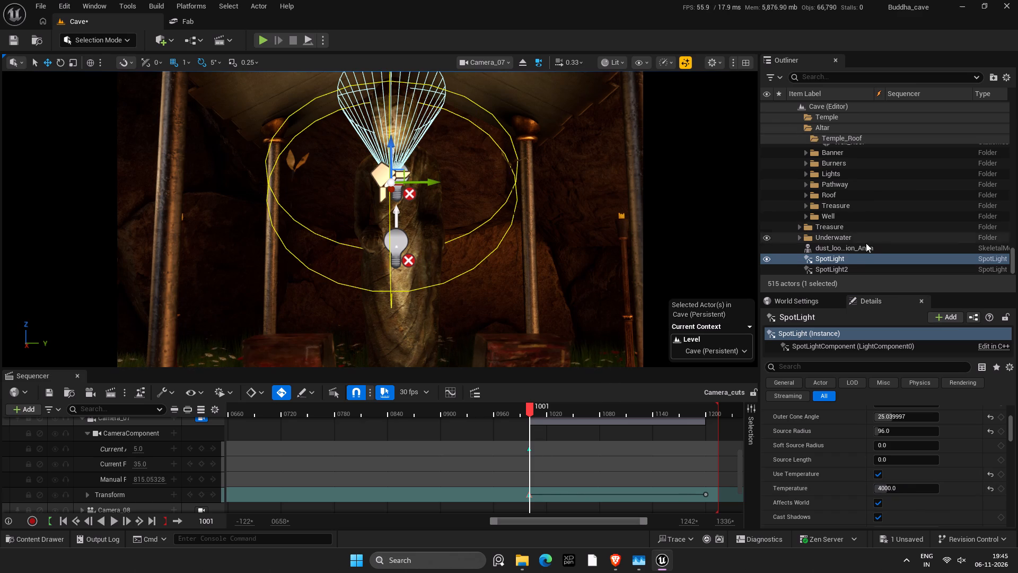
pyautogui.click(843, 256)
pyautogui.scroll(4, 872, 228)
pyautogui.scroll(20, 872, 228)
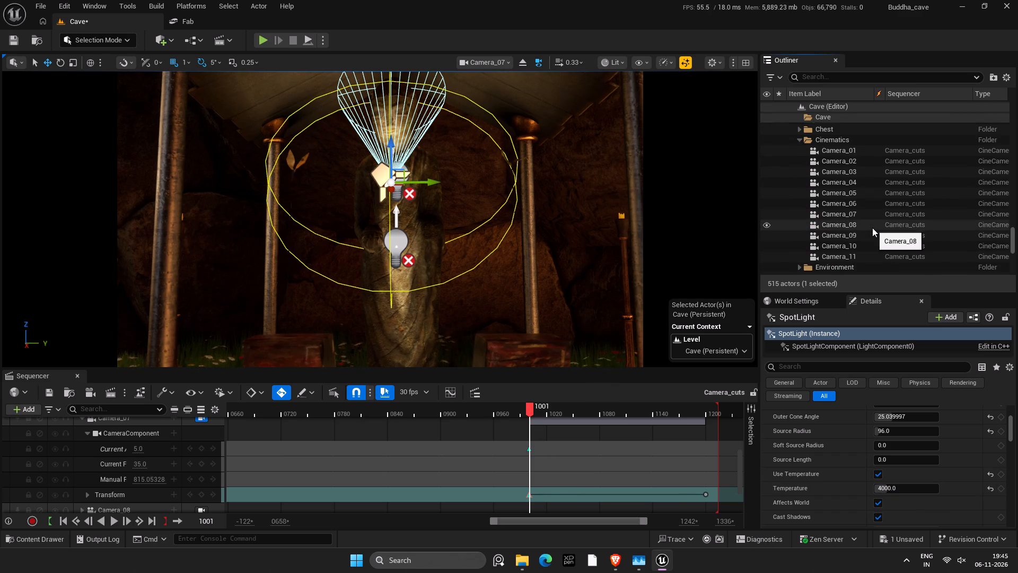
pyautogui.scroll(-13, 872, 228)
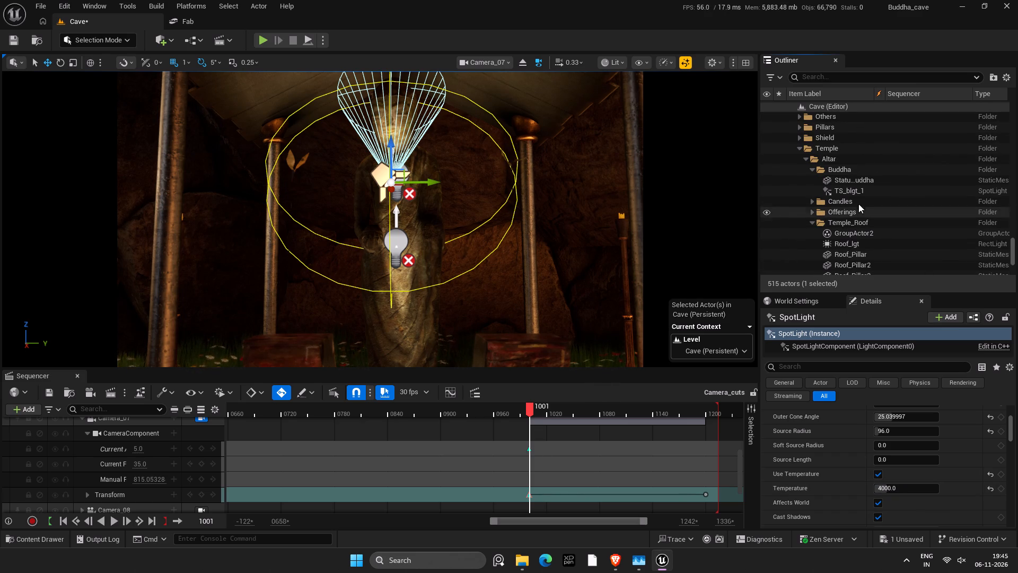
pyautogui.click(859, 190)
pyautogui.click(859, 190)
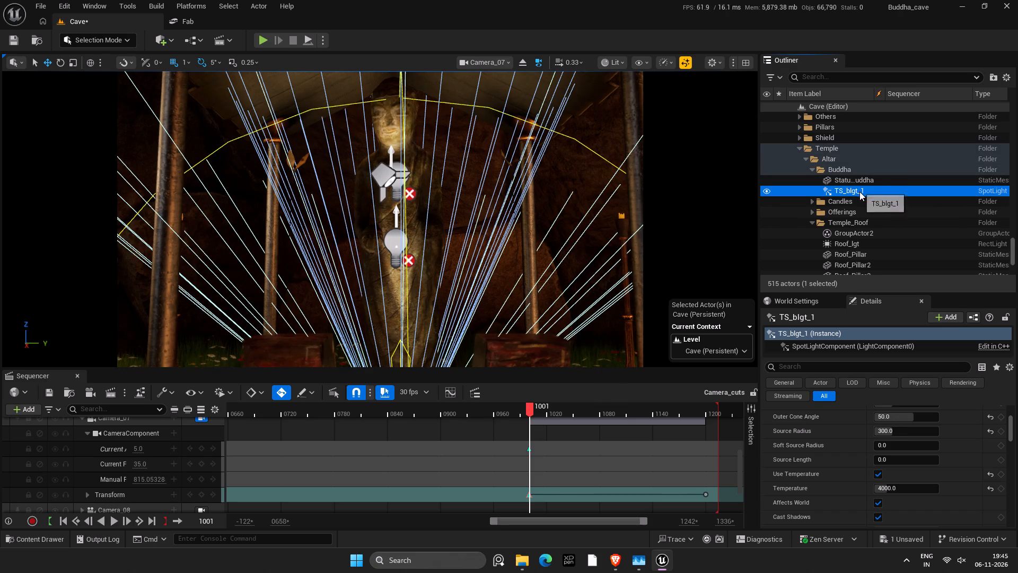
pyautogui.click(870, 192)
pyautogui.moveTo(865, 191); pyautogui.dragTo(825, 191)
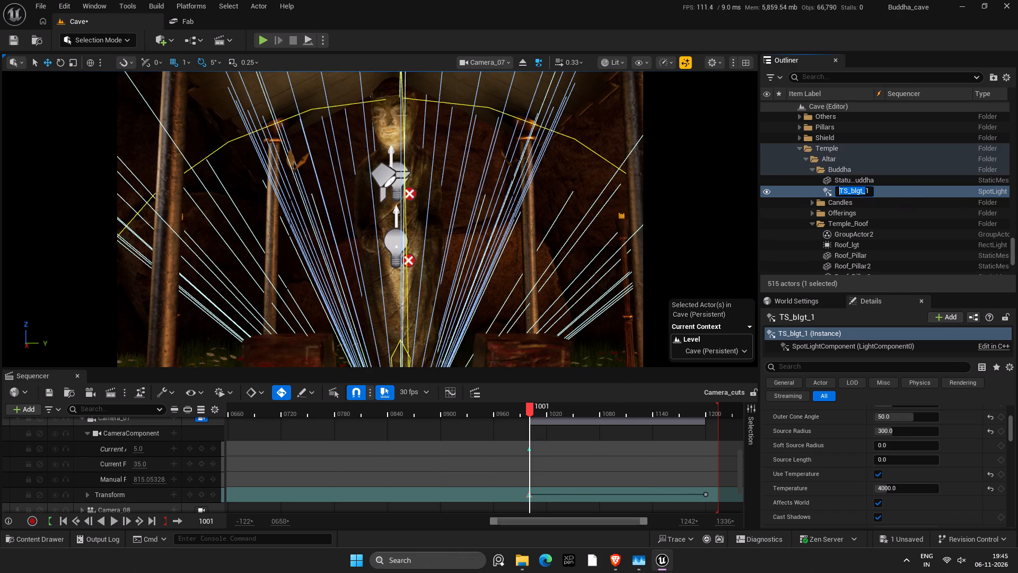
pyautogui.moveTo(825, 191); pyautogui.dragTo(813, 191)
pyautogui.hotkey('ctrl', 'c')
pyautogui.click(889, 202)
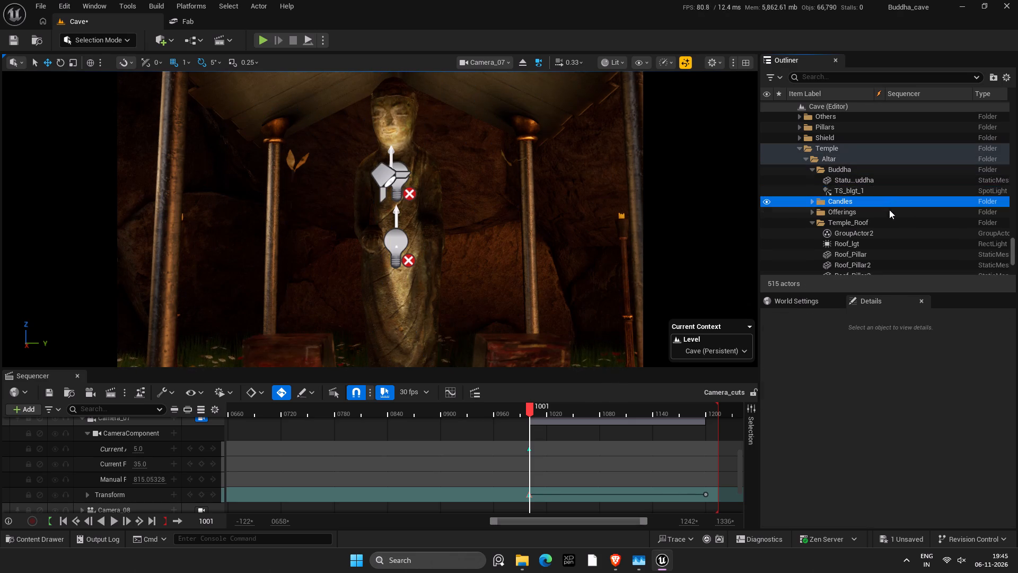
pyautogui.scroll(-10, 890, 219)
pyautogui.scroll(8, 873, 231)
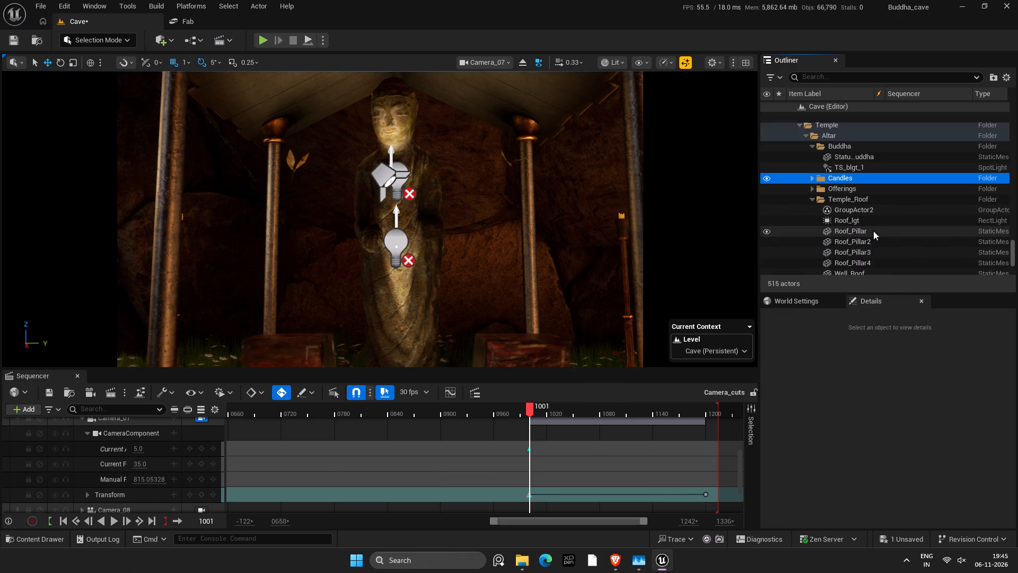
# Rename the upper face spotlight, listed as SpotLight at the end of the Outliner, as TS_blgt_2.
pyautogui.scroll(-9, 864, 188)
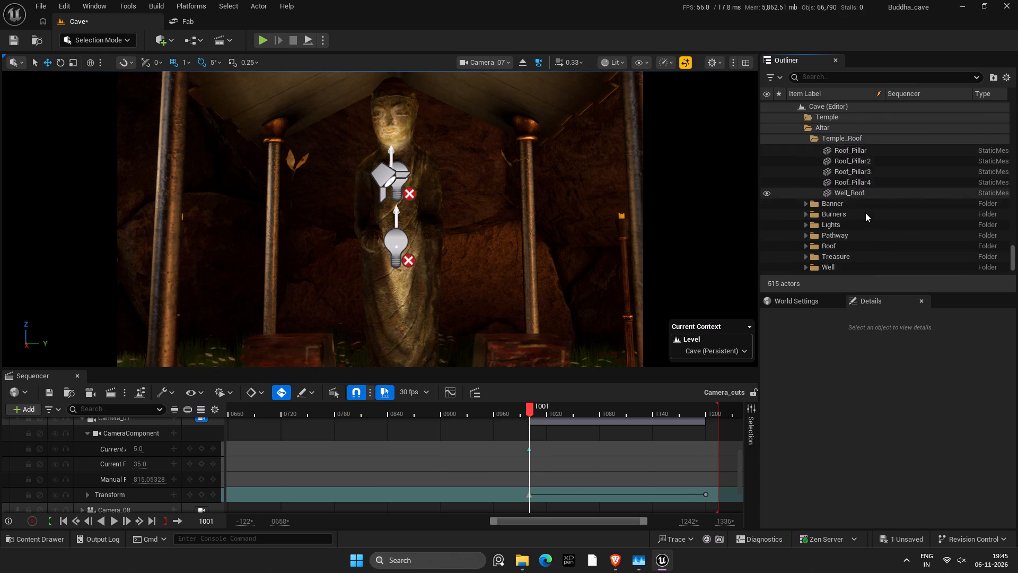
pyautogui.scroll(-2, 865, 220)
pyautogui.scroll(4, 864, 222)
pyautogui.scroll(-6, 864, 222)
pyautogui.click(835, 263)
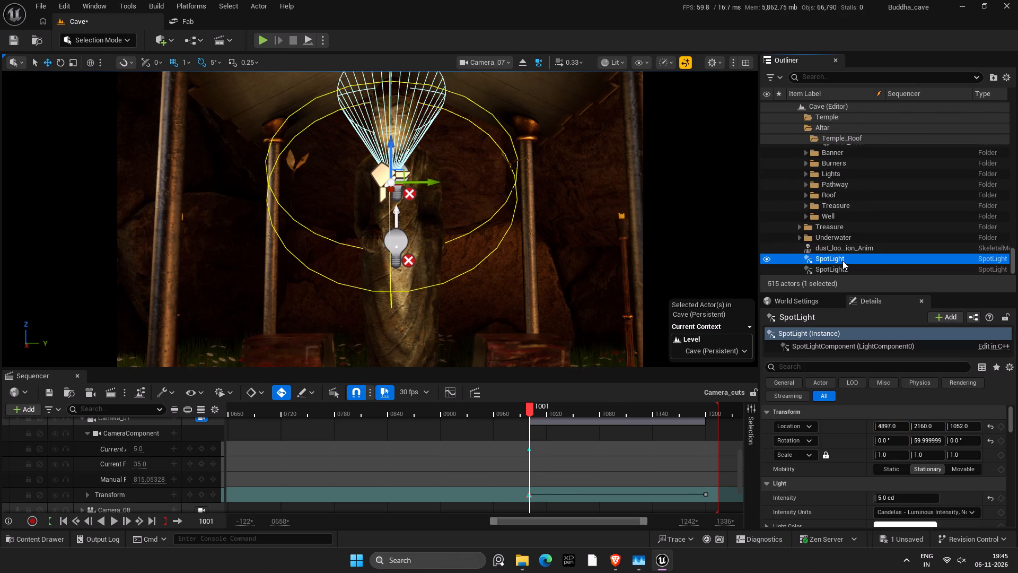
pyautogui.click(843, 261)
pyautogui.hotkey('ctrl', 'v')
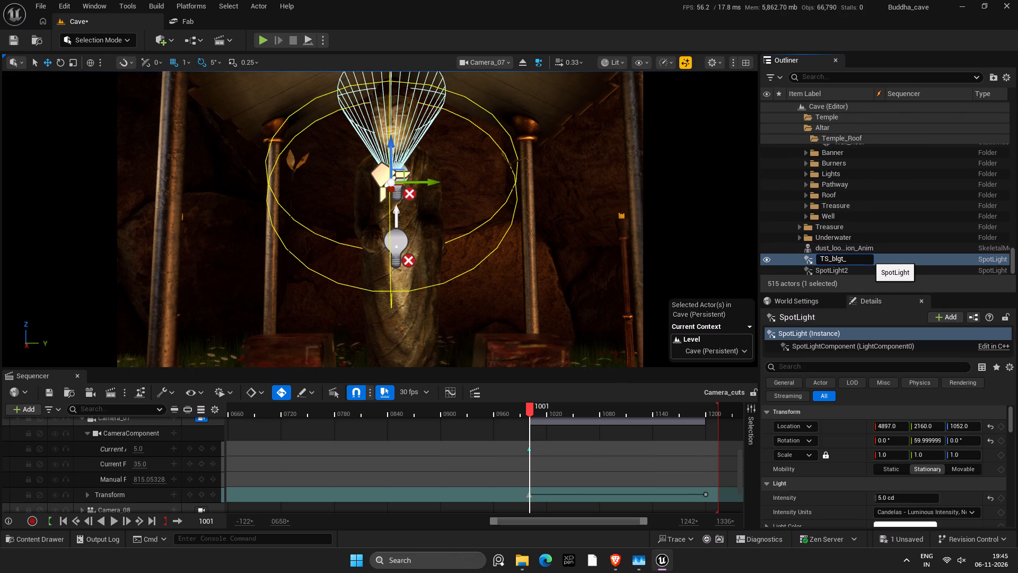
pyautogui.press('2')
pyautogui.click(858, 271)
# Rename the lower statue spotlight, SpotLight2, as TS_blgt_3.
pyautogui.click(846, 267)
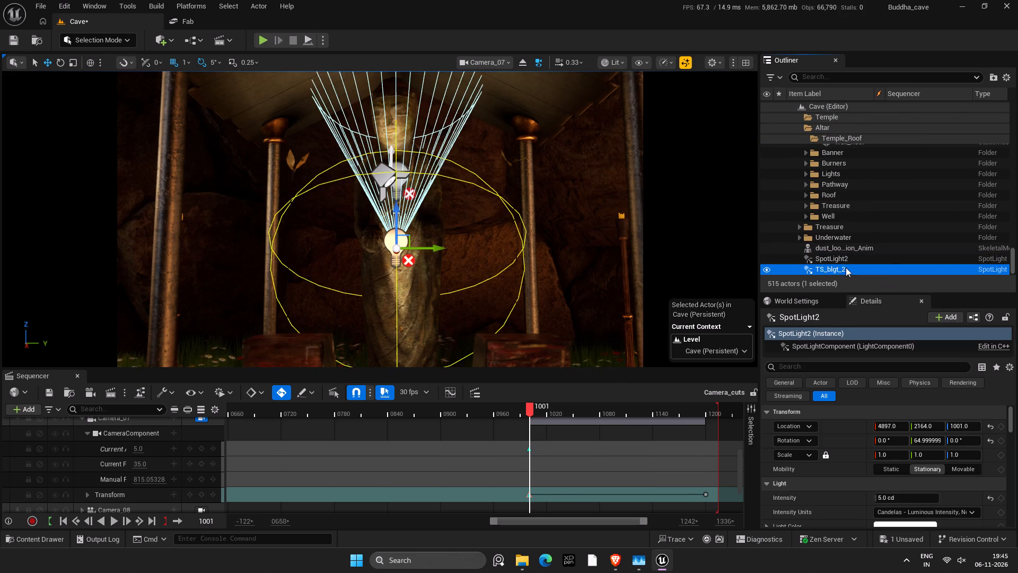
pyautogui.doubleClick(849, 261)
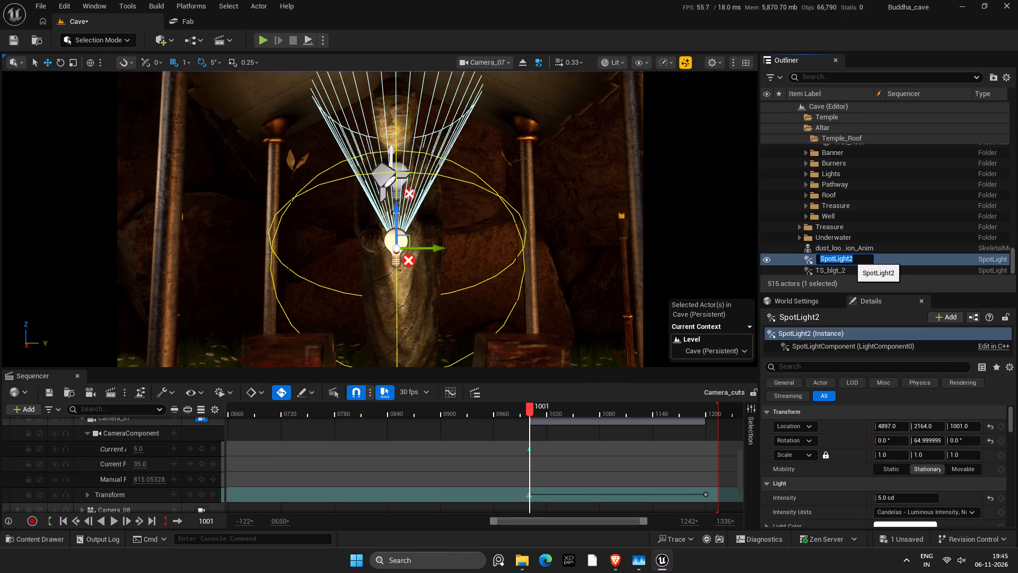
pyautogui.hotkey('ctrl', 'v')
pyautogui.press('3')
pyautogui.press('Return')
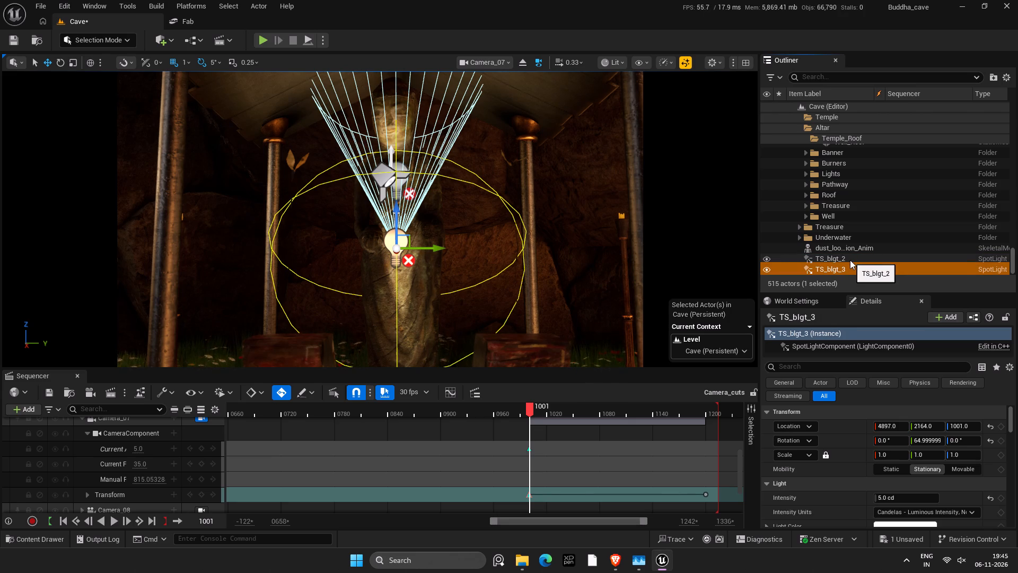
# Move TS_blgt_2 and TS_blgt_3 together into the Temple/Altar/Buddha folder and save the level.
pyautogui.keyDown('shift'); pyautogui.click(850, 260); pyautogui.keyUp('shift')
pyautogui.moveTo(843, 259); pyautogui.dragTo(877, 187)
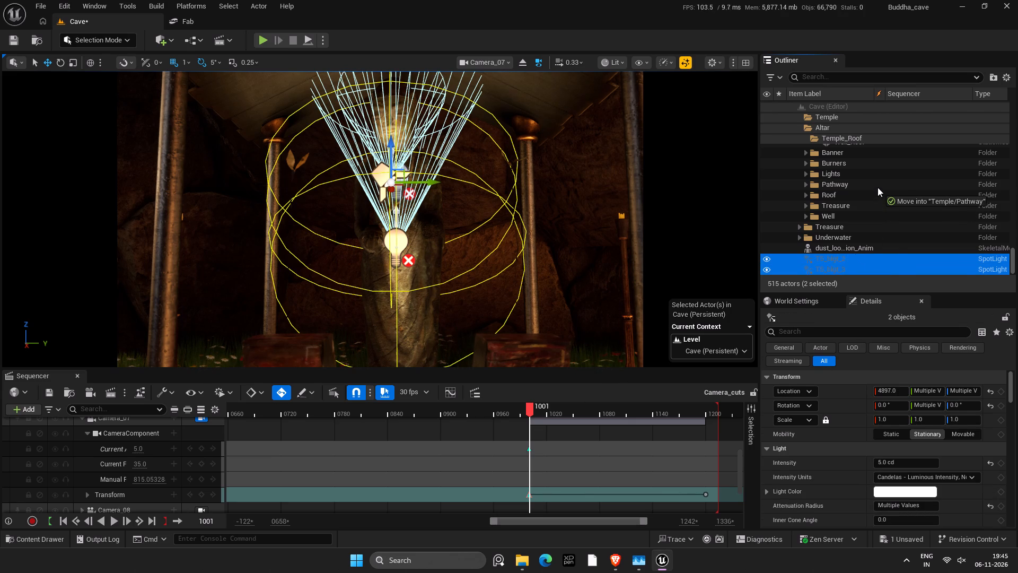
pyautogui.moveTo(877, 187); pyautogui.dragTo(856, 171)
pyautogui.scroll(11, 877, 187)
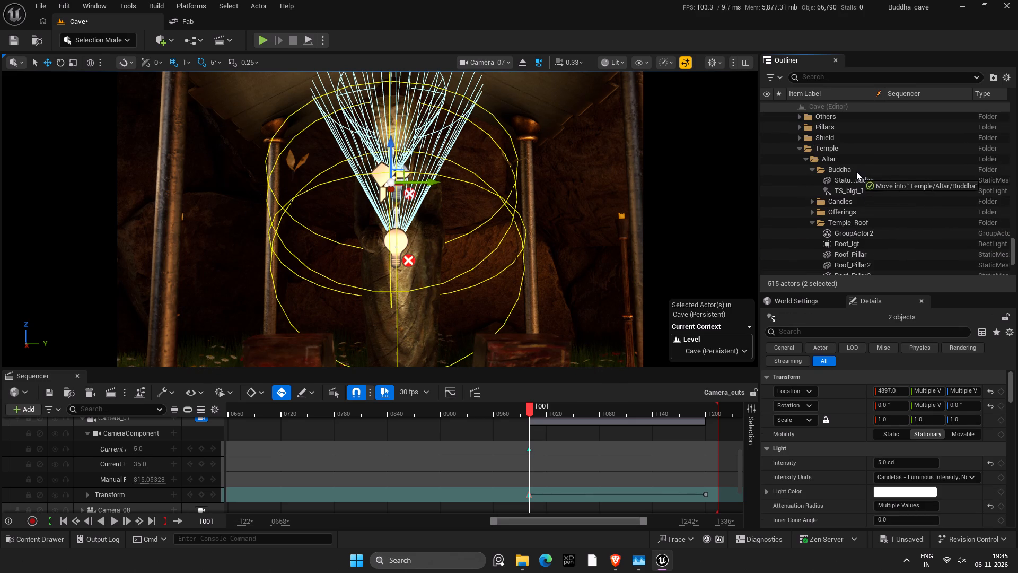
pyautogui.moveTo(856, 171); pyautogui.dragTo(856, 170)
pyautogui.click(813, 243)
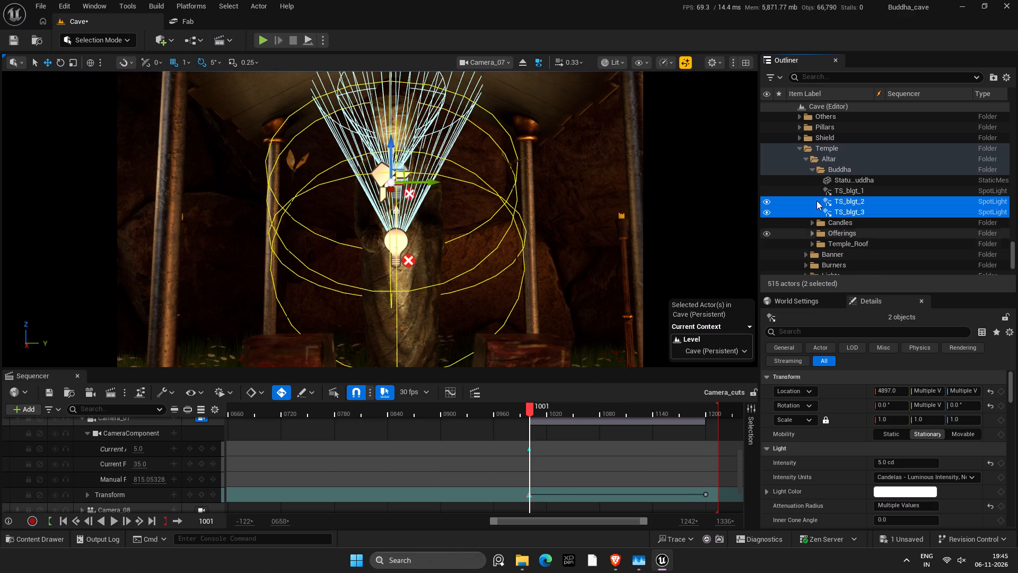
pyautogui.click(815, 169)
pyautogui.hotkey('ctrl', 's')
pyautogui.click(815, 169)
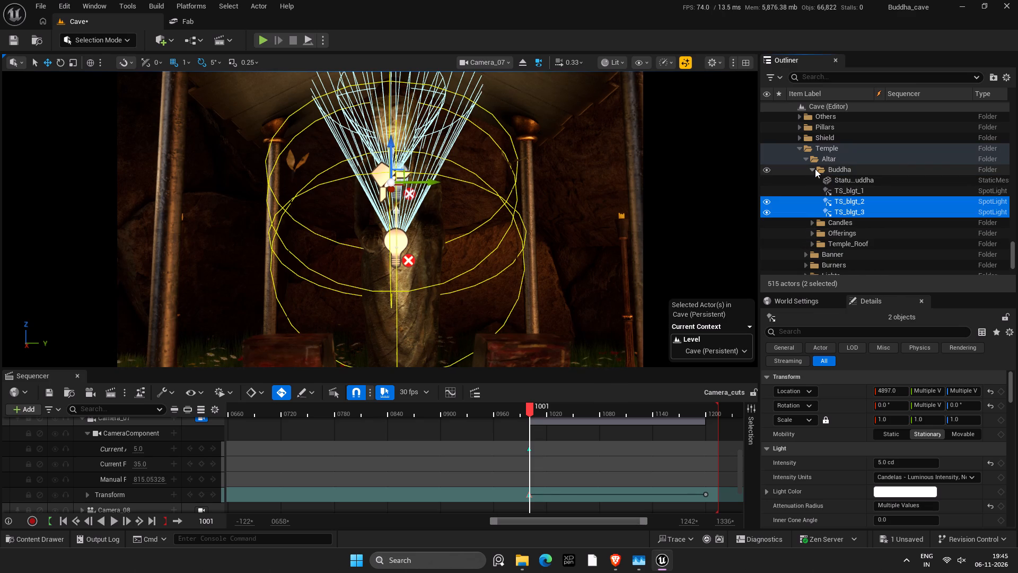
pyautogui.click(815, 169)
# Move the rect light Buddha_Hlgt from the Temple's Lights folder into the Buddha folder, collapse the folders and save.
pyautogui.click(805, 235)
pyautogui.scroll(-1, 832, 226)
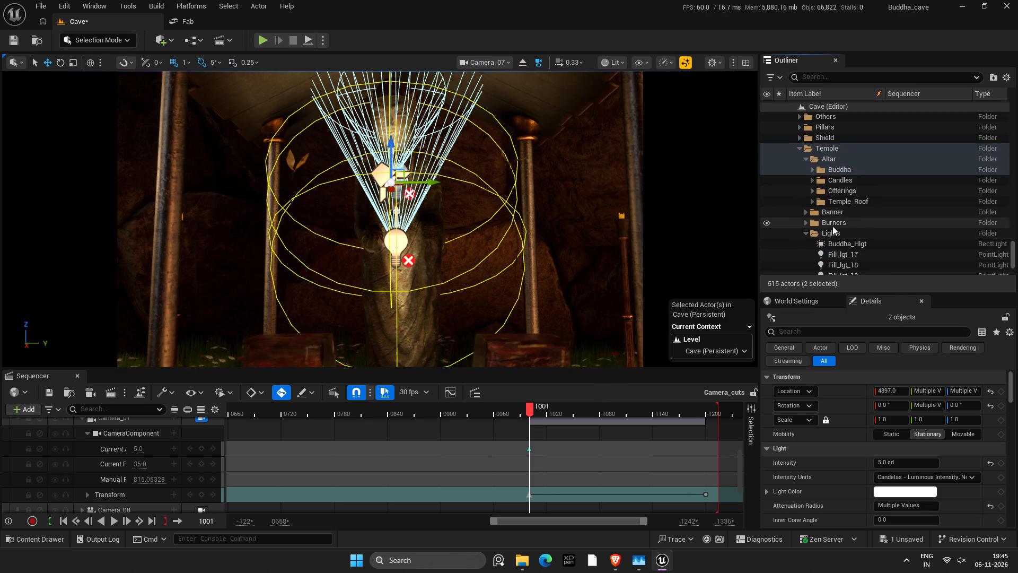
pyautogui.click(836, 226)
pyautogui.moveTo(844, 226); pyautogui.dragTo(841, 151)
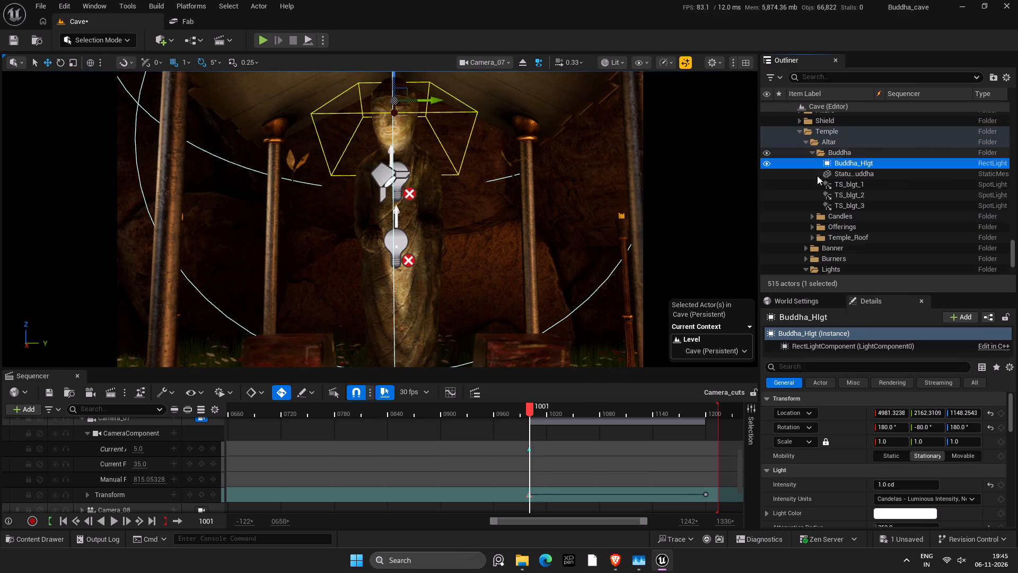
pyautogui.click(812, 153)
pyautogui.click(804, 218)
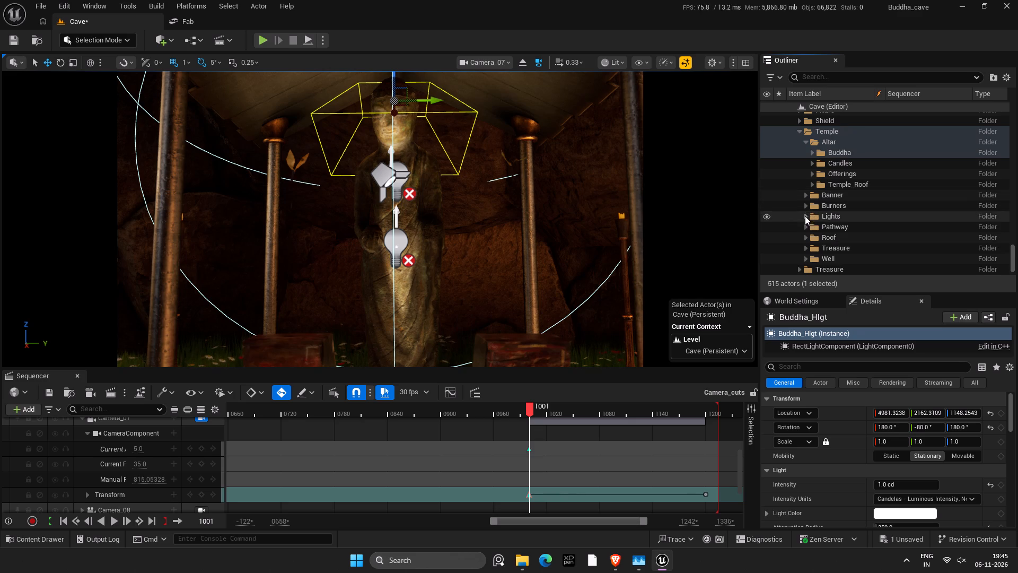
pyautogui.hotkey('ctrl', 's')
pyautogui.click(797, 129)
pyautogui.hotkey('ctrl', 's')
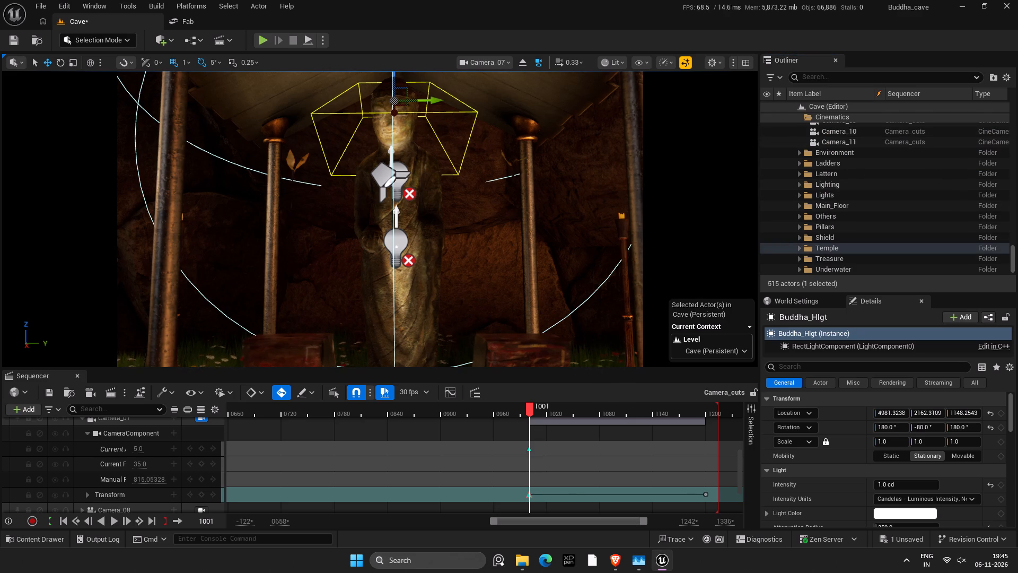
# With the light icons hidden, switch Buddha_Hlgt and the three TS_blgt spotlights off and on to examine each light's effect on the statue.
pyautogui.press('g')
pyautogui.write('hhhh')
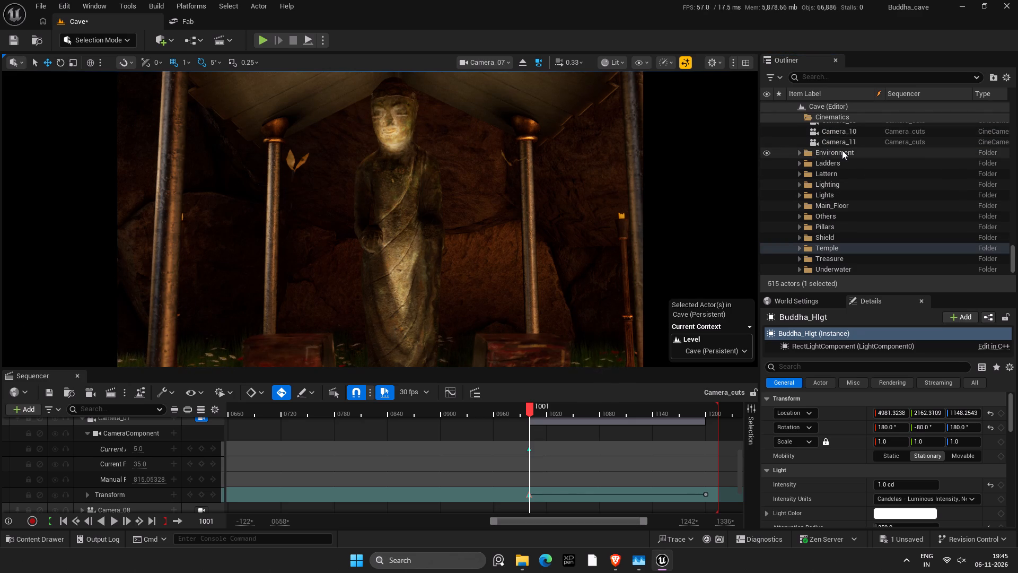
pyautogui.scroll(2, 843, 150)
pyautogui.scroll(-5, 847, 165)
pyautogui.click(803, 239)
pyautogui.scroll(-3, 830, 239)
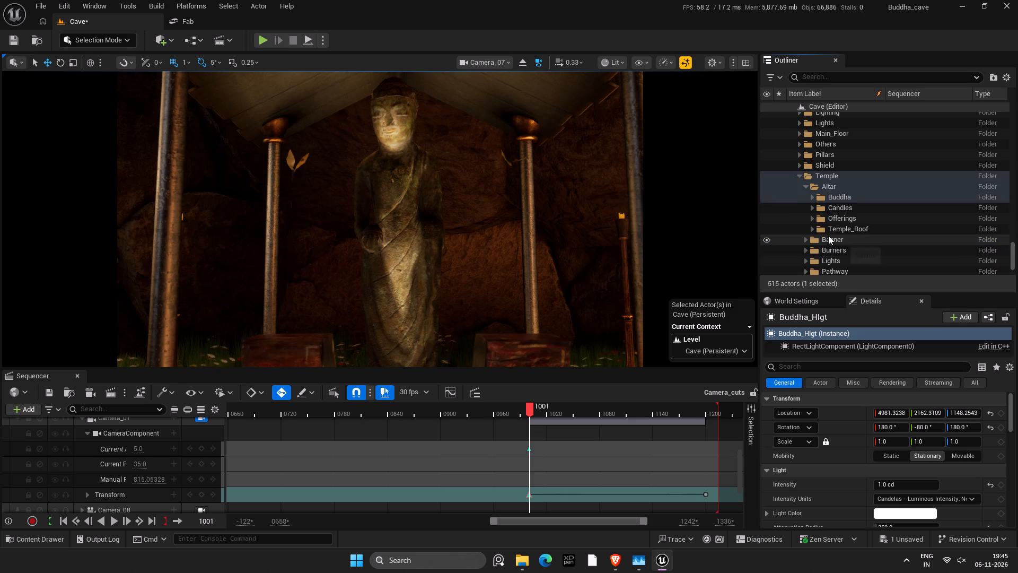
pyautogui.click(815, 195)
pyautogui.click(840, 210)
pyautogui.click(841, 216)
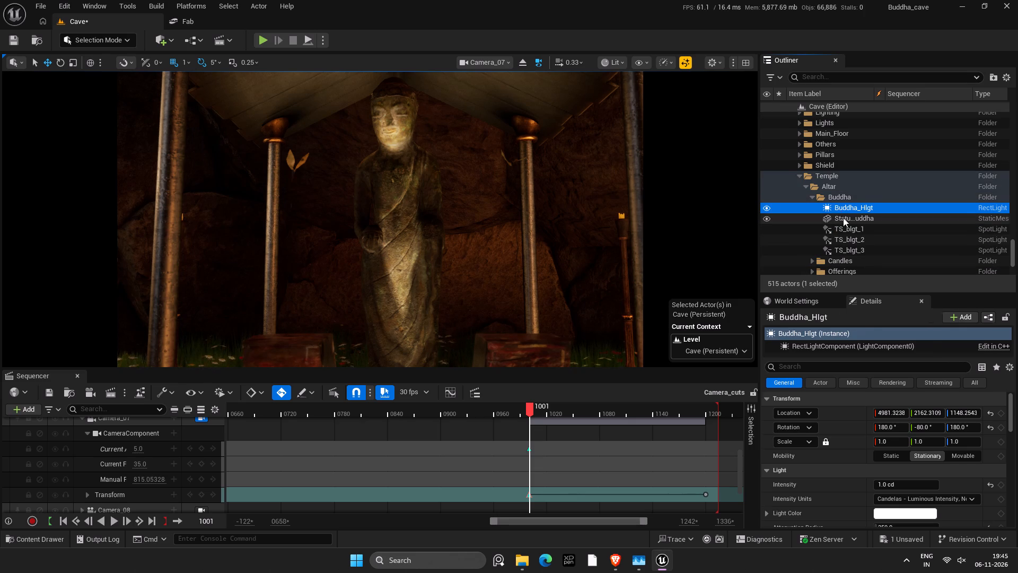
pyautogui.click(849, 229)
pyautogui.write('hh')
pyautogui.click(855, 240)
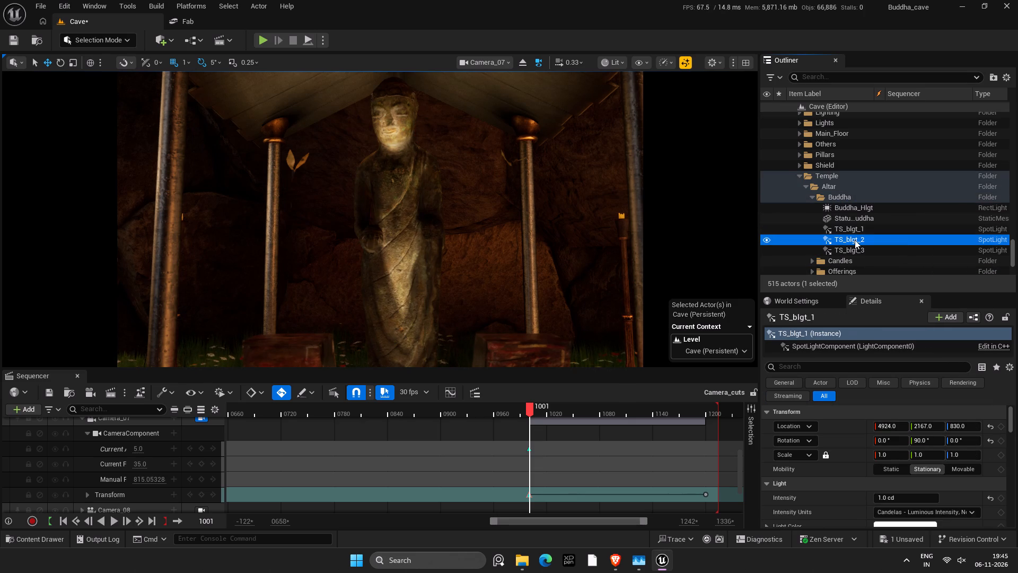
pyautogui.write('hh')
pyautogui.click(855, 241)
pyautogui.click(859, 251)
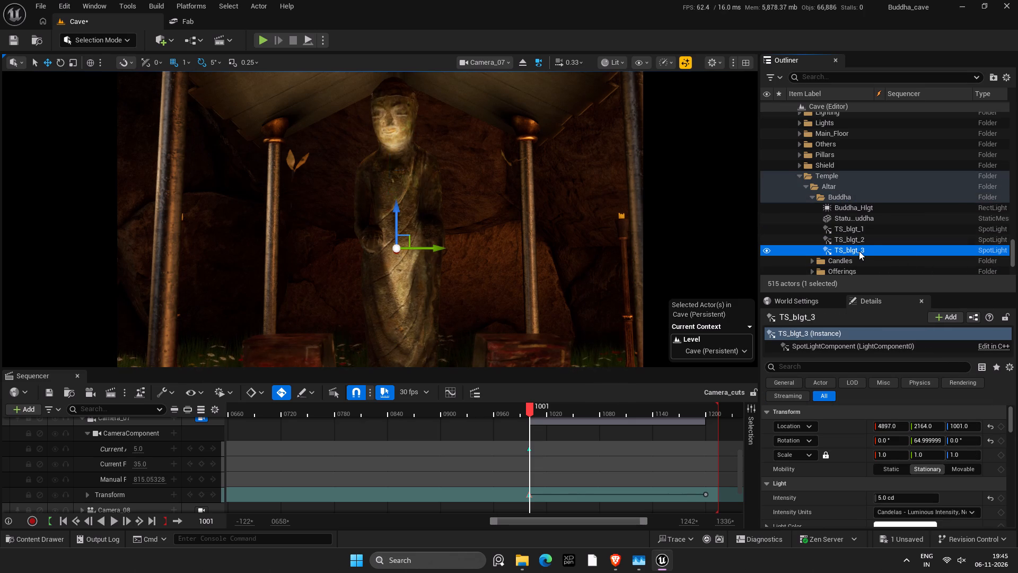
pyautogui.write('hhhh')
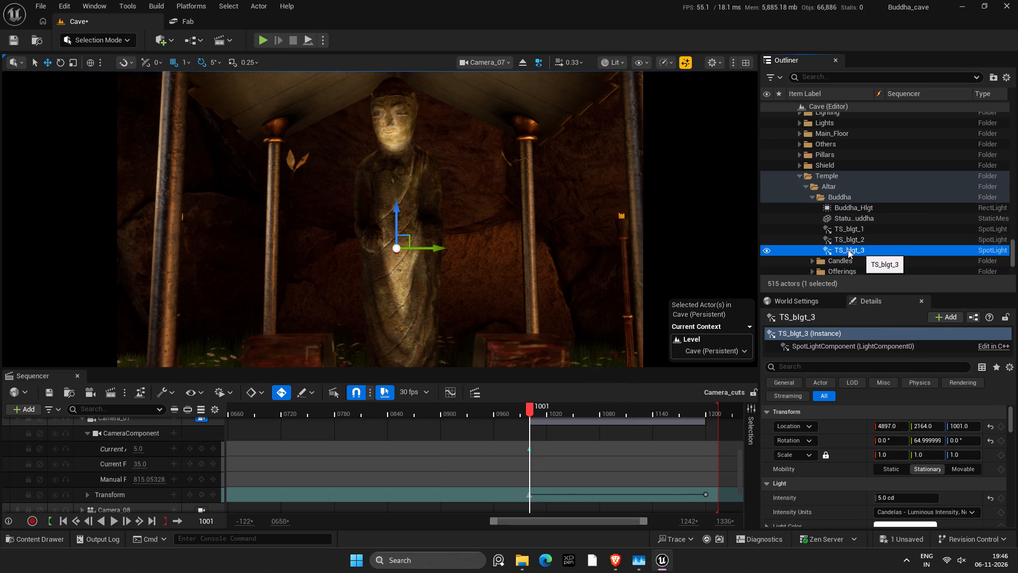
# Shift TS_blgt_3 along the X axis to location 4908.
pyautogui.click(393, 256)
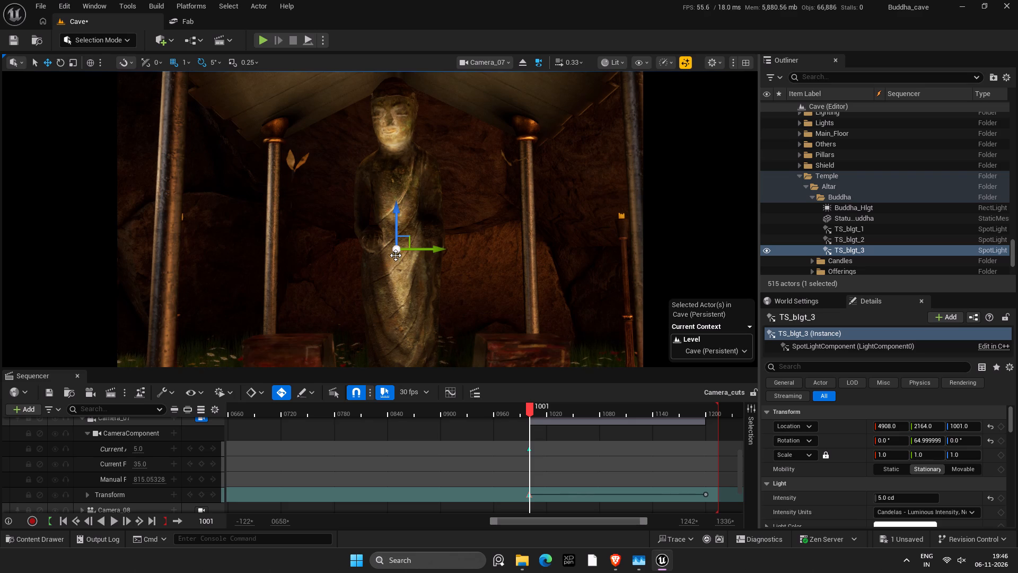
pyautogui.write('gg')
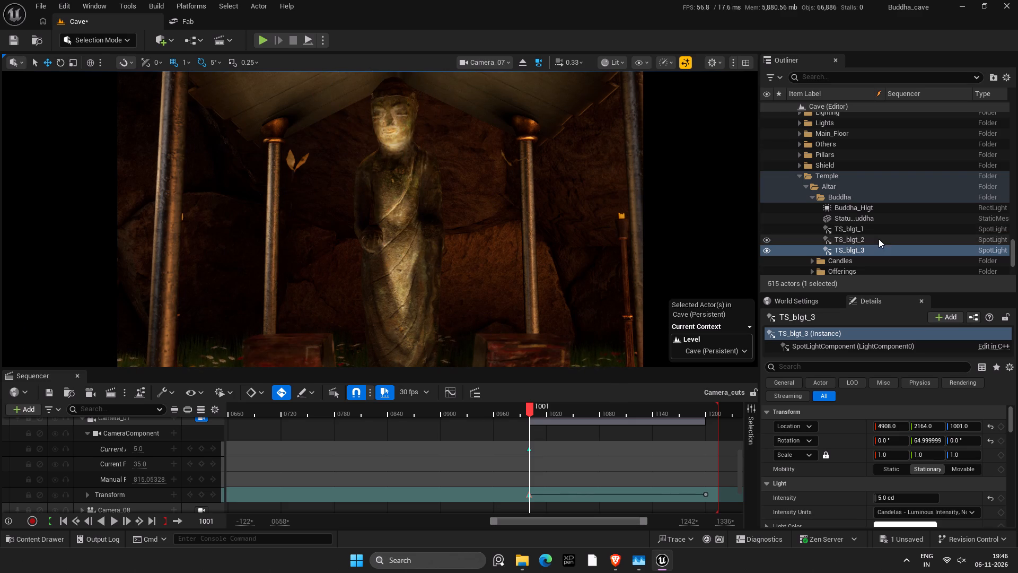
# Switch TS_blgt_3, TS_blgt_2 and TS_blgt_1 off and on again to compare their contributions to the statue's lighting.
pyautogui.click(877, 244)
pyautogui.click(875, 249)
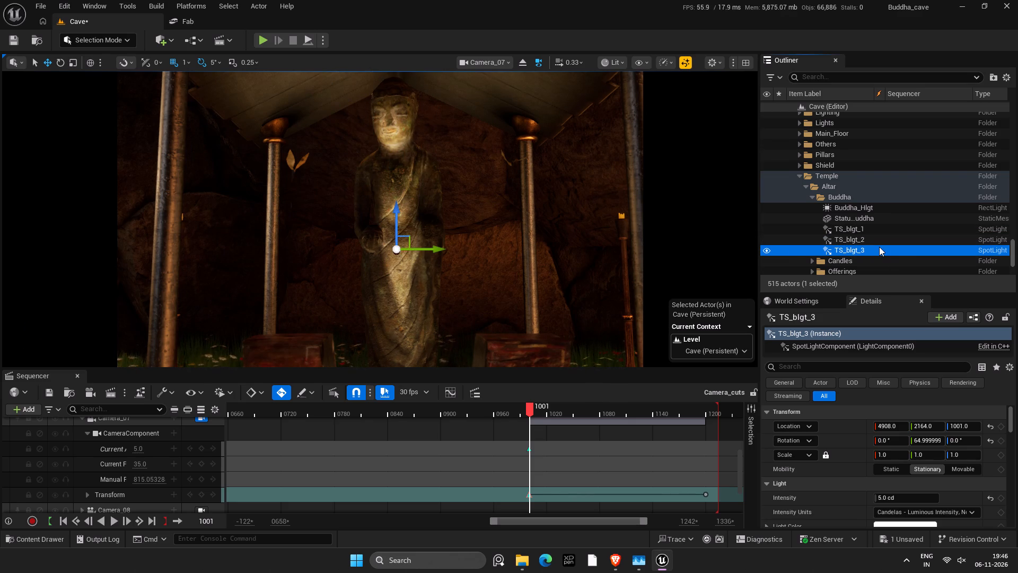
pyautogui.write('hh')
pyautogui.click(876, 245)
pyautogui.press('h')
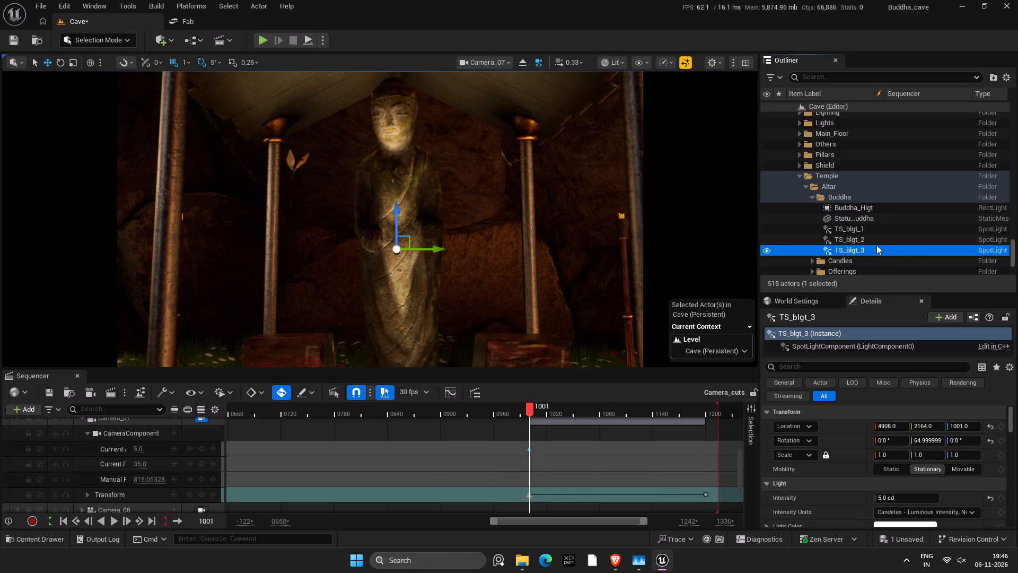
pyautogui.press('h')
pyautogui.click(877, 240)
pyautogui.write('hh')
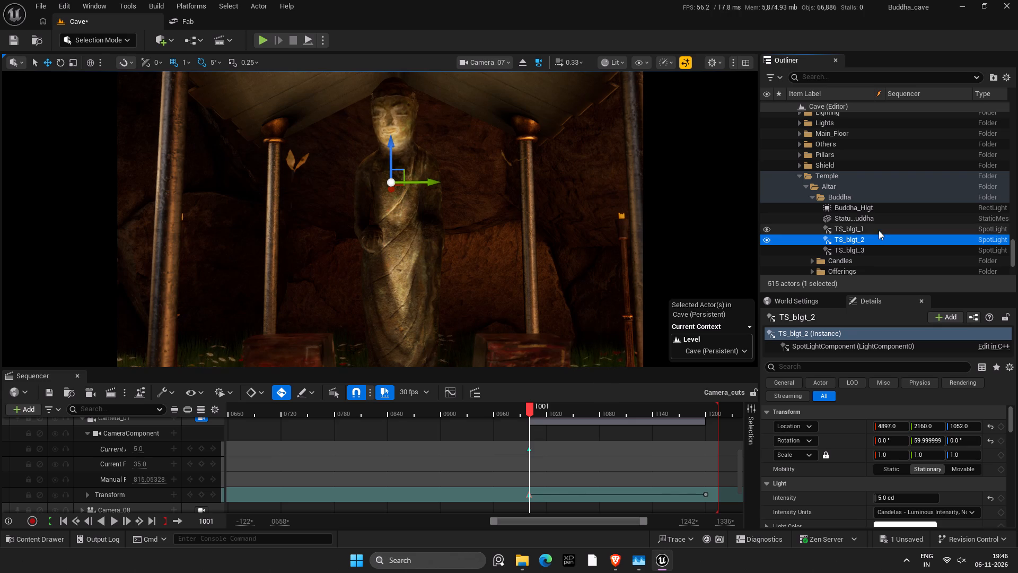
pyautogui.click(879, 230)
pyautogui.write('hh')
# Select TS_blgt_2 and try intensities of 2.5 and 3 cd, settling on 2.5 cd.
pyautogui.click(877, 236)
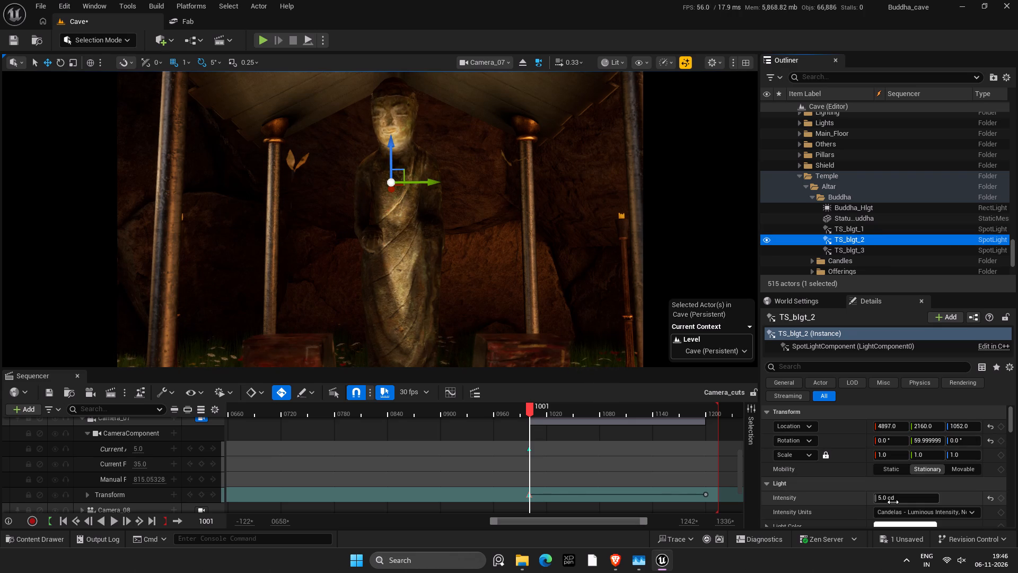
pyautogui.click(893, 502)
pyautogui.write('2.5')
pyautogui.press('Return')
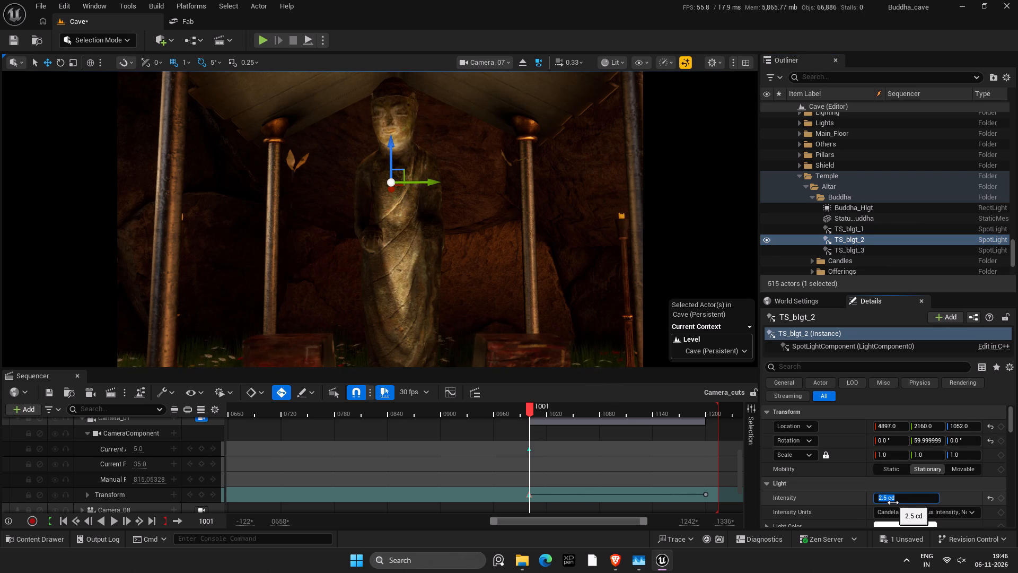
pyautogui.press('3')
pyautogui.press('Return')
pyautogui.scroll(-5, 914, 500)
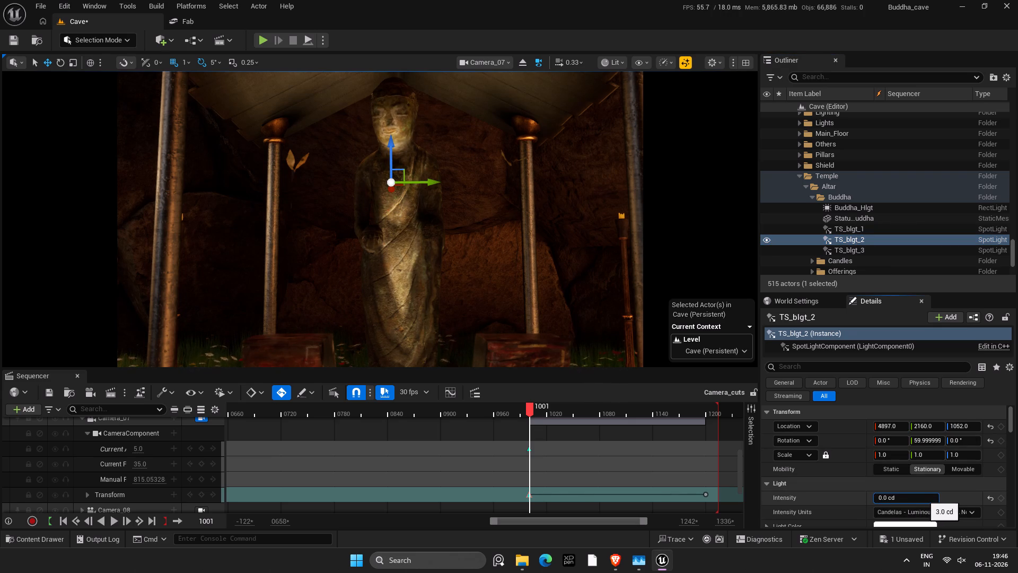
pyautogui.moveTo(913, 499); pyautogui.dragTo(853, 500)
pyautogui.press('3')
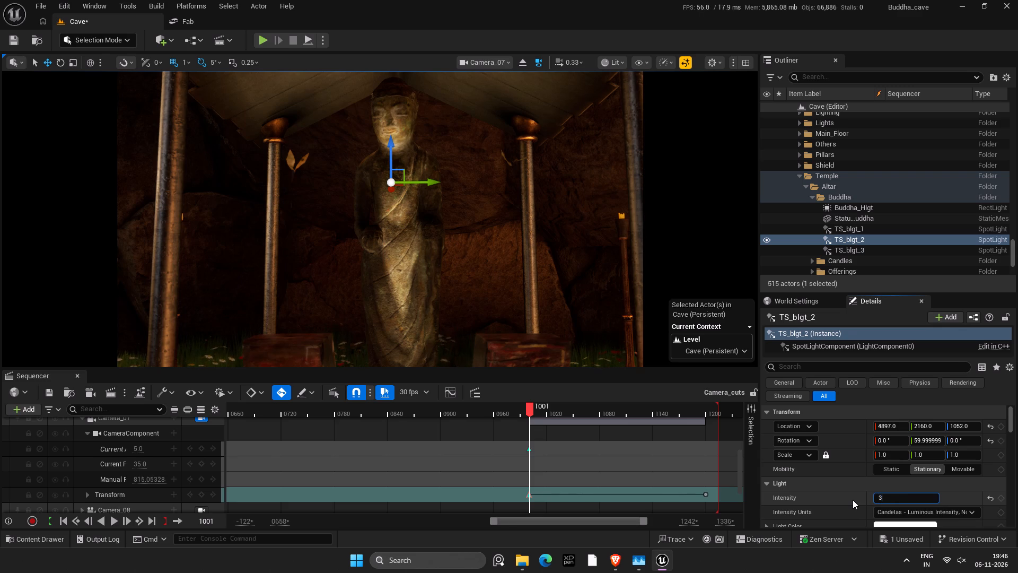
pyautogui.press('Return')
pyautogui.press('2')
pyautogui.write('.5')
pyautogui.press('Return')
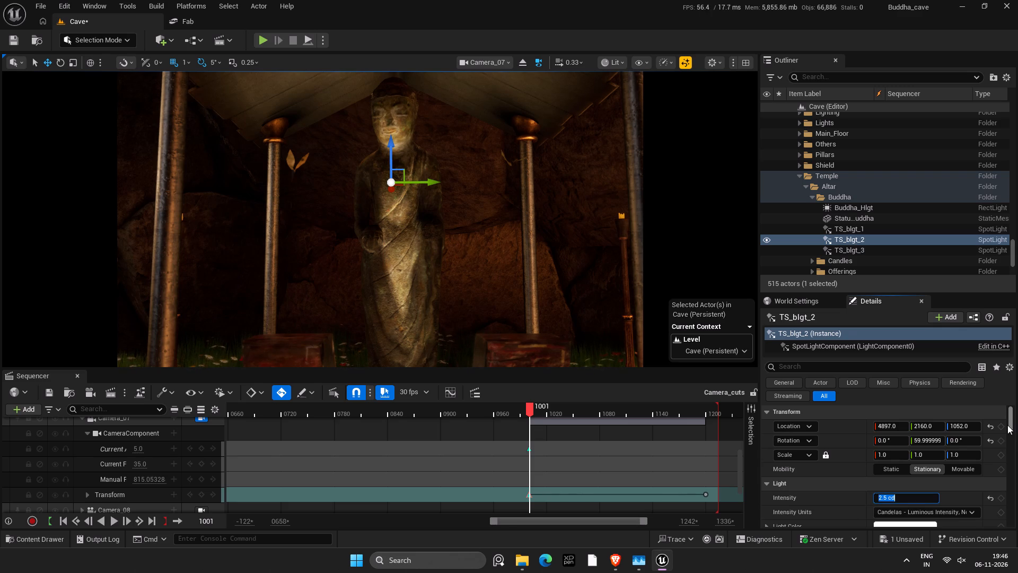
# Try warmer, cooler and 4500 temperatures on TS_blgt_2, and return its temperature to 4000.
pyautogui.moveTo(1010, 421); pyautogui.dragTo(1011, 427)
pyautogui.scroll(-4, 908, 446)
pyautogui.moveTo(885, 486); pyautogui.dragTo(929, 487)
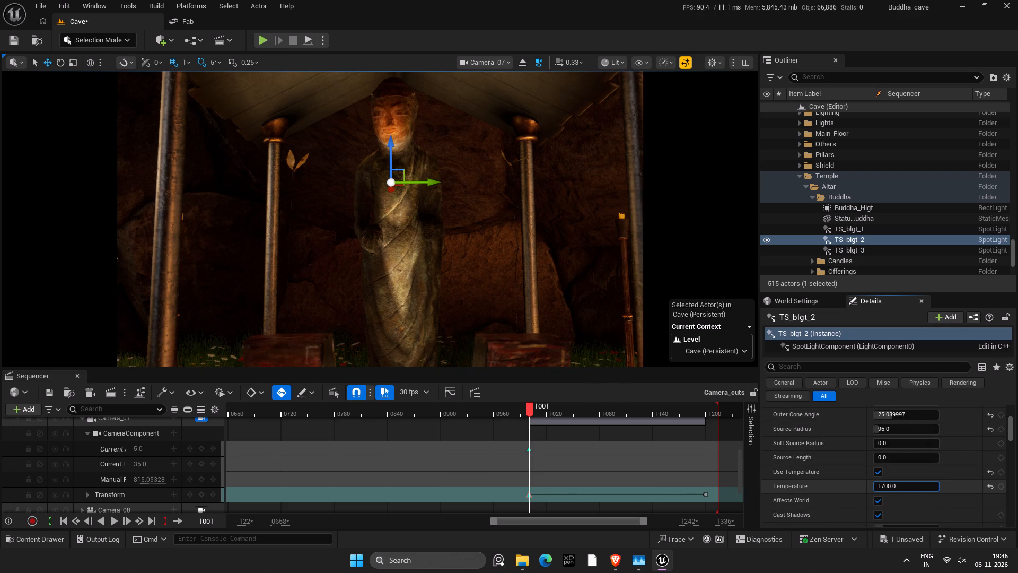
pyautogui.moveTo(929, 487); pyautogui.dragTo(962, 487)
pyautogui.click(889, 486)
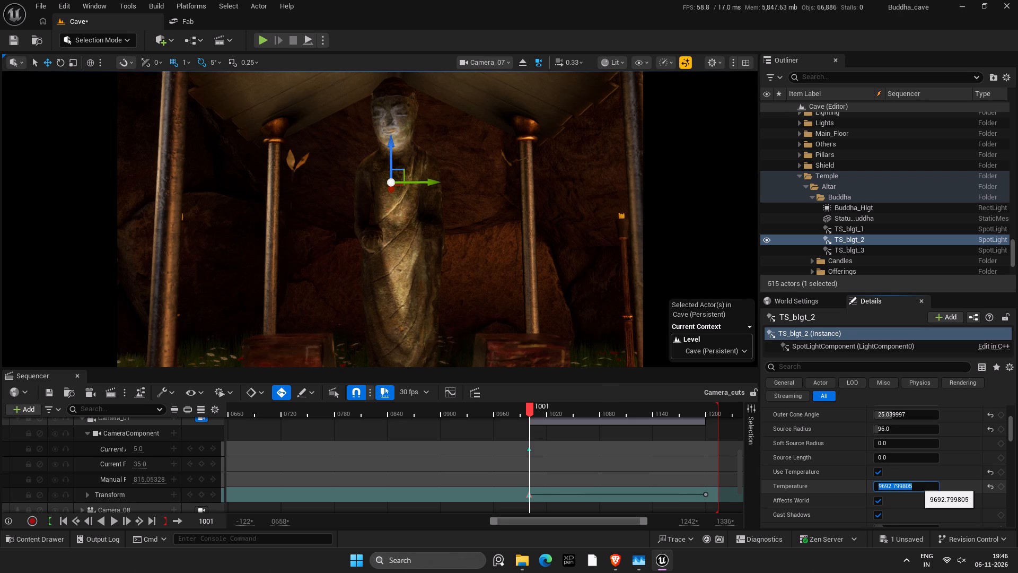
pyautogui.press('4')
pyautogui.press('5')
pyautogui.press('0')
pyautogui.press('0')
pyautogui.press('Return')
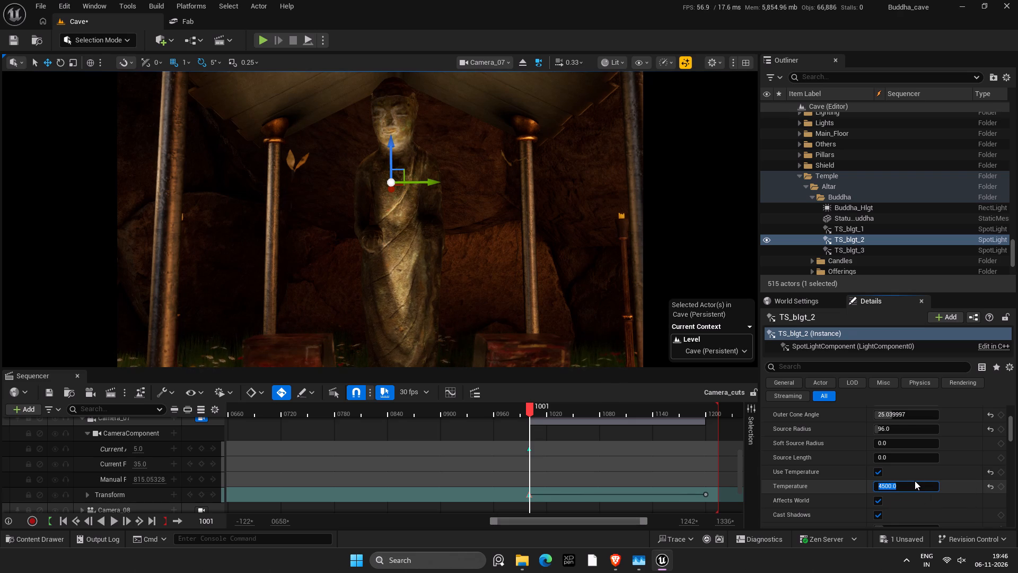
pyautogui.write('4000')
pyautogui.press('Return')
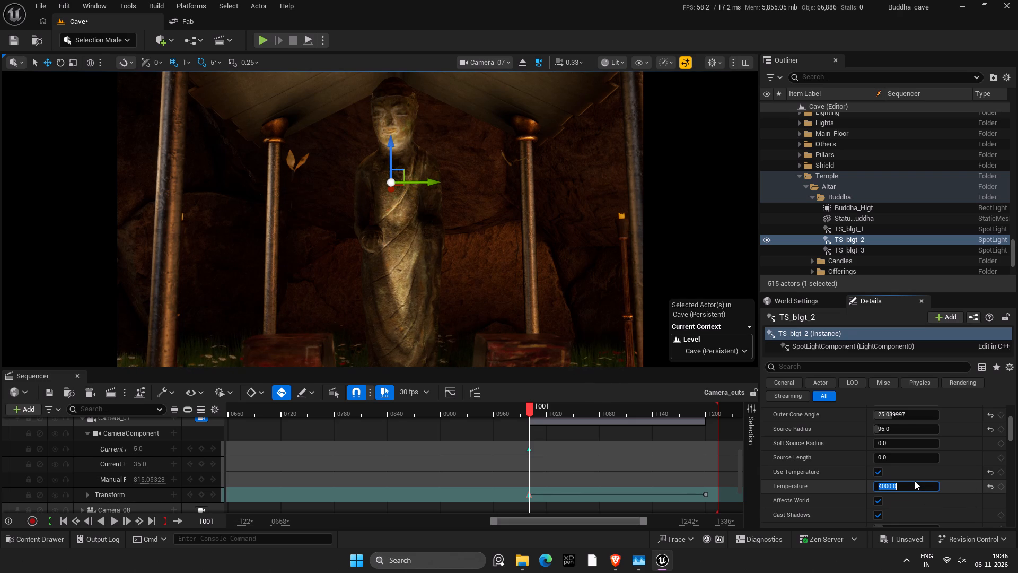
# Save the lighting changes.
pyautogui.hotkey('ctrl', 's')
pyautogui.click(421, 69)
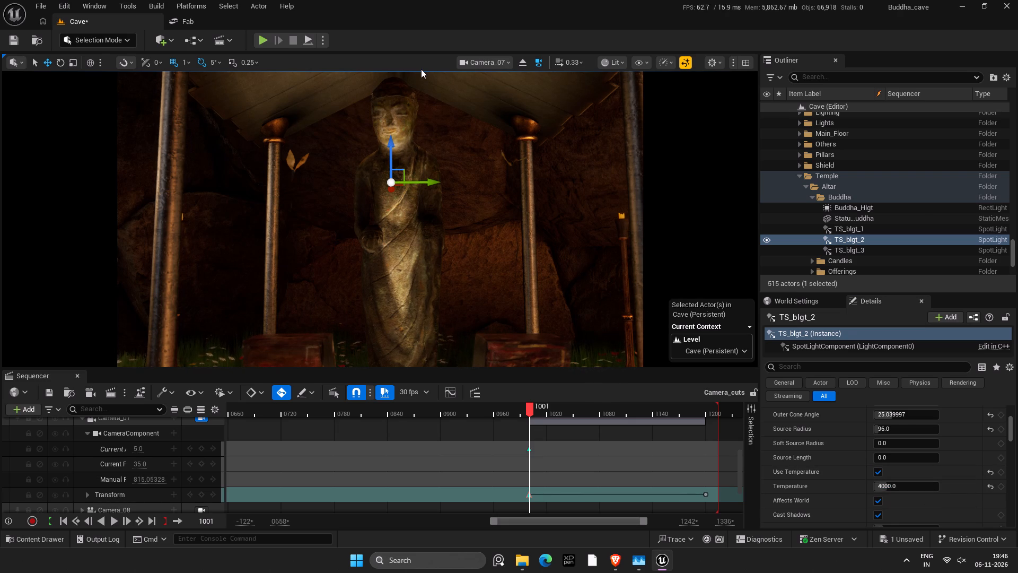
# Select the Camera_07 track at frame 1001 and reset the camera's rotation to its default.
pyautogui.click(424, 67)
pyautogui.scroll(1, 162, 459)
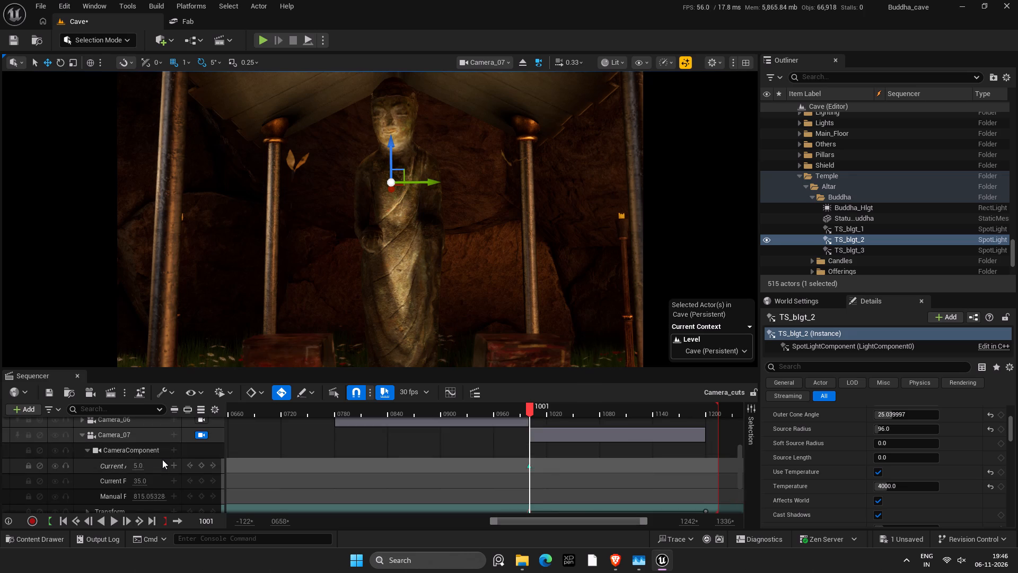
pyautogui.click(156, 436)
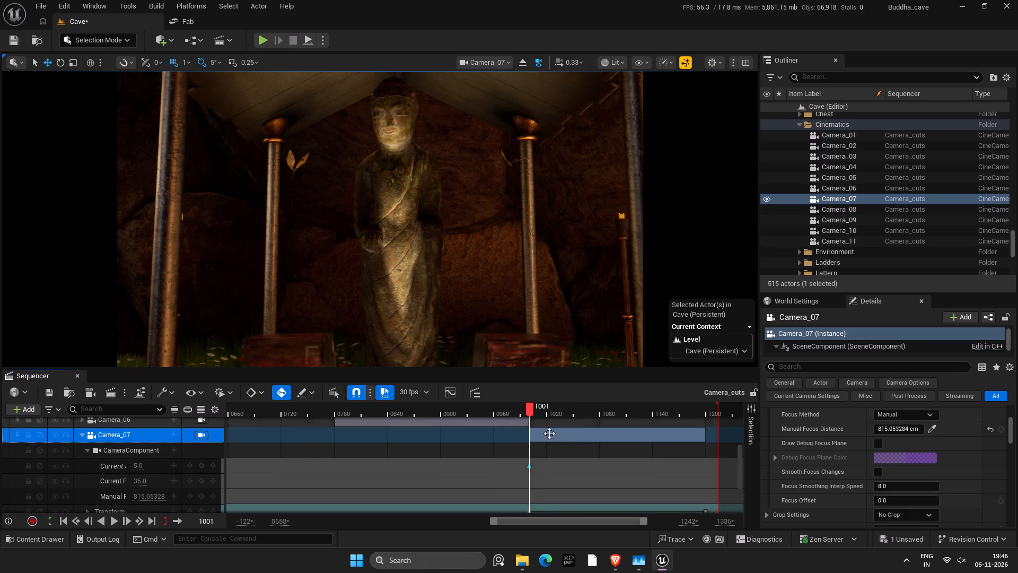
pyautogui.scroll(9, 888, 437)
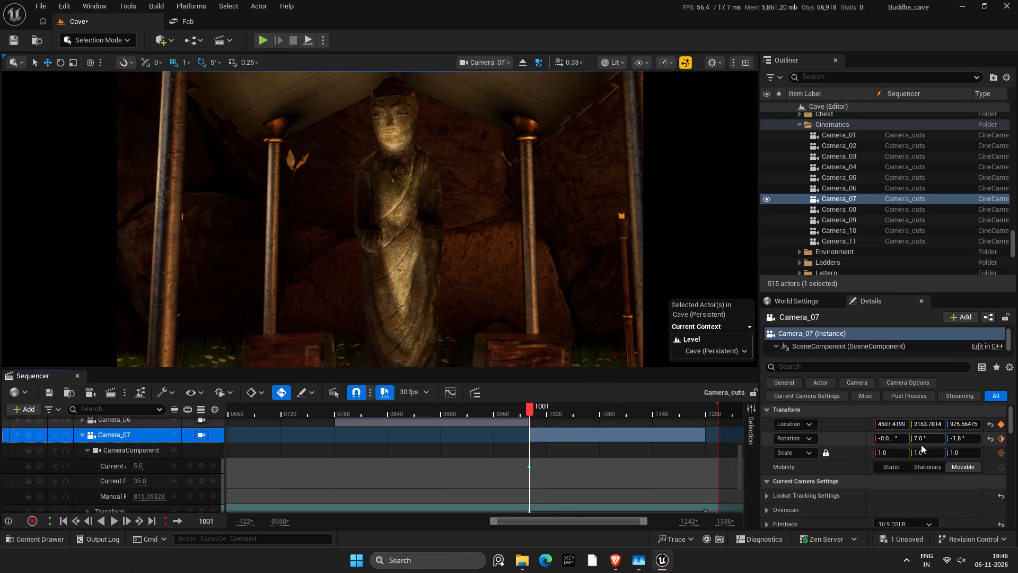
pyautogui.click(991, 440)
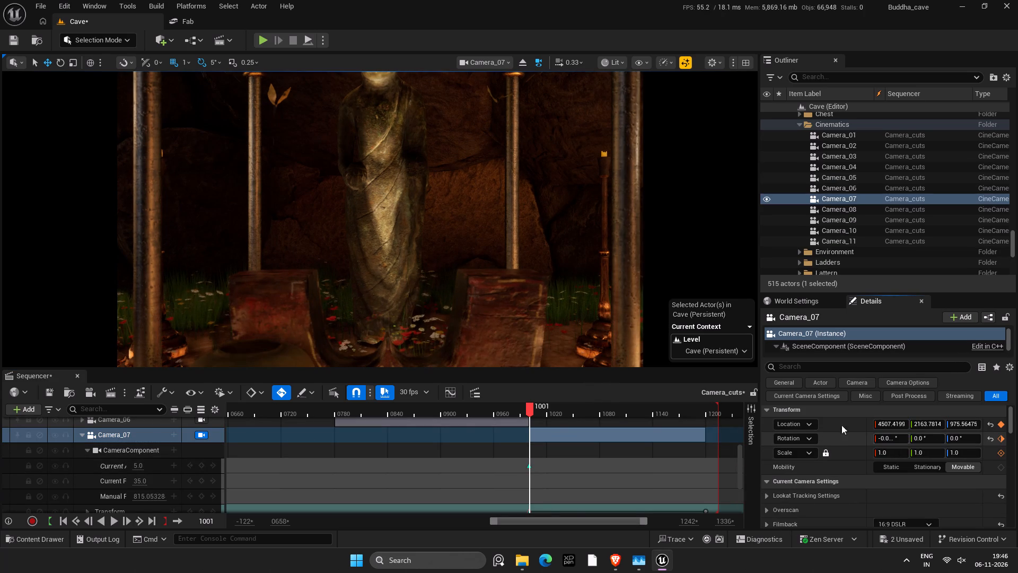
# Pull Camera_07 back from the statue to about X 4368, framing the shrine's pillars and side candles.
pyautogui.rightClick(554, 295)
pyautogui.write('sssss')
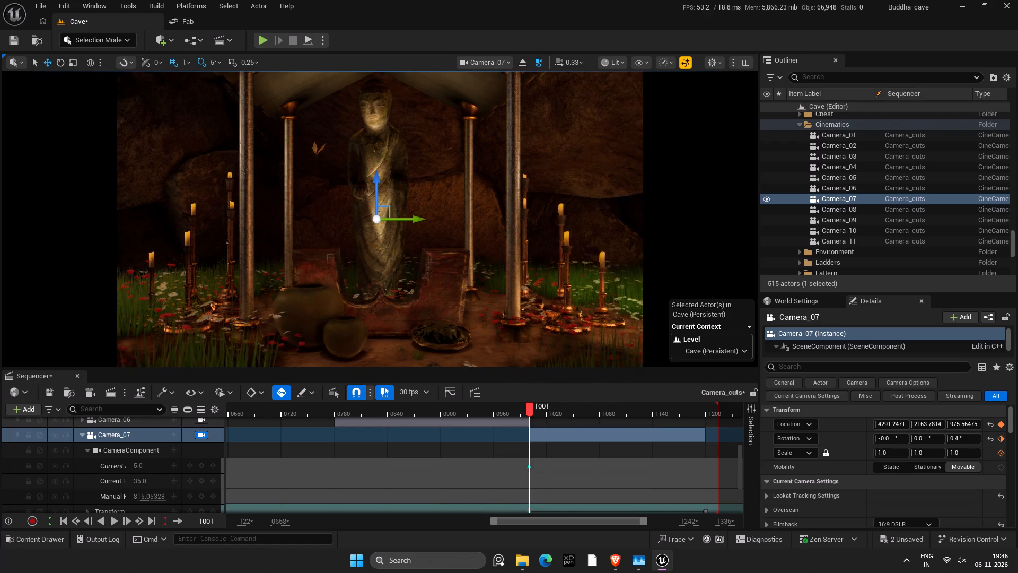
pyautogui.write('wwwss')
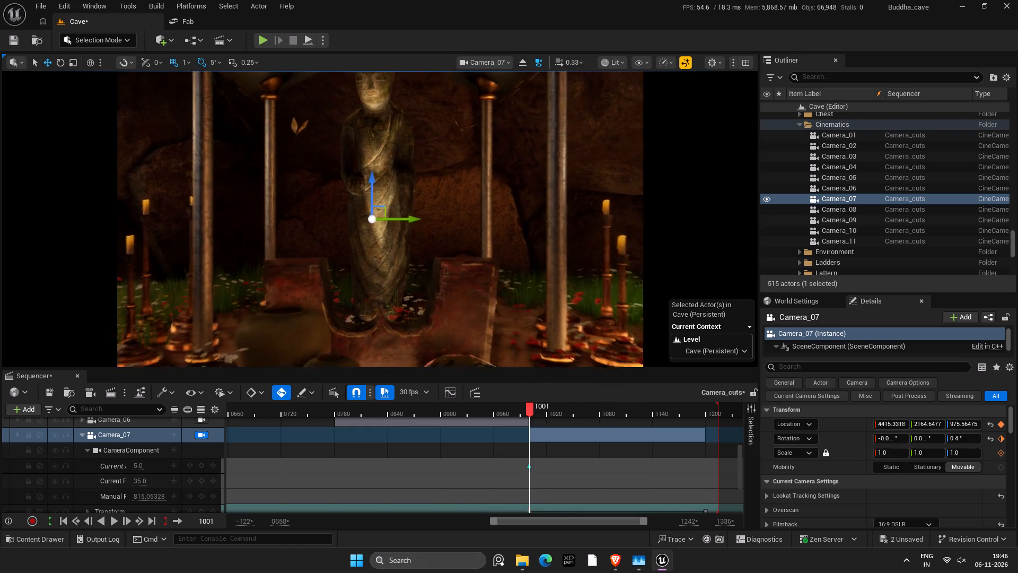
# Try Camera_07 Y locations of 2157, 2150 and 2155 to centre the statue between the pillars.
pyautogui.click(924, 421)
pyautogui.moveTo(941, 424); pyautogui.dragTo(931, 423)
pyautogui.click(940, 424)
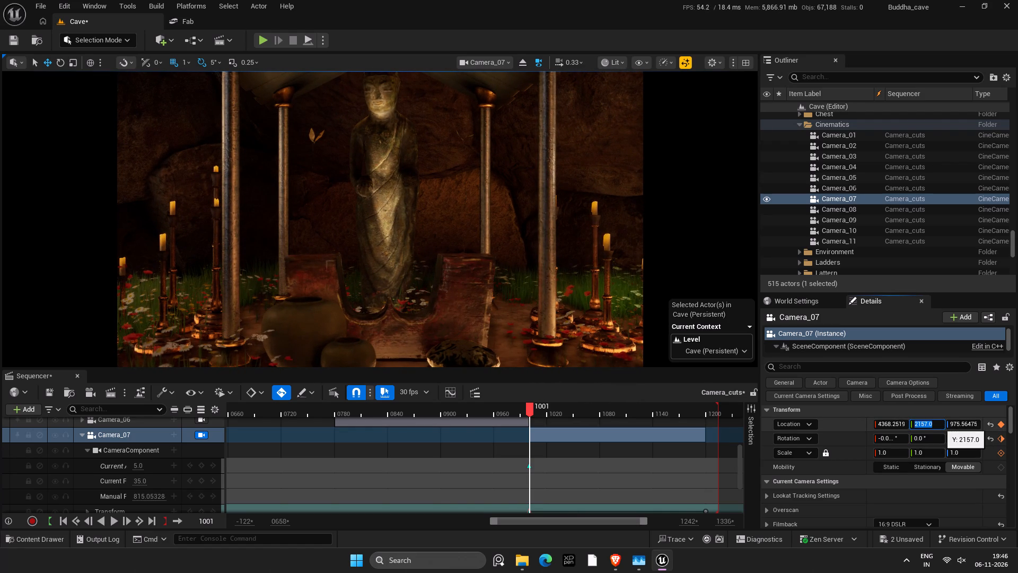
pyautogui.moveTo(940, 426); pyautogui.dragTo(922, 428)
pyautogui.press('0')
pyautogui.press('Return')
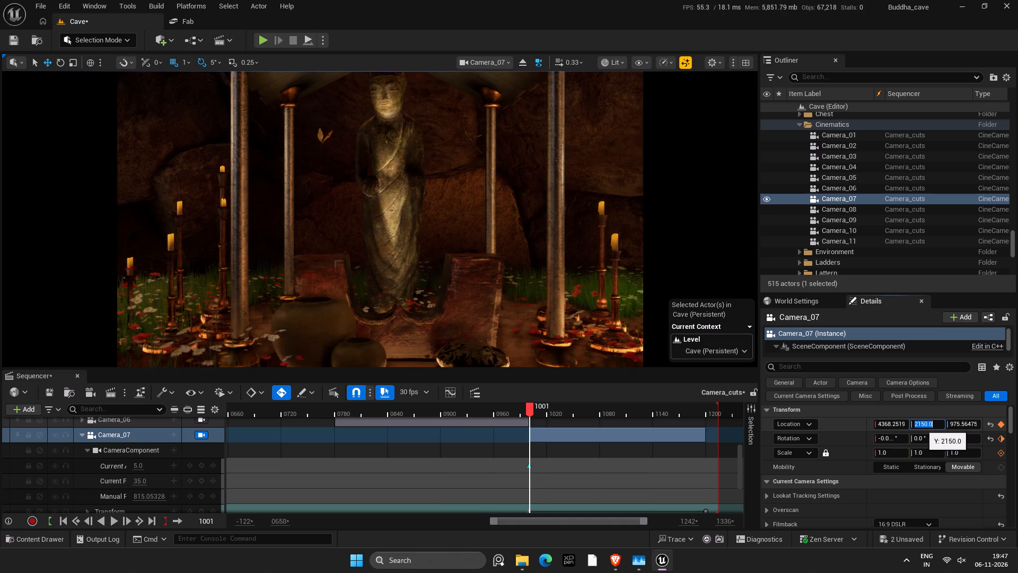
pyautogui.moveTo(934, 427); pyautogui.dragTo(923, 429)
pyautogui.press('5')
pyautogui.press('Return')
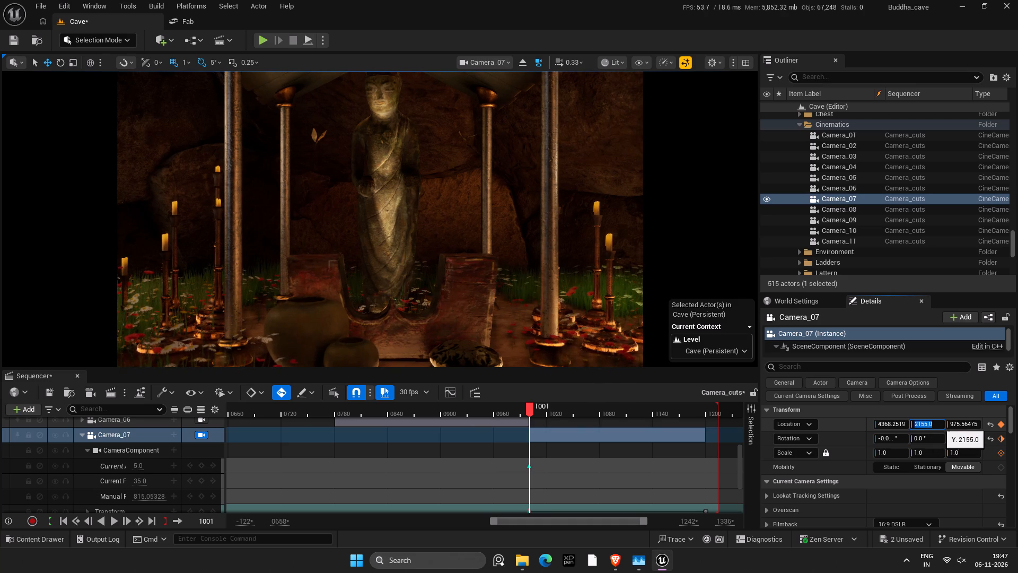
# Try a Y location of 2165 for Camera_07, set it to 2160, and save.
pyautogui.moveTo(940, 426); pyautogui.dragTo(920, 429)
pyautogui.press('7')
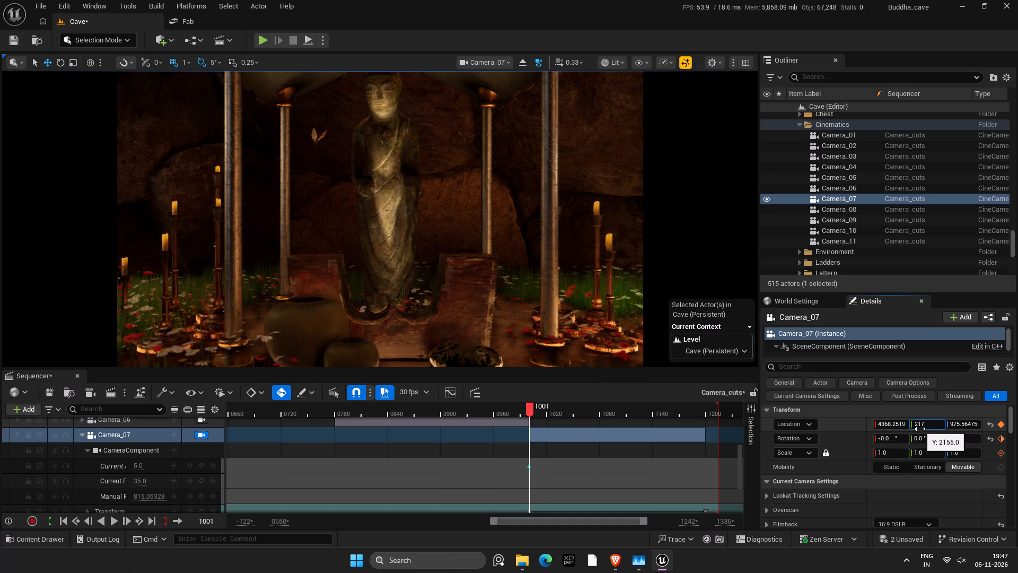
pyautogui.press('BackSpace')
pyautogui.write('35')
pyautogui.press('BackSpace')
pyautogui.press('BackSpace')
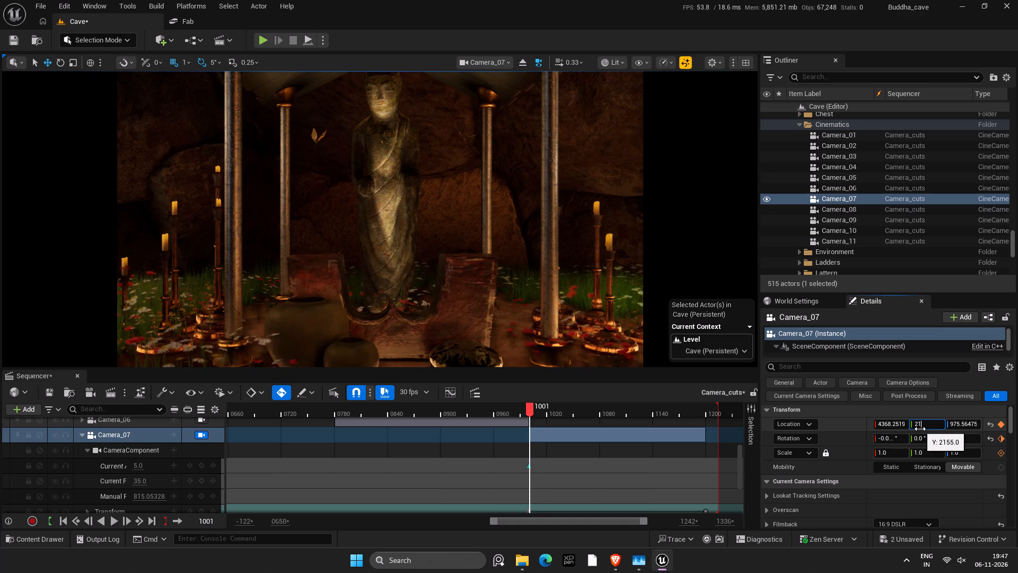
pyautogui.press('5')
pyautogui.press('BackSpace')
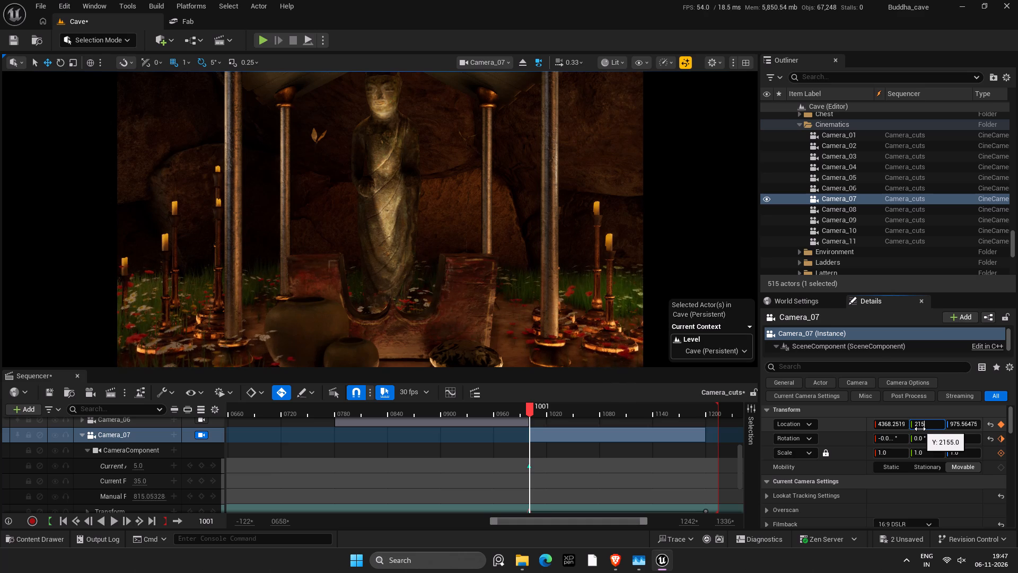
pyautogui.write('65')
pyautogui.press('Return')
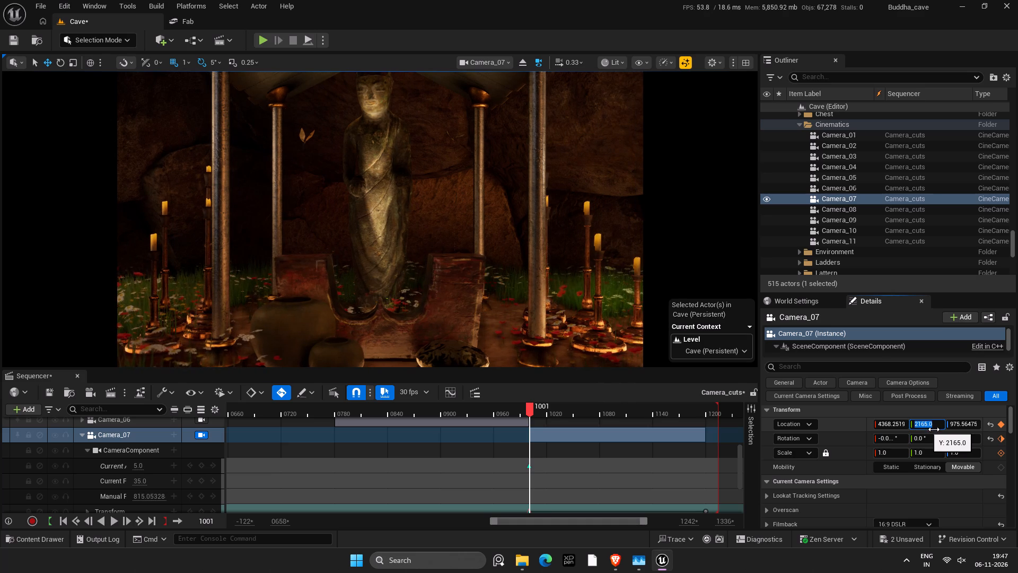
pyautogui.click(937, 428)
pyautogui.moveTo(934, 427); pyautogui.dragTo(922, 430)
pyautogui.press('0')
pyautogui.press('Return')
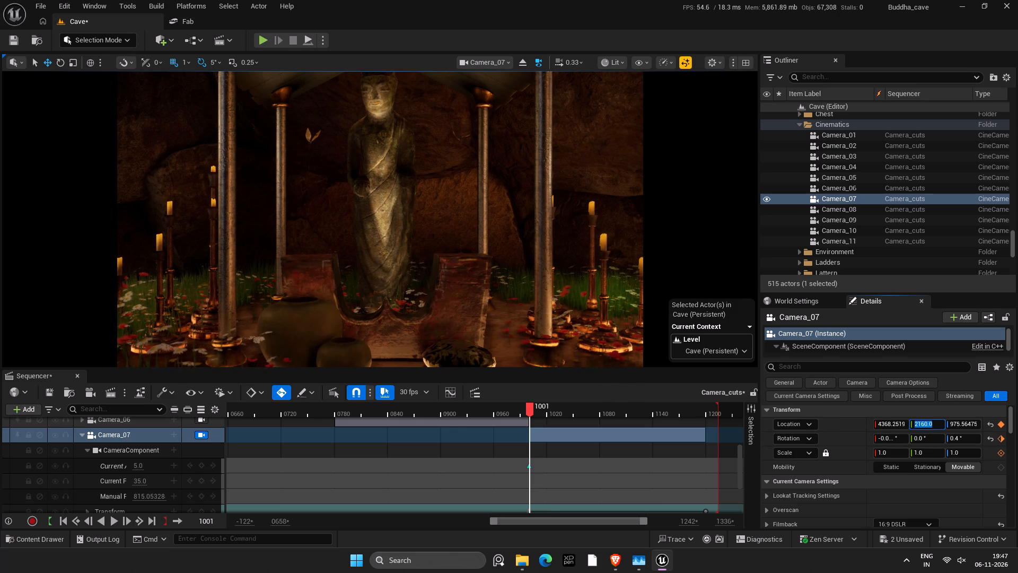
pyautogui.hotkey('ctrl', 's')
# Set Camera_07's Z location to 975 and save.
pyautogui.click(967, 426)
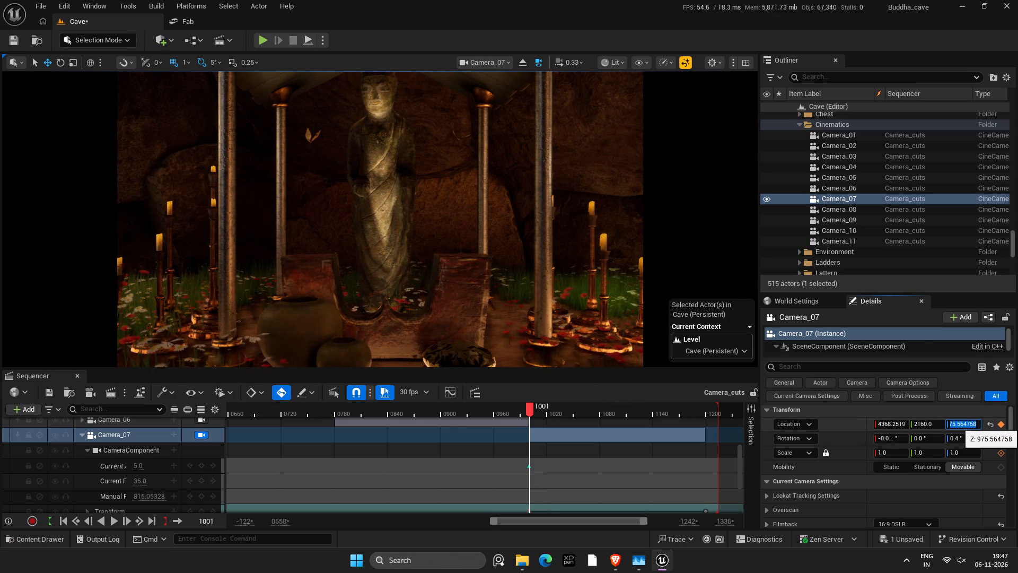
pyautogui.write('94')
pyautogui.press('BackSpace')
pyautogui.write('75')
pyautogui.press('Return')
pyautogui.hotkey('ctrl', 's')
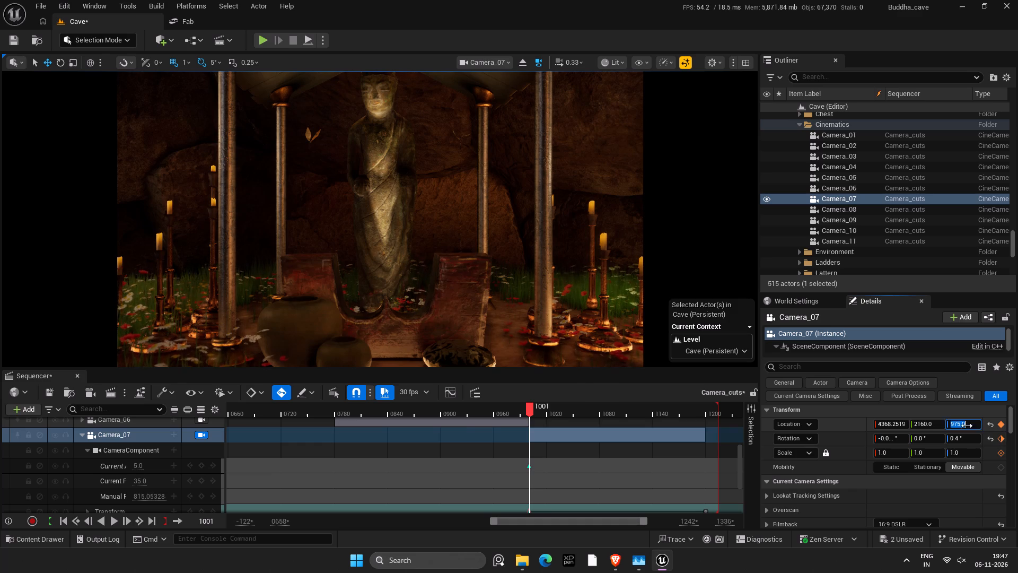
# Set Camera_07's yaw to 0 degrees and its Y location to 2165, and save.
pyautogui.click(965, 440)
pyautogui.press('0')
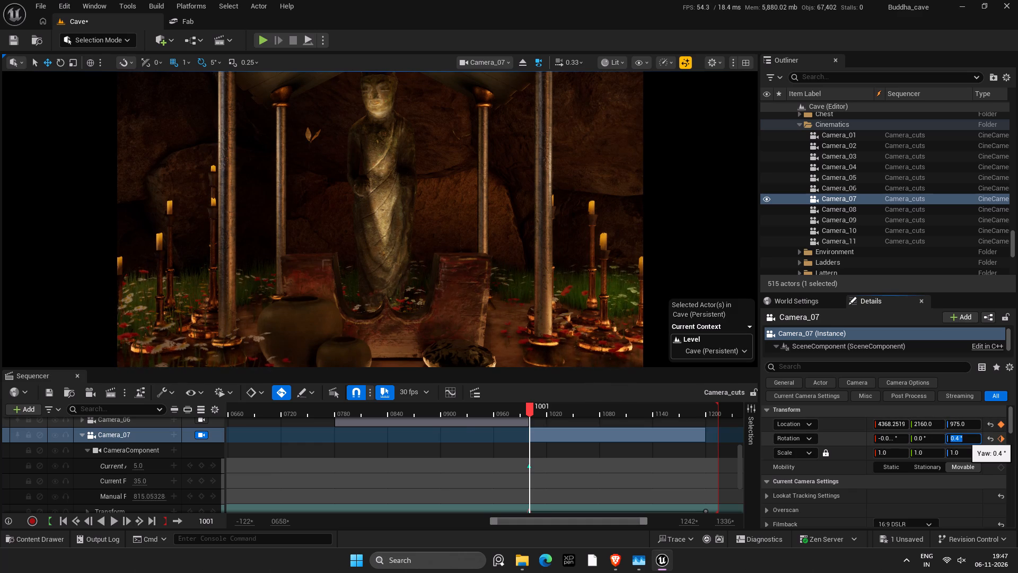
pyautogui.press('Return')
pyautogui.click(929, 421)
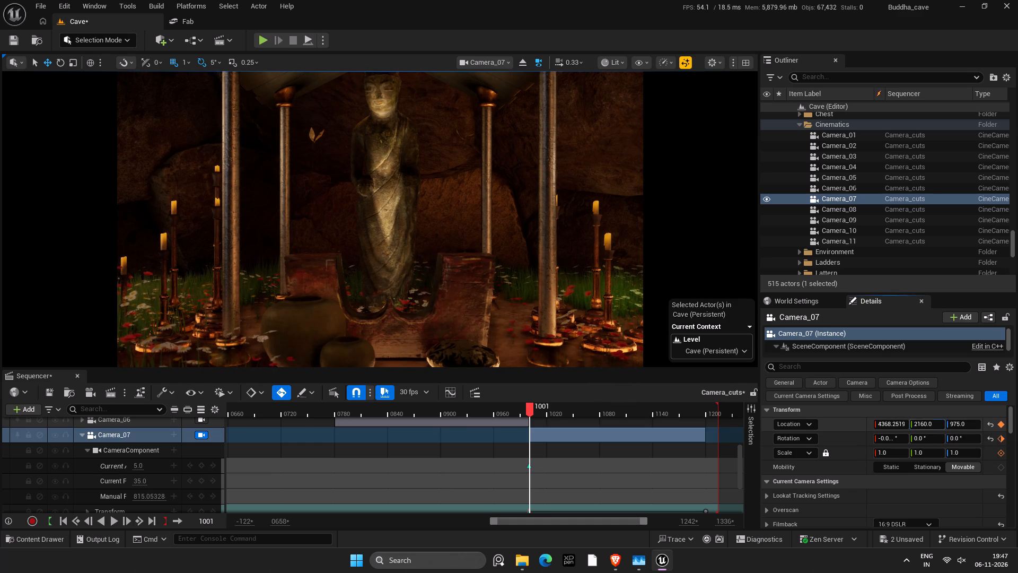
pyautogui.moveTo(935, 425); pyautogui.dragTo(923, 426)
pyautogui.press('5')
pyautogui.press('Return')
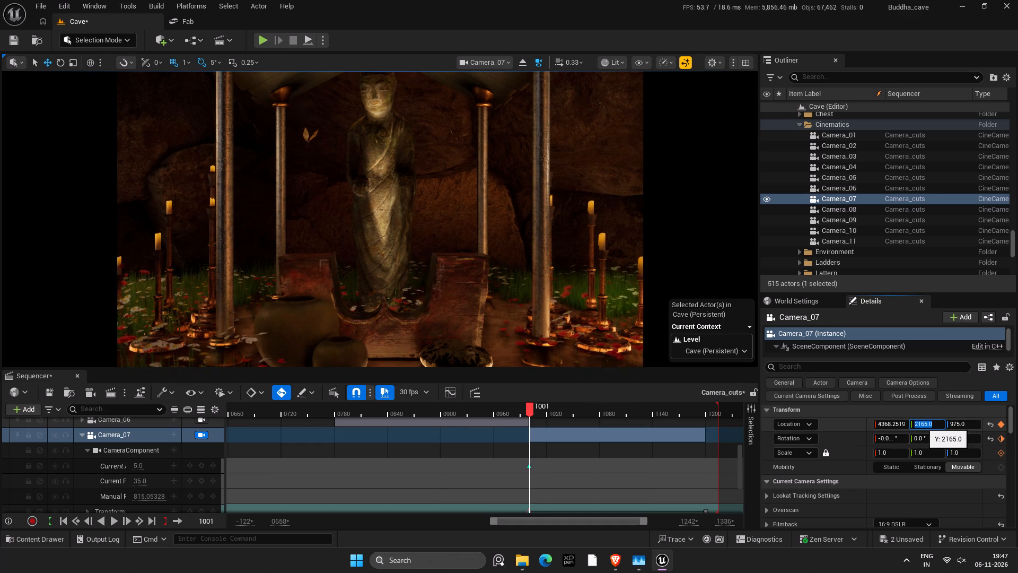
pyautogui.hotkey('ctrl', 's')
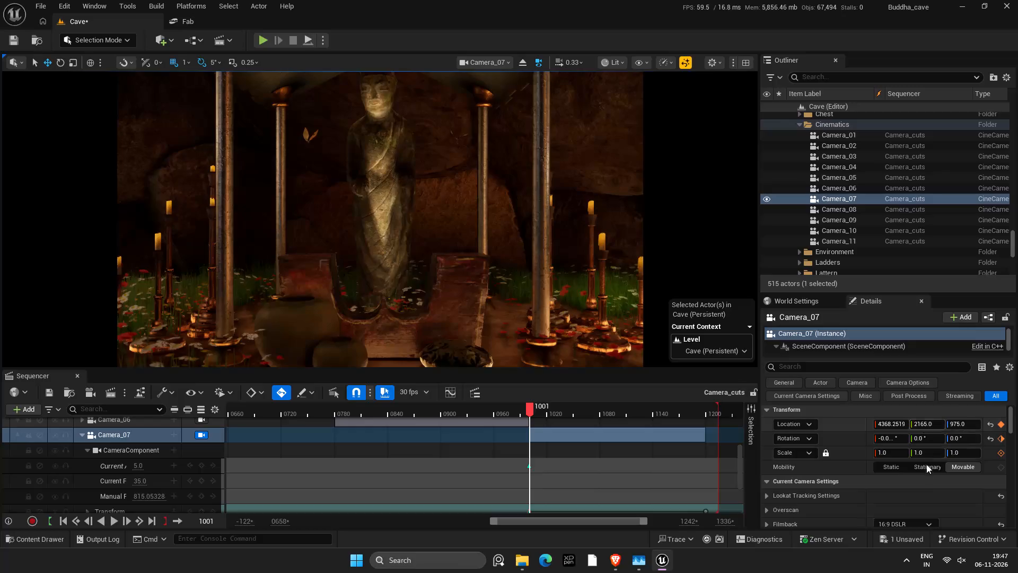
# Try Camera_07 pitches of 10, 6, 5 and 2 degrees, settling on -2 degrees.
pyautogui.moveTo(922, 438); pyautogui.dragTo(932, 438)
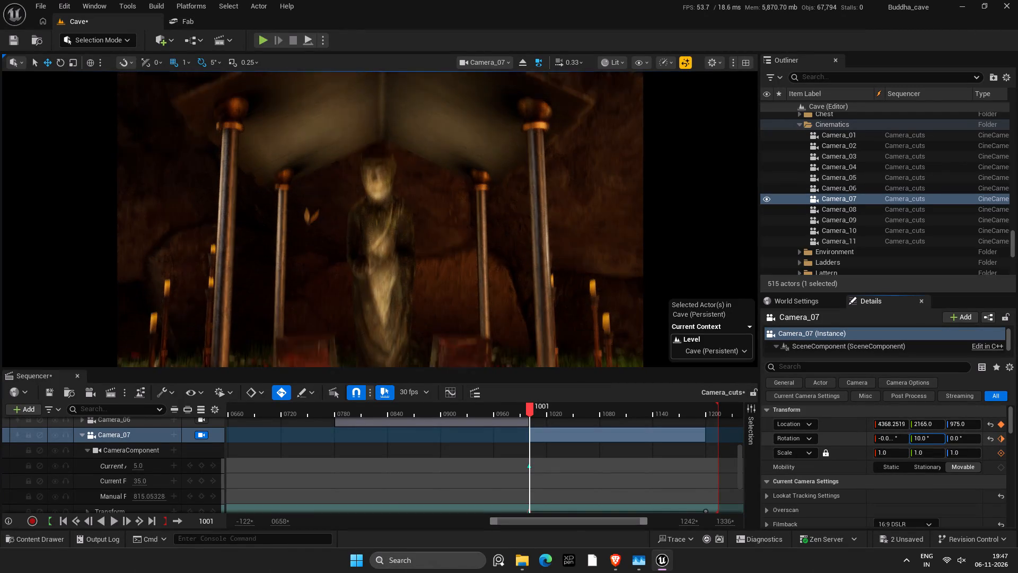
pyautogui.moveTo(932, 438); pyautogui.dragTo(931, 438)
pyautogui.click(923, 438)
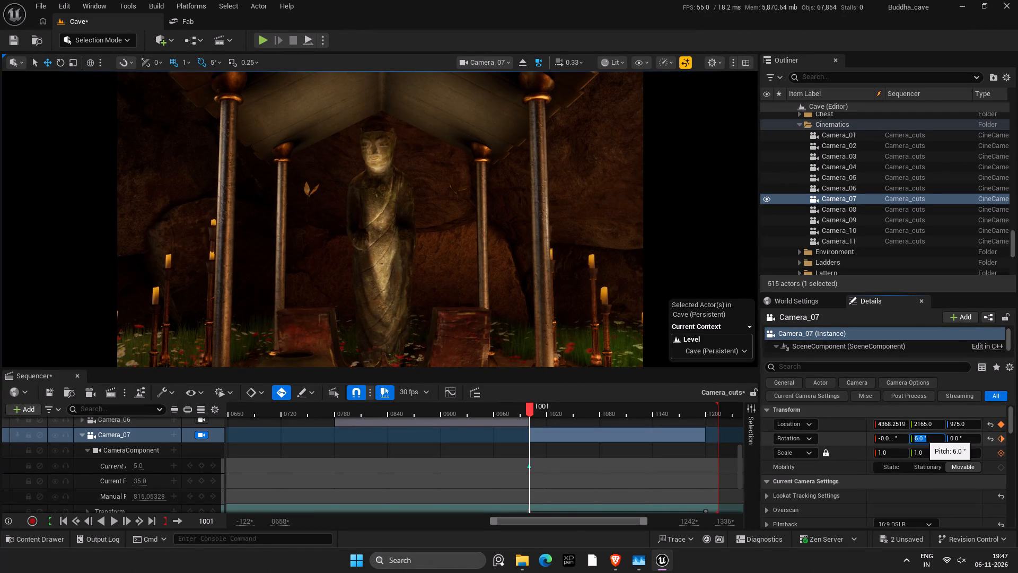
pyautogui.press('5')
pyautogui.press('Return')
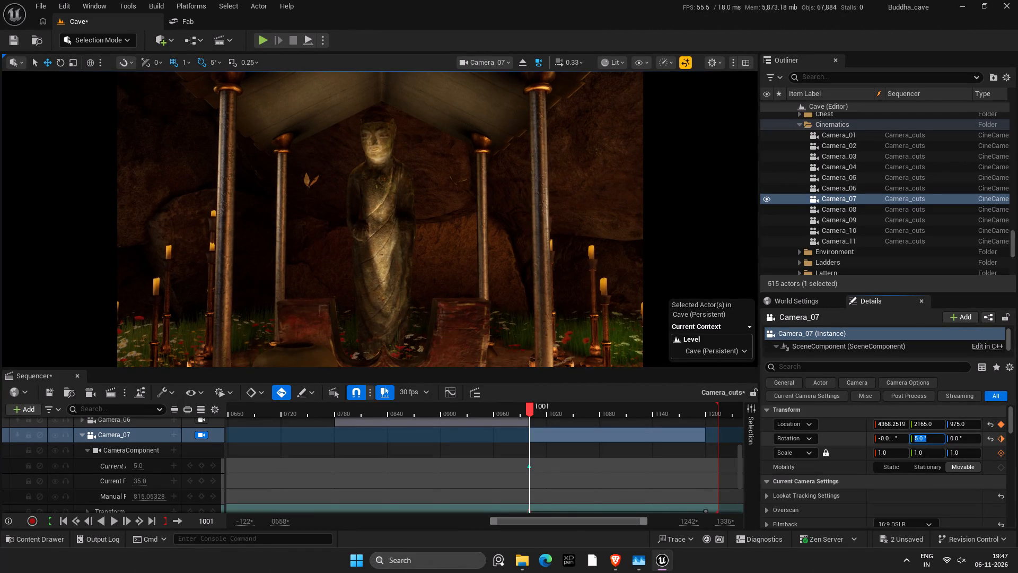
pyautogui.moveTo(1009, 411); pyautogui.dragTo(1002, 406)
pyautogui.moveTo(934, 438); pyautogui.dragTo(931, 436)
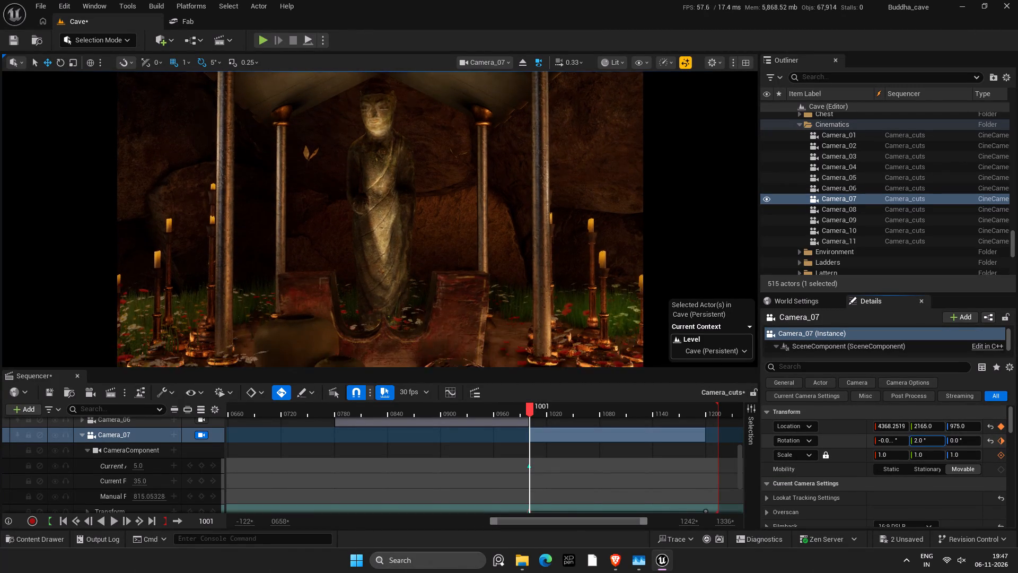
pyautogui.moveTo(931, 436); pyautogui.dragTo(928, 435)
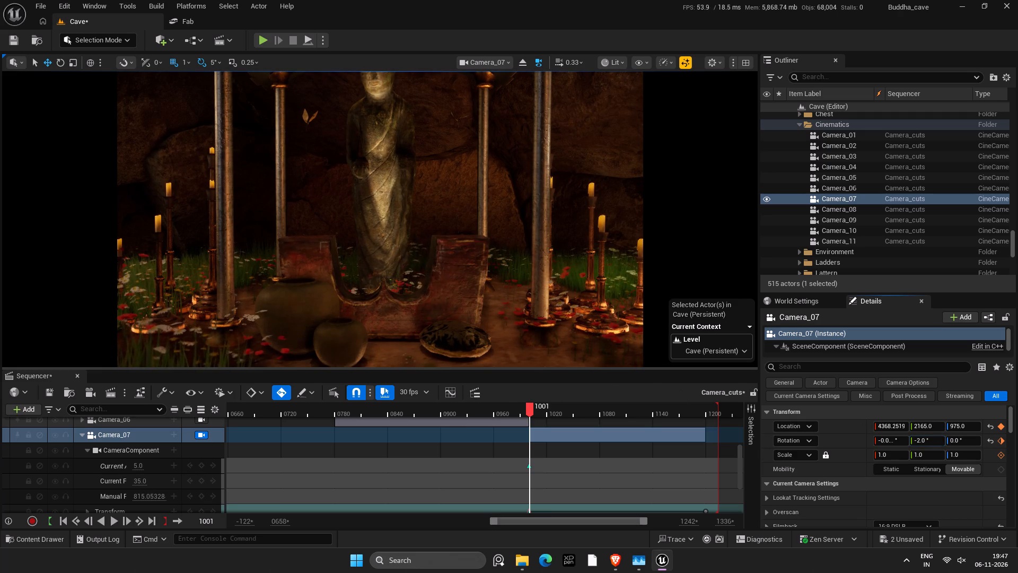
# Reframe Camera_07 slightly farther back at about X 4341, with its pitch at -1 degree.
pyautogui.rightClick(554, 324)
pyautogui.write('ss')
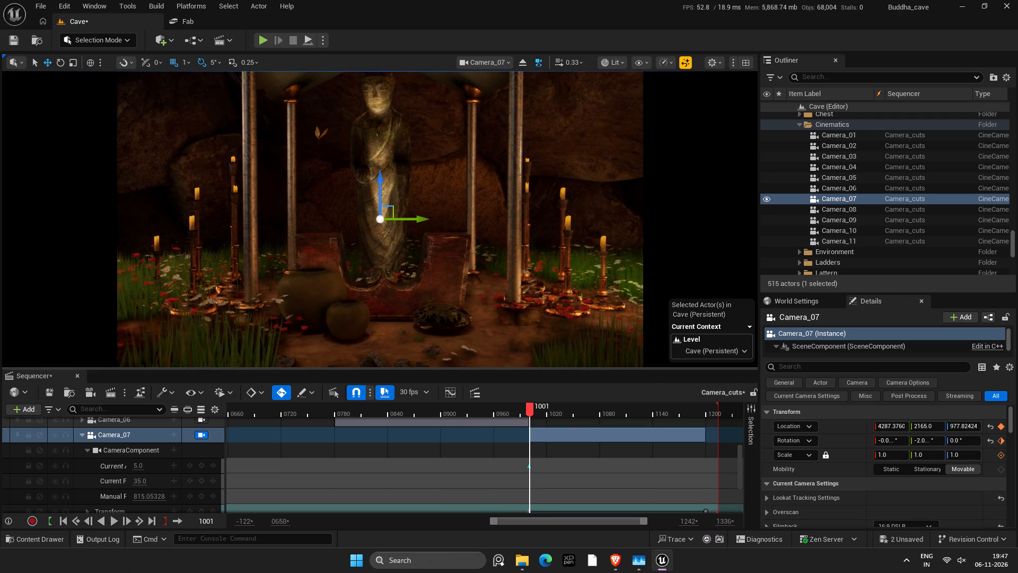
pyautogui.press('s')
pyautogui.press('w')
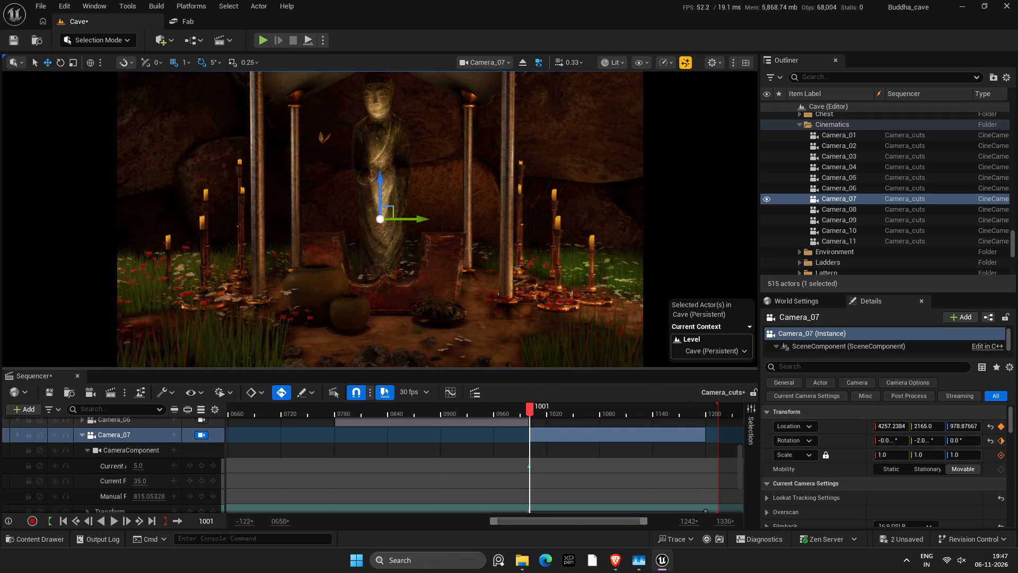
pyautogui.click(926, 440)
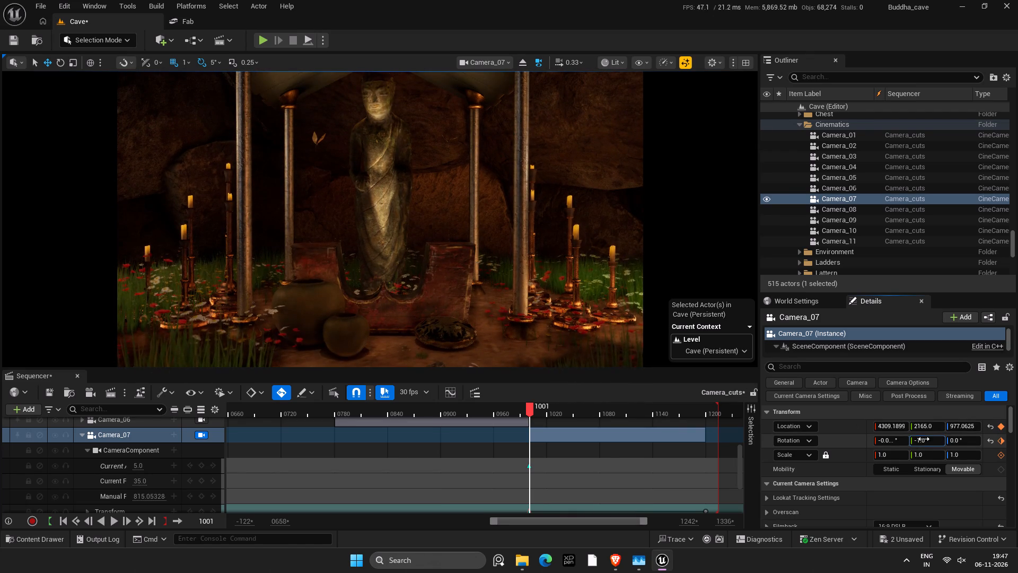
pyautogui.rightClick(435, 314)
pyautogui.press('w')
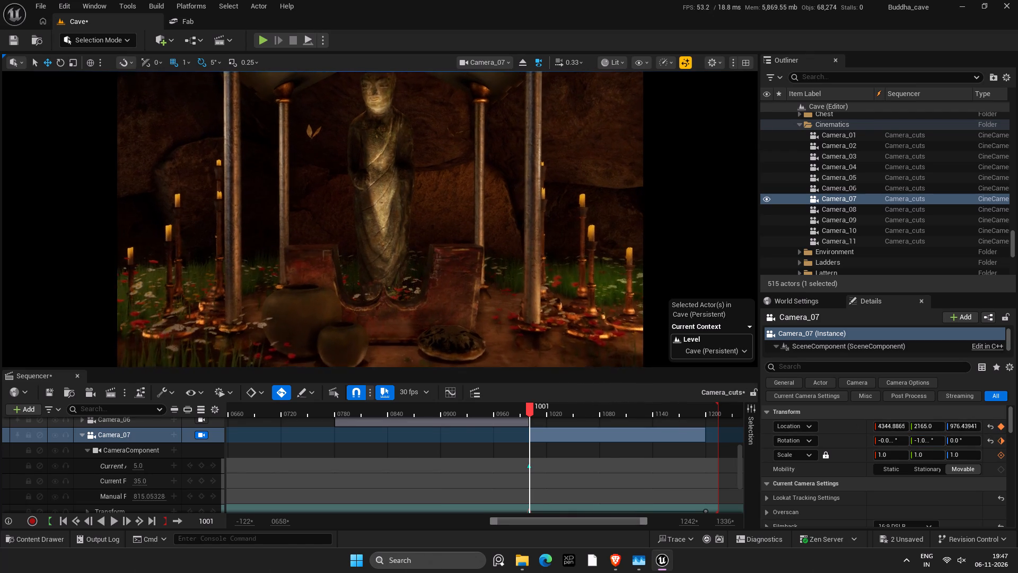
pyautogui.write('sw')
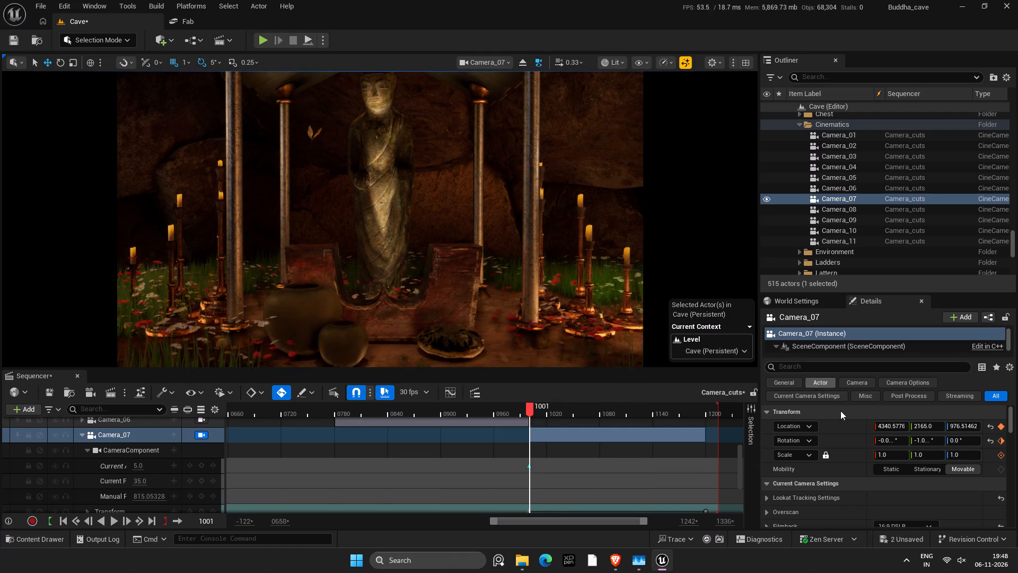
# Try a pitch of -0.5 degrees on Camera_07, then set it to -2.5 degrees.
pyautogui.click(929, 436)
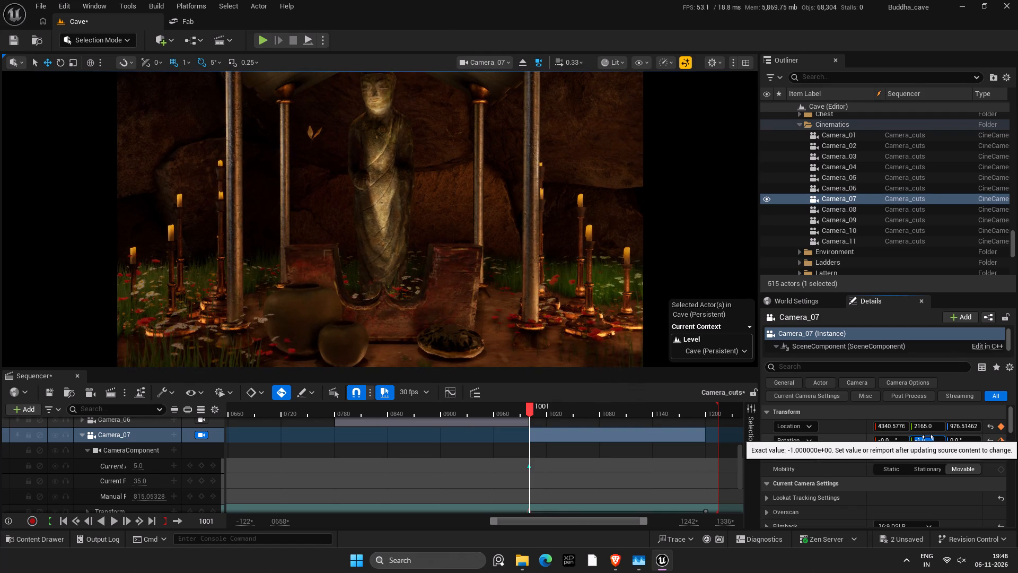
pyautogui.press('-')
pyautogui.write('.5')
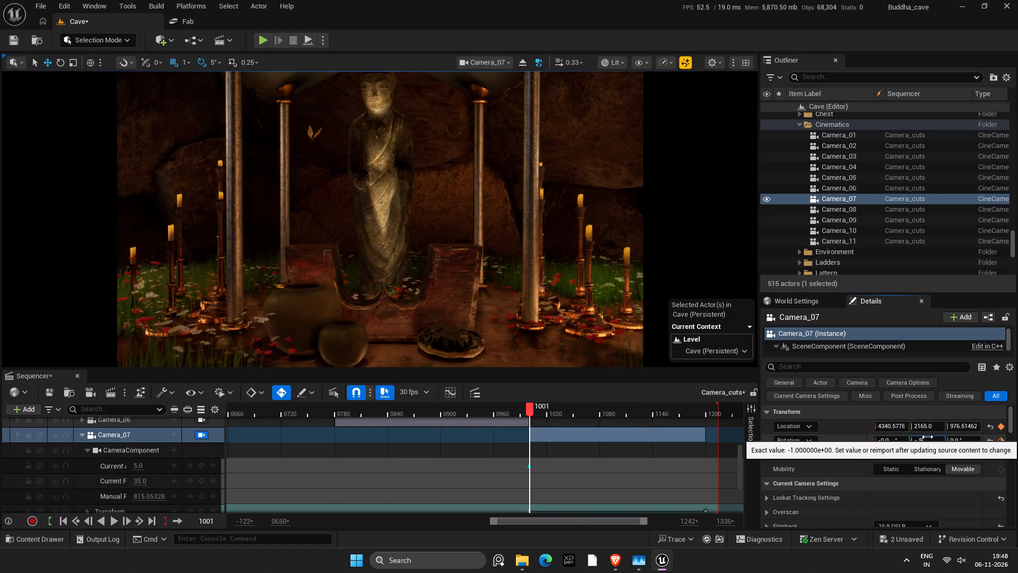
pyautogui.press('Return')
pyautogui.moveTo(931, 438); pyautogui.dragTo(930, 439)
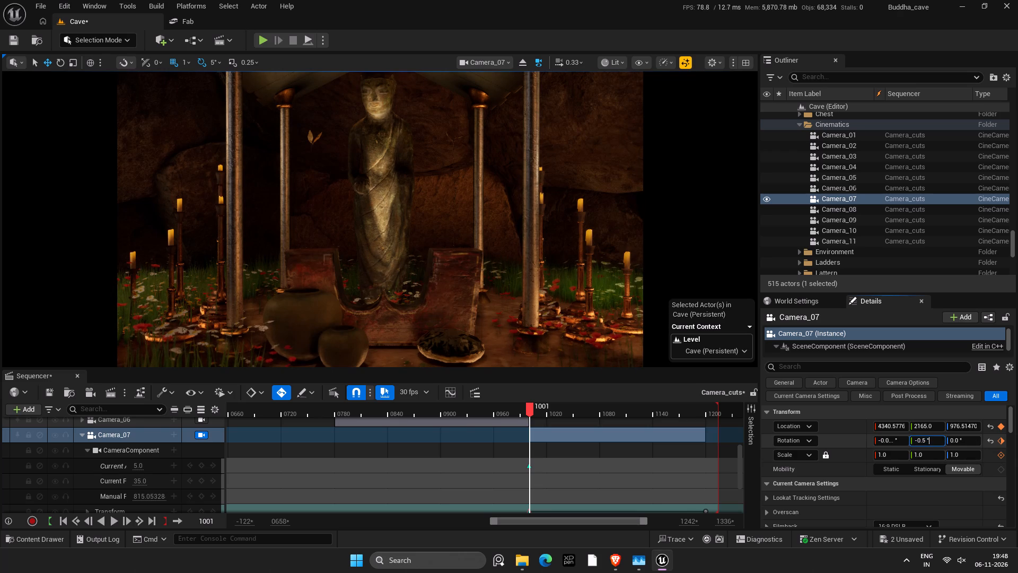
pyautogui.moveTo(930, 439); pyautogui.dragTo(916, 442)
pyautogui.write('2.5')
pyautogui.press('Return')
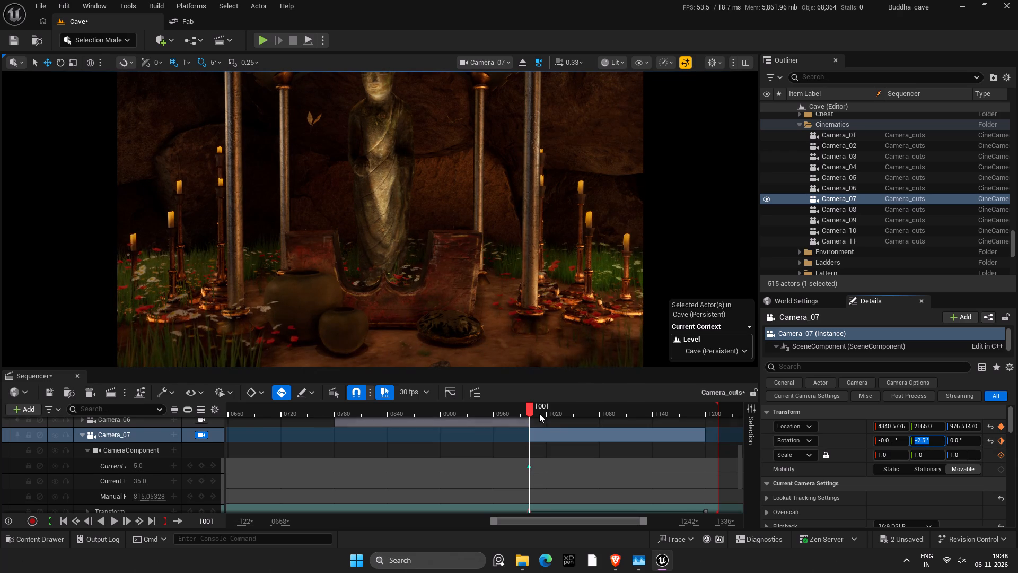
pyautogui.scroll(1, 547, 487)
pyautogui.scroll(-1, 545, 484)
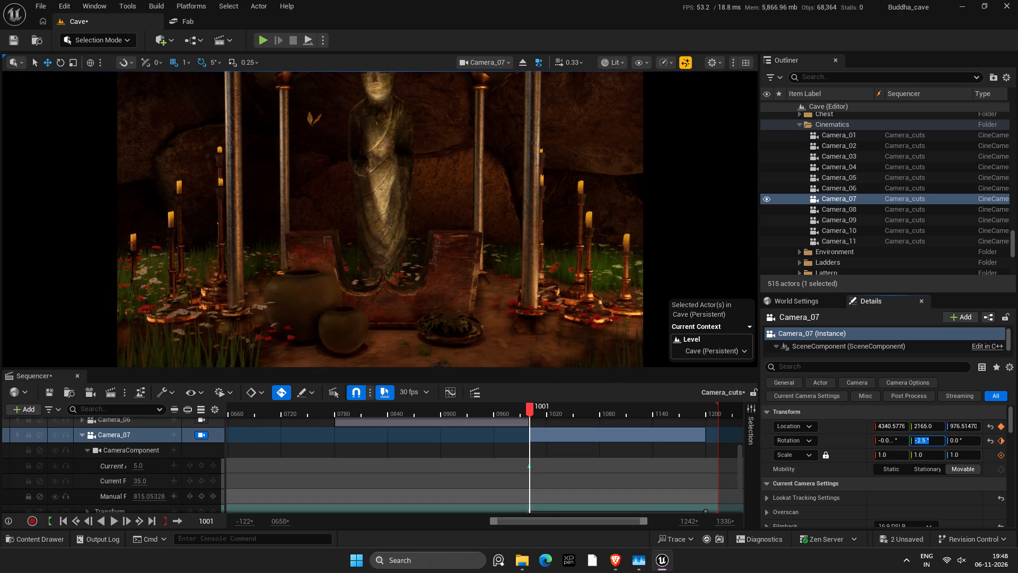
# Delete Camera_07's old transform key at frame 1000, move the frame 1001 key into its place, and save.
pyautogui.moveTo(491, 519); pyautogui.dragTo(550, 520)
pyautogui.moveTo(642, 520); pyautogui.dragTo(594, 518)
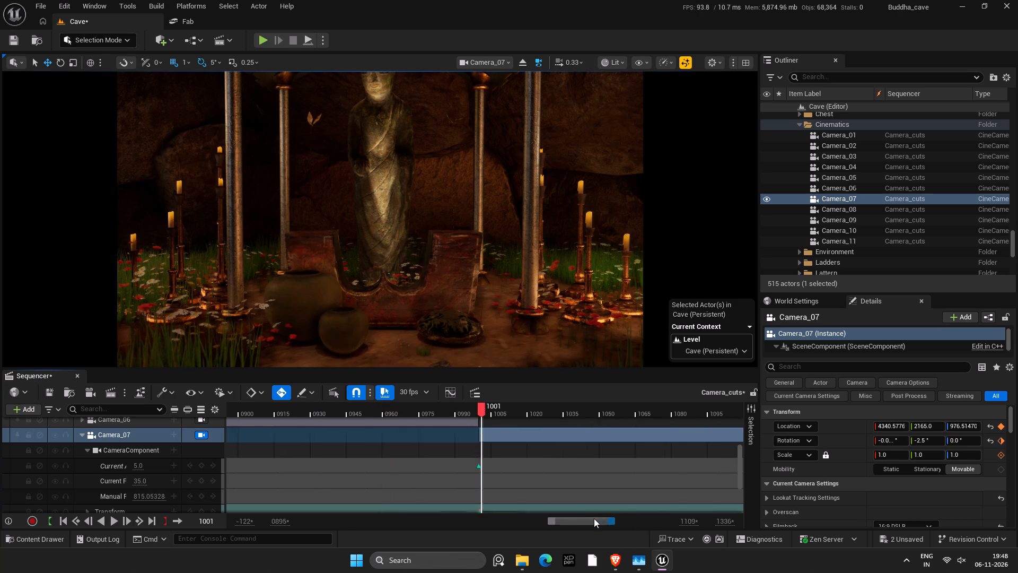
pyautogui.moveTo(594, 518); pyautogui.dragTo(592, 515)
pyautogui.scroll(-2, 613, 469)
pyautogui.moveTo(599, 436); pyautogui.dragTo(614, 461)
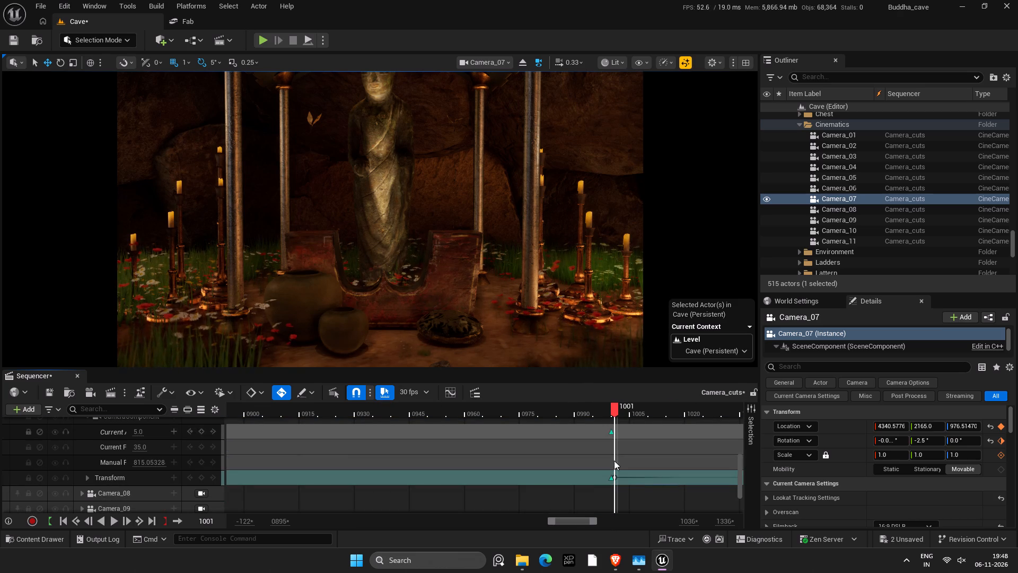
pyautogui.moveTo(614, 461); pyautogui.dragTo(611, 480)
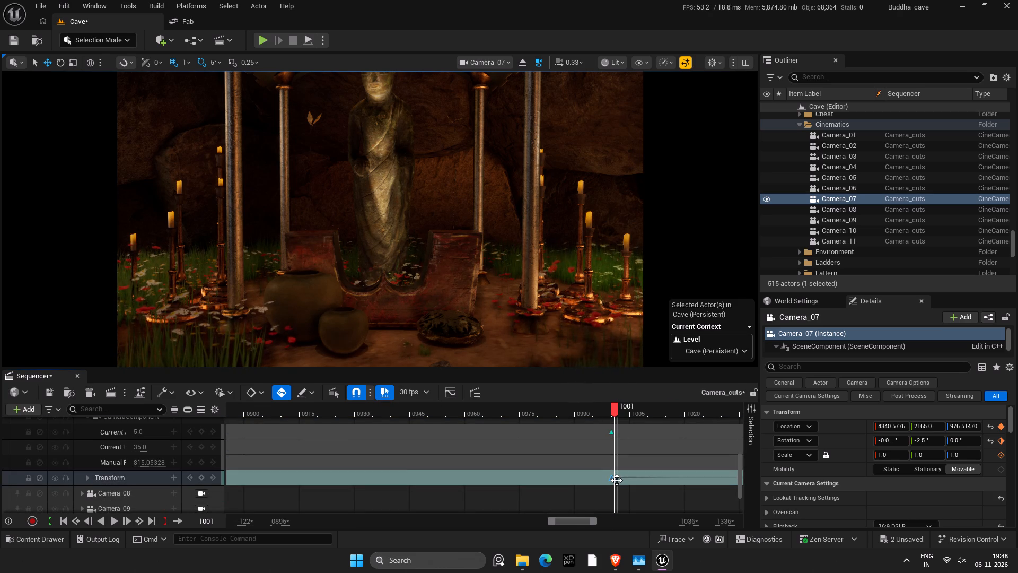
pyautogui.press('Delete')
pyautogui.click(614, 479)
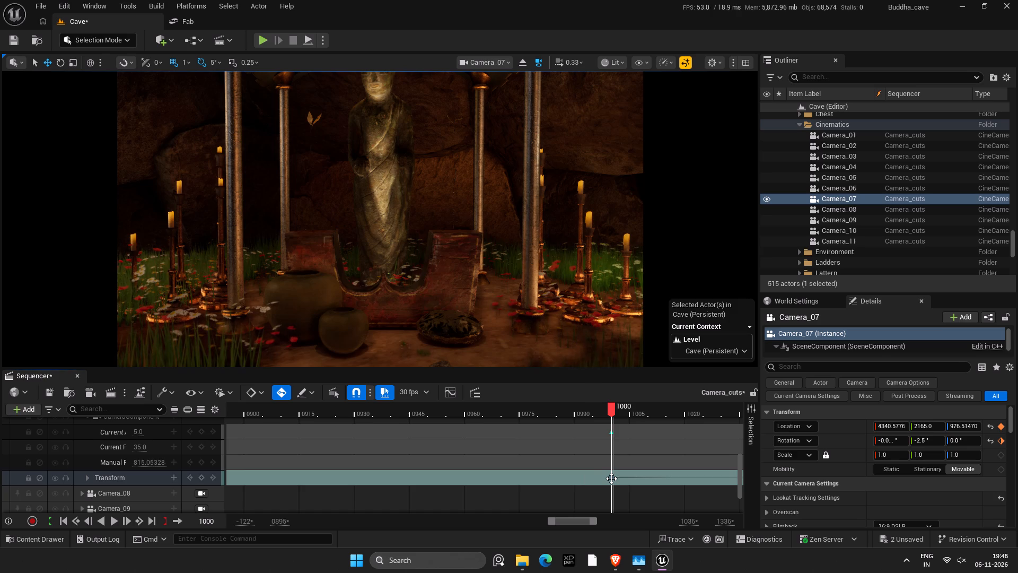
pyautogui.hotkey('ctrl', 's')
# Go to frame 1200 and delete Camera_07's ending transform key there.
pyautogui.moveTo(593, 519); pyautogui.dragTo(628, 521)
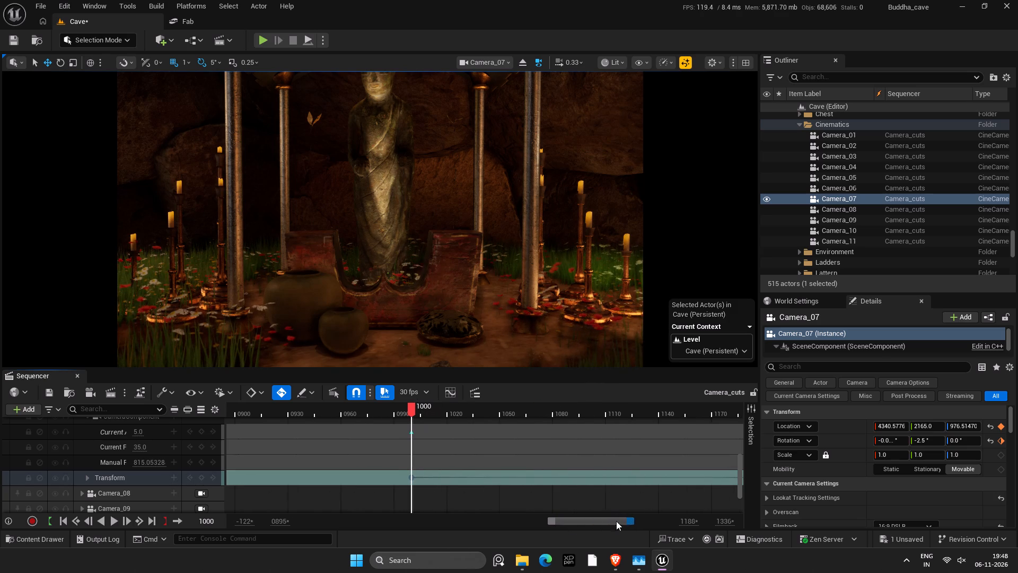
pyautogui.moveTo(554, 521); pyautogui.dragTo(514, 526)
pyautogui.scroll(5, 566, 459)
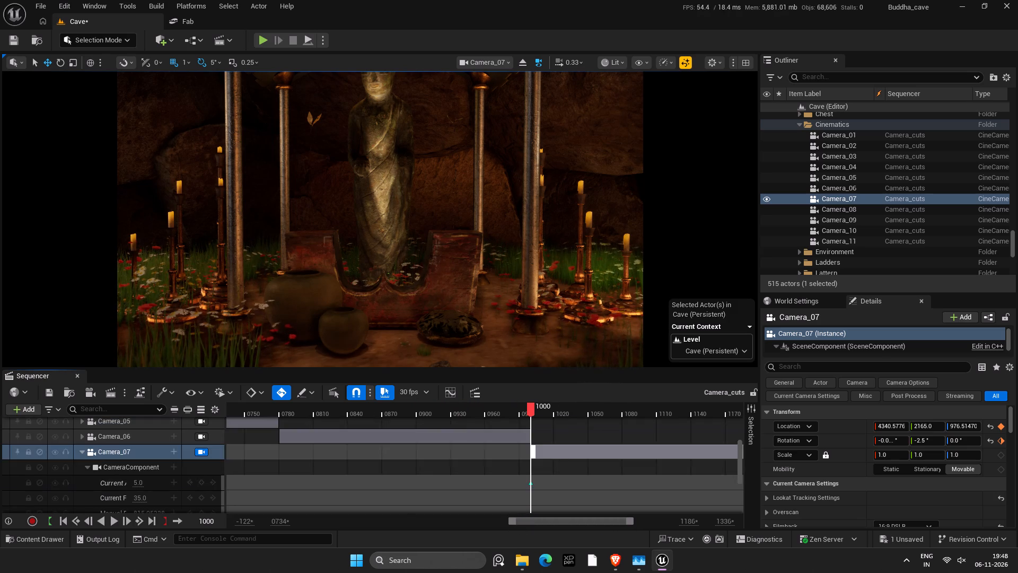
pyautogui.scroll(1, 566, 454)
pyautogui.moveTo(531, 409); pyautogui.dragTo(628, 430)
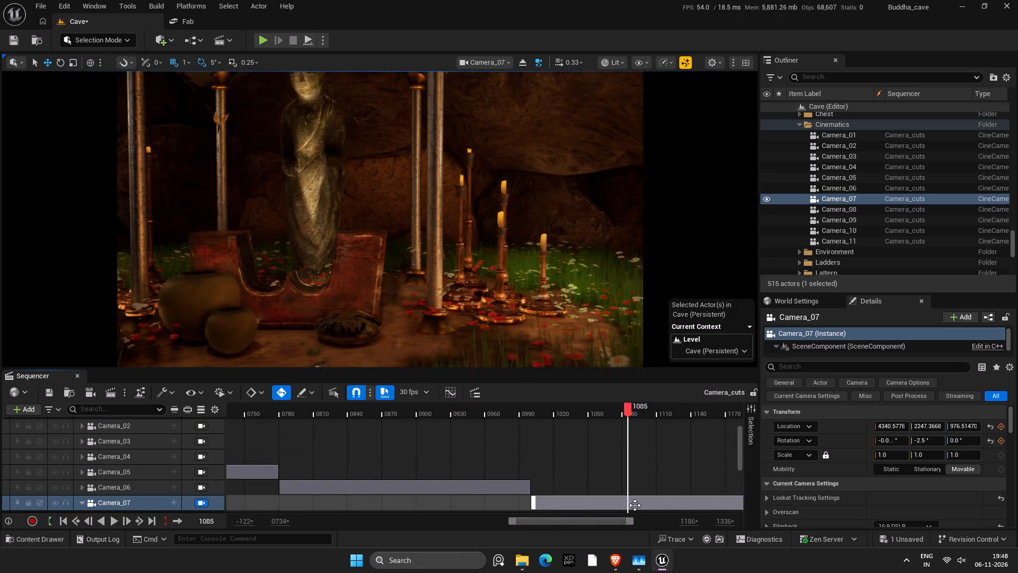
pyautogui.moveTo(627, 518); pyautogui.dragTo(673, 517)
pyautogui.click(623, 414)
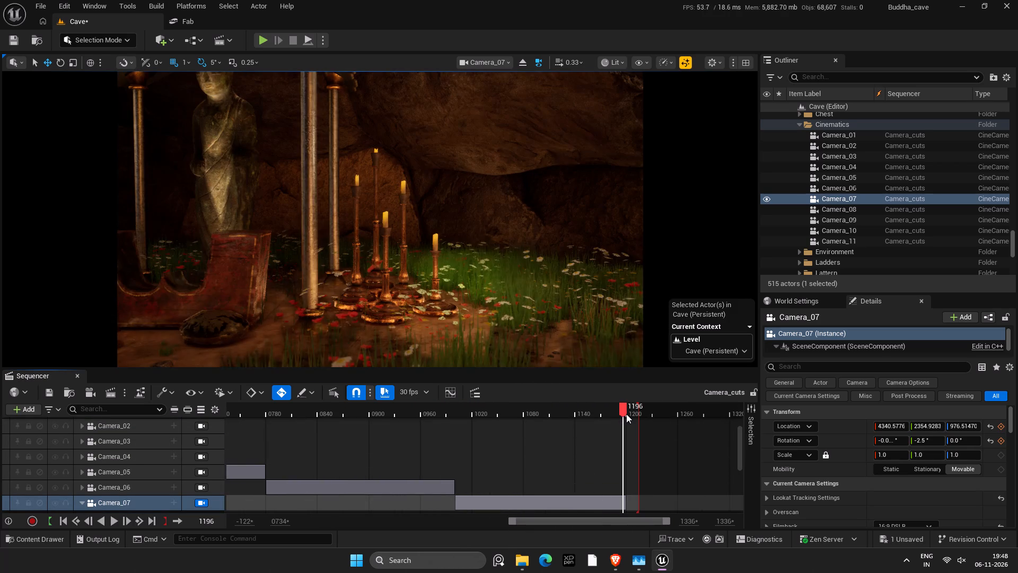
pyautogui.press('Right')
pyautogui.press('Right')
pyautogui.press('Right')
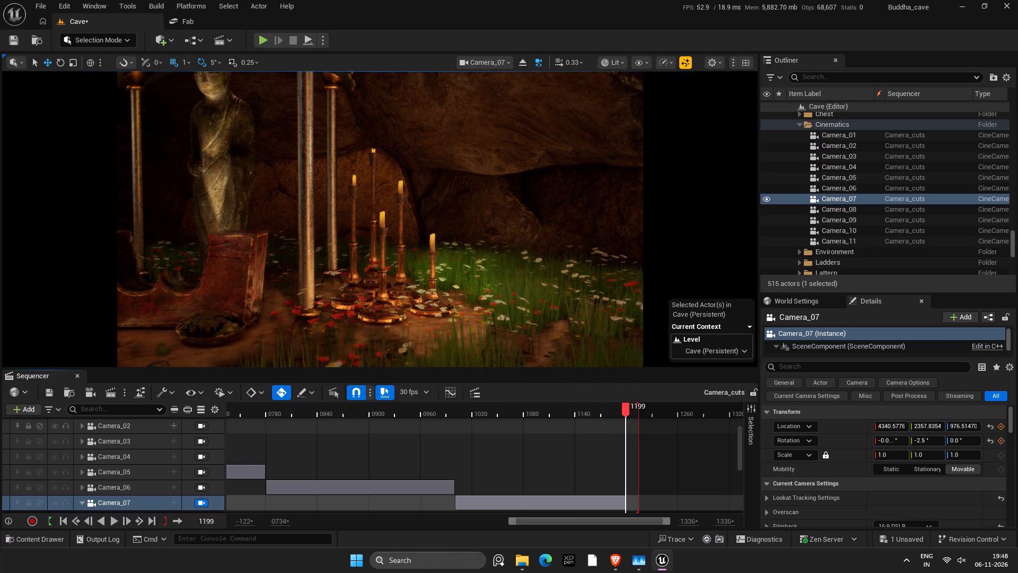
pyautogui.press('Right')
pyautogui.scroll(-6, 652, 442)
pyautogui.moveTo(611, 455); pyautogui.dragTo(637, 498)
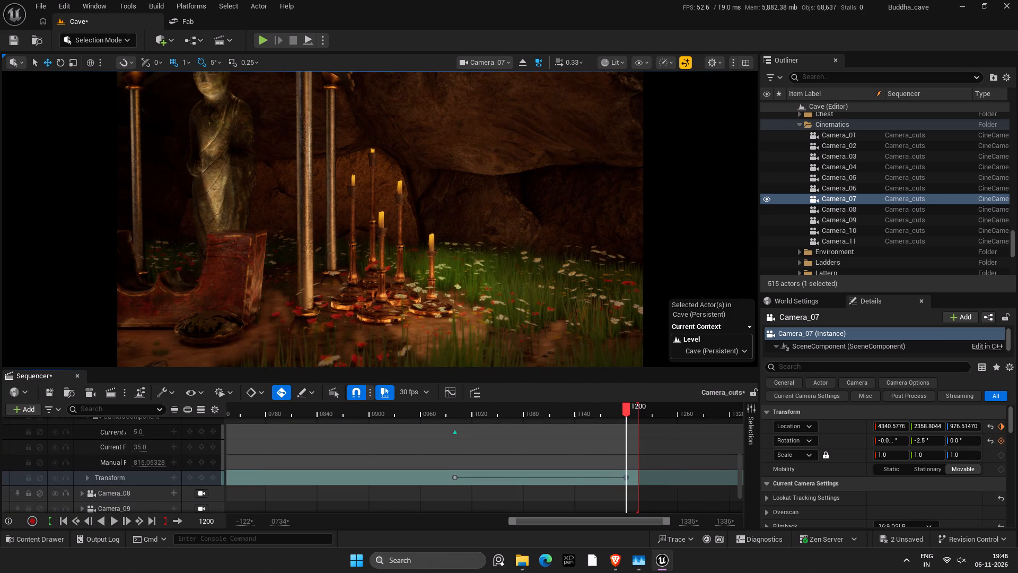
pyautogui.press('Delete')
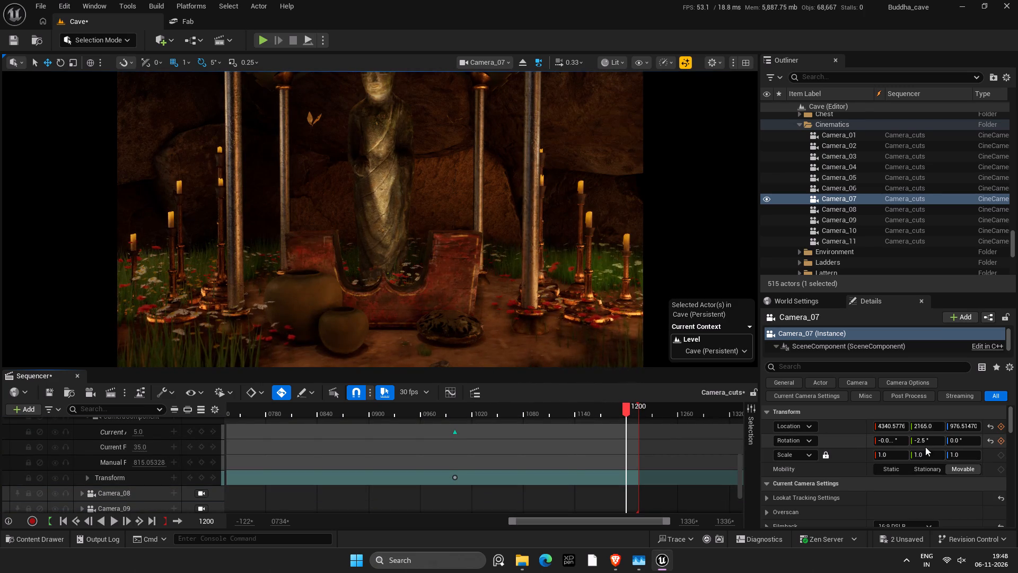
# Key Camera_07's pitch at 10 degrees at frame 1200 and save the sequence.
pyautogui.moveTo(925, 441); pyautogui.dragTo(941, 444)
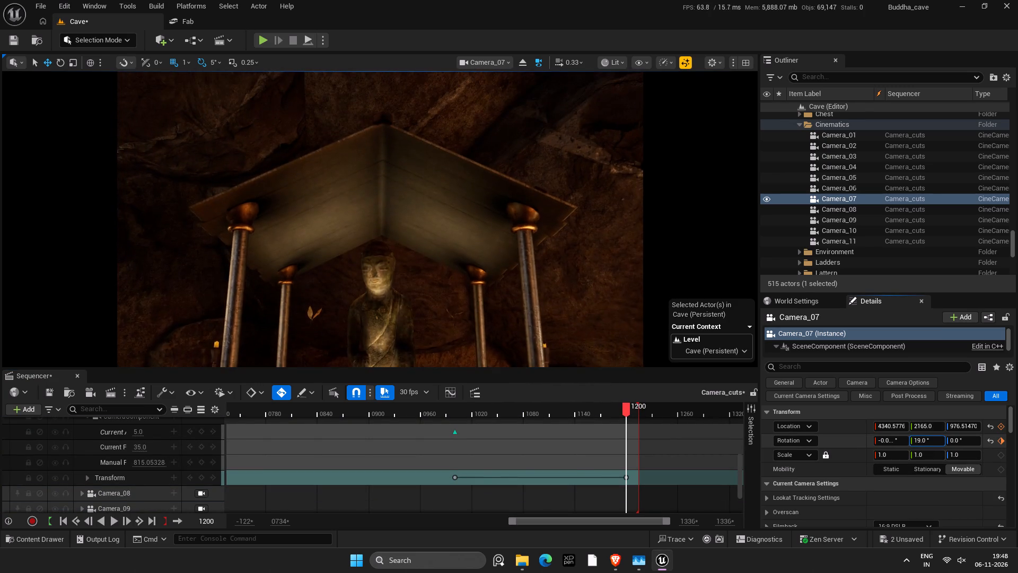
pyautogui.moveTo(941, 444); pyautogui.dragTo(937, 444)
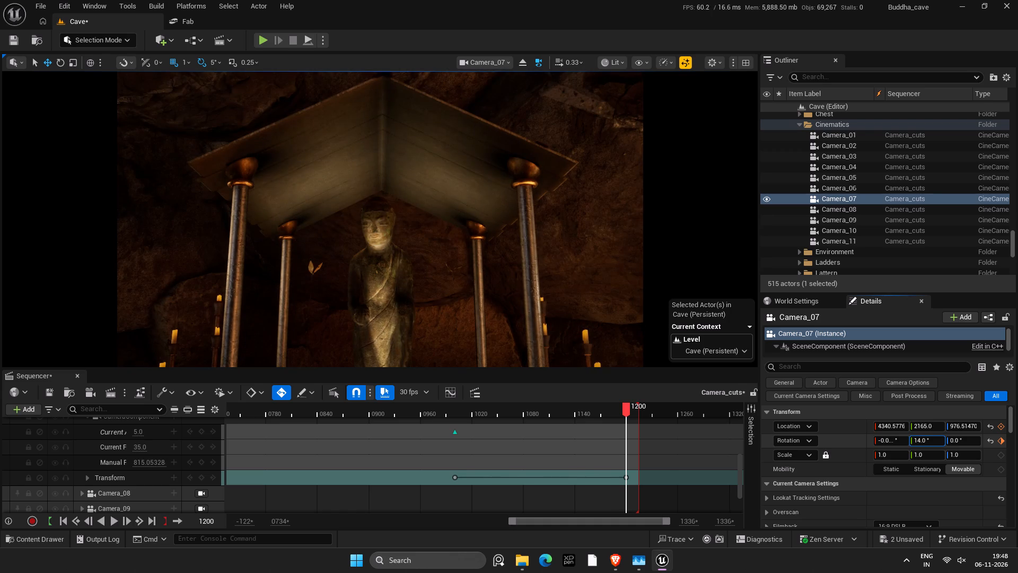
pyautogui.moveTo(937, 444); pyautogui.dragTo(937, 444)
pyautogui.click(925, 441)
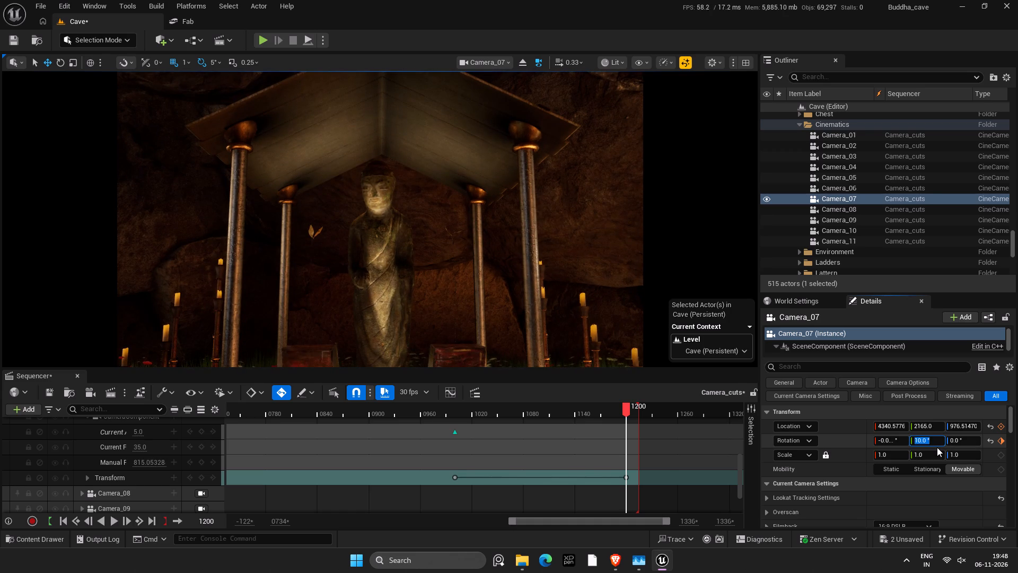
pyautogui.press('Return')
pyautogui.hotkey('ctrl', 's')
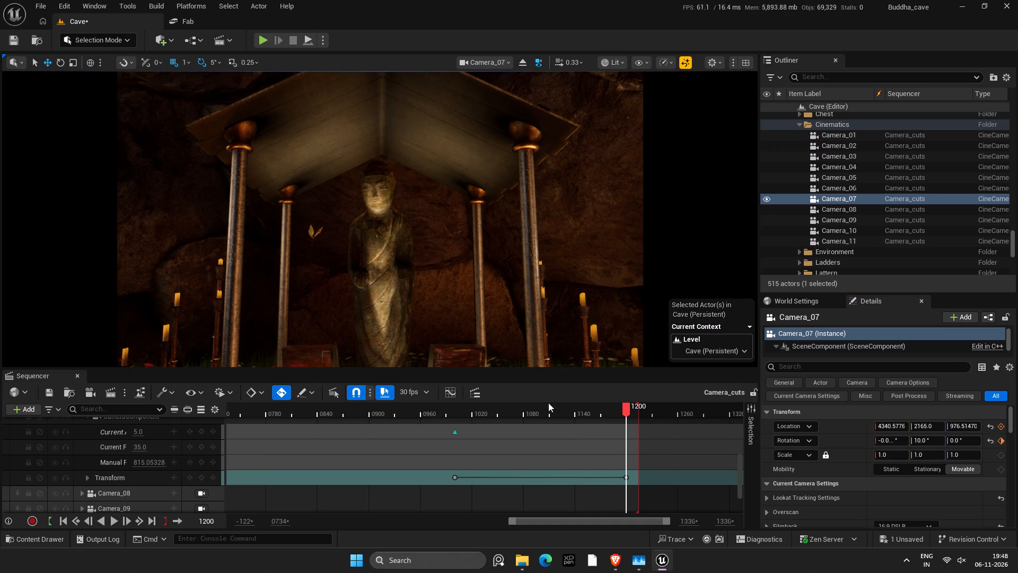
# Play back the Camera_07 shot from about frame 1004 to review the upward tilt.
pyautogui.click(462, 405)
pyautogui.click(459, 410)
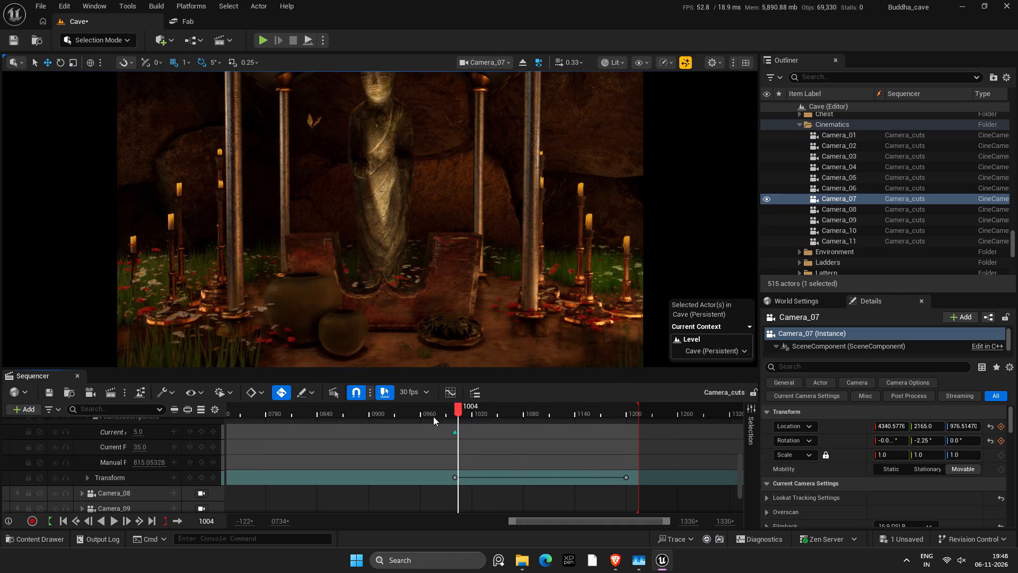
pyautogui.hotkey('ctrl', 's')
pyautogui.click(118, 523)
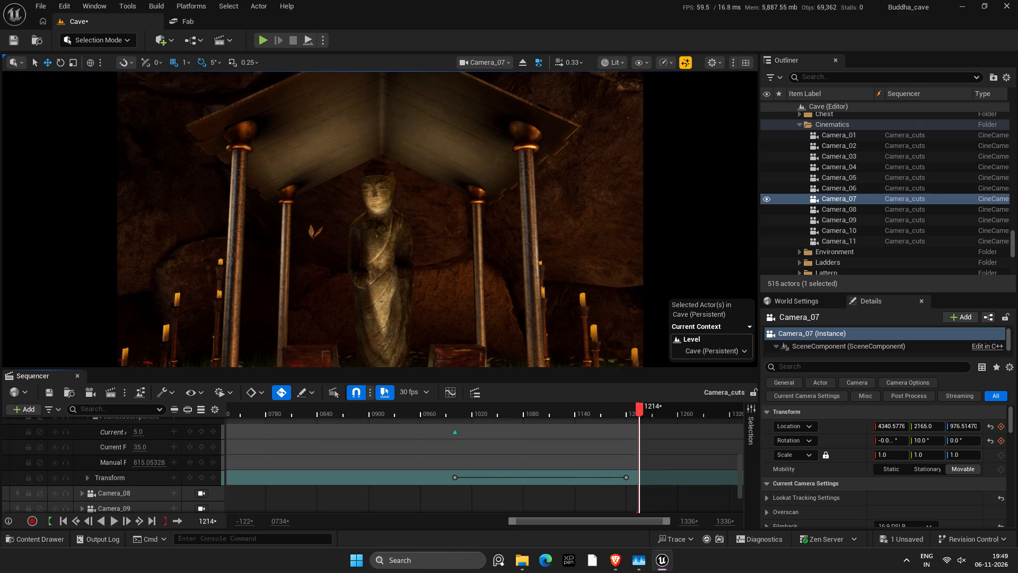
# Inspect the Buddha statue's lights at frame 1200, toggling the TS_blgt_3 spot light's visibility to judge its effect.
pyautogui.moveTo(636, 414); pyautogui.dragTo(627, 414)
pyautogui.scroll(1, 861, 233)
pyautogui.scroll(-2, 864, 233)
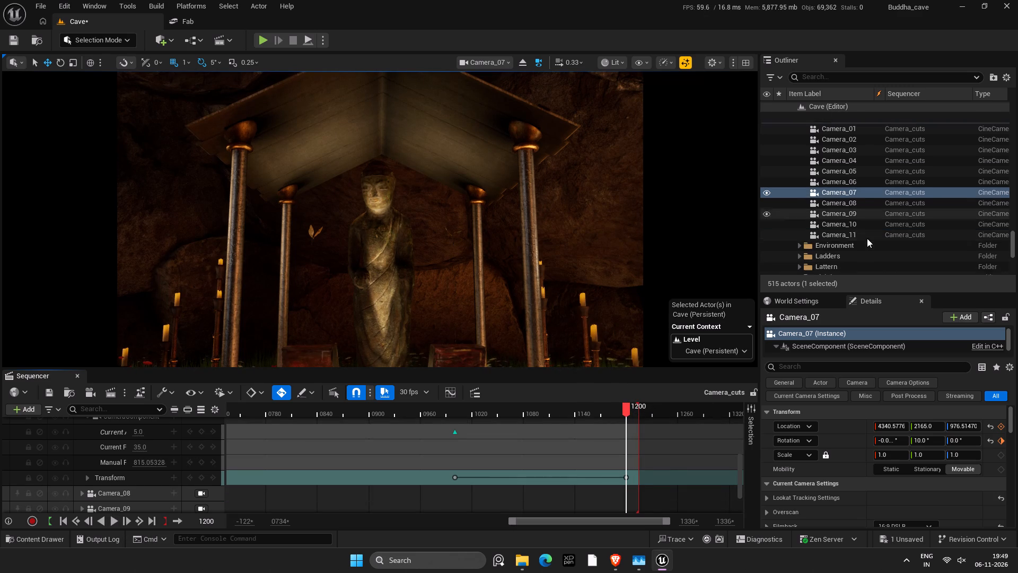
pyautogui.scroll(-10, 867, 238)
pyautogui.click(872, 189)
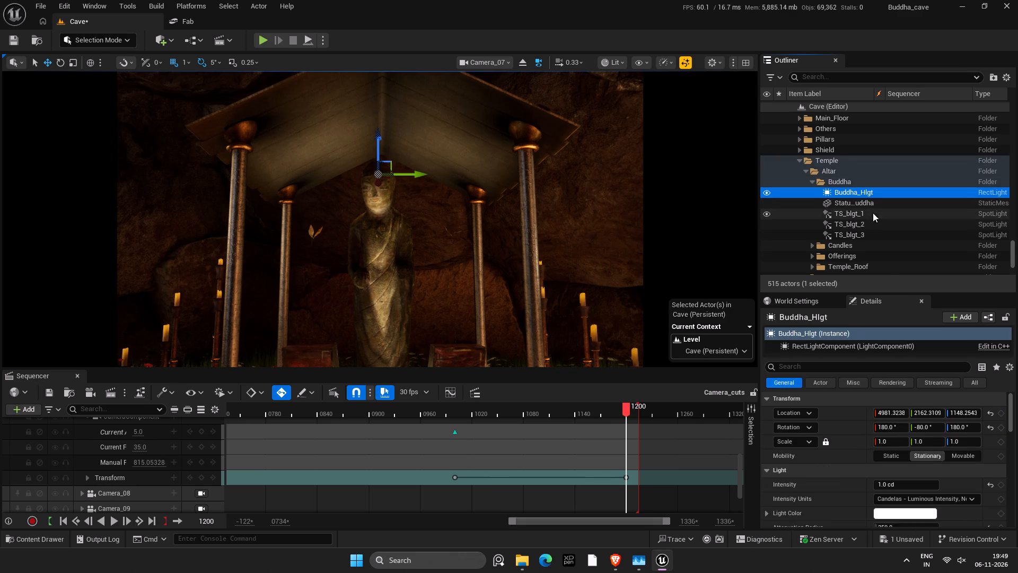
pyautogui.click(873, 213)
pyautogui.click(874, 222)
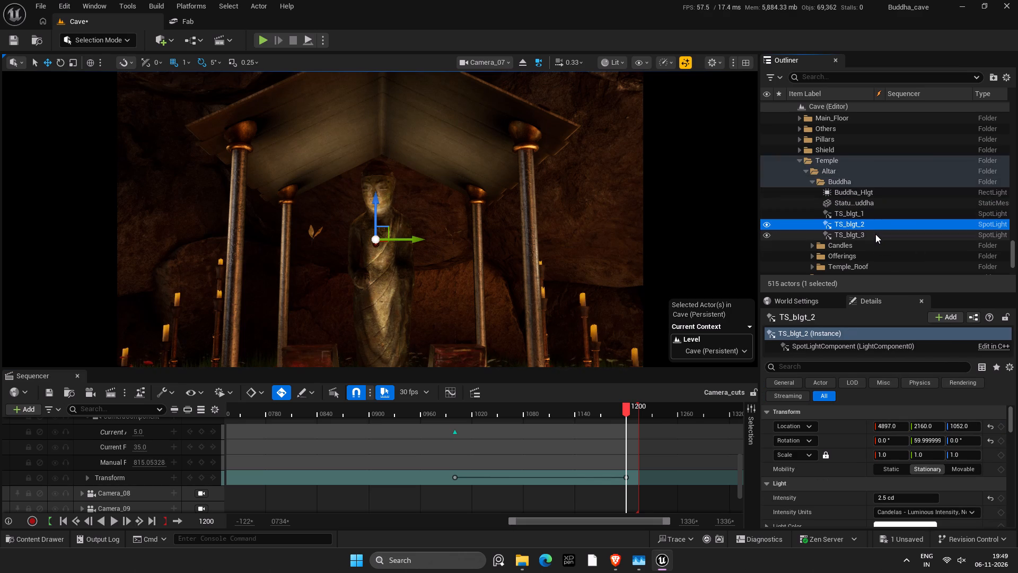
pyautogui.keyDown('shift'); pyautogui.click(875, 234); pyautogui.keyUp('shift')
pyautogui.write('hh')
pyautogui.click(875, 234)
# Hide the TS_blgt_2 spot light to judge the statue without it, save, and delete that light.
pyautogui.click(873, 223)
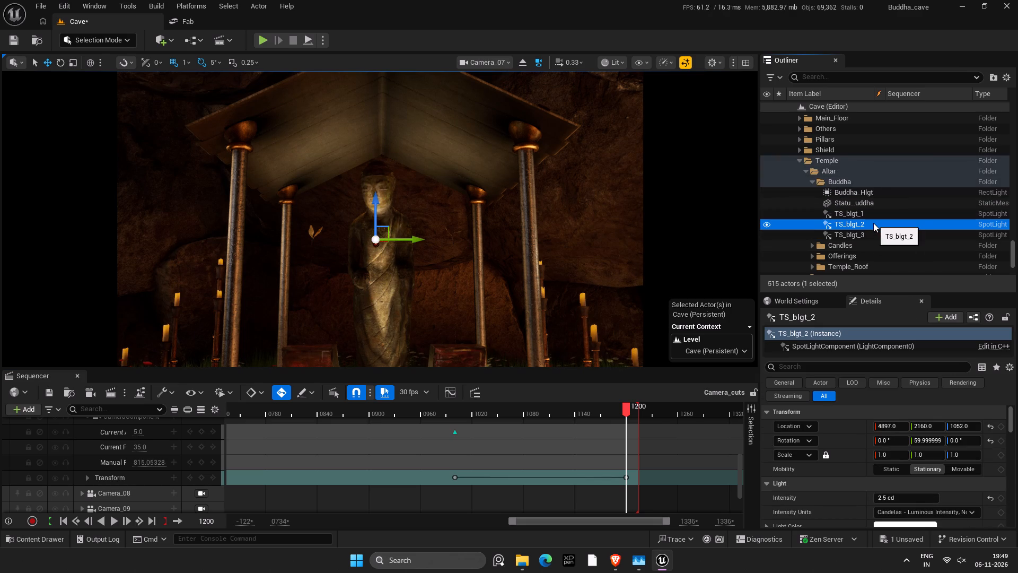
pyautogui.press('h')
pyautogui.click(888, 237)
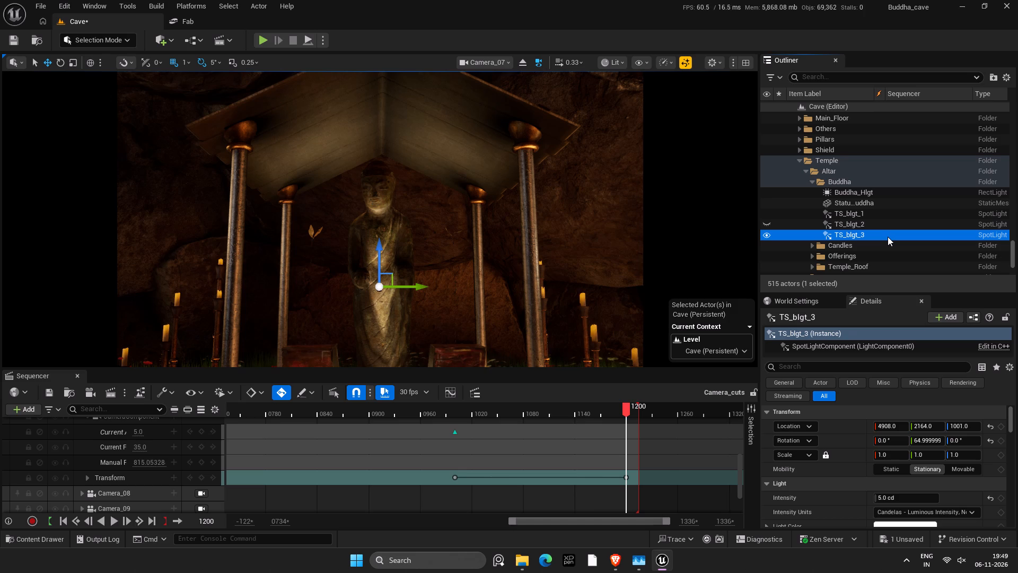
pyautogui.hotkey('ctrl', 's')
pyautogui.click(883, 224)
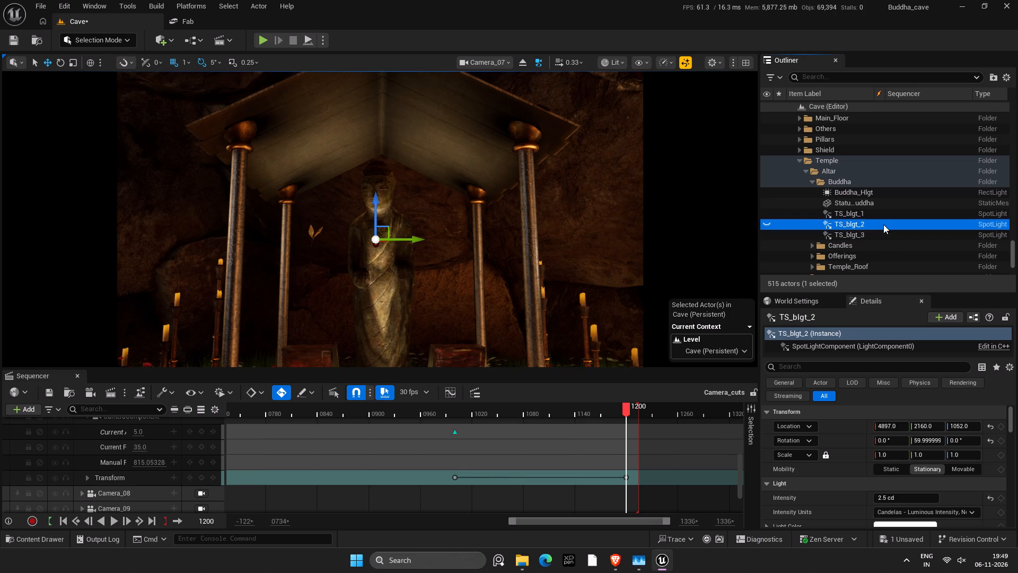
pyautogui.press('Delete')
# Rename the TS_blgt_3 spot light as TS_blgt_2 and save the level.
pyautogui.click(879, 224)
pyautogui.click(873, 224)
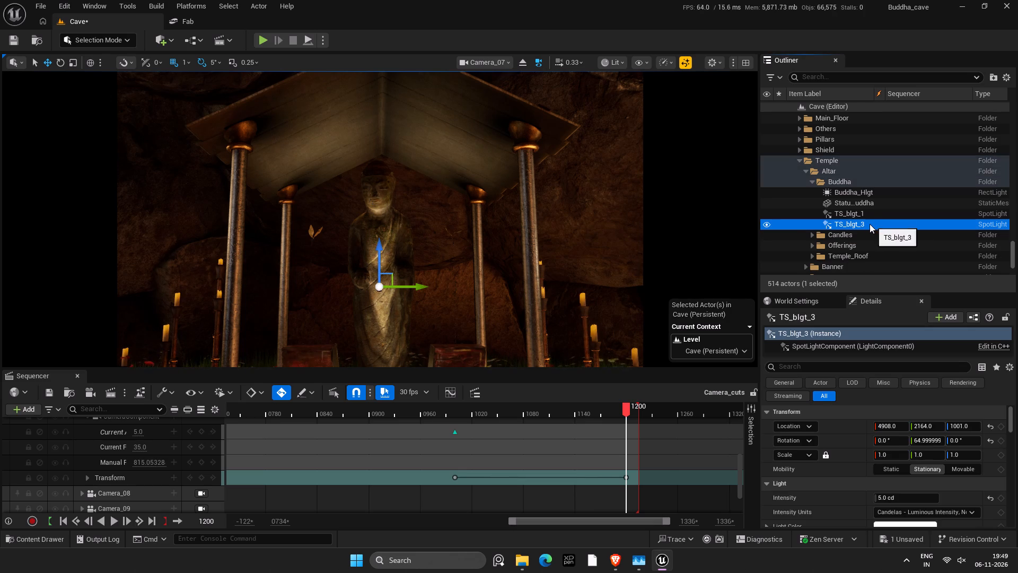
pyautogui.click(872, 223)
pyautogui.click(872, 223)
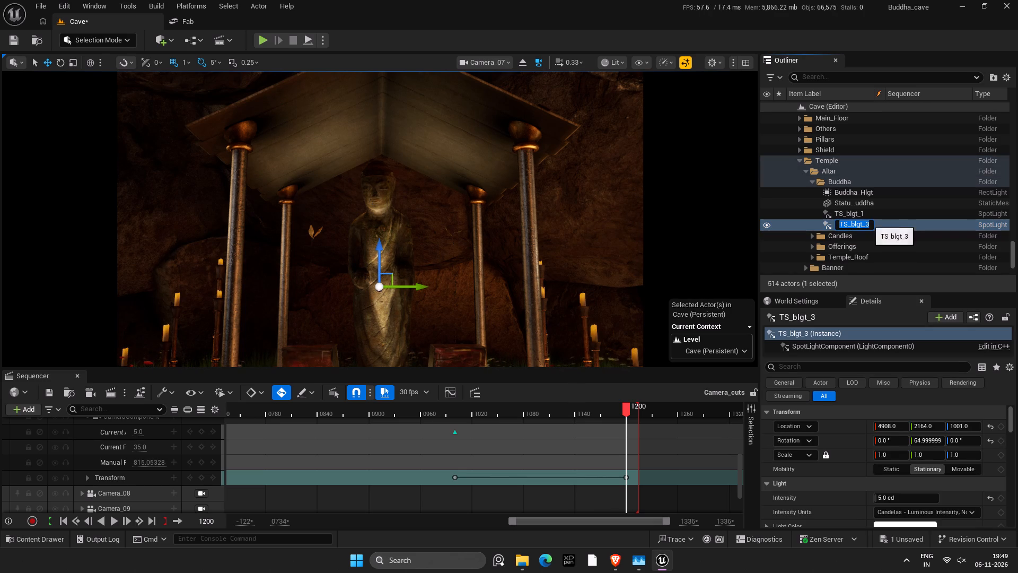
pyautogui.click(871, 223)
pyautogui.click(871, 223)
pyautogui.press('Right')
pyautogui.press('BackSpace')
pyautogui.press('2')
pyautogui.press('Return')
pyautogui.hotkey('ctrl', 's')
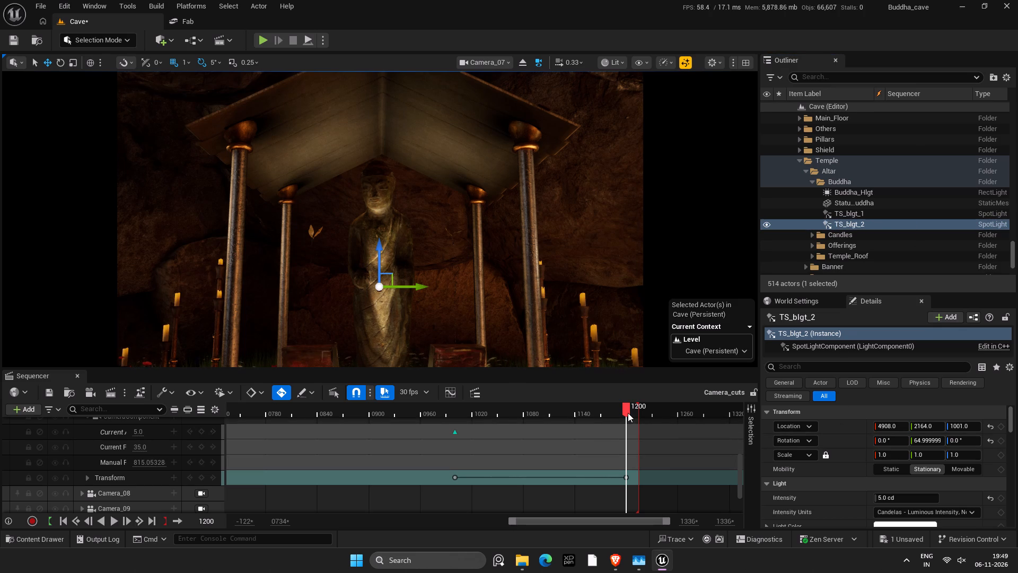
pyautogui.hotkey('ctrl', 's')
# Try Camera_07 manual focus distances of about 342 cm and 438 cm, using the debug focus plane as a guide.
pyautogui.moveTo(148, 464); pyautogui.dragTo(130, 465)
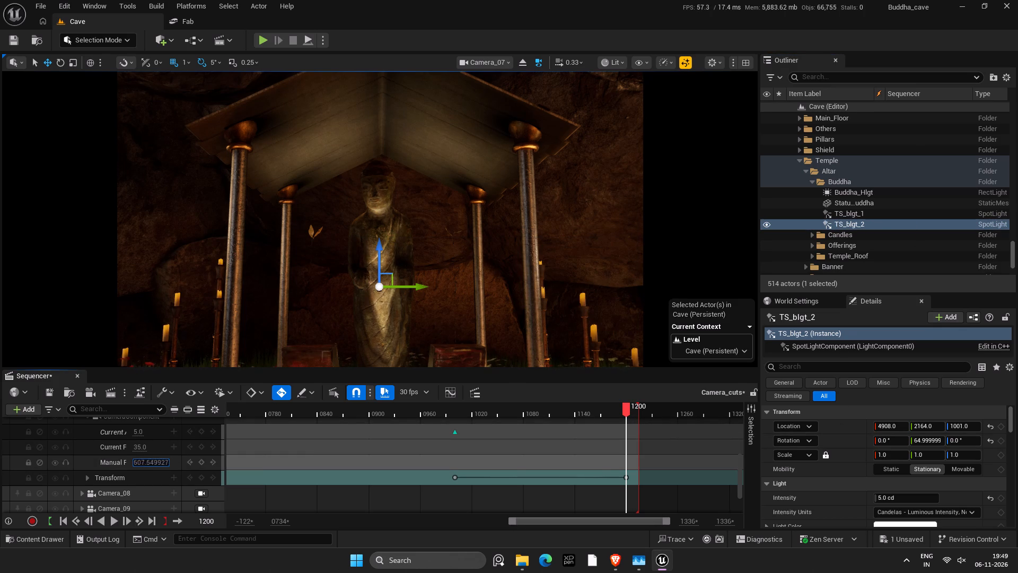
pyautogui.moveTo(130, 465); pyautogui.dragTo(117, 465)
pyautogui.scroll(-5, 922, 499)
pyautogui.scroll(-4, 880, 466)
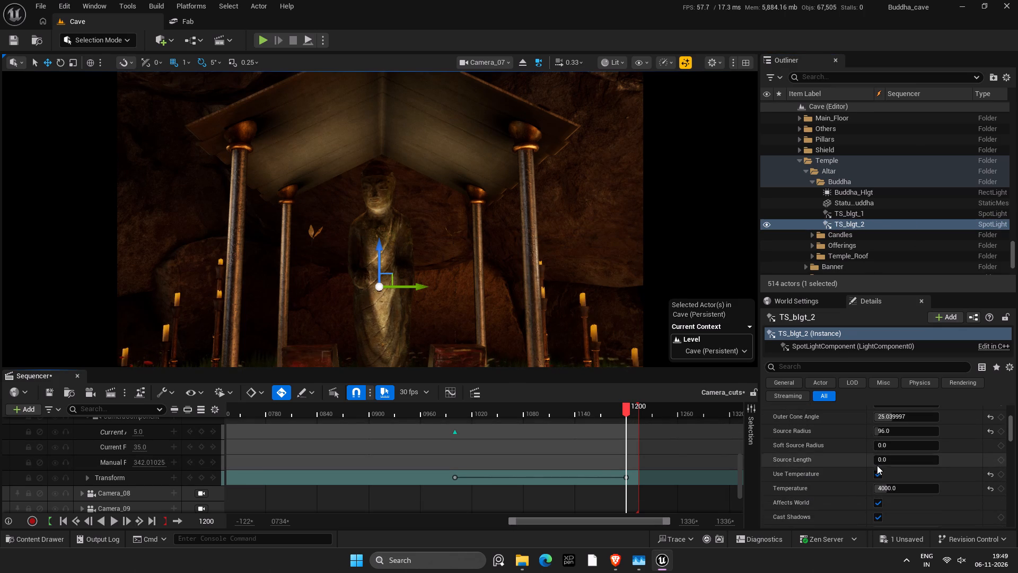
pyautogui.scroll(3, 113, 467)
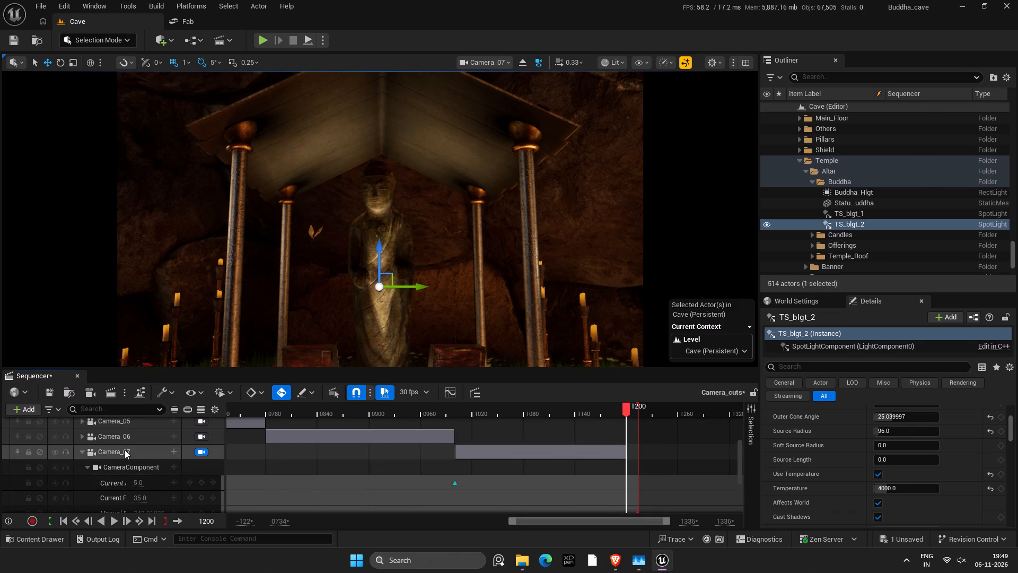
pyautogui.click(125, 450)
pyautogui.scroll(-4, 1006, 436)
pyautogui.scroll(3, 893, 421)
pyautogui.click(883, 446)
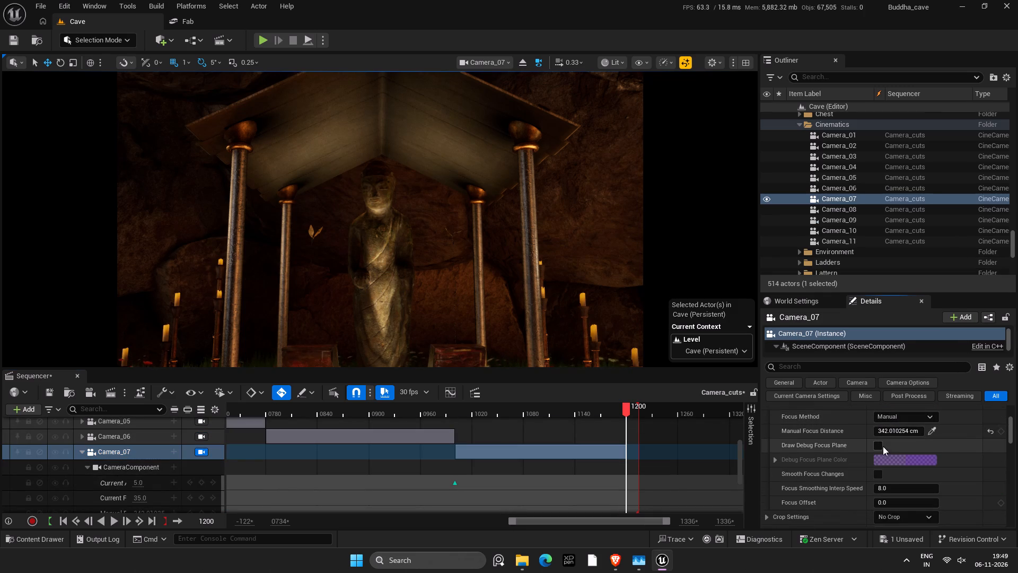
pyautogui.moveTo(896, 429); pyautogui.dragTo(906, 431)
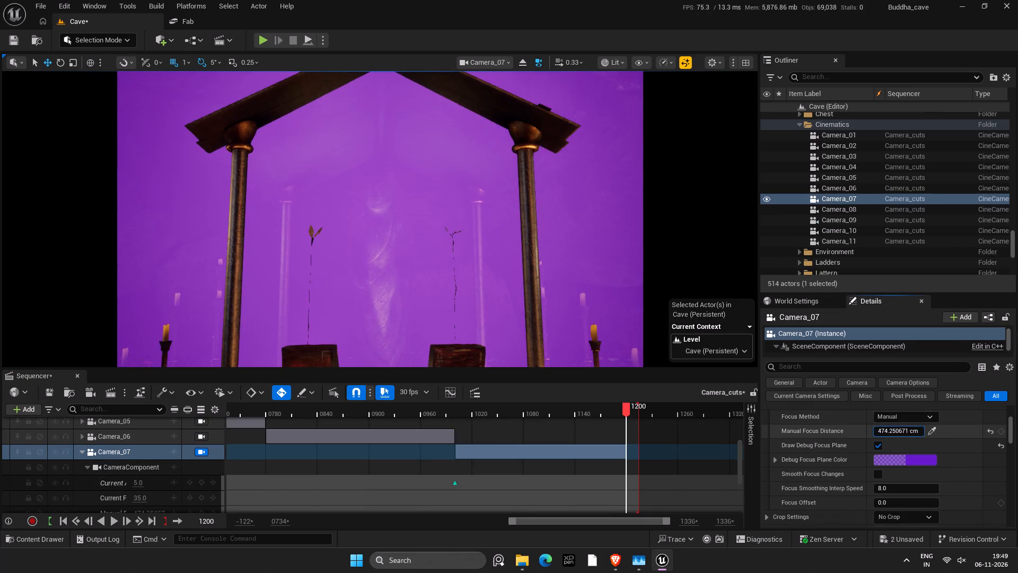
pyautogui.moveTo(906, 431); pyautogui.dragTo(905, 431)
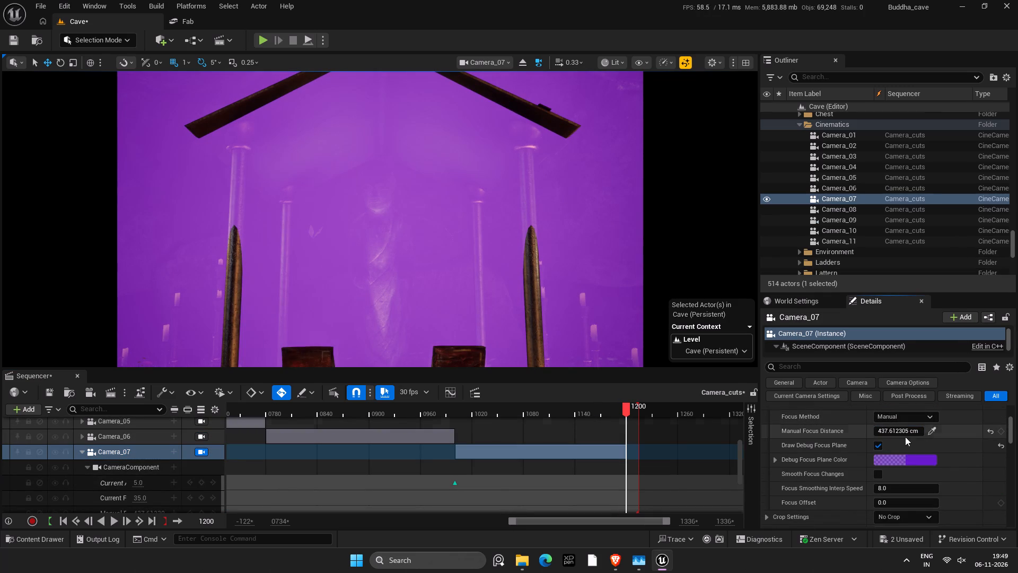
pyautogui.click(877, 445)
# Set Camera_07's manual focus distance to about 39.65 cm at frame 1200.
pyautogui.moveTo(900, 432); pyautogui.dragTo(807, 427)
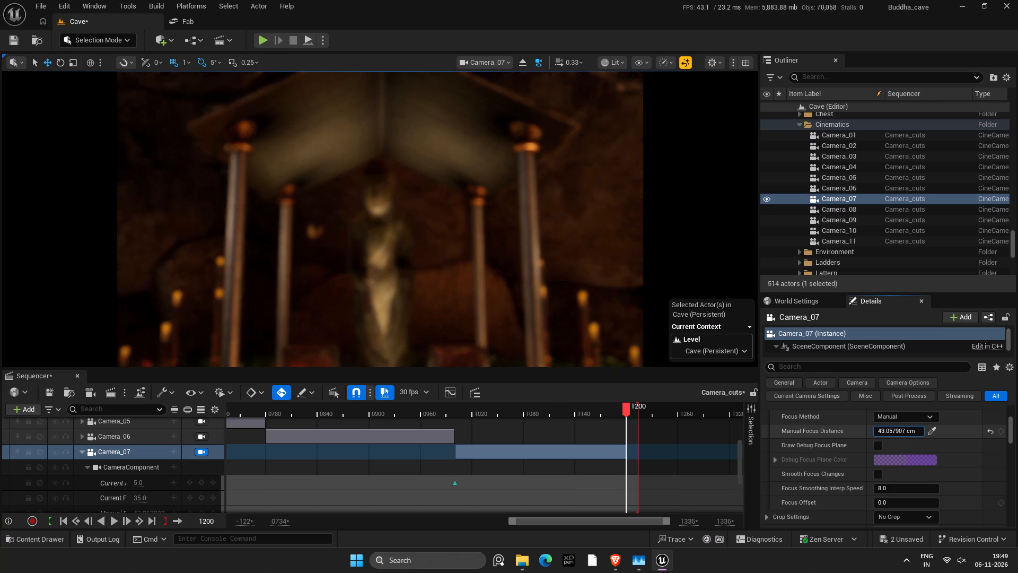
pyautogui.moveTo(807, 427); pyautogui.dragTo(808, 427)
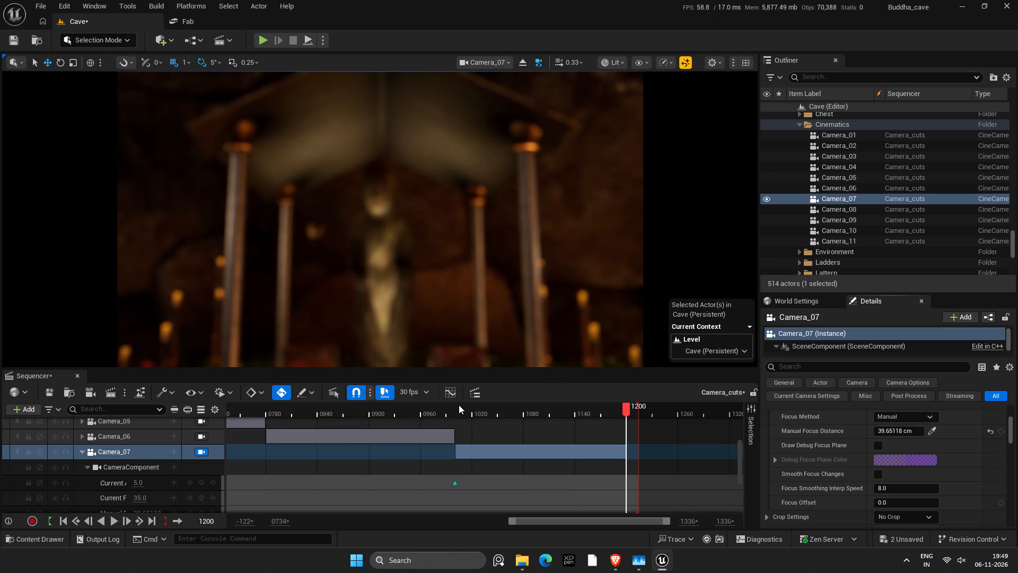
# Key Camera_07's manual focus distance at frame 1000, comparing 50 cm and settling on 25 cm.
pyautogui.click(459, 405)
pyautogui.press('Left')
pyautogui.press('Left')
pyautogui.press('Left')
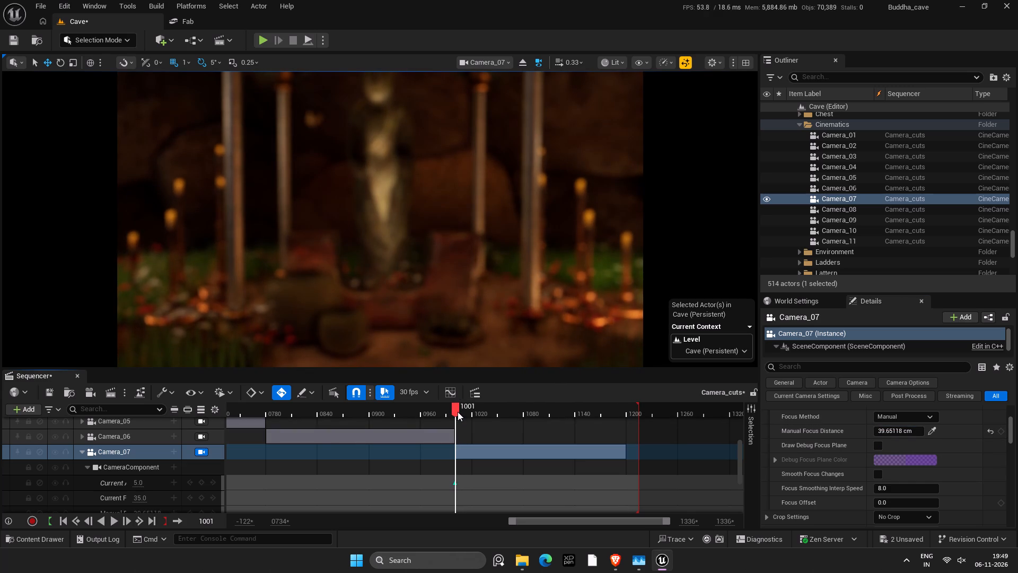
pyautogui.press('Left')
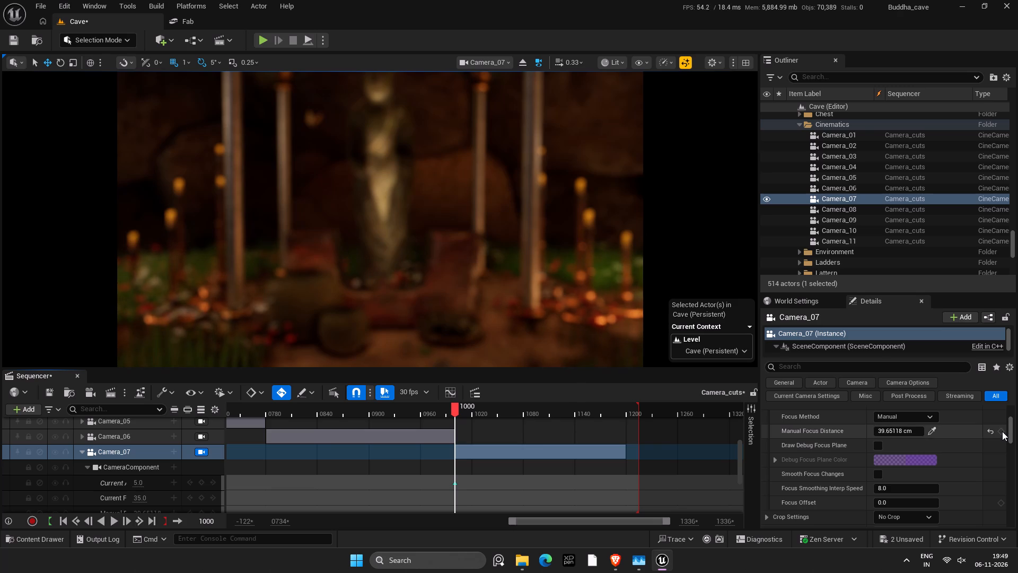
pyautogui.scroll(-1, 164, 475)
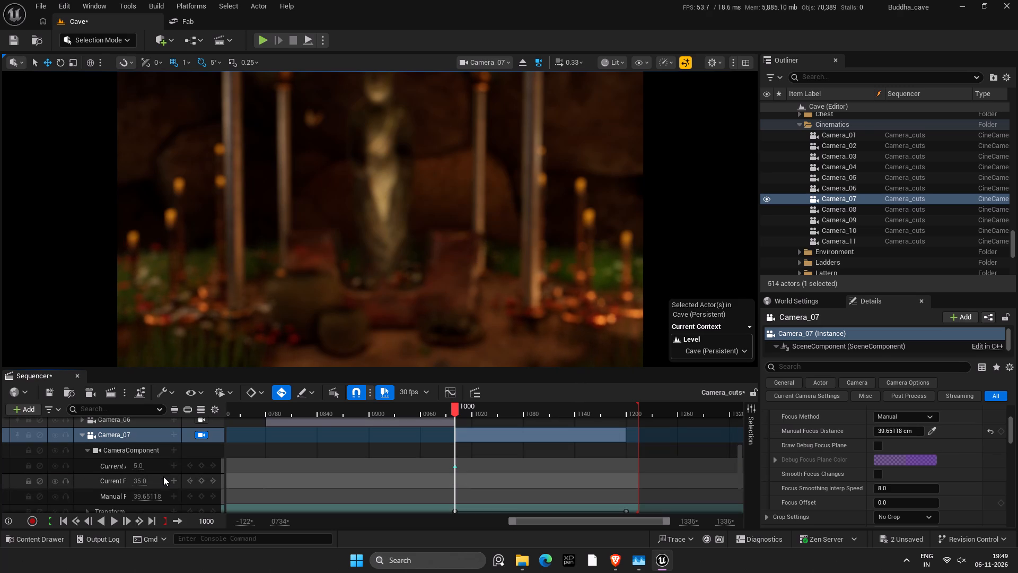
pyautogui.click(198, 493)
pyautogui.click(888, 432)
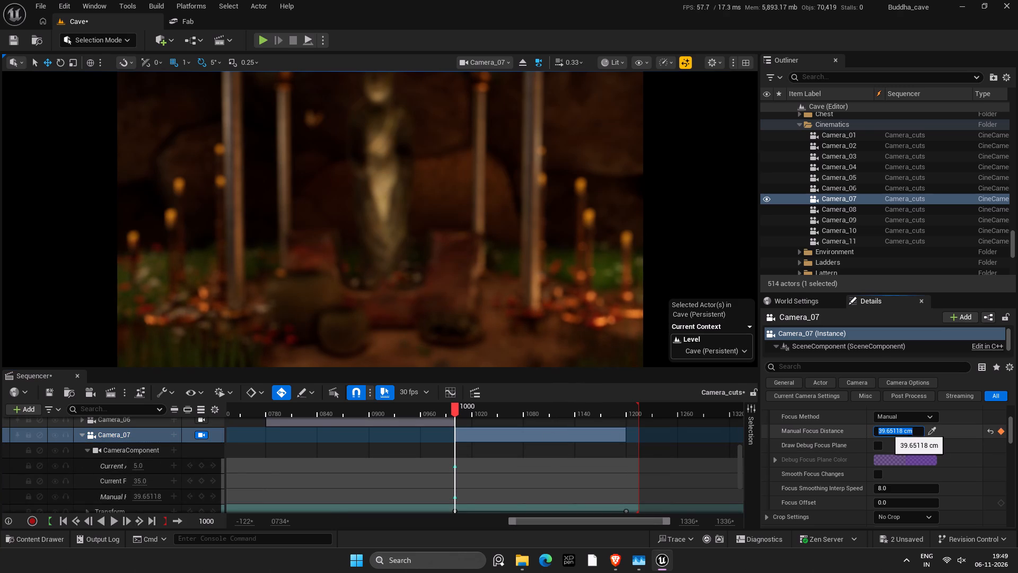
pyautogui.press('2')
pyautogui.press('5')
pyautogui.press('Return')
pyautogui.press('5')
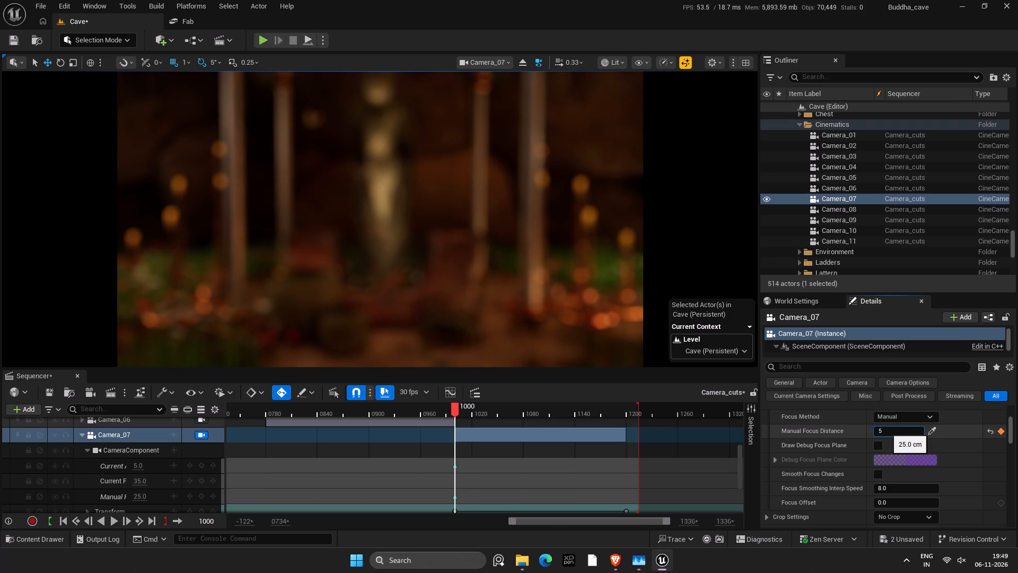
pyautogui.press('0')
pyautogui.press('Return')
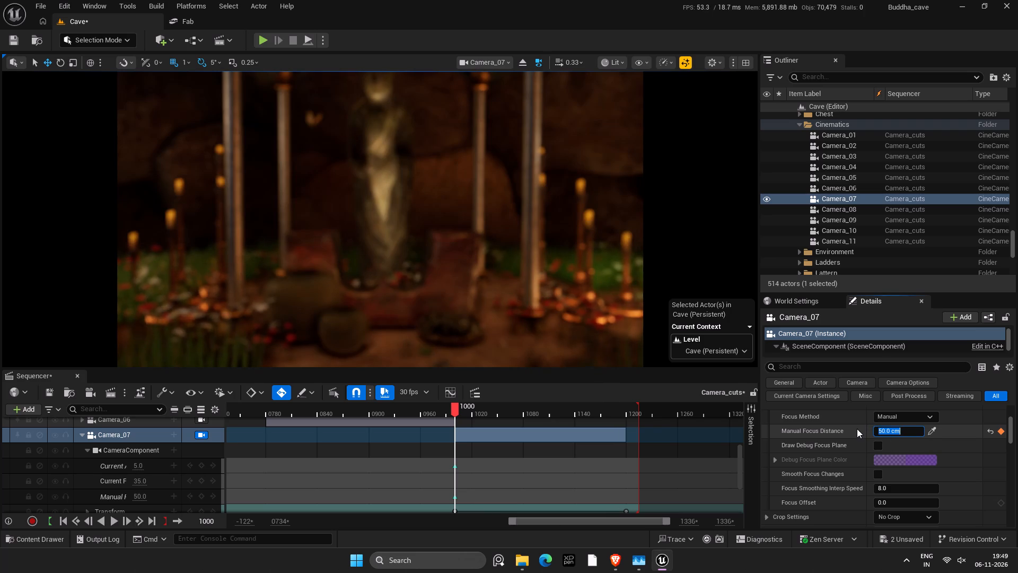
pyautogui.write('25')
pyautogui.press('Return')
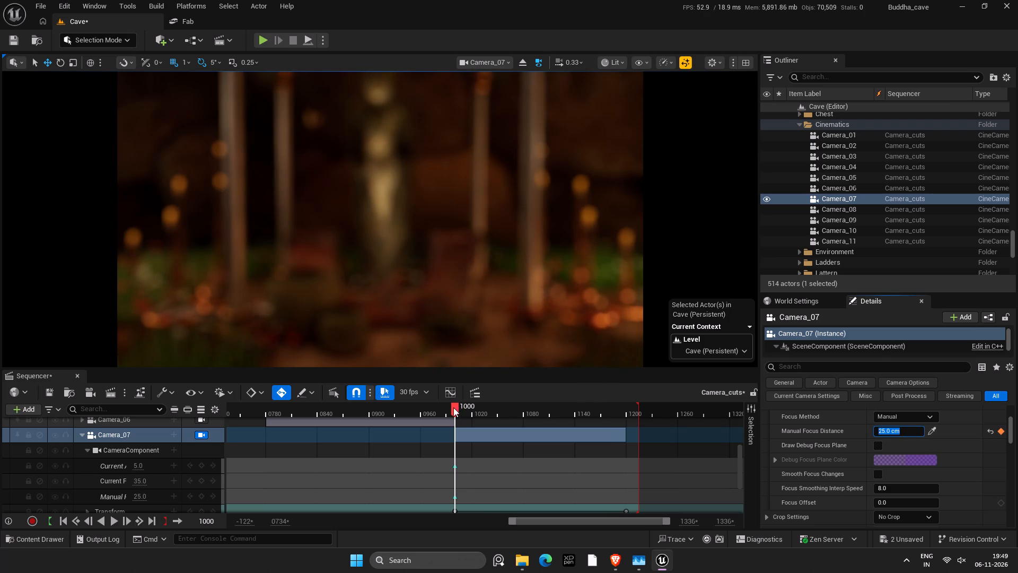
# Key Camera_07's manual focus distance to 700 cm at frame 1200 using the debug focus plane, turn the plane off, and save.
pyautogui.moveTo(453, 407); pyautogui.dragTo(629, 434)
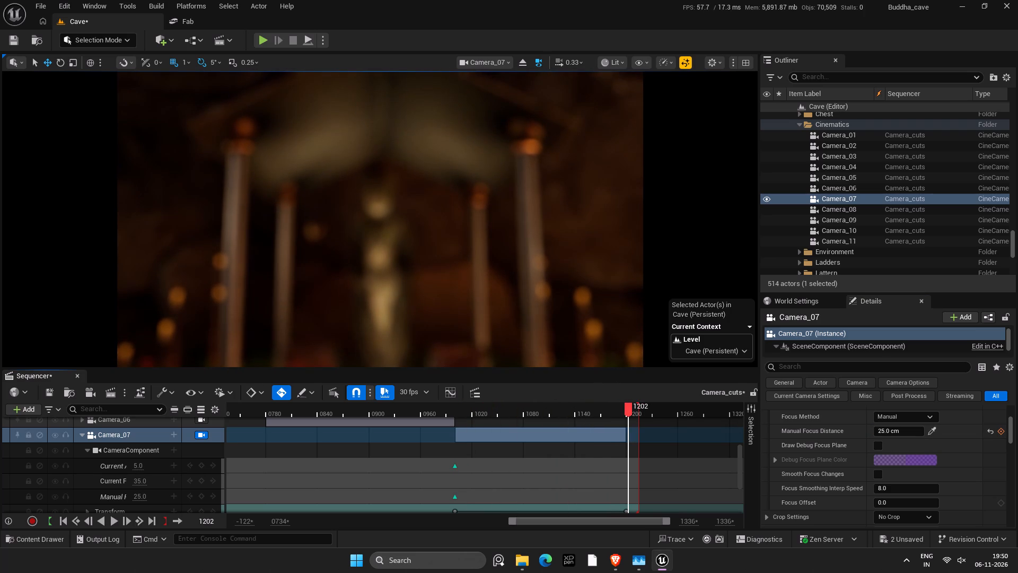
pyautogui.press('Left')
pyautogui.press('Left')
pyautogui.moveTo(897, 434); pyautogui.dragTo(931, 436)
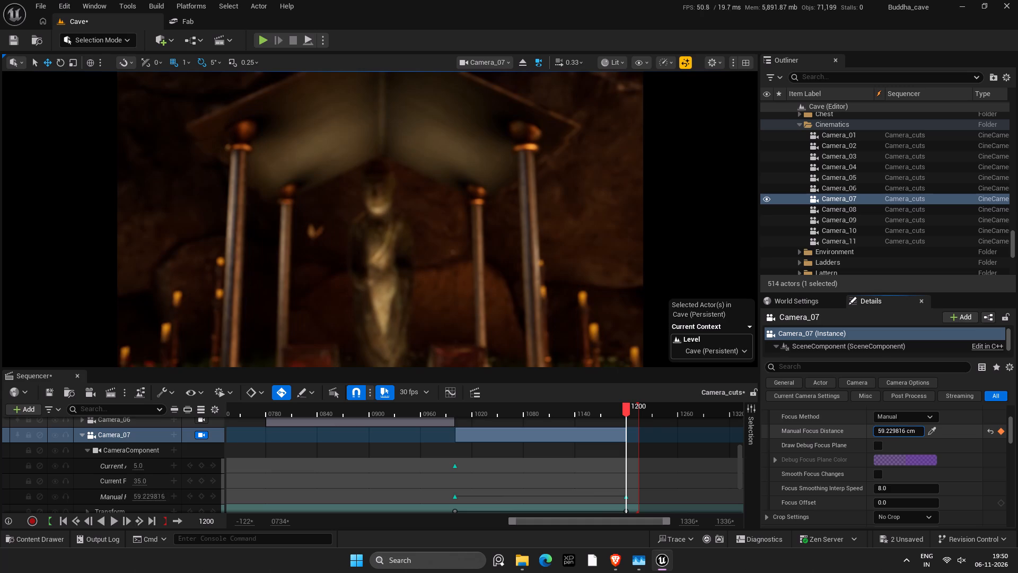
pyautogui.moveTo(931, 436); pyautogui.dragTo(1005, 444)
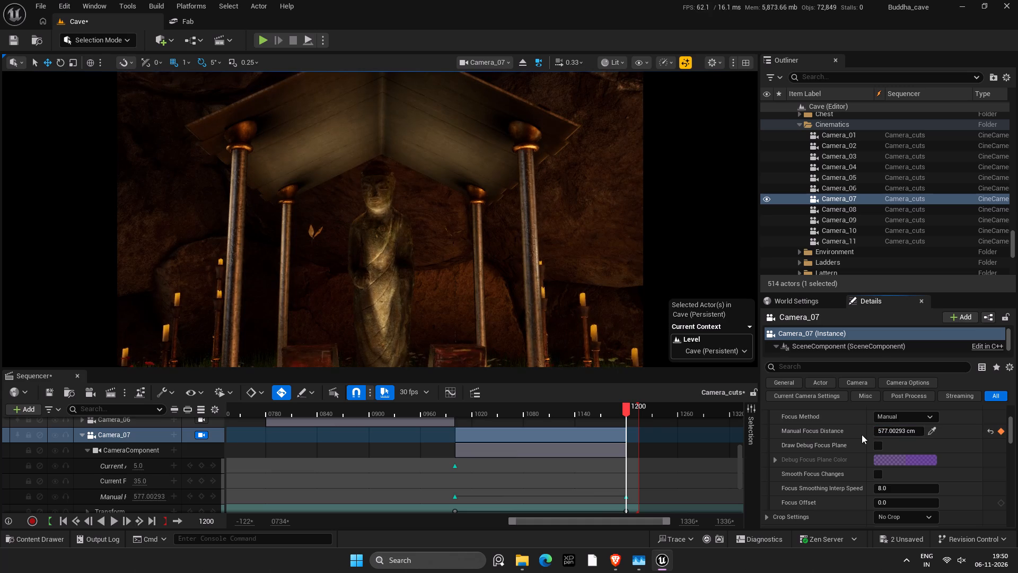
pyautogui.click(877, 442)
pyautogui.moveTo(892, 430); pyautogui.dragTo(902, 431)
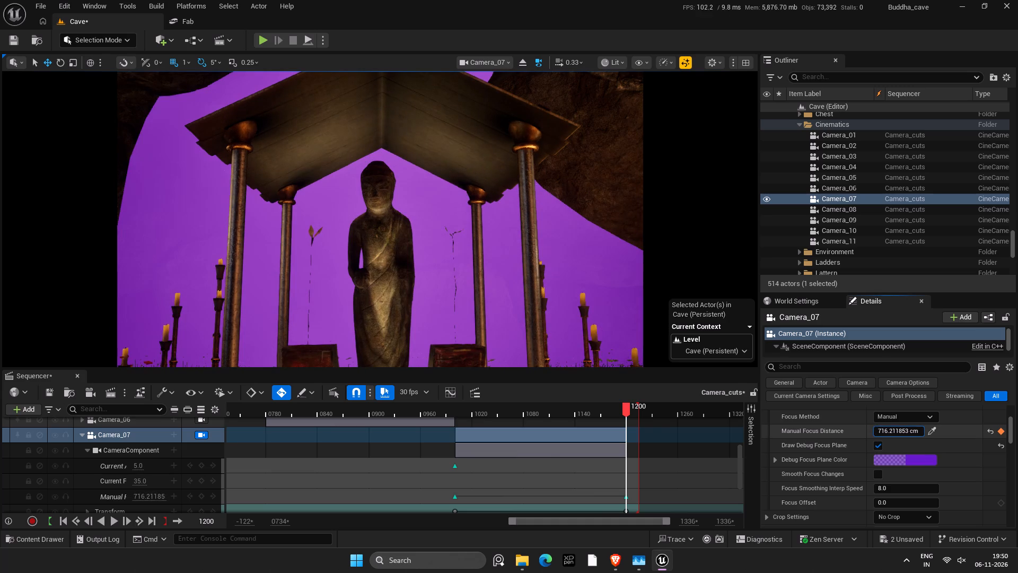
pyautogui.moveTo(902, 431); pyautogui.dragTo(901, 430)
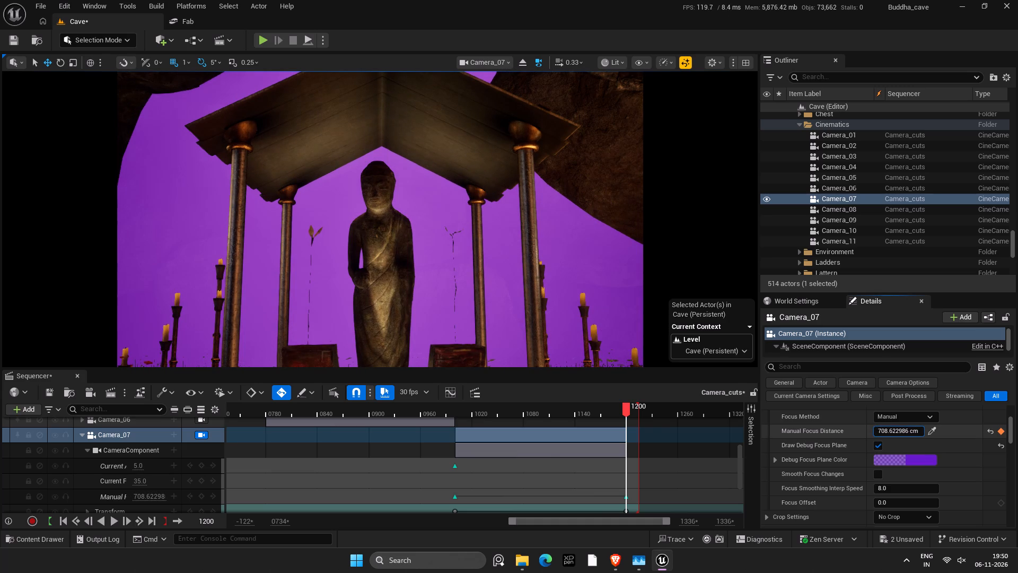
pyautogui.moveTo(901, 430); pyautogui.dragTo(900, 430)
pyautogui.click(894, 430)
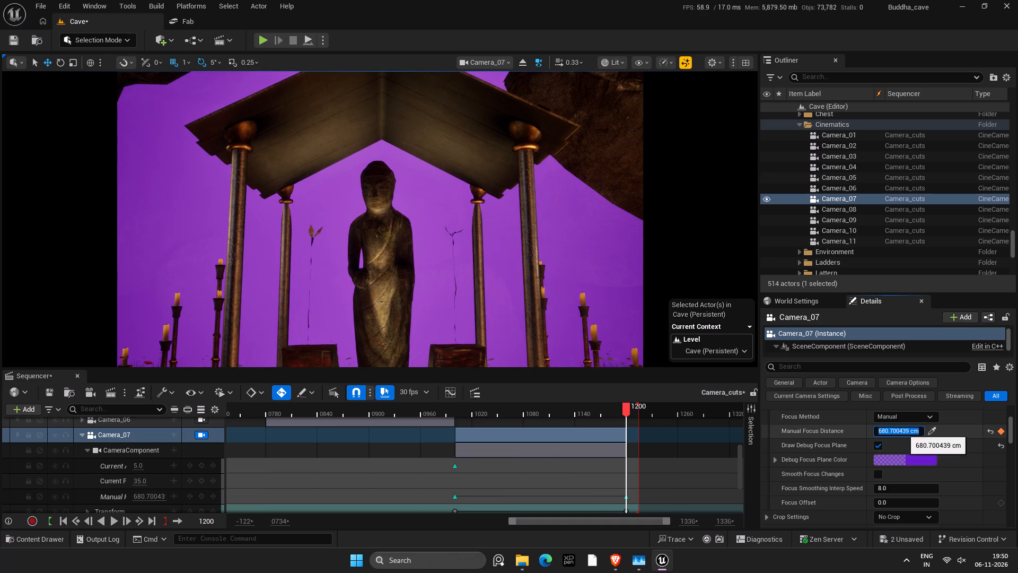
pyautogui.write('700')
pyautogui.press('Return')
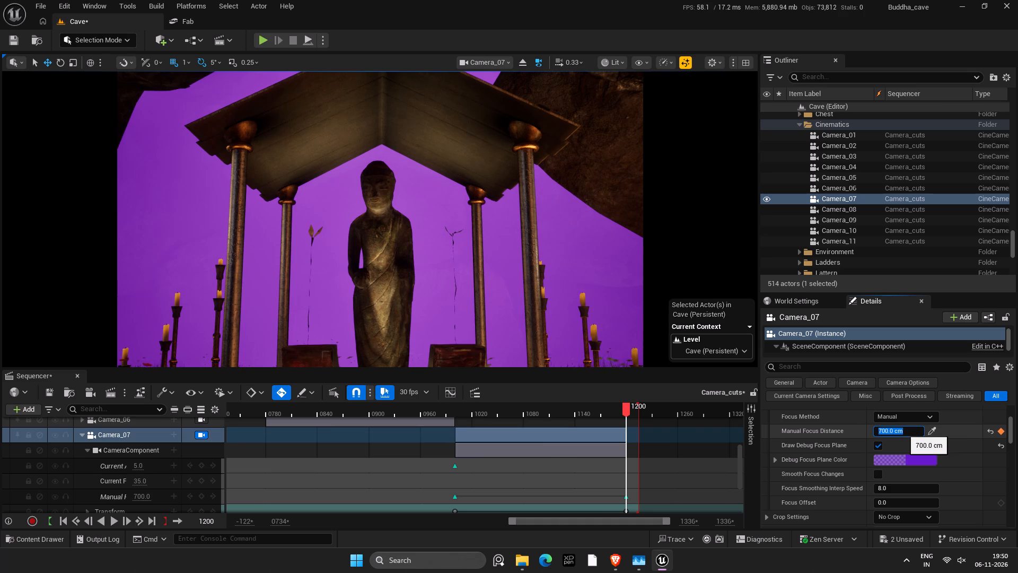
pyautogui.hotkey('ctrl', 's')
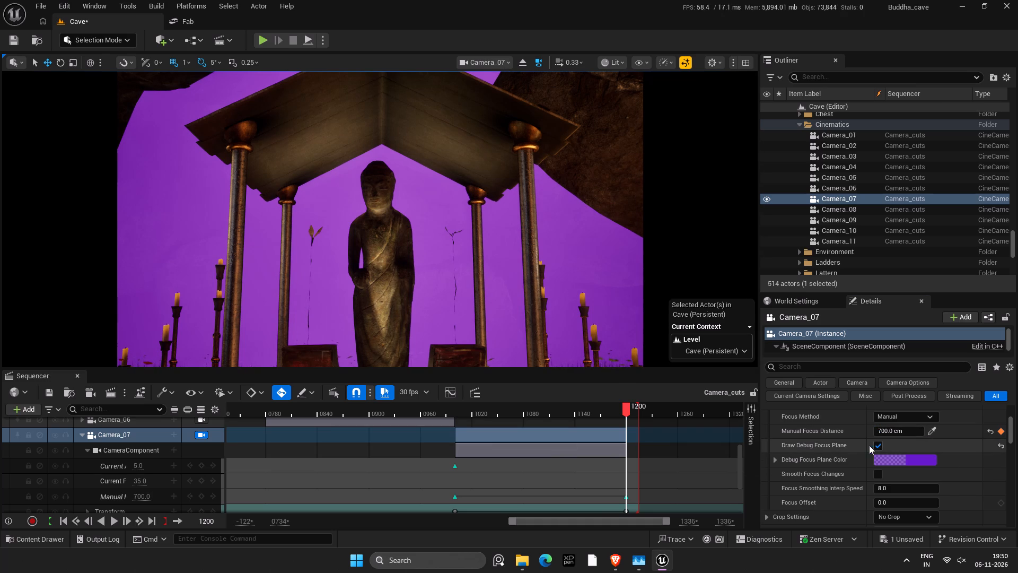
pyautogui.click(874, 444)
pyautogui.click(453, 407)
pyautogui.hotkey('ctrl', 's')
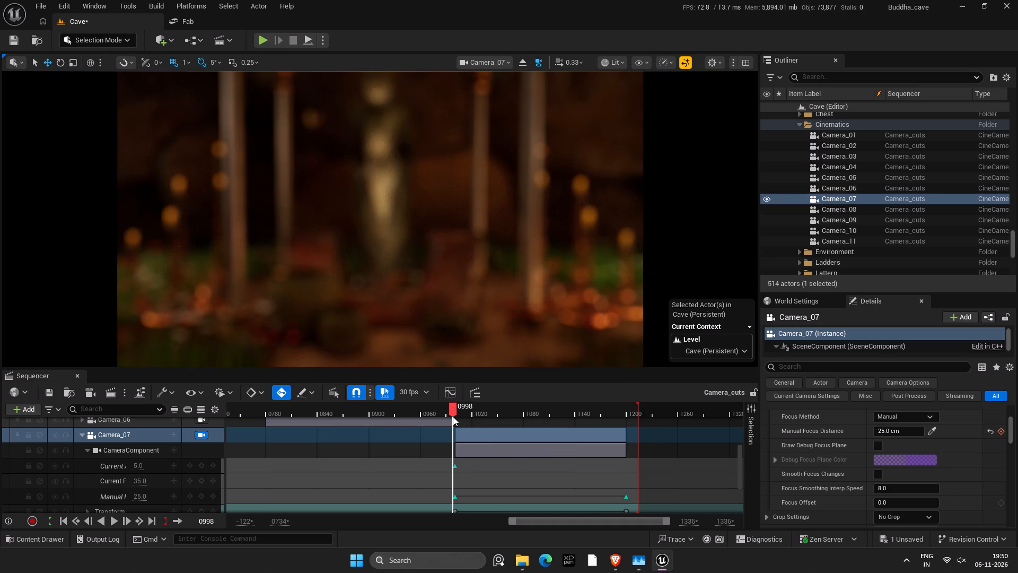
# Play back Camera_07's shot from just before frame 1000 to review the focus pull.
pyautogui.click(115, 521)
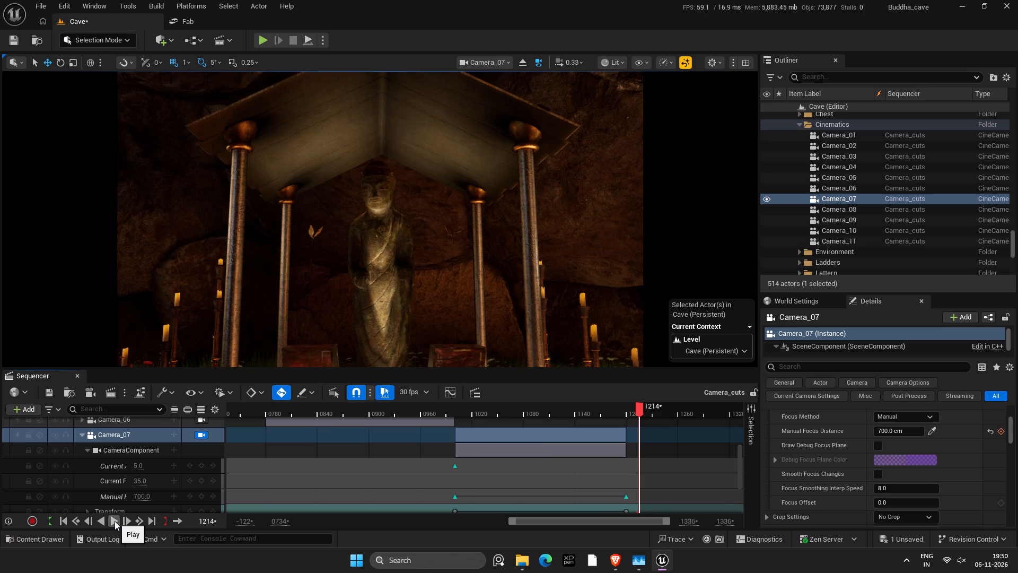
pyautogui.click(115, 521)
pyautogui.click(115, 521)
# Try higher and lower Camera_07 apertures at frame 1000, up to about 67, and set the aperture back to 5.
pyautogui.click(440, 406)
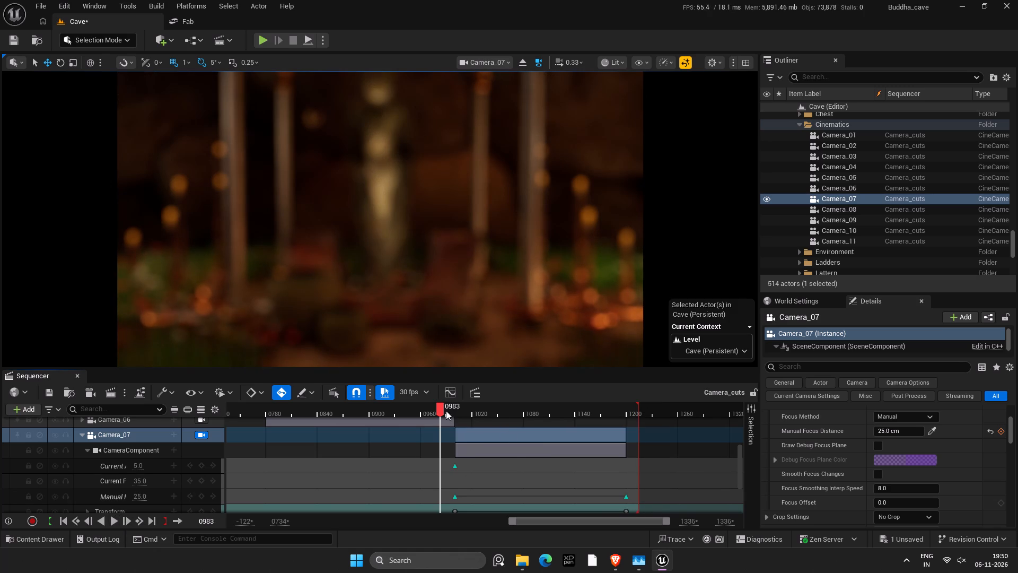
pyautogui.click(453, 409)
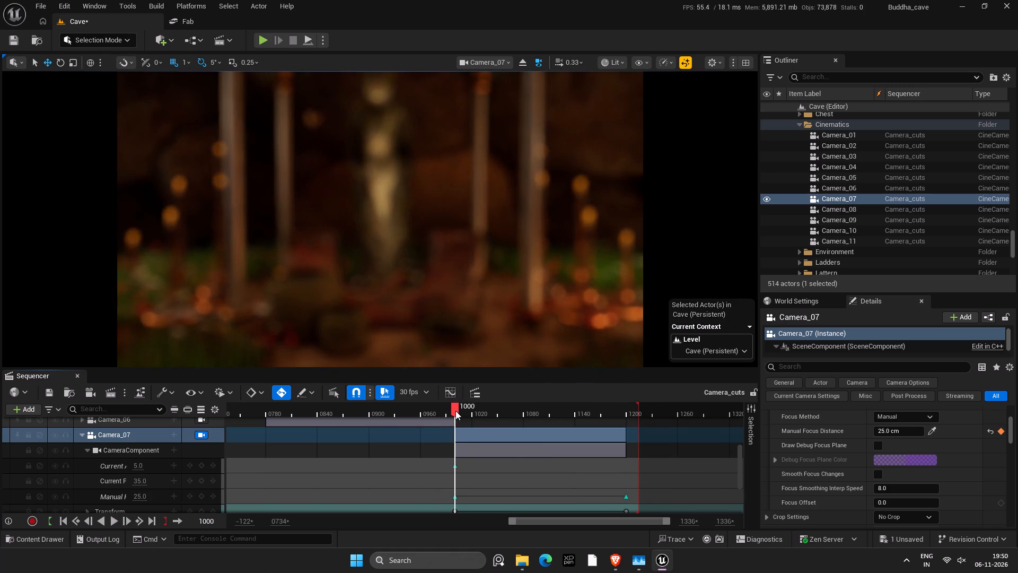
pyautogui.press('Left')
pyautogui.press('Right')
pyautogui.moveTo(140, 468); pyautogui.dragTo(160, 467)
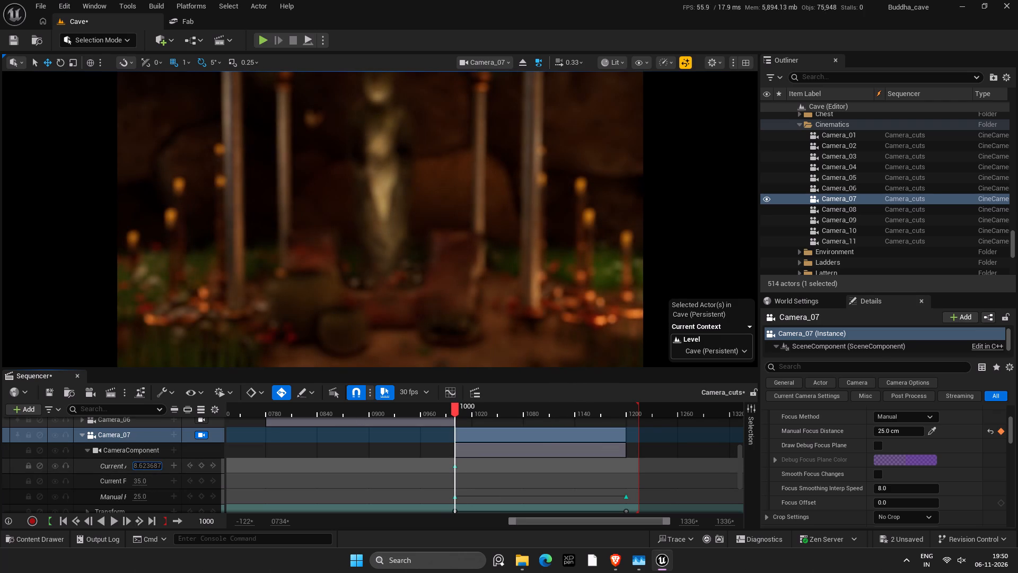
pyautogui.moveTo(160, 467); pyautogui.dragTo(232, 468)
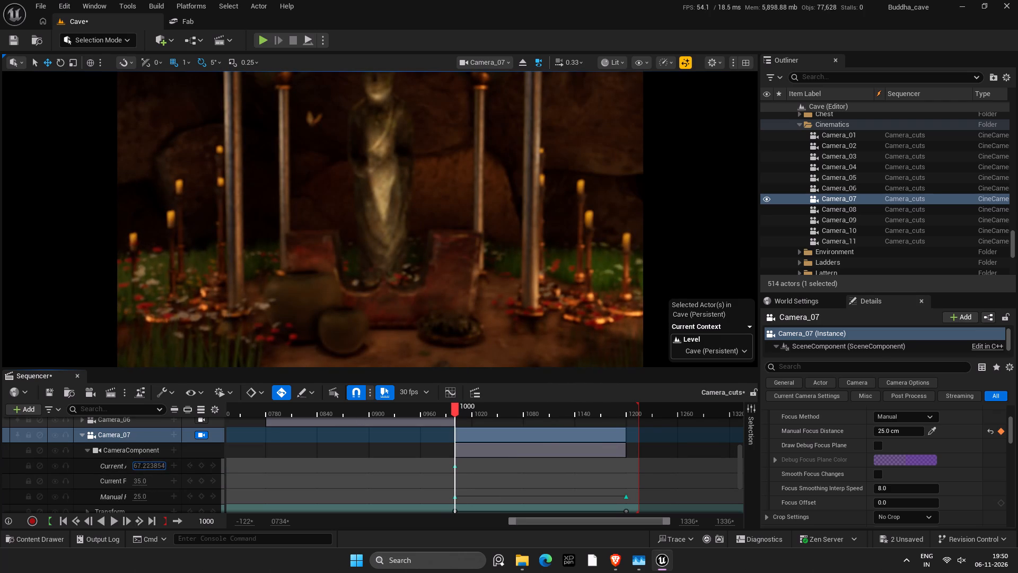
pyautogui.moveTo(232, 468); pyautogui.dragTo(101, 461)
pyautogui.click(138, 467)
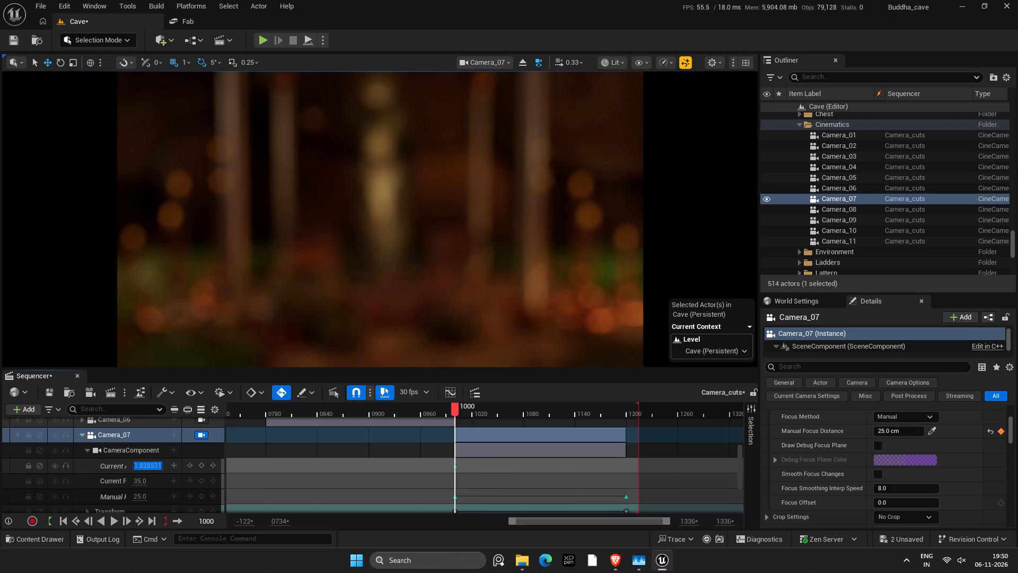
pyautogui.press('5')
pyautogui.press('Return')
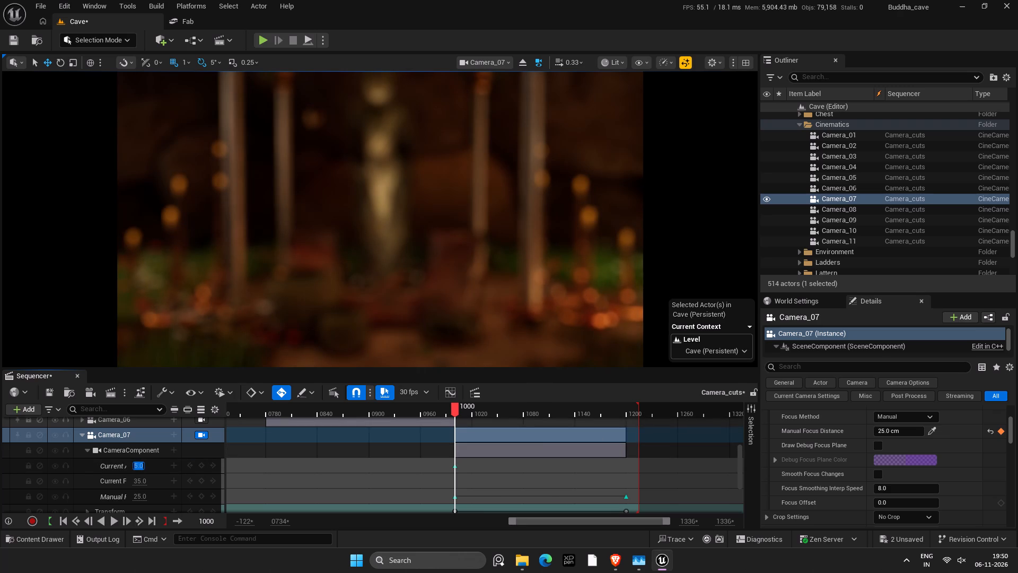
# Key Camera_07's current aperture to 1.2 at frame 1200.
pyautogui.click(626, 412)
pyautogui.press('Right')
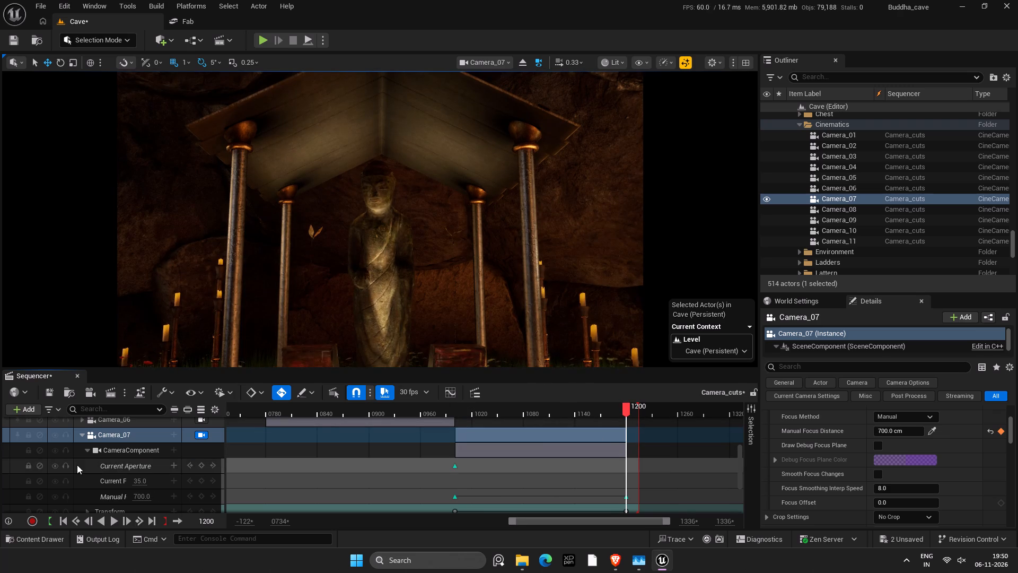
pyautogui.moveTo(141, 466); pyautogui.dragTo(98, 464)
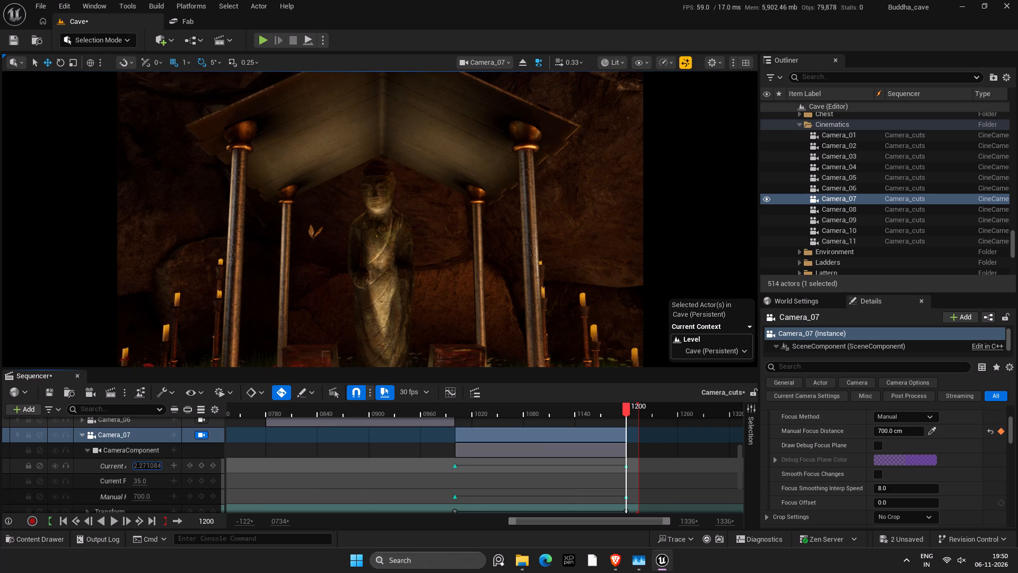
pyautogui.moveTo(98, 464); pyautogui.dragTo(2, 462)
pyautogui.click(143, 466)
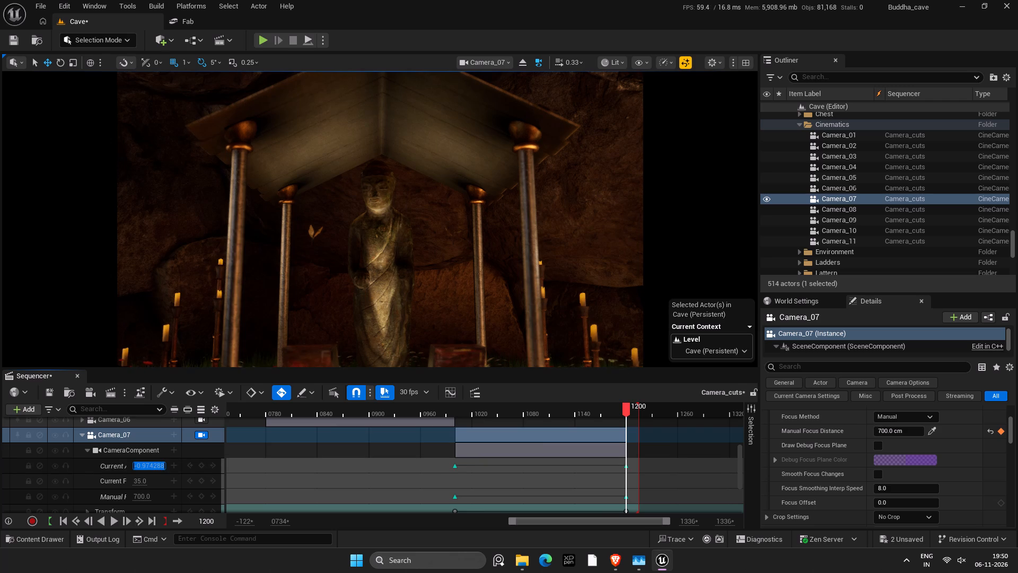
pyautogui.write('1.2')
pyautogui.press('Return')
pyautogui.scroll(-4, 1017, 469)
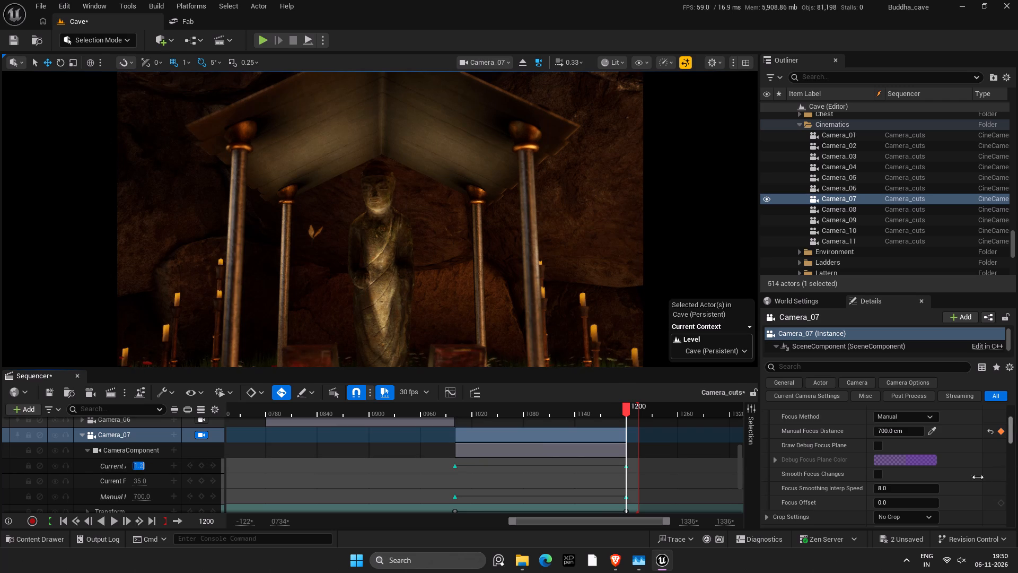
pyautogui.scroll(4, 948, 479)
pyautogui.scroll(-5, 948, 479)
pyautogui.scroll(4, 948, 479)
pyautogui.scroll(-9, 948, 479)
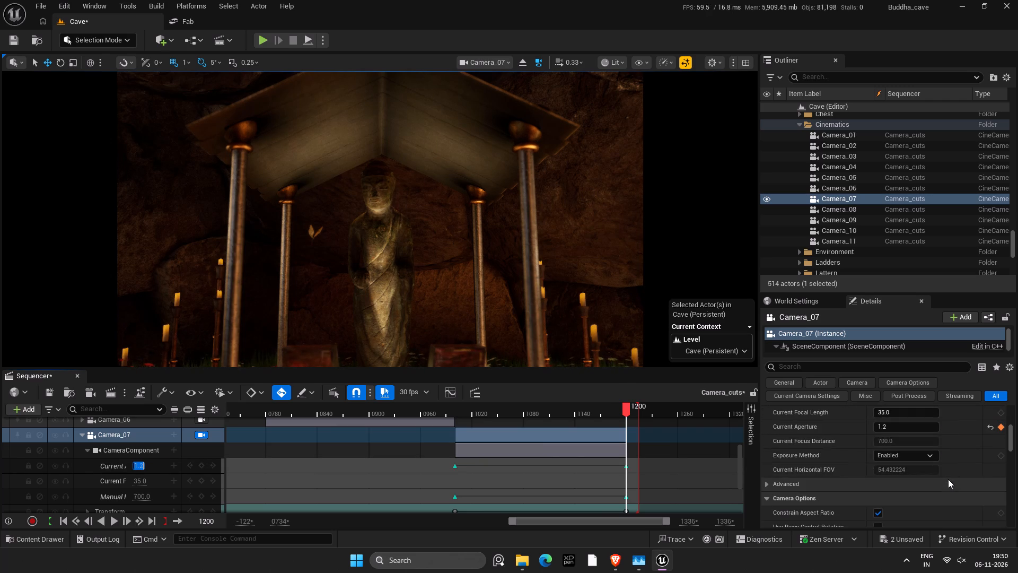
pyautogui.moveTo(895, 432); pyautogui.dragTo(864, 428)
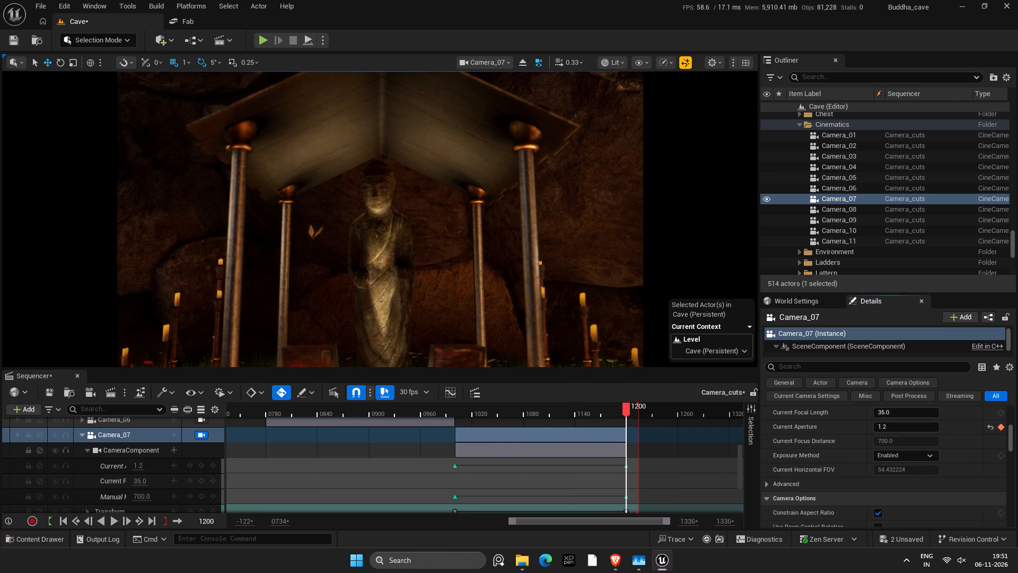
# Play back Camera_07's shot from frame 1001 to review the combined aperture and focus animation.
pyautogui.click(456, 407)
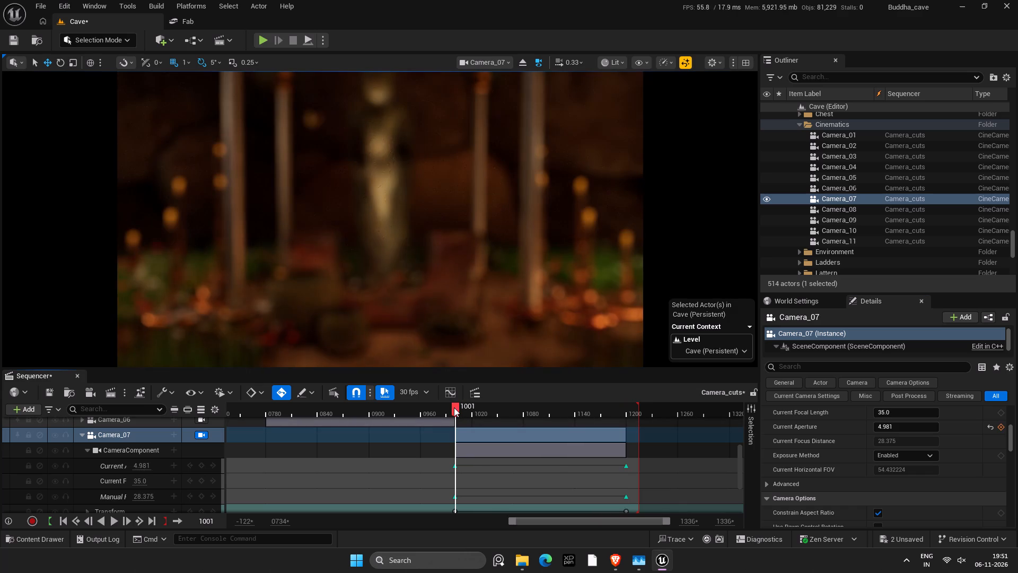
pyautogui.click(113, 520)
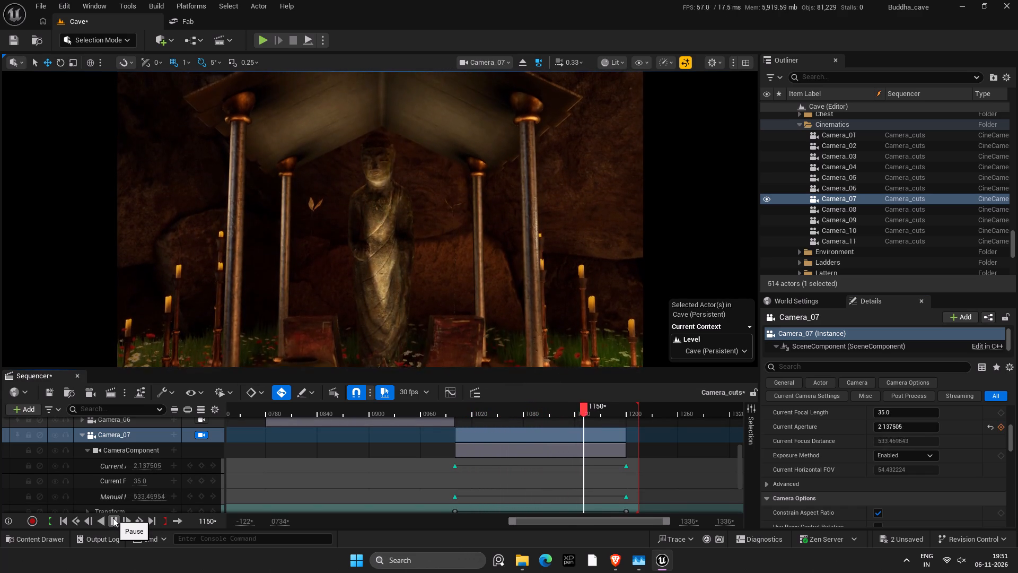
pyautogui.click(113, 518)
# Move Camera_07's ending Current Aperture key from frame 1200 to frame 1080 so the aperture change finishes earlier.
pyautogui.moveTo(651, 459); pyautogui.dragTo(615, 474)
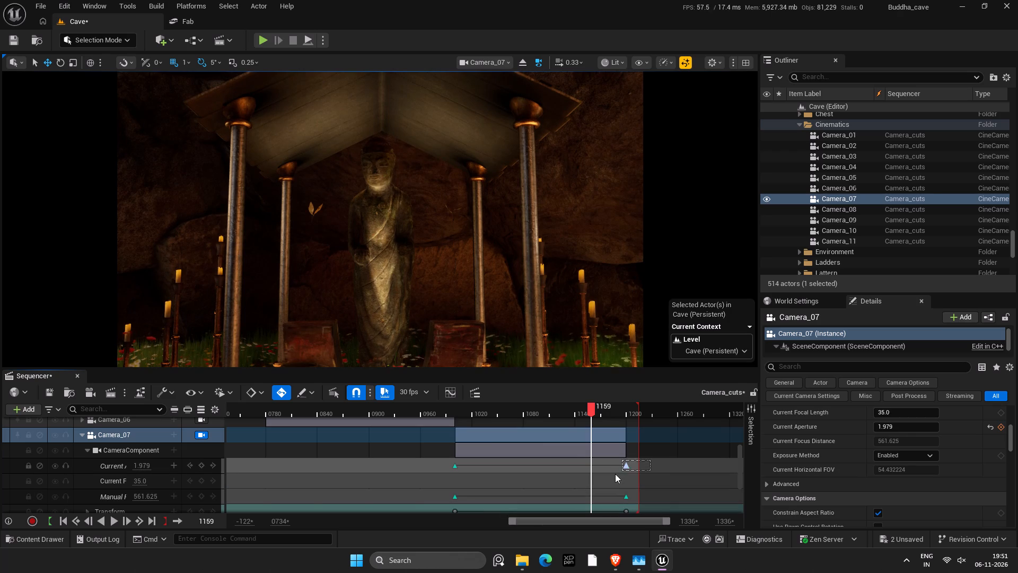
pyautogui.moveTo(615, 474); pyautogui.dragTo(613, 474)
pyautogui.moveTo(629, 465); pyautogui.dragTo(541, 469)
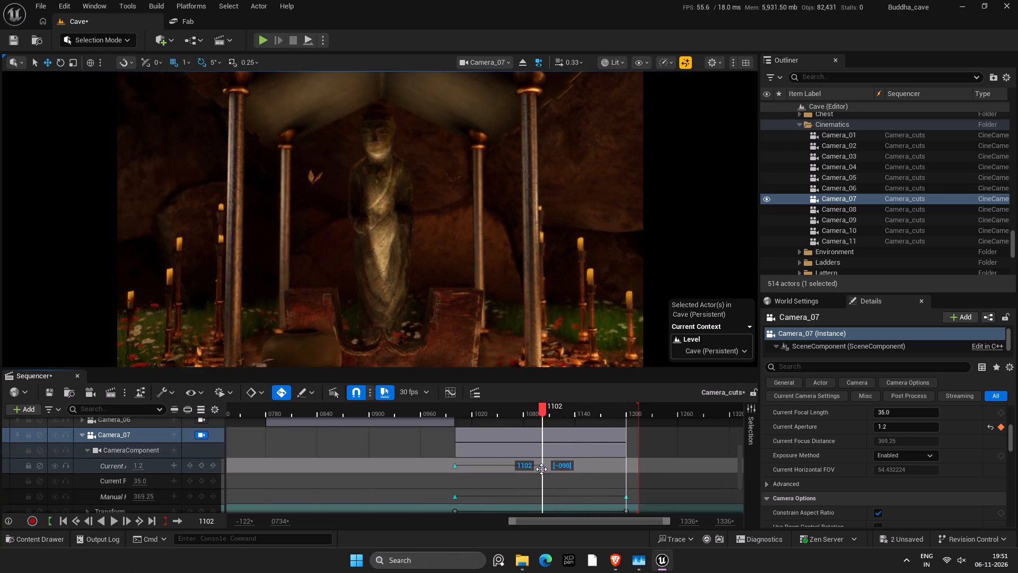
pyautogui.moveTo(541, 469); pyautogui.dragTo(461, 470)
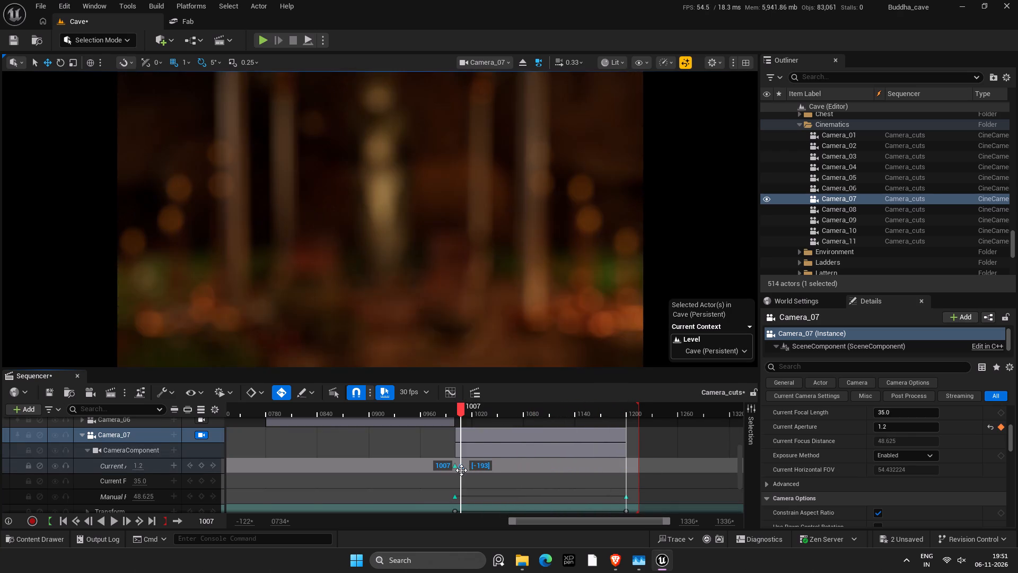
pyautogui.moveTo(461, 470); pyautogui.dragTo(606, 471)
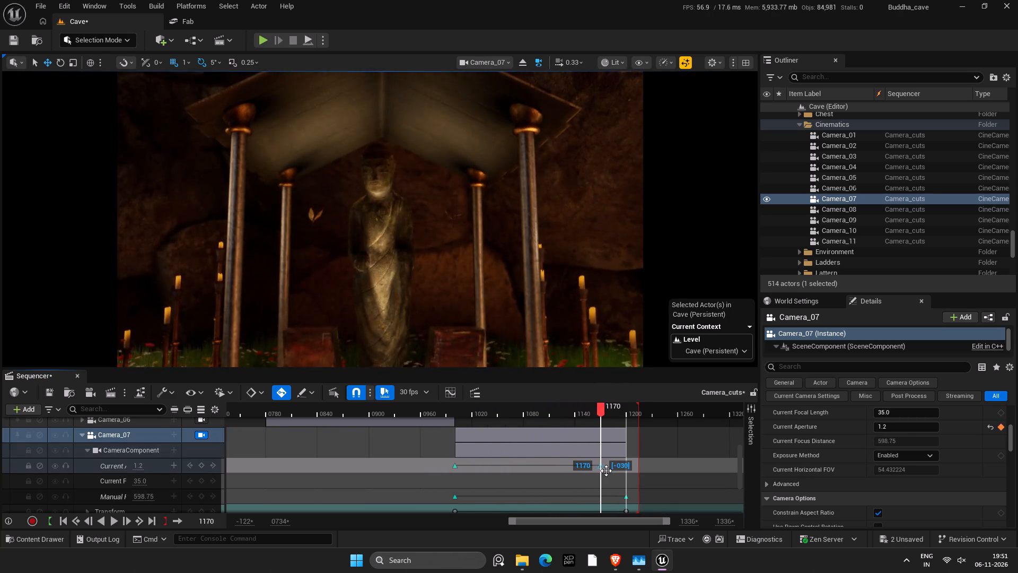
pyautogui.moveTo(606, 471); pyautogui.dragTo(557, 476)
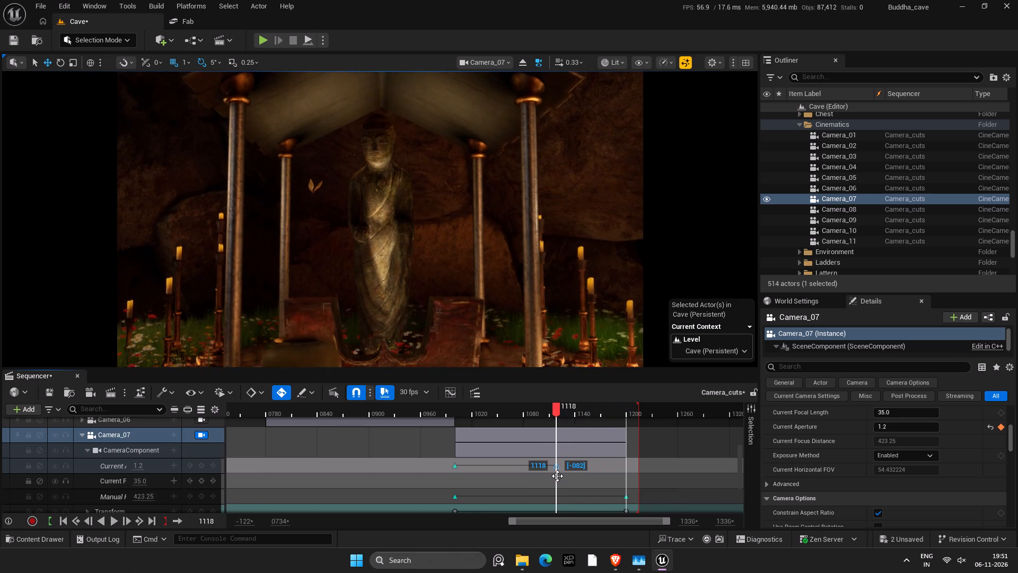
pyautogui.moveTo(557, 476); pyautogui.dragTo(543, 476)
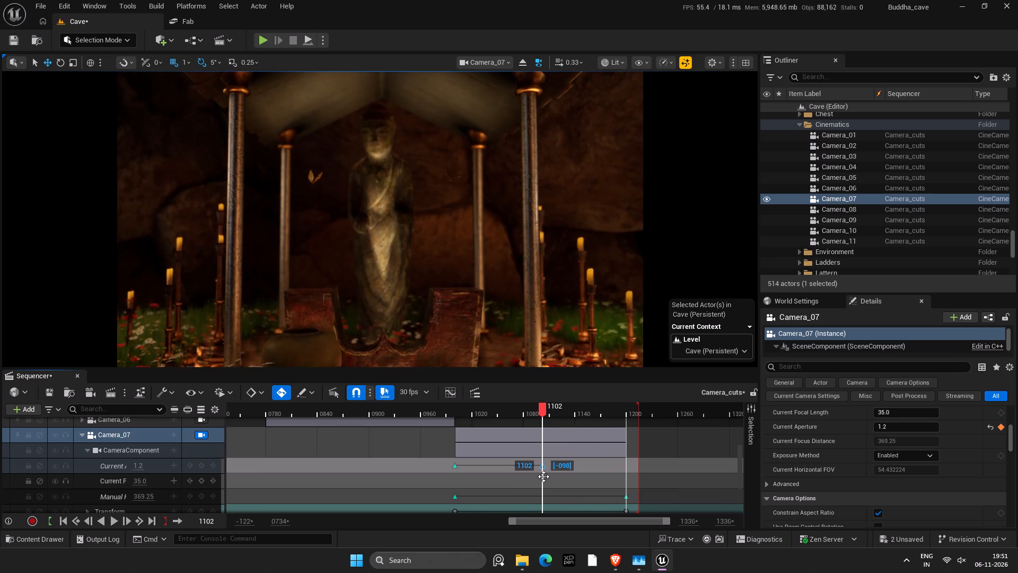
pyautogui.moveTo(543, 476); pyautogui.dragTo(542, 476)
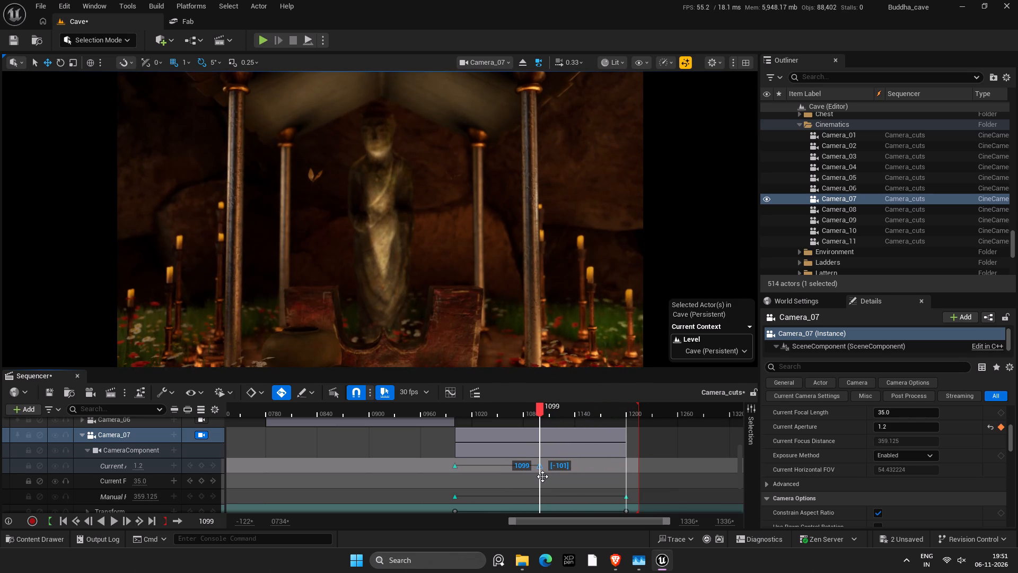
pyautogui.moveTo(542, 476); pyautogui.dragTo(531, 476)
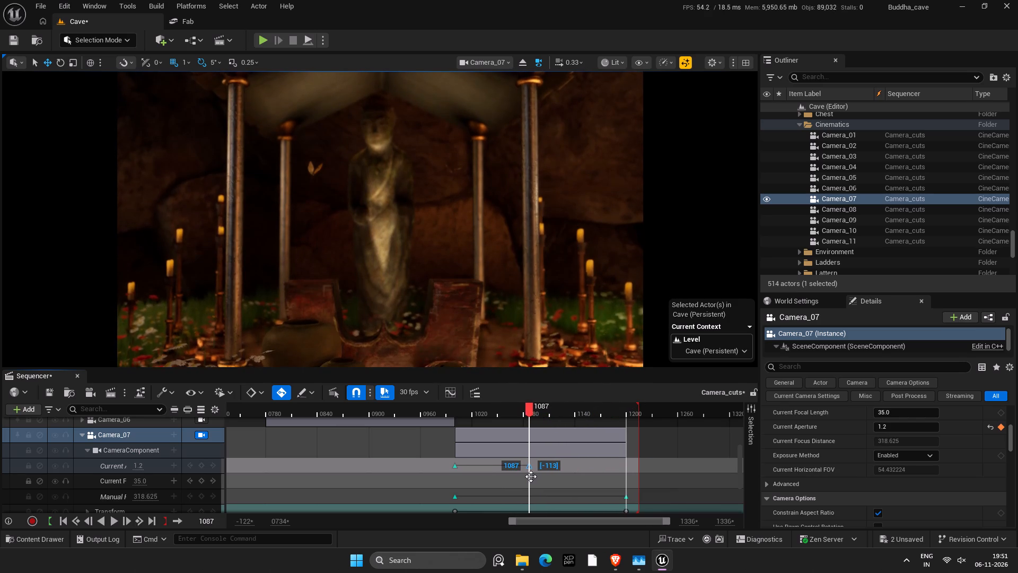
pyautogui.moveTo(531, 476); pyautogui.dragTo(525, 476)
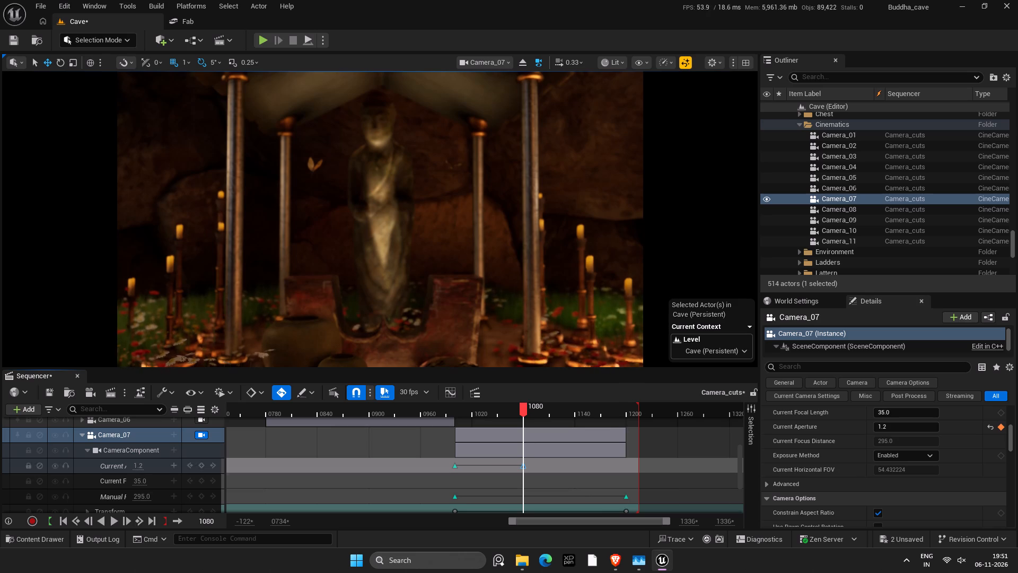
# Compress all of Camera_07's keyframes in time by pulling the end of its animation range back to frame 1160.
pyautogui.moveTo(624, 433); pyautogui.dragTo(618, 433)
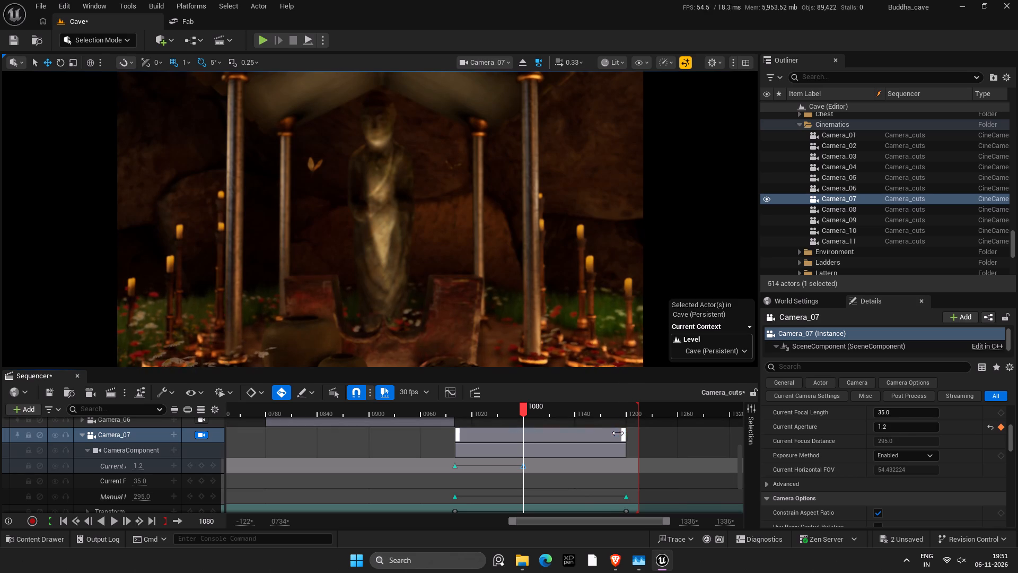
pyautogui.moveTo(618, 433); pyautogui.dragTo(602, 433)
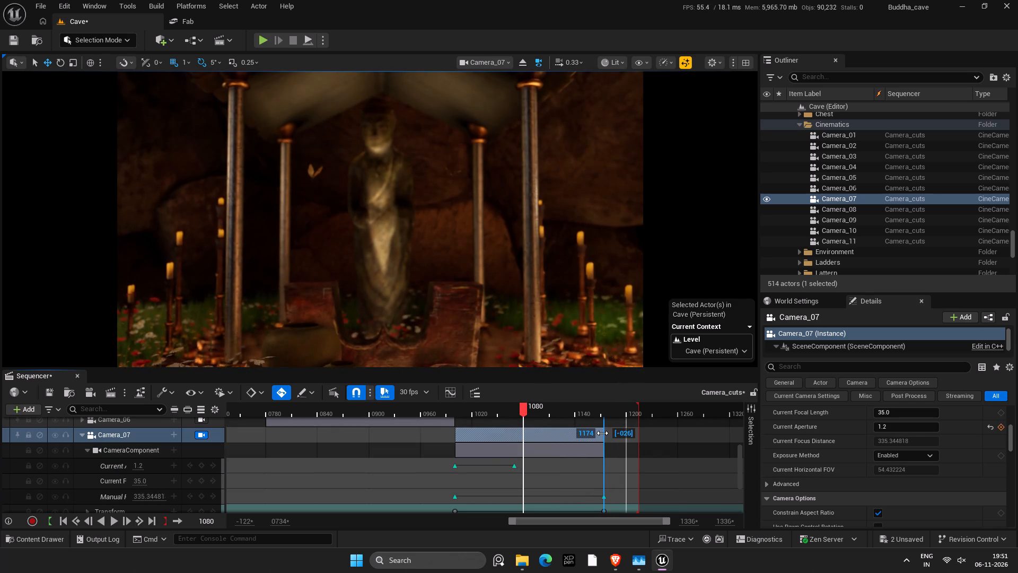
pyautogui.moveTo(602, 433); pyautogui.dragTo(592, 433)
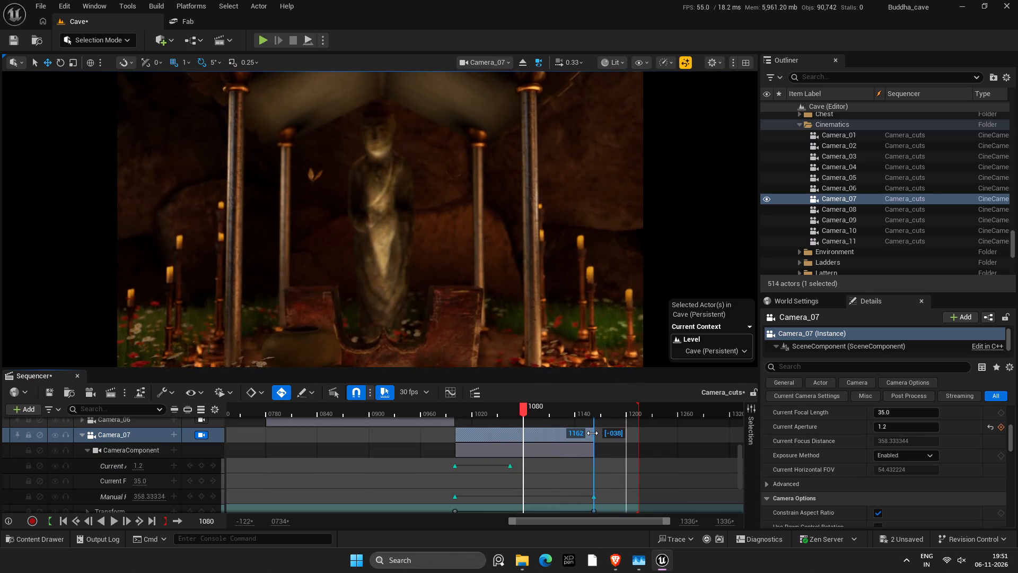
pyautogui.moveTo(592, 433); pyautogui.dragTo(591, 433)
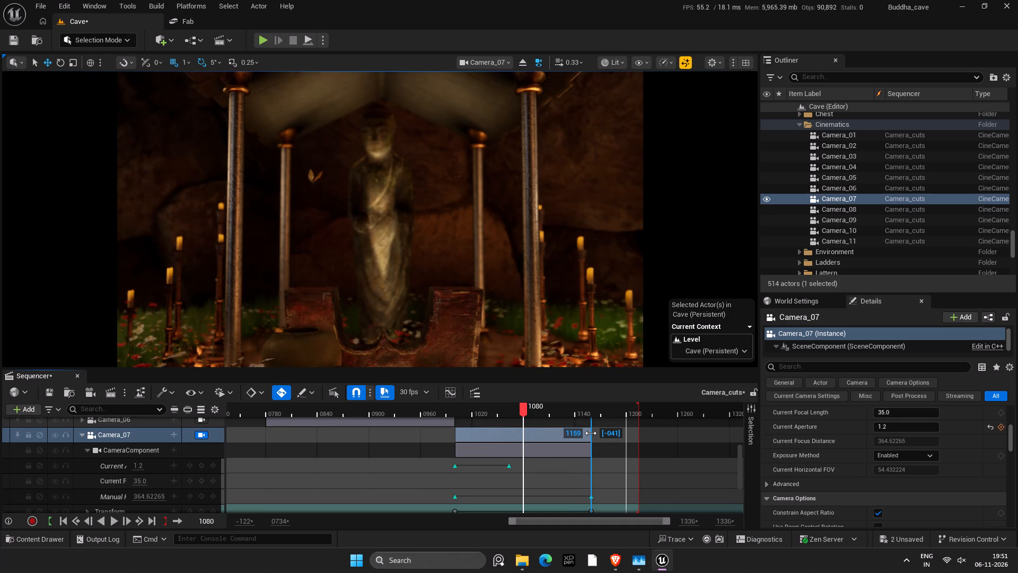
pyautogui.moveTo(591, 433); pyautogui.dragTo(592, 433)
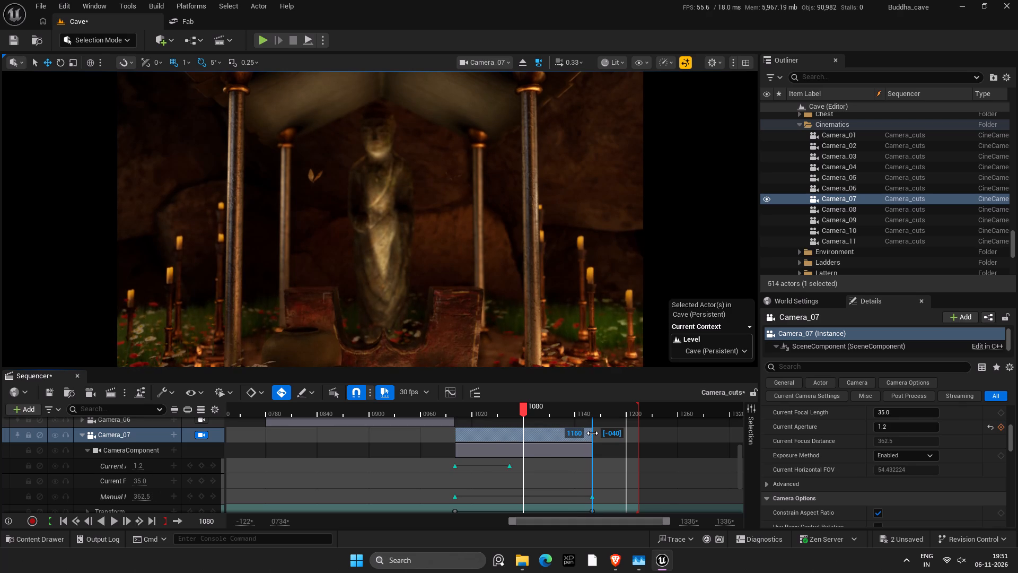
pyautogui.moveTo(592, 433); pyautogui.dragTo(592, 433)
# Play back Camera_07's shortened shot from just before frame 1000 to review the faster tilt and focus pull.
pyautogui.moveTo(469, 408); pyautogui.dragTo(445, 408)
pyautogui.click(109, 520)
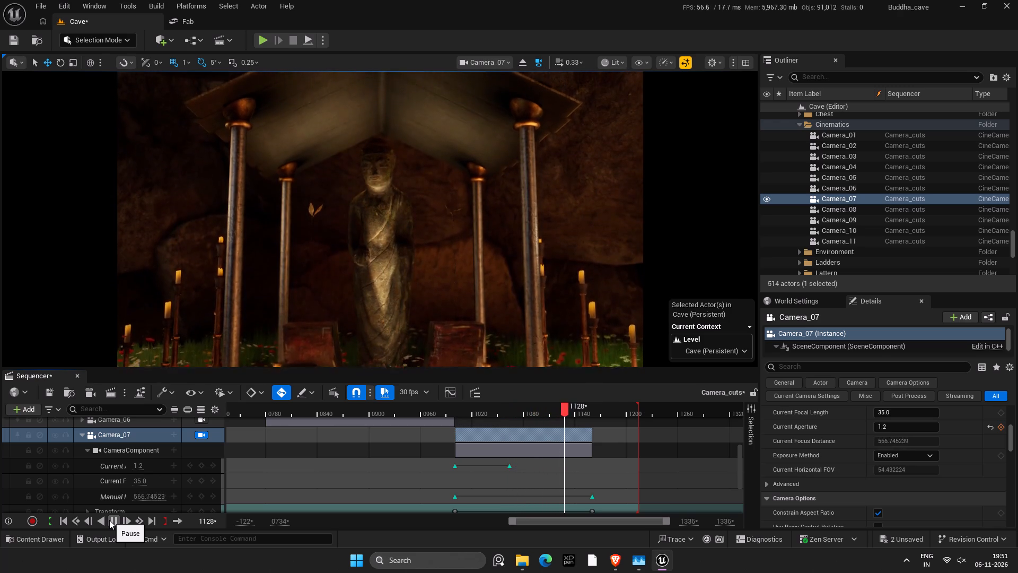
pyautogui.click(114, 520)
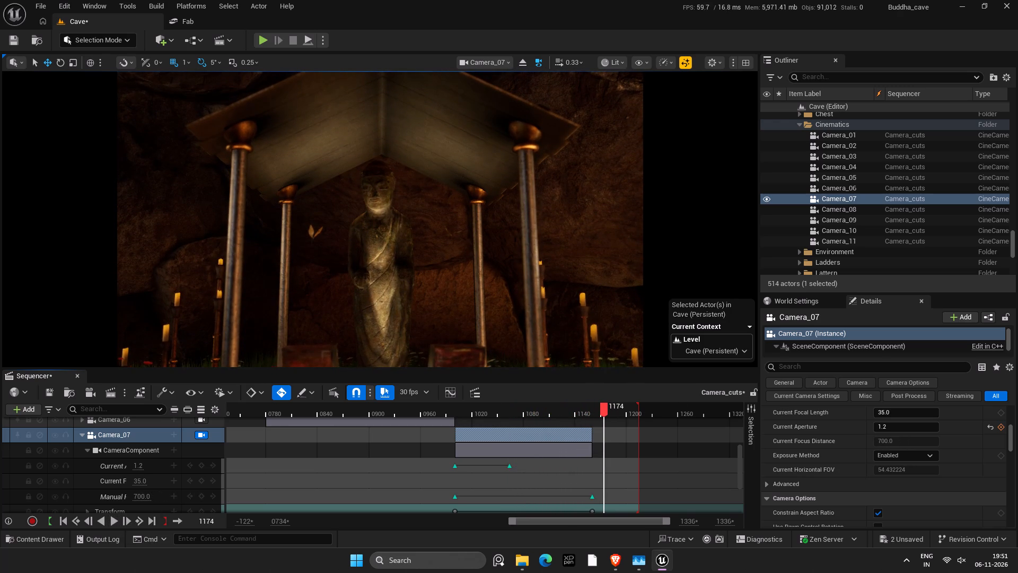